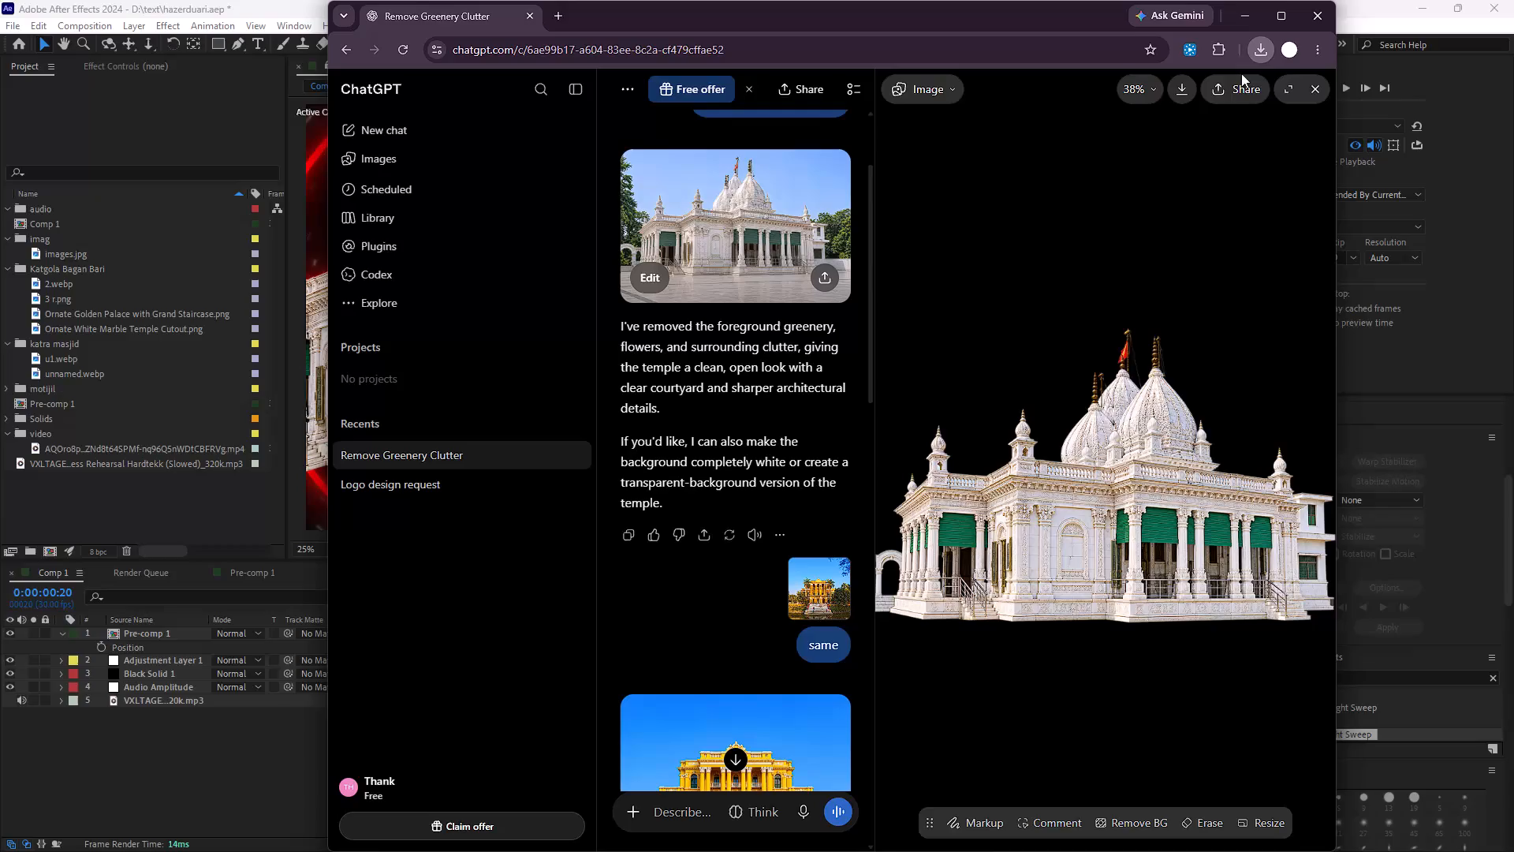
# Find pngwing.com.png in the browser's full download history and import it into the After Effects project.
pyautogui.click(1252, 56)
pyautogui.click(1108, 472)
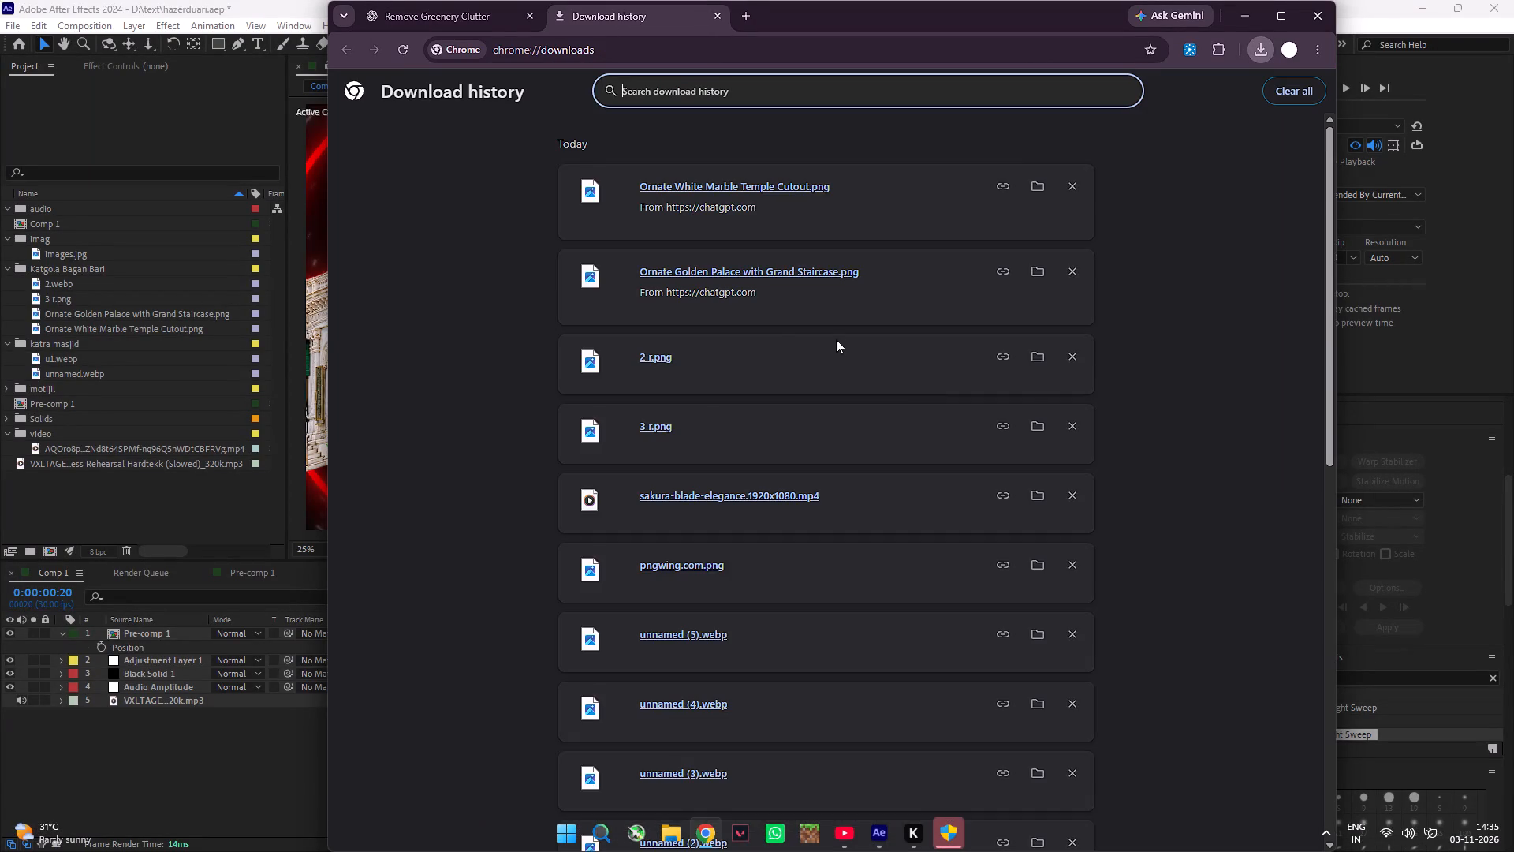
pyautogui.scroll(-11, 696, 400)
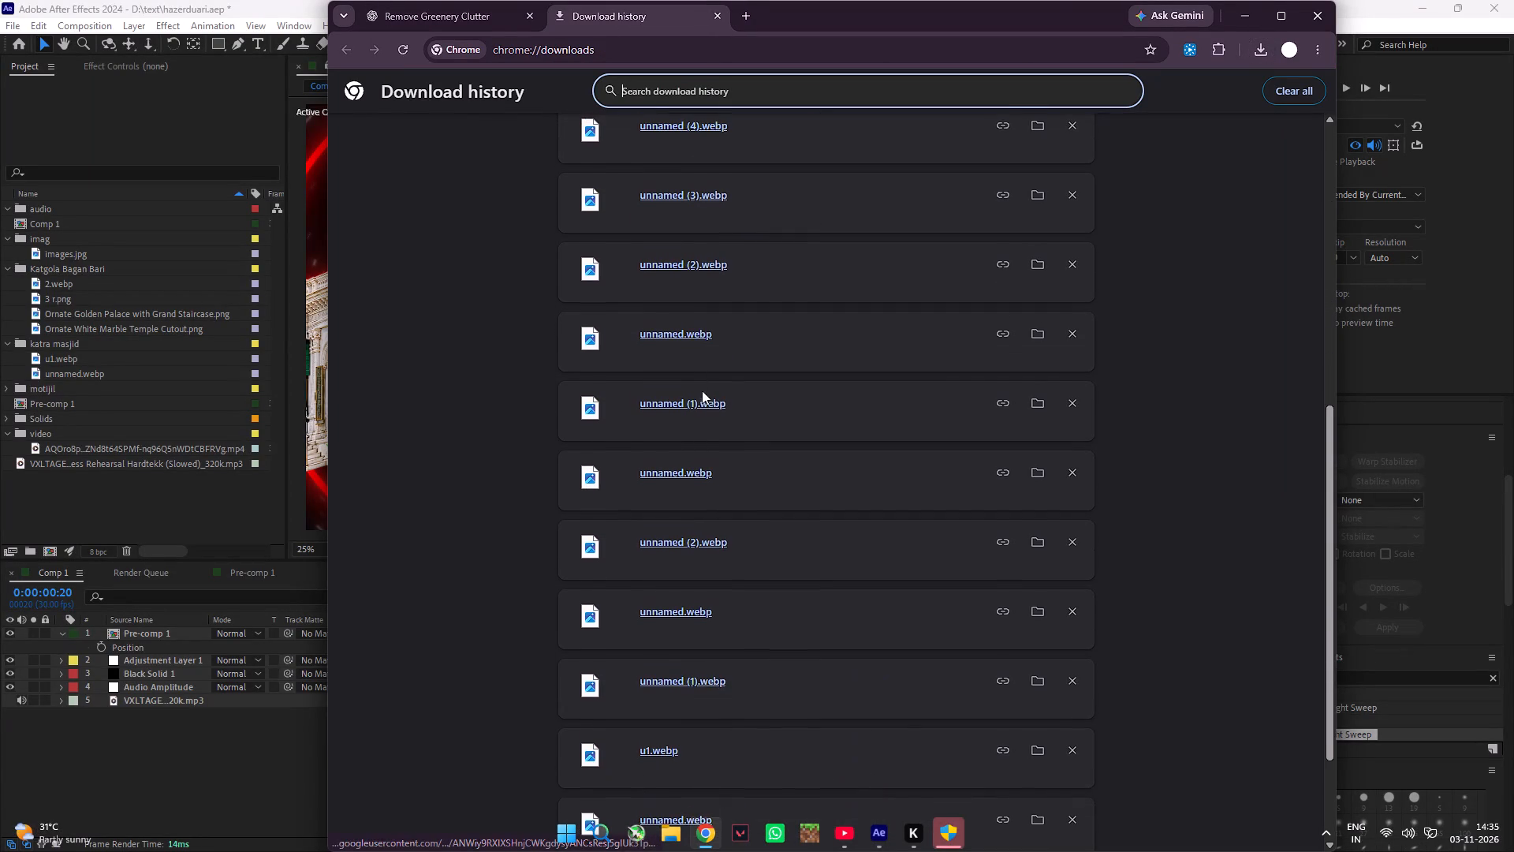
pyautogui.scroll(4, 702, 388)
pyautogui.scroll(2, 671, 245)
pyautogui.moveTo(680, 302); pyautogui.dragTo(677, 305)
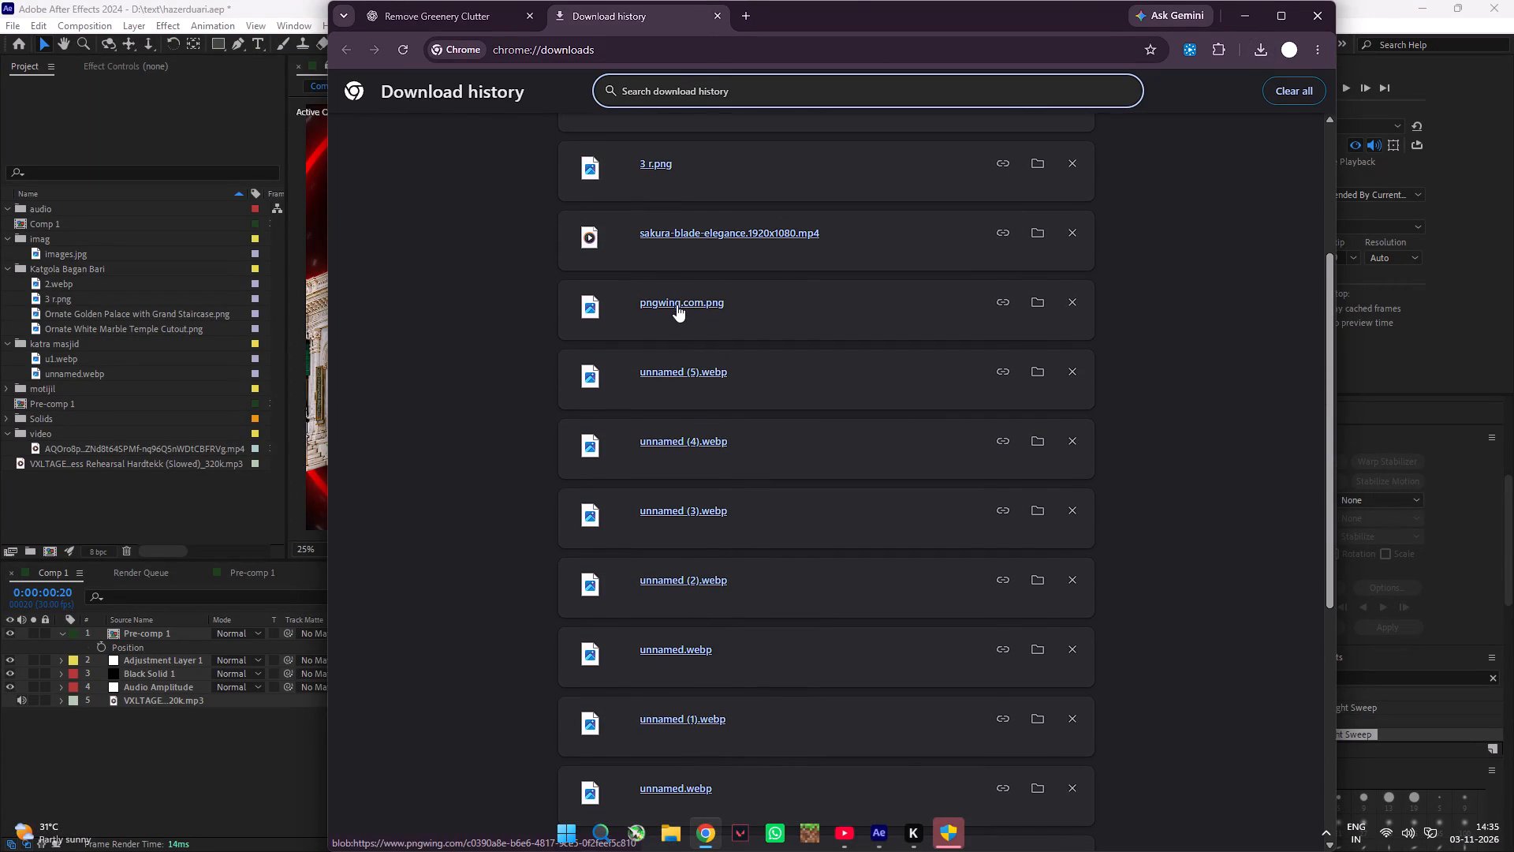
pyautogui.moveTo(677, 305); pyautogui.dragTo(83, 523)
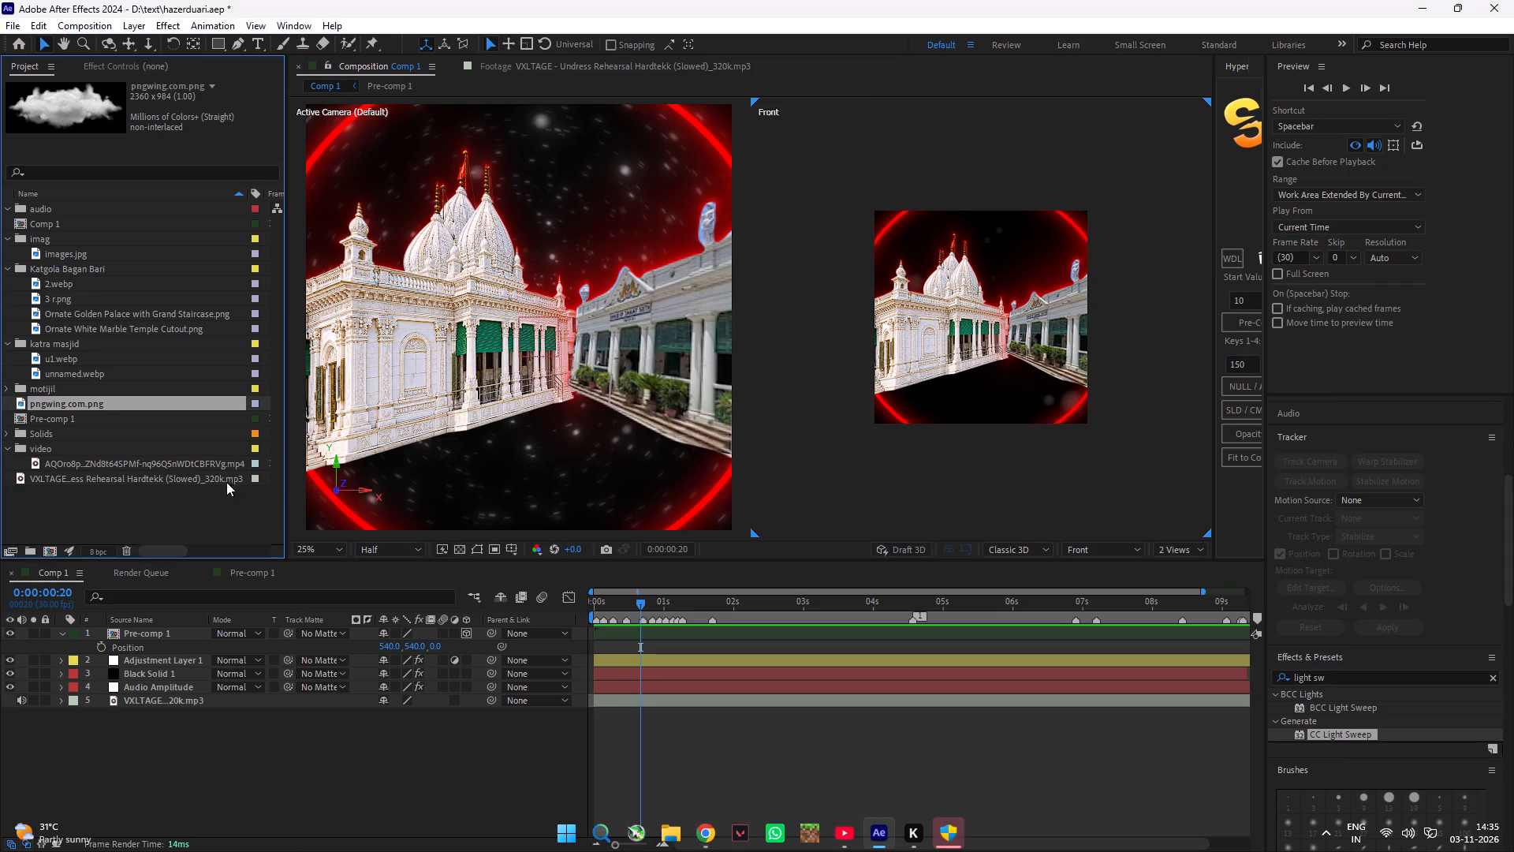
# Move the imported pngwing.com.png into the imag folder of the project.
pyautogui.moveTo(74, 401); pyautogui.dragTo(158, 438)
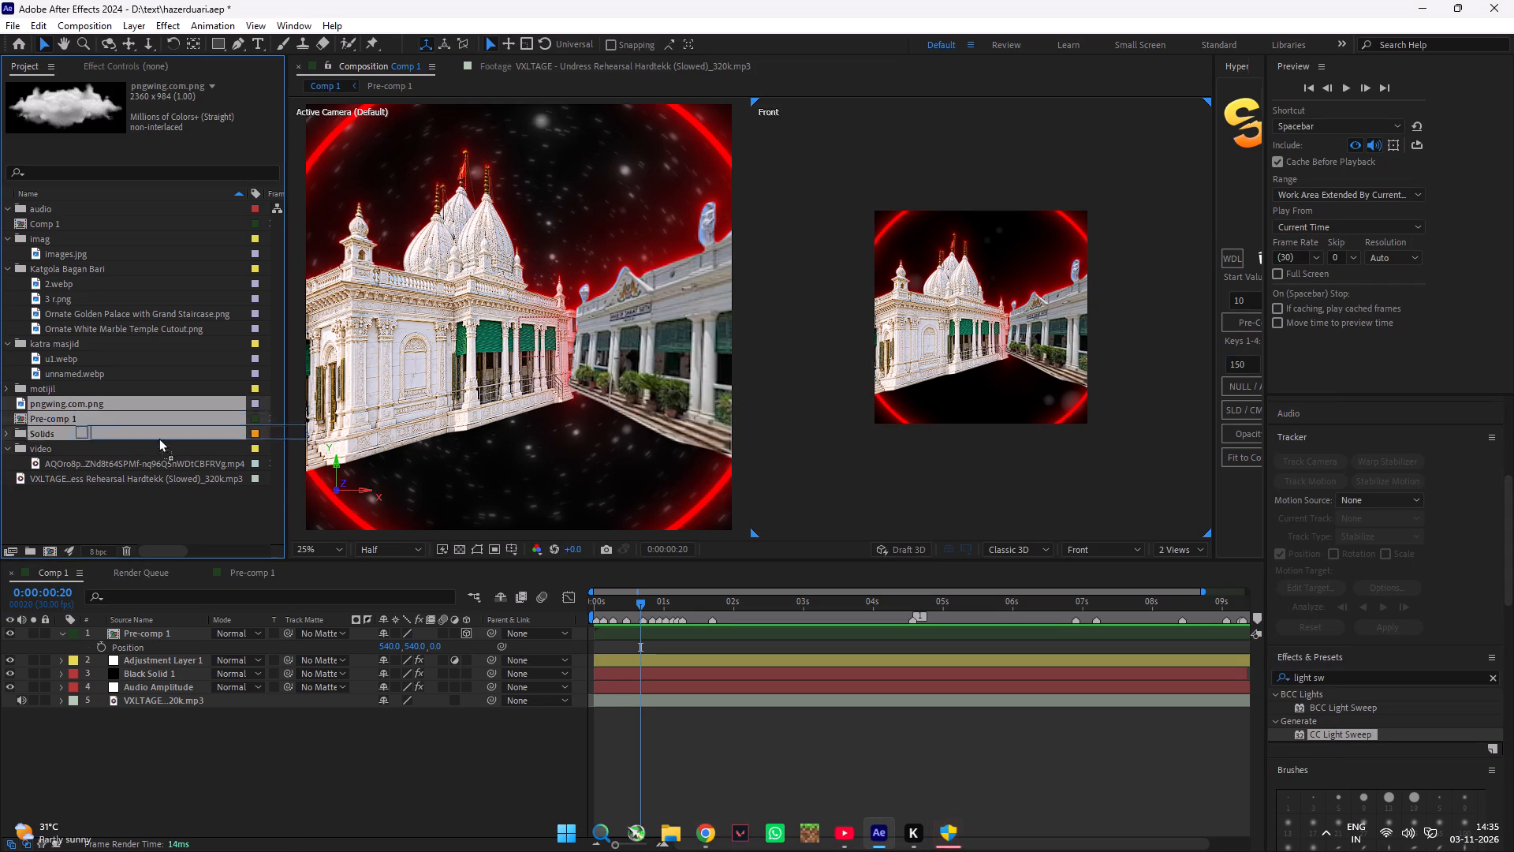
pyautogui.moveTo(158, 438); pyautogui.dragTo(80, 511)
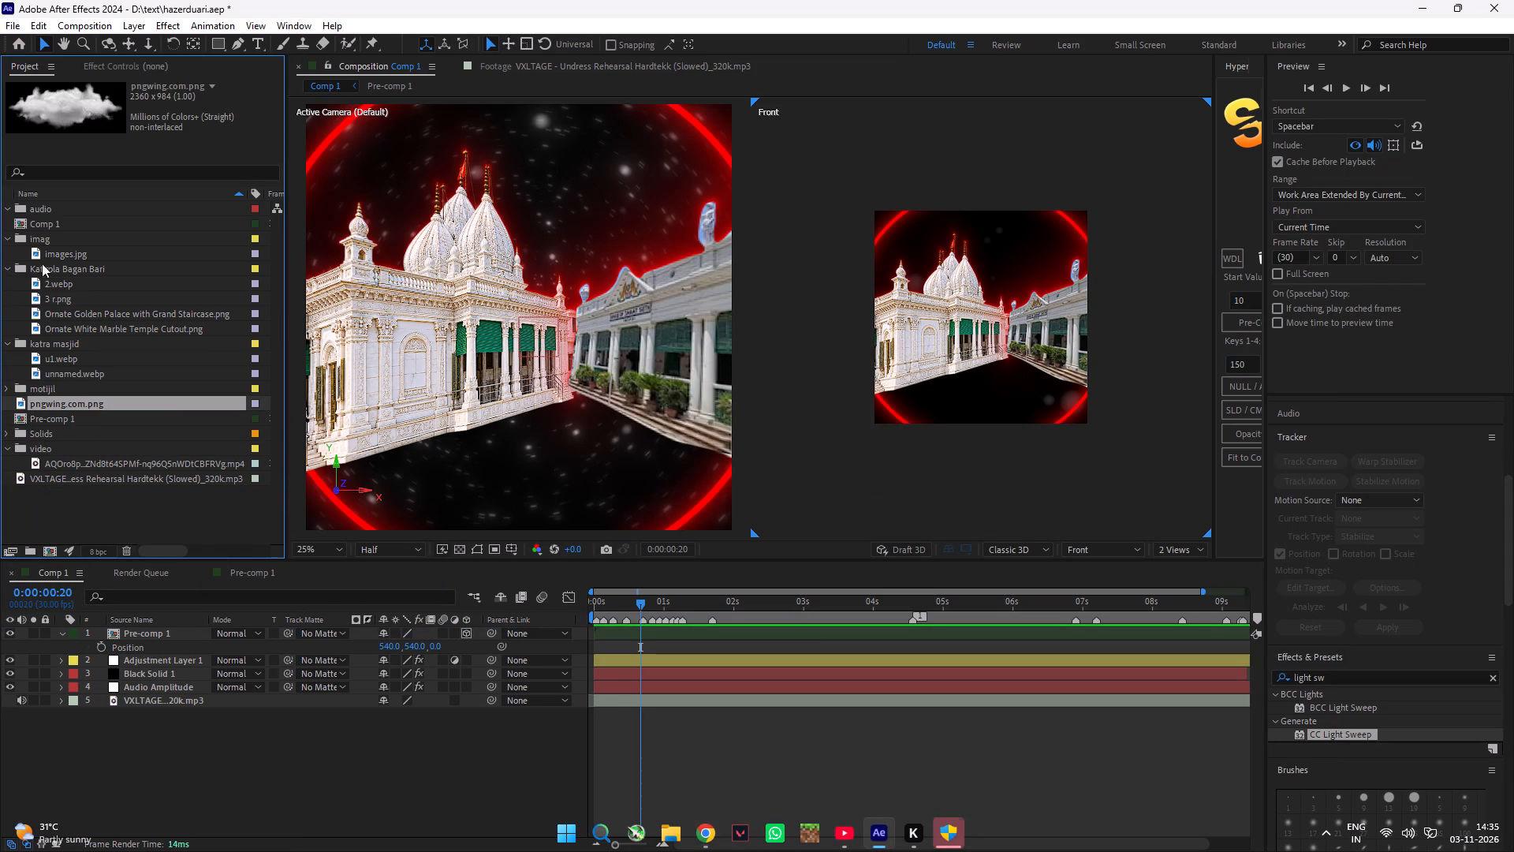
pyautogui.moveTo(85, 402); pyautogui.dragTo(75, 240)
# Delete images.jpg from the imag folder.
pyautogui.click(82, 252)
pyautogui.press('Delete')
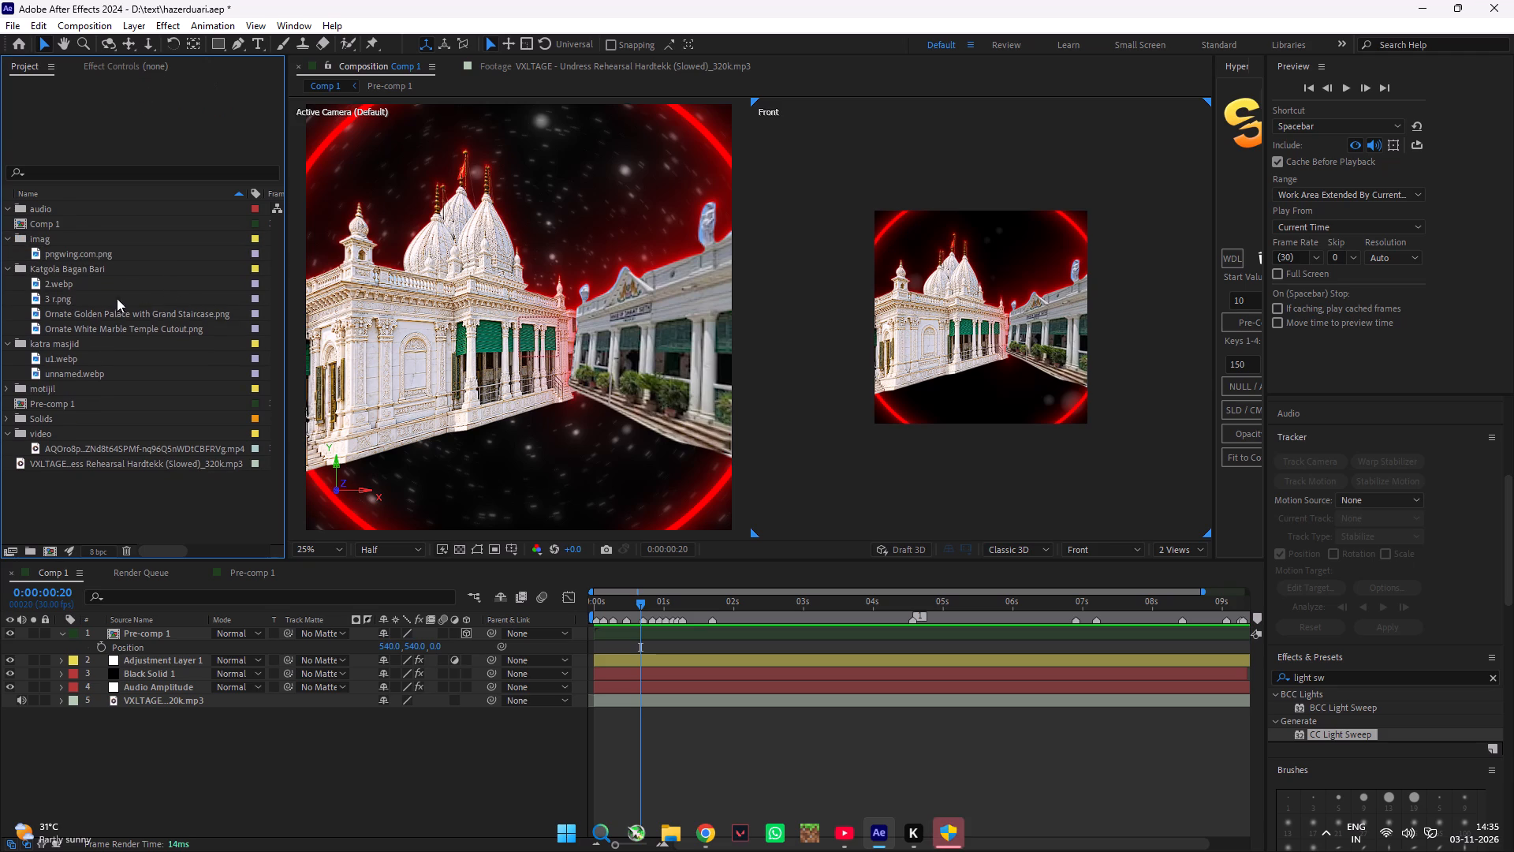
# Collapse the katra masjid folder and look through the contents of the motijil and Solids folders.
pyautogui.click(7, 342)
pyautogui.click(9, 360)
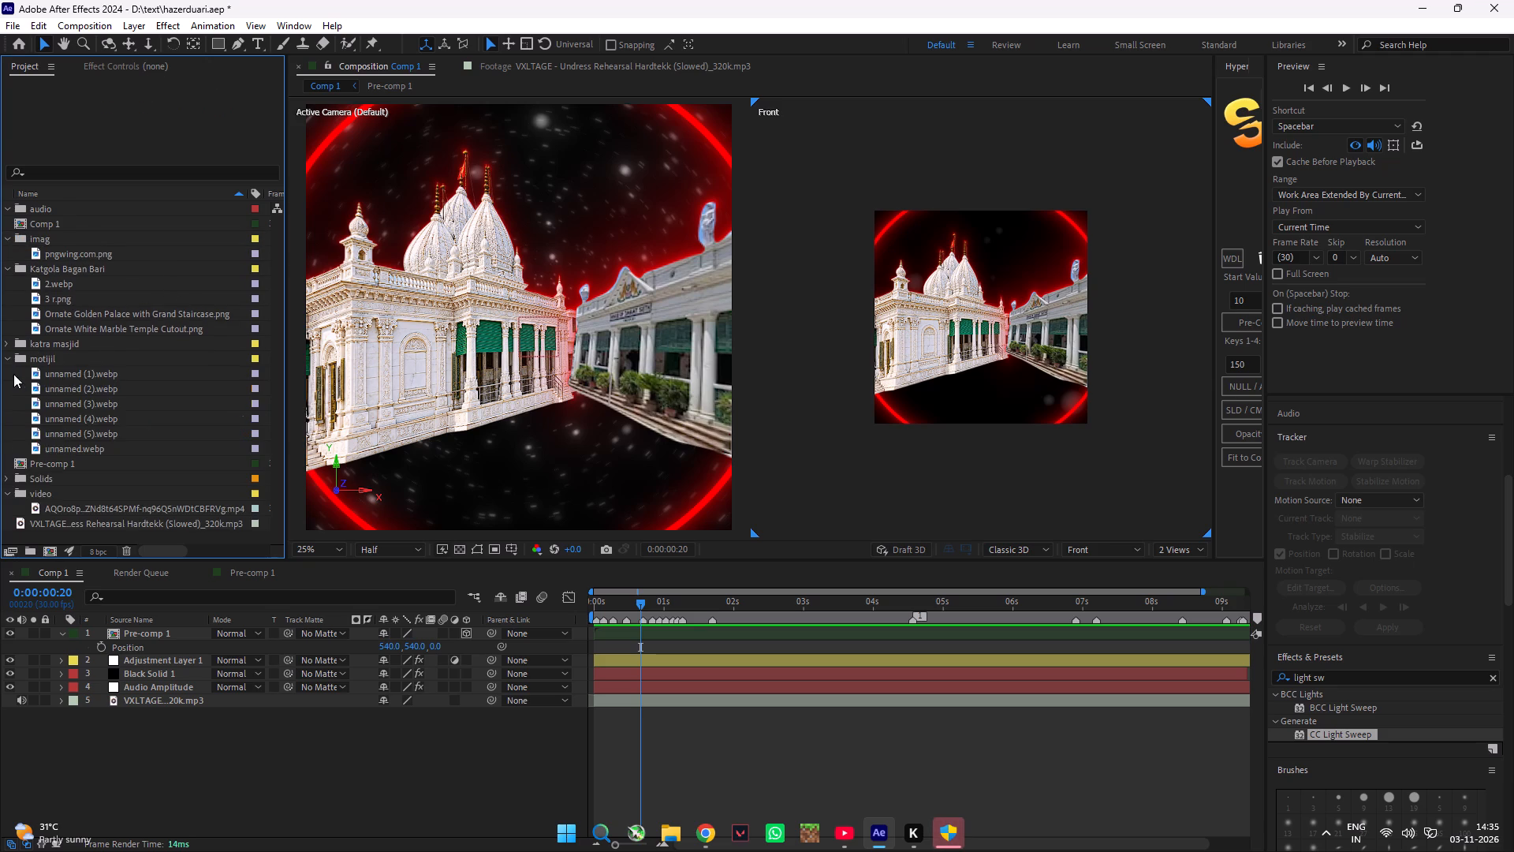
pyautogui.click(8, 359)
pyautogui.doubleClick(5, 386)
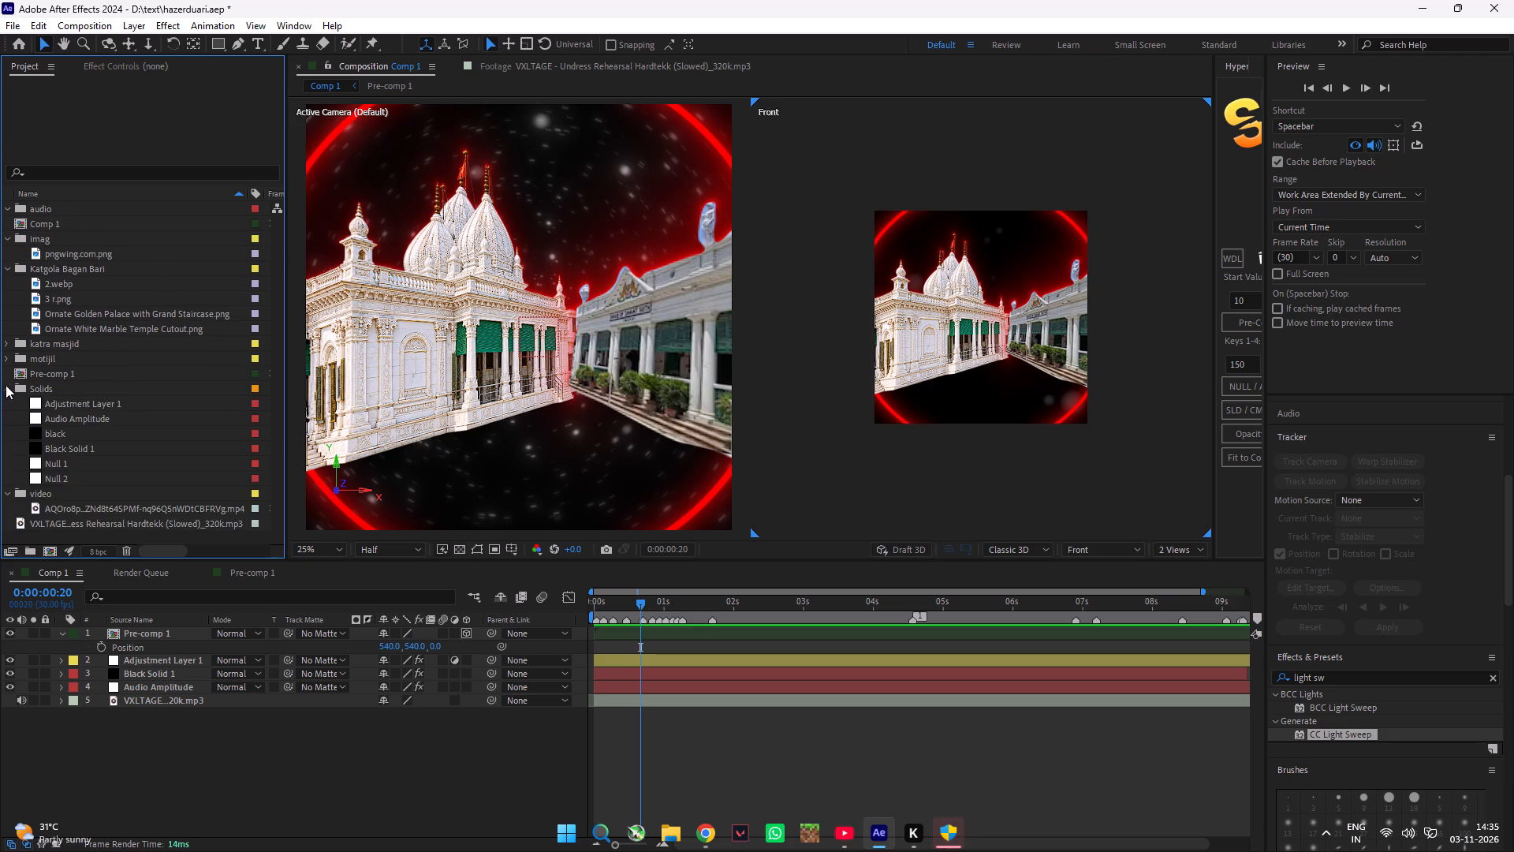
pyautogui.click(9, 362)
pyautogui.click(8, 357)
pyautogui.click(8, 357)
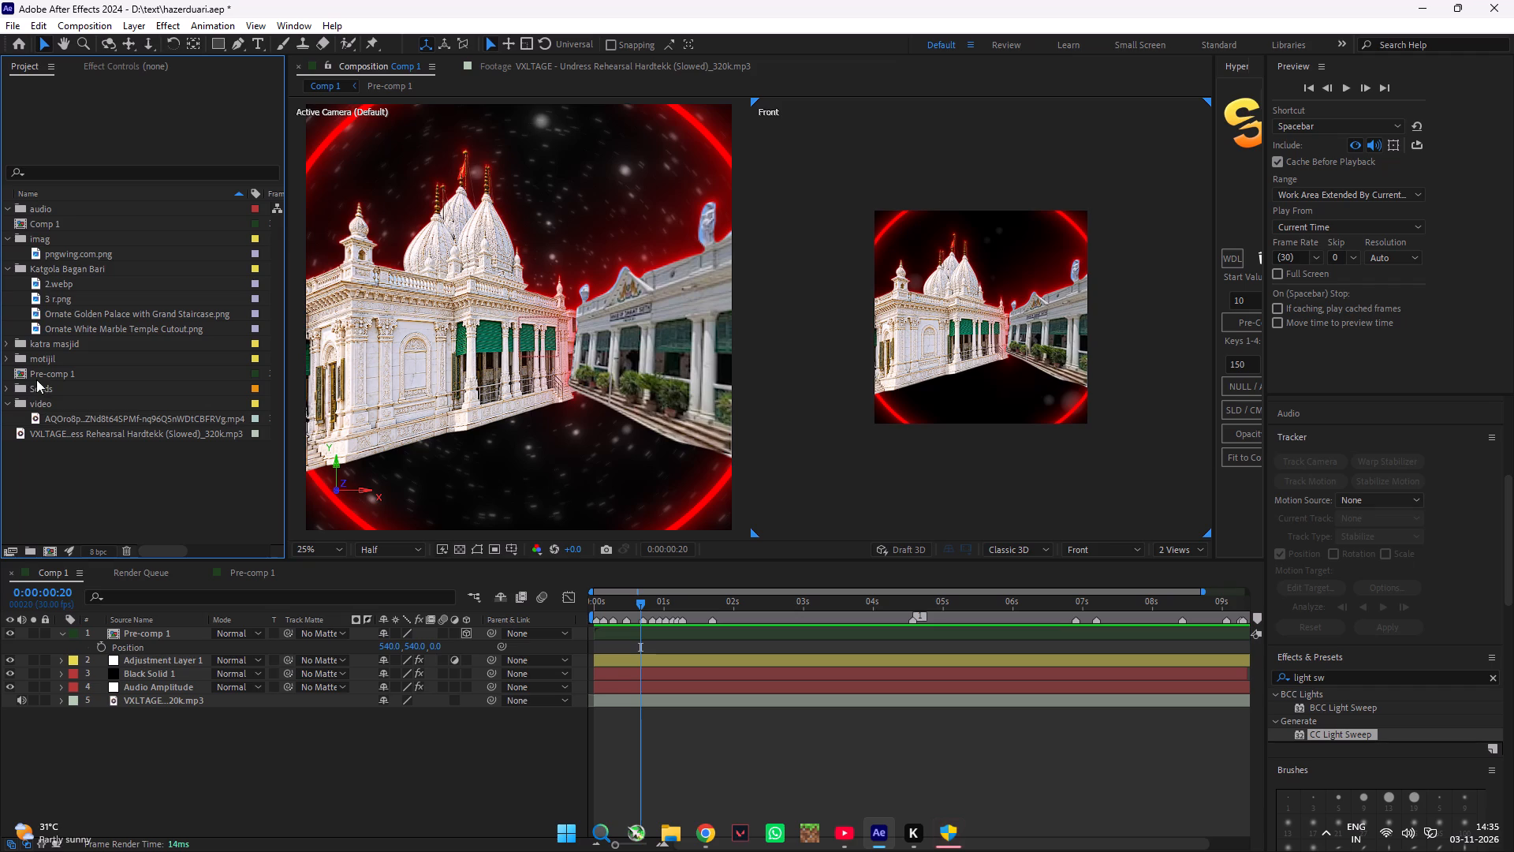
# Create a new project folder named png.
pyautogui.rightClick(99, 484)
pyautogui.click(157, 513)
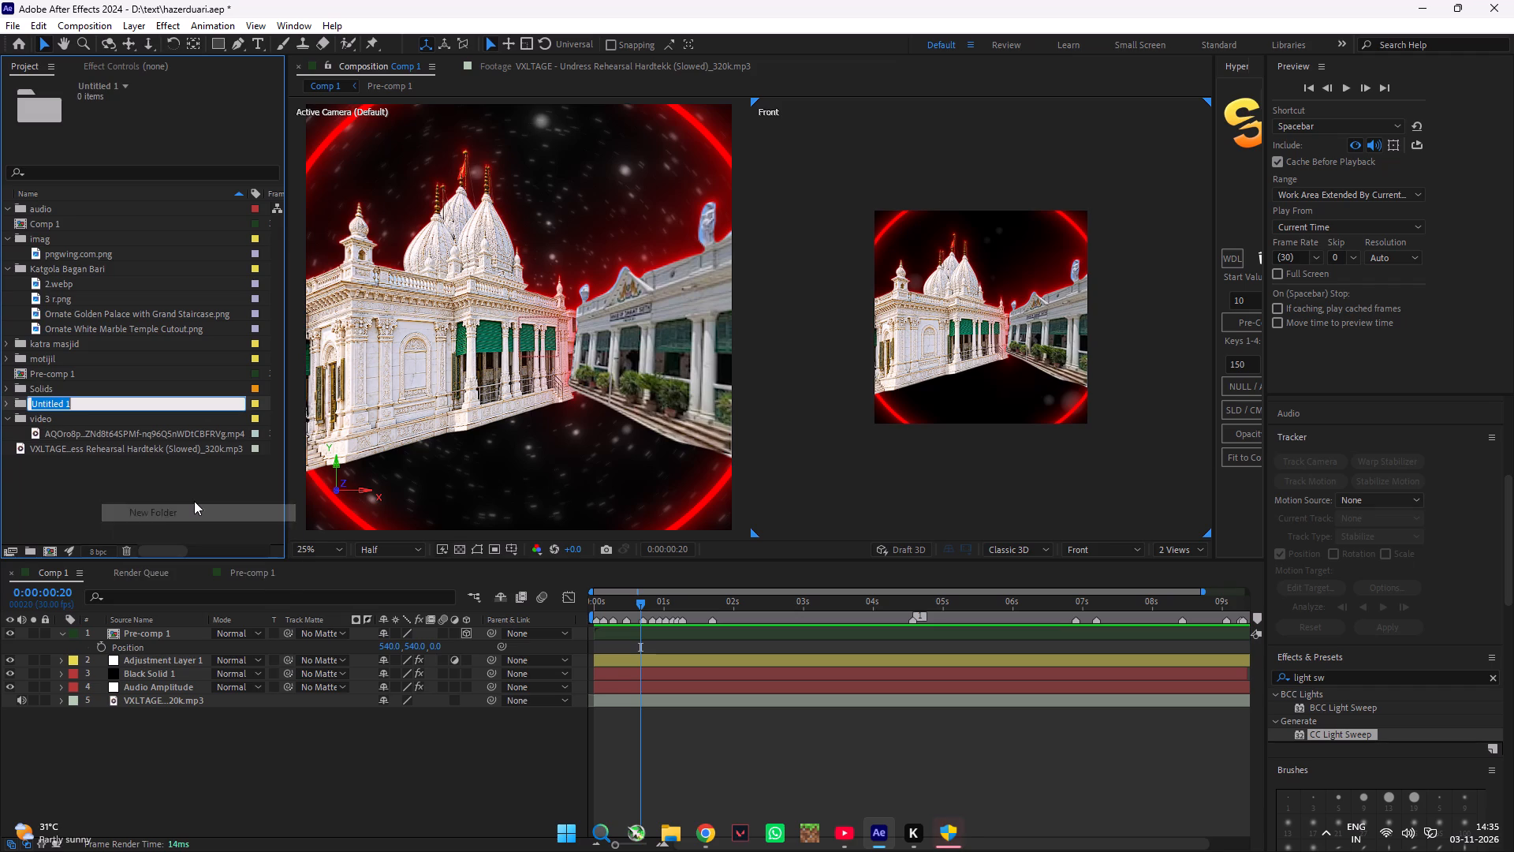
pyautogui.press('BackSpace')
pyautogui.press('BackSpace')
pyautogui.press('BackSpace')
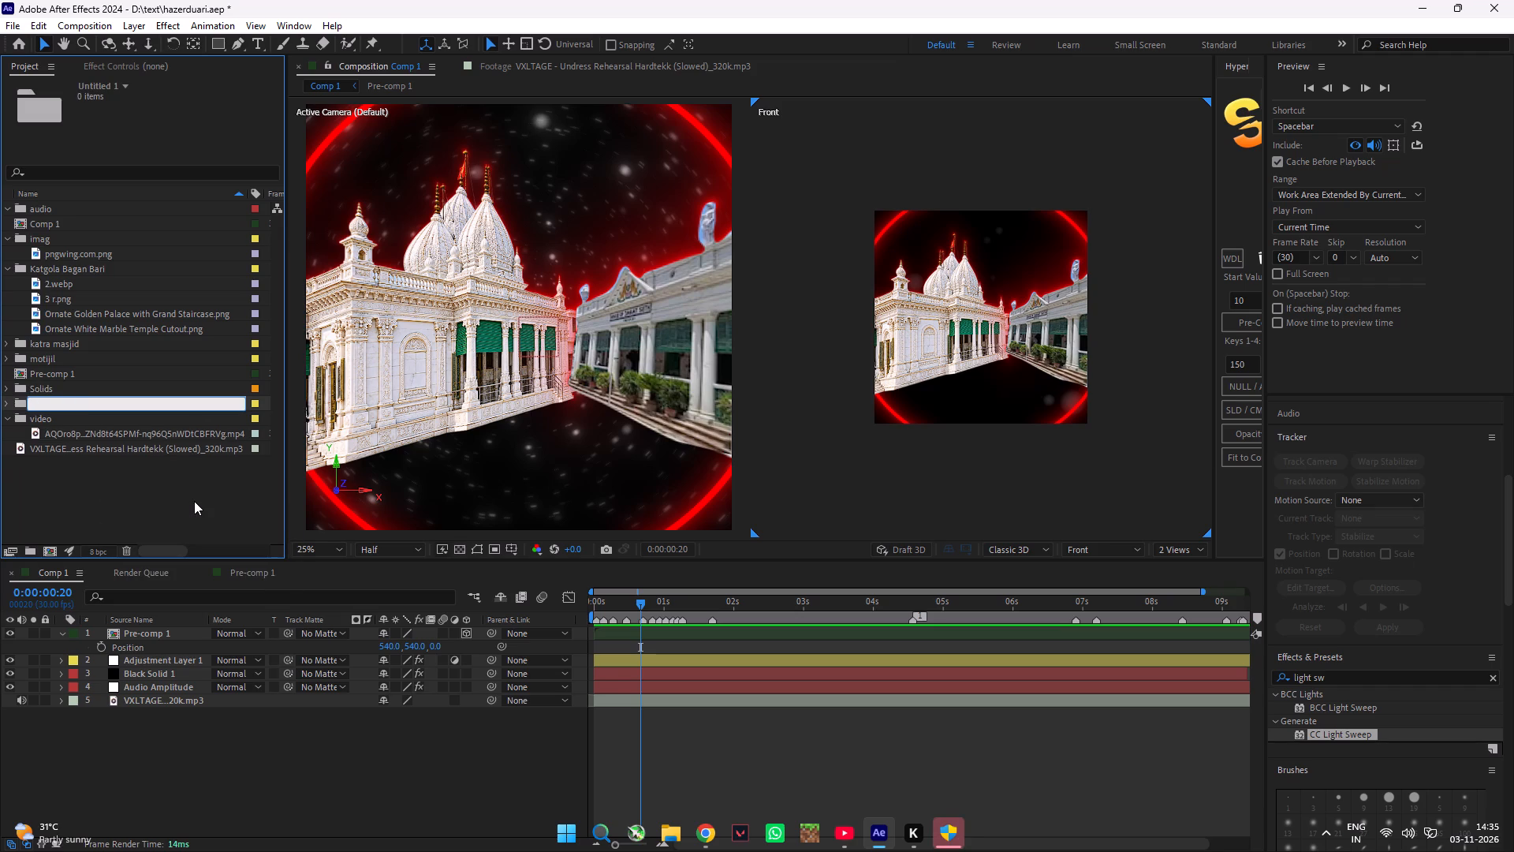
pyautogui.write('p;')
pyautogui.press('BackSpace')
pyautogui.press('BackSpace')
pyautogui.press('BackSpace')
pyautogui.press('BackSpace')
pyautogui.write('png')
pyautogui.moveTo(194, 501); pyautogui.dragTo(255, 500)
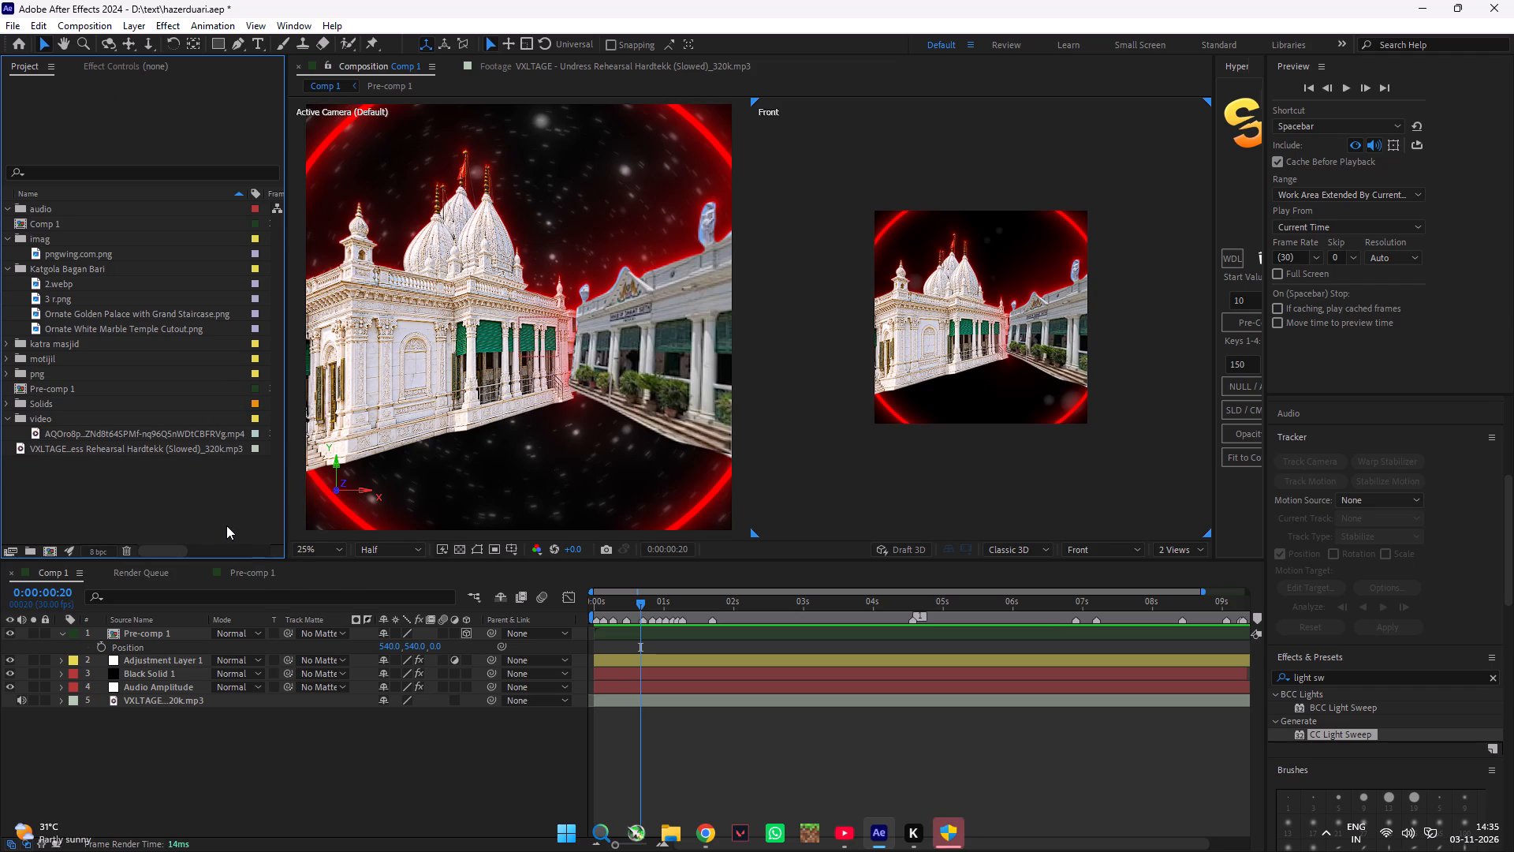
pyautogui.click(226, 525)
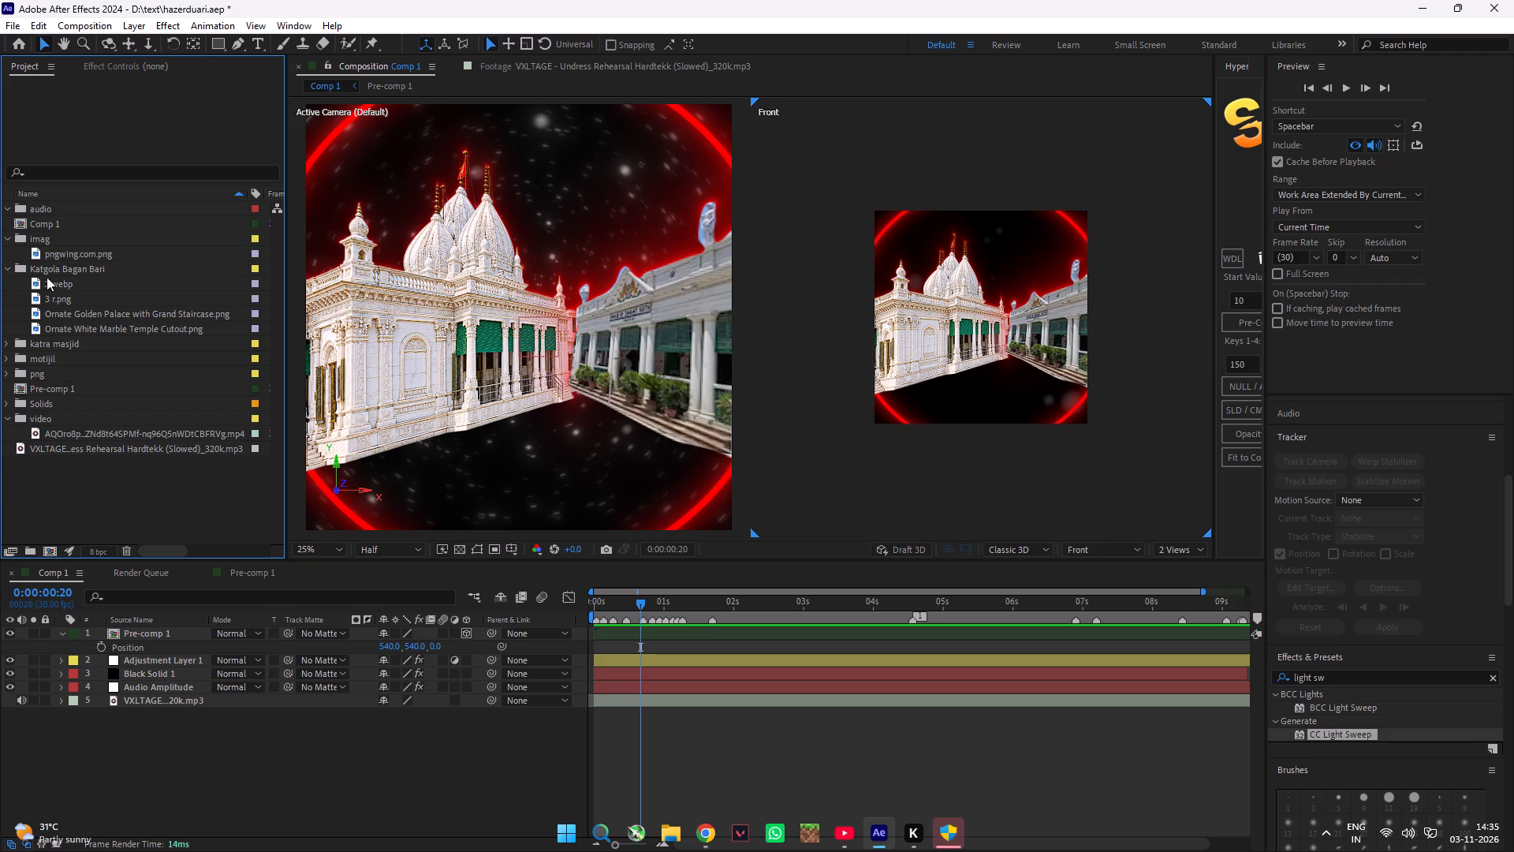
# Move pngwing.com.png from the imag folder into the png folder.
pyautogui.click(39, 376)
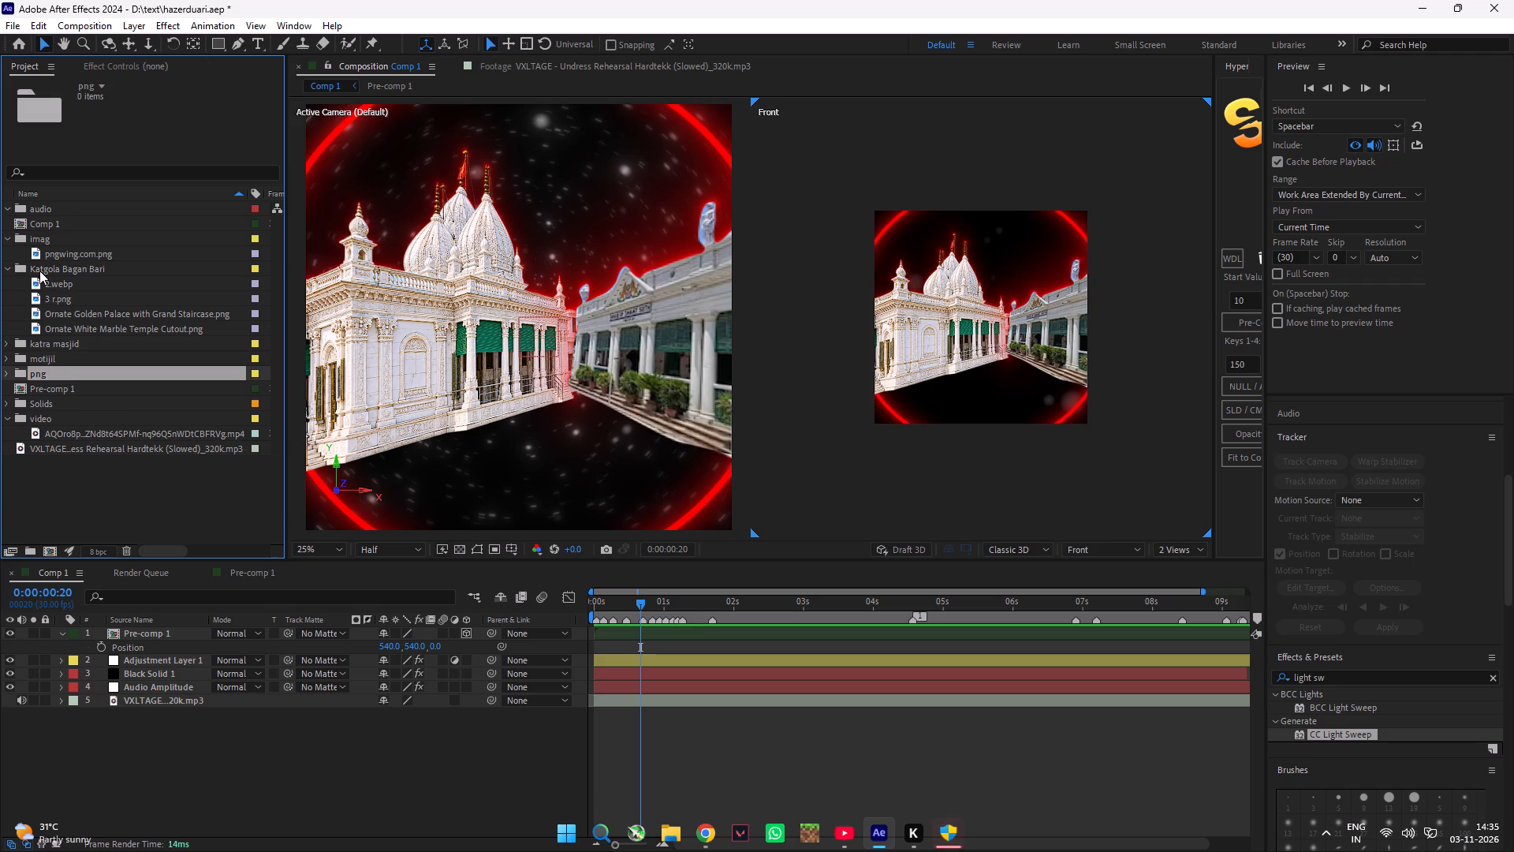
pyautogui.moveTo(54, 252); pyautogui.dragTo(60, 372)
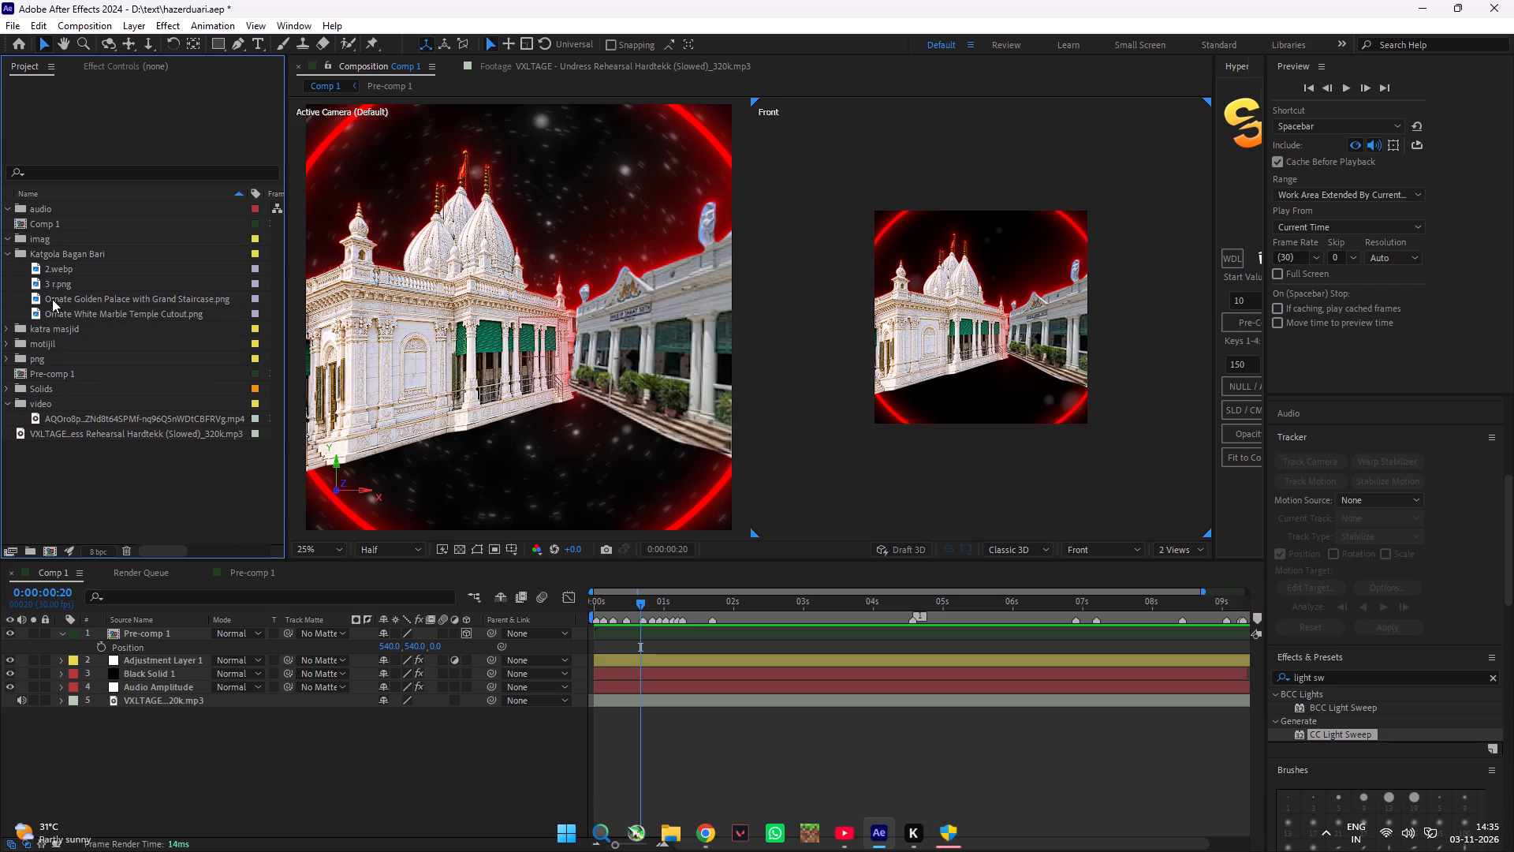
# Nest the Katgola Bagan Bari, katra masjid and motijil folders inside the imag folder.
pyautogui.click(50, 237)
pyautogui.moveTo(0, 240); pyautogui.dragTo(14, 234)
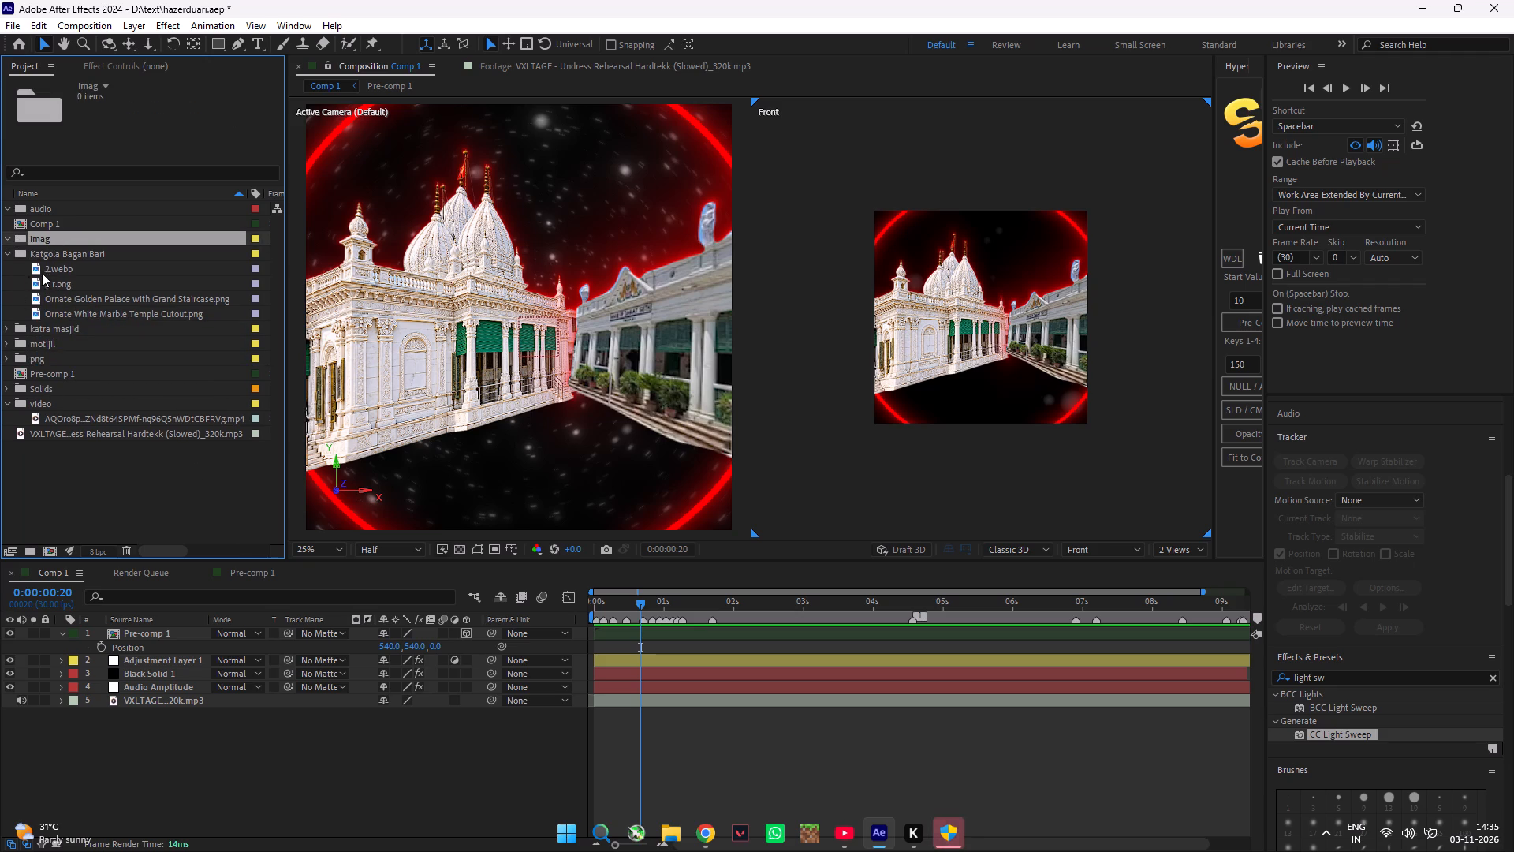
pyautogui.click(53, 252)
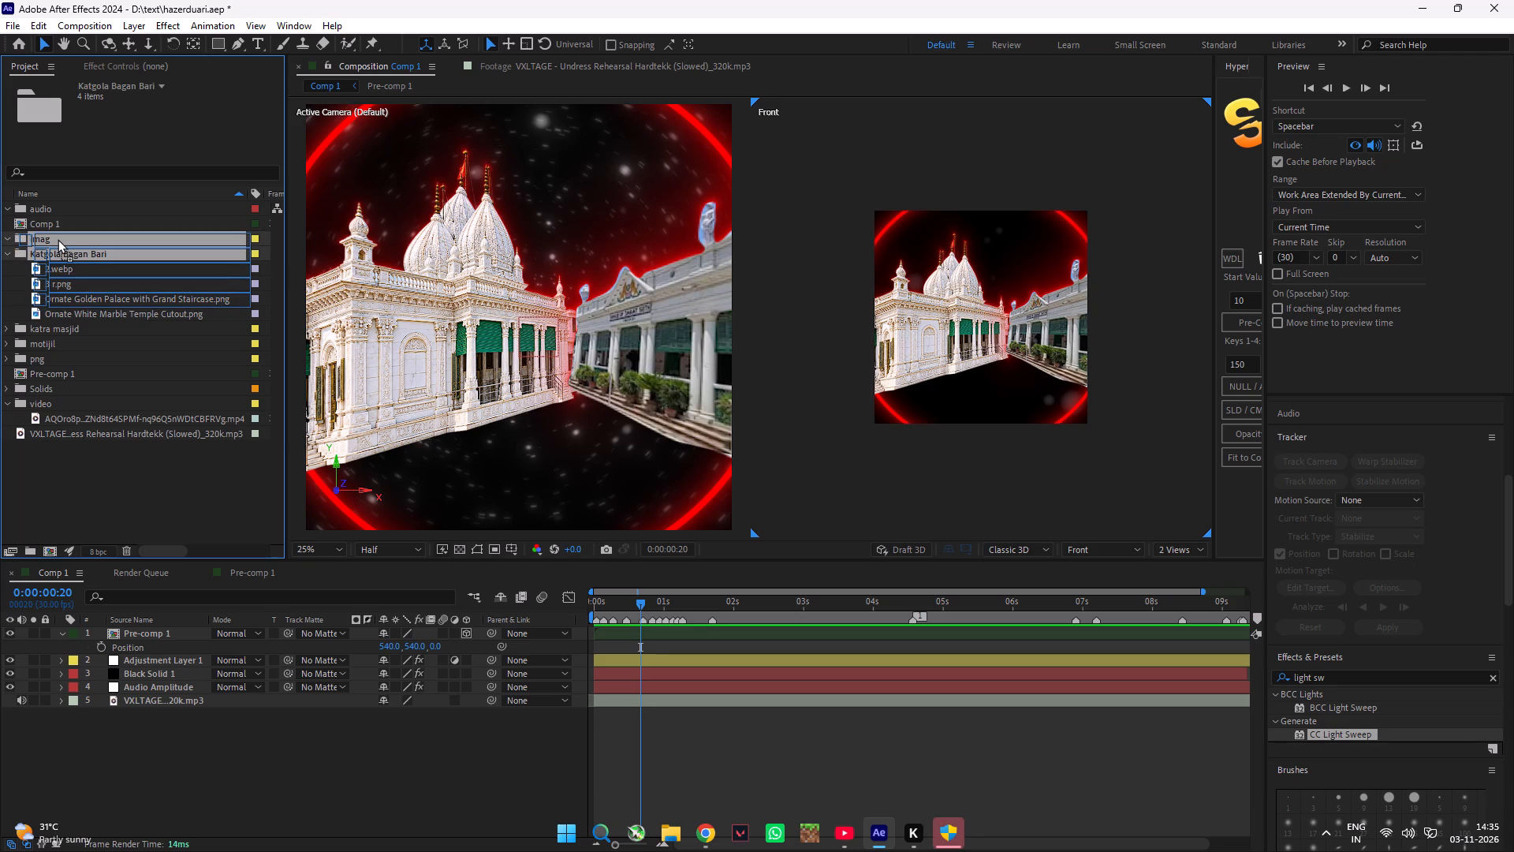
pyautogui.click(6, 251)
pyautogui.moveTo(43, 257); pyautogui.dragTo(44, 245)
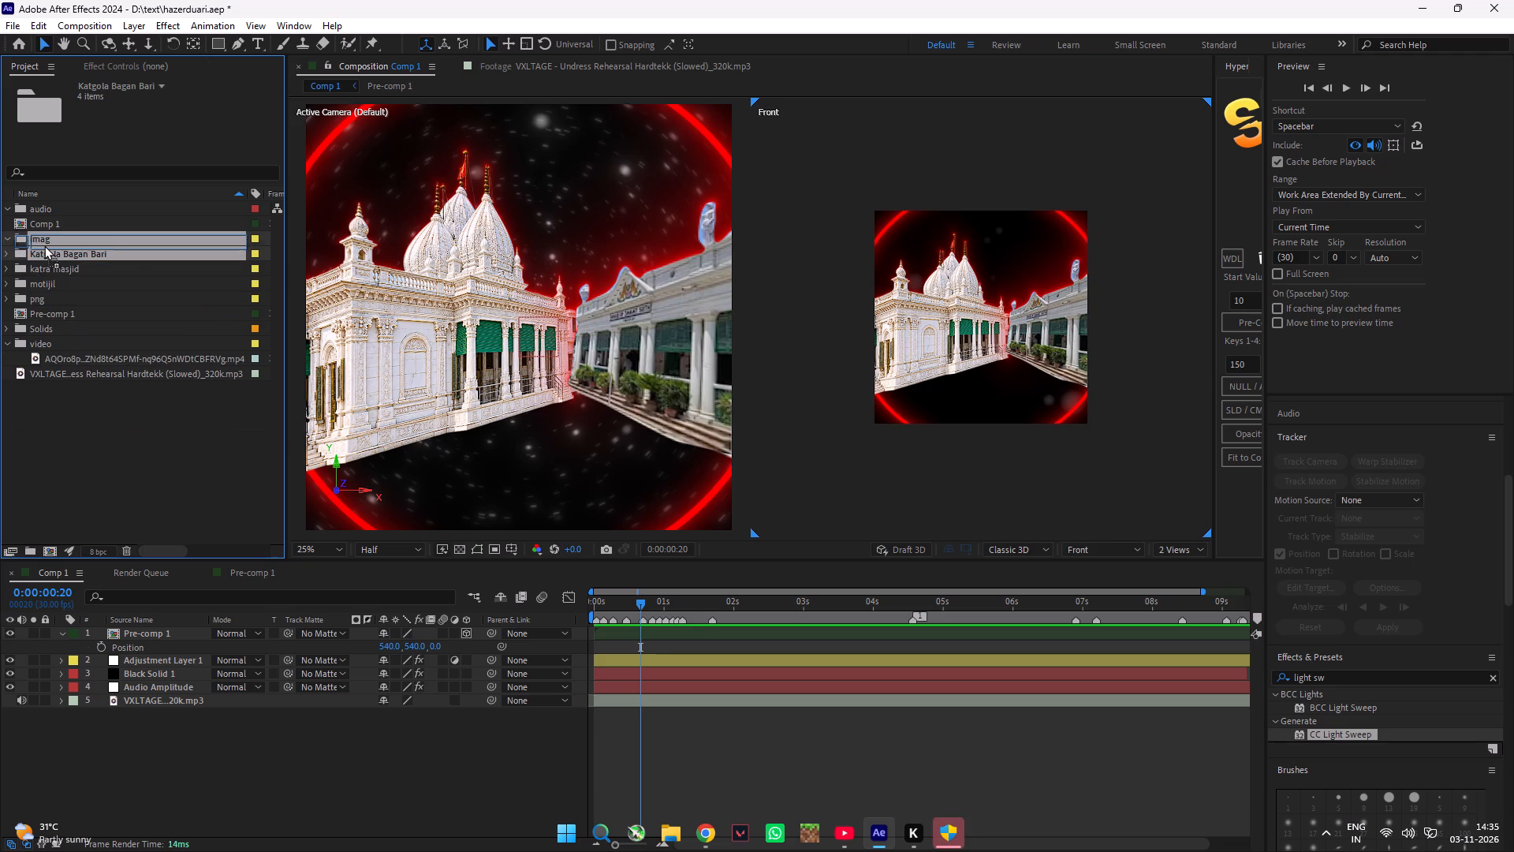
pyautogui.moveTo(44, 245); pyautogui.dragTo(45, 245)
pyautogui.moveTo(57, 273); pyautogui.dragTo(72, 245)
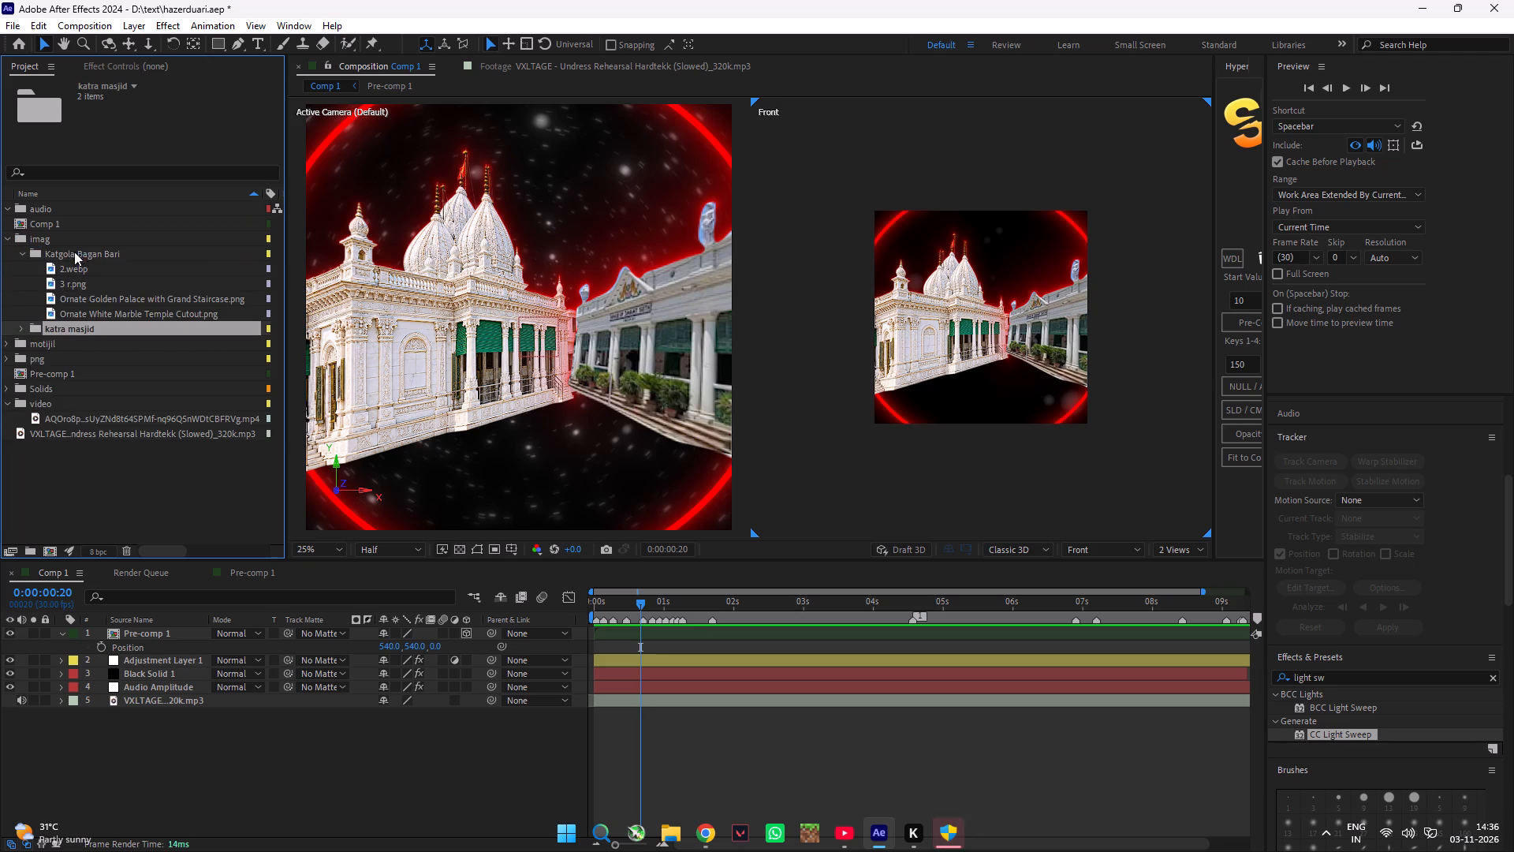
pyautogui.moveTo(41, 346); pyautogui.dragTo(54, 293)
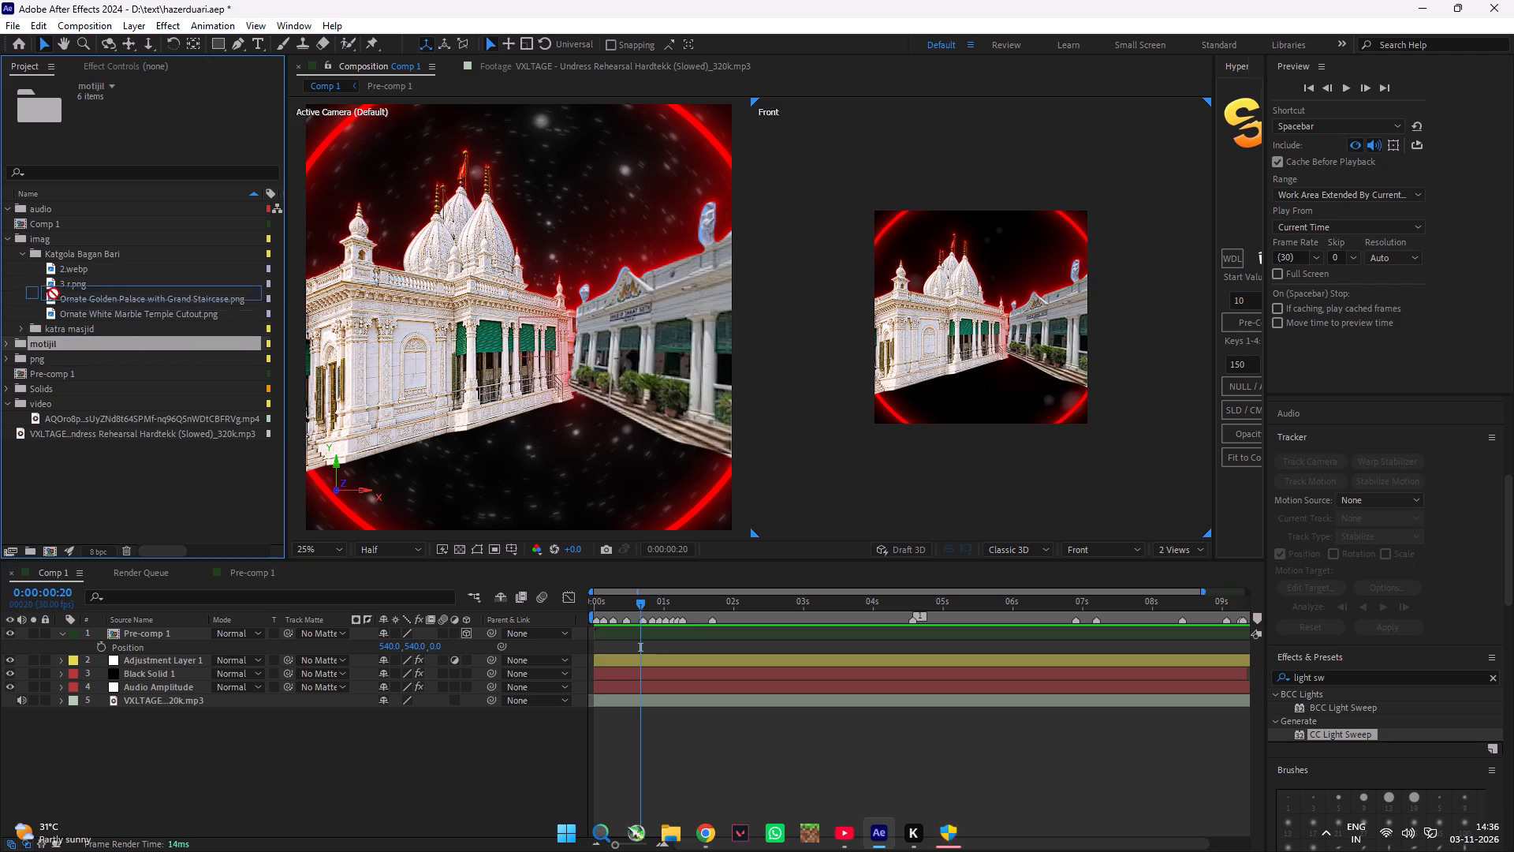
pyautogui.moveTo(54, 293); pyautogui.dragTo(63, 244)
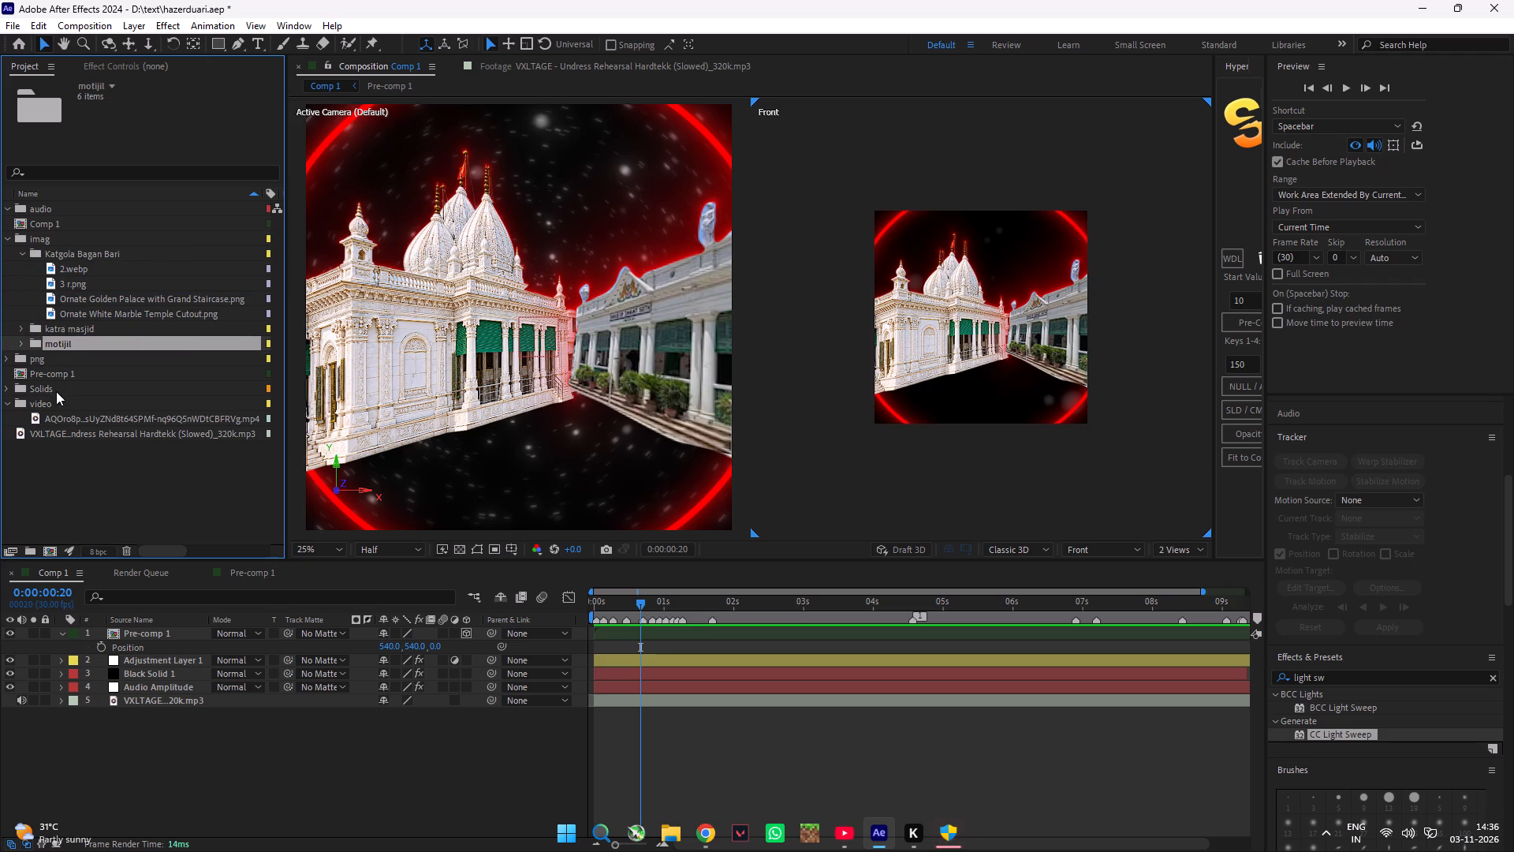
# Move the VXLTAGE mp3 into the audio folder and collapse the expanded project folders.
pyautogui.click(8, 402)
pyautogui.click(8, 357)
pyautogui.click(4, 357)
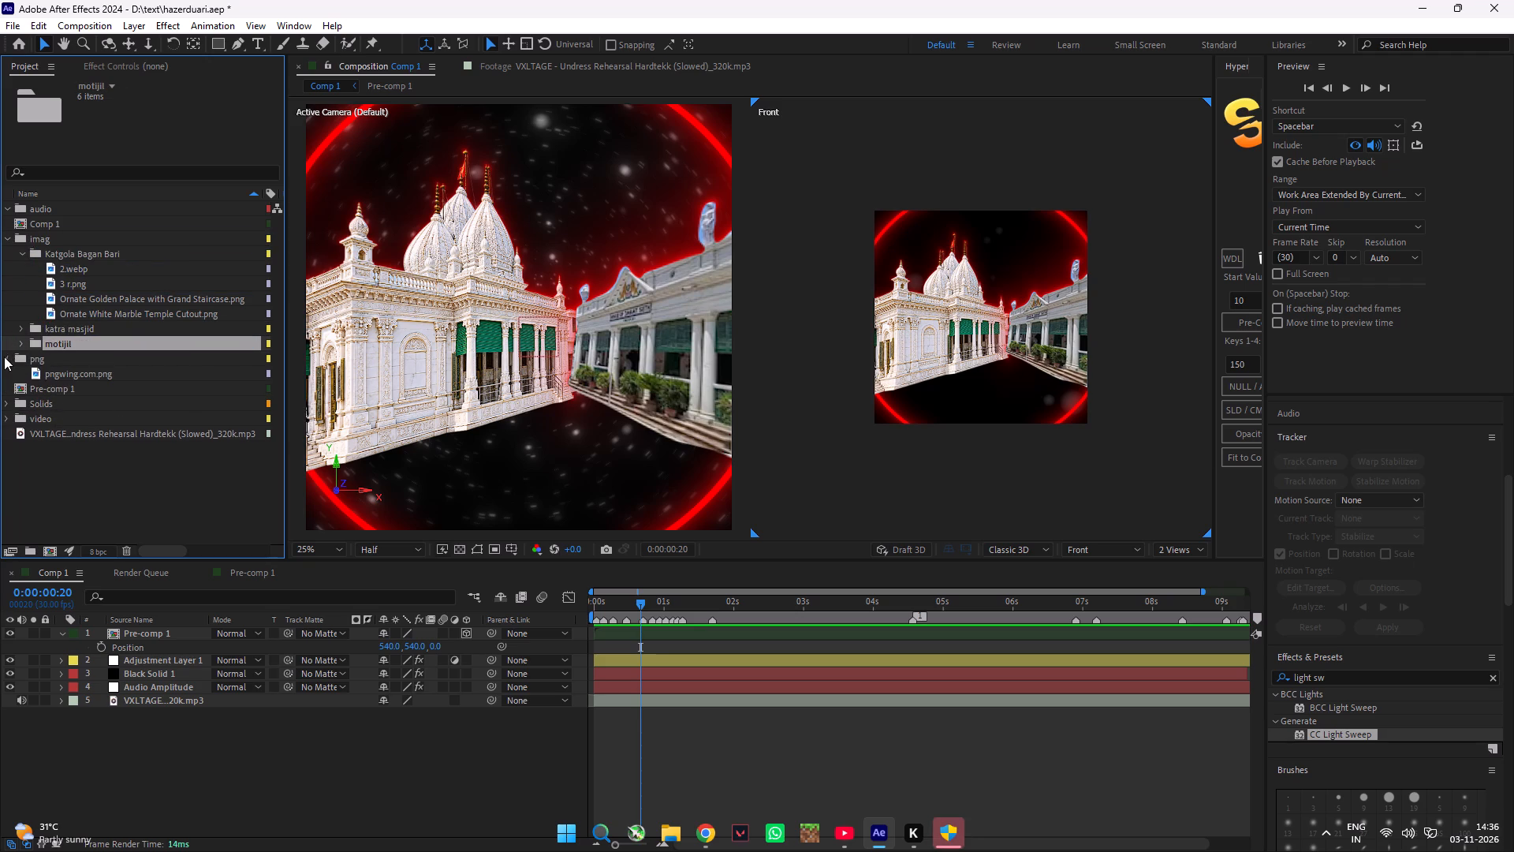
pyautogui.click(51, 420)
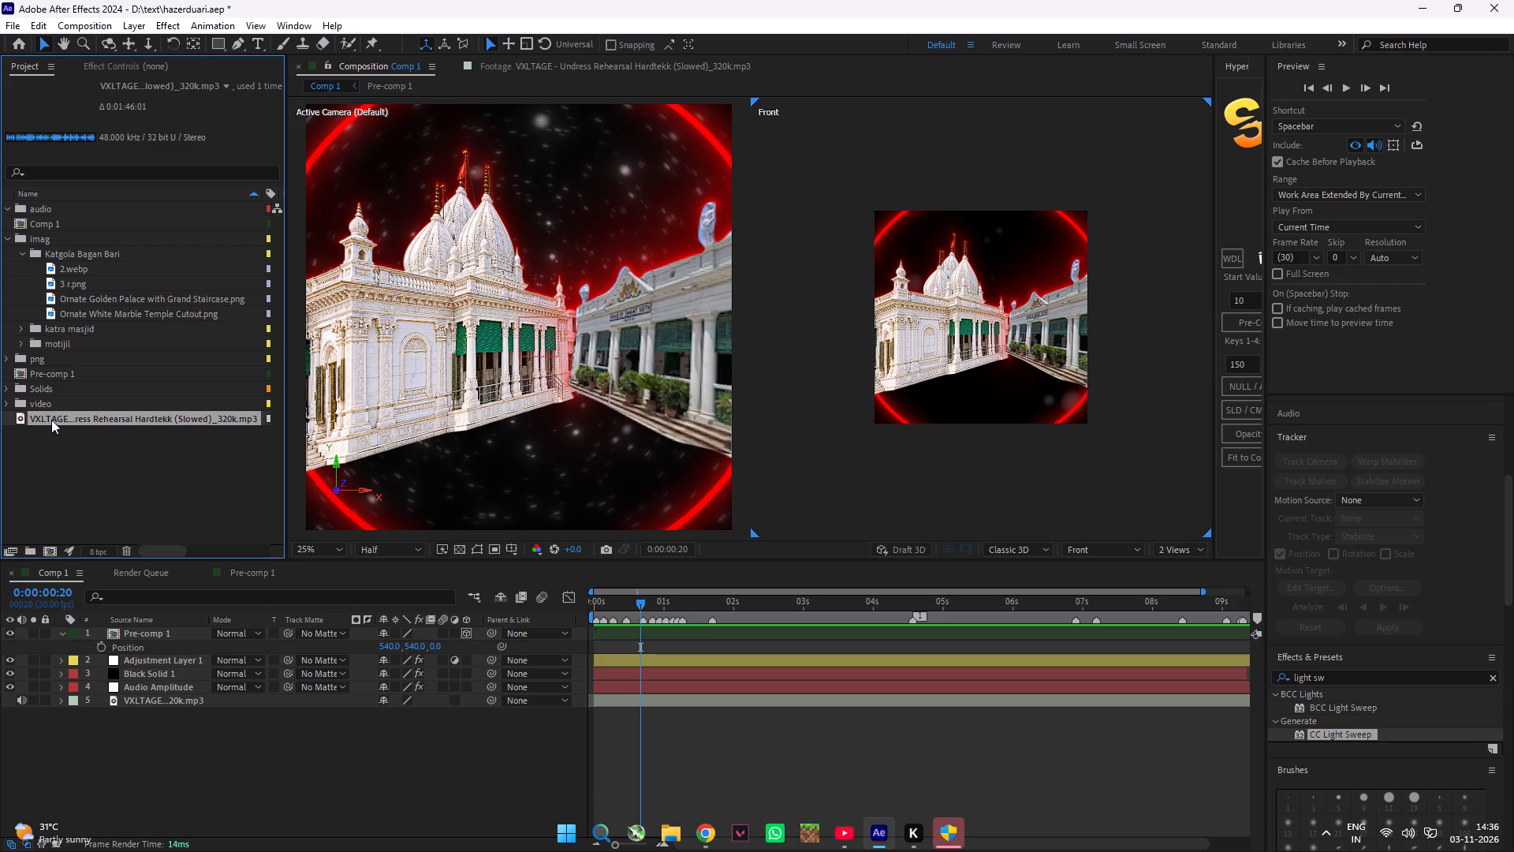
pyautogui.moveTo(55, 420); pyautogui.dragTo(80, 209)
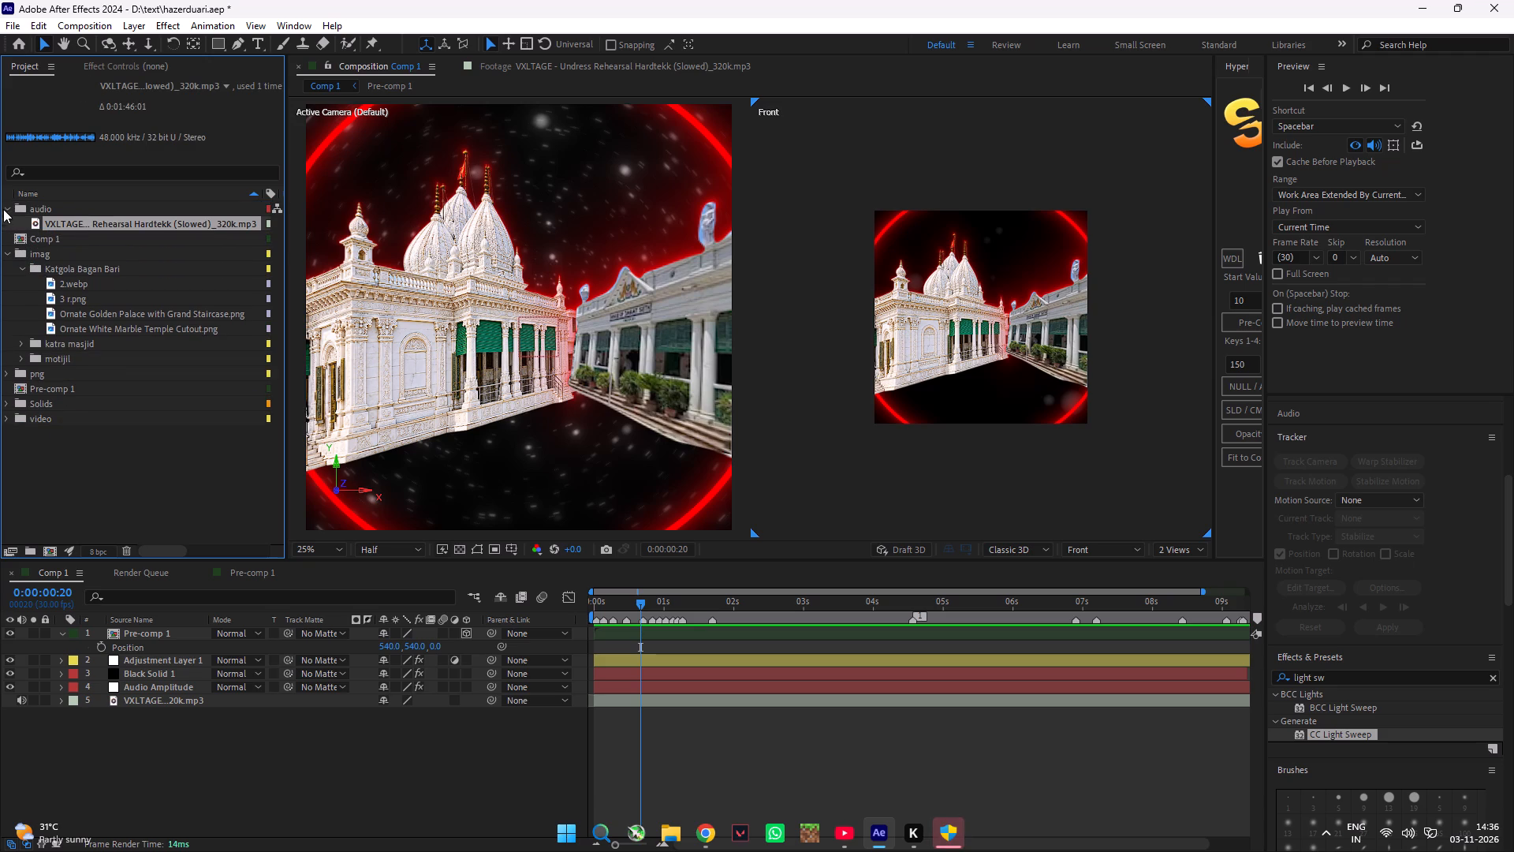
pyautogui.click(5, 204)
pyautogui.click(8, 238)
pyautogui.click(143, 349)
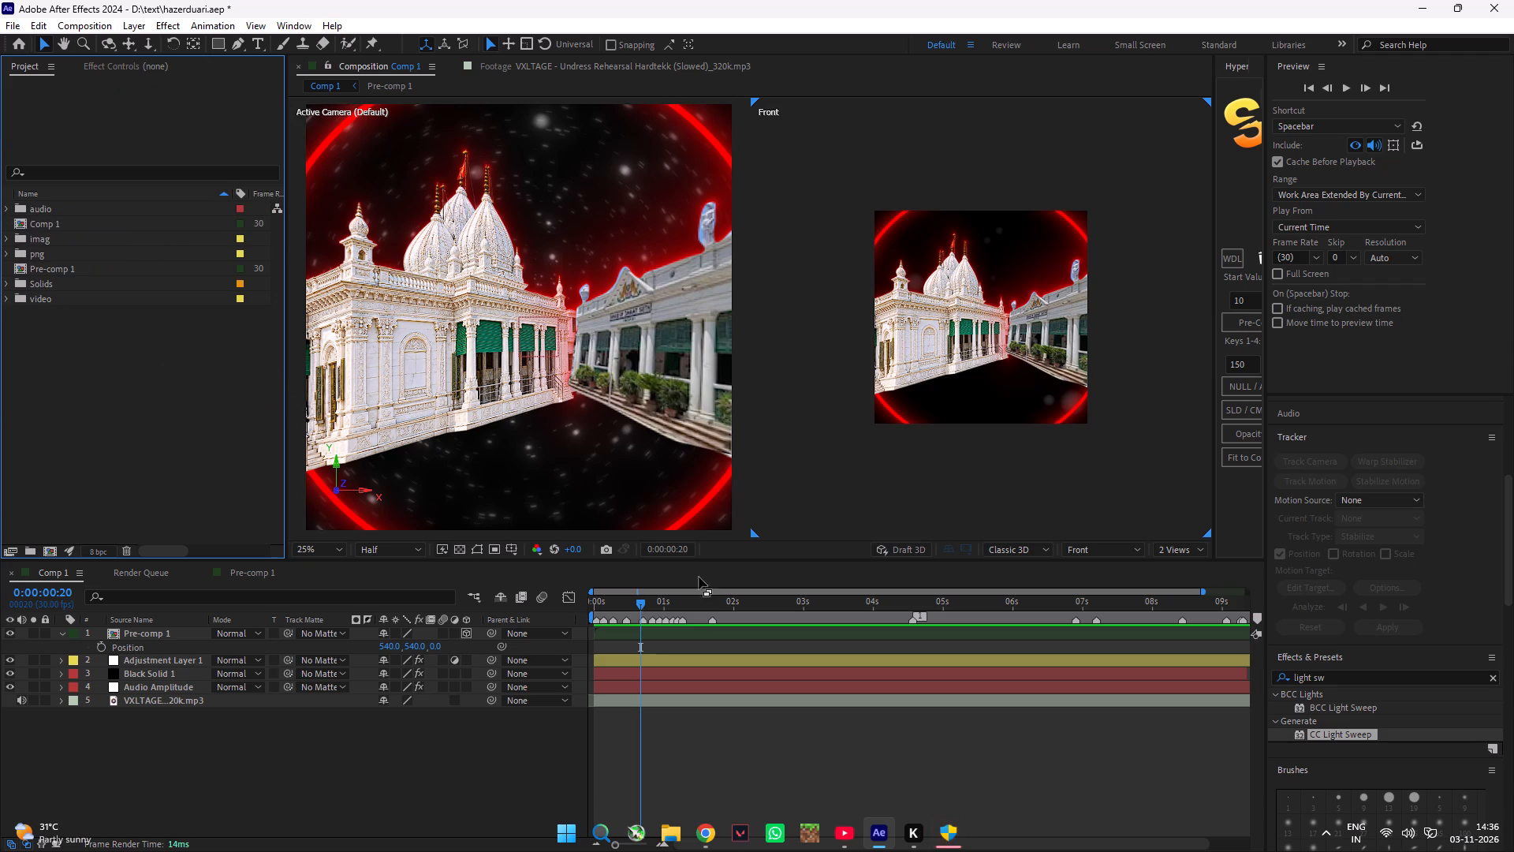
# Open Pre-comp 1 from the Comp 1 timeline and move its playhead to 0:00:00:22.
pyautogui.moveTo(645, 607); pyautogui.dragTo(638, 617)
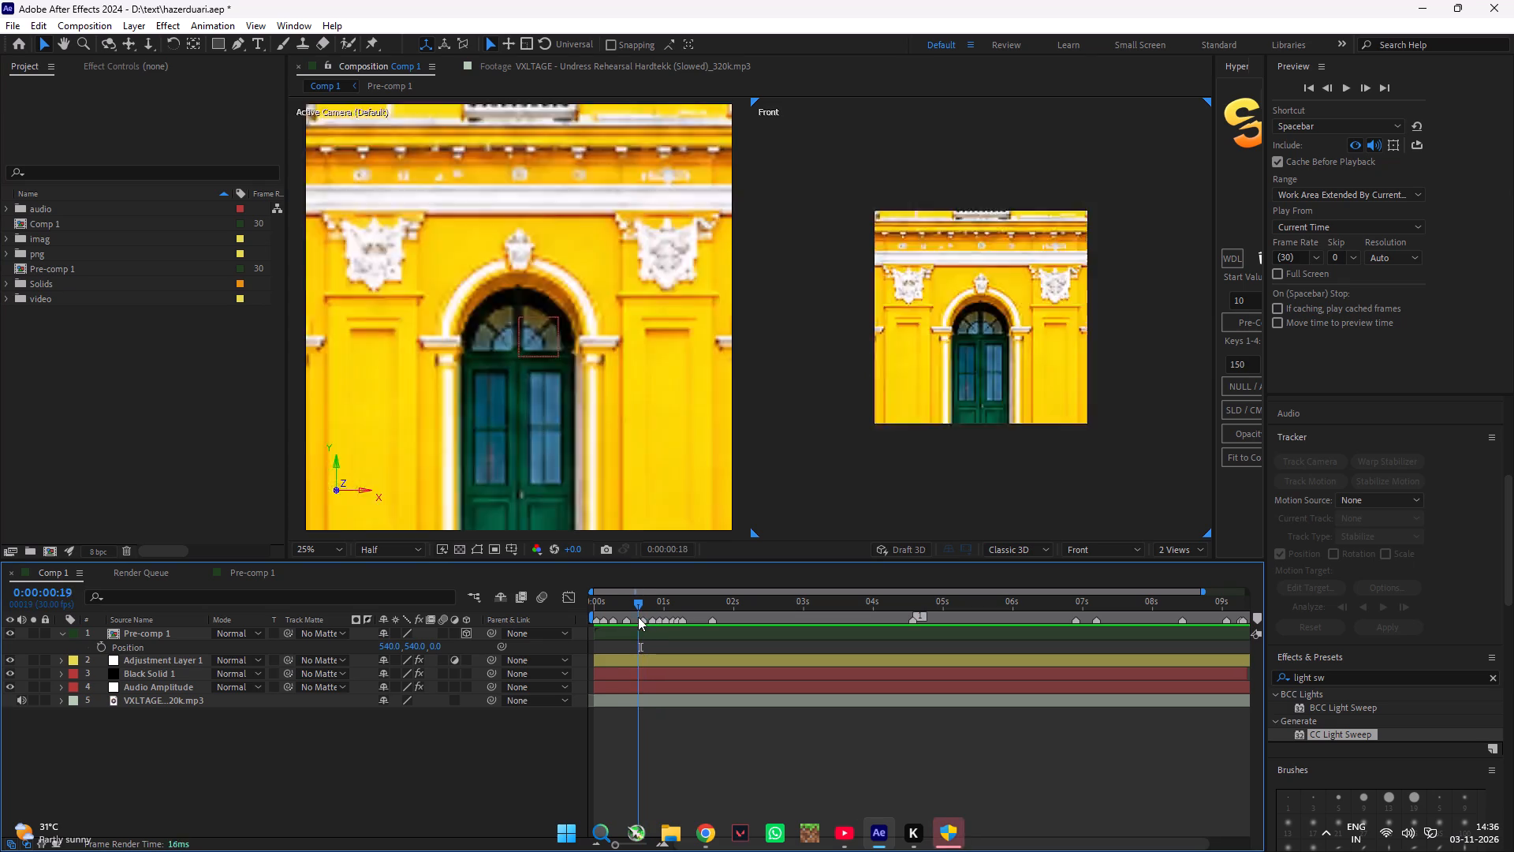
pyautogui.moveTo(638, 617); pyautogui.dragTo(607, 618)
pyautogui.doubleClick(166, 633)
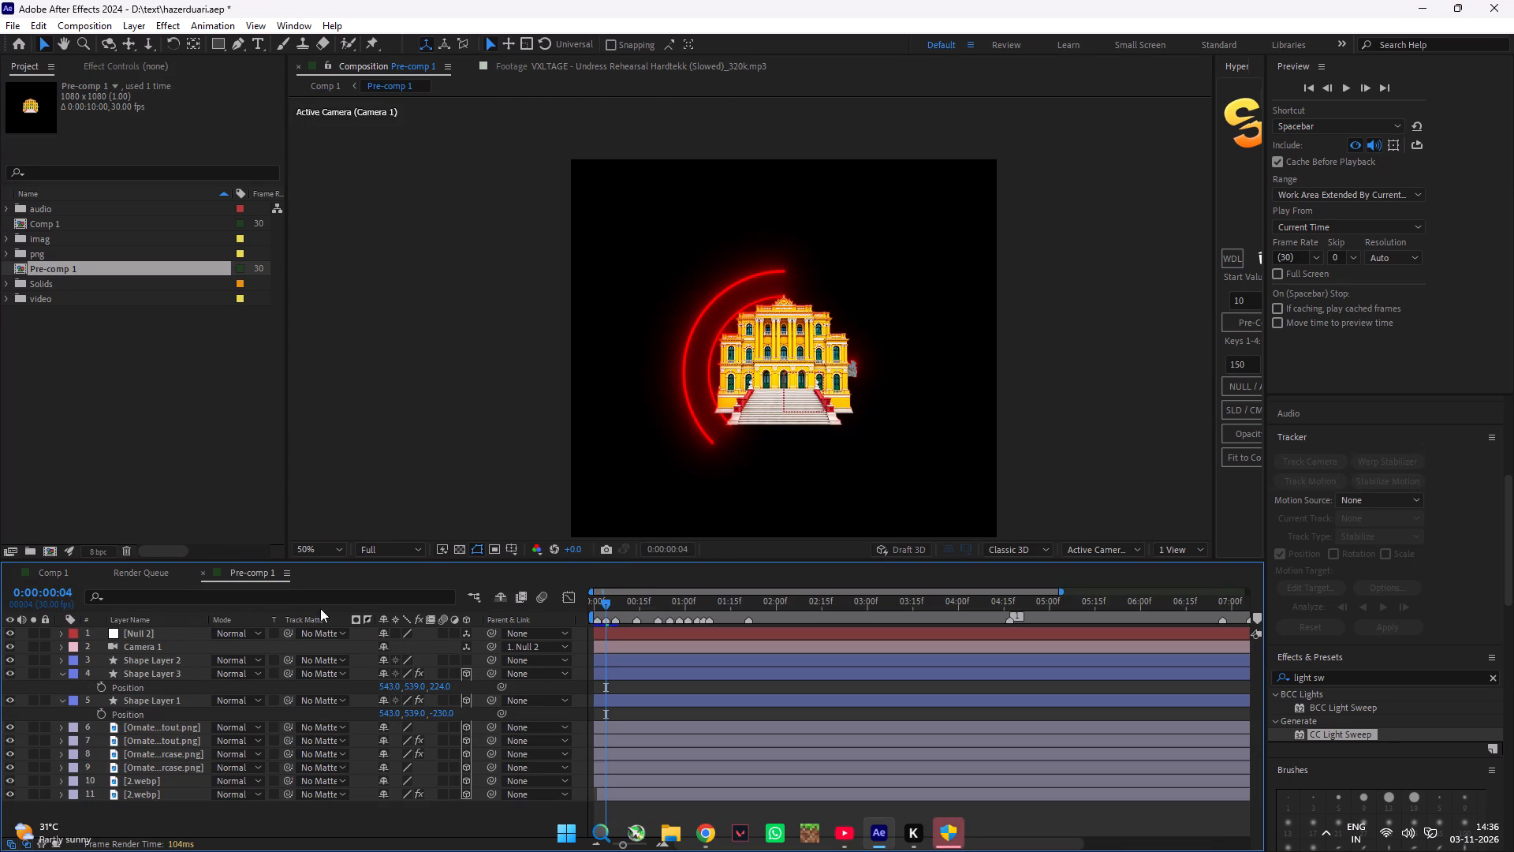
pyautogui.moveTo(606, 604); pyautogui.dragTo(607, 614)
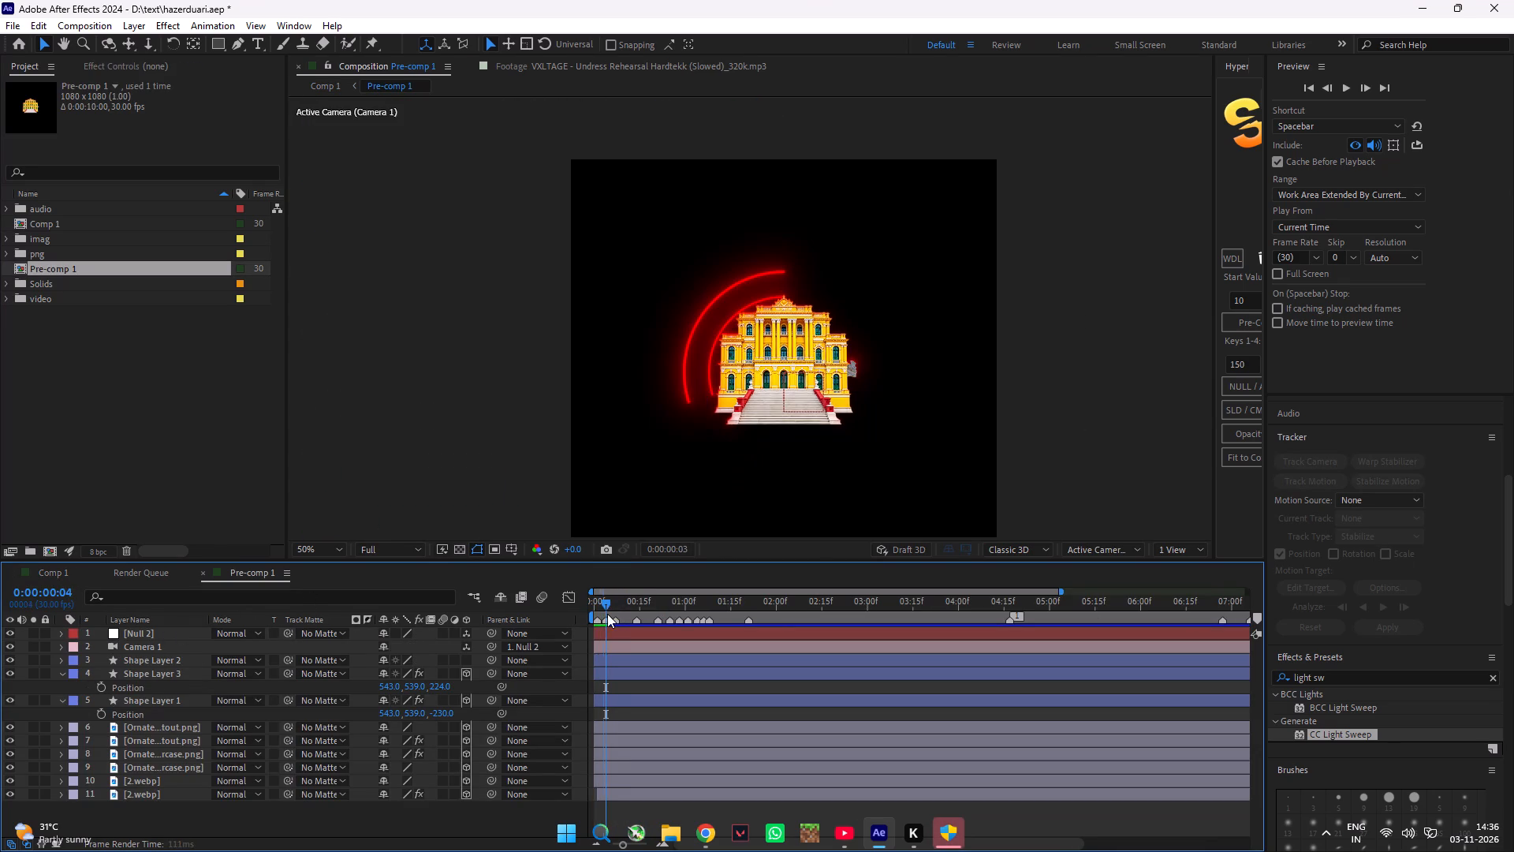
pyautogui.moveTo(607, 614); pyautogui.dragTo(626, 617)
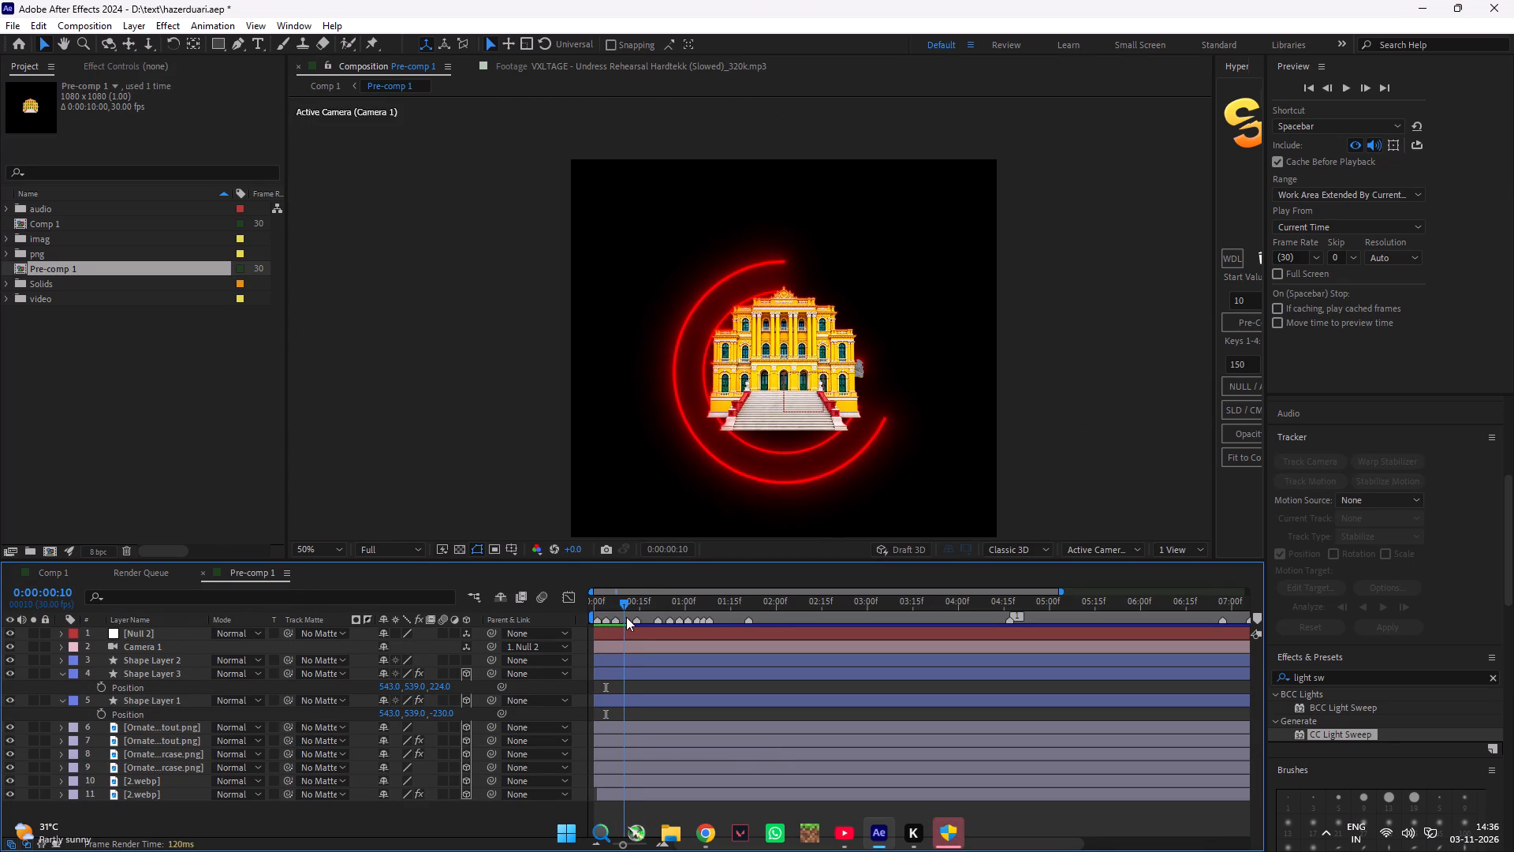
pyautogui.moveTo(626, 617); pyautogui.dragTo(660, 622)
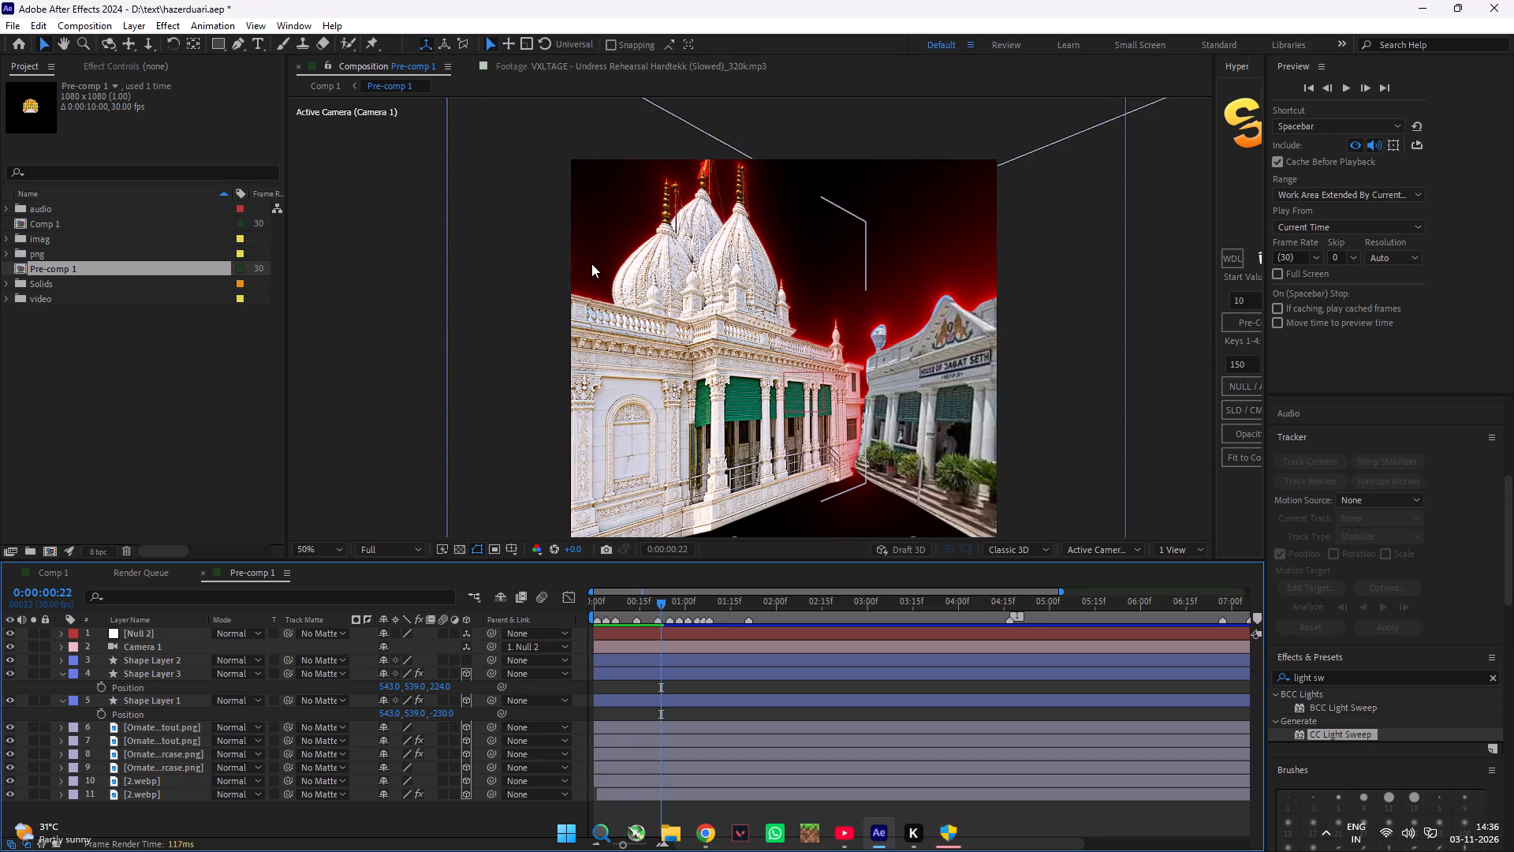
# Add pngwing.com.png to Pre-comp 1 as a layer between Shape Layer 3 and Shape Layer 1, starting at about 0:00:00:10.
pyautogui.click(6, 252)
pyautogui.moveTo(62, 269); pyautogui.dragTo(544, 617)
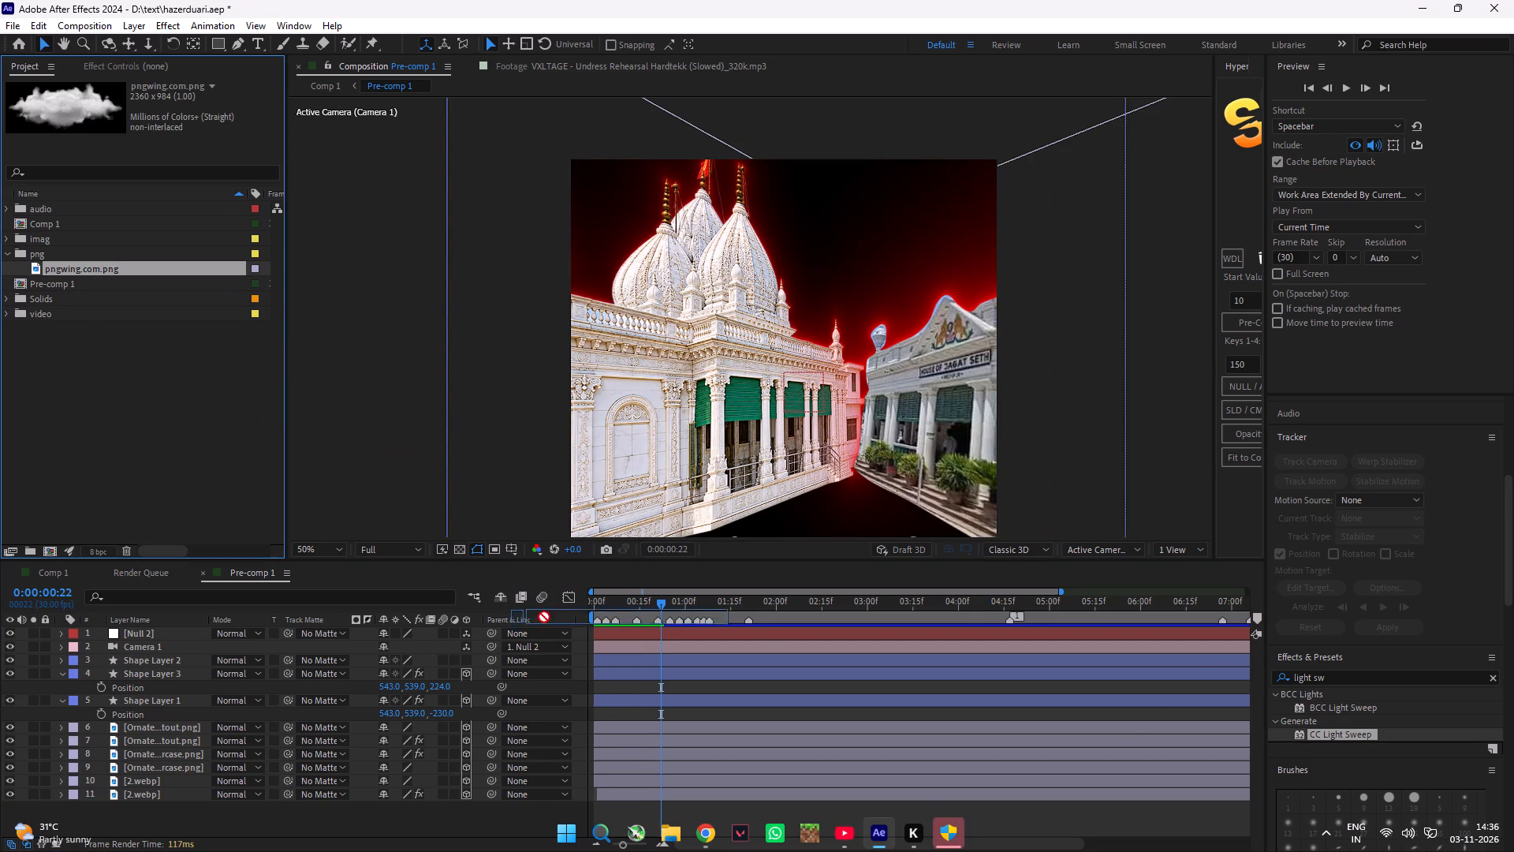
pyautogui.moveTo(544, 617); pyautogui.dragTo(624, 674)
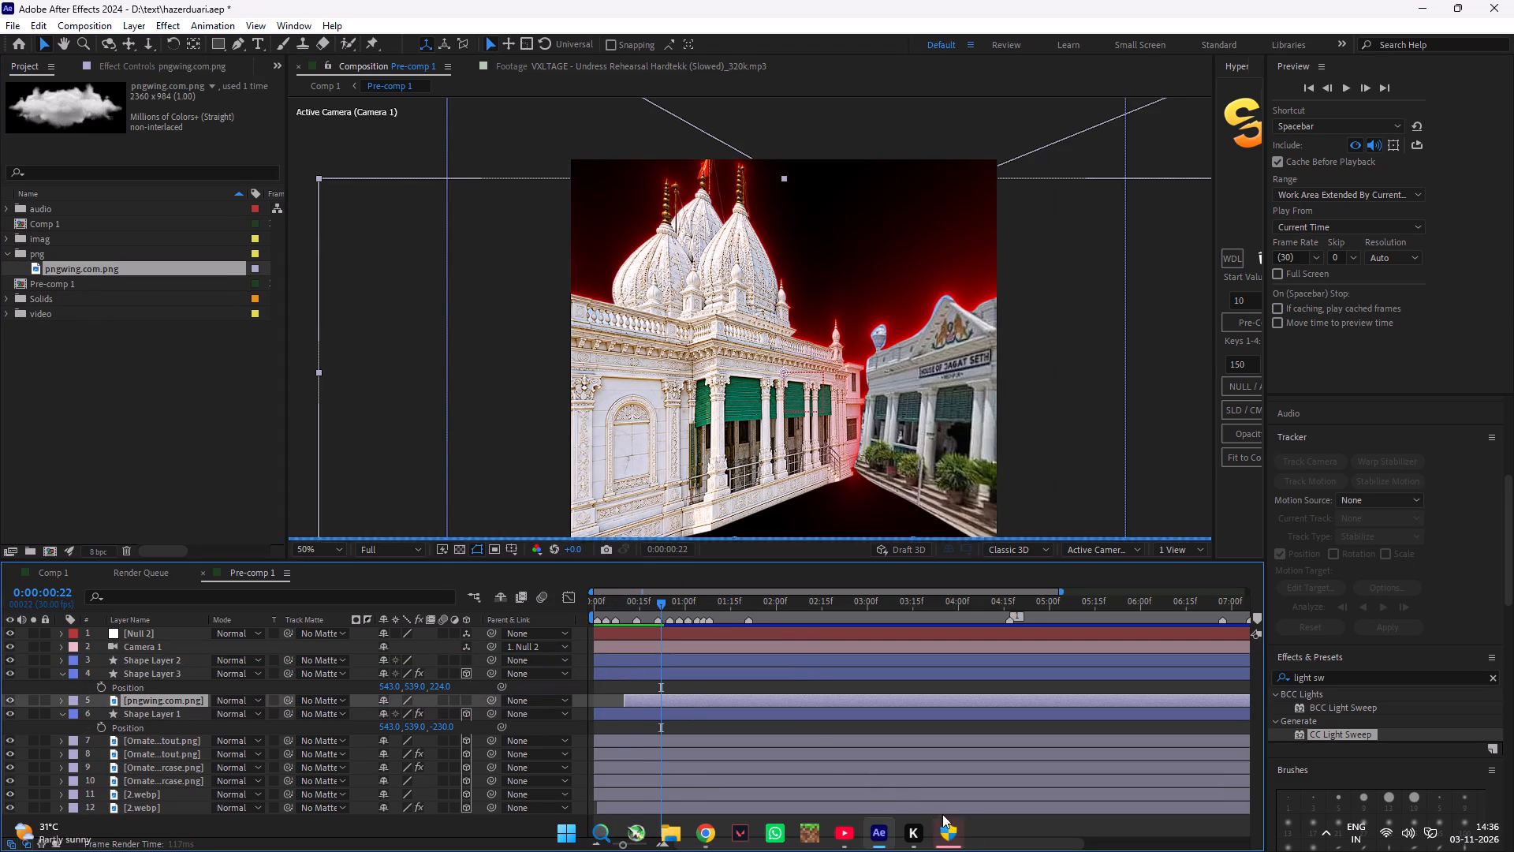
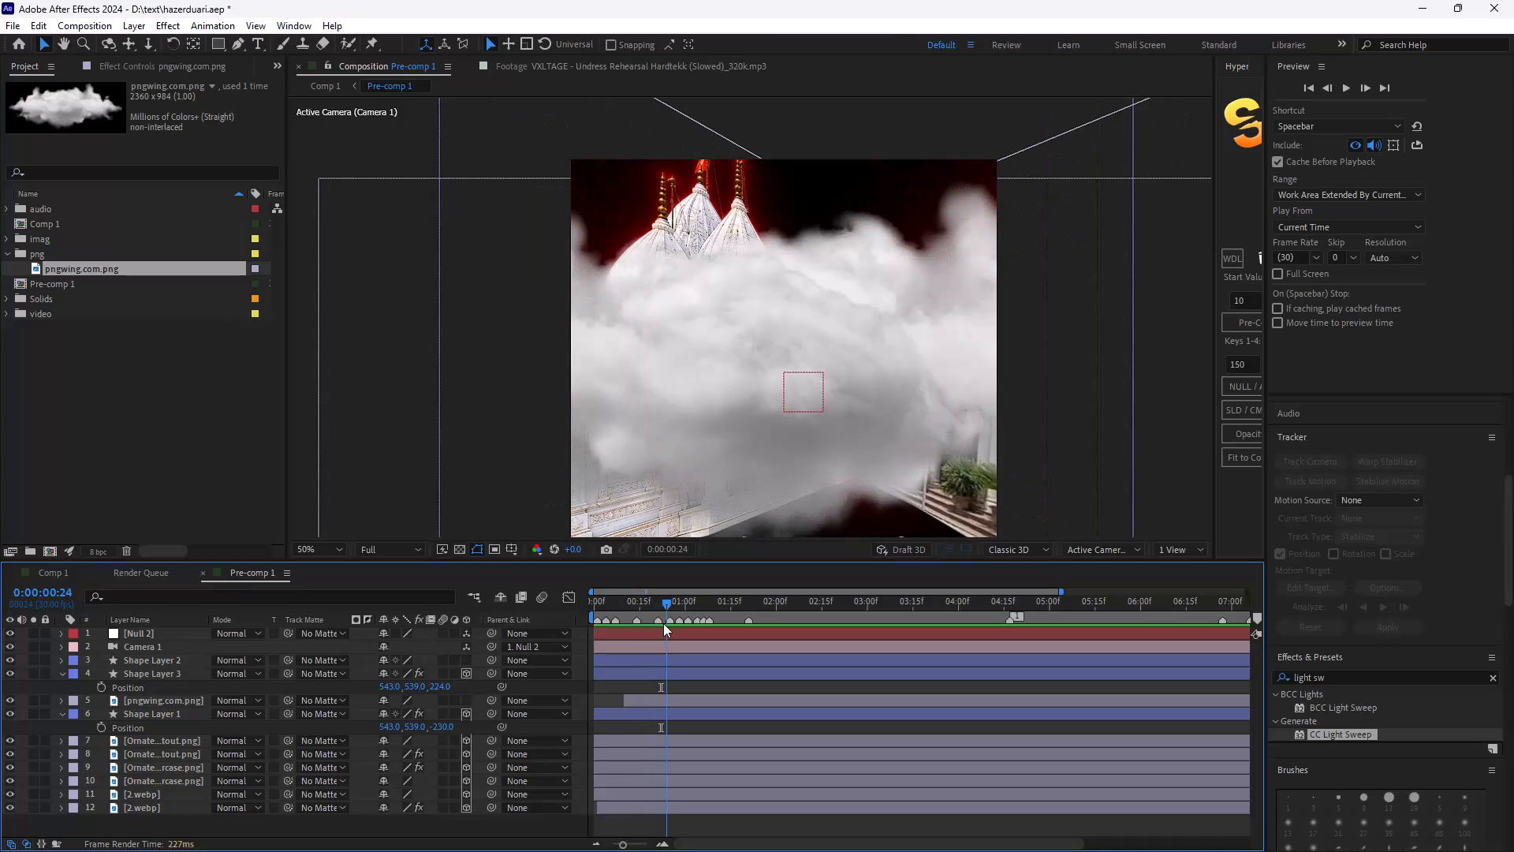
# Shift the pngwing.com.png layer earlier so it starts at the beginning of the Pre-comp 1 timeline.
pyautogui.moveTo(683, 703); pyautogui.dragTo(663, 708)
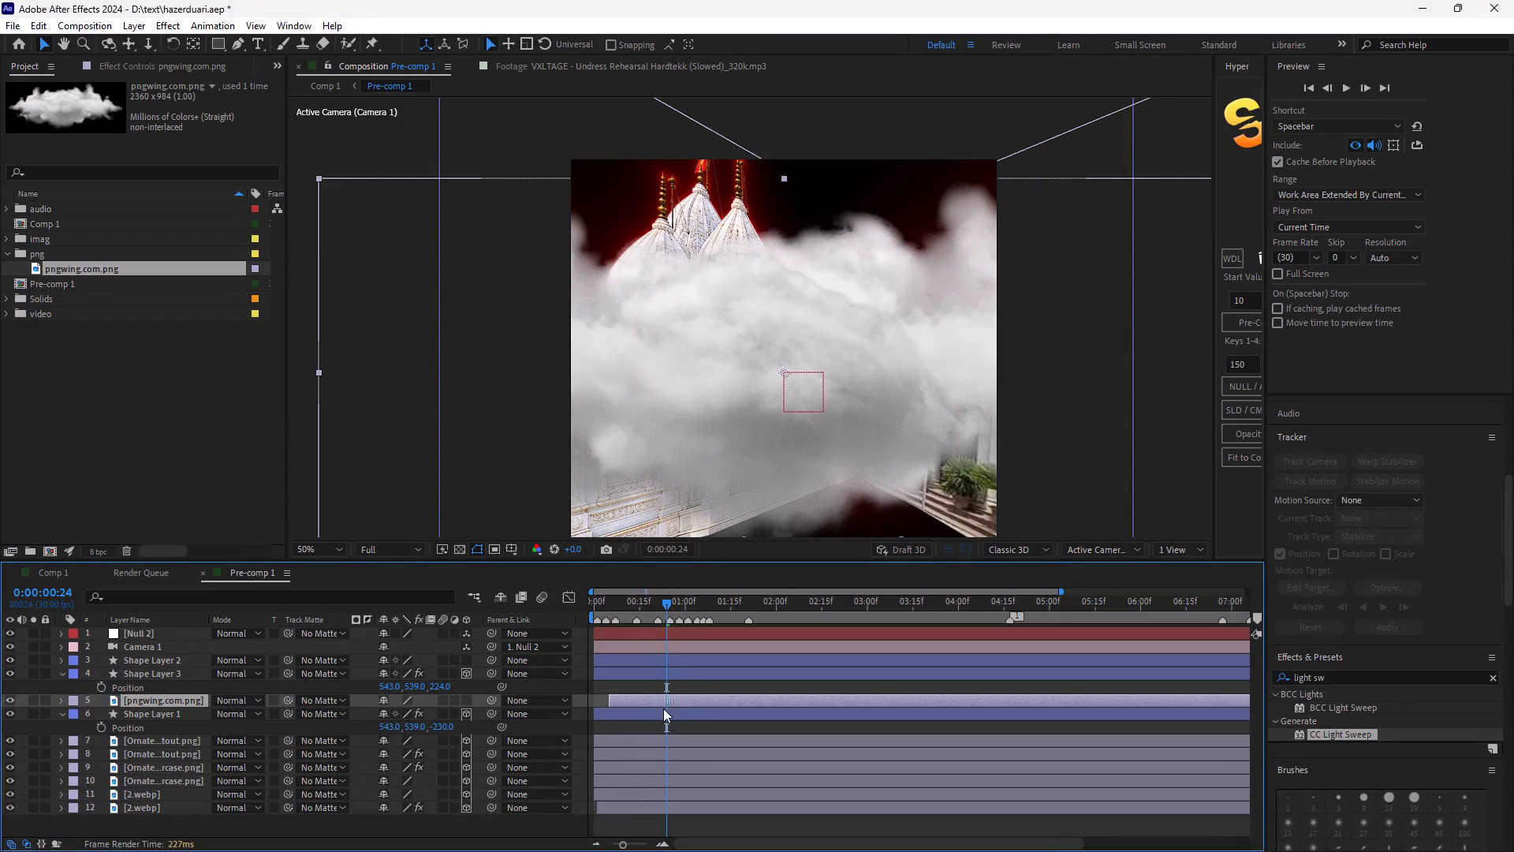
pyautogui.moveTo(663, 708); pyautogui.dragTo(653, 712)
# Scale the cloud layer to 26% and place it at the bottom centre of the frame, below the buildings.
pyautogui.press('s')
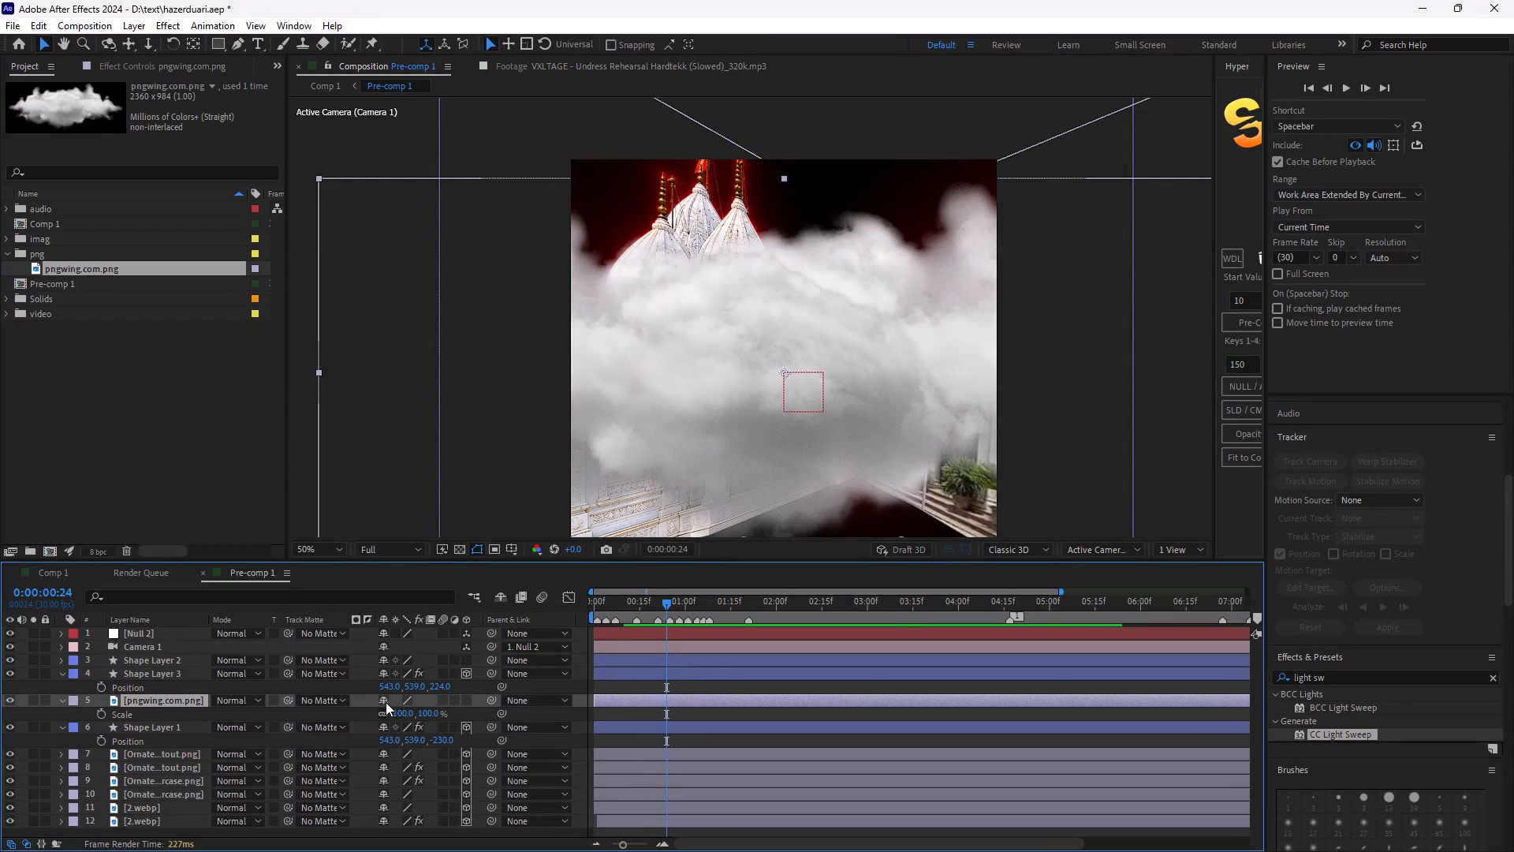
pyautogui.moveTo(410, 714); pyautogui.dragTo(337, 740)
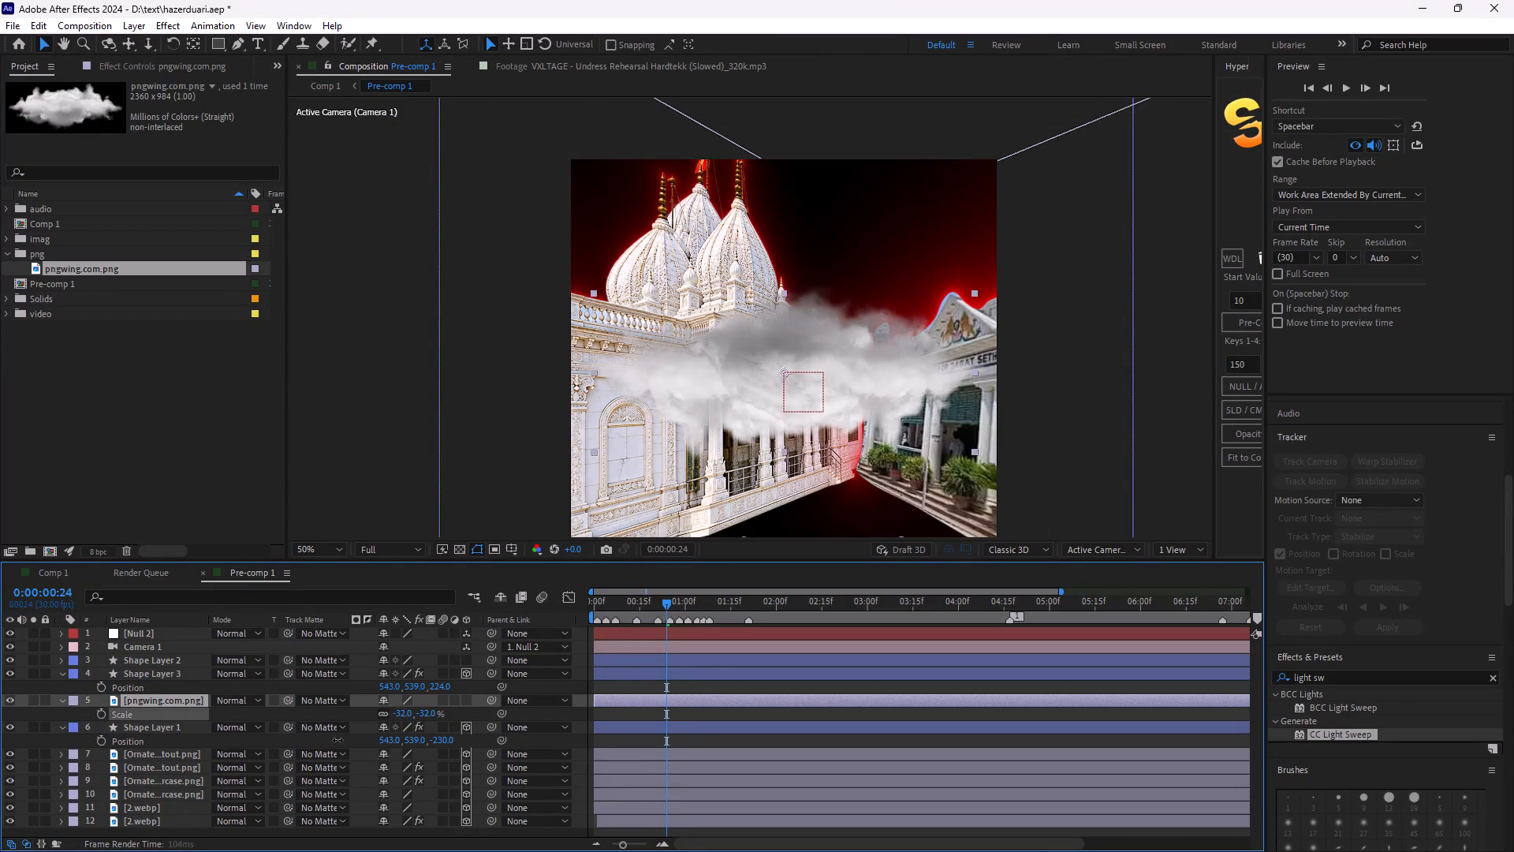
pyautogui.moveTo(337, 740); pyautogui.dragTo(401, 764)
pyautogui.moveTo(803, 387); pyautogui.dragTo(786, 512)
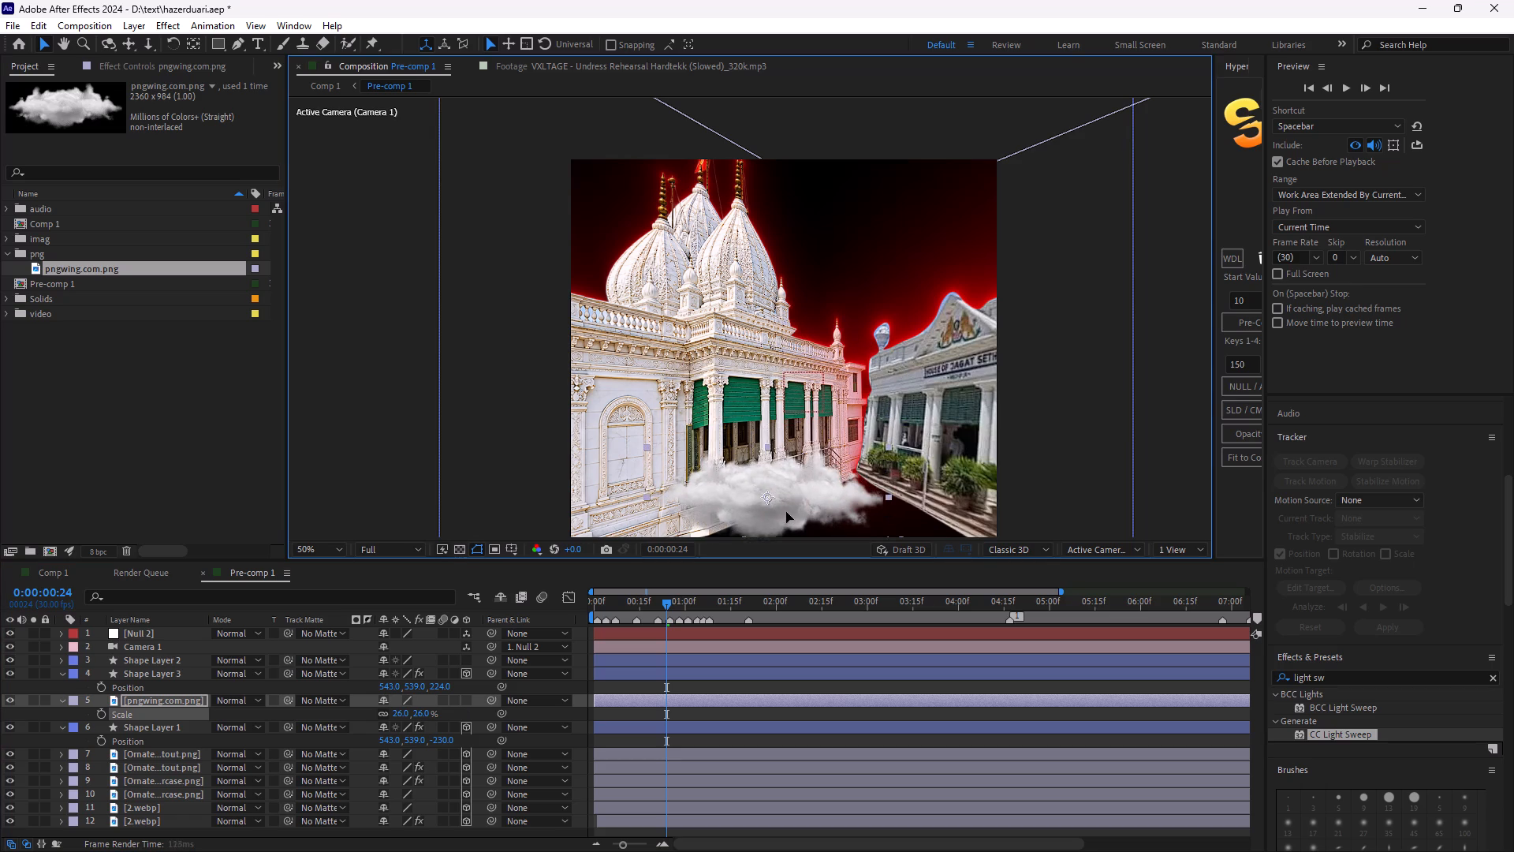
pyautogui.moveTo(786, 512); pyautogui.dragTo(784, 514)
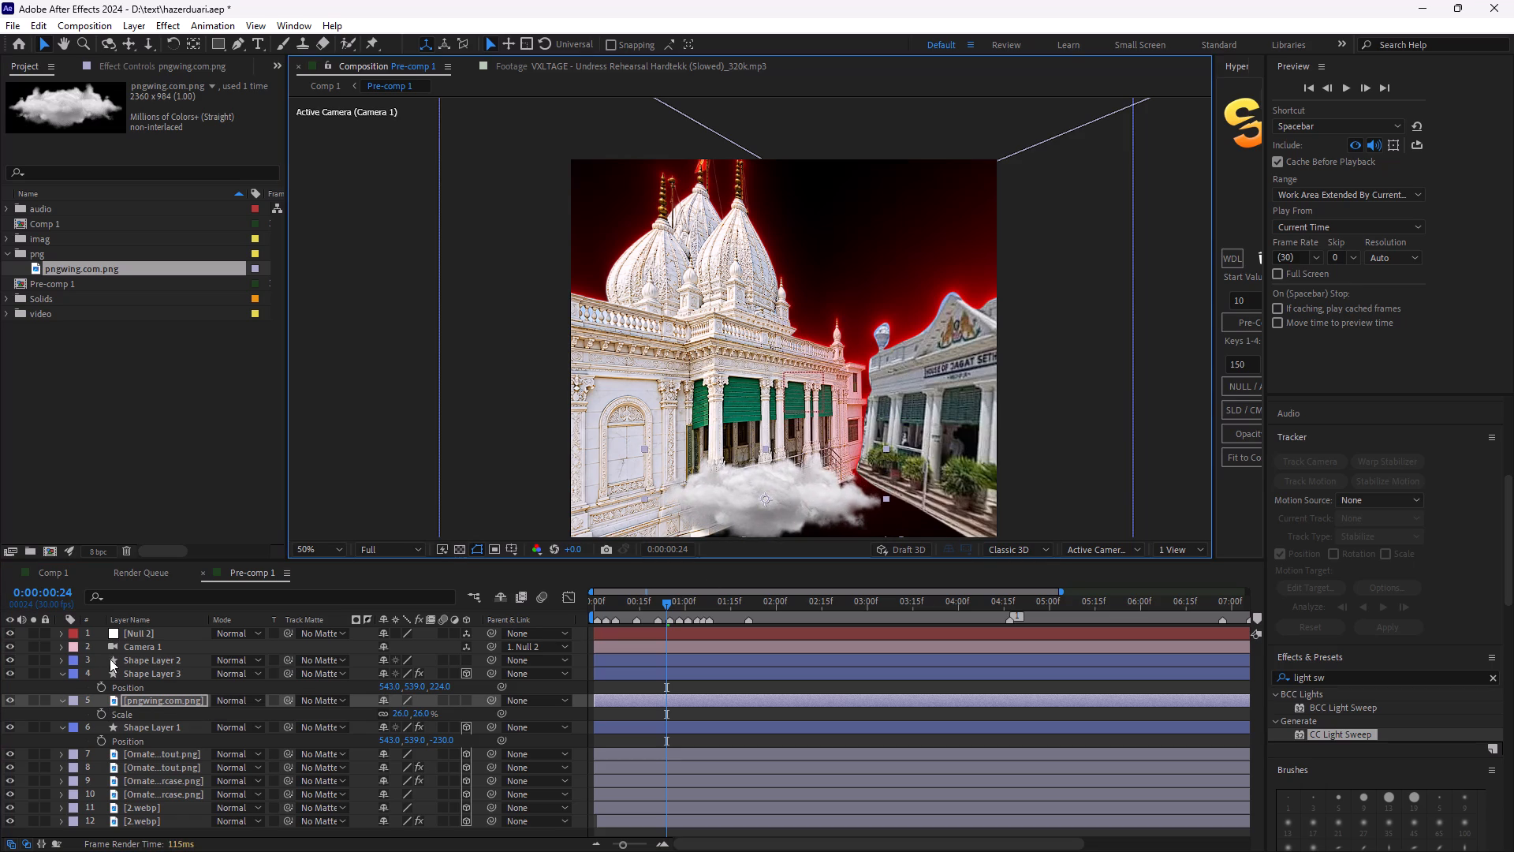
# Make the pngwing.com.png cloud a 3D layer and set its Z position to 357.
pyautogui.click(468, 700)
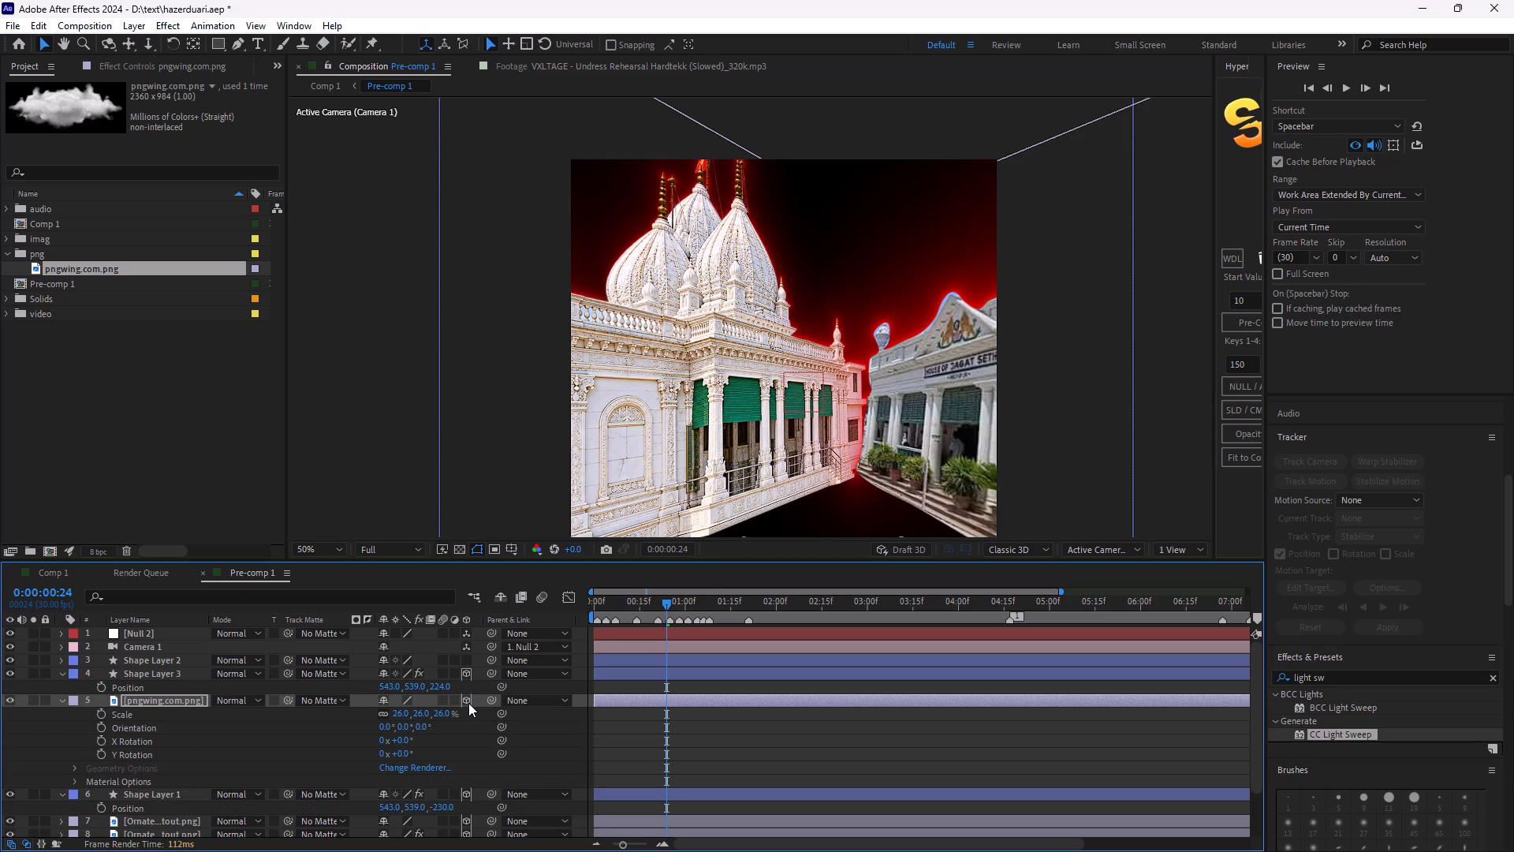
pyautogui.press('p')
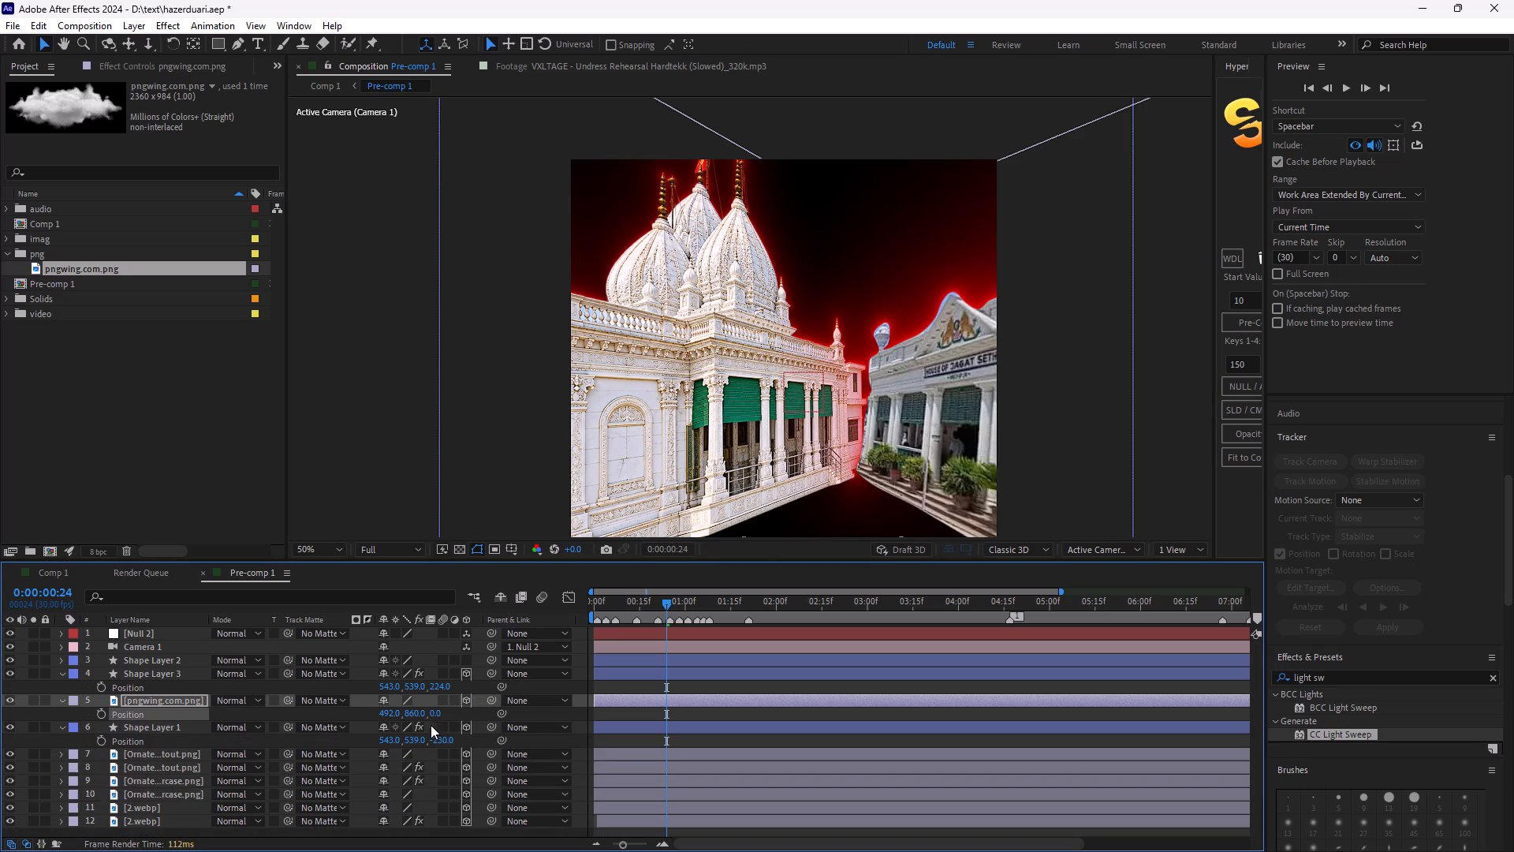
pyautogui.moveTo(432, 716); pyautogui.dragTo(447, 716)
pyautogui.moveTo(447, 716); pyautogui.dragTo(923, 764)
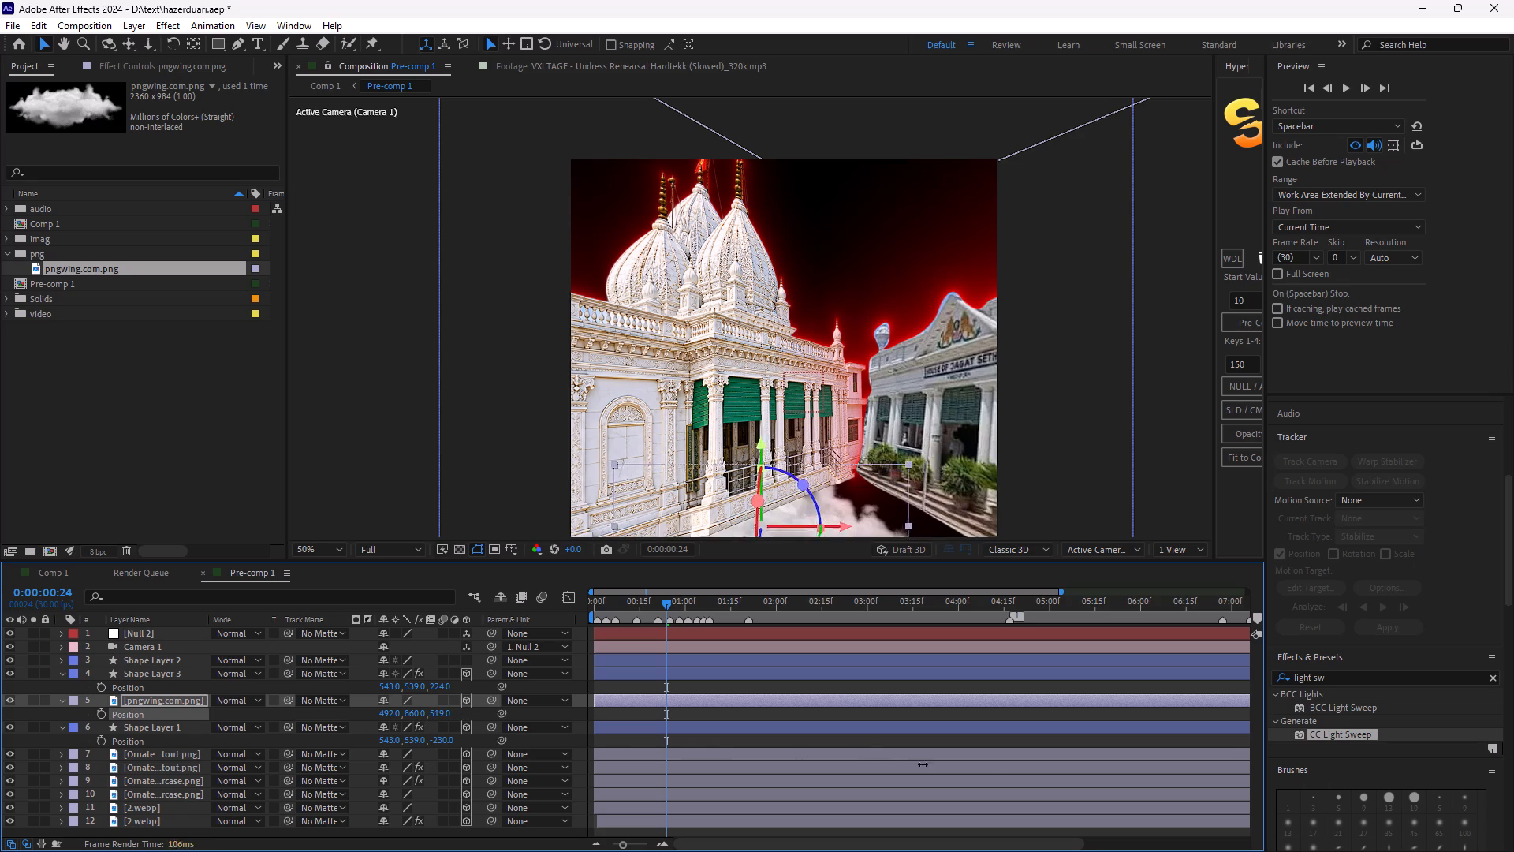
pyautogui.moveTo(923, 764); pyautogui.dragTo(833, 776)
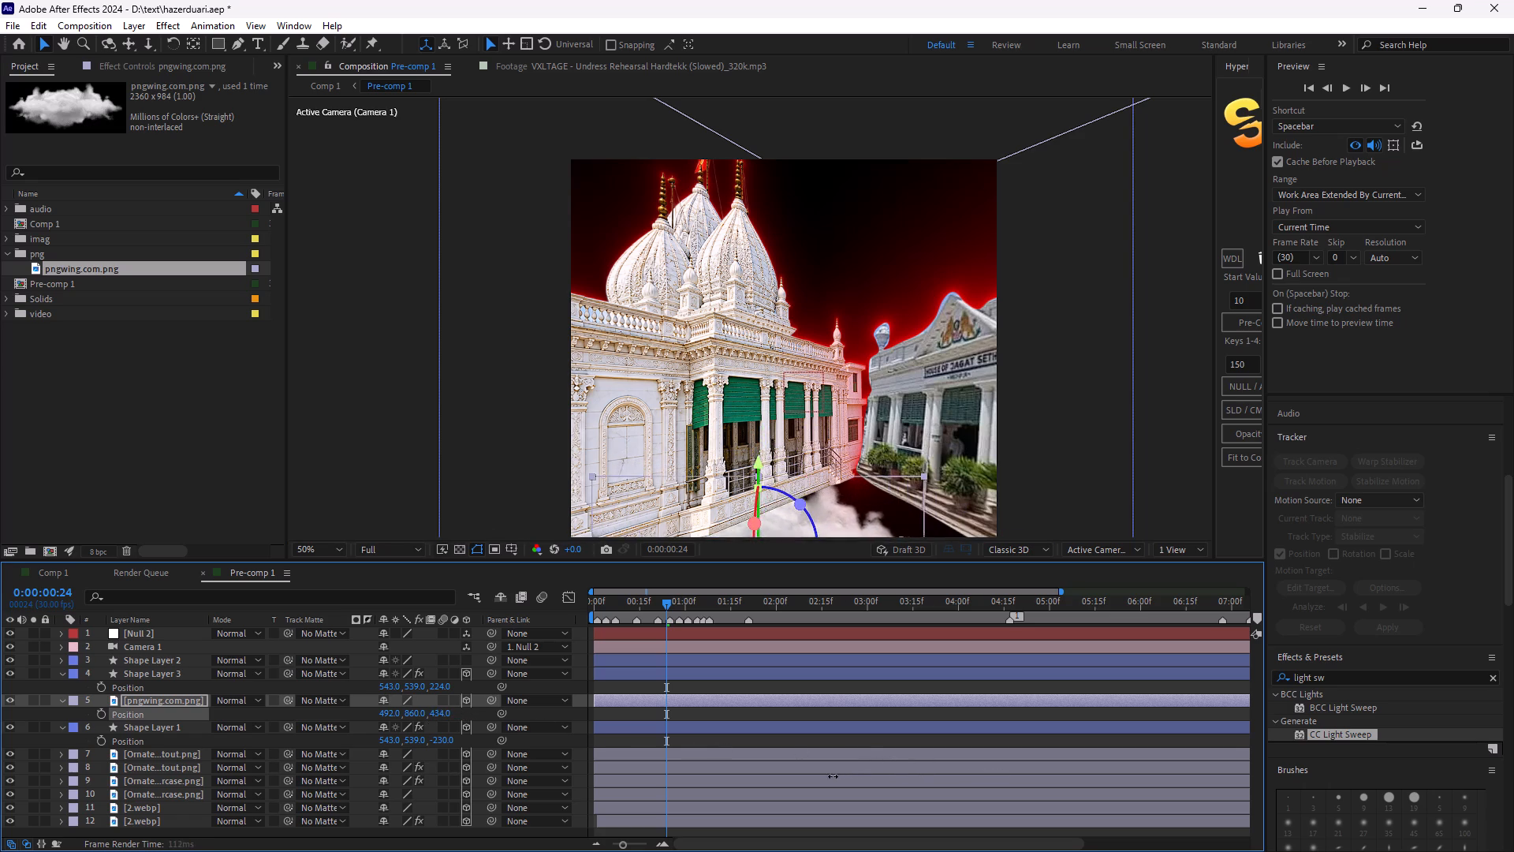
pyautogui.moveTo(833, 776); pyautogui.dragTo(774, 777)
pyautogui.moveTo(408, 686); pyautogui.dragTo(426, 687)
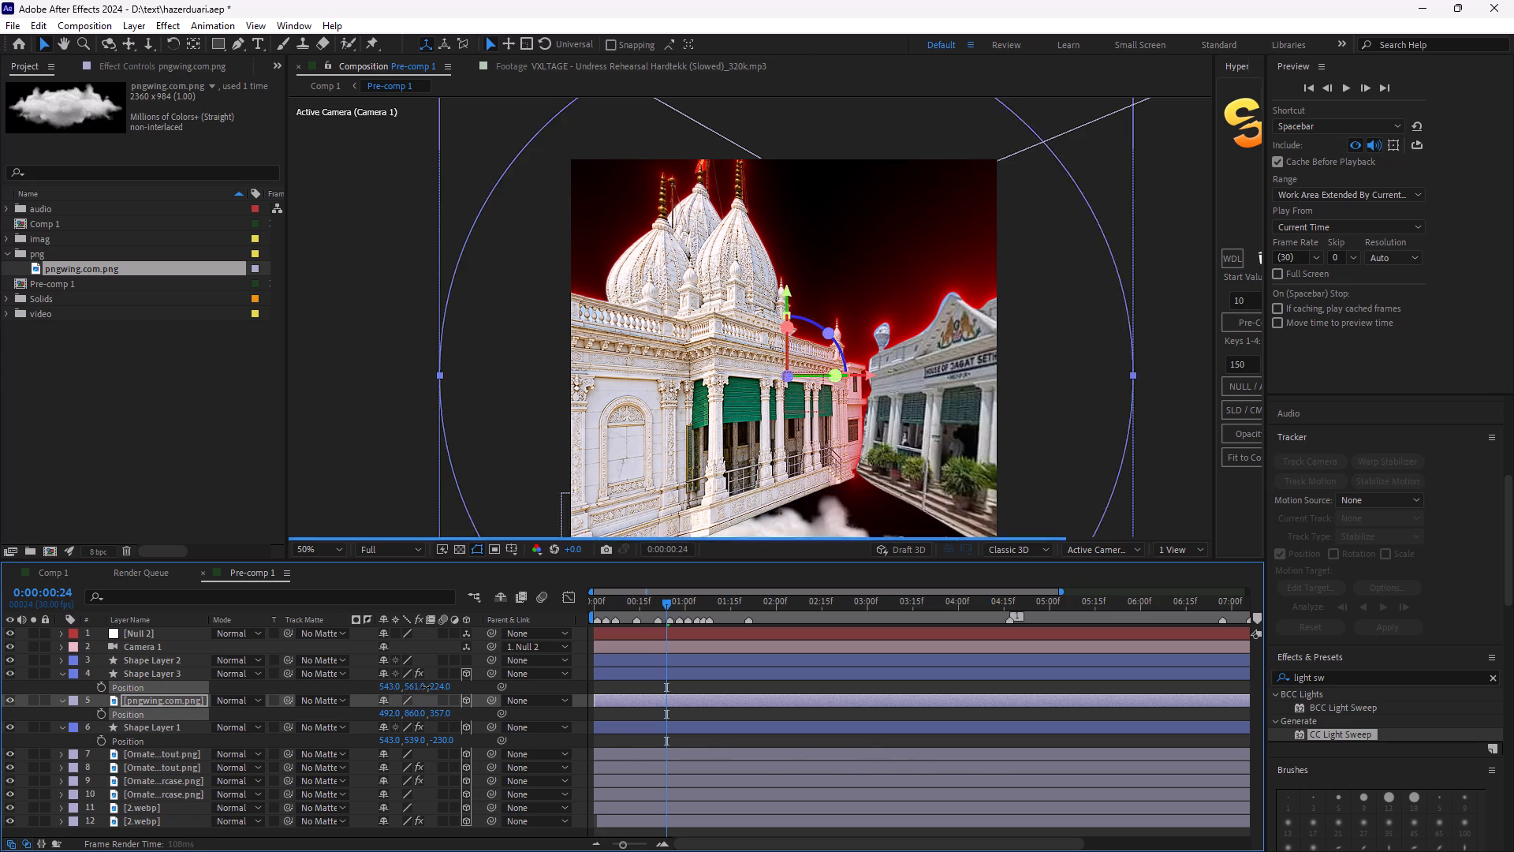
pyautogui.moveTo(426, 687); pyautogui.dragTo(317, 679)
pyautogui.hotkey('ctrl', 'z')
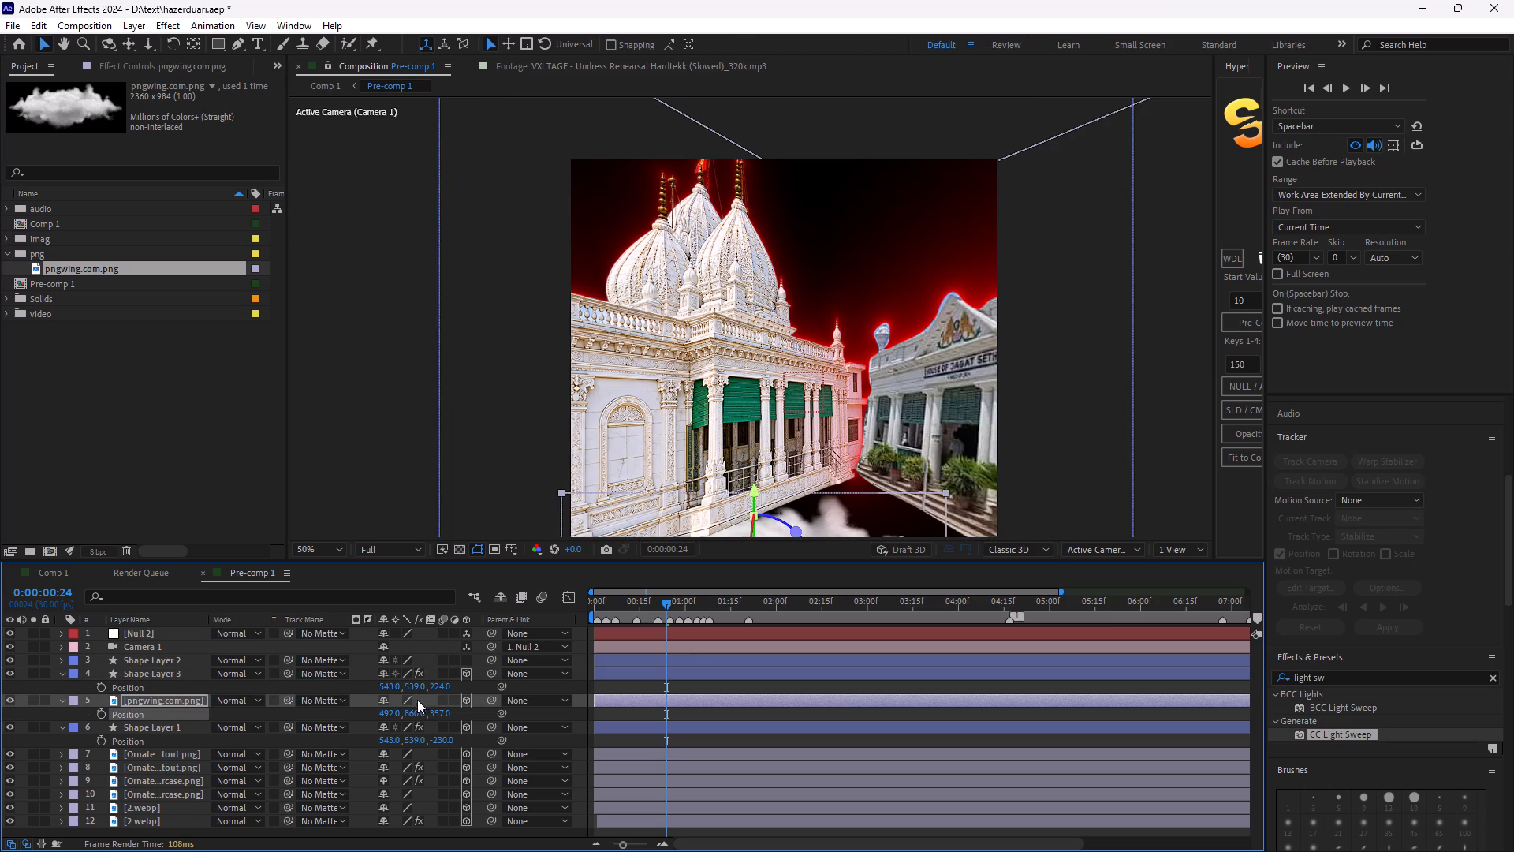
# Reposition the cloud layer to about 500, 688, -10 so it spreads across the lower front of both buildings.
pyautogui.moveTo(418, 712); pyautogui.dragTo(307, 699)
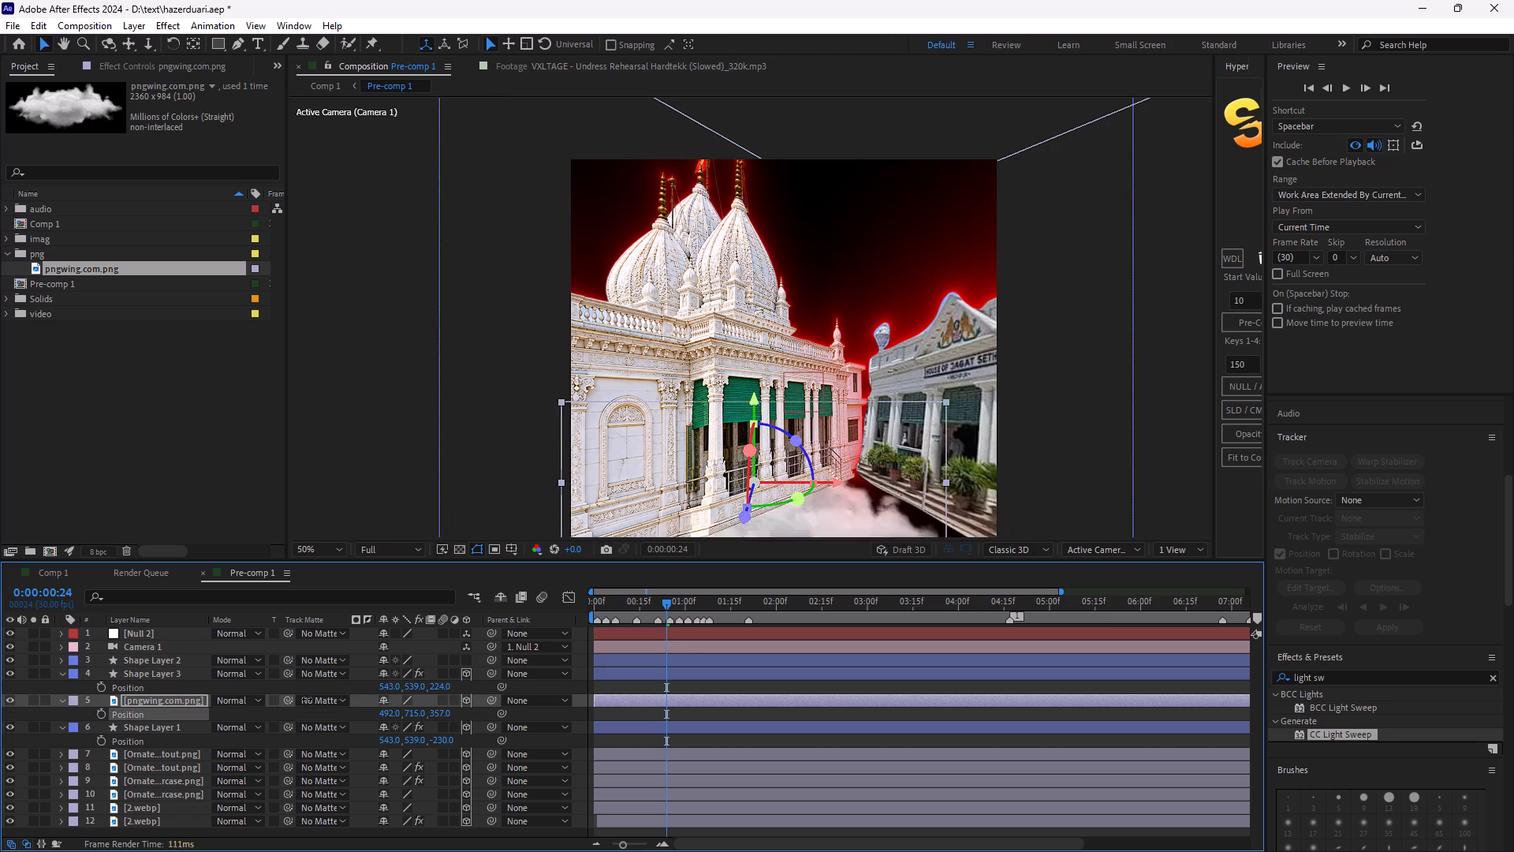
pyautogui.moveTo(307, 699); pyautogui.dragTo(317, 704)
pyautogui.moveTo(431, 712); pyautogui.dragTo(435, 712)
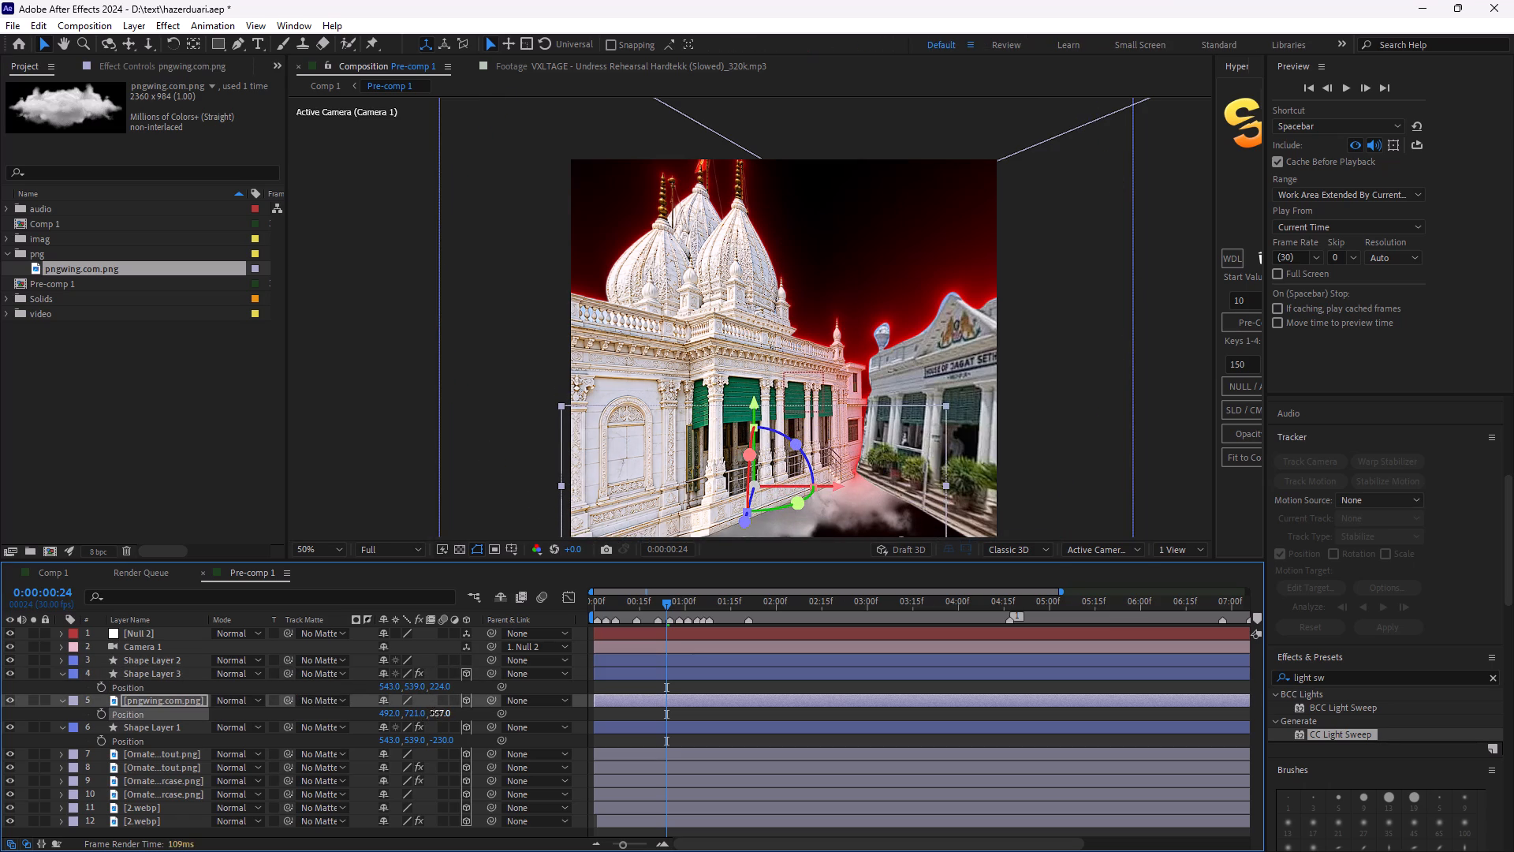
pyautogui.moveTo(435, 712); pyautogui.dragTo(319, 723)
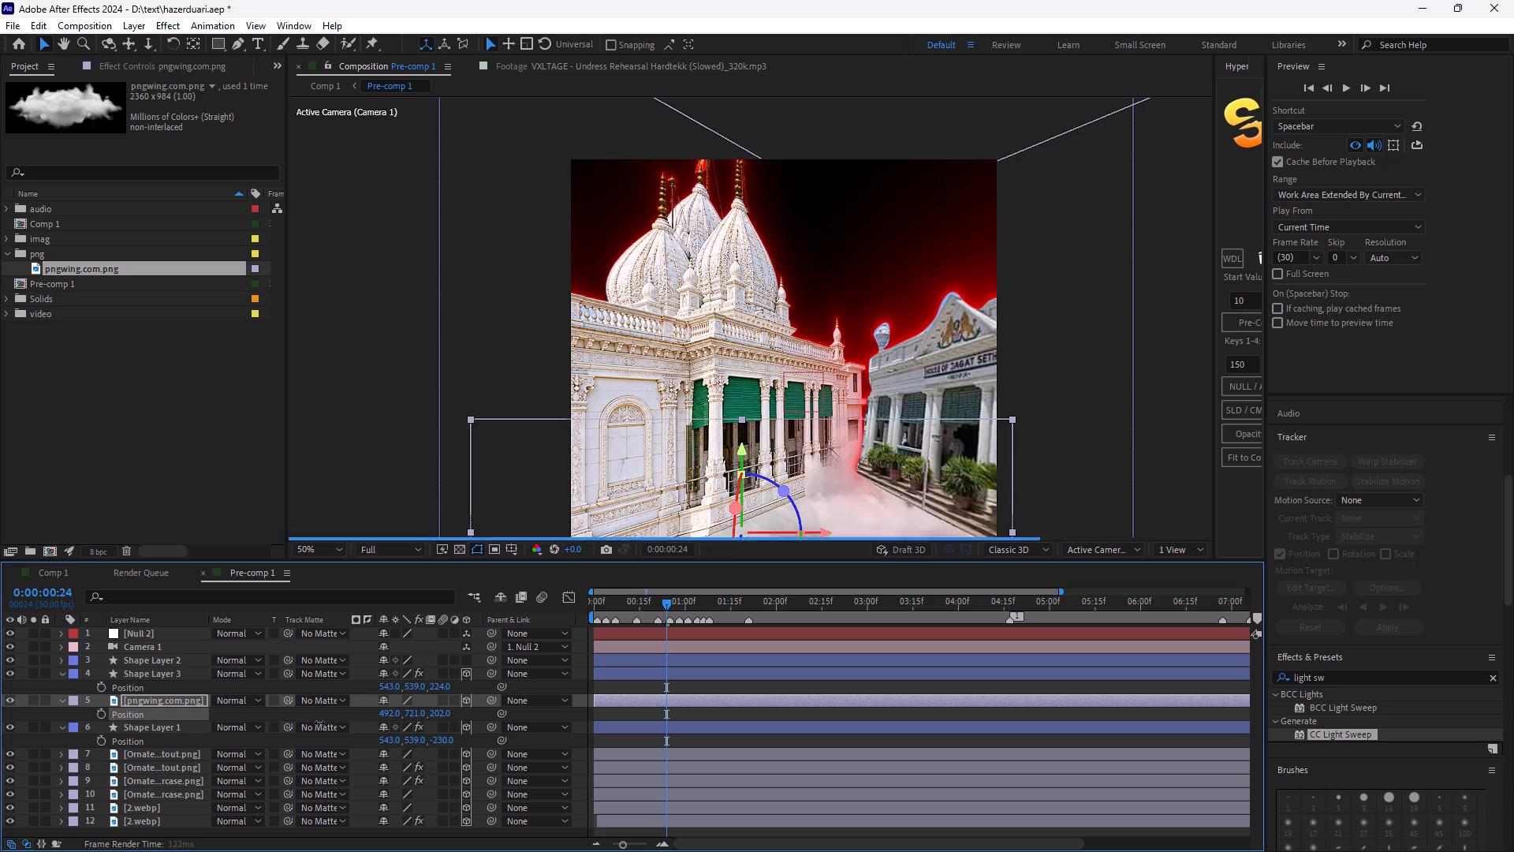
pyautogui.moveTo(319, 723); pyautogui.dragTo(246, 753)
pyautogui.moveTo(408, 715); pyautogui.dragTo(410, 715)
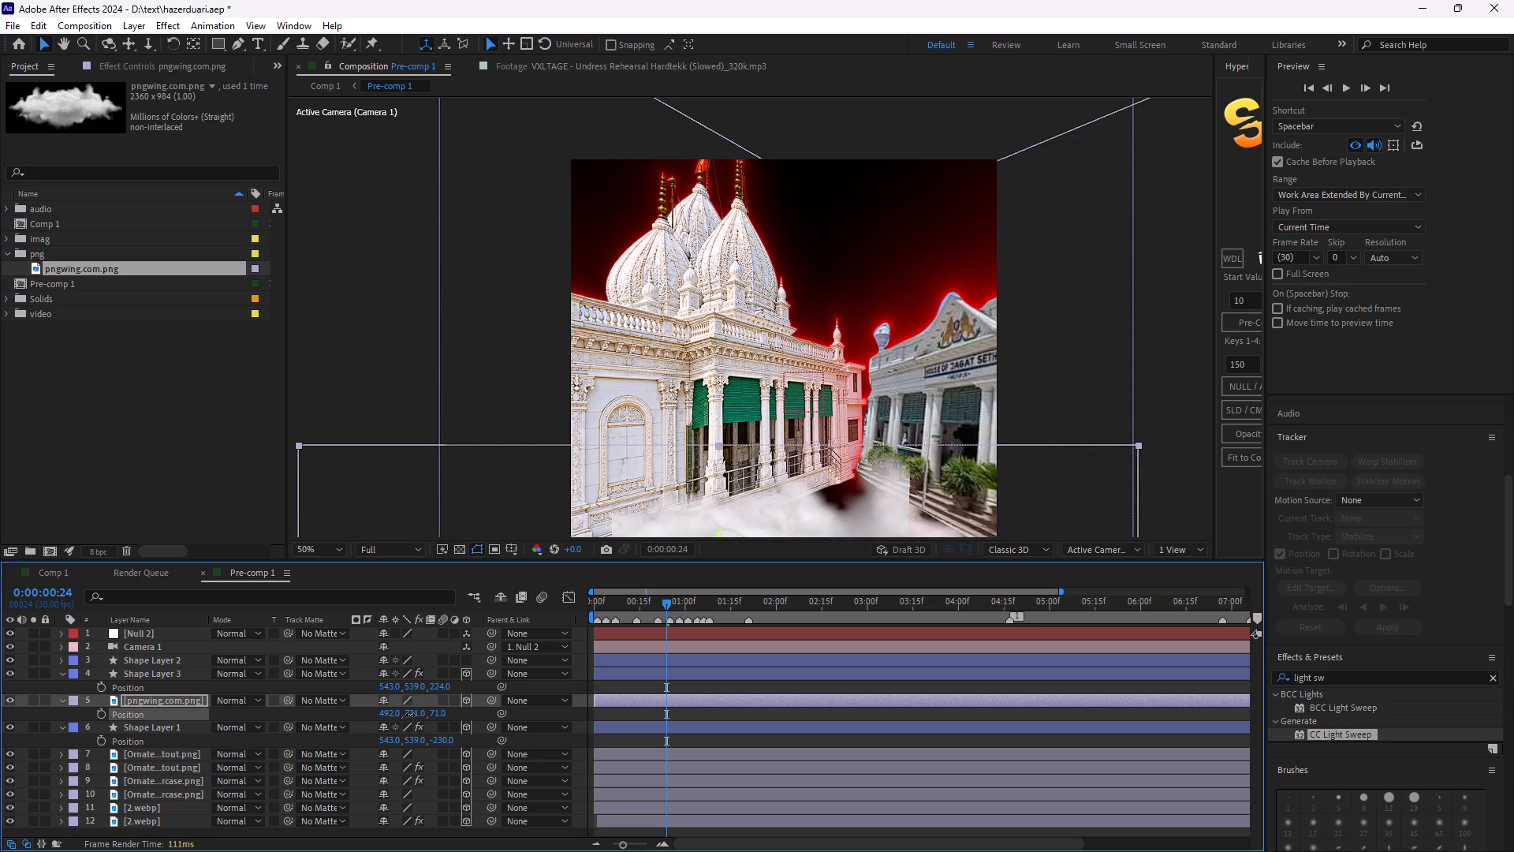
pyautogui.moveTo(410, 715); pyautogui.dragTo(353, 716)
pyautogui.moveTo(433, 715); pyautogui.dragTo(408, 719)
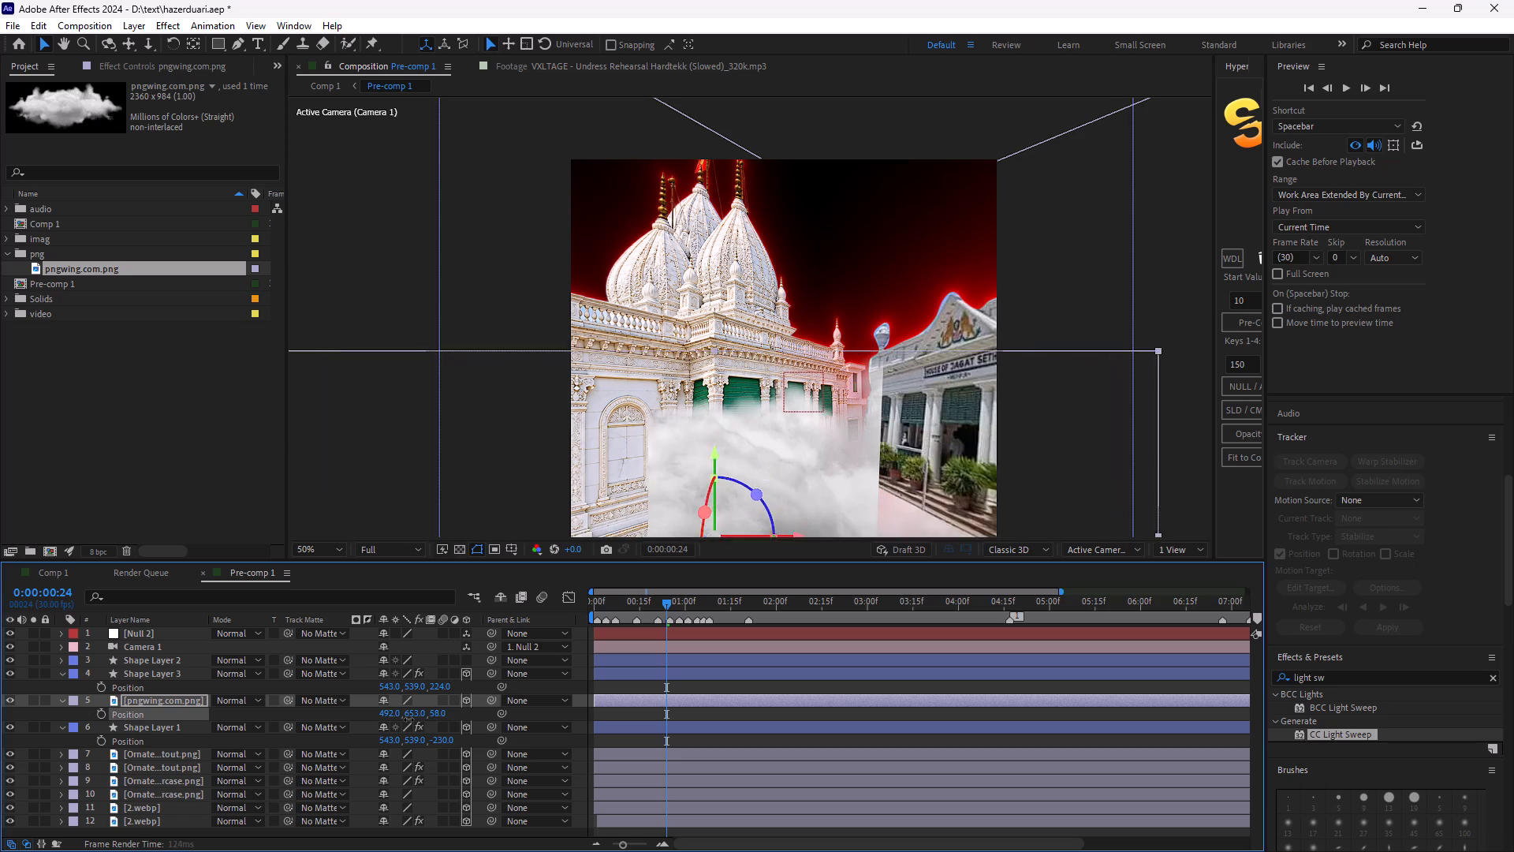
pyautogui.moveTo(408, 719); pyautogui.dragTo(374, 719)
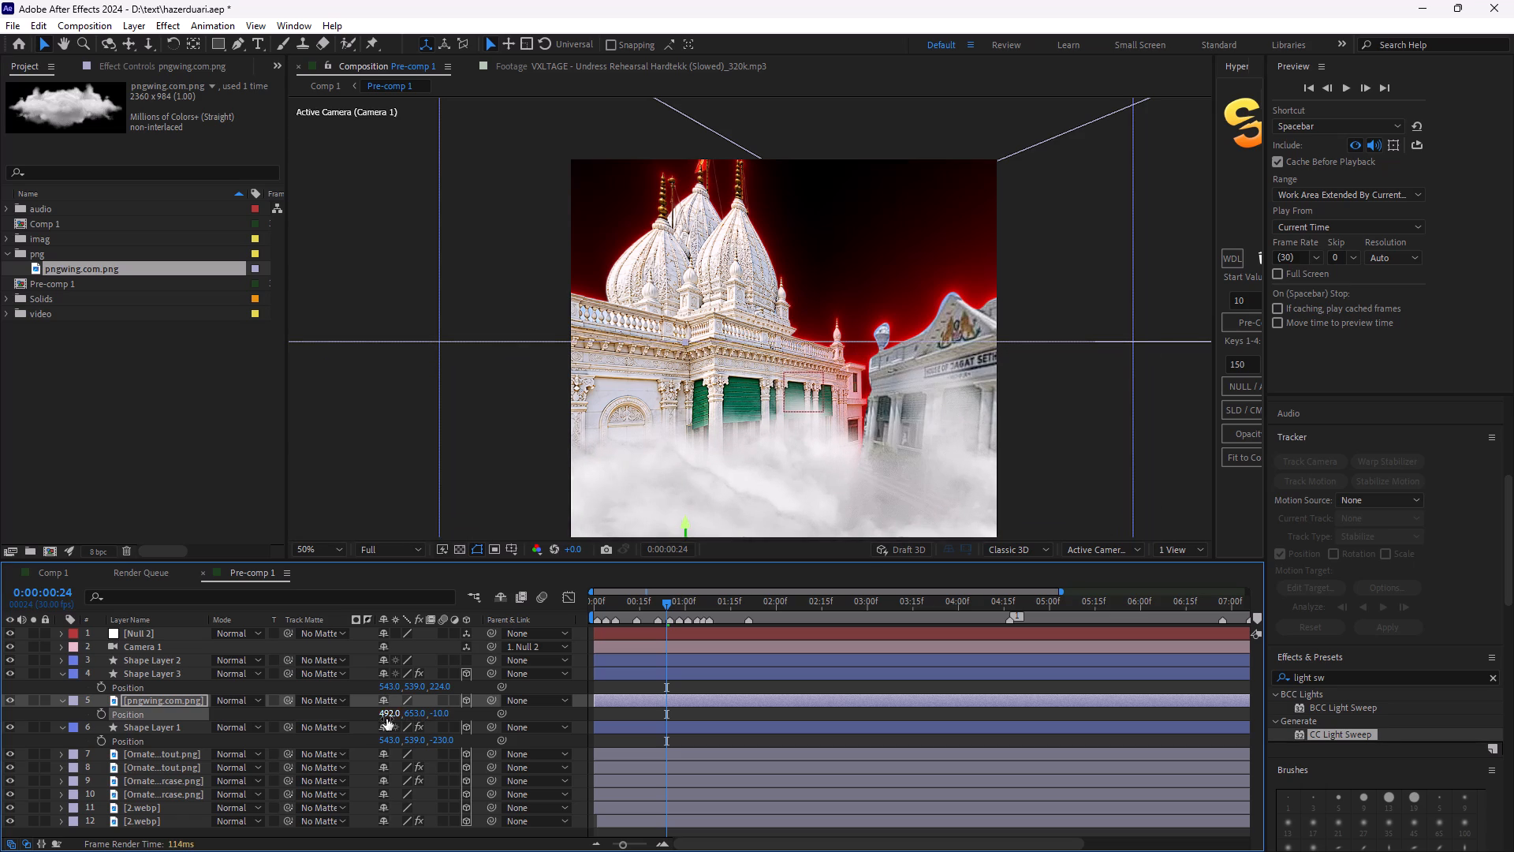
pyautogui.moveTo(393, 714); pyautogui.dragTo(402, 717)
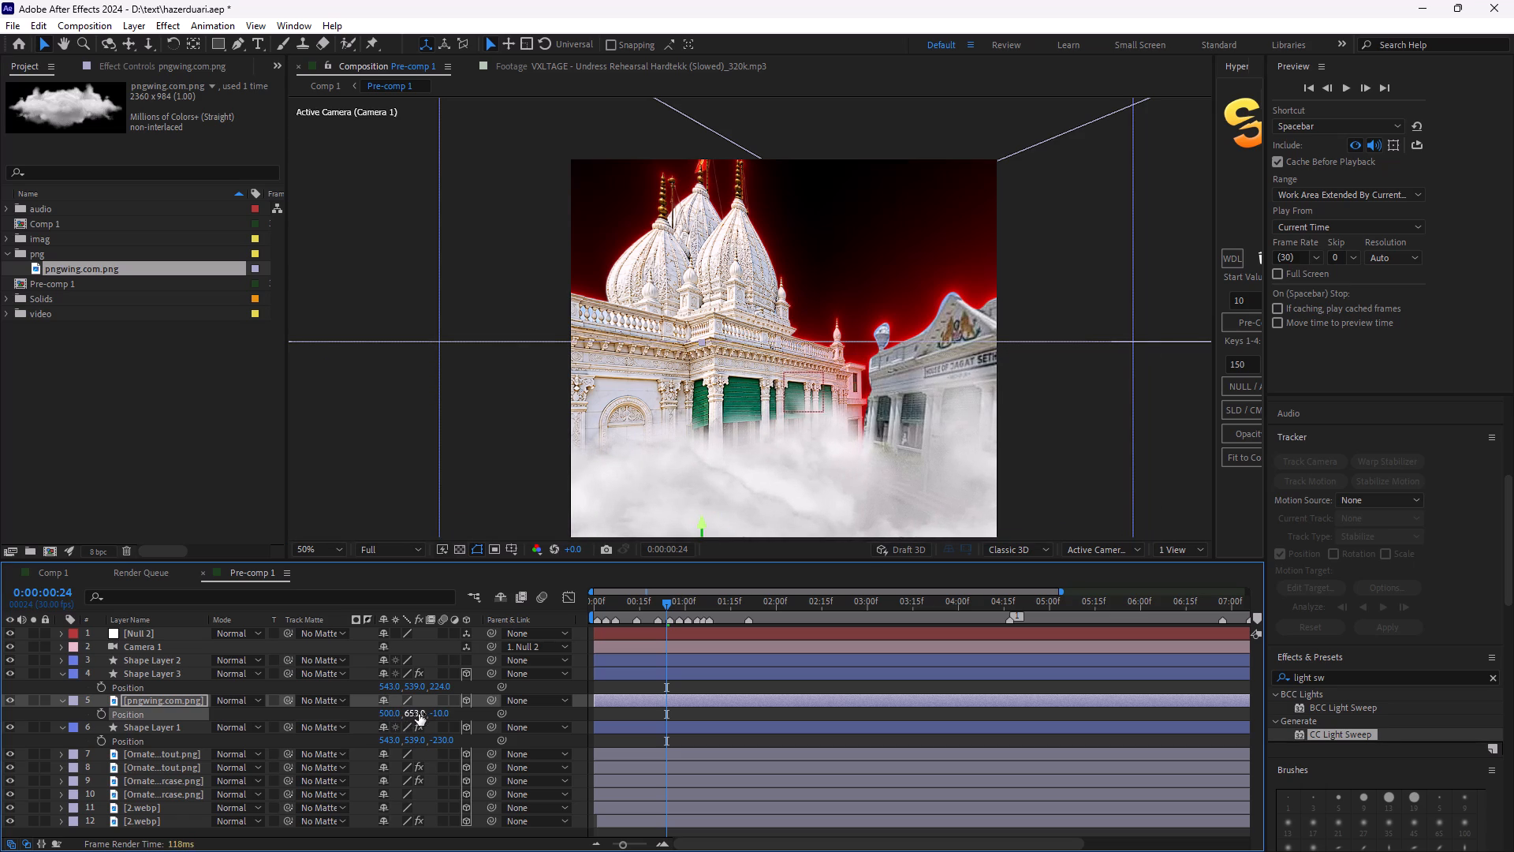
pyautogui.moveTo(416, 714); pyautogui.dragTo(437, 733)
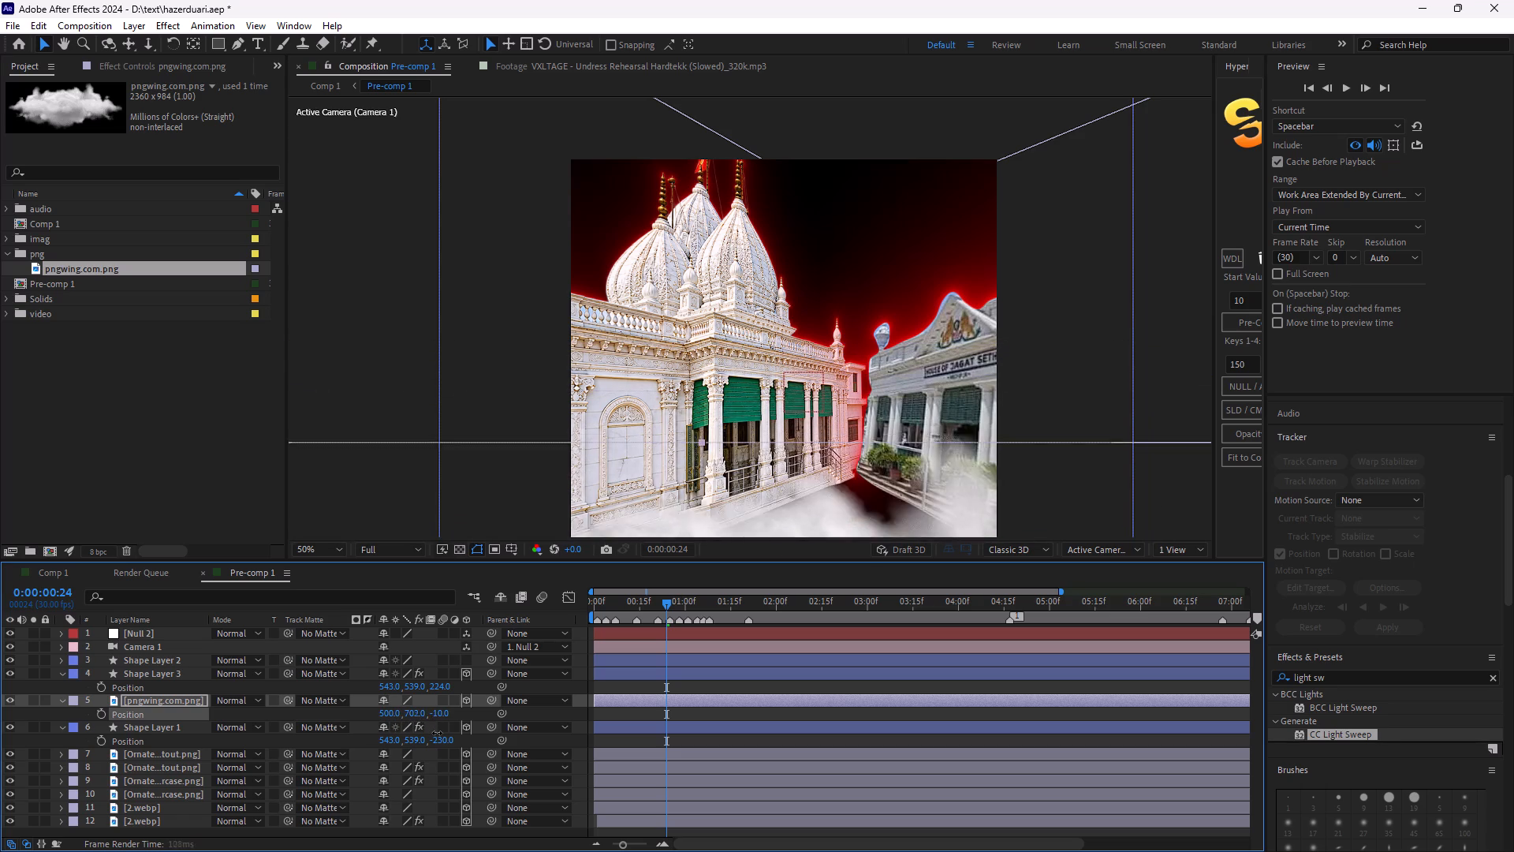
pyautogui.moveTo(437, 733); pyautogui.dragTo(431, 727)
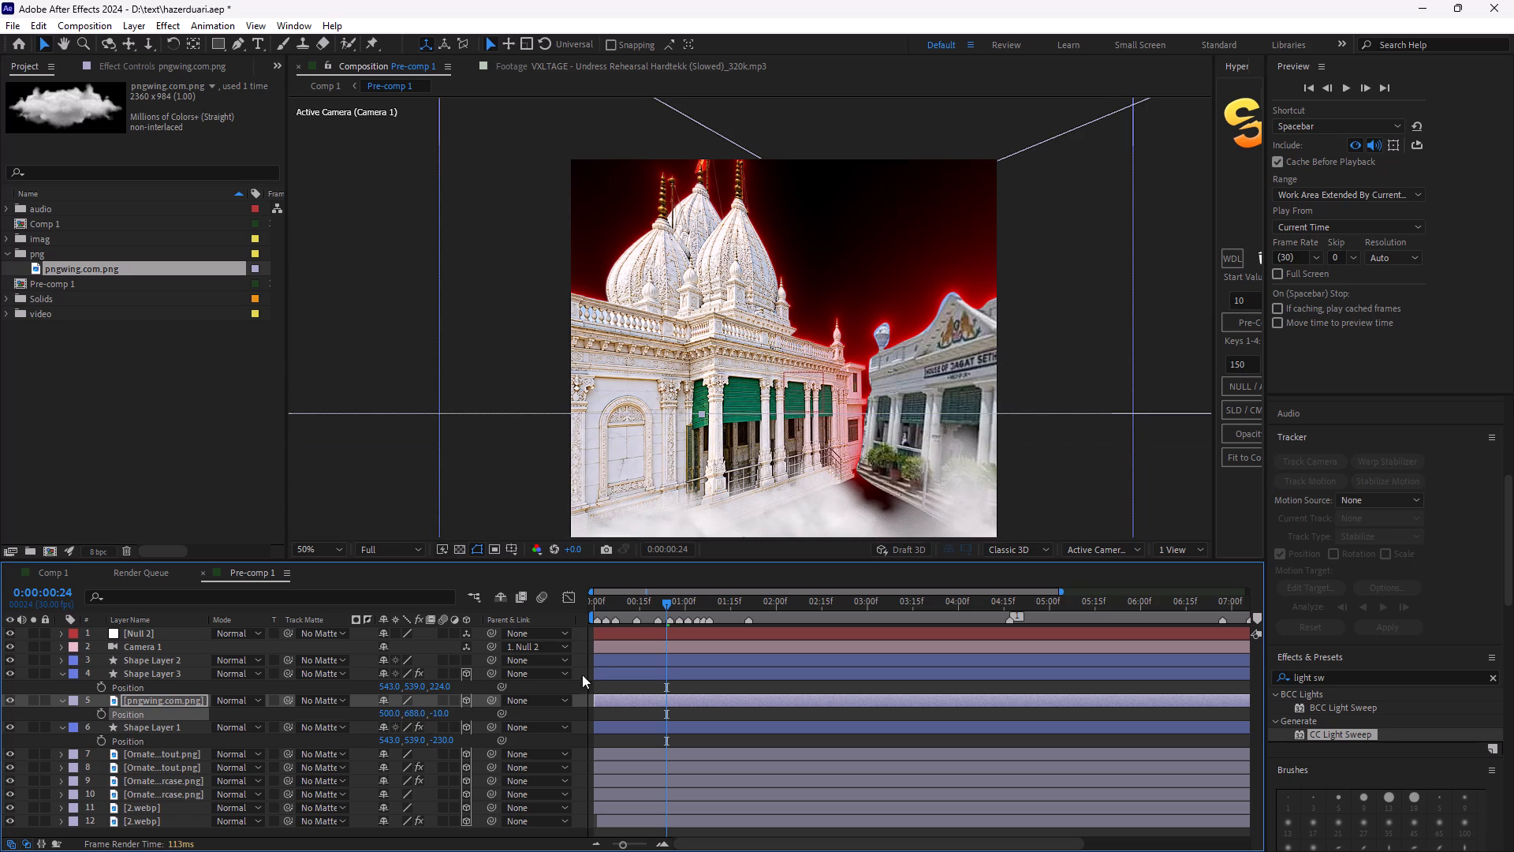
# Raise the cloud into the sky behind the buildings by setting its Y position to 463 and Z to 316.
pyautogui.moveTo(418, 715); pyautogui.dragTo(325, 714)
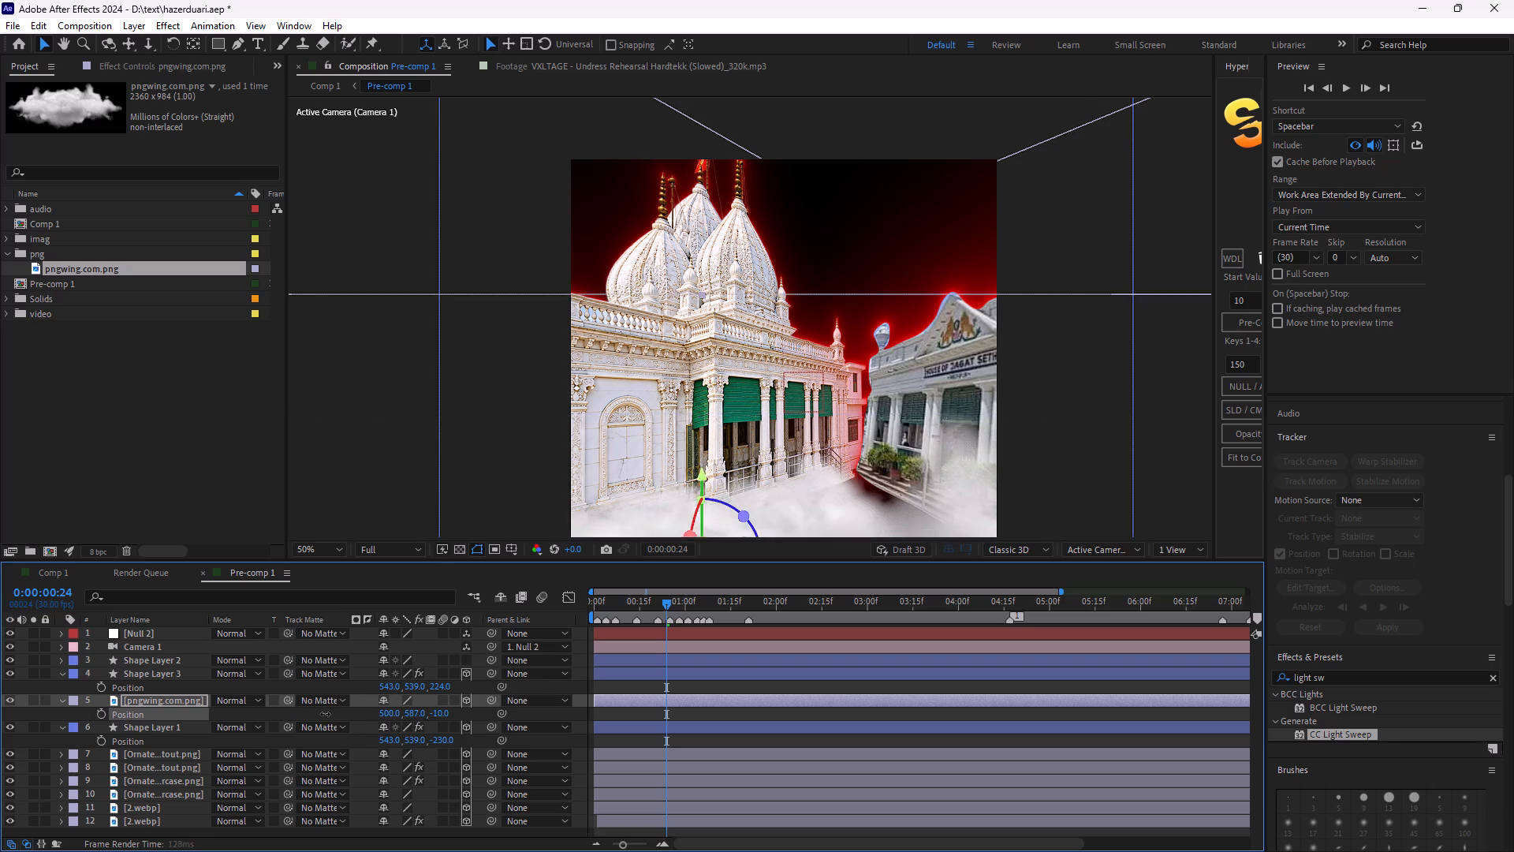
pyautogui.moveTo(325, 714); pyautogui.dragTo(225, 721)
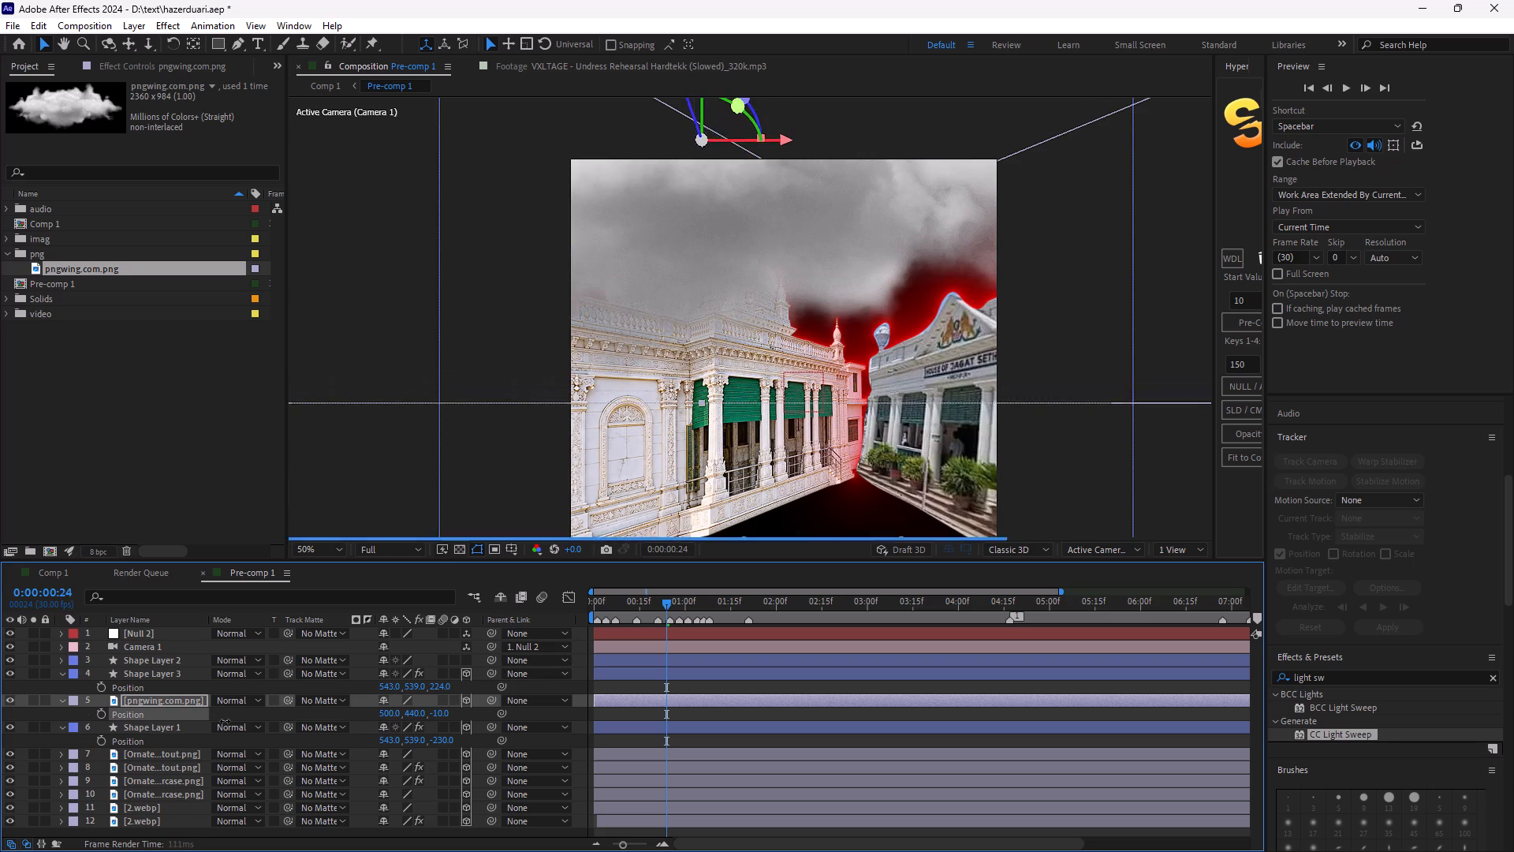
pyautogui.moveTo(225, 721); pyautogui.dragTo(229, 727)
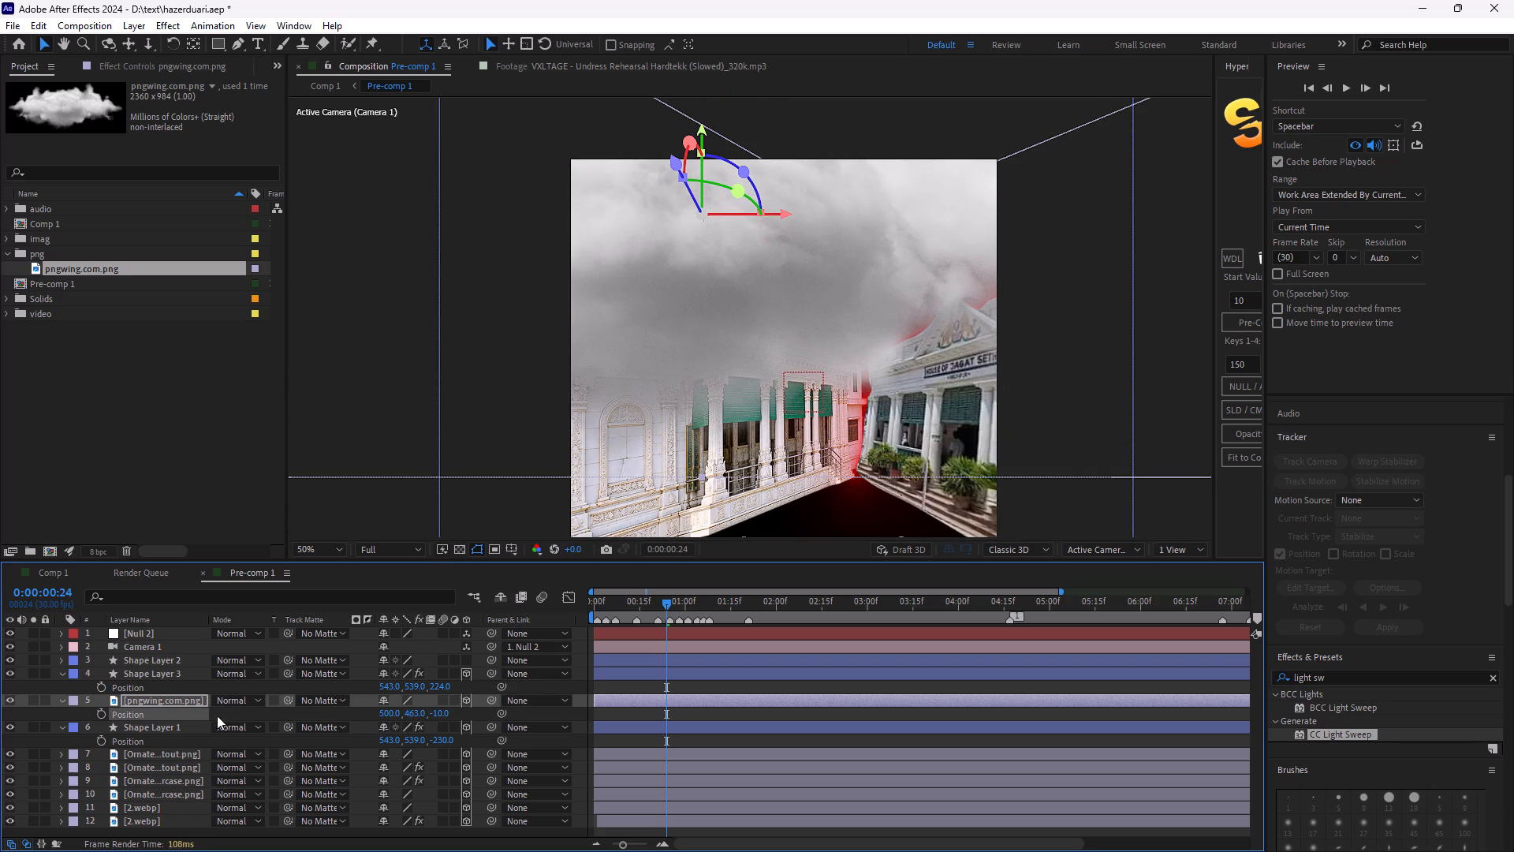
pyautogui.moveTo(437, 713); pyautogui.dragTo(450, 715)
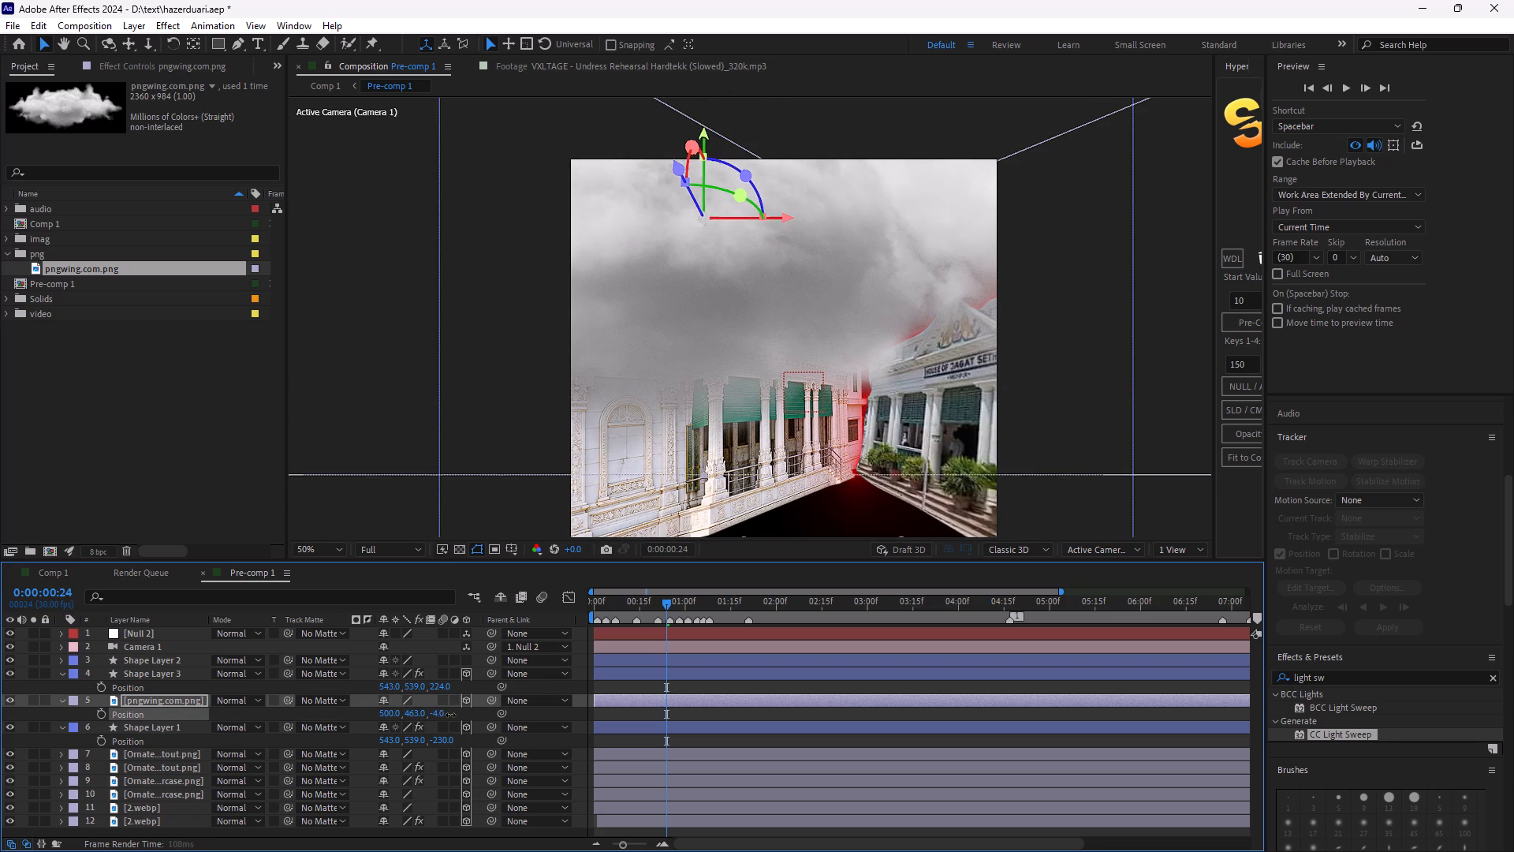
pyautogui.moveTo(450, 715); pyautogui.dragTo(580, 736)
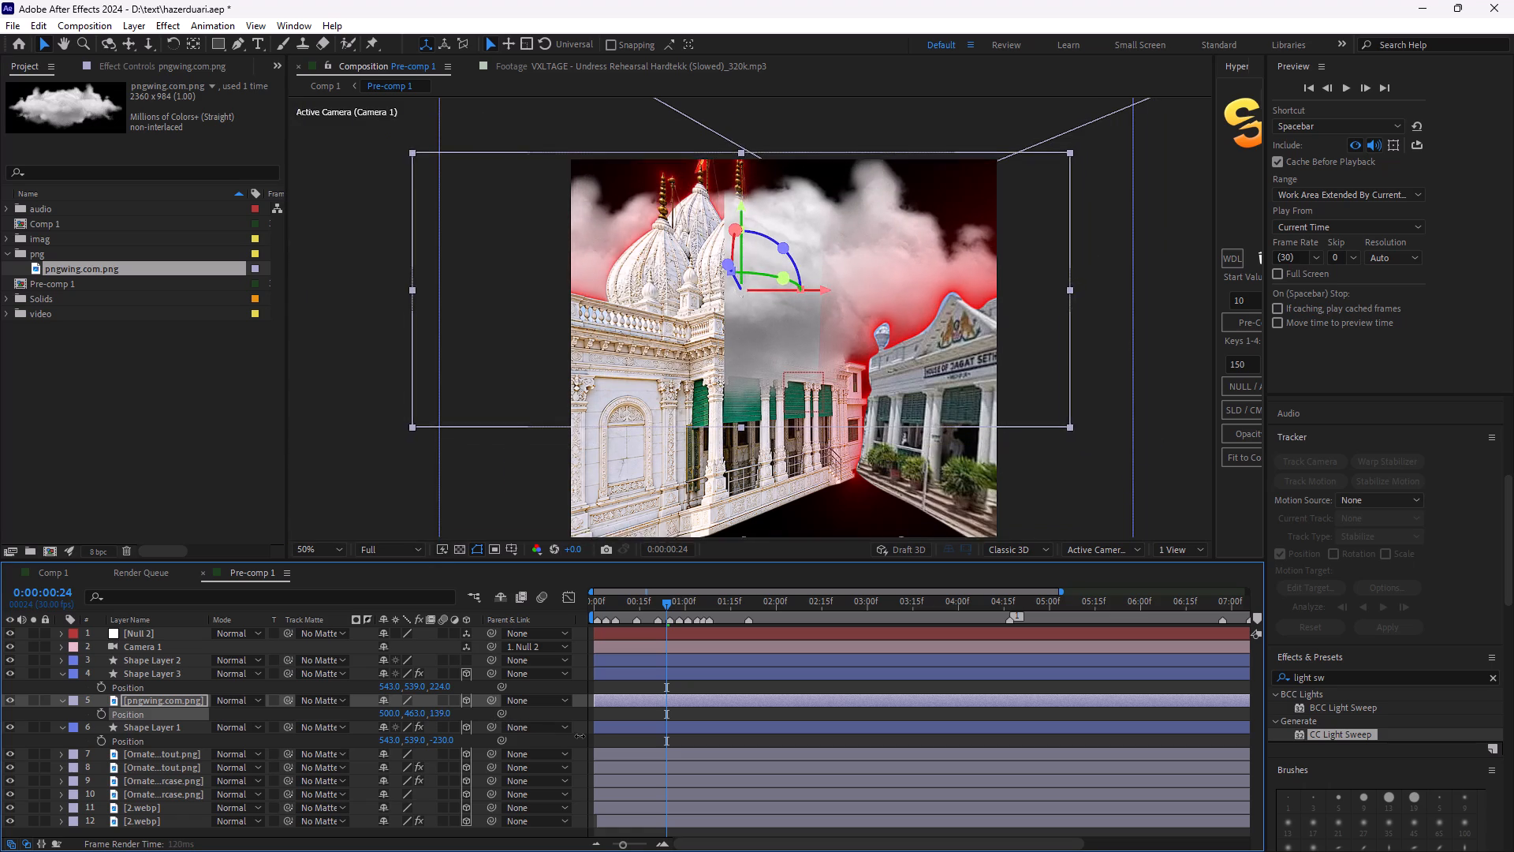
pyautogui.moveTo(580, 736); pyautogui.dragTo(688, 768)
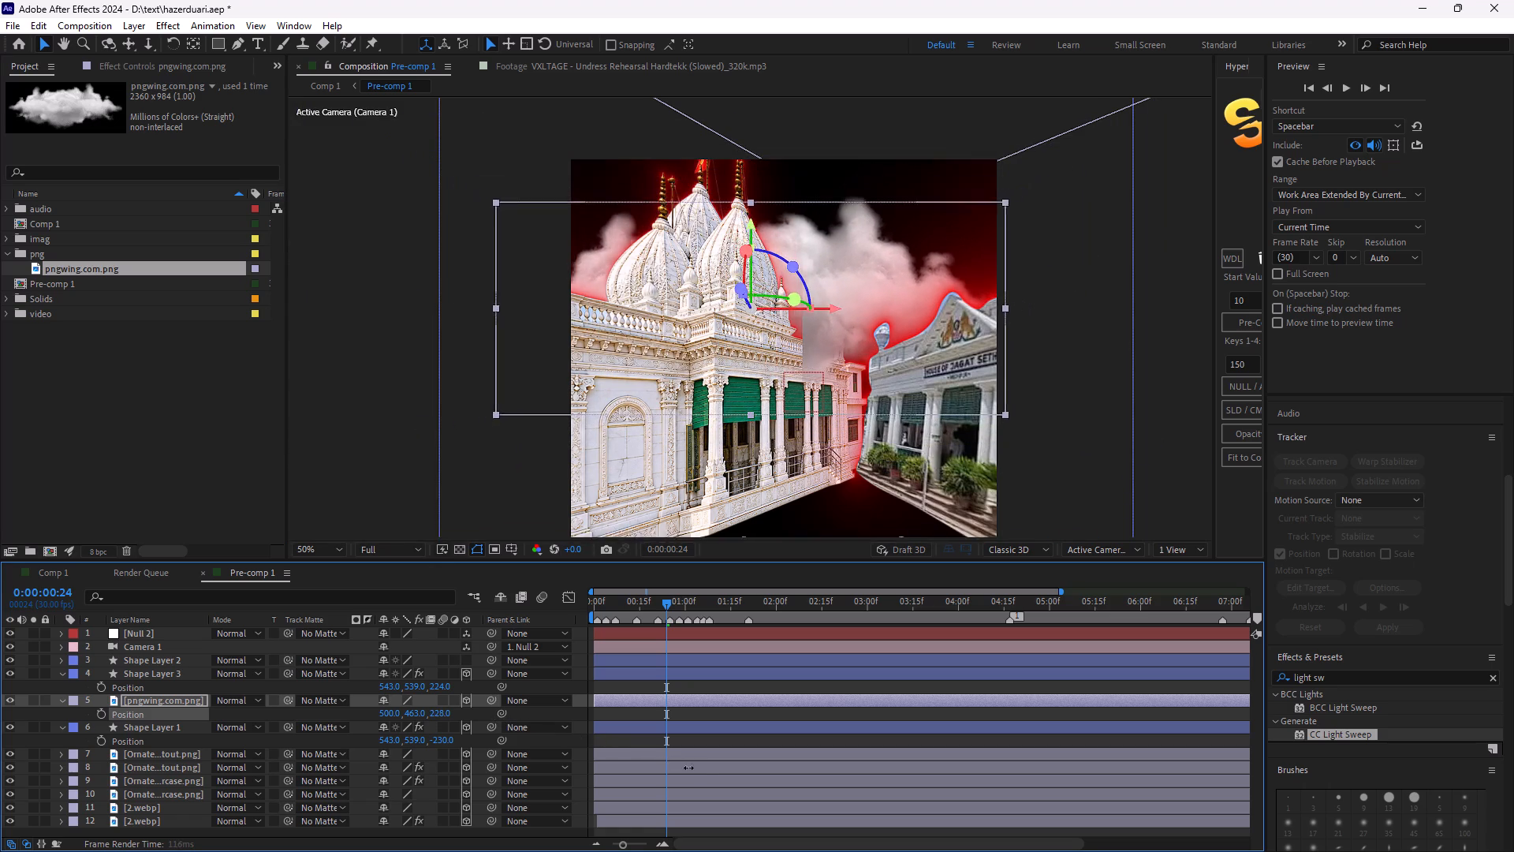
pyautogui.moveTo(688, 768); pyautogui.dragTo(776, 795)
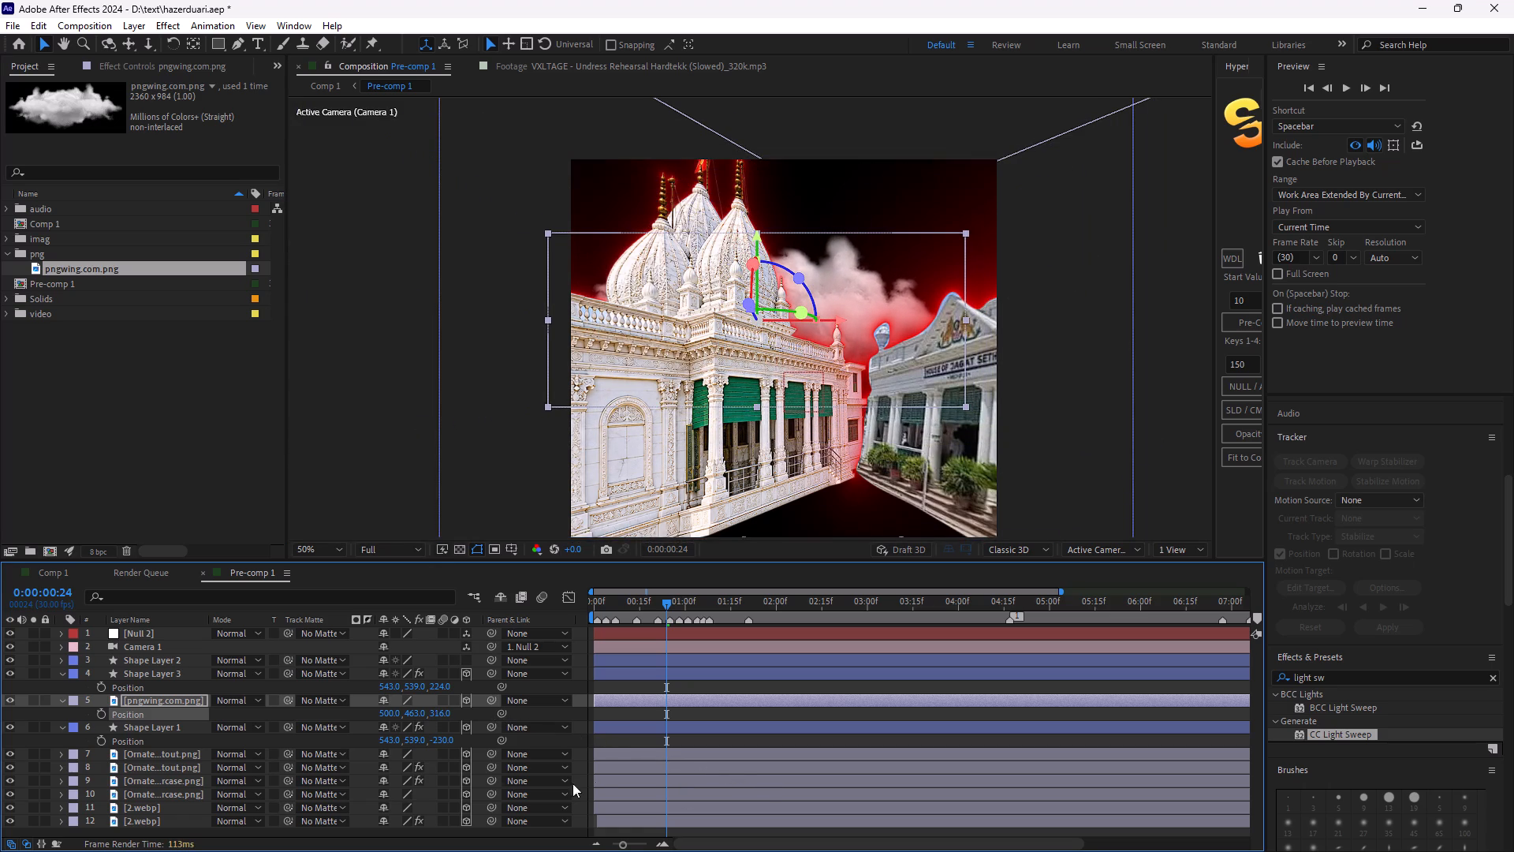
# Scale the cloud layer to 45% and nudge it slightly up and to the right in the sky.
pyautogui.press('s')
pyautogui.moveTo(407, 718); pyautogui.dragTo(474, 727)
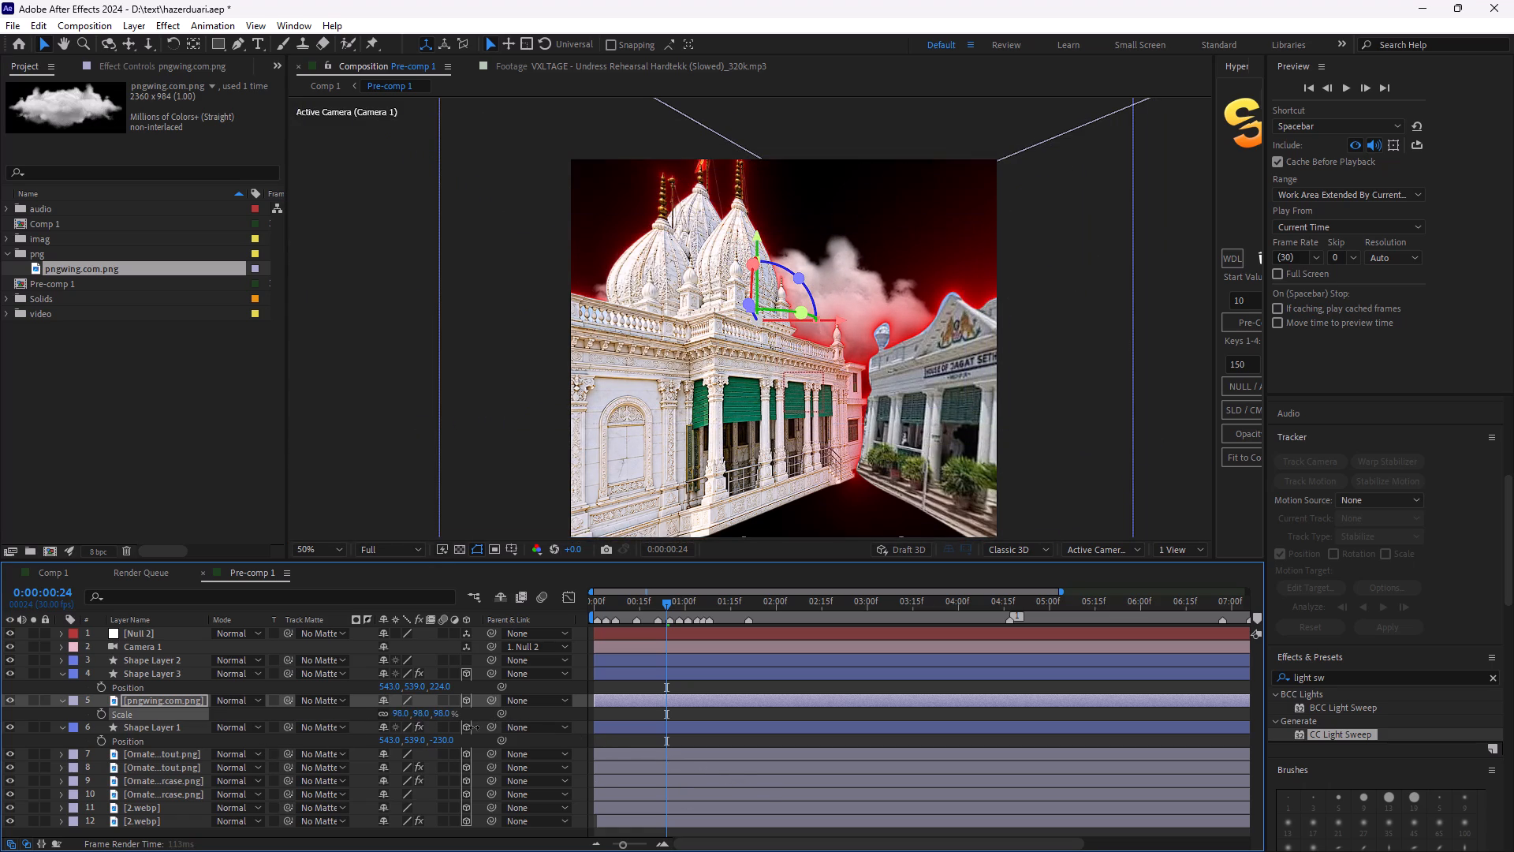
pyautogui.moveTo(474, 727); pyautogui.dragTo(451, 723)
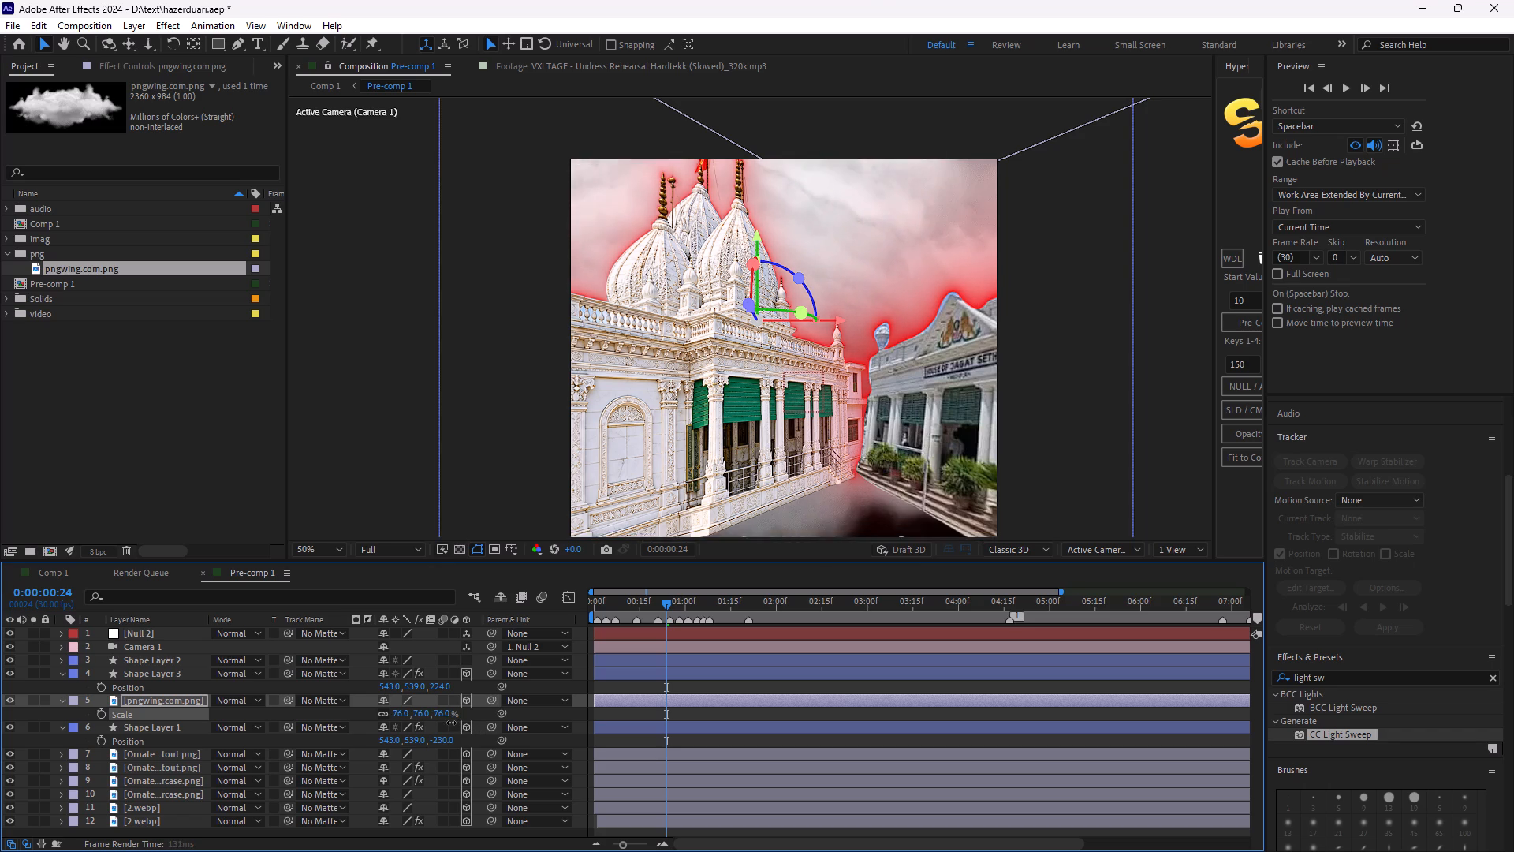
pyautogui.moveTo(451, 723); pyautogui.dragTo(423, 719)
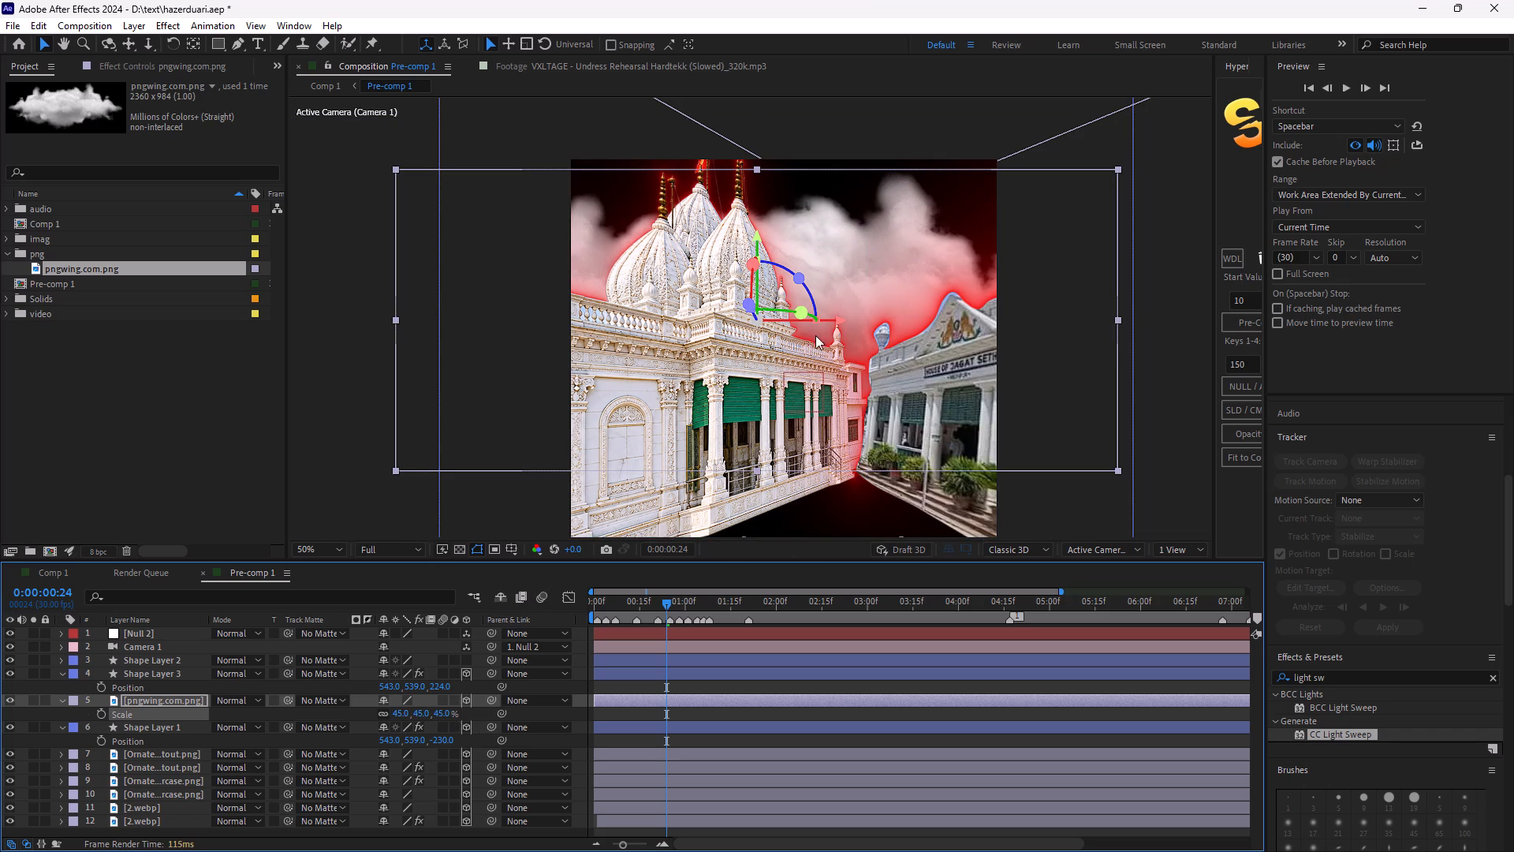
pyautogui.moveTo(863, 286); pyautogui.dragTo(897, 252)
# Check the cloud in earlier frames back to 0:00:00:04 and select Shape Layer 2.
pyautogui.moveTo(665, 598); pyautogui.dragTo(645, 598)
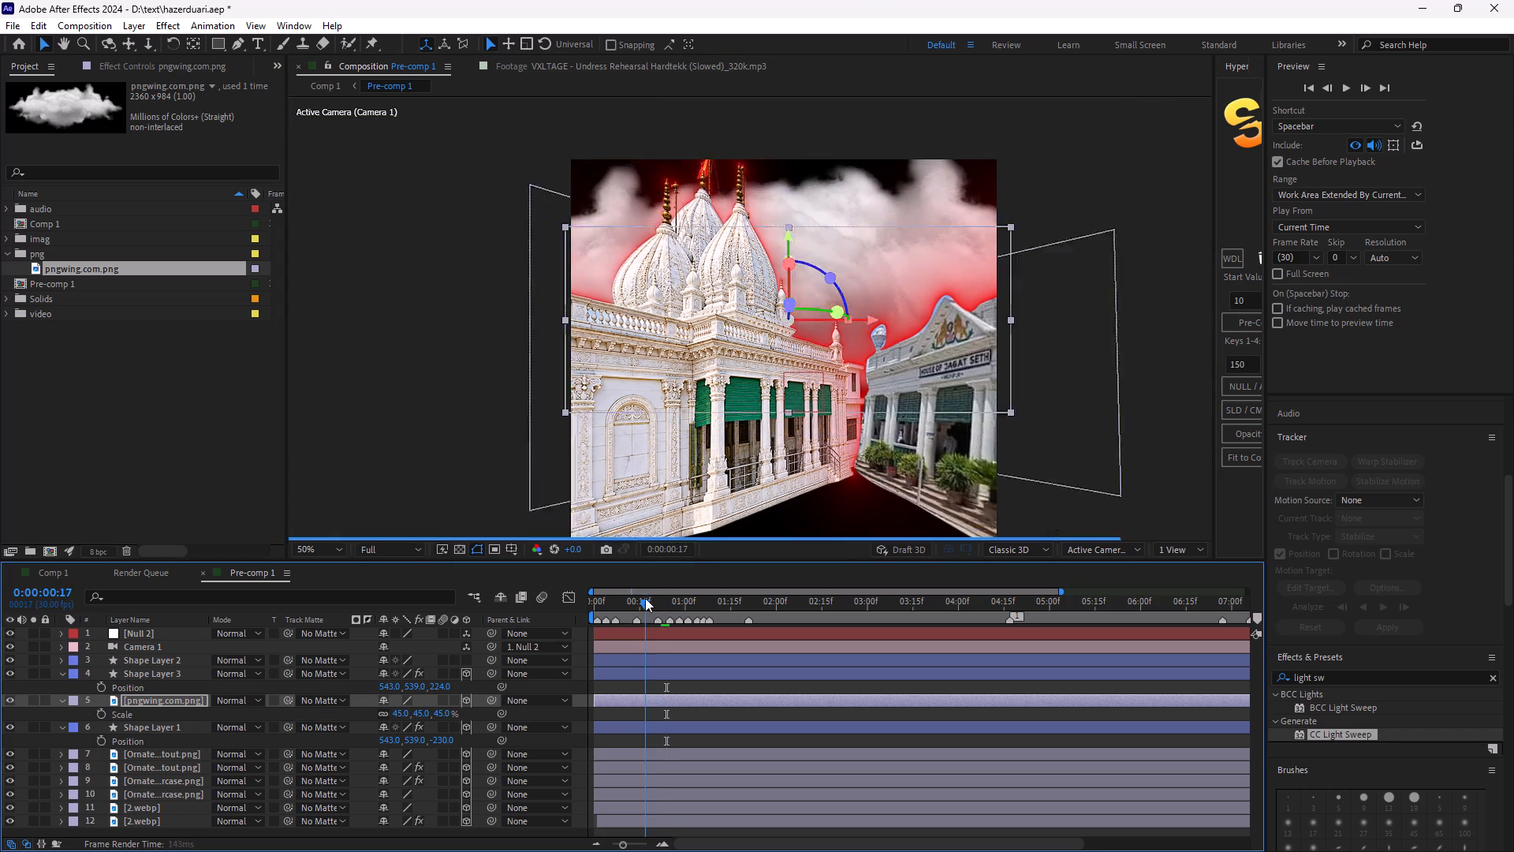
pyautogui.moveTo(645, 598); pyautogui.dragTo(625, 596)
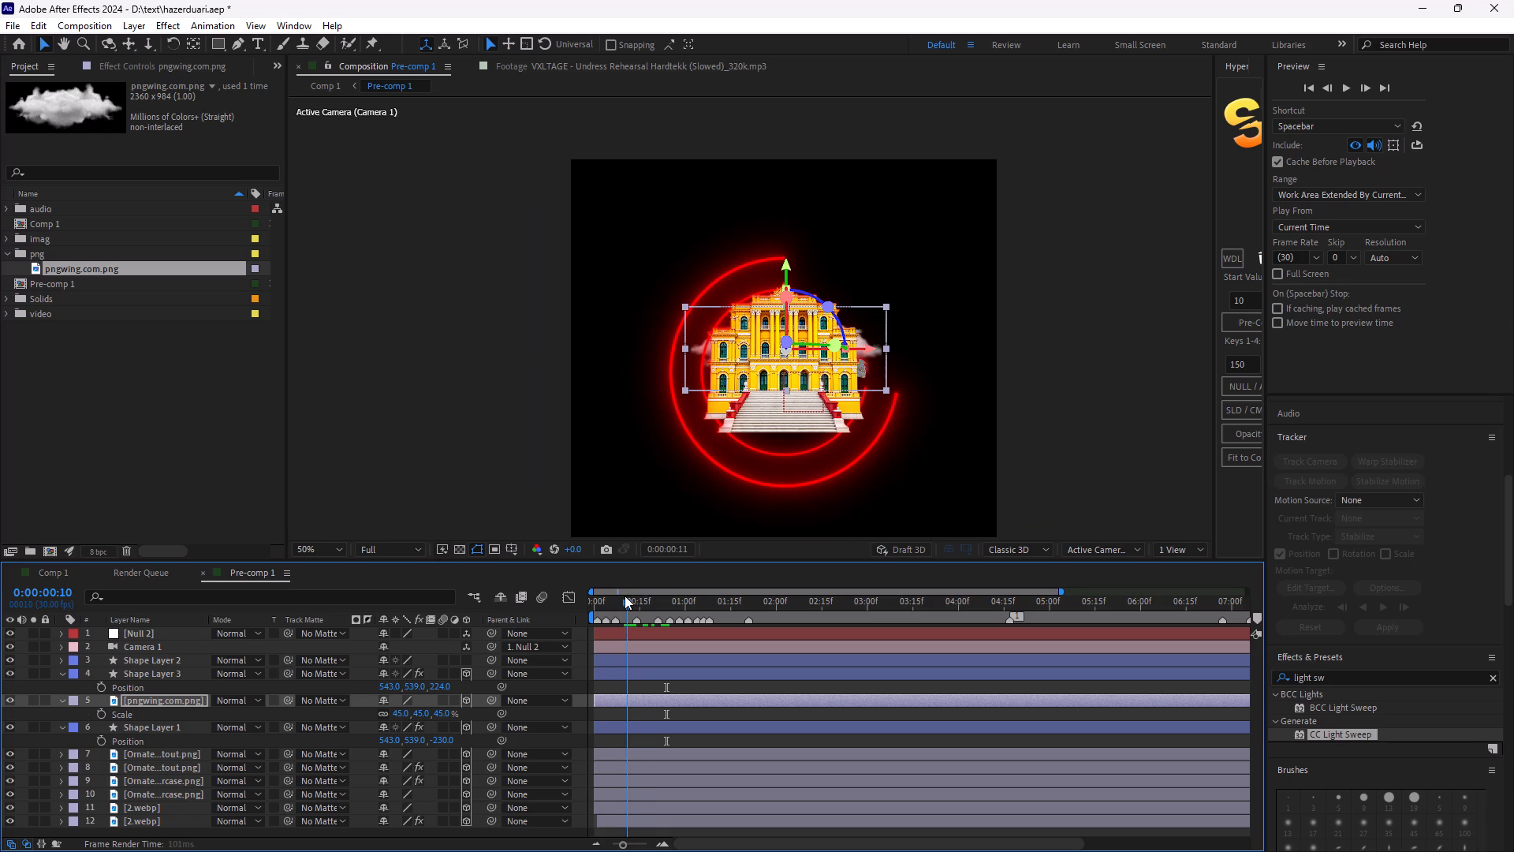
pyautogui.moveTo(625, 596); pyautogui.dragTo(606, 593)
pyautogui.click(725, 782)
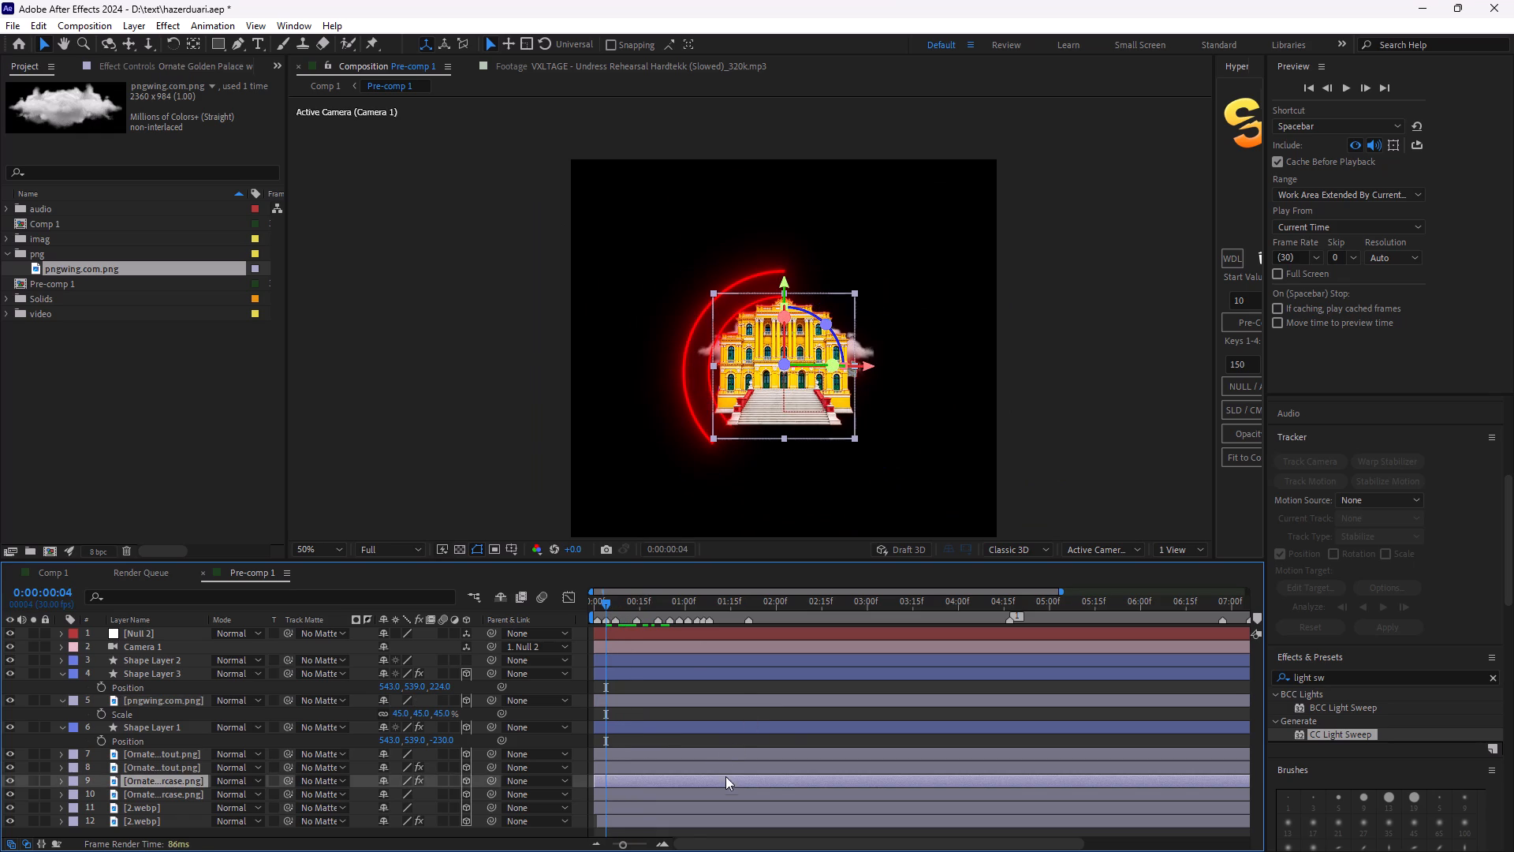
pyautogui.click(778, 697)
pyautogui.click(741, 661)
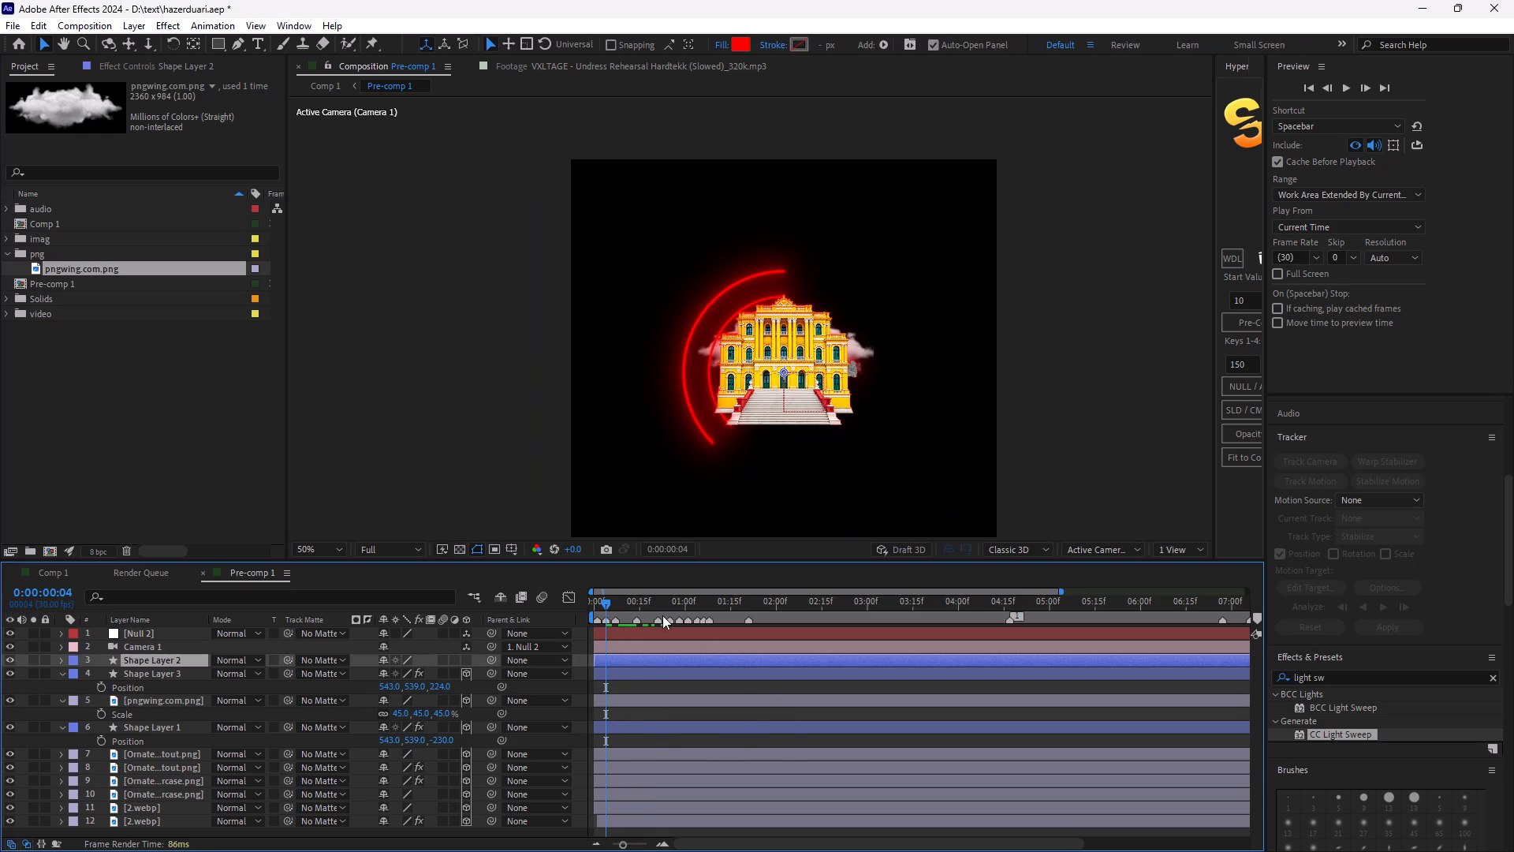
# At 0:00:00:26, scale the cloud layer down to 16% so it sits as a small cloud between the buildings.
pyautogui.press('space')
pyautogui.press('space')
pyautogui.moveTo(612, 605); pyautogui.dragTo(656, 616)
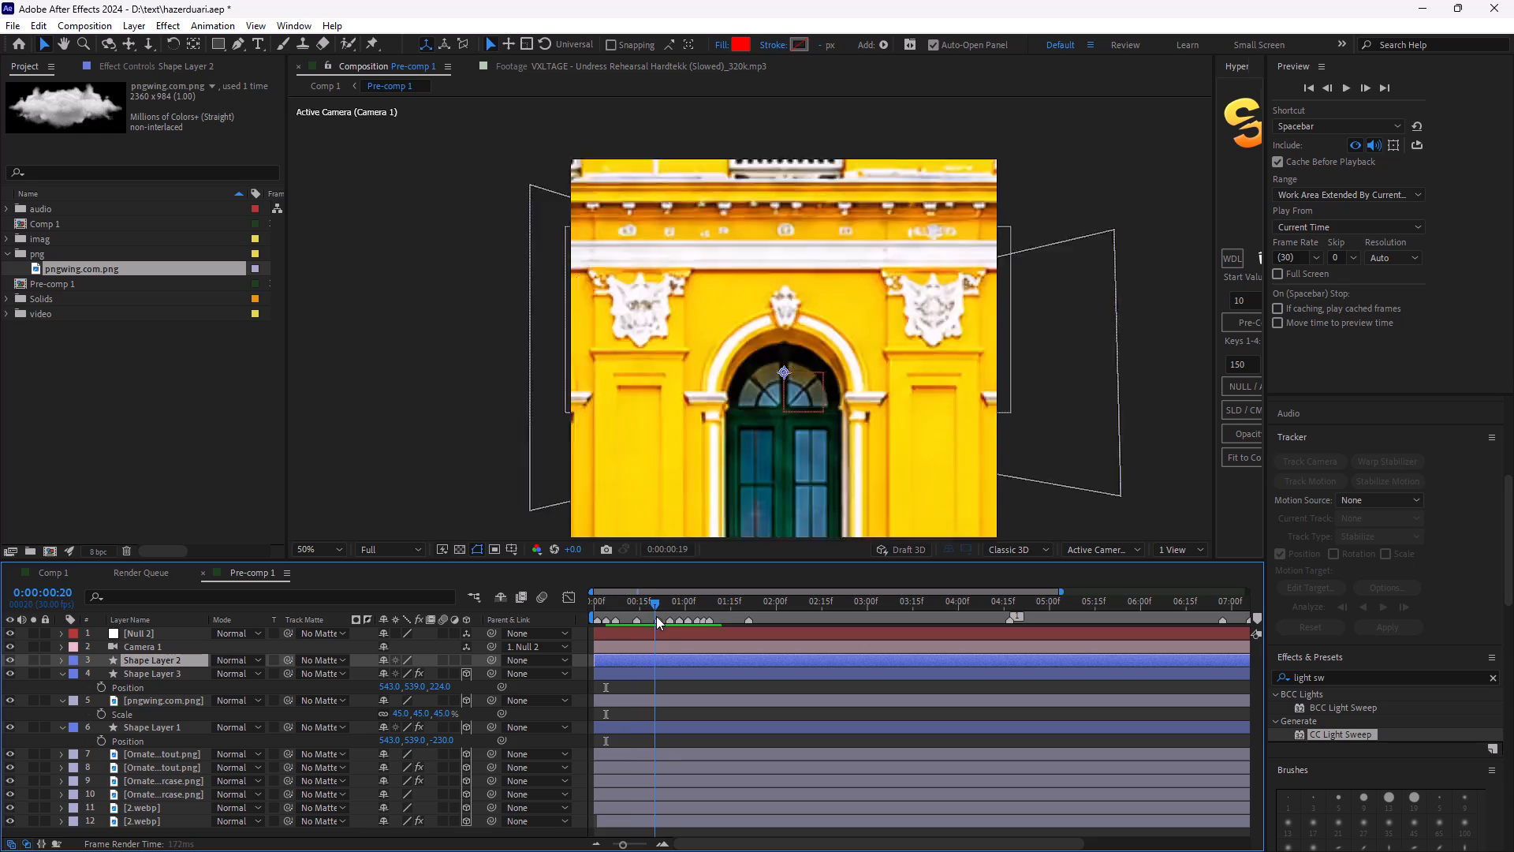
pyautogui.moveTo(656, 616); pyautogui.dragTo(672, 621)
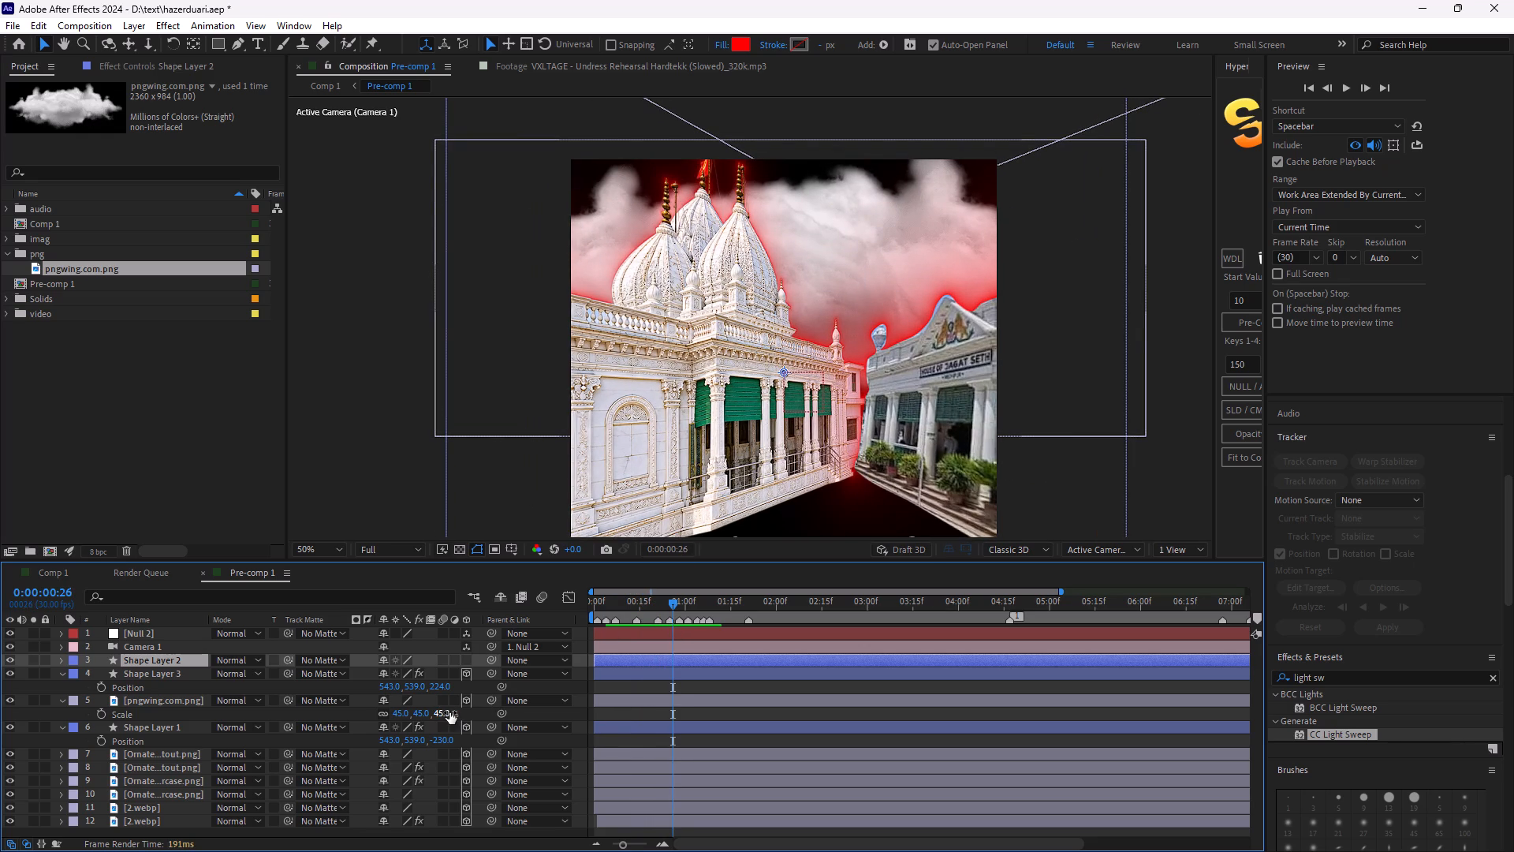
pyautogui.moveTo(448, 712); pyautogui.dragTo(416, 697)
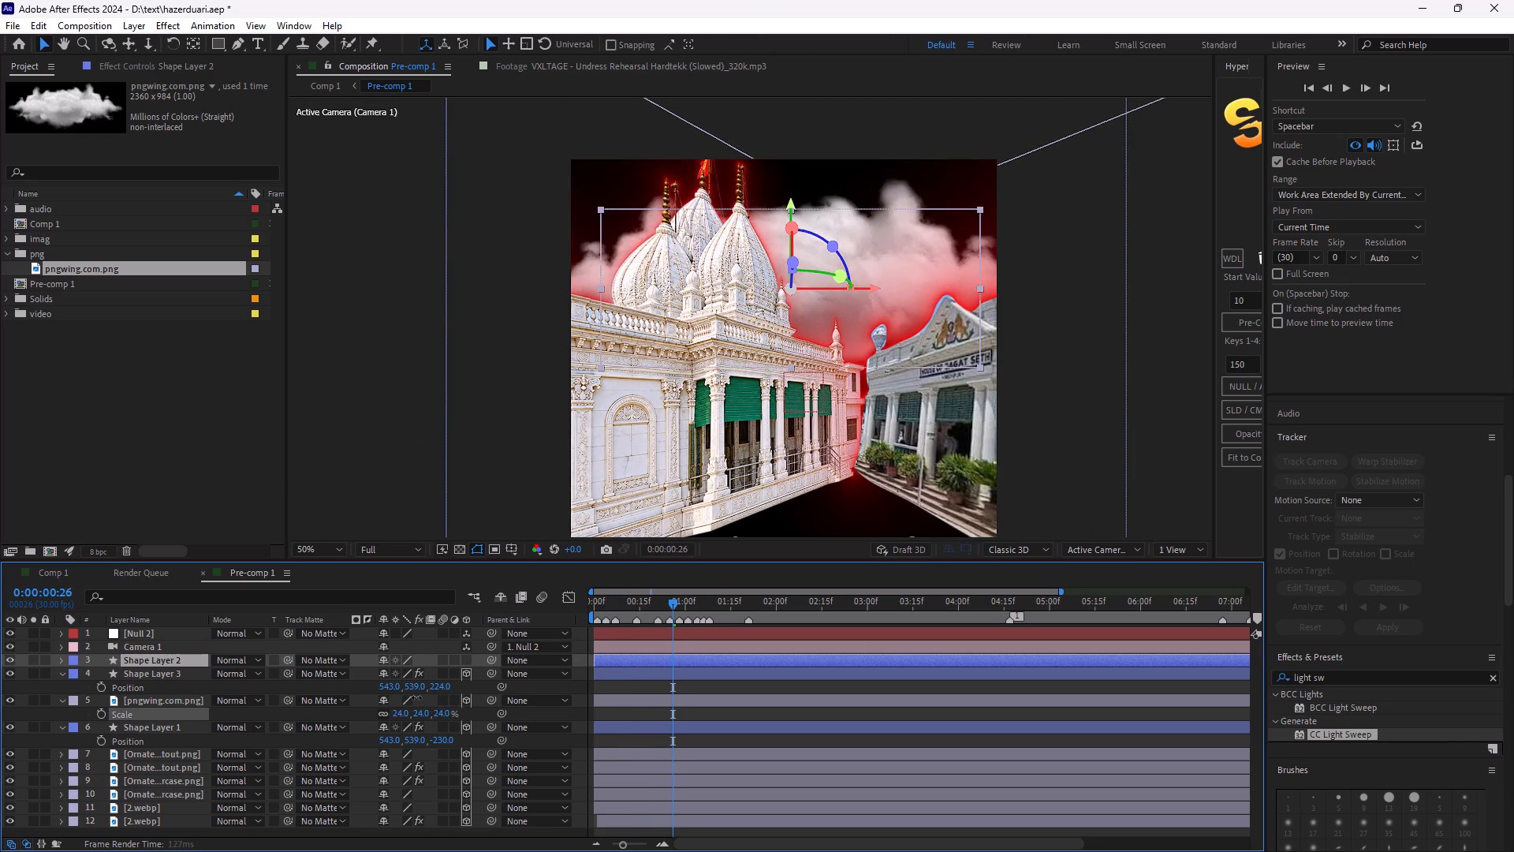
pyautogui.moveTo(416, 697); pyautogui.dragTo(461, 731)
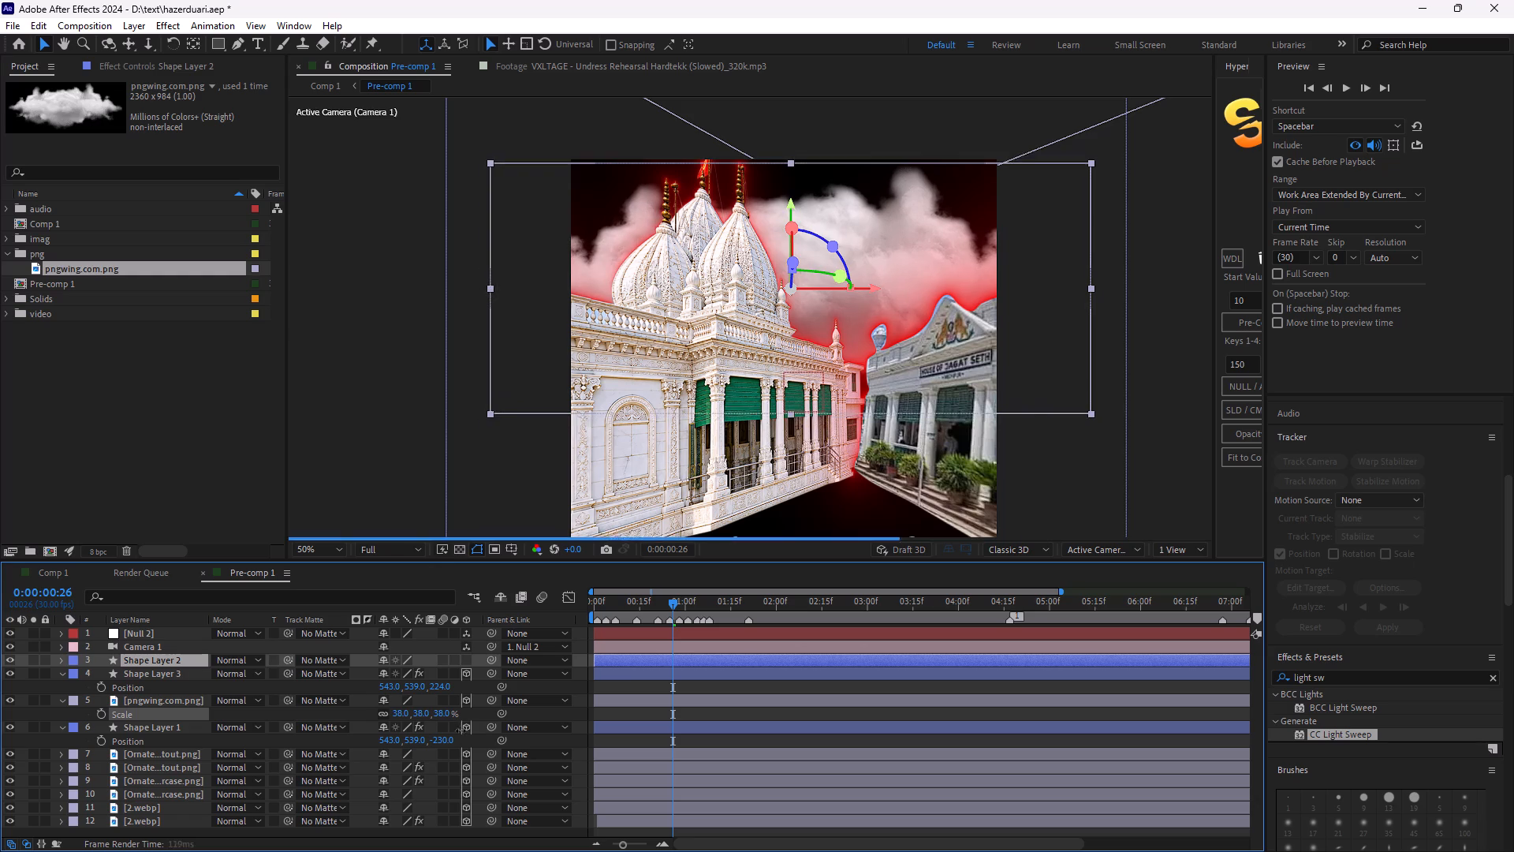
pyautogui.moveTo(461, 731); pyautogui.dragTo(554, 775)
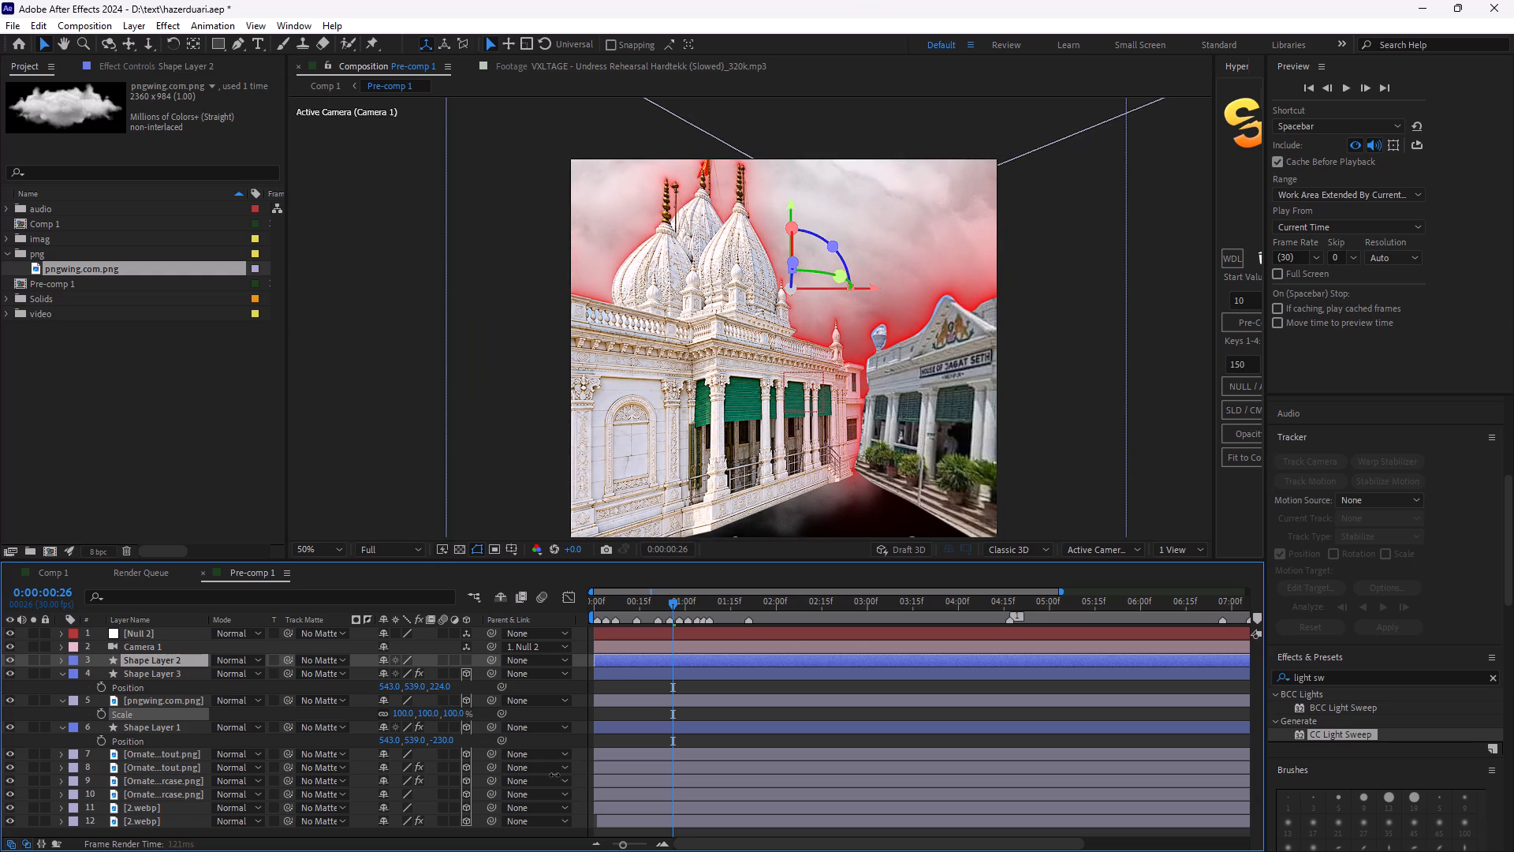
pyautogui.moveTo(554, 775); pyautogui.dragTo(589, 790)
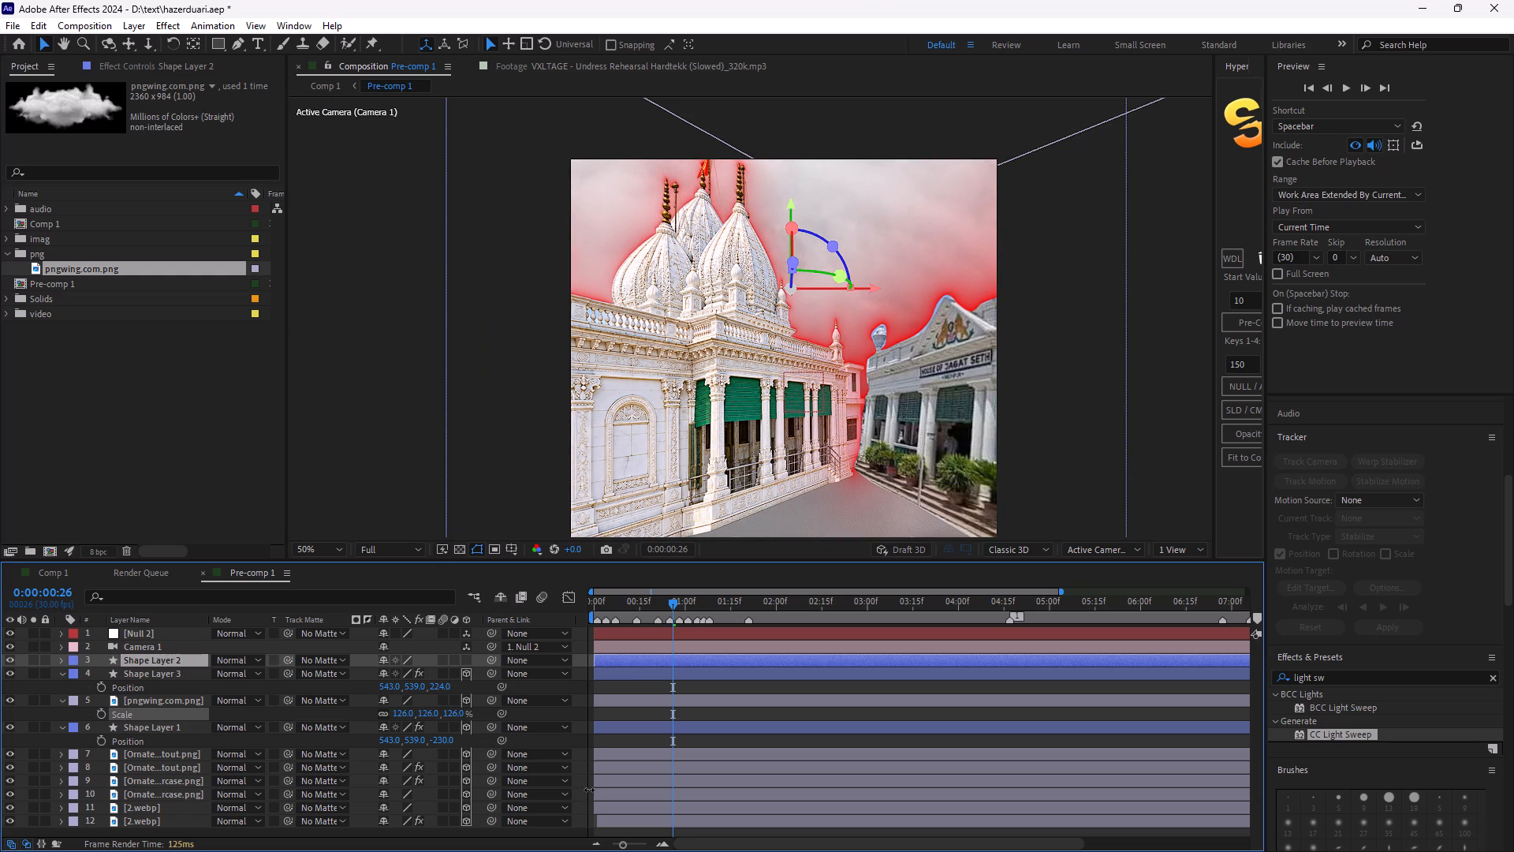
pyautogui.moveTo(589, 790); pyautogui.dragTo(482, 760)
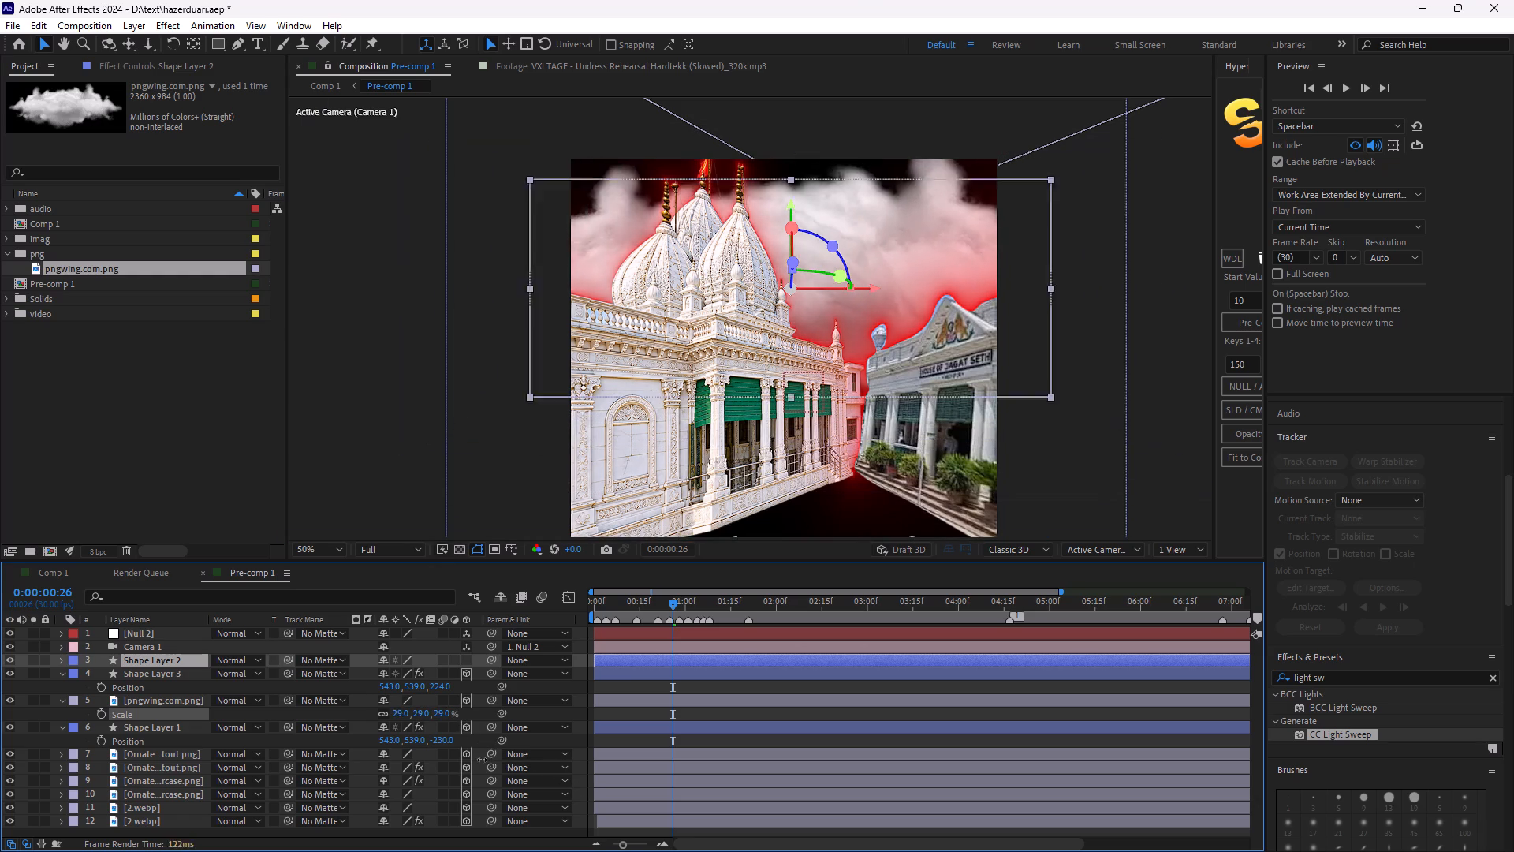
pyautogui.moveTo(482, 760); pyautogui.dragTo(463, 749)
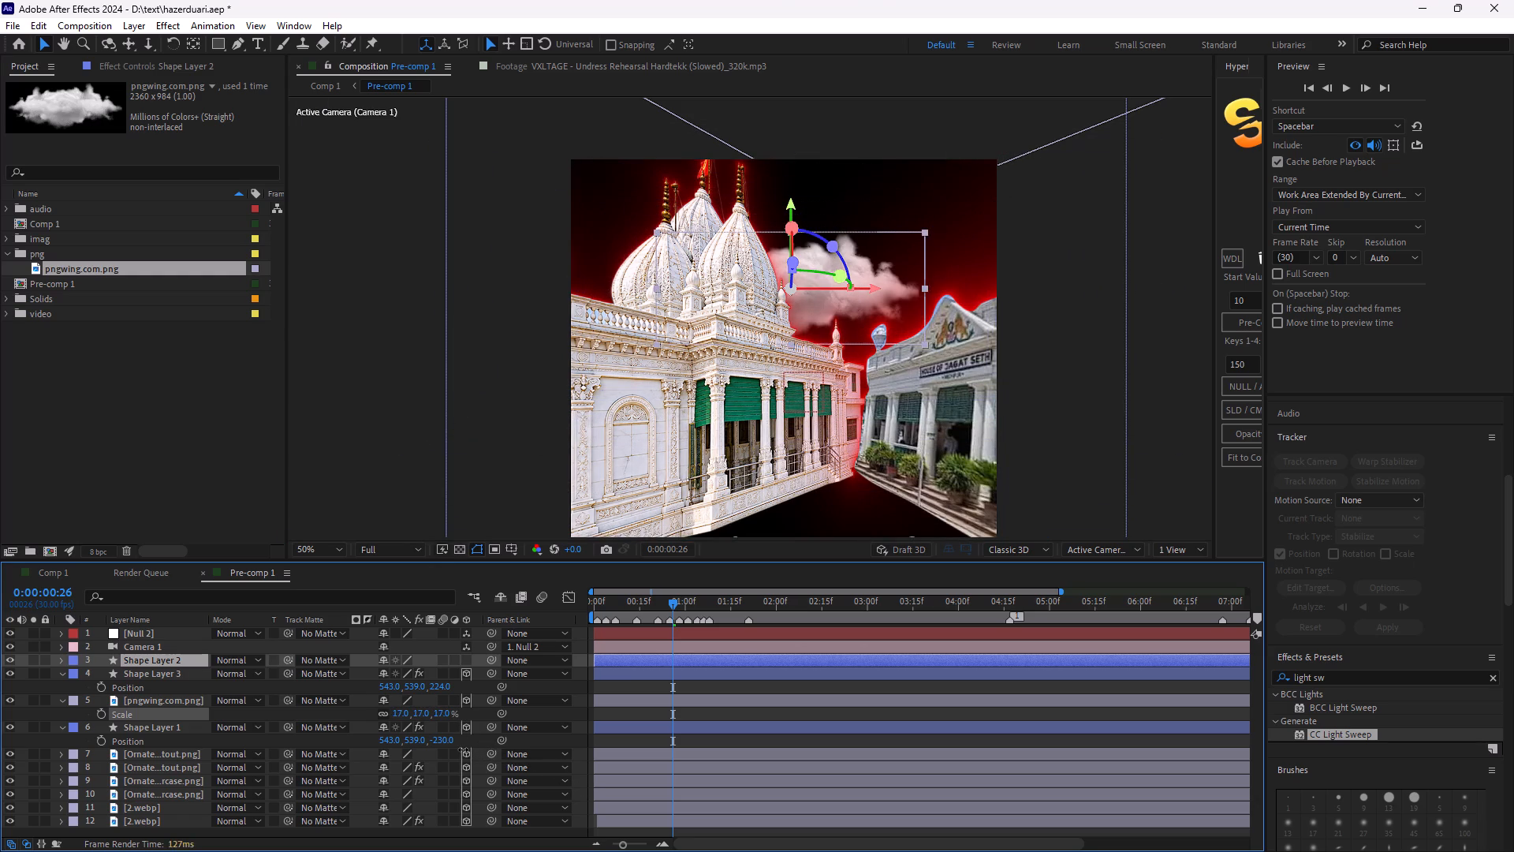
pyautogui.moveTo(463, 749); pyautogui.dragTo(462, 749)
pyautogui.click(420, 719)
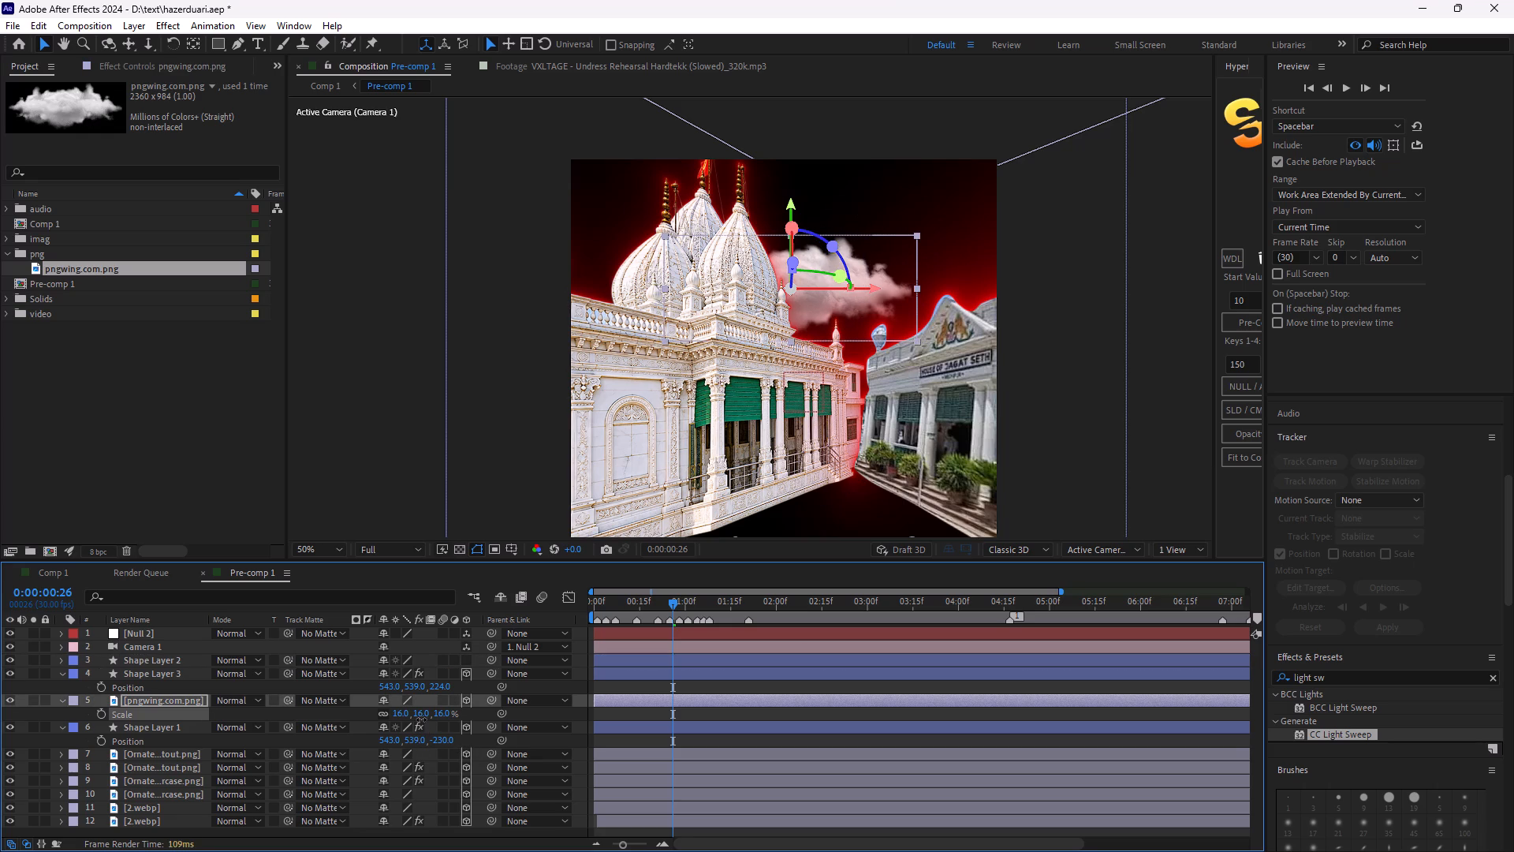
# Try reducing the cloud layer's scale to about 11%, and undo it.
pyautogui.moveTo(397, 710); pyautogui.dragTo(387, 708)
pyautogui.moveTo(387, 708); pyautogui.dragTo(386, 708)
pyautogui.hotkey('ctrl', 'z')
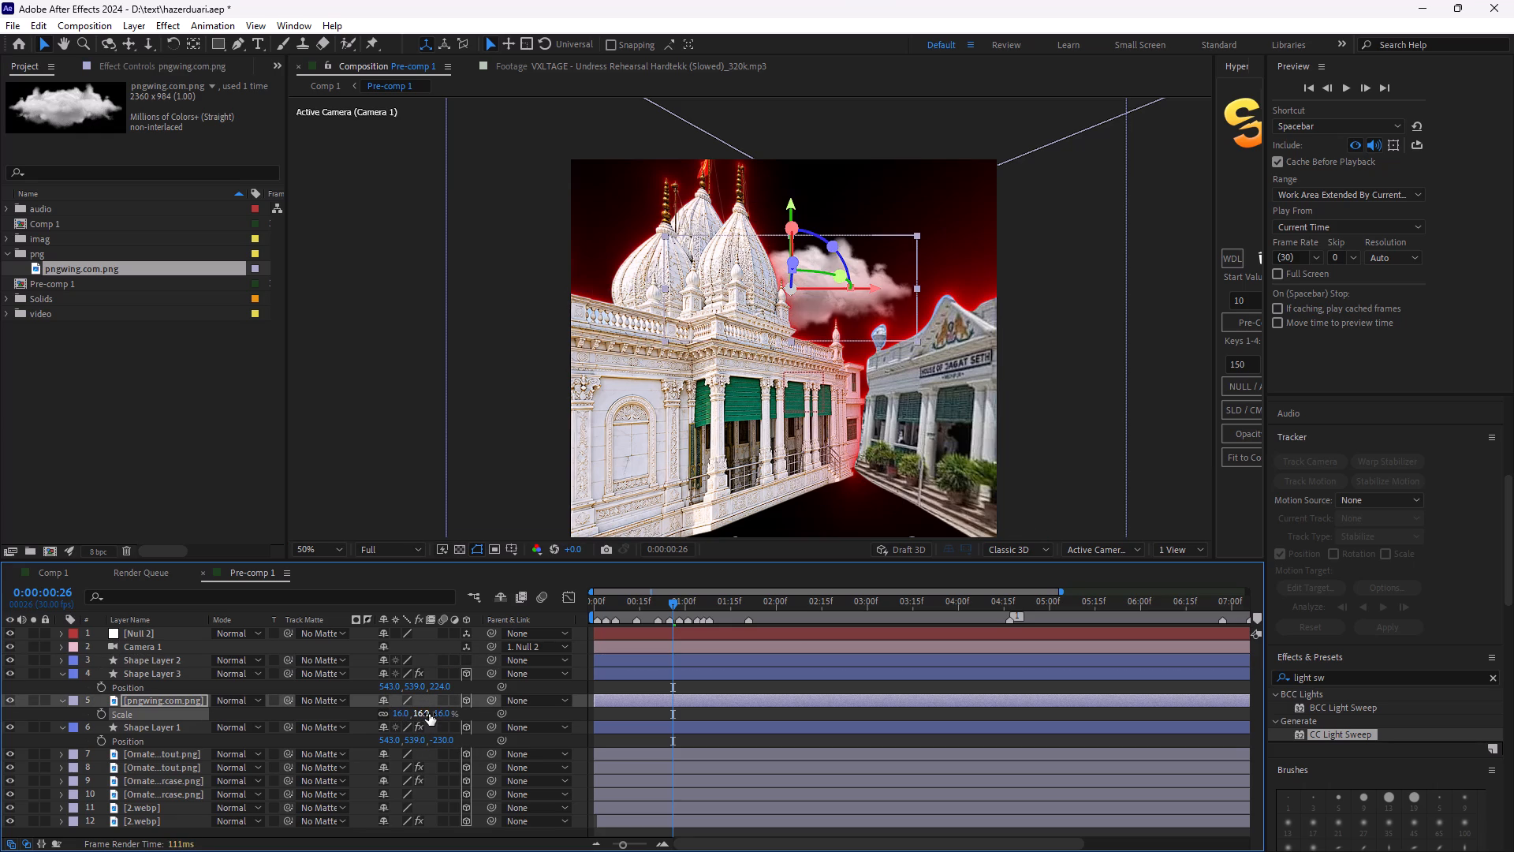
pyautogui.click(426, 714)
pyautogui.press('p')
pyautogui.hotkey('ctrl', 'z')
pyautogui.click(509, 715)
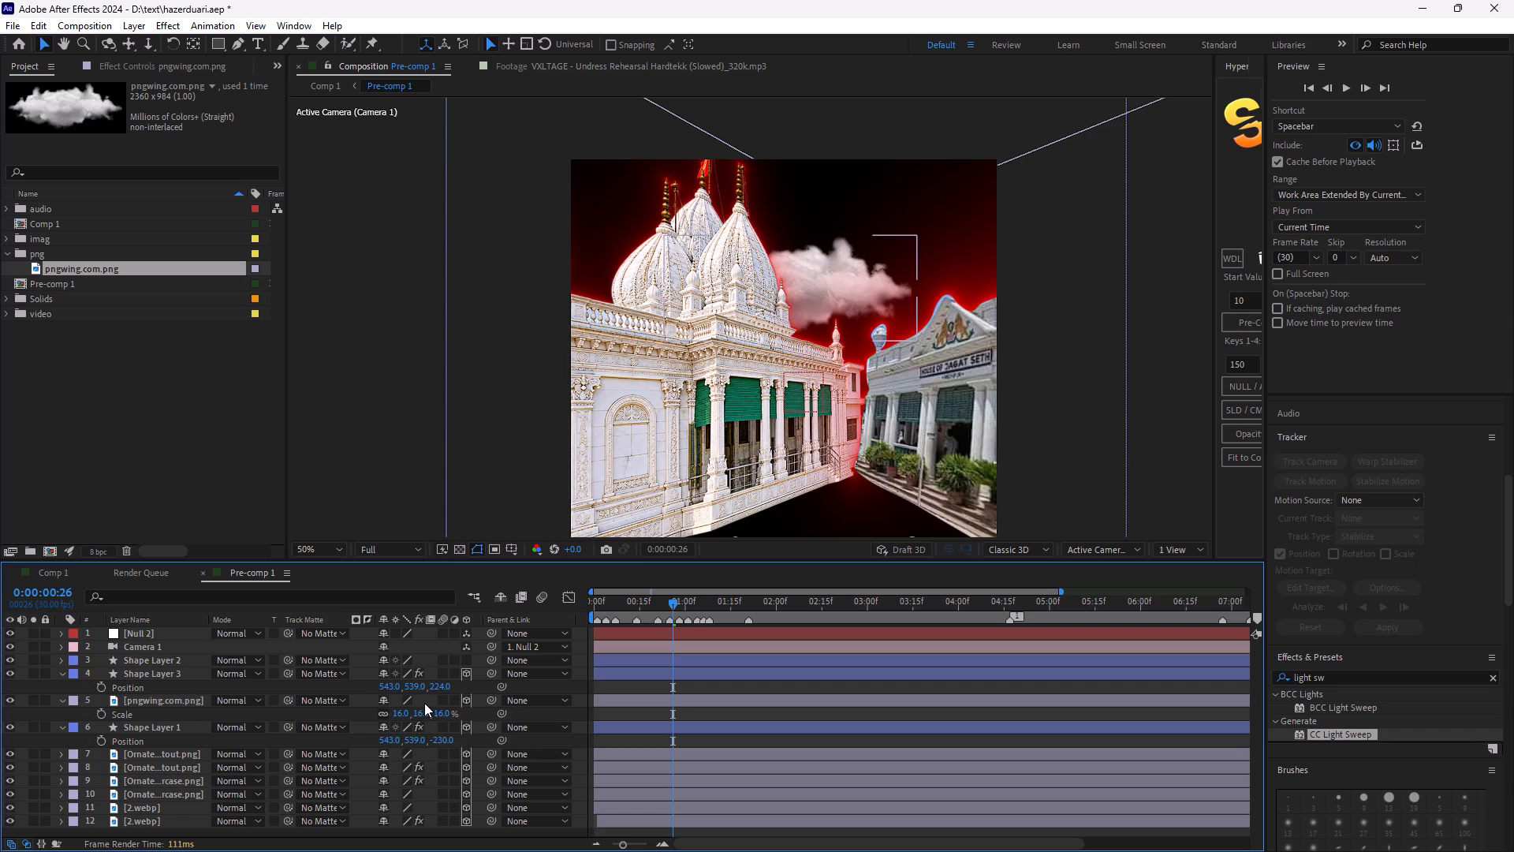
# Reposition the cloud layer to about 696, 376, 335 so it floats above the Jagat Seth house.
pyautogui.click(203, 701)
pyautogui.press('p')
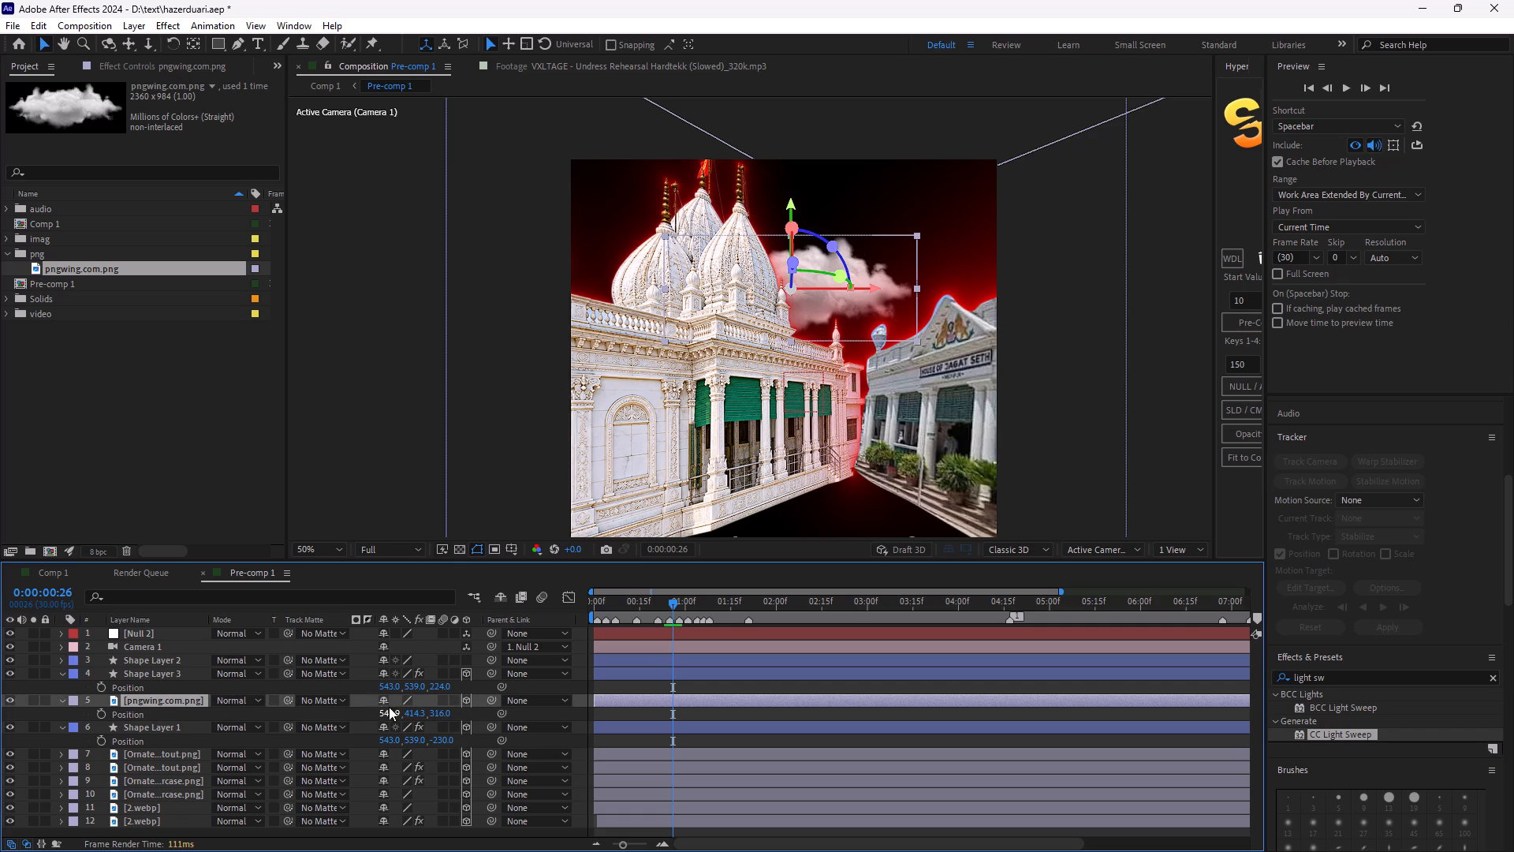
pyautogui.moveTo(393, 713); pyautogui.dragTo(493, 737)
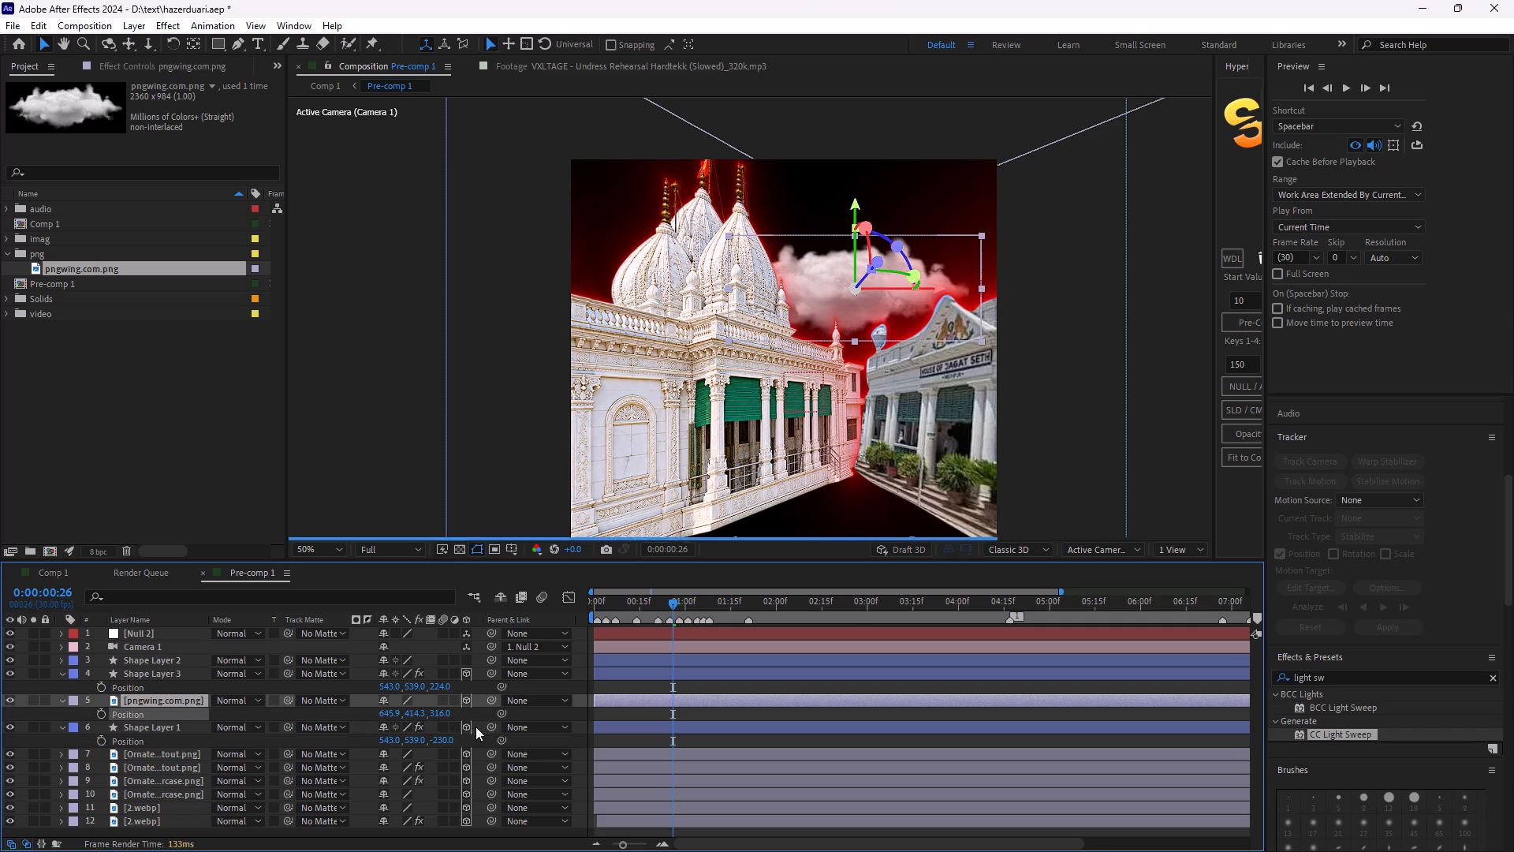
pyautogui.moveTo(421, 717); pyautogui.dragTo(388, 720)
pyautogui.moveTo(433, 716); pyautogui.dragTo(448, 716)
pyautogui.moveTo(390, 715); pyautogui.dragTo(436, 721)
# Duplicate the cloud layer and move the lower of the two layers to about 491, 320, 273, behind the temple spires.
pyautogui.hotkey('ctrl', 'd')
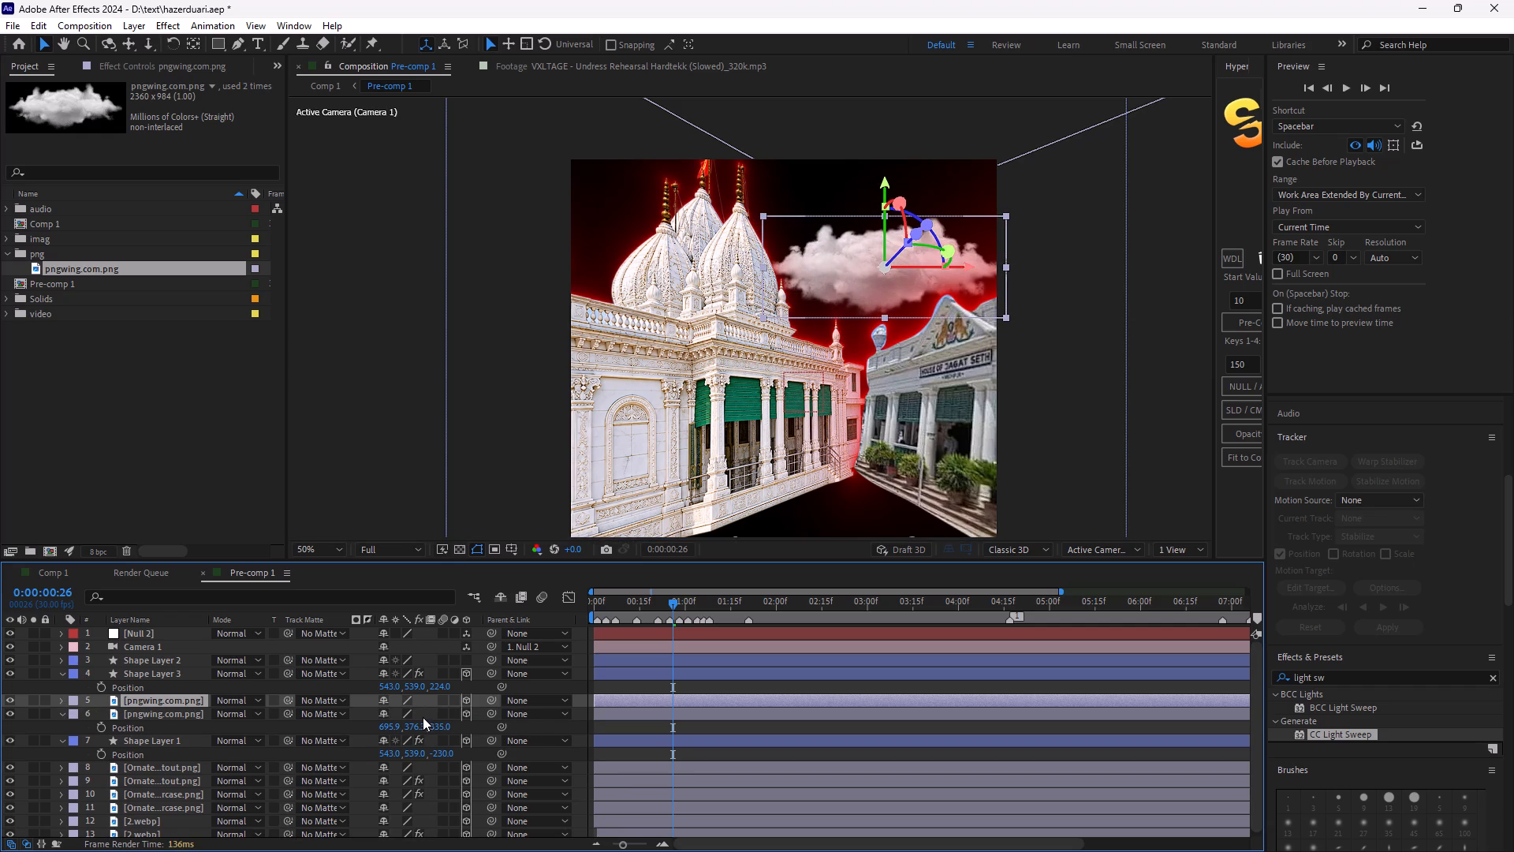
pyautogui.moveTo(416, 726); pyautogui.dragTo(339, 721)
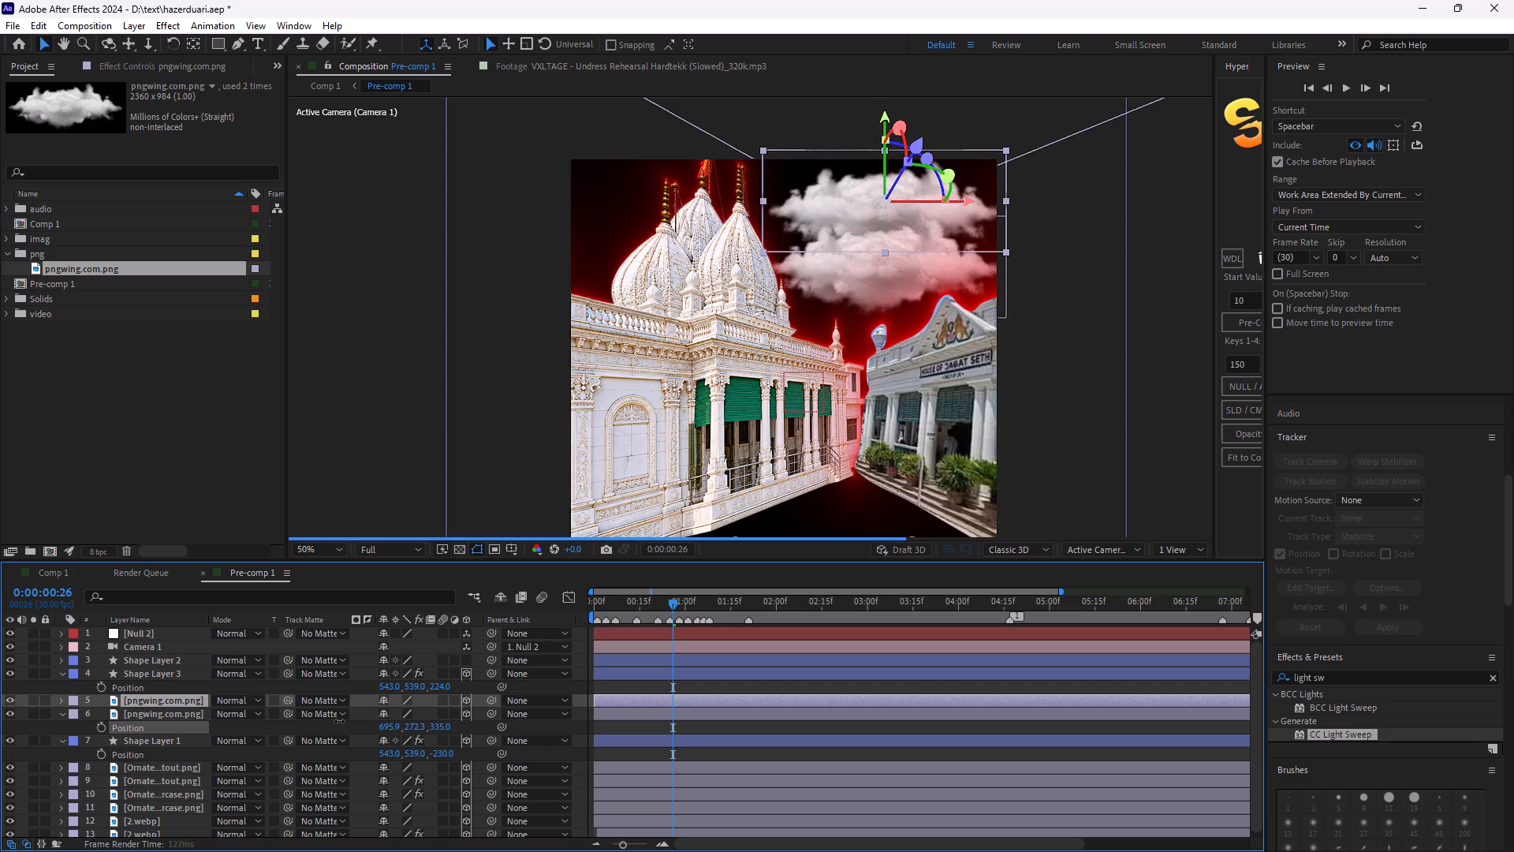
pyautogui.moveTo(339, 721); pyautogui.dragTo(342, 721)
pyautogui.moveTo(438, 730); pyautogui.dragTo(458, 734)
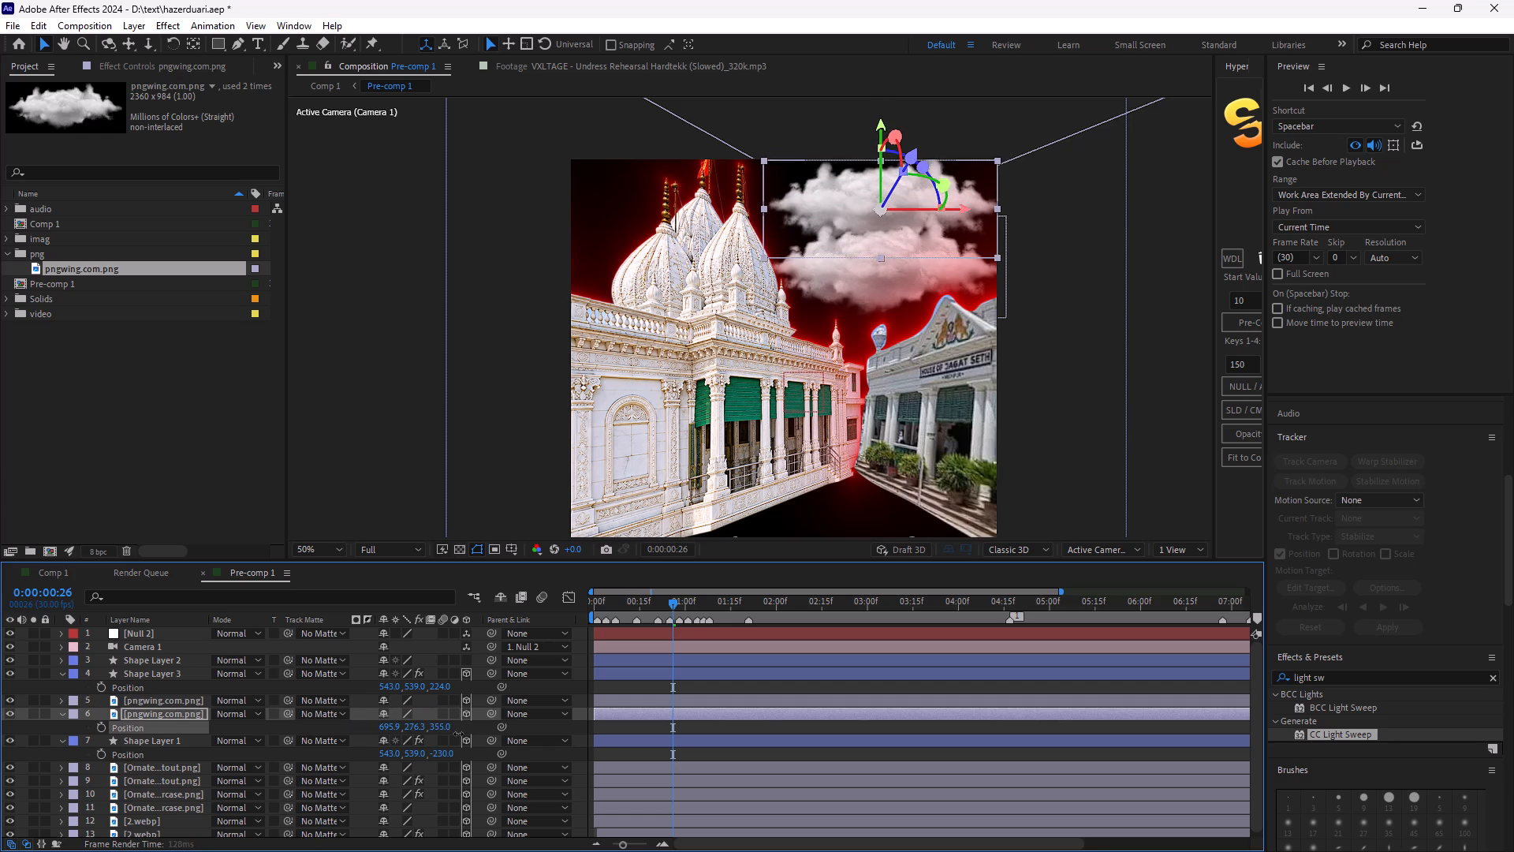
pyautogui.moveTo(458, 734); pyautogui.dragTo(400, 740)
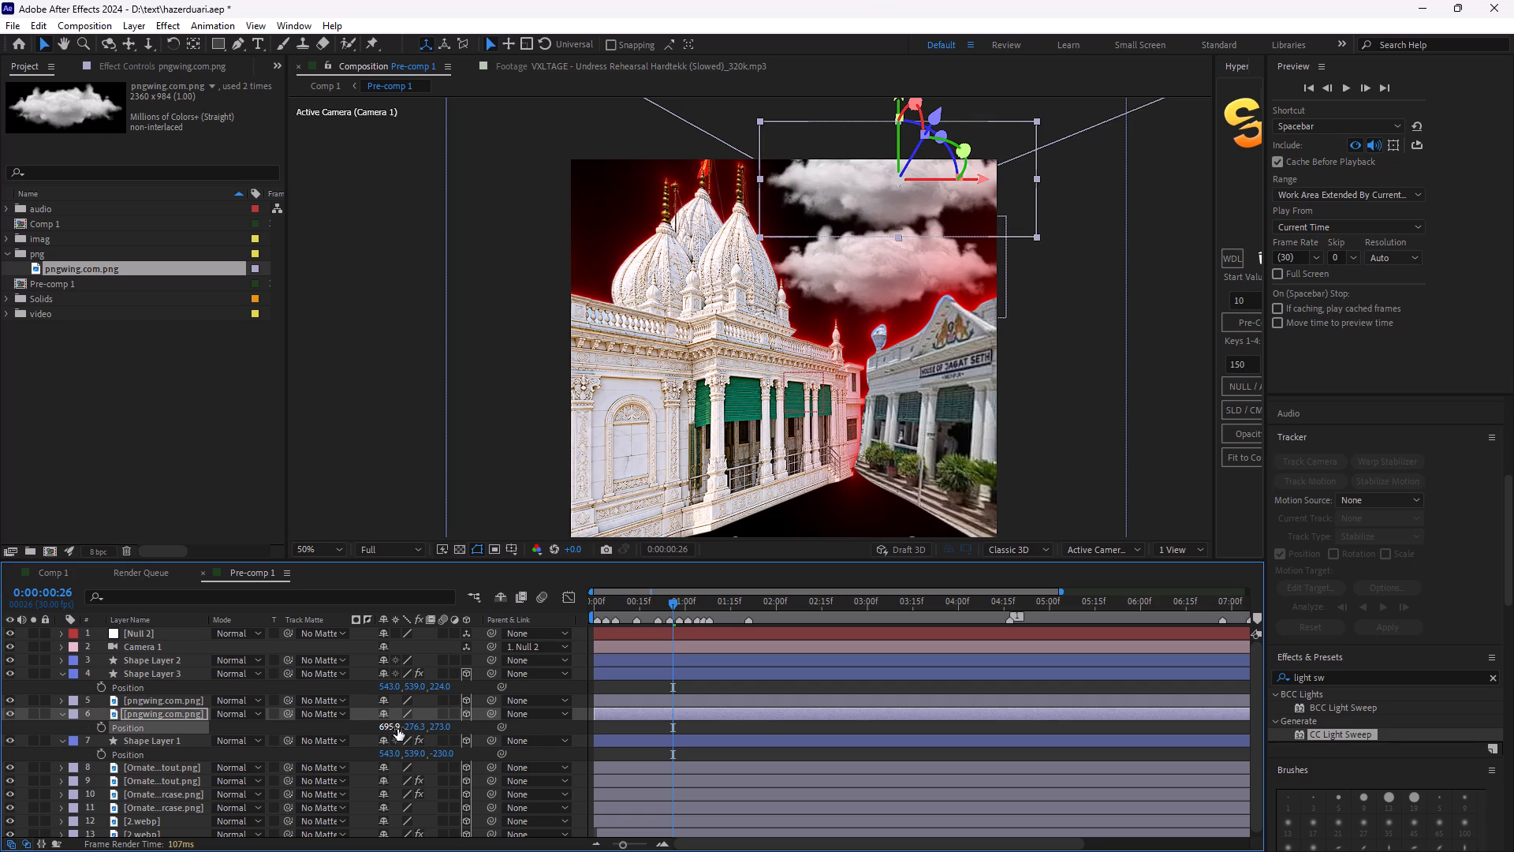
pyautogui.moveTo(397, 729); pyautogui.dragTo(244, 727)
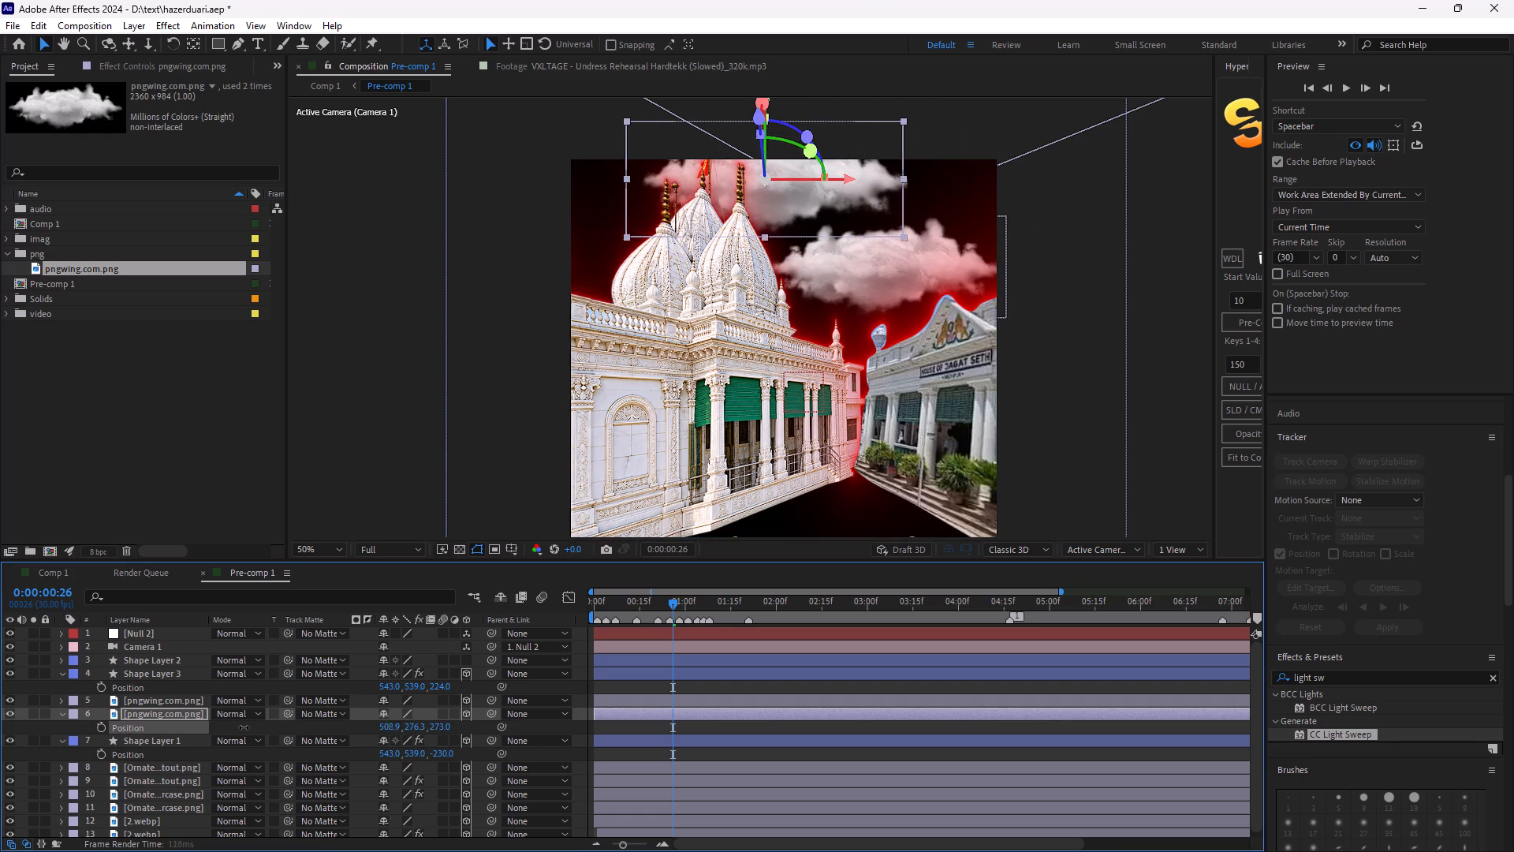
pyautogui.moveTo(244, 727); pyautogui.dragTo(233, 727)
pyautogui.moveTo(411, 728); pyautogui.dragTo(410, 728)
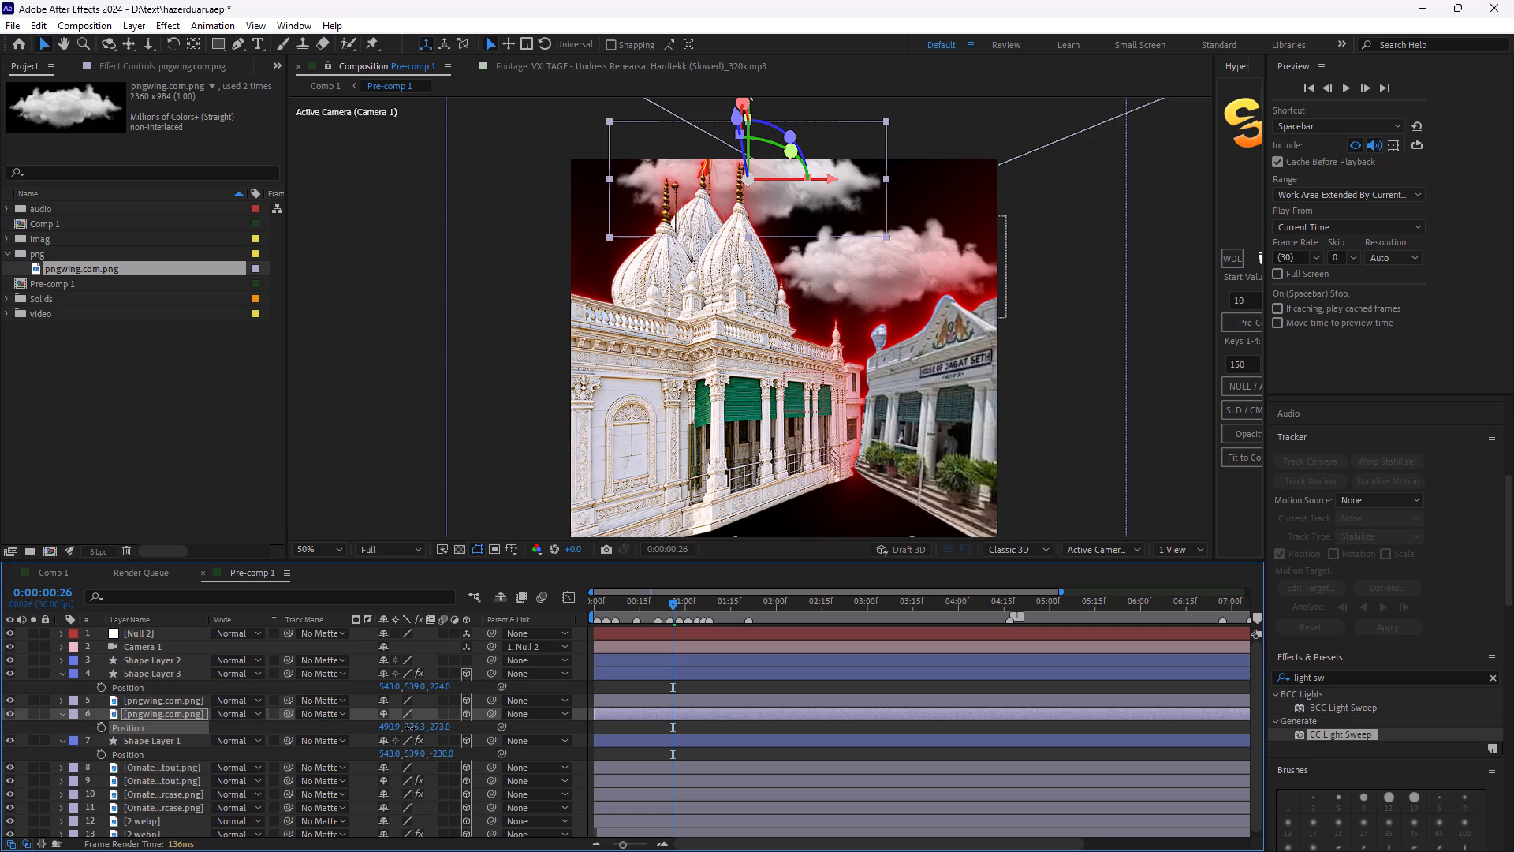
pyautogui.moveTo(410, 728); pyautogui.dragTo(426, 748)
# Examine both clouds against the buildings in frames up to 0:00:01:04 and in playback of Pre-comp 1 from the start.
pyautogui.click(760, 764)
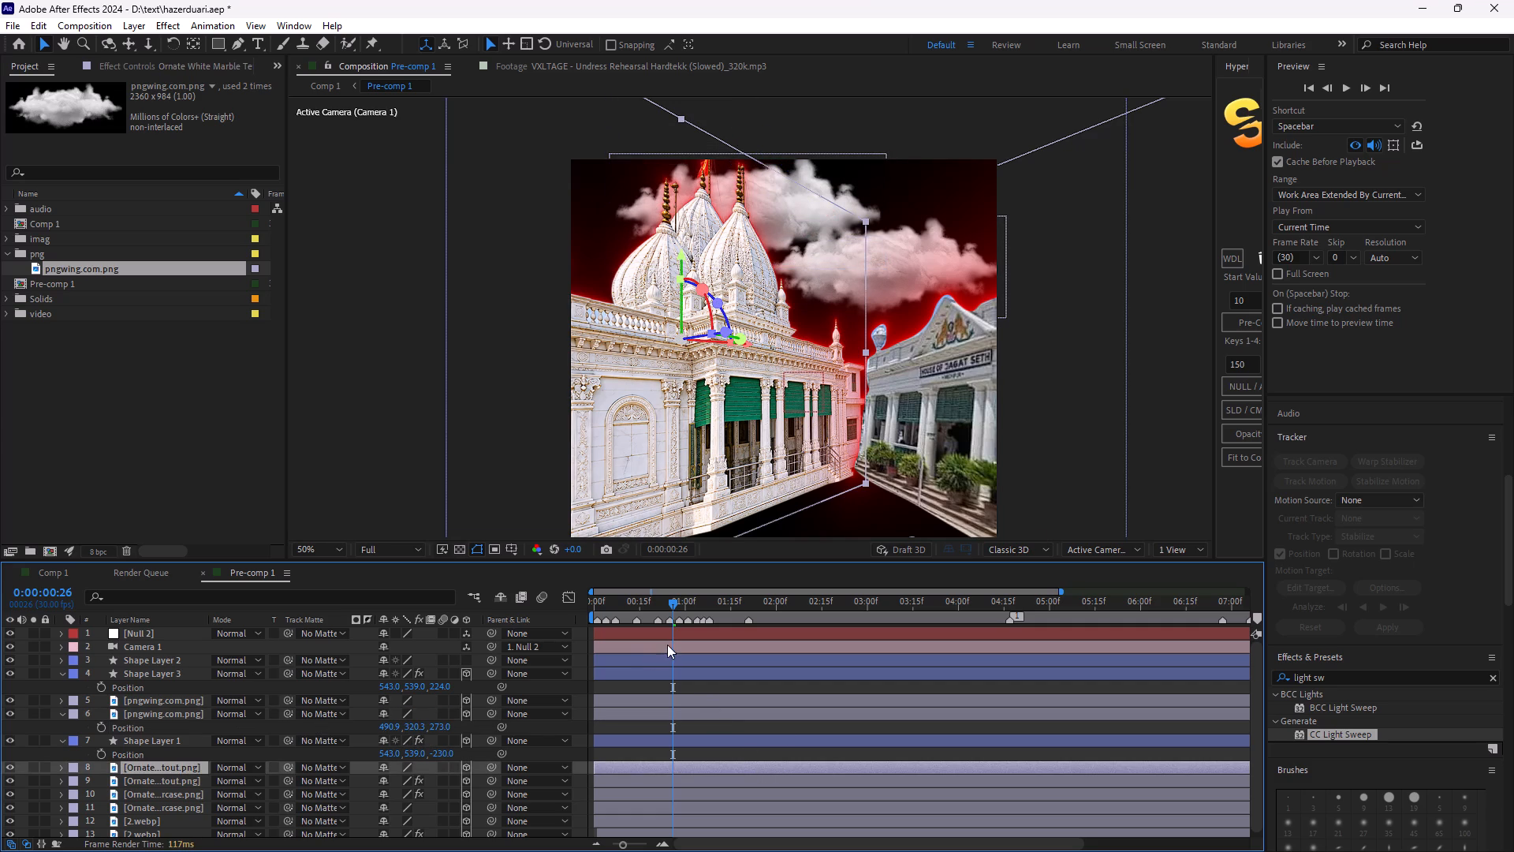
pyautogui.moveTo(667, 609); pyautogui.dragTo(647, 628)
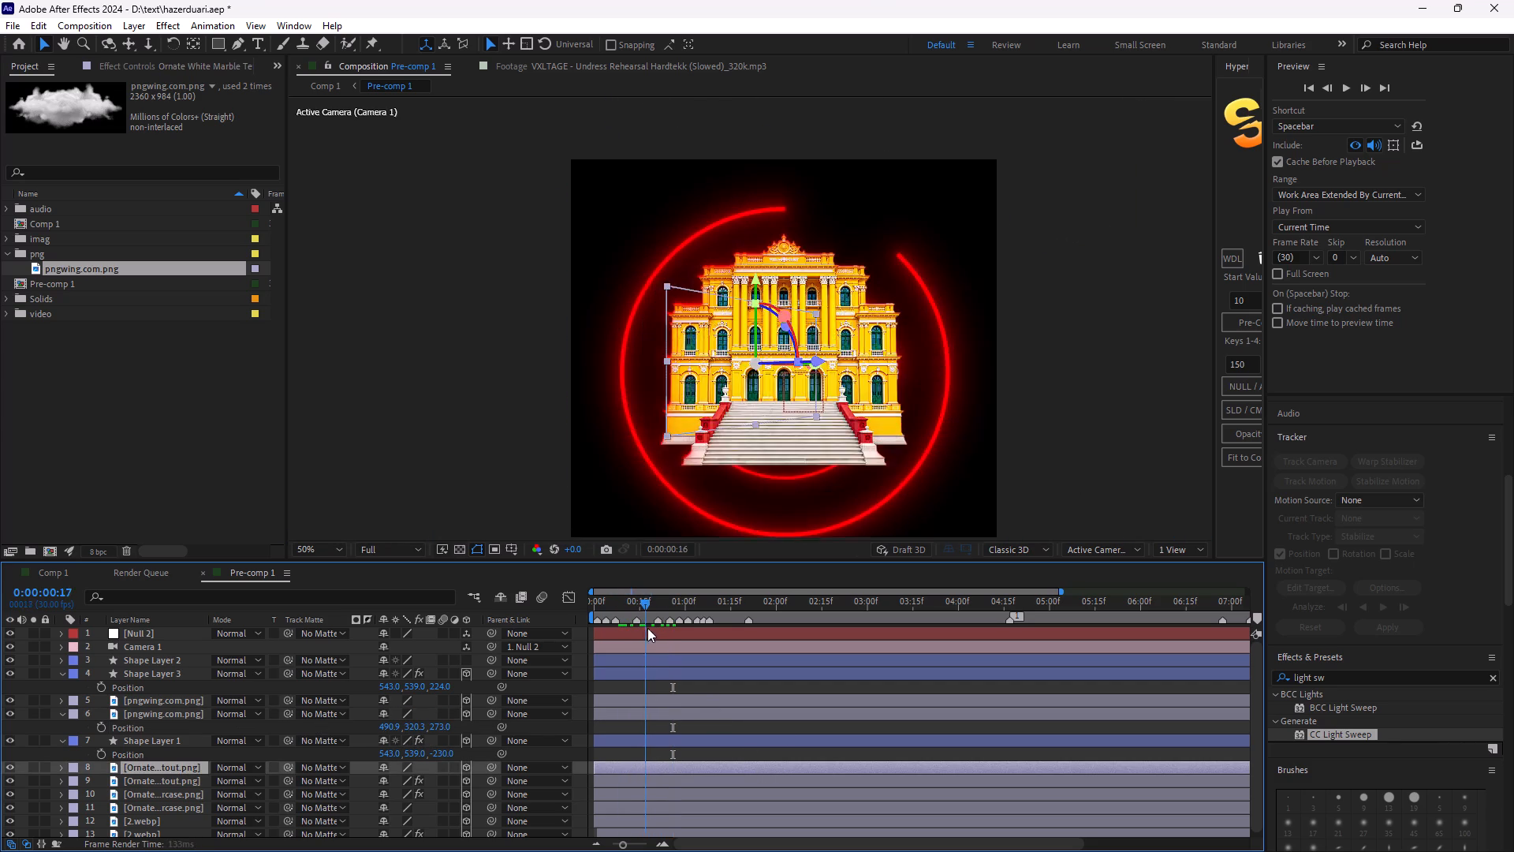
pyautogui.moveTo(647, 628); pyautogui.dragTo(669, 630)
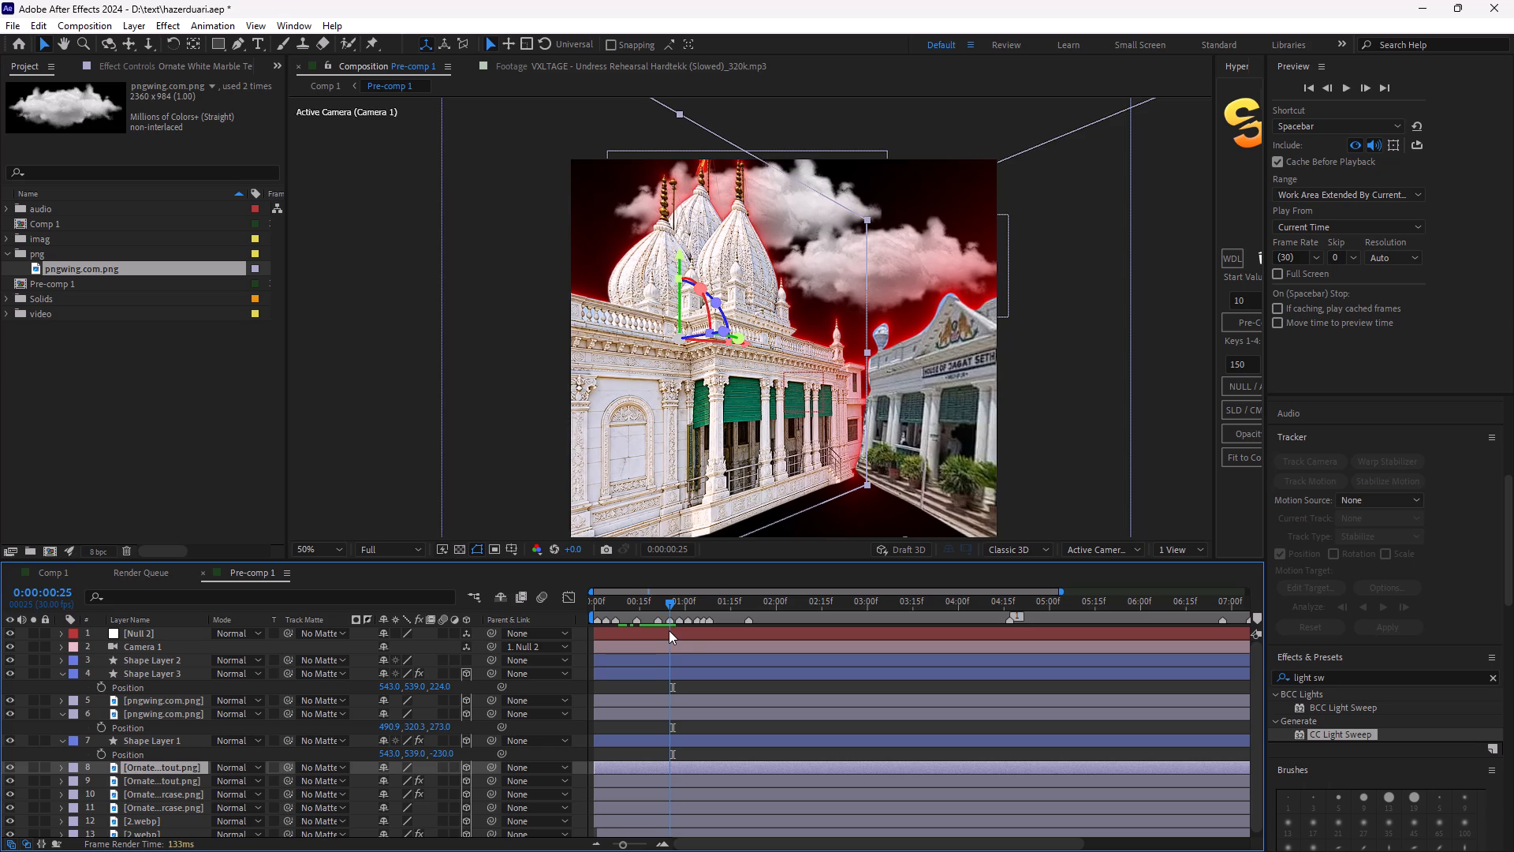
pyautogui.moveTo(669, 630); pyautogui.dragTo(698, 635)
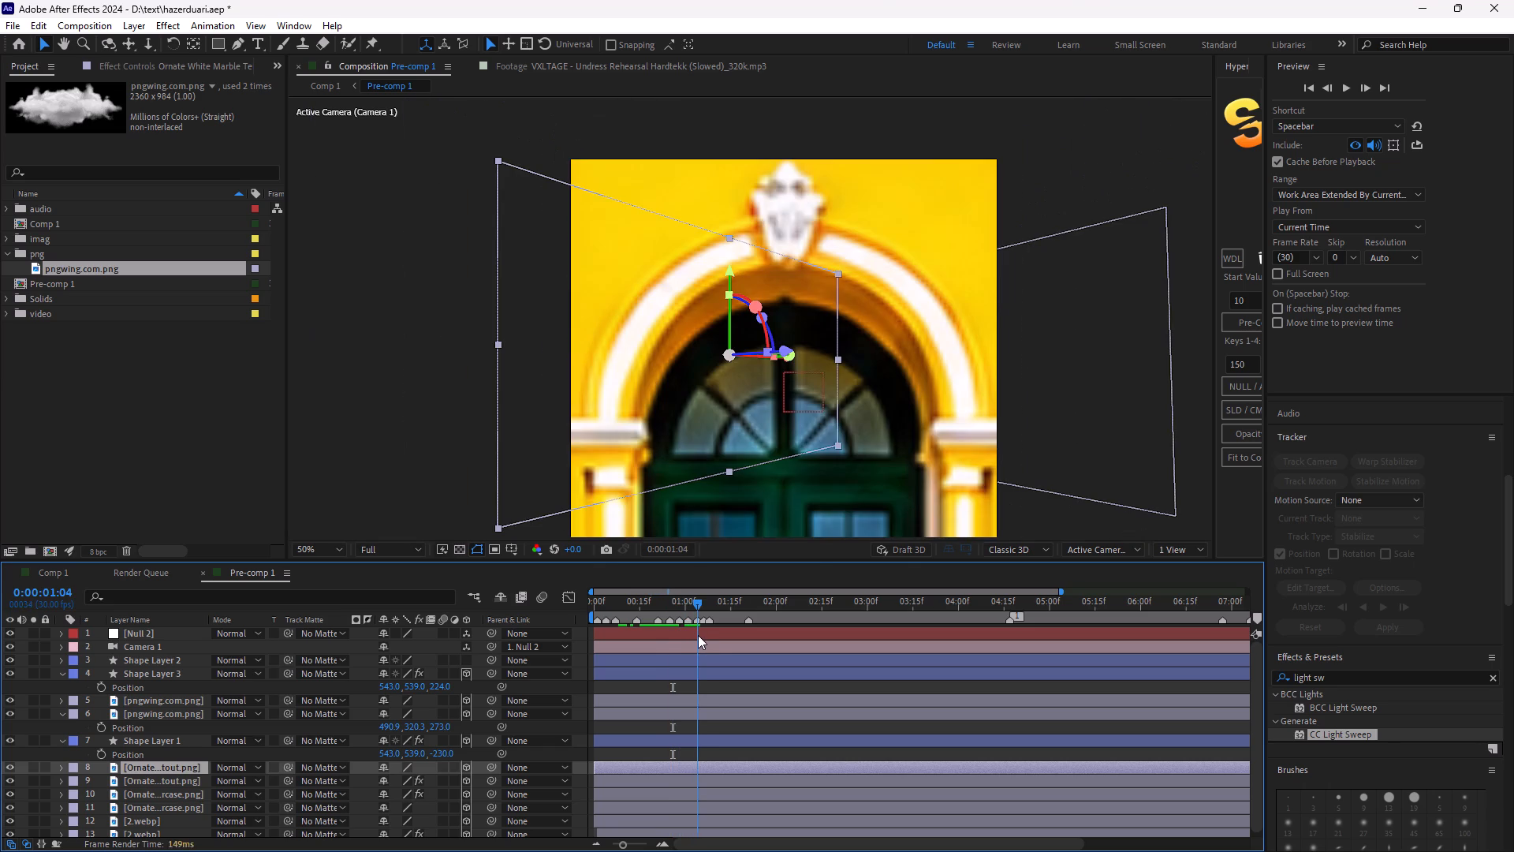
pyautogui.moveTo(698, 635); pyautogui.dragTo(693, 635)
pyautogui.click(751, 678)
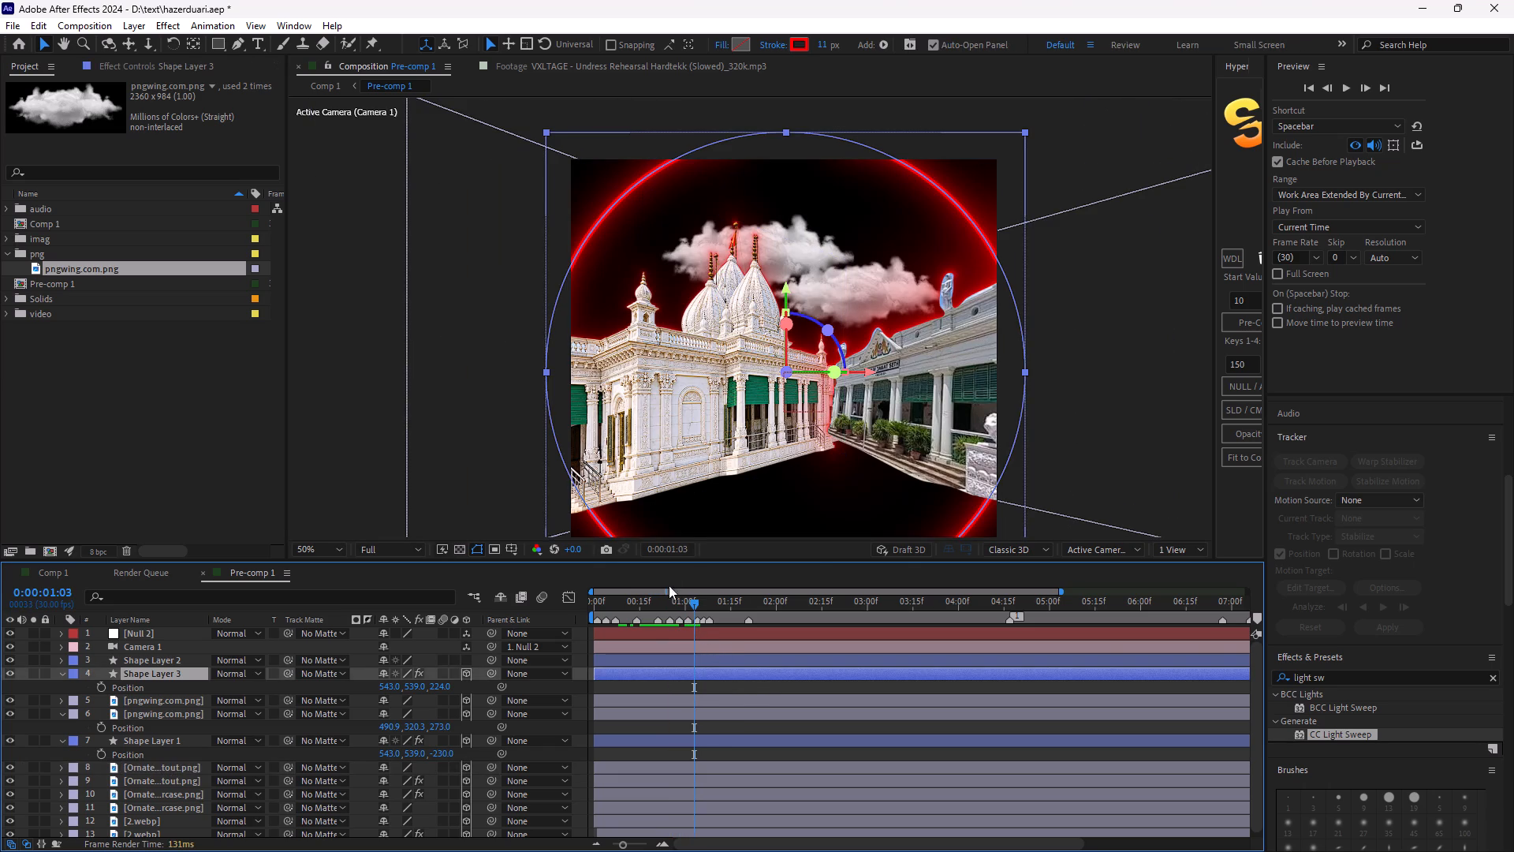
pyautogui.press('space')
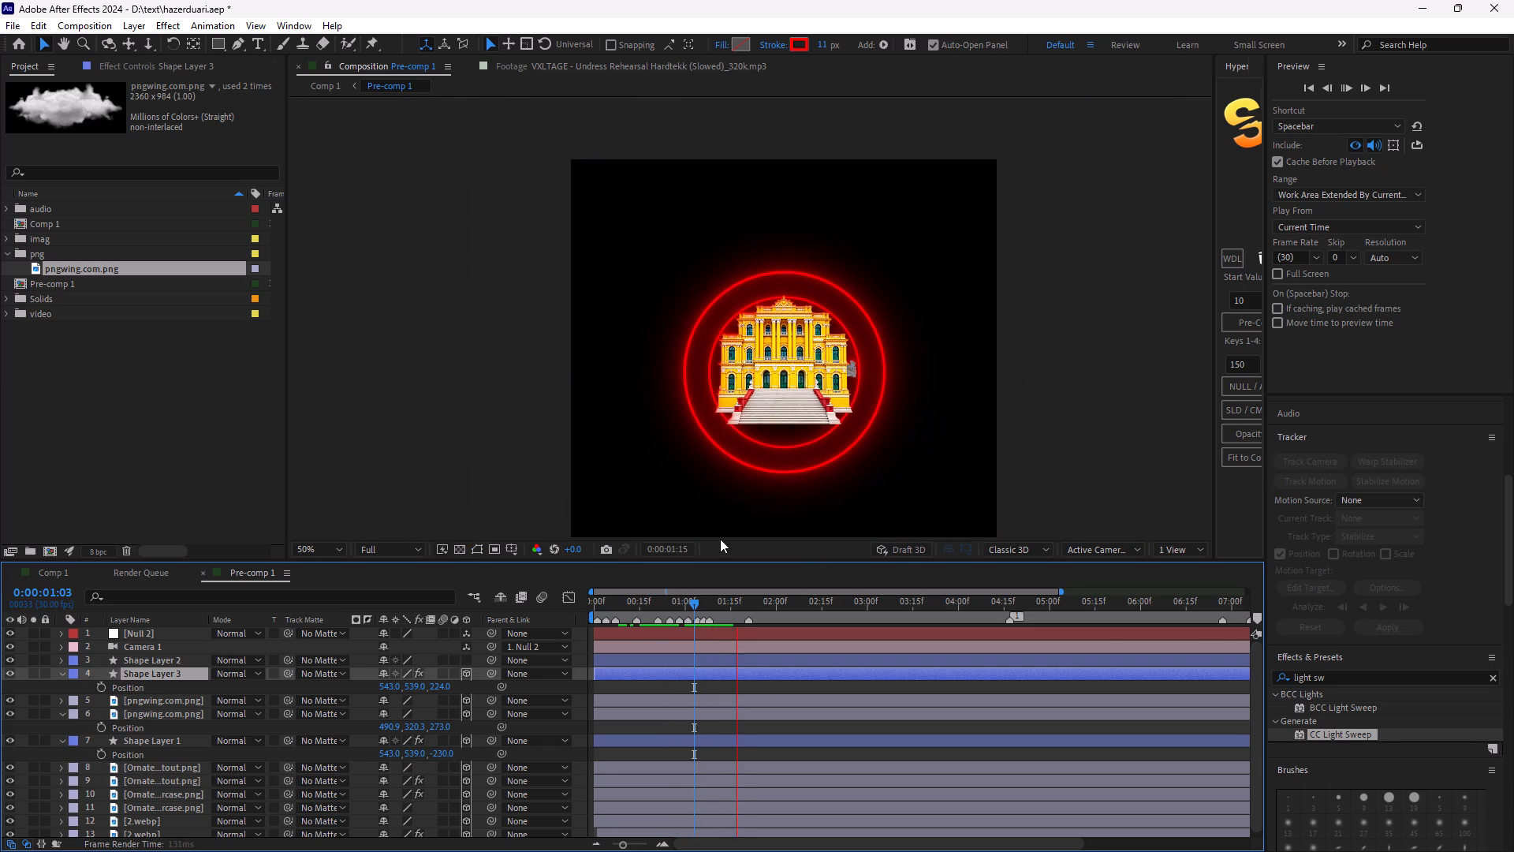
pyautogui.press('space')
pyautogui.press('space')
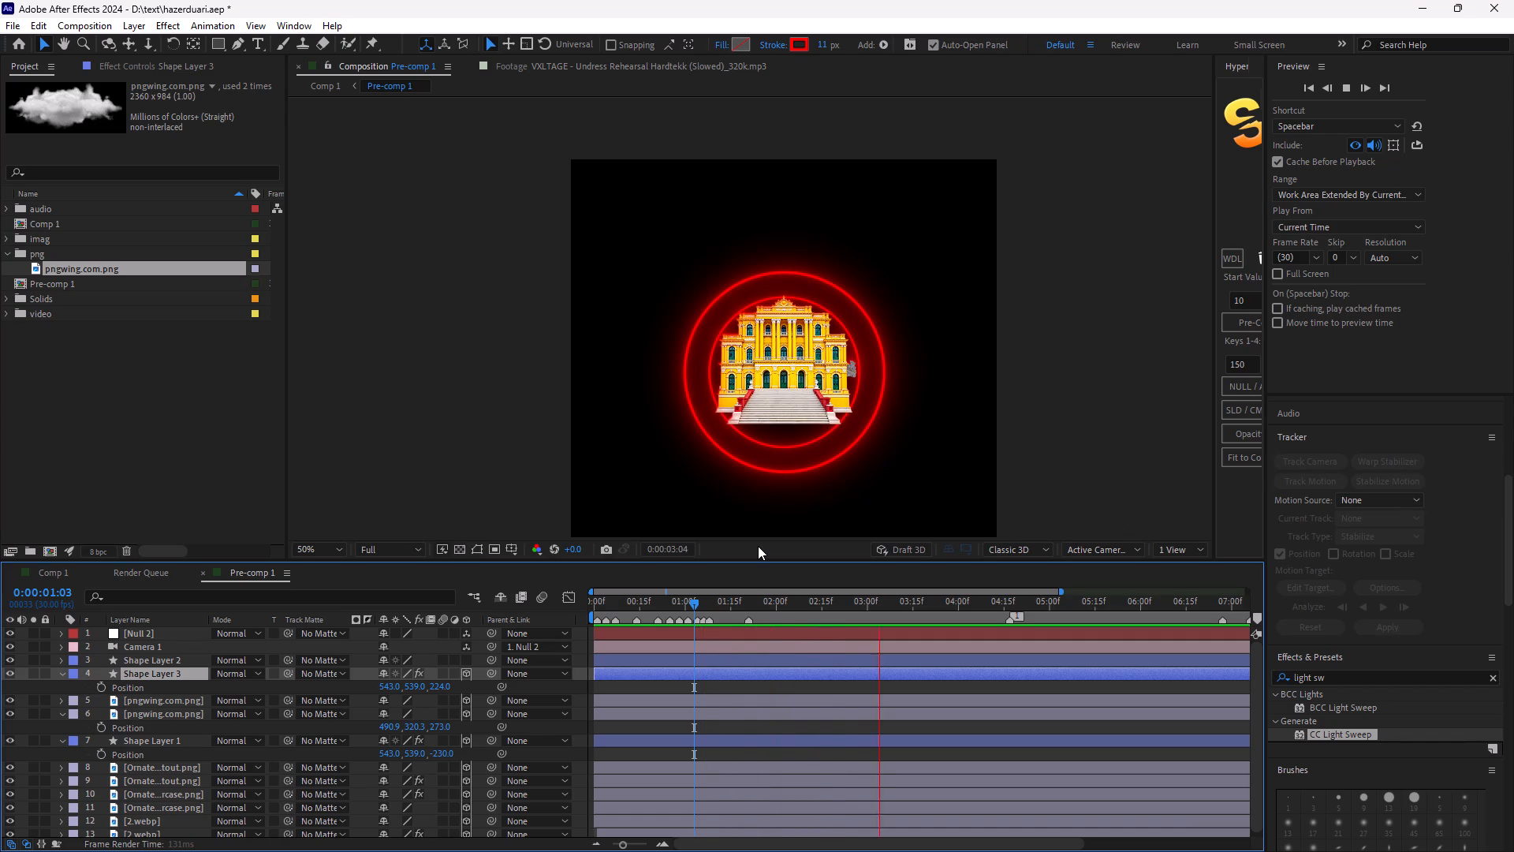
pyautogui.press('space')
pyautogui.moveTo(693, 596); pyautogui.dragTo(622, 632)
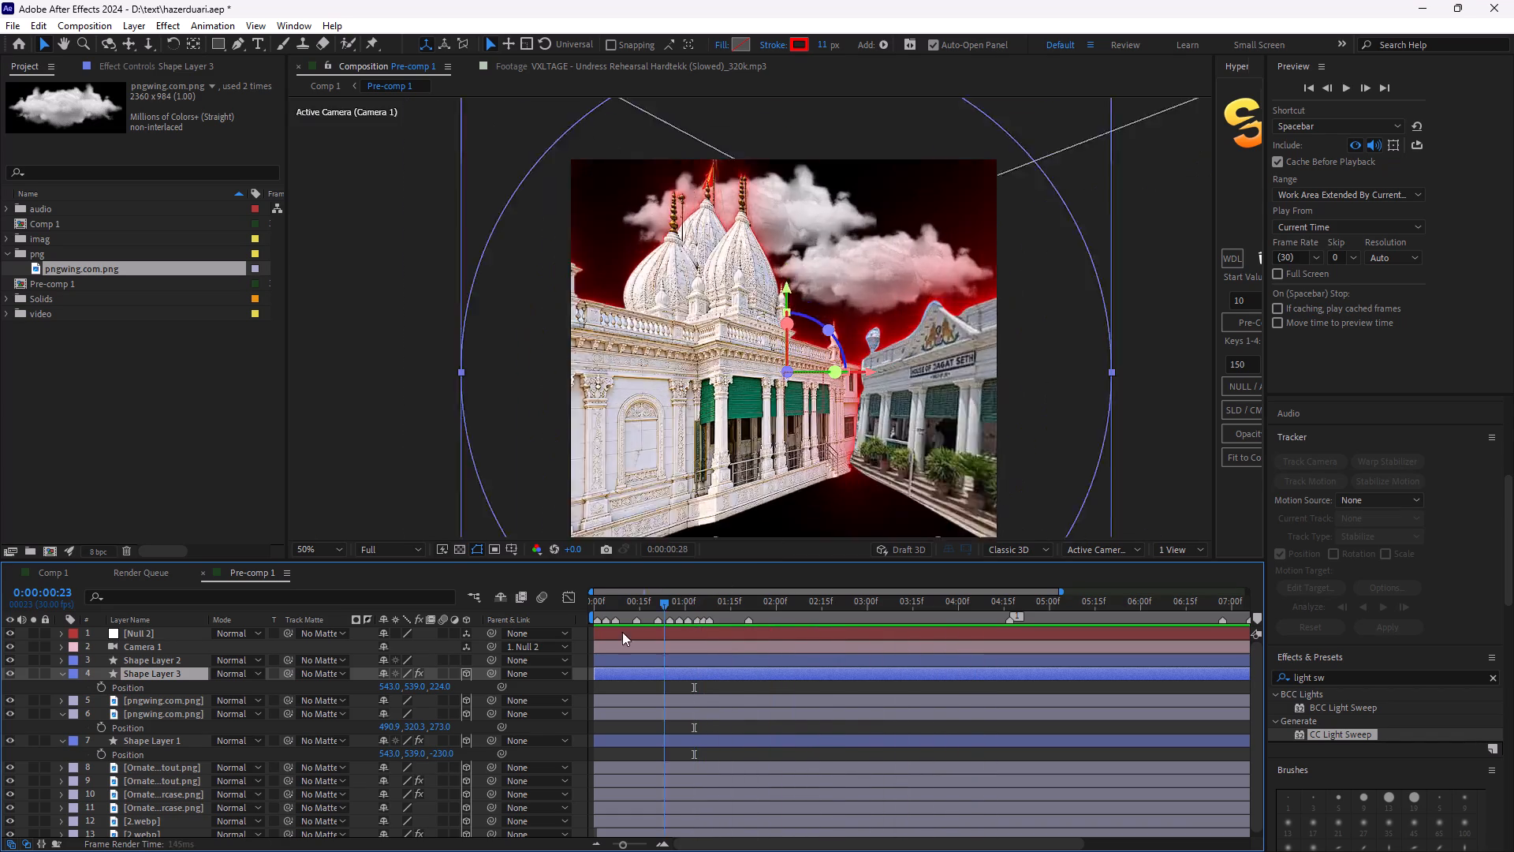
pyautogui.moveTo(622, 632); pyautogui.dragTo(569, 630)
pyautogui.press('space')
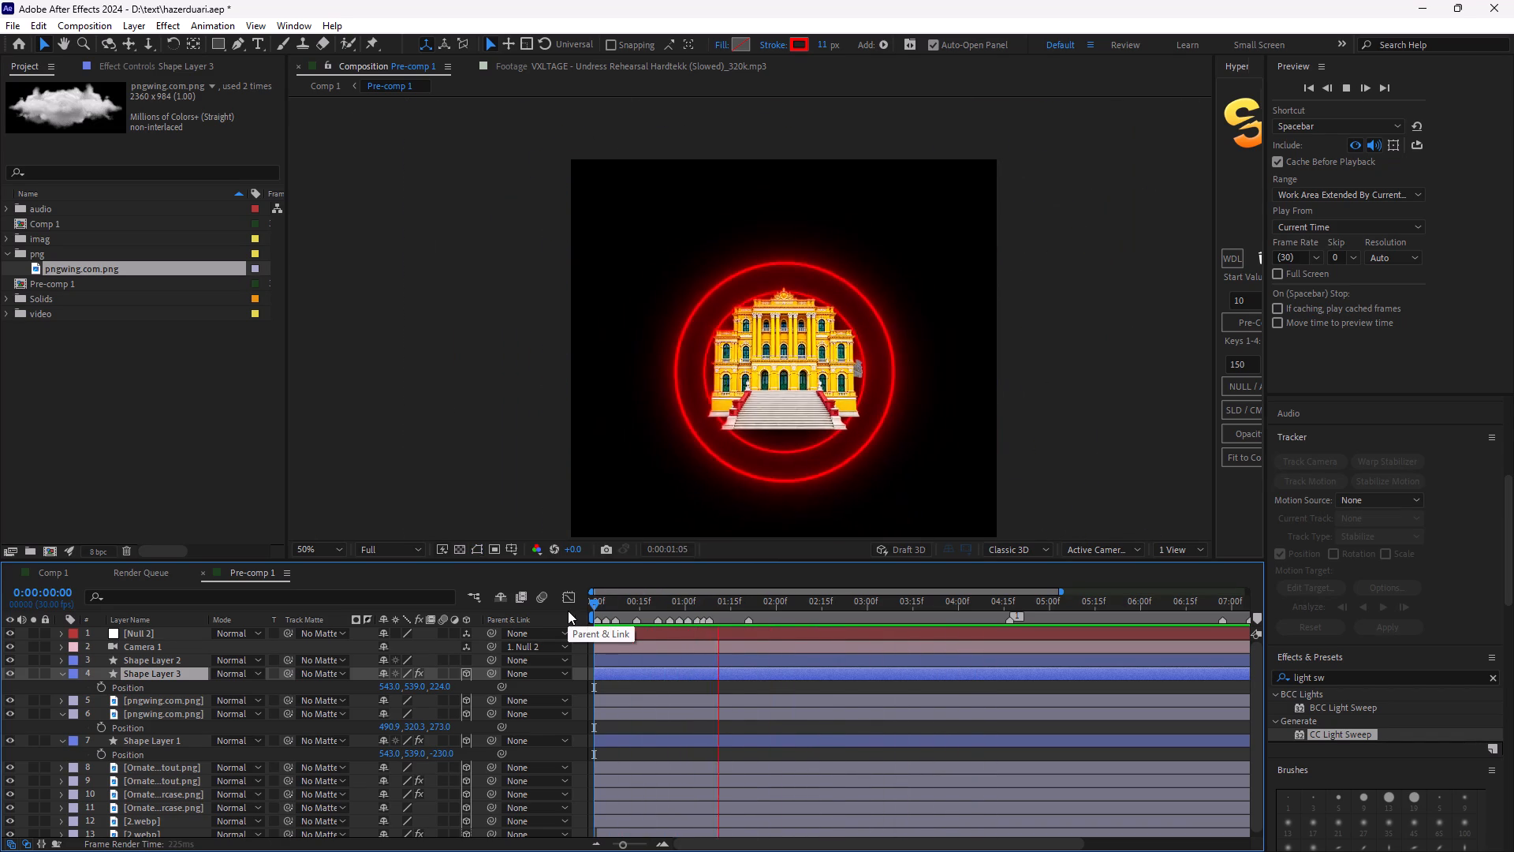
pyautogui.press('space')
pyautogui.press('space')
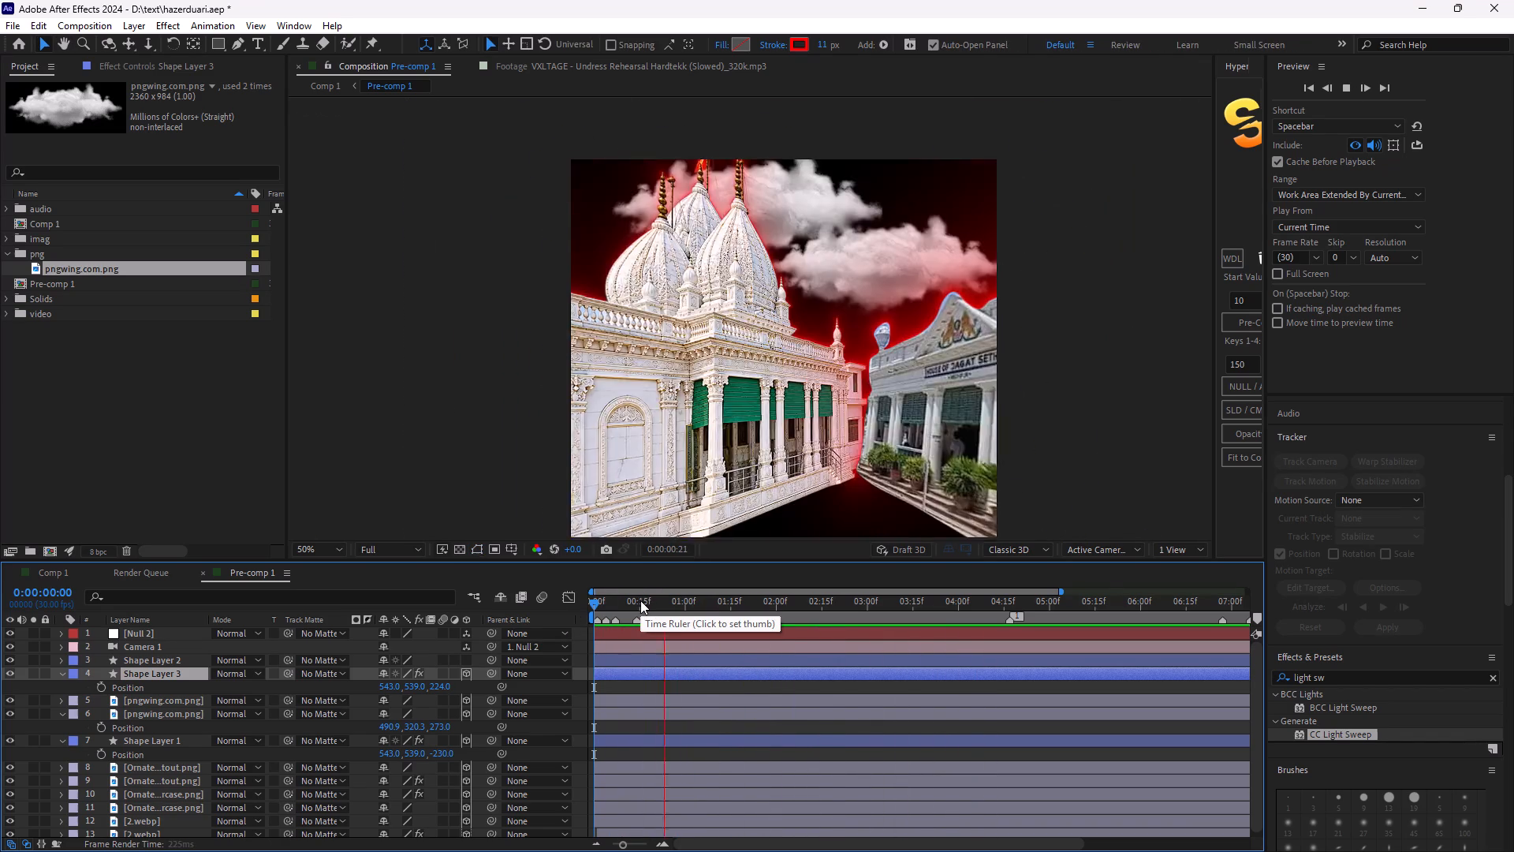
pyautogui.press('space')
pyautogui.press('space')
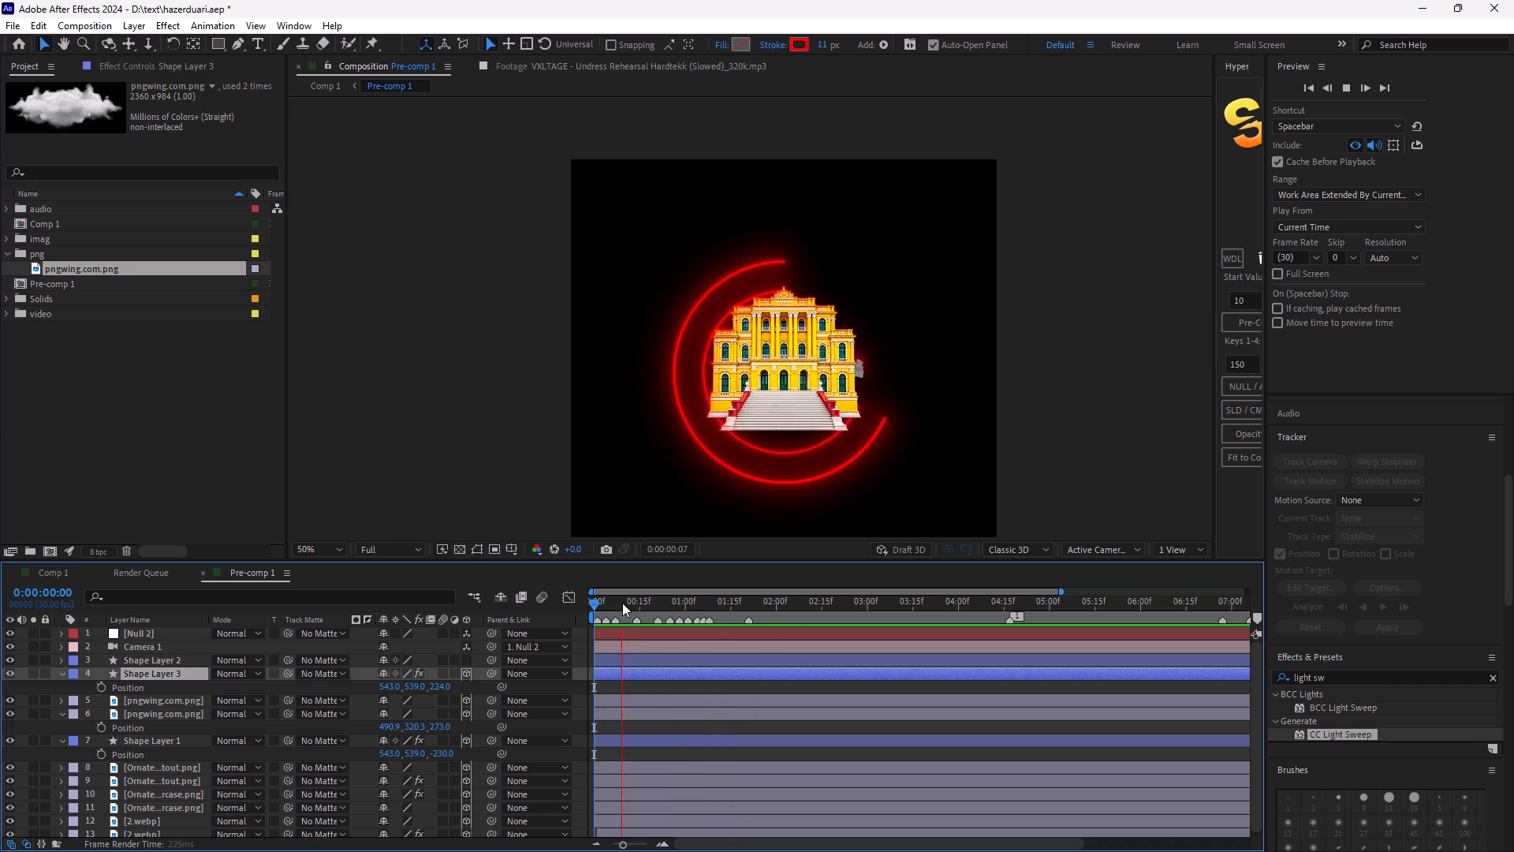
# Switch to Comp 1 and preview it from 0:00:00:00.
pyautogui.click(62, 580)
pyautogui.moveTo(593, 599); pyautogui.dragTo(573, 633)
pyautogui.press('space')
pyautogui.press('space')
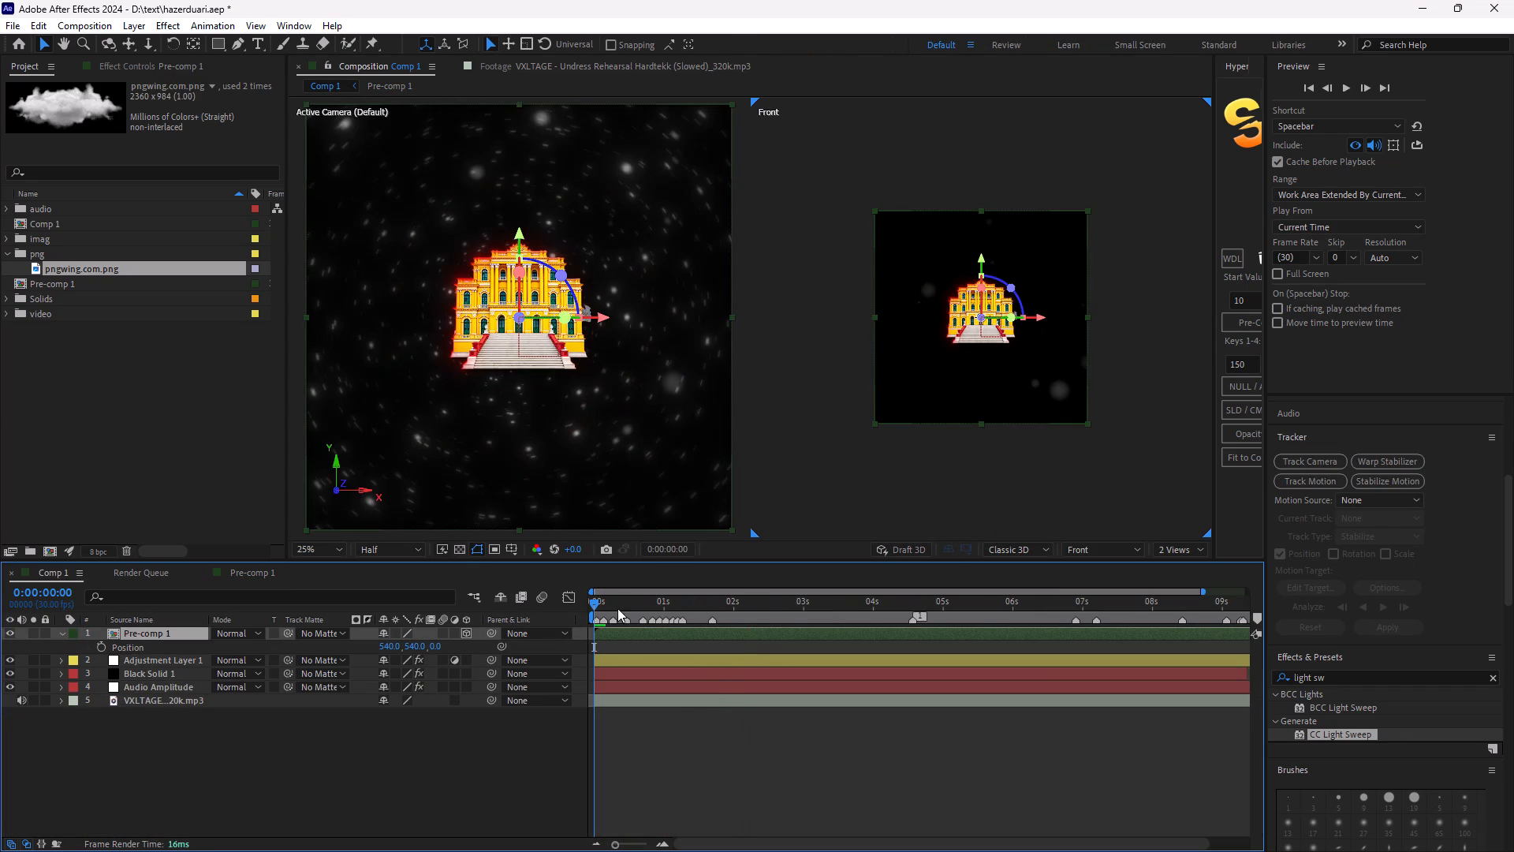
# Preview Comp 1 repeatedly from 0:00:00:00, examining the red rings, clouds and buildings in playback and the first few frames.
pyautogui.press('space')
pyautogui.press('space')
pyautogui.moveTo(599, 602); pyautogui.dragTo(578, 615)
pyautogui.press('space')
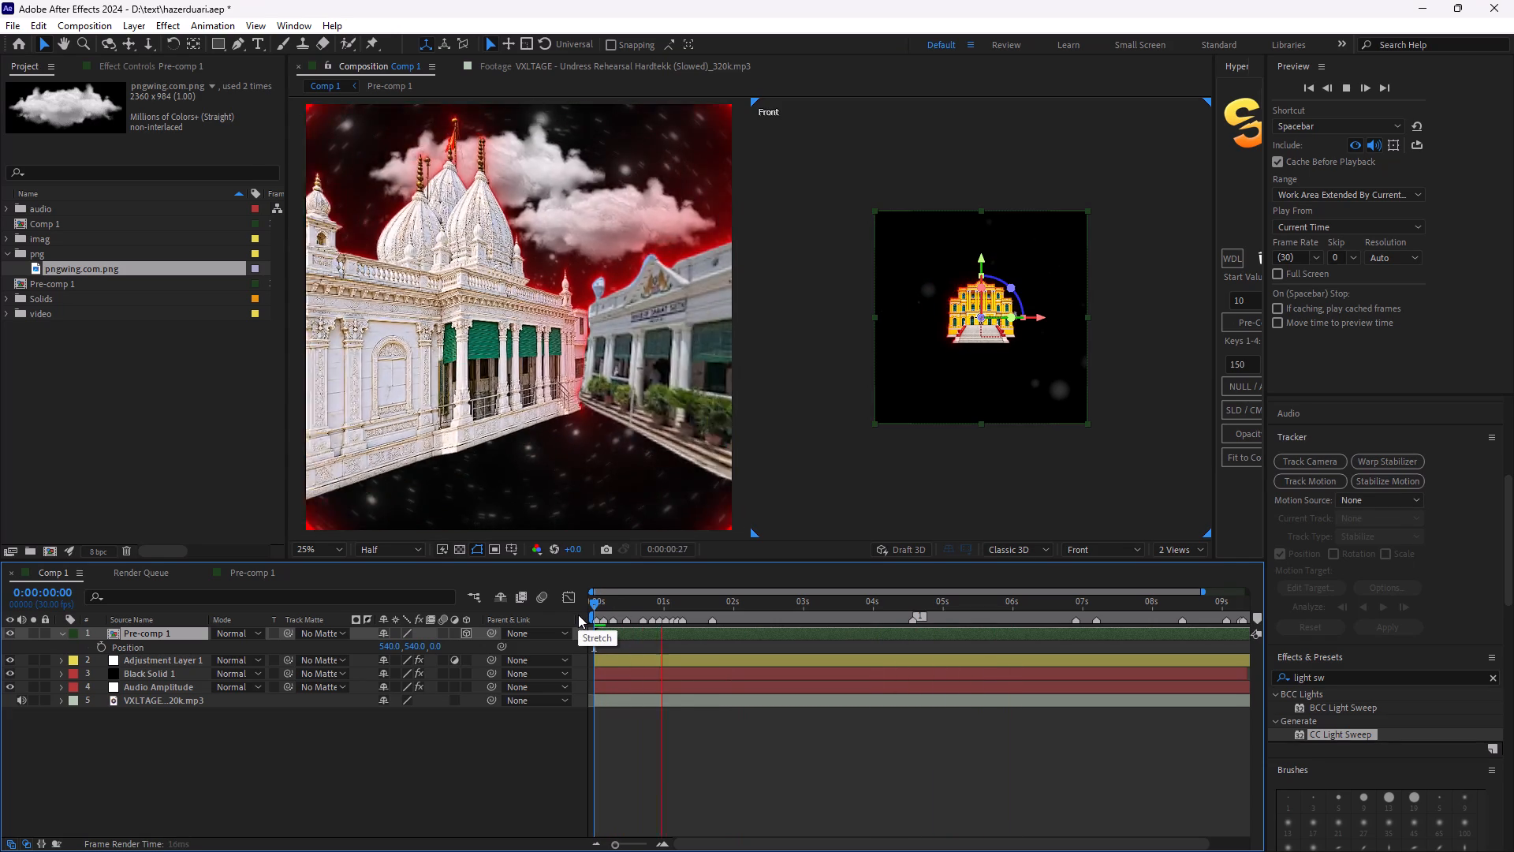
pyautogui.press('space')
pyautogui.press('space')
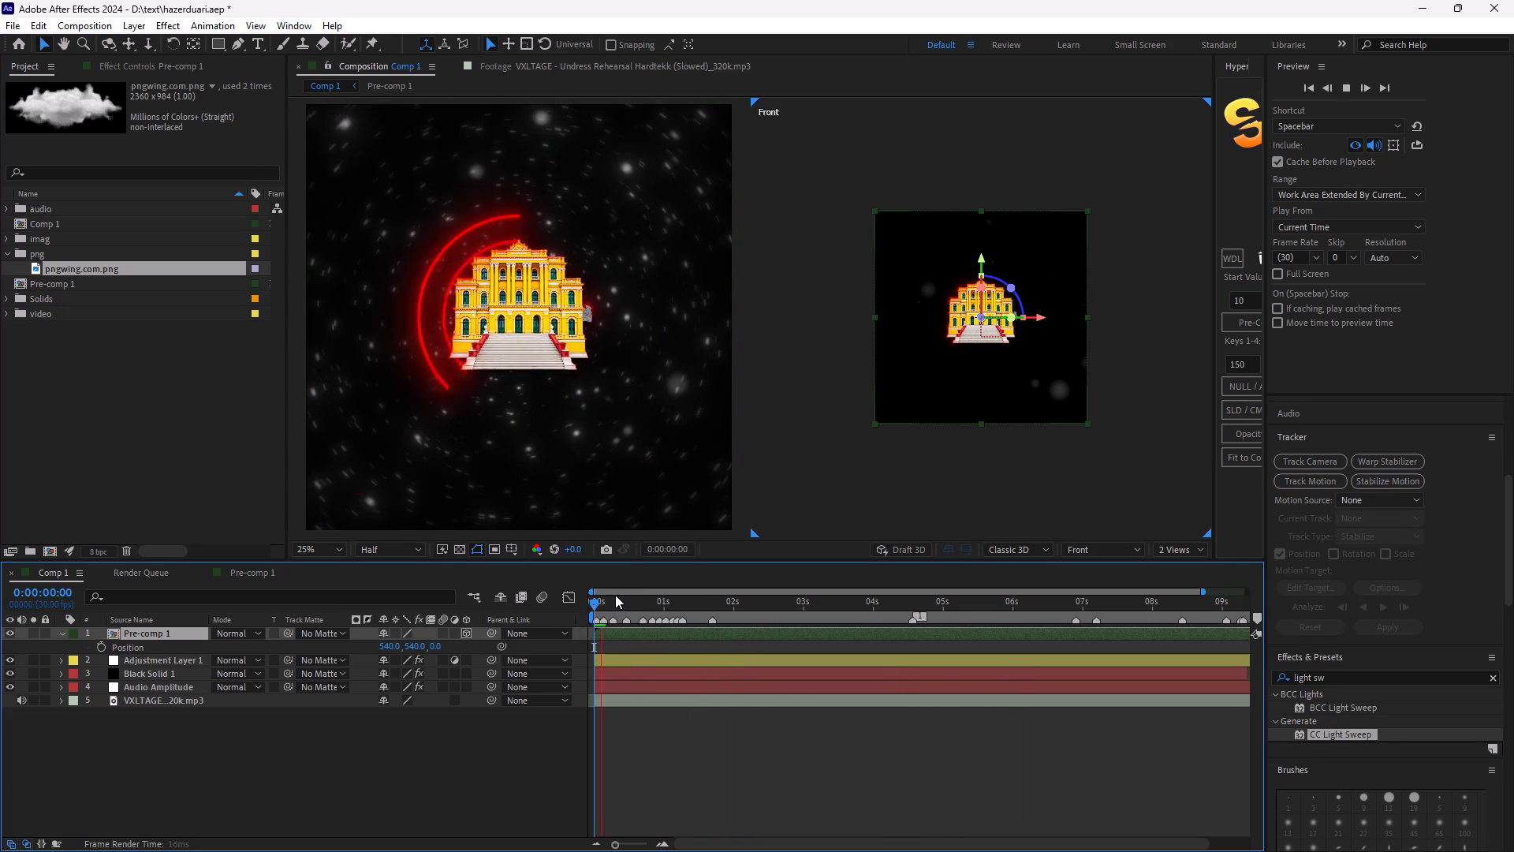
pyautogui.press('space')
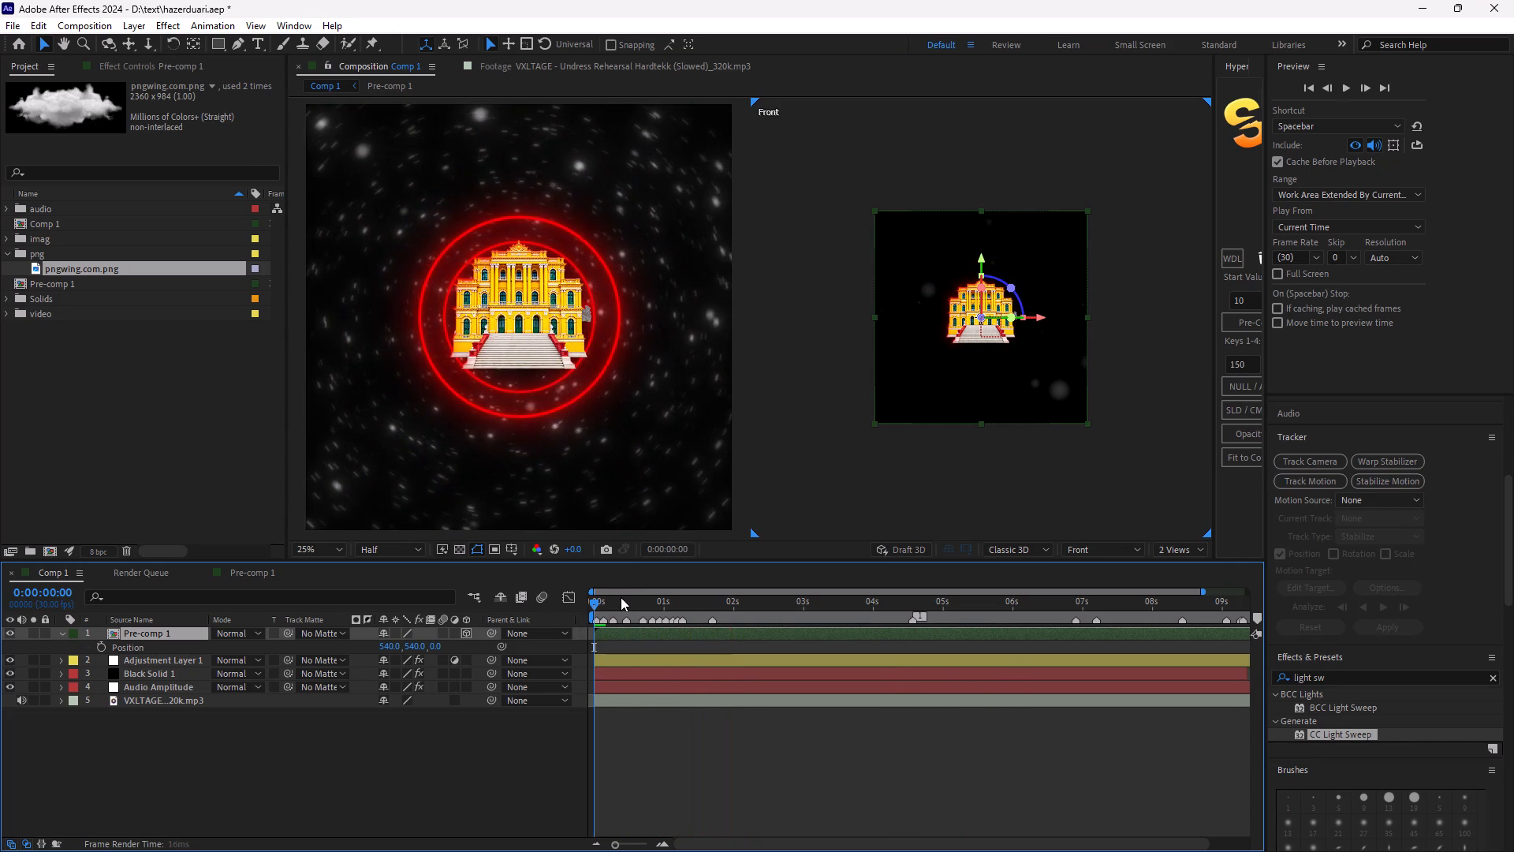
pyautogui.press('space')
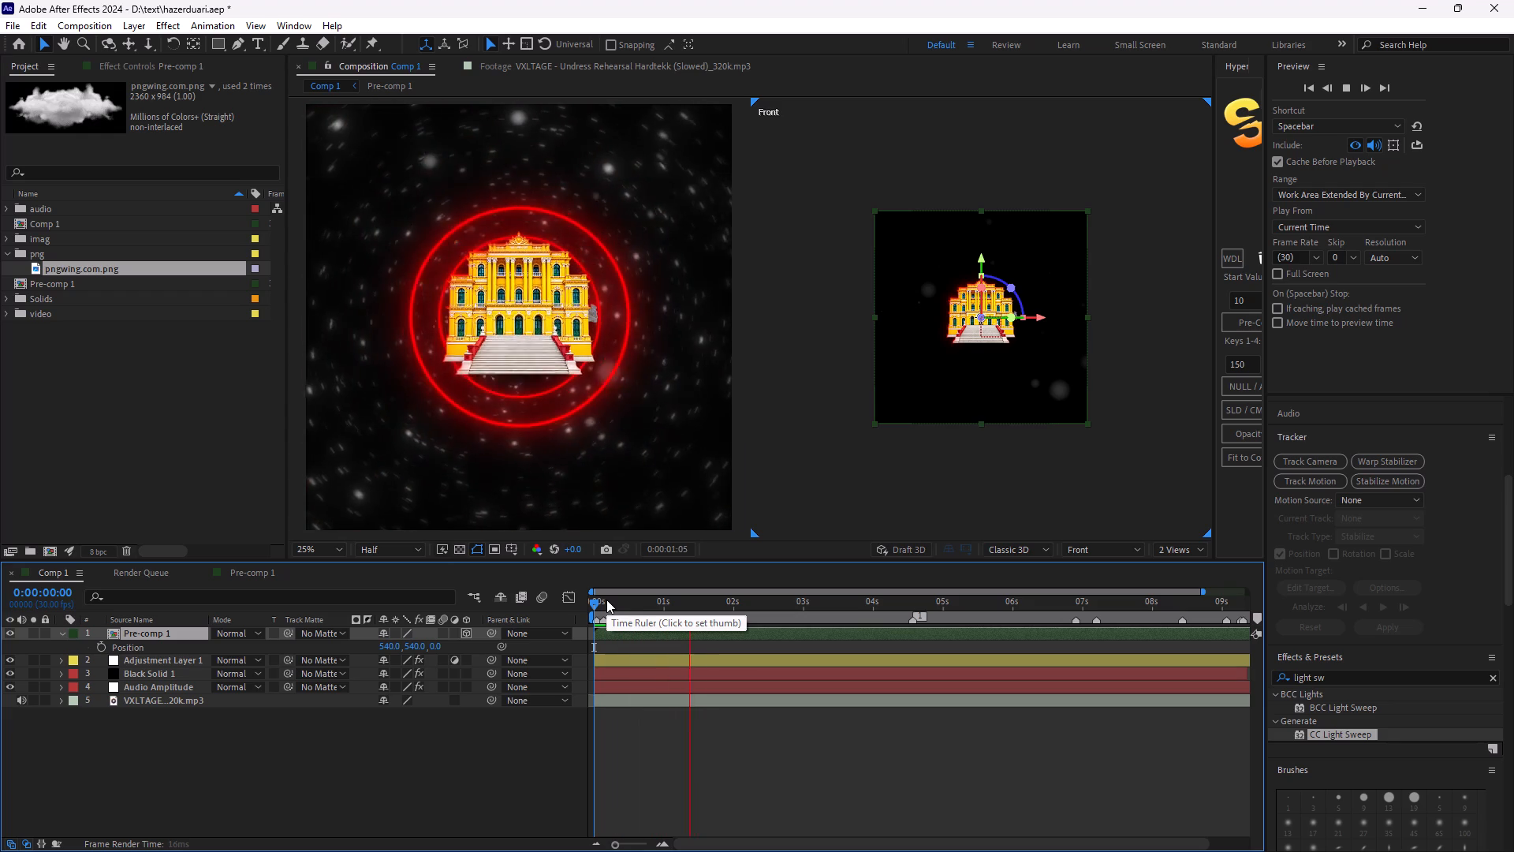
pyautogui.press('space')
pyautogui.press('space')
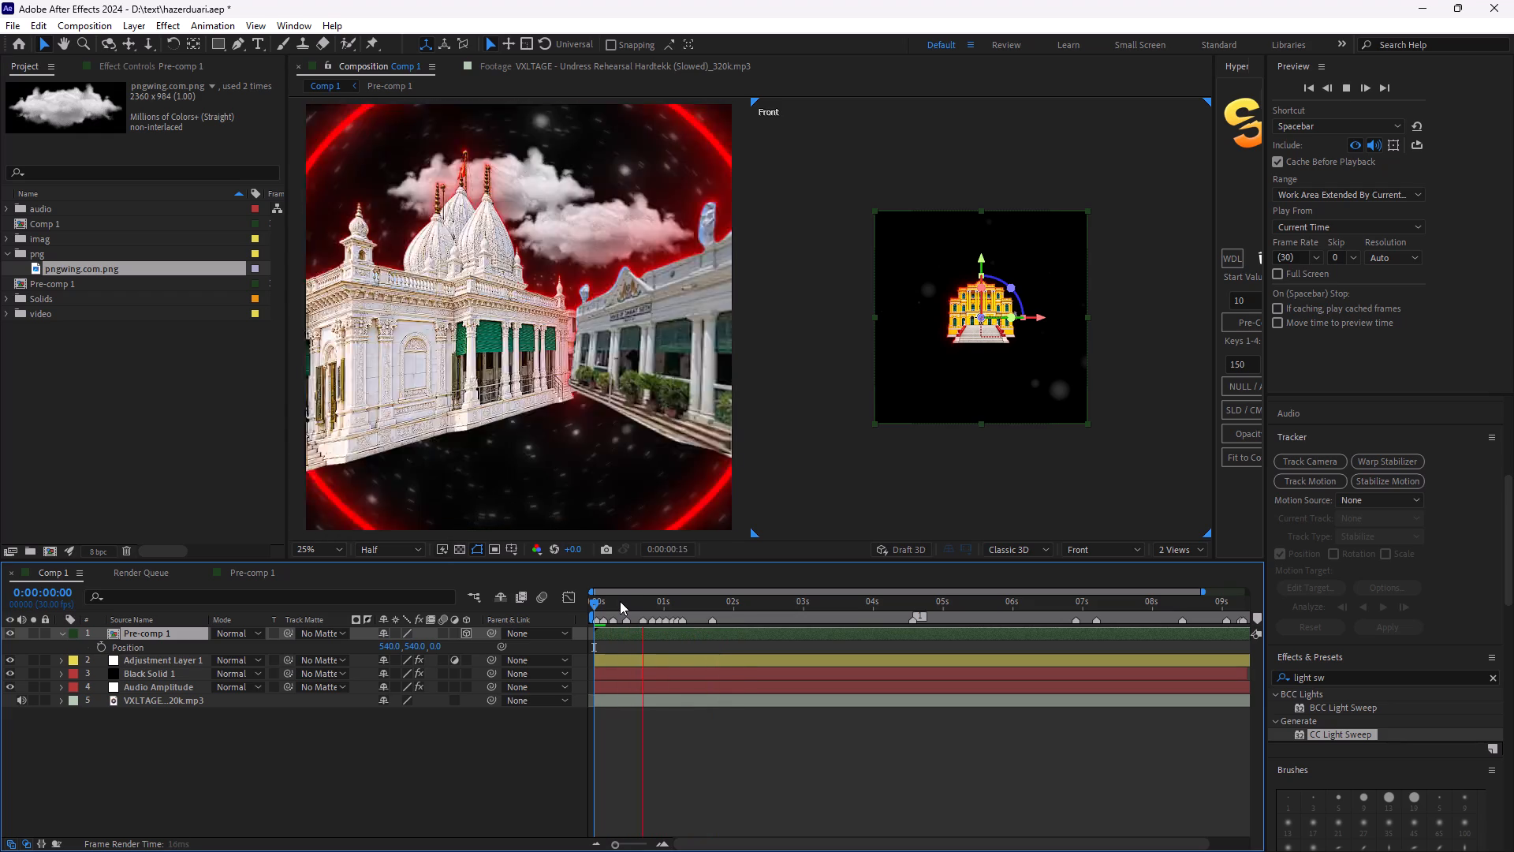
pyautogui.press('space')
pyautogui.moveTo(602, 605); pyautogui.dragTo(606, 605)
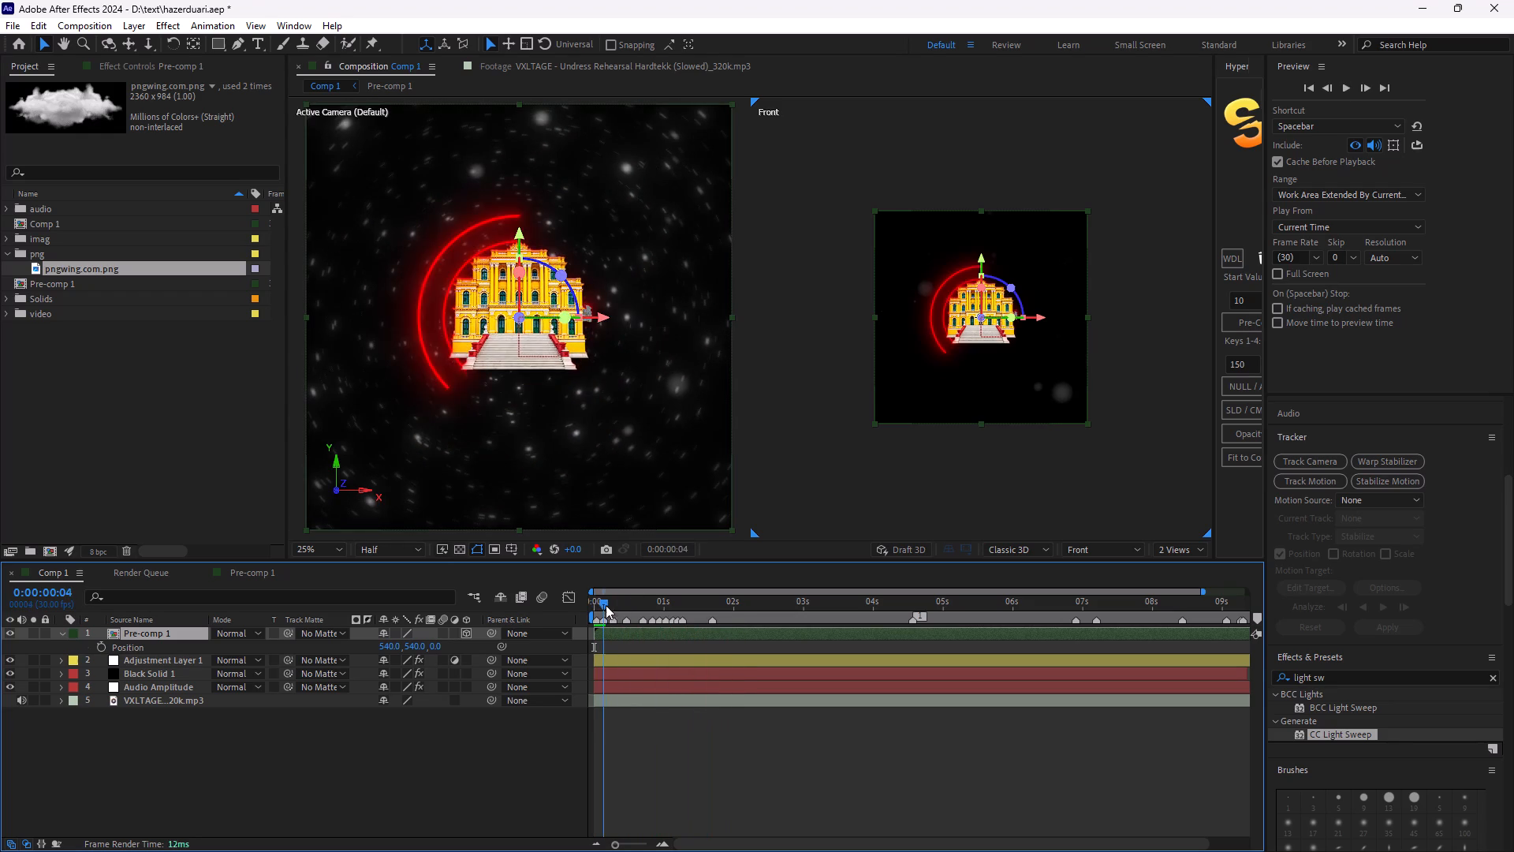
pyautogui.moveTo(606, 605); pyautogui.dragTo(594, 612)
pyautogui.press('space')
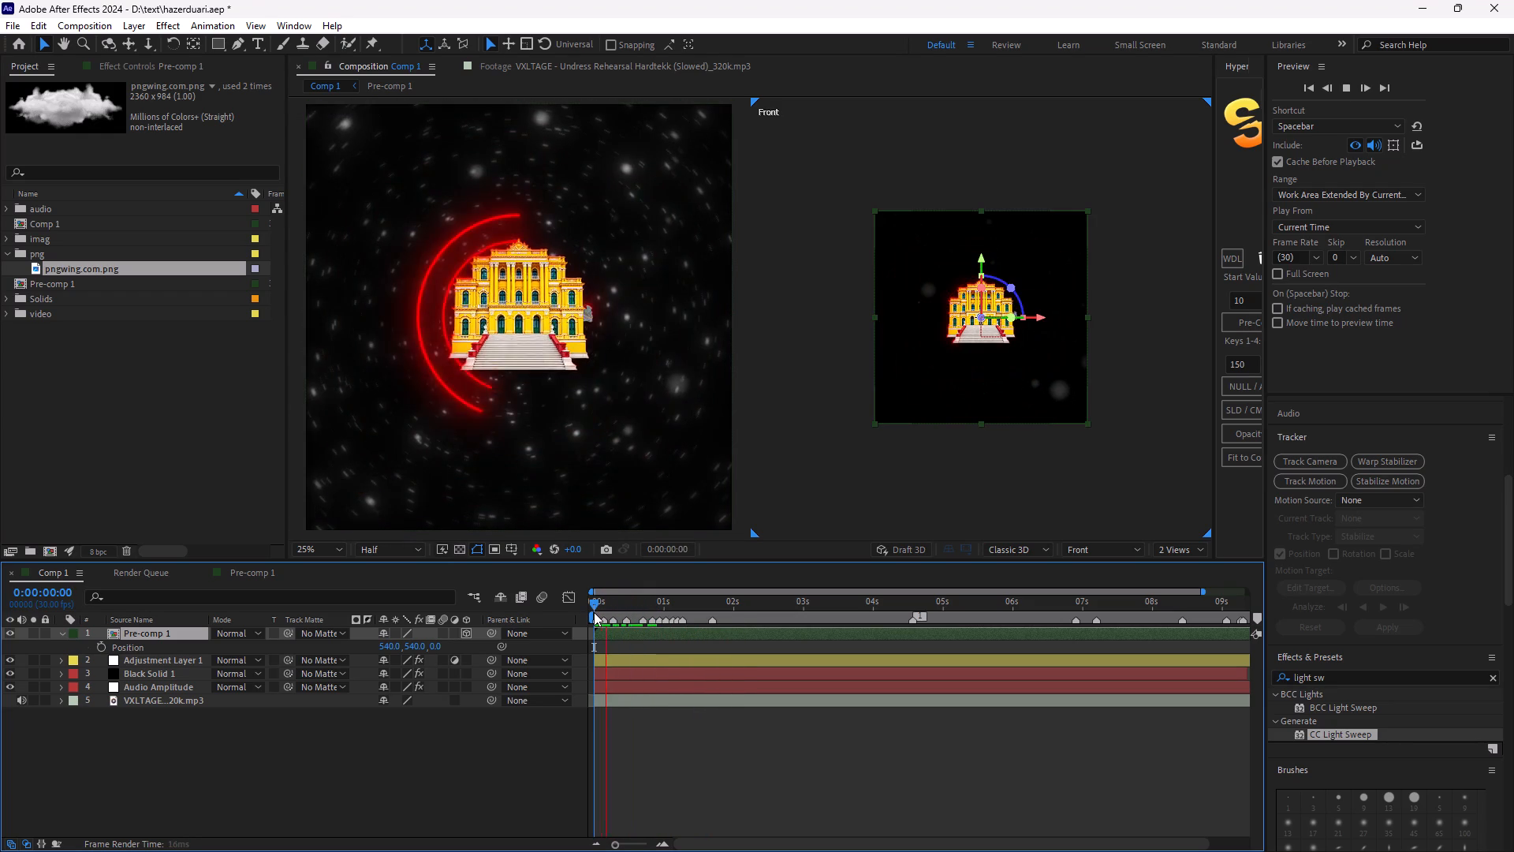
pyautogui.press('space')
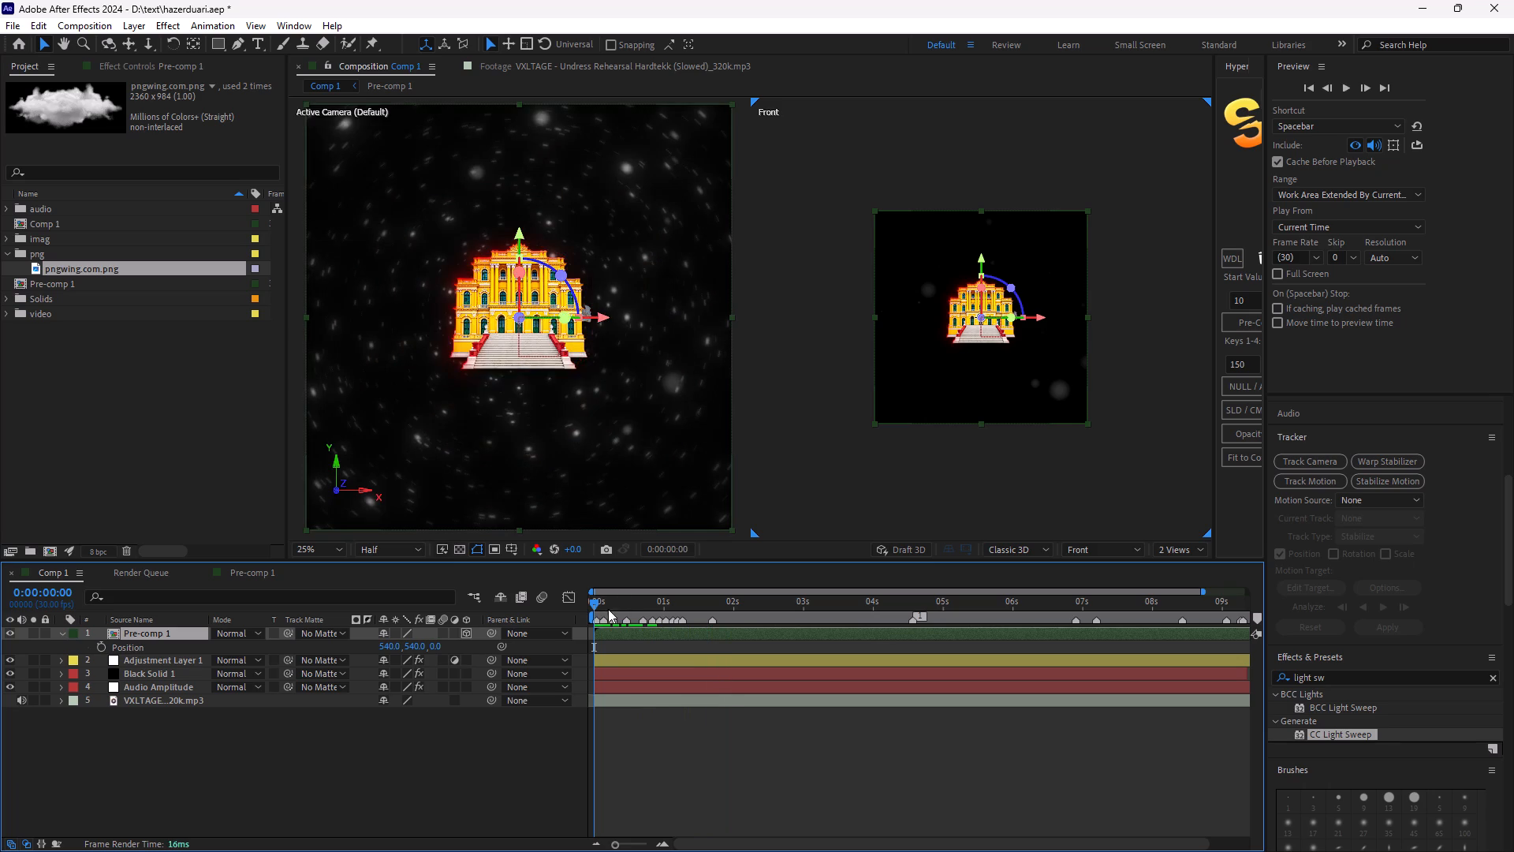
pyautogui.moveTo(603, 608); pyautogui.dragTo(581, 624)
pyautogui.press('space')
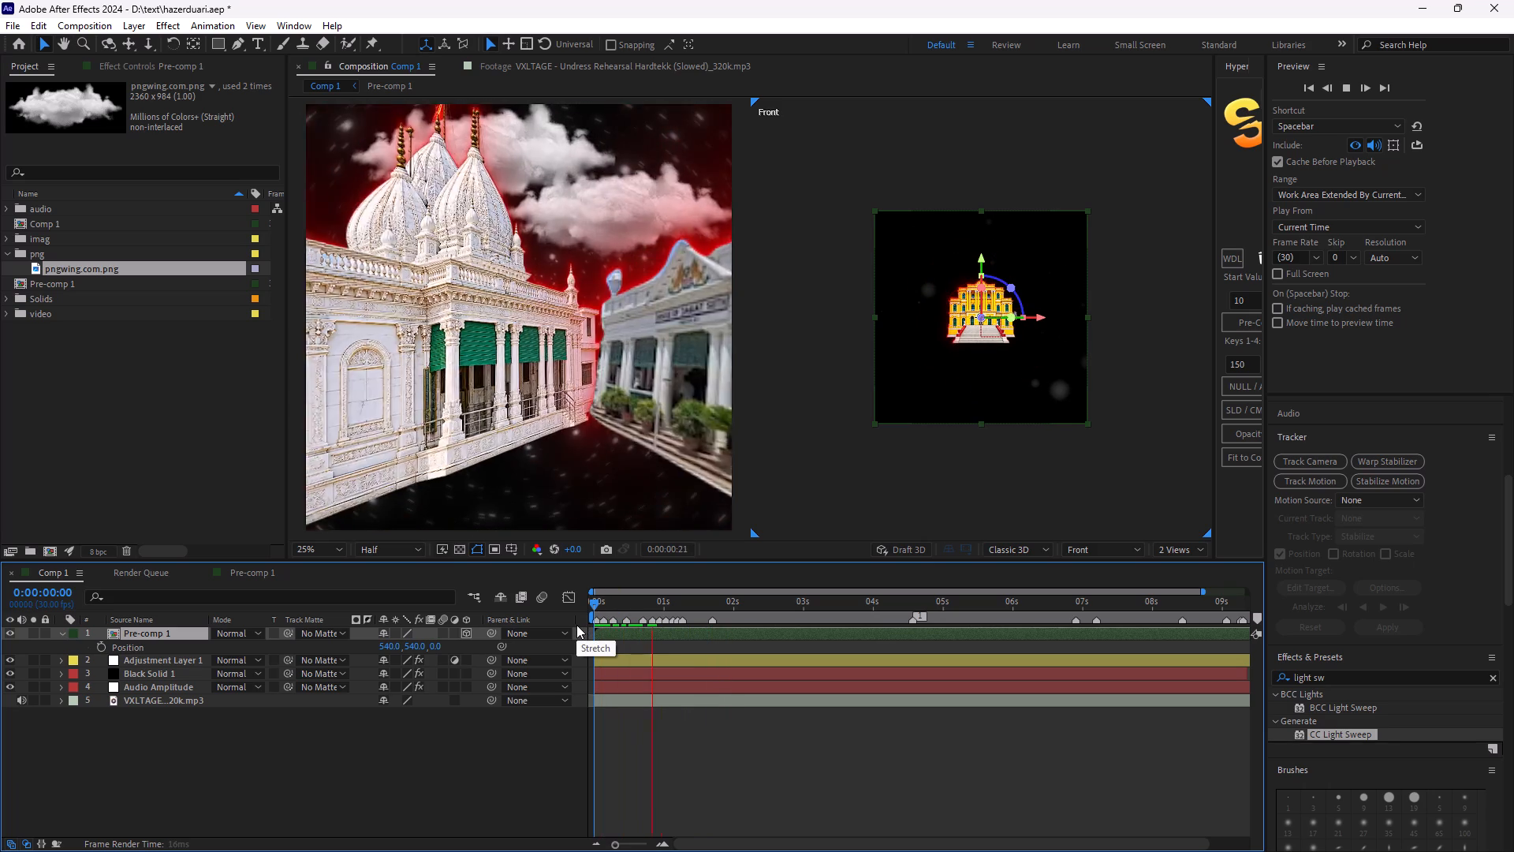
pyautogui.press('space')
pyautogui.moveTo(599, 602); pyautogui.dragTo(586, 605)
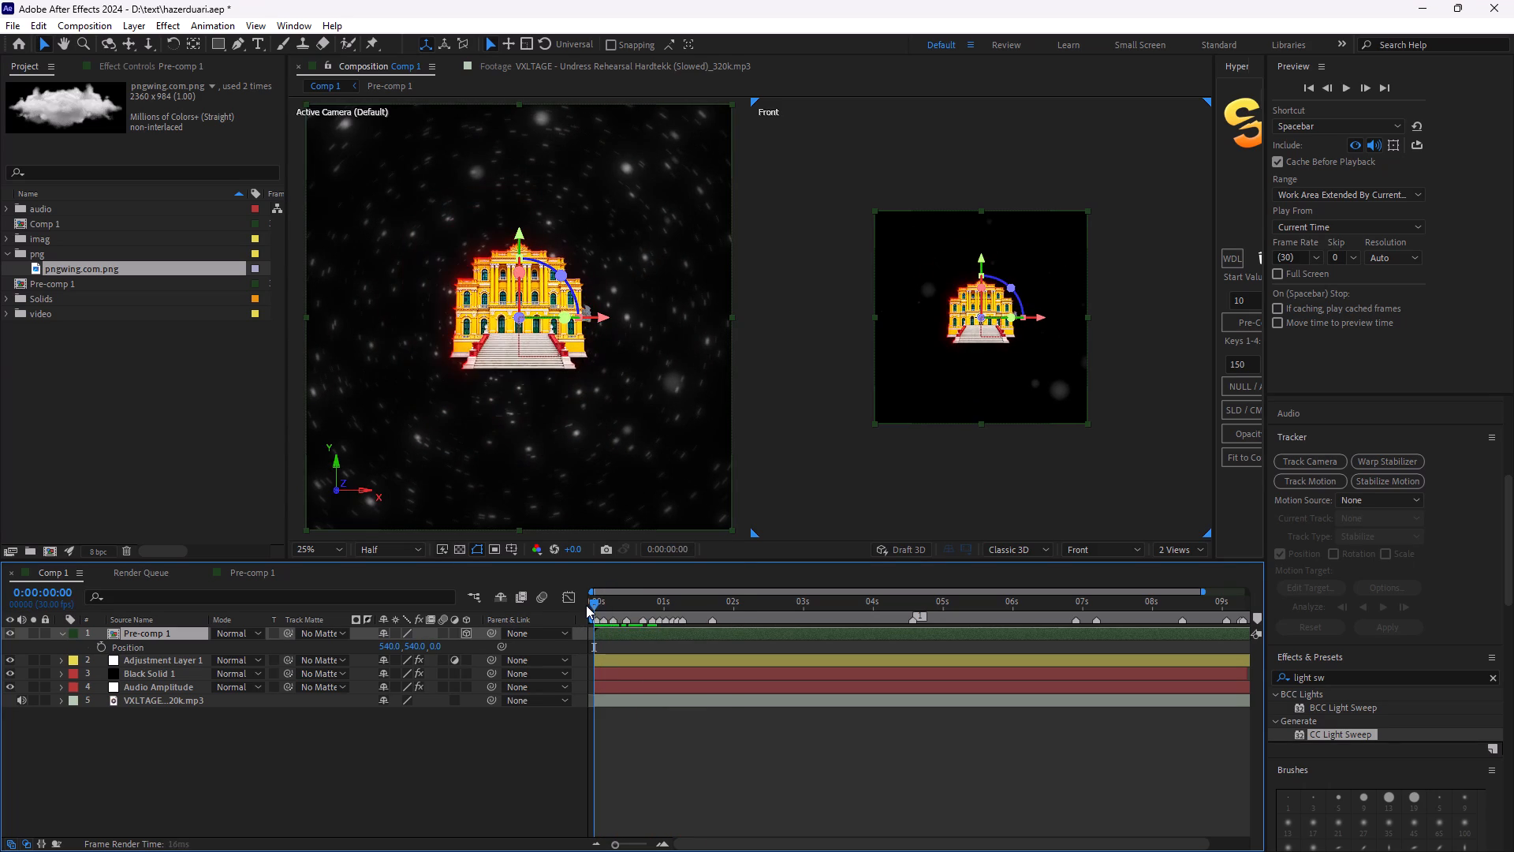
pyautogui.moveTo(586, 605); pyautogui.dragTo(600, 605)
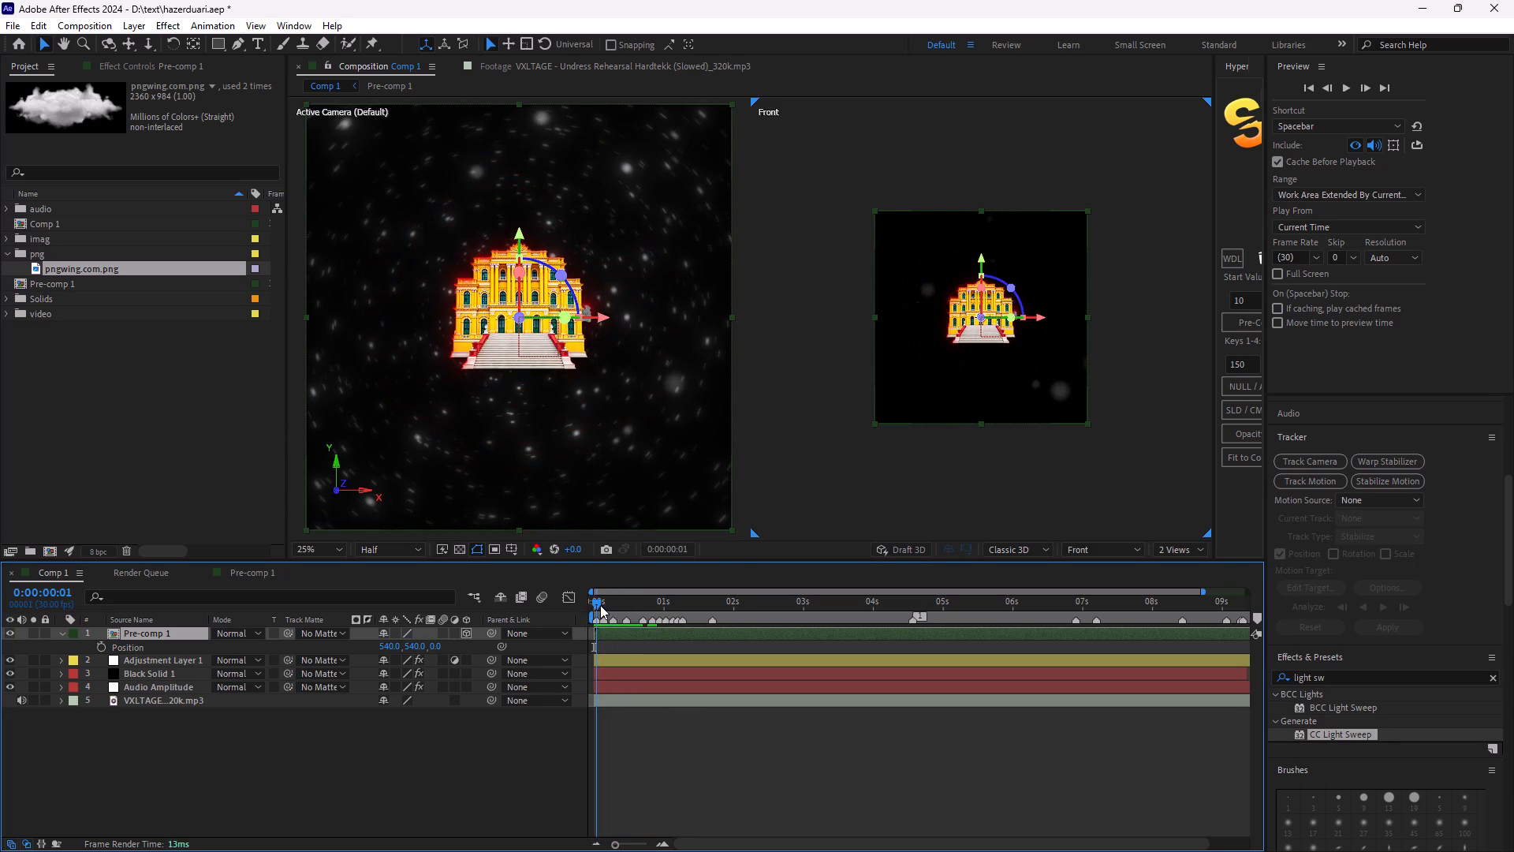
pyautogui.moveTo(600, 605); pyautogui.dragTo(591, 607)
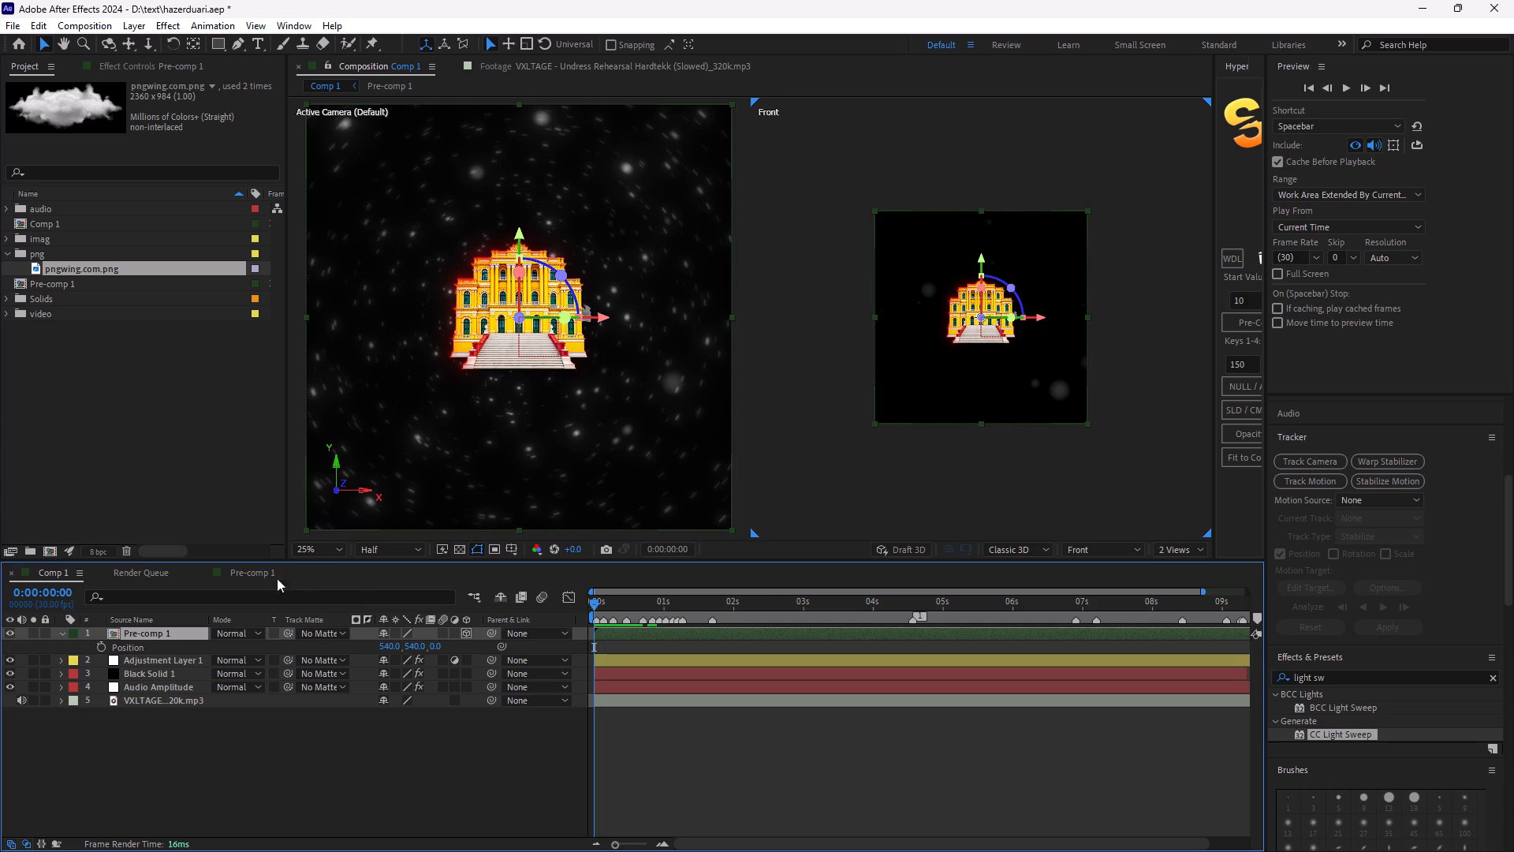
# Switch to Pre-comp 1 and collapse the open Position properties of the shape and cloud layers.
pyautogui.click(270, 576)
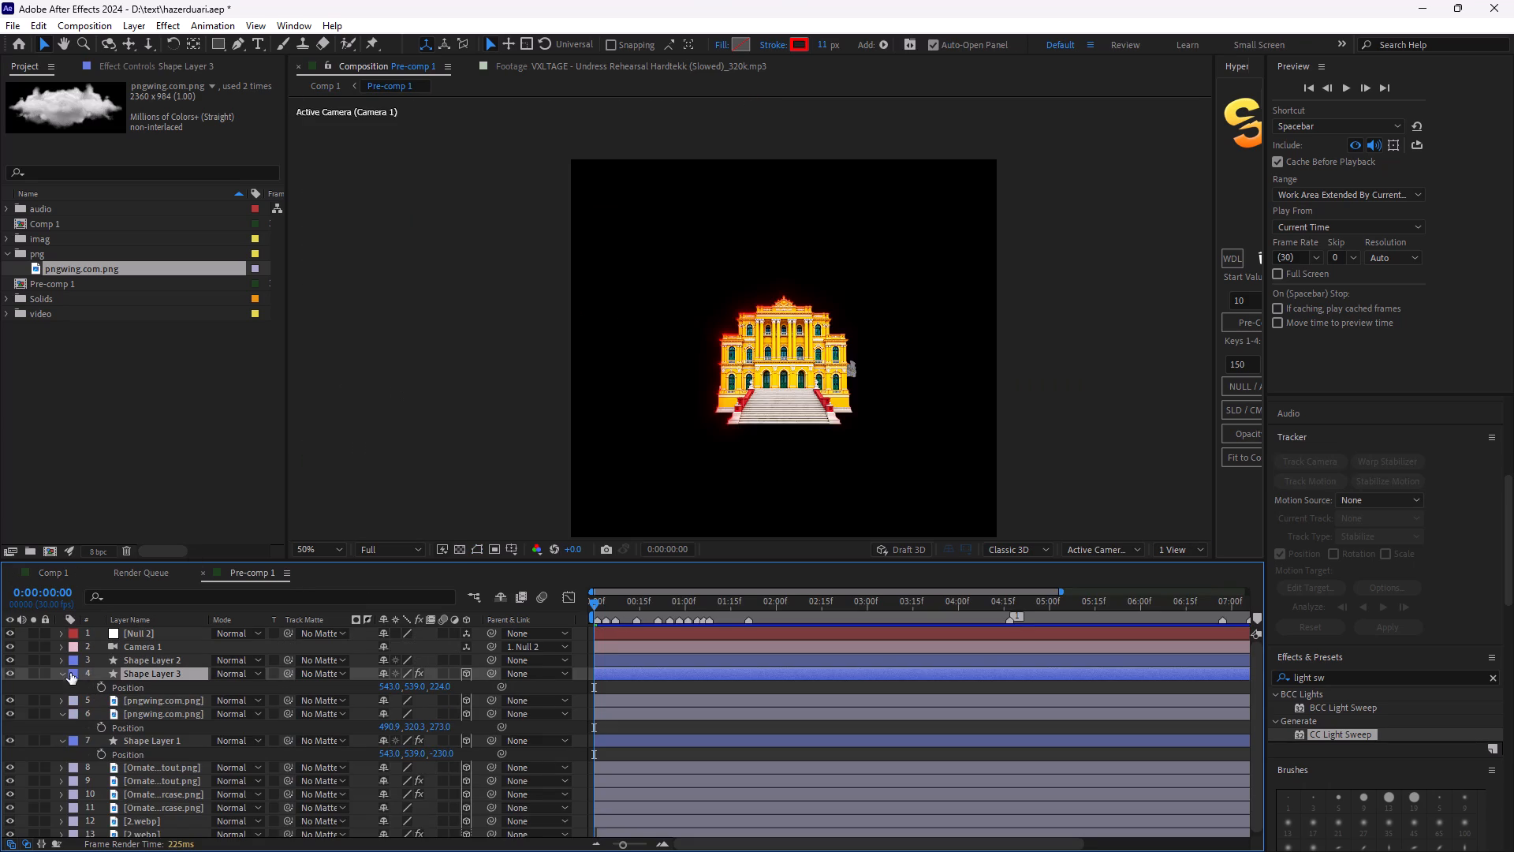
pyautogui.click(62, 671)
pyautogui.click(62, 688)
pyautogui.click(62, 688)
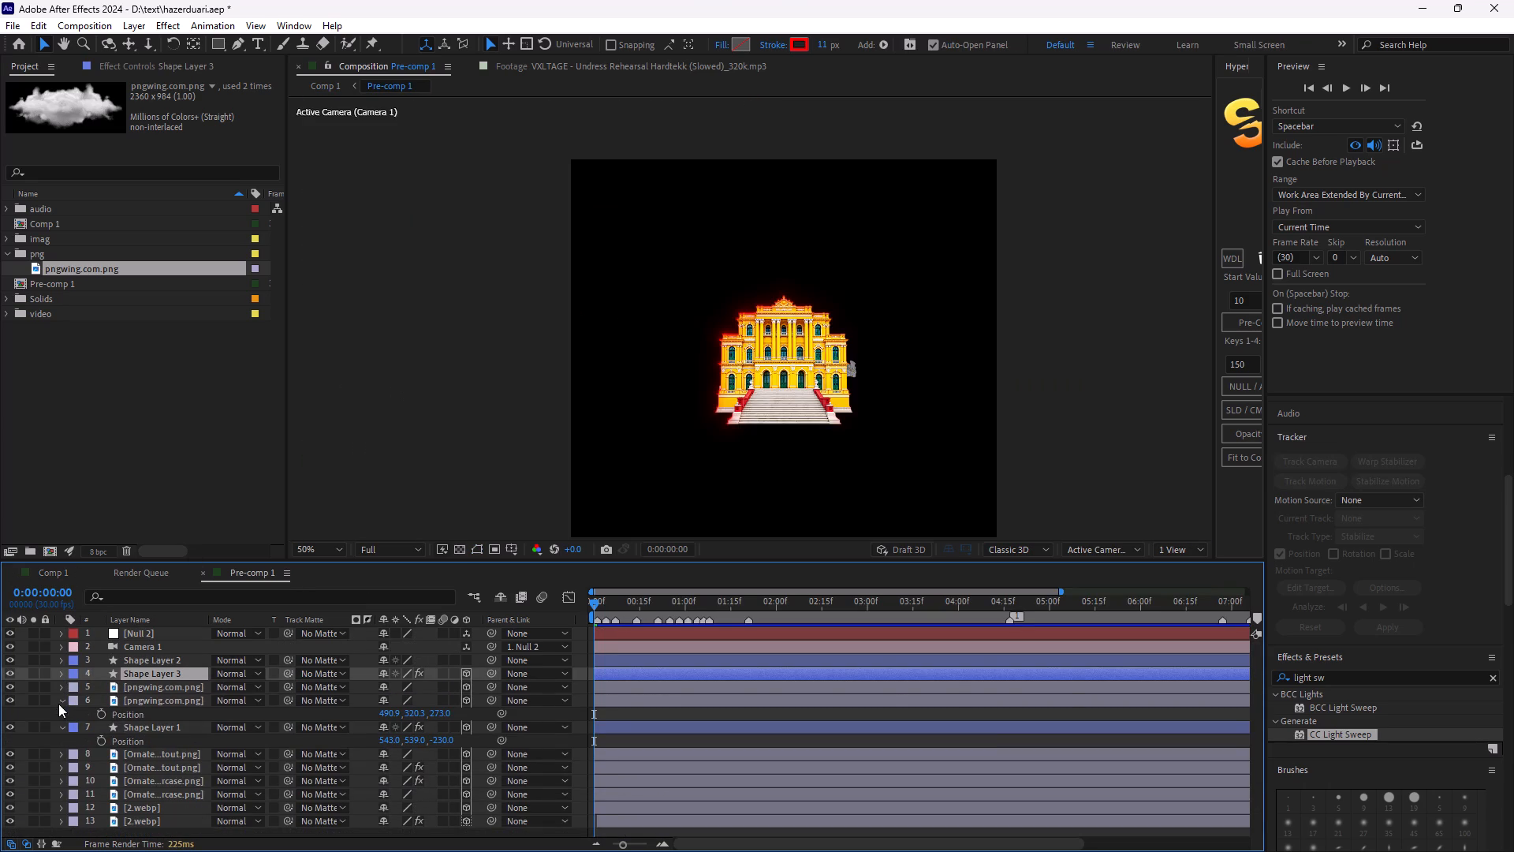
pyautogui.click(58, 698)
pyautogui.click(59, 710)
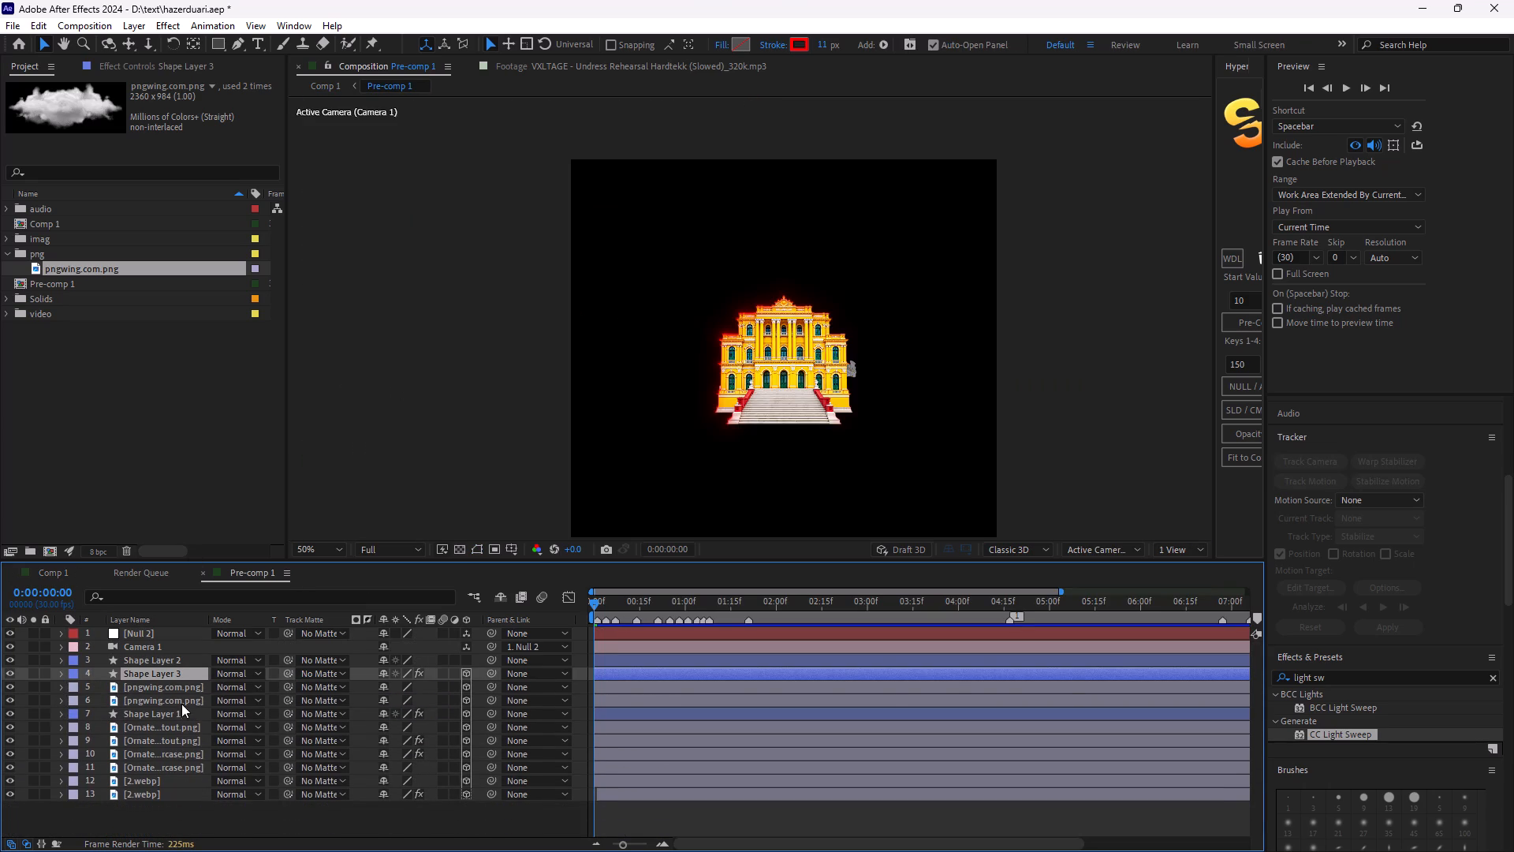
# Rename Shape Layer 3 as "round bh".
pyautogui.rightClick(182, 675)
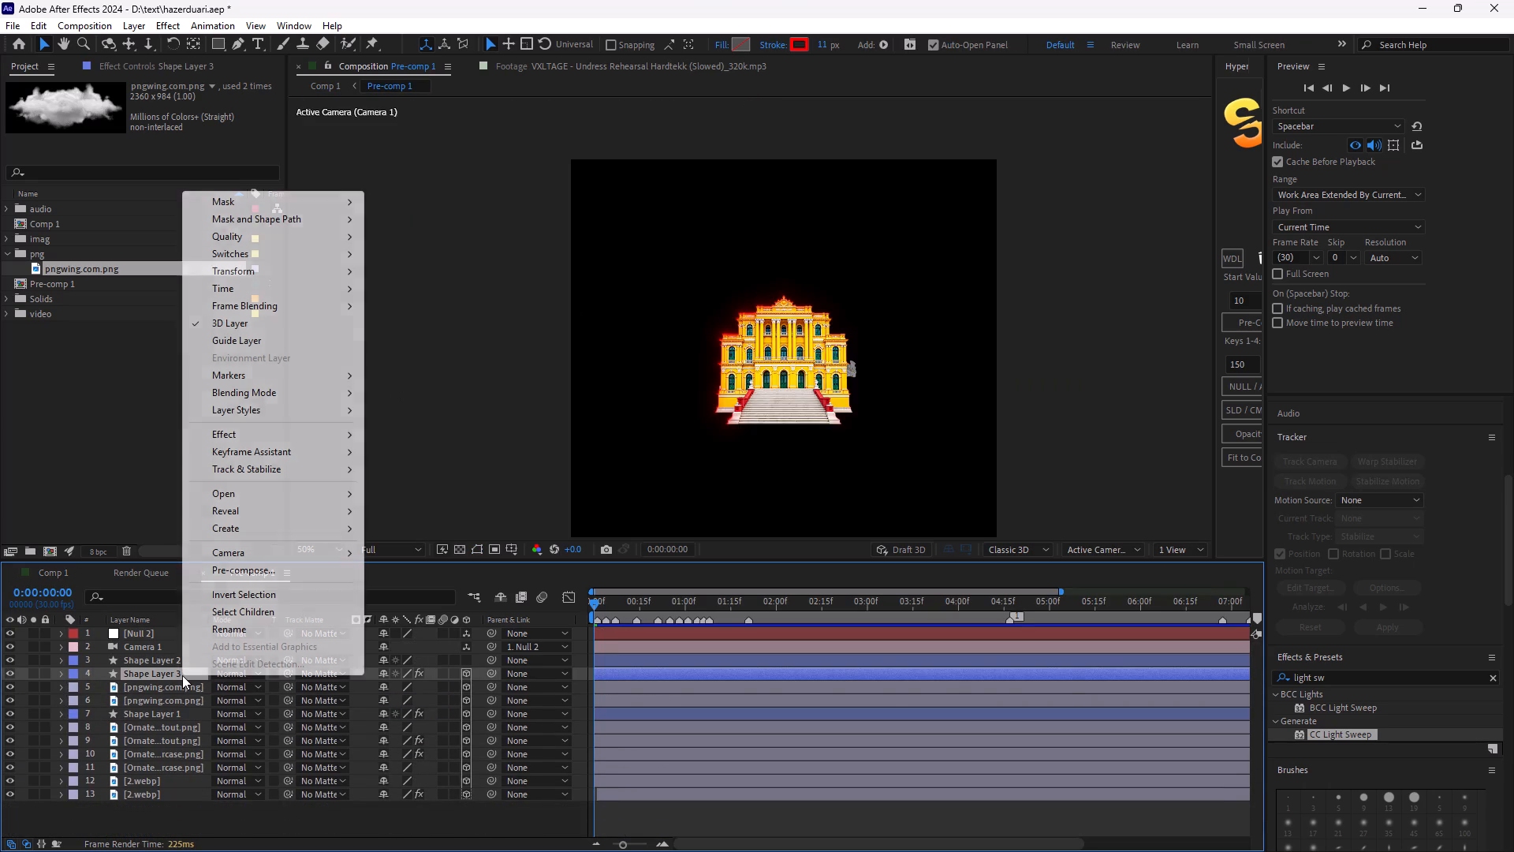
pyautogui.click(214, 622)
pyautogui.press('BackSpace')
pyautogui.press('BackSpace')
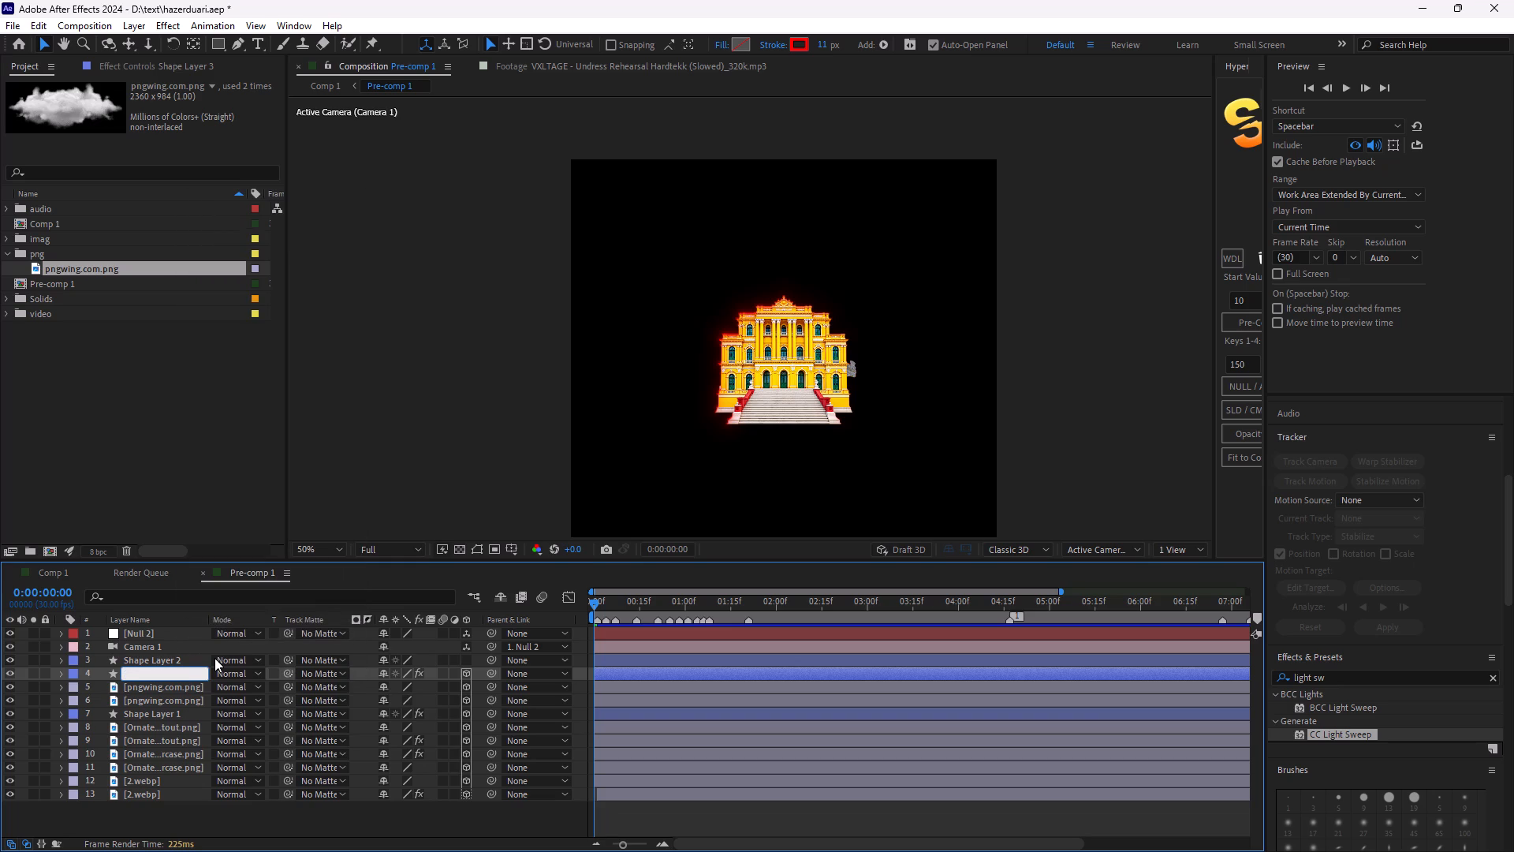
pyautogui.press('BackSpace')
pyautogui.press('BackSpace')
pyautogui.press('BackSpace')
pyautogui.write('round')
pyautogui.press('space')
pyautogui.write('b')
pyautogui.write('ihaind')
pyautogui.press('BackSpace')
pyautogui.press('BackSpace')
pyautogui.press('BackSpace')
pyautogui.press('BackSpace')
pyautogui.press('BackSpace')
pyautogui.press('BackSpace')
pyautogui.press('h')
pyautogui.press('Return')
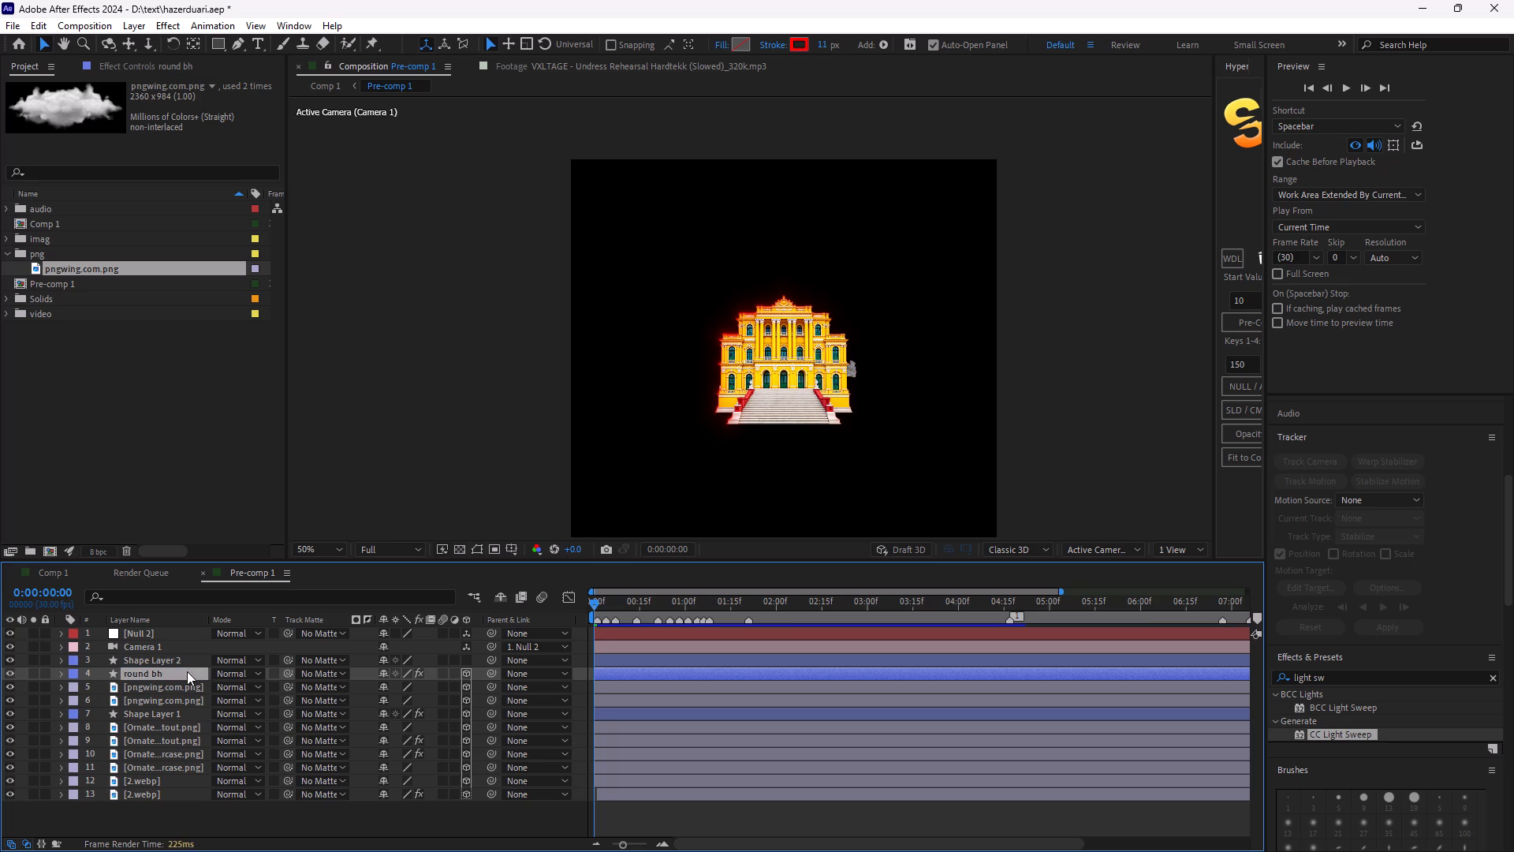
# Preview Pre-comp 1 from the start to examine the ring animation of the shape layers.
pyautogui.click(189, 662)
pyautogui.press('space')
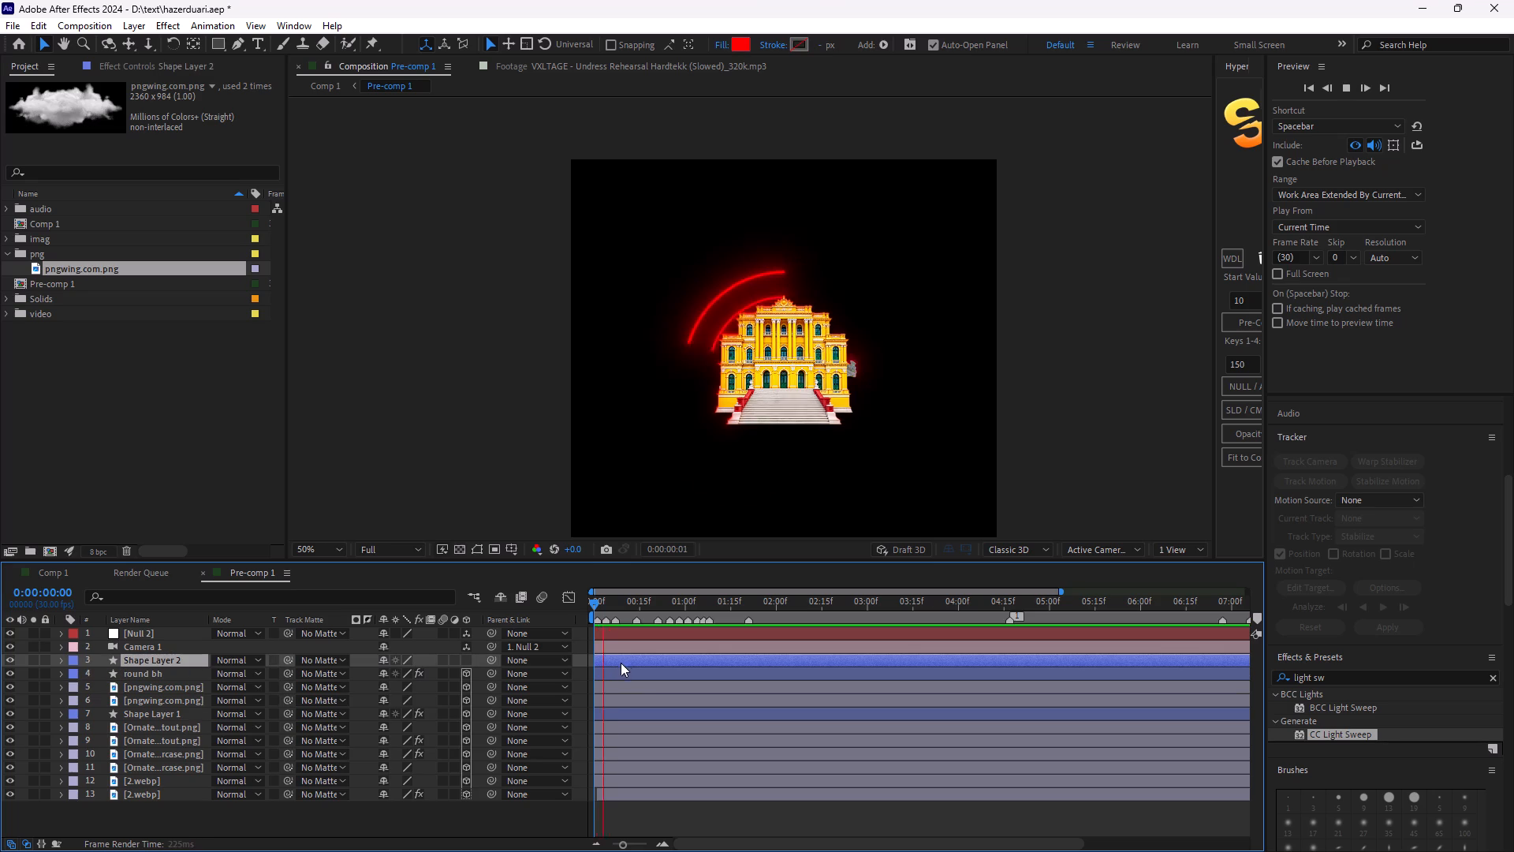
pyautogui.press('space')
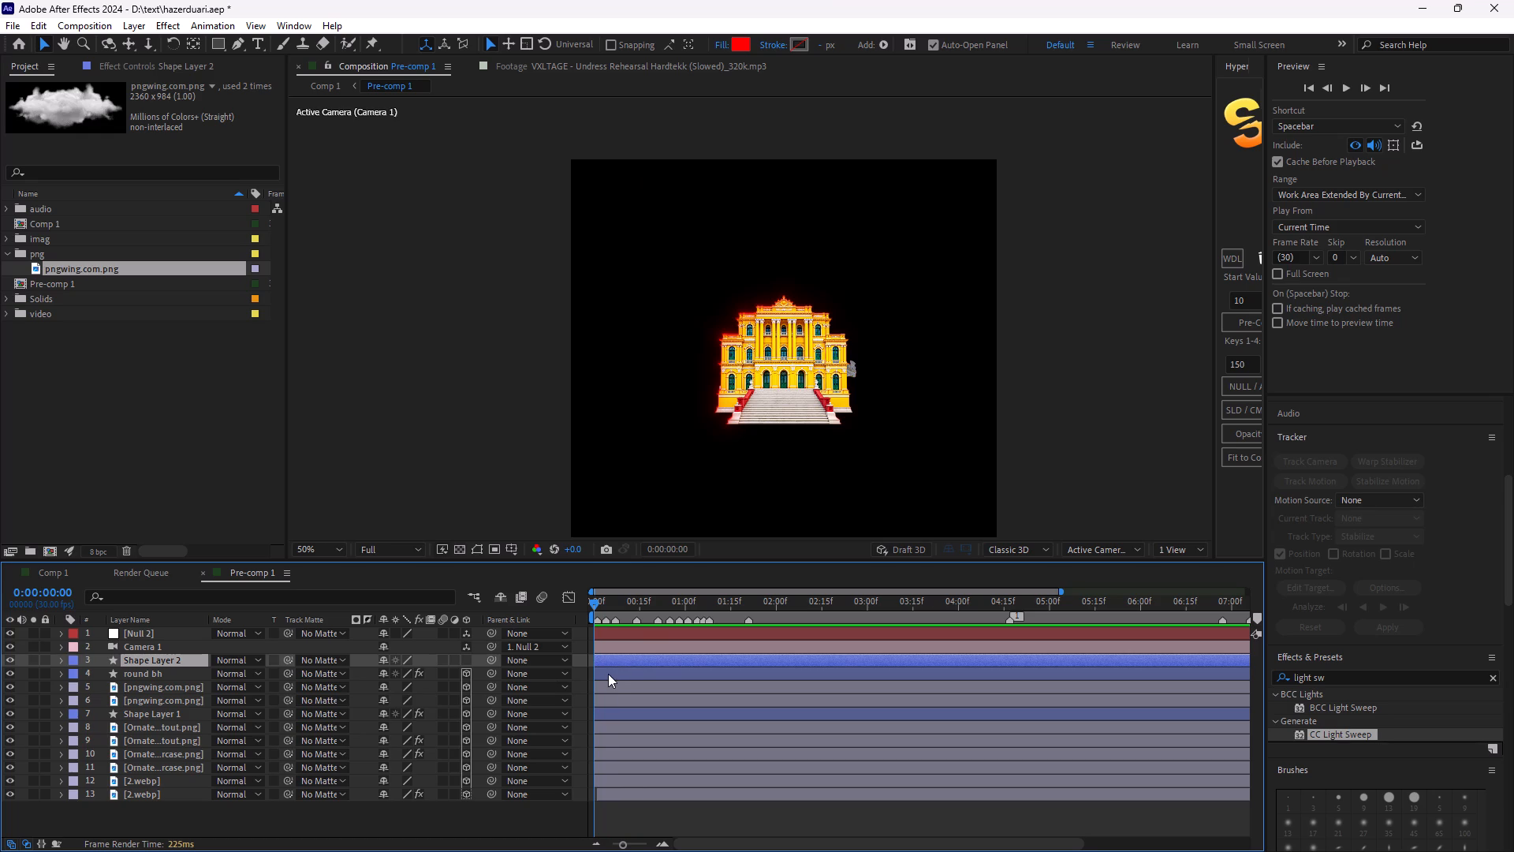
pyautogui.click(610, 674)
pyautogui.press('space')
pyautogui.press('space')
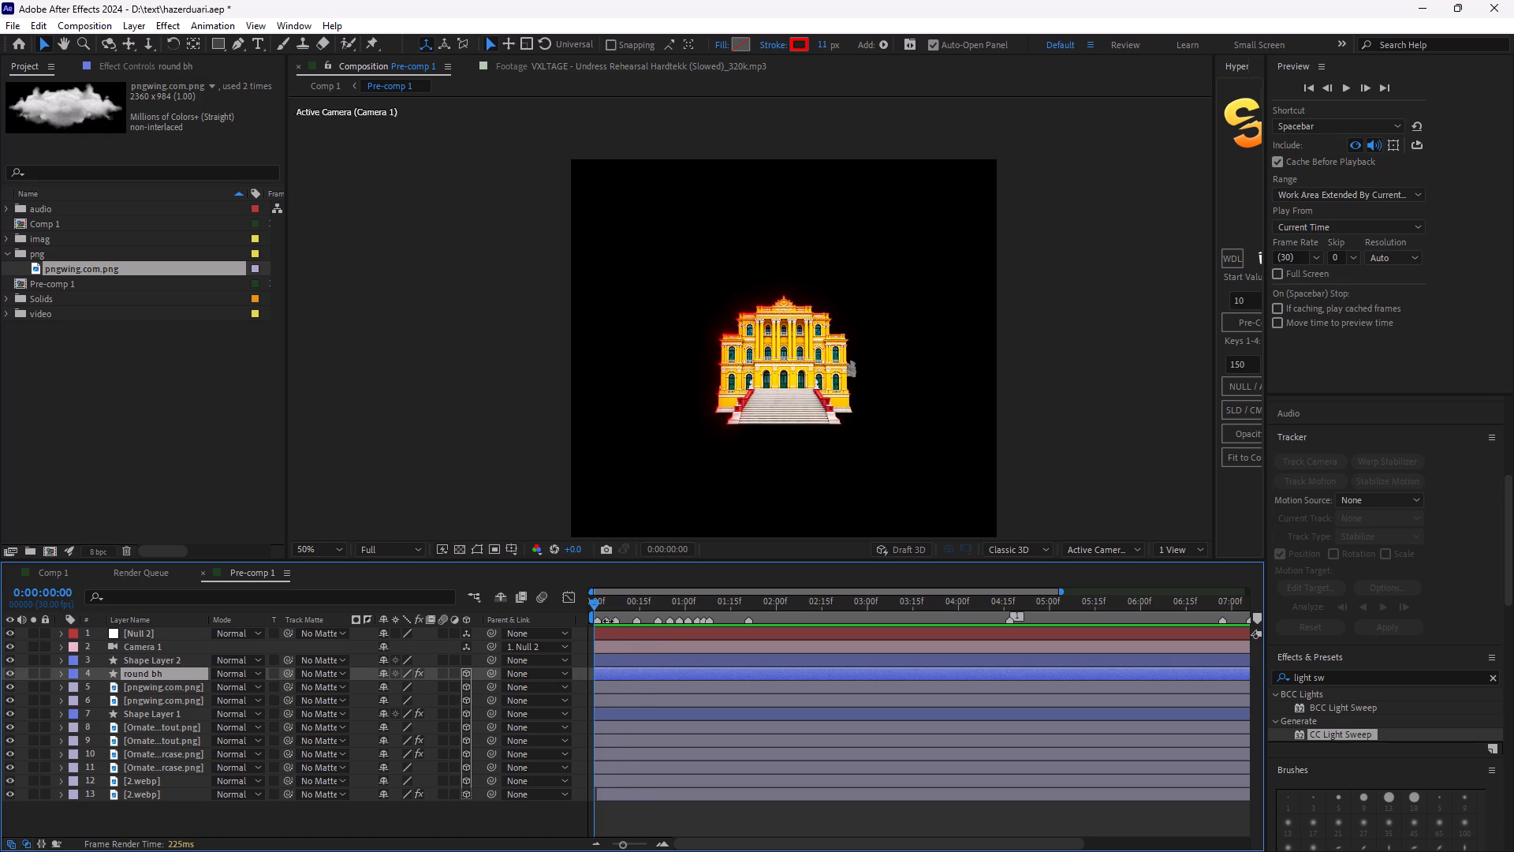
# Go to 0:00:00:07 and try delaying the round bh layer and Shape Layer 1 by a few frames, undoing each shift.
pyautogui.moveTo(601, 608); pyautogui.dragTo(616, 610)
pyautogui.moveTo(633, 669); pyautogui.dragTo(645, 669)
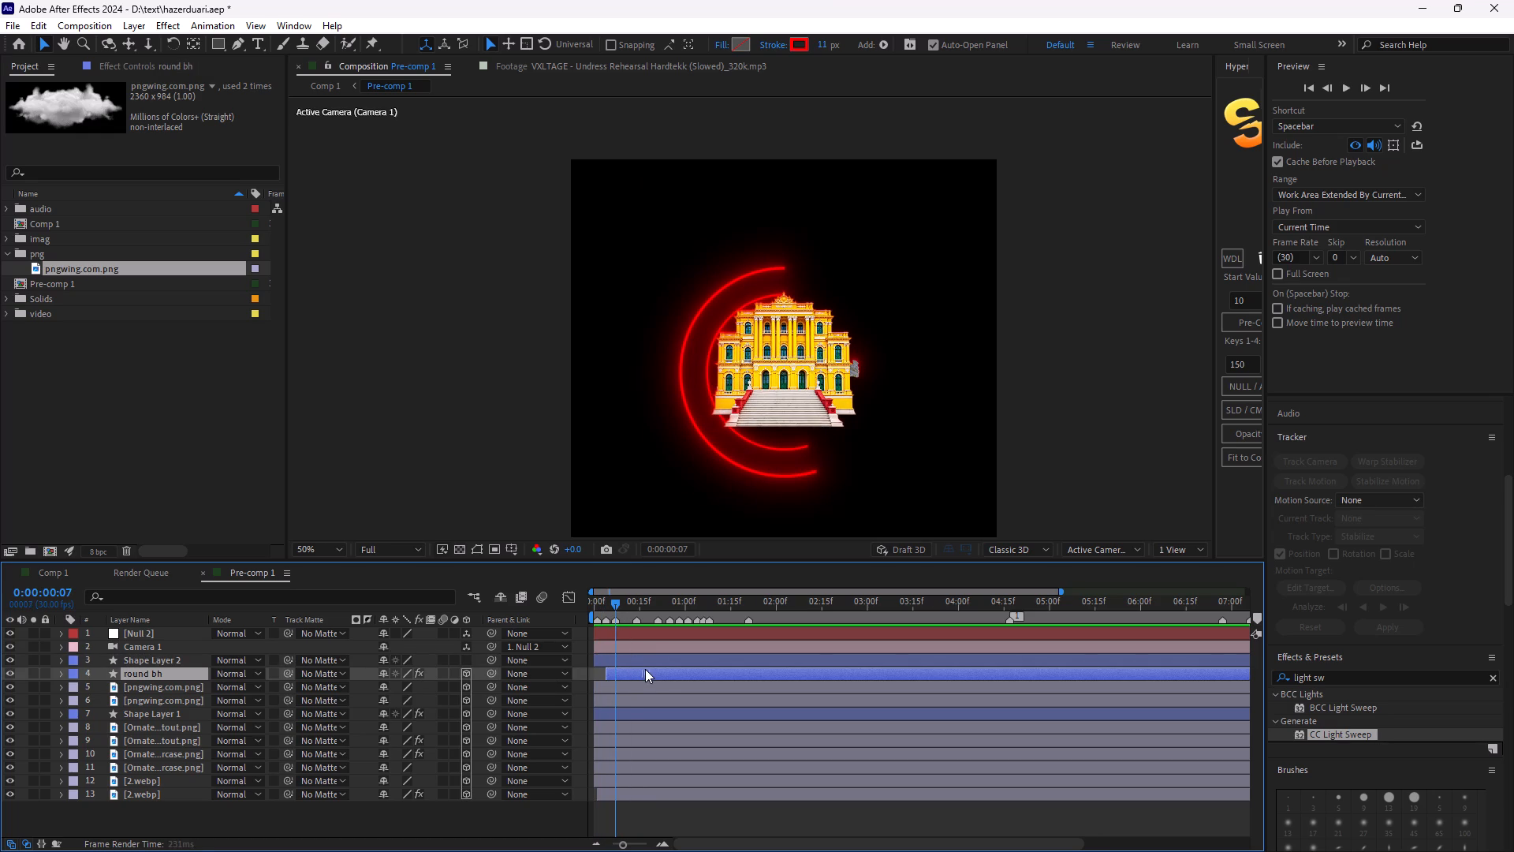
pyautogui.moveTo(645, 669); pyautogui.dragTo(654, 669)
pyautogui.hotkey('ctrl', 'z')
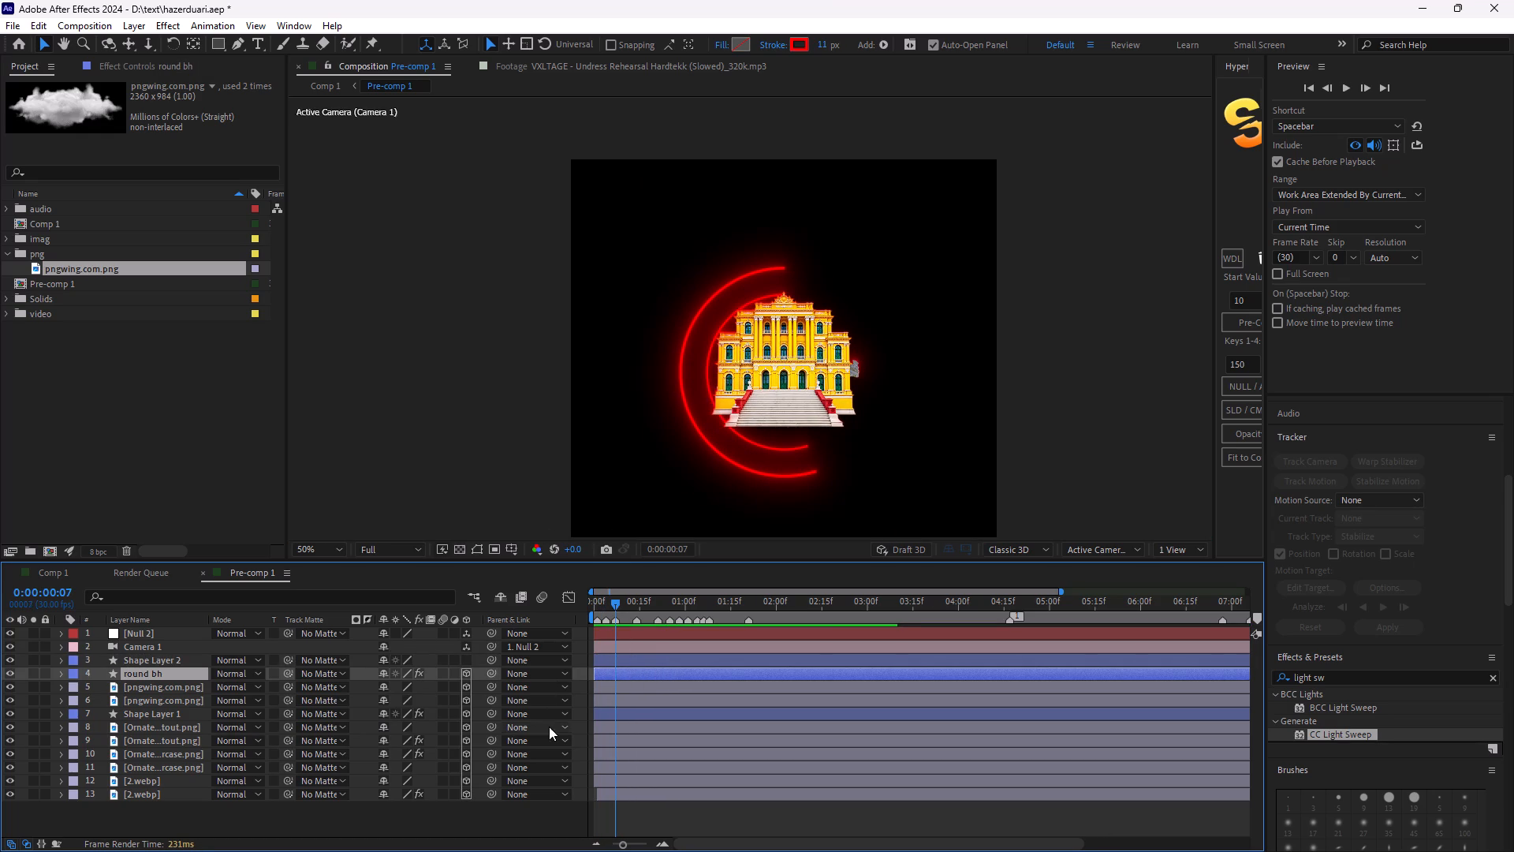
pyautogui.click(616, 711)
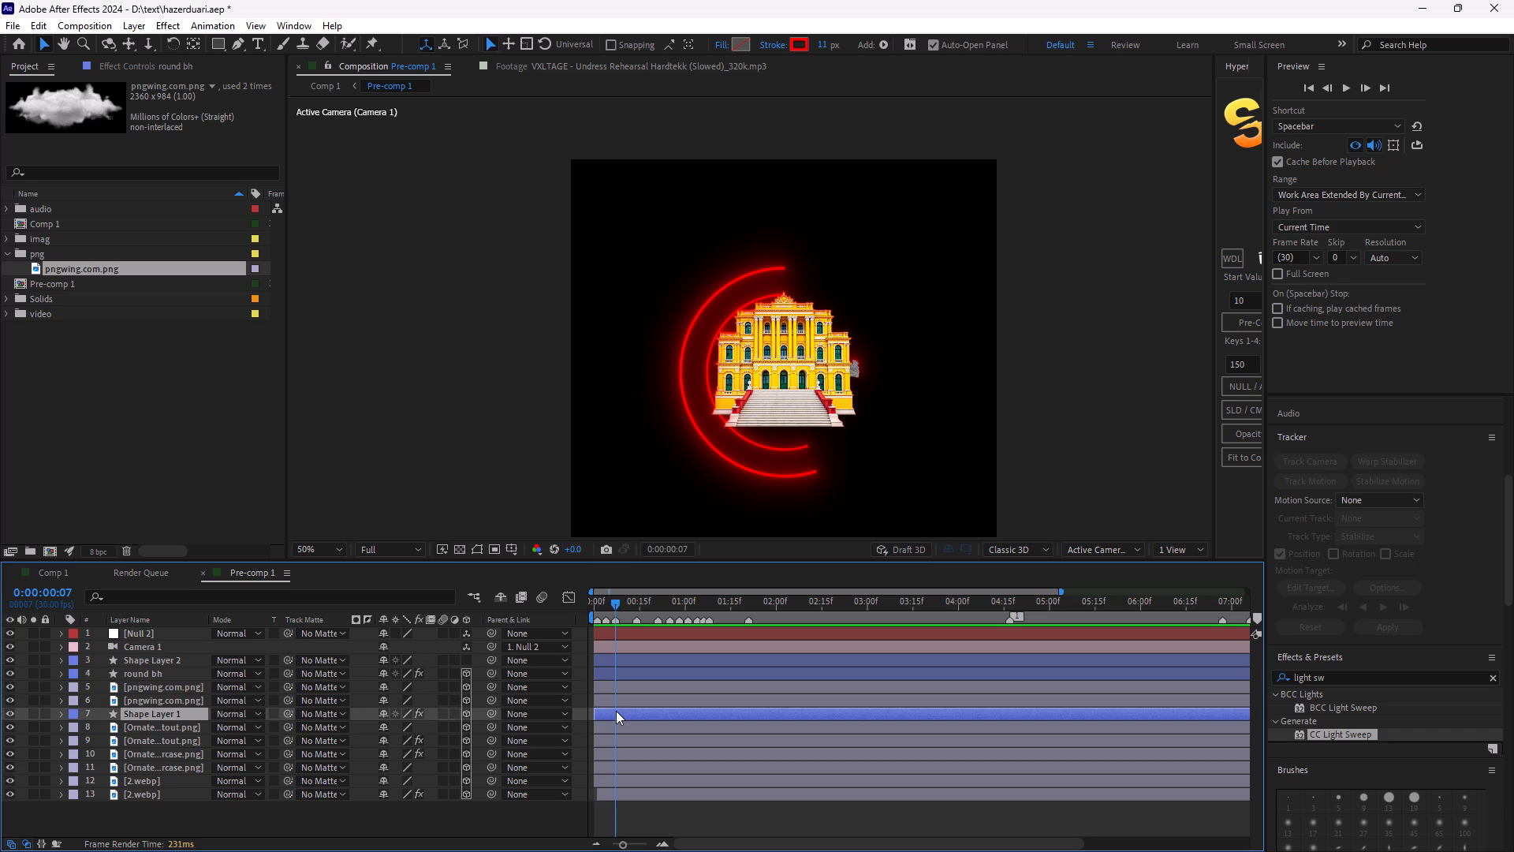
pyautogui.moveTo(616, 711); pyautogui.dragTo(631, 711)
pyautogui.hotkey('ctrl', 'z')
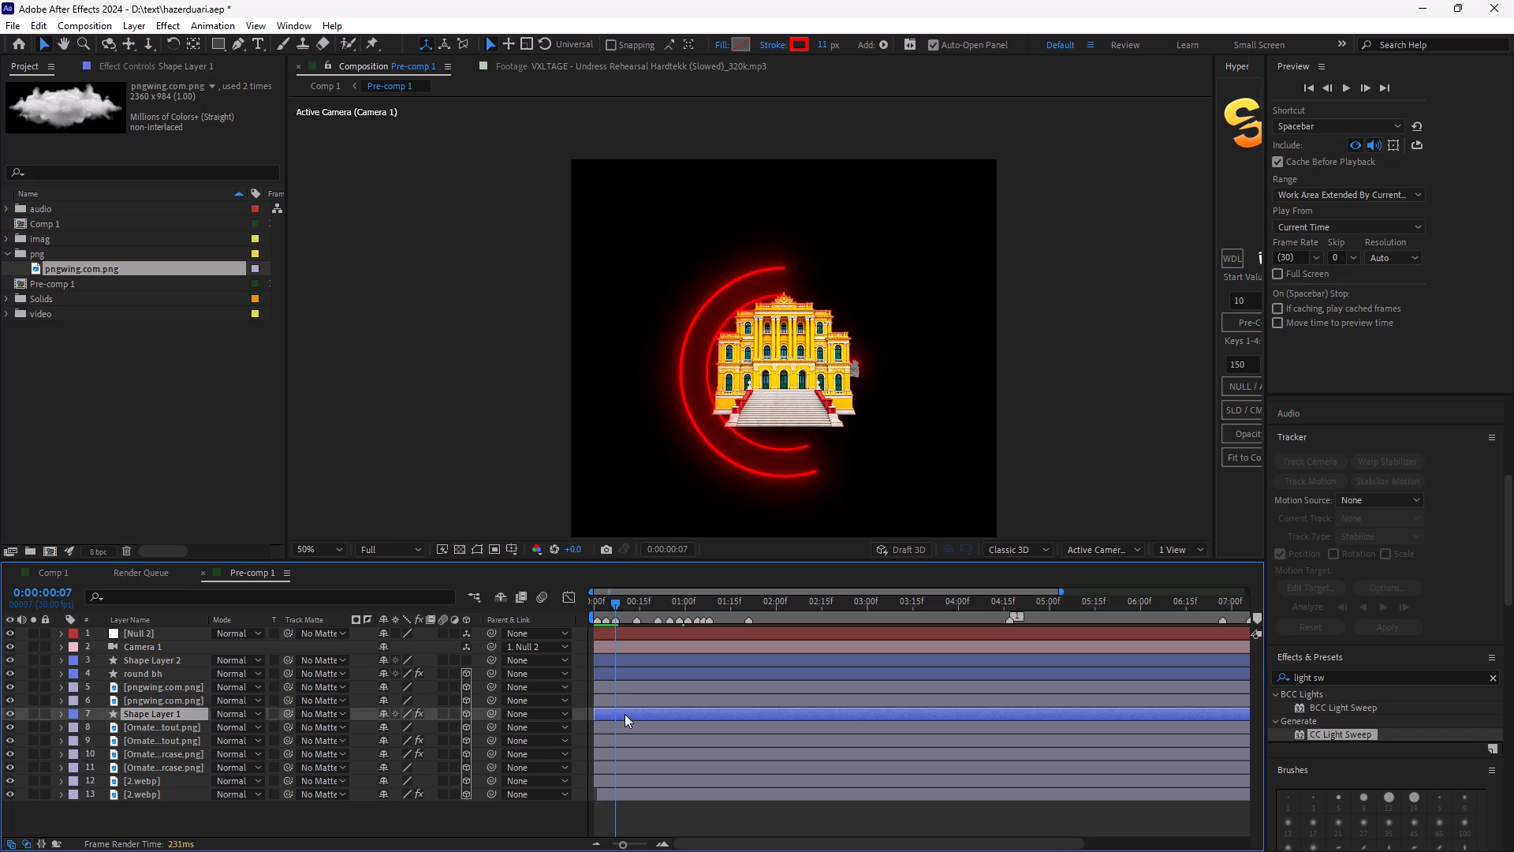
# Rename Shape Layer 1 as "round".
pyautogui.rightClick(190, 719)
pyautogui.click(229, 678)
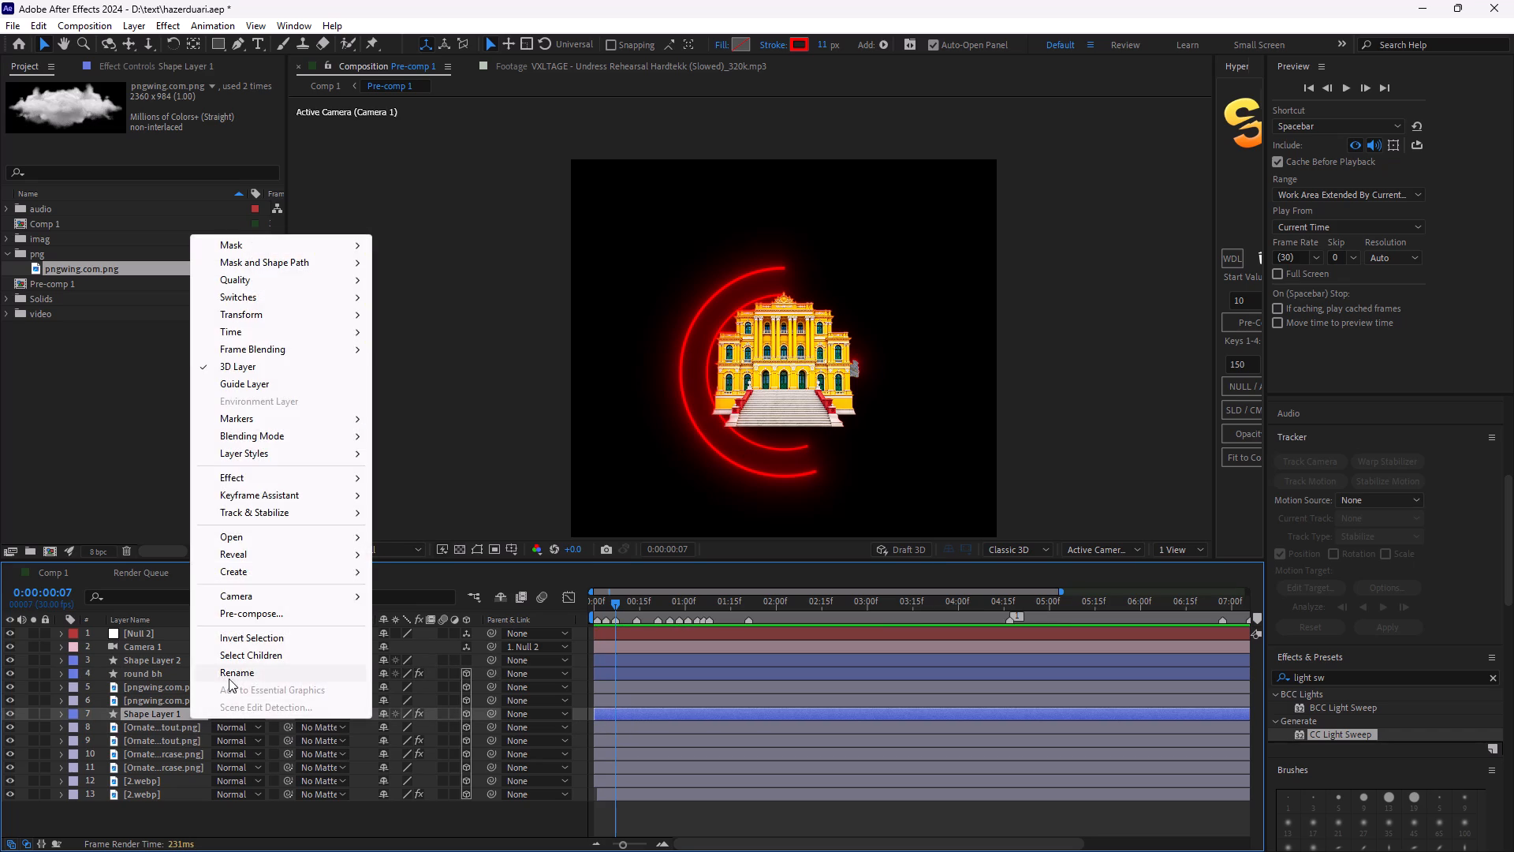
pyautogui.press('BackSpace')
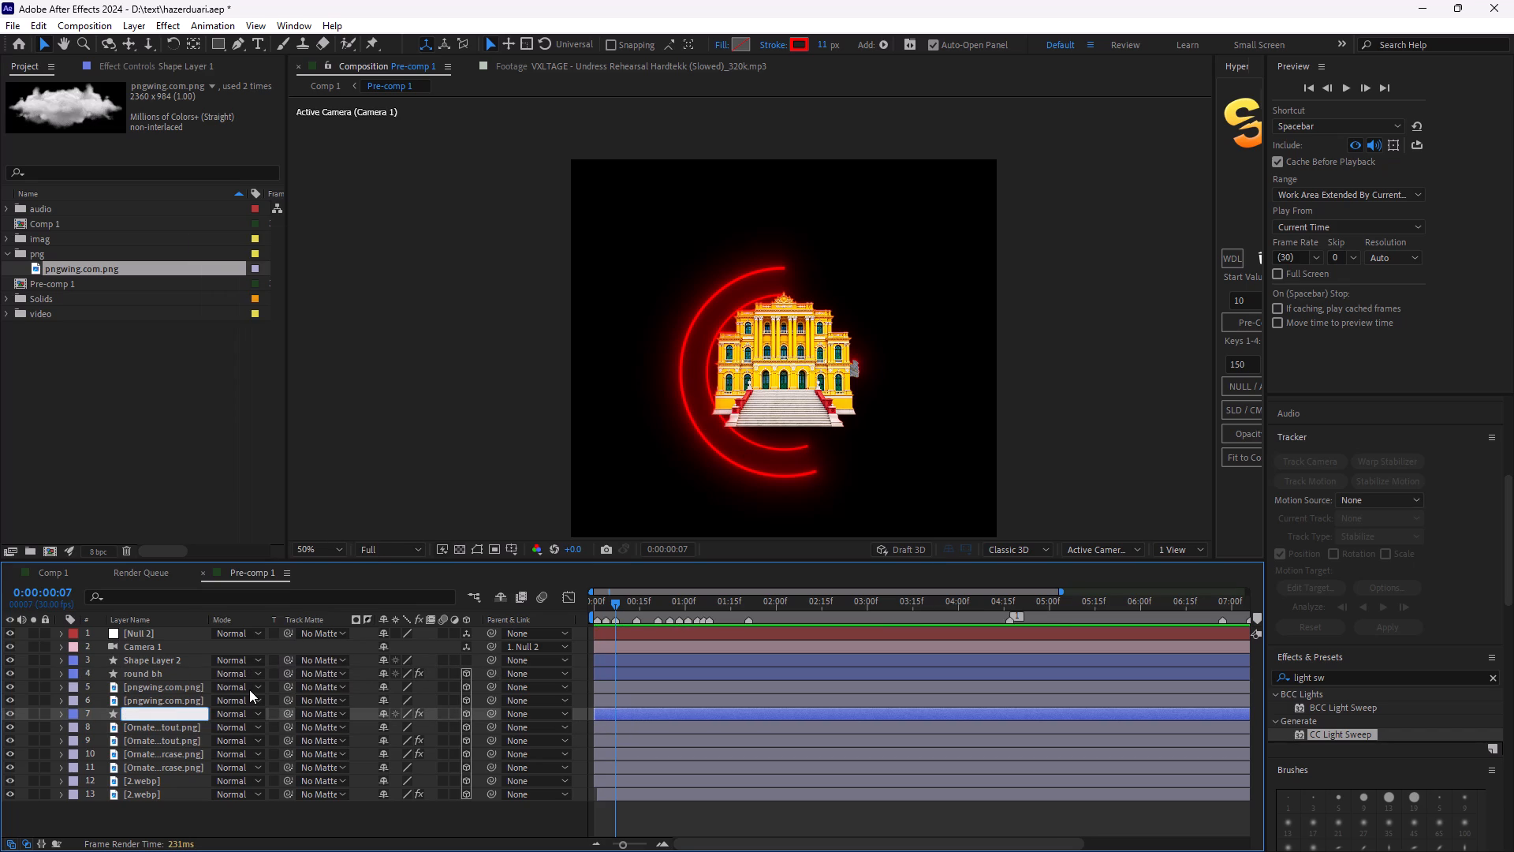
pyautogui.write('round')
pyautogui.press('space')
pyautogui.press('space')
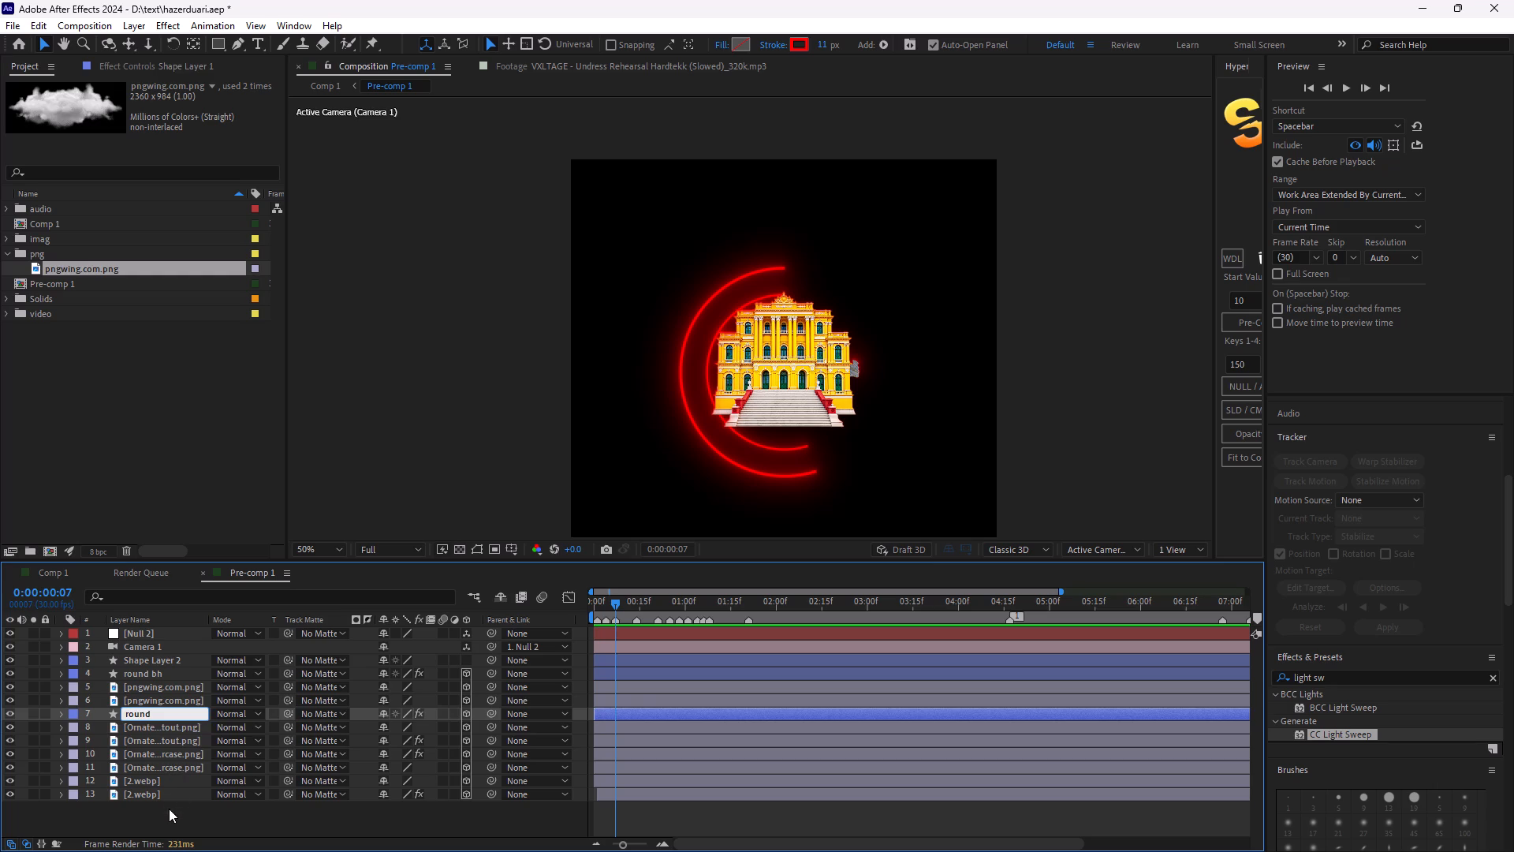
pyautogui.click(169, 809)
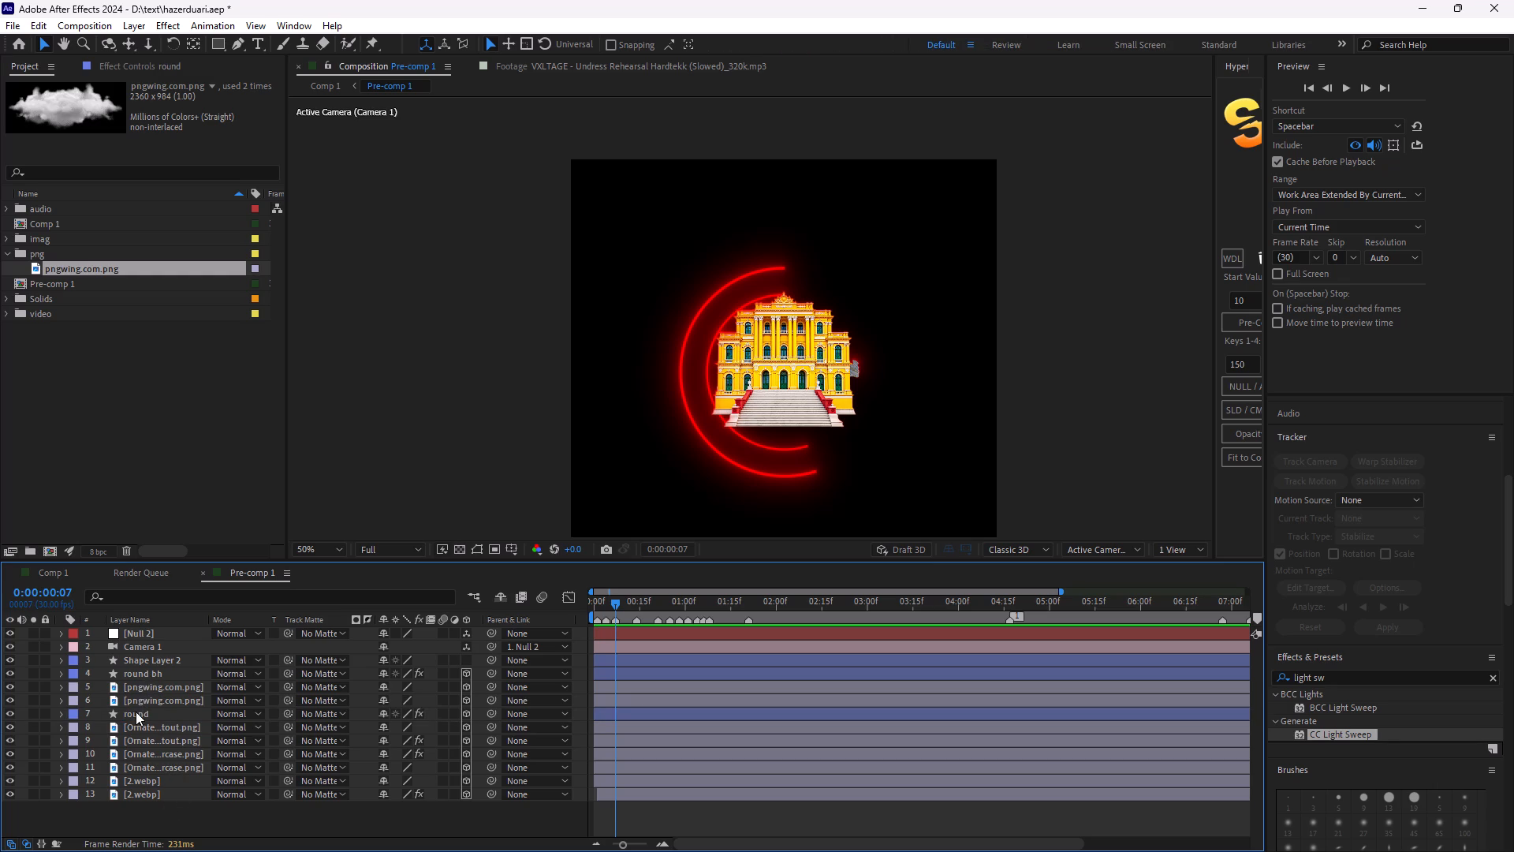
# Move the round layer up the layer stack to directly below round bh, above both cloud layers.
pyautogui.moveTo(136, 712); pyautogui.dragTo(139, 684)
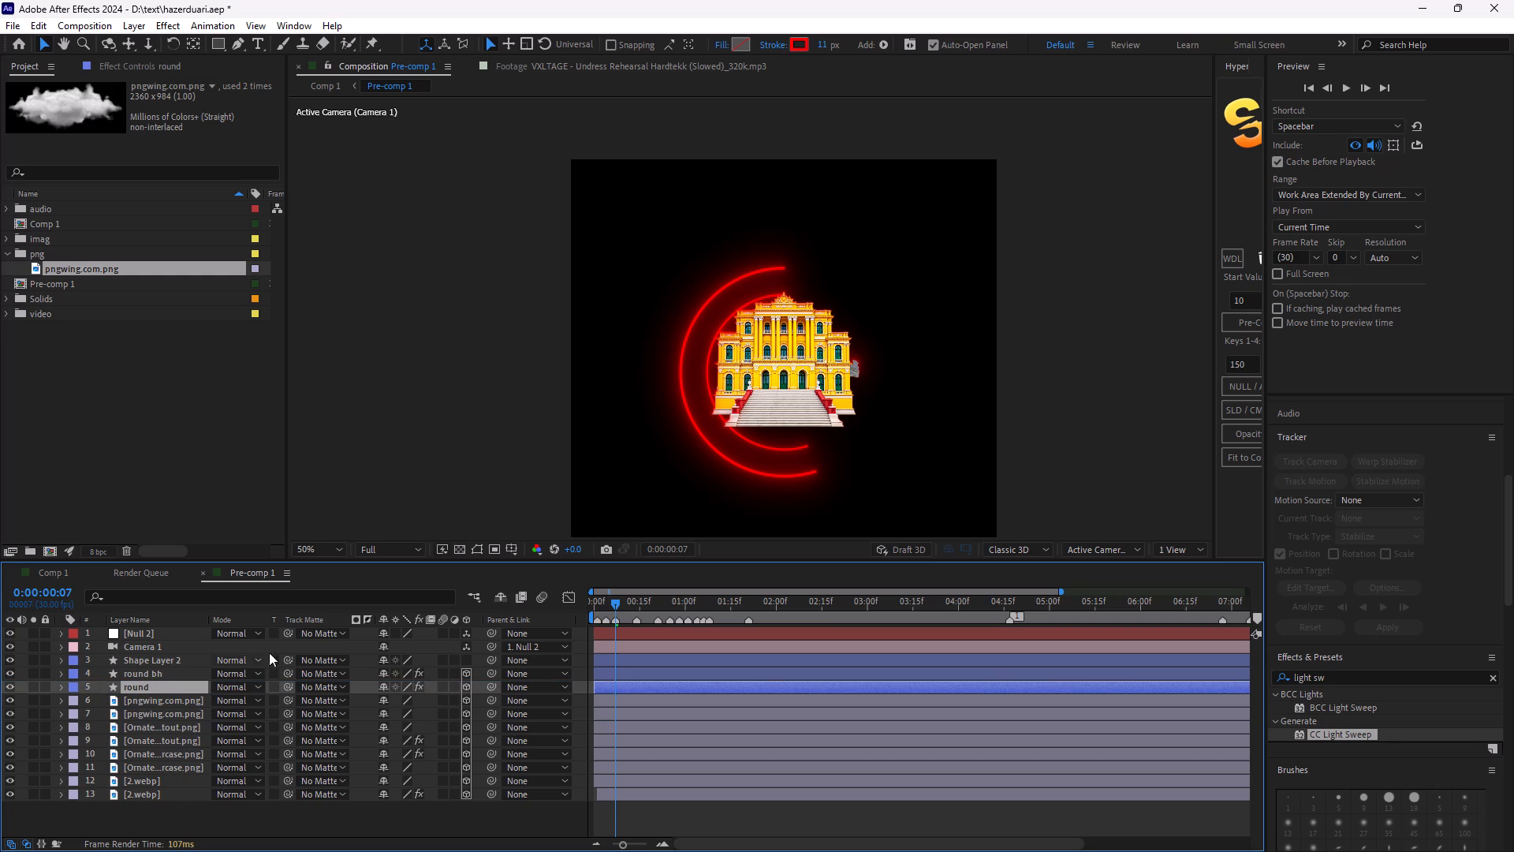
# Check Shape Layer 2 in Pre-comp 1, including its transform properties, and delete the layer.
pyautogui.moveTo(617, 605); pyautogui.dragTo(595, 608)
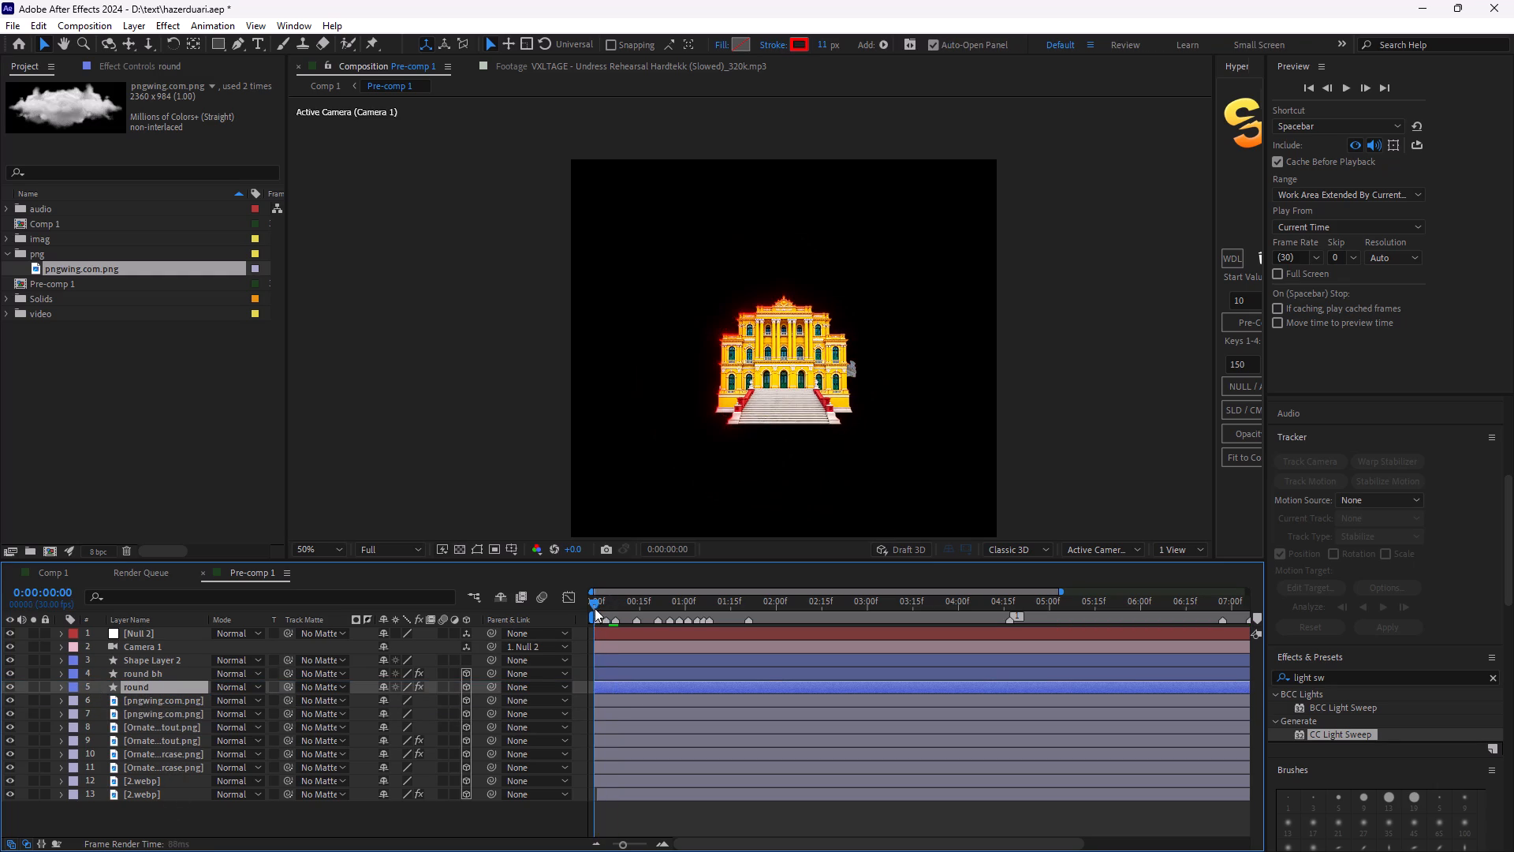
pyautogui.moveTo(595, 608); pyautogui.dragTo(610, 618)
pyautogui.click(184, 657)
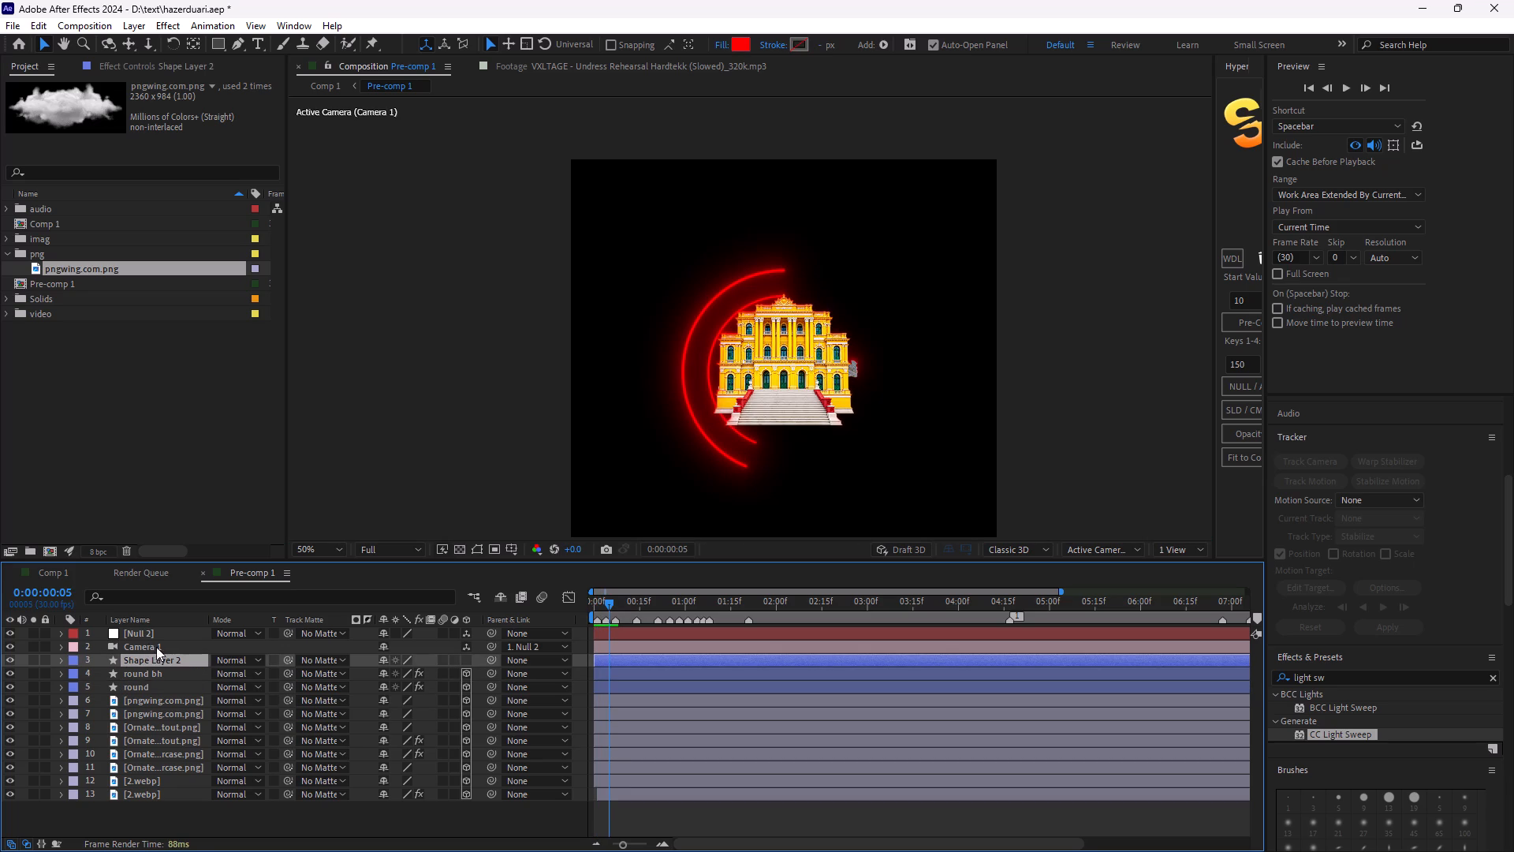
pyautogui.press('Delete')
pyautogui.hotkey('ctrl', 'z')
pyautogui.click(60, 657)
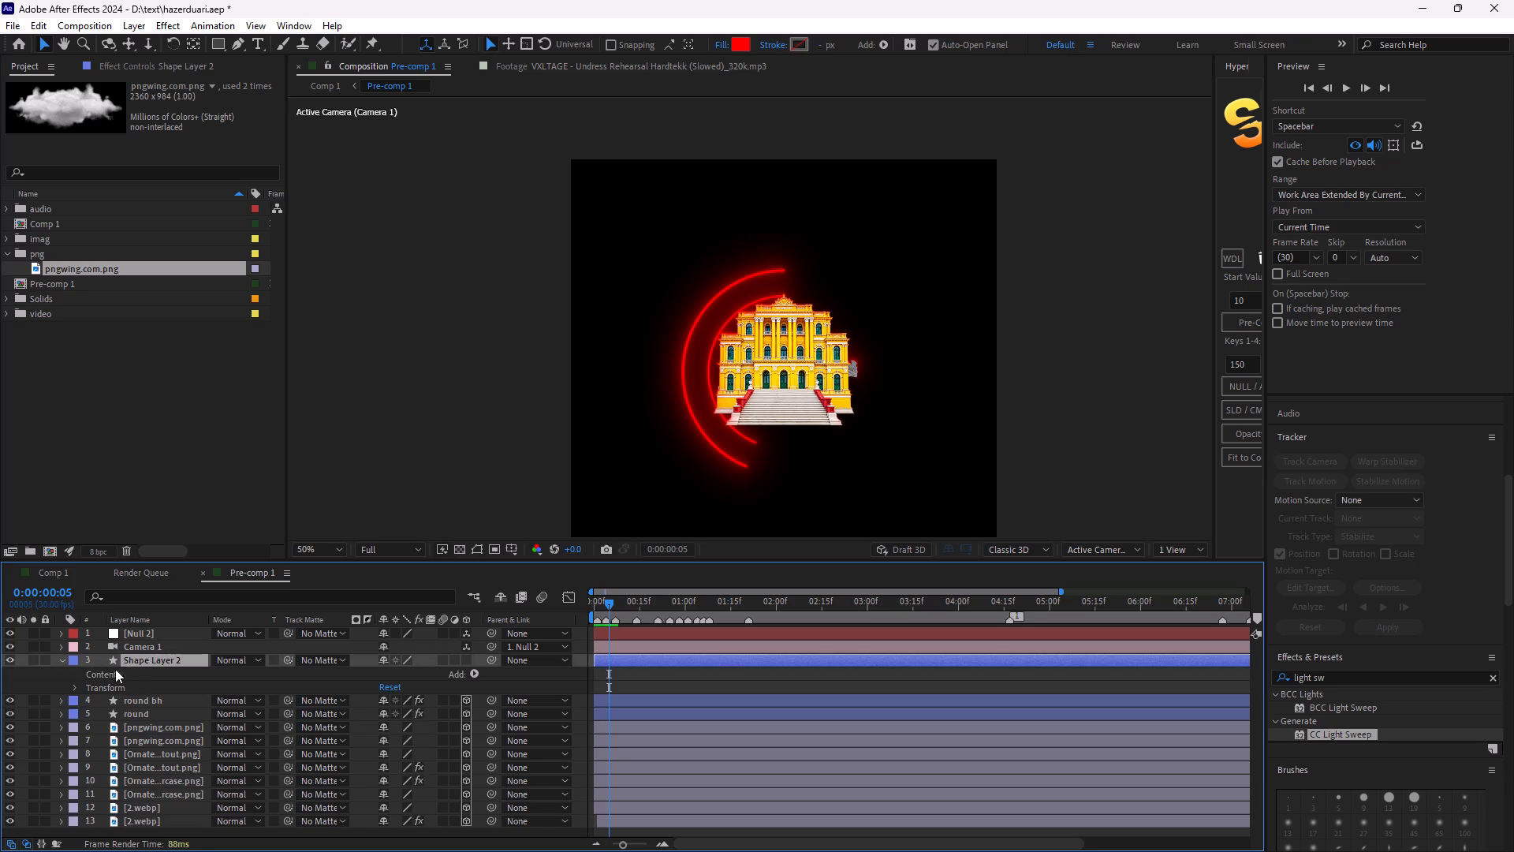
pyautogui.click(72, 689)
pyautogui.moveTo(400, 704); pyautogui.dragTo(0, 695)
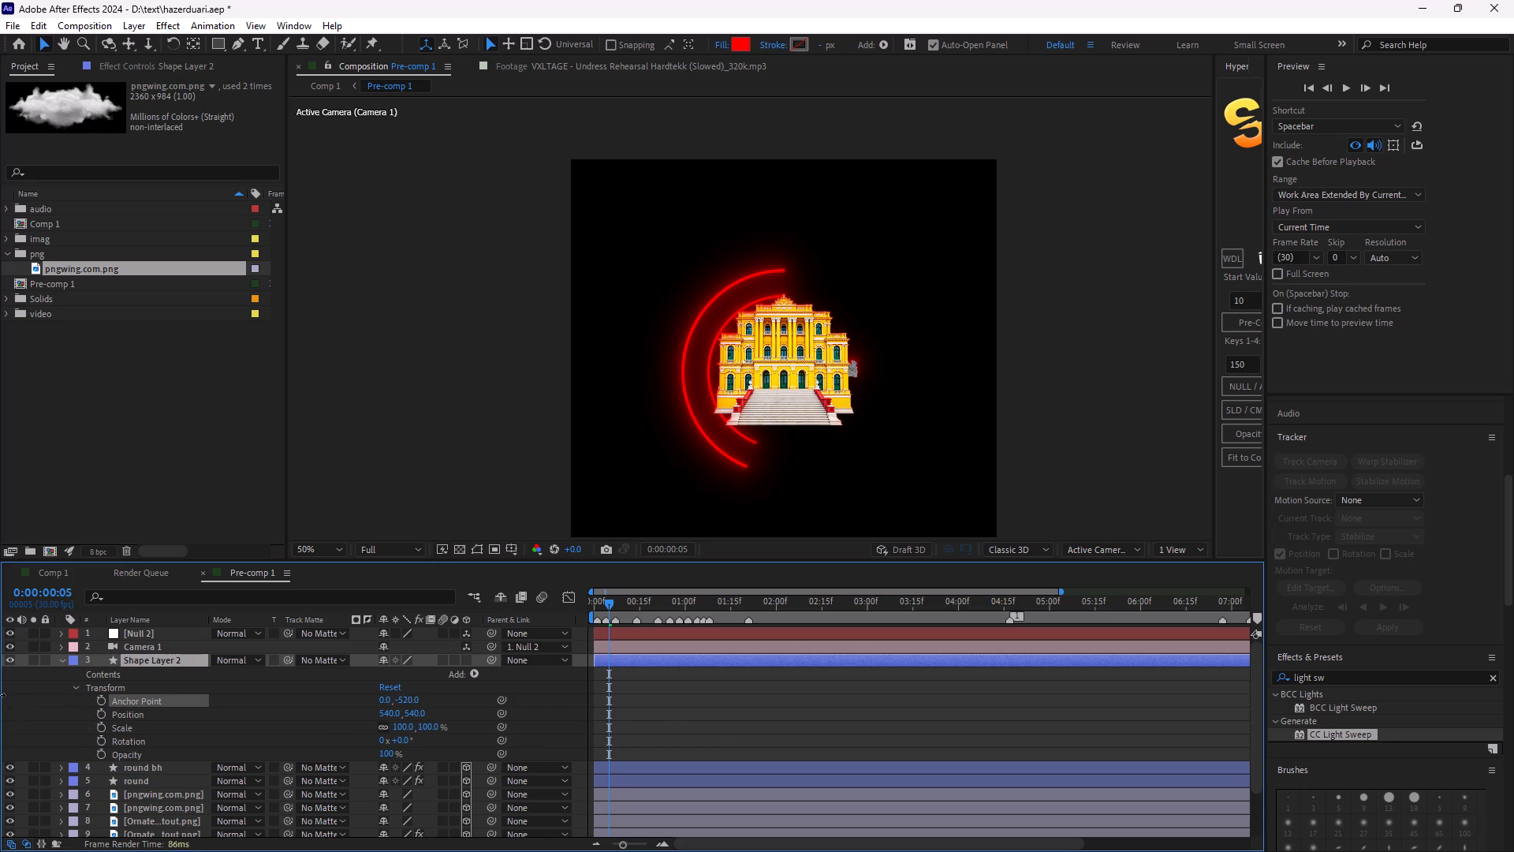
pyautogui.moveTo(0, 695); pyautogui.dragTo(442, 709)
pyautogui.moveTo(384, 700); pyautogui.dragTo(416, 712)
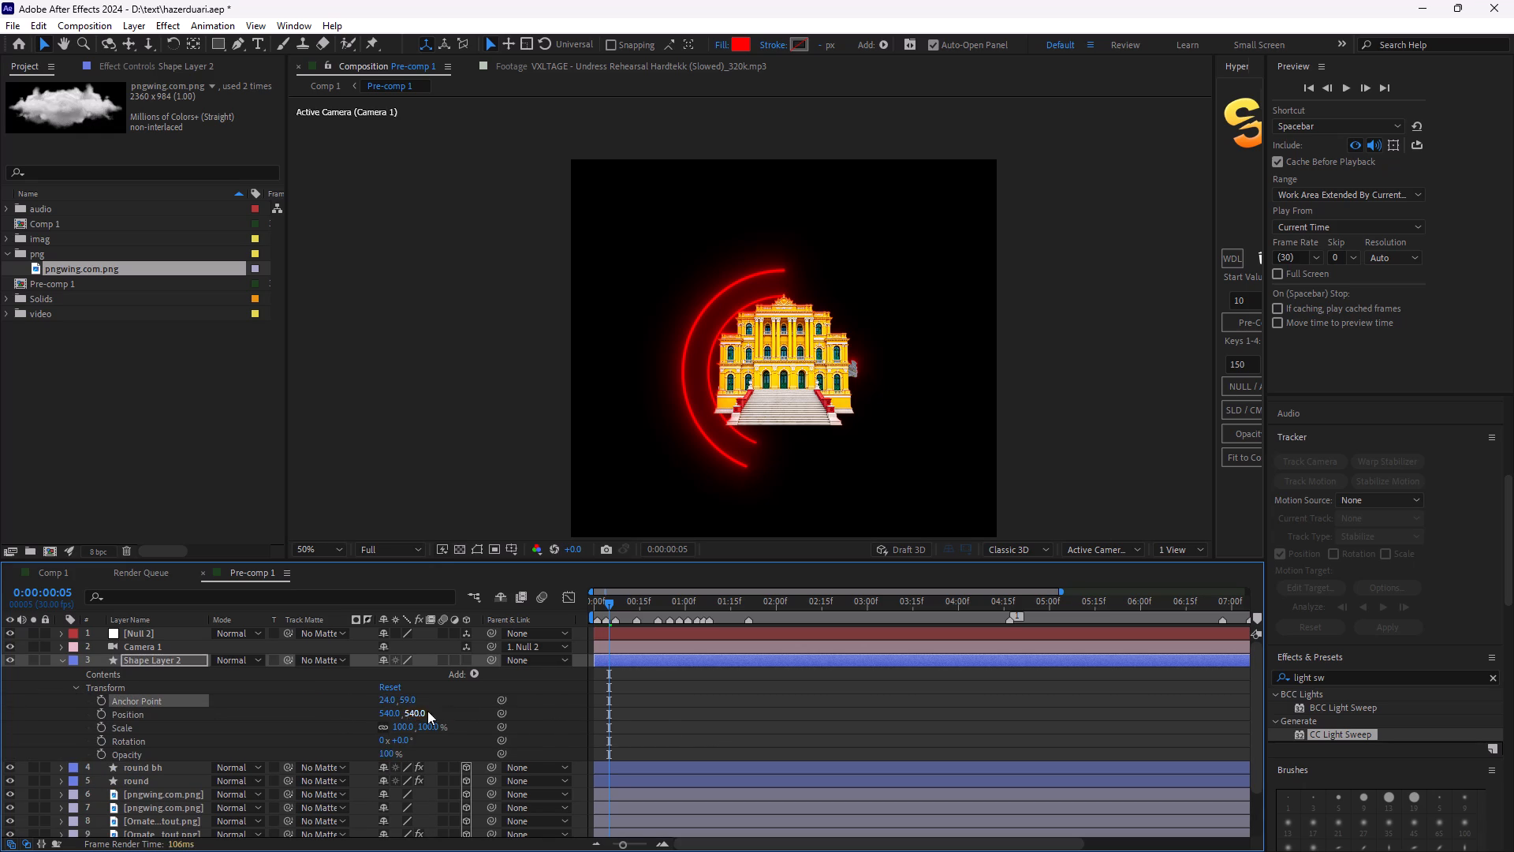
pyautogui.press('Delete')
# Scrub Pre-comp 1 to check the rings, return to 0:00:00:00 and start an empty text layer just above the golden palace.
pyautogui.moveTo(614, 600); pyautogui.dragTo(694, 616)
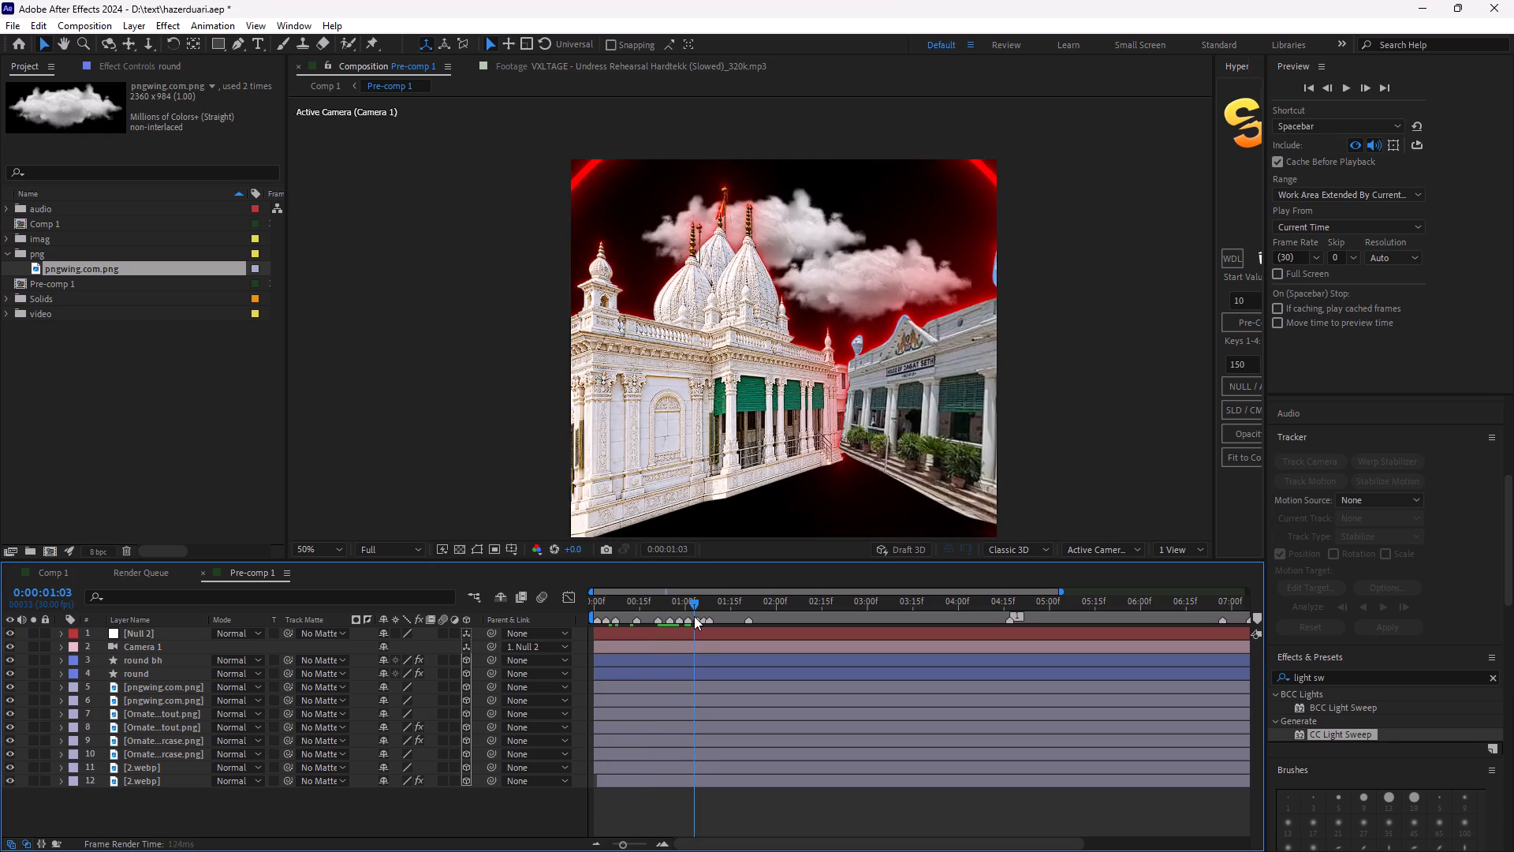
pyautogui.moveTo(694, 616); pyautogui.dragTo(711, 619)
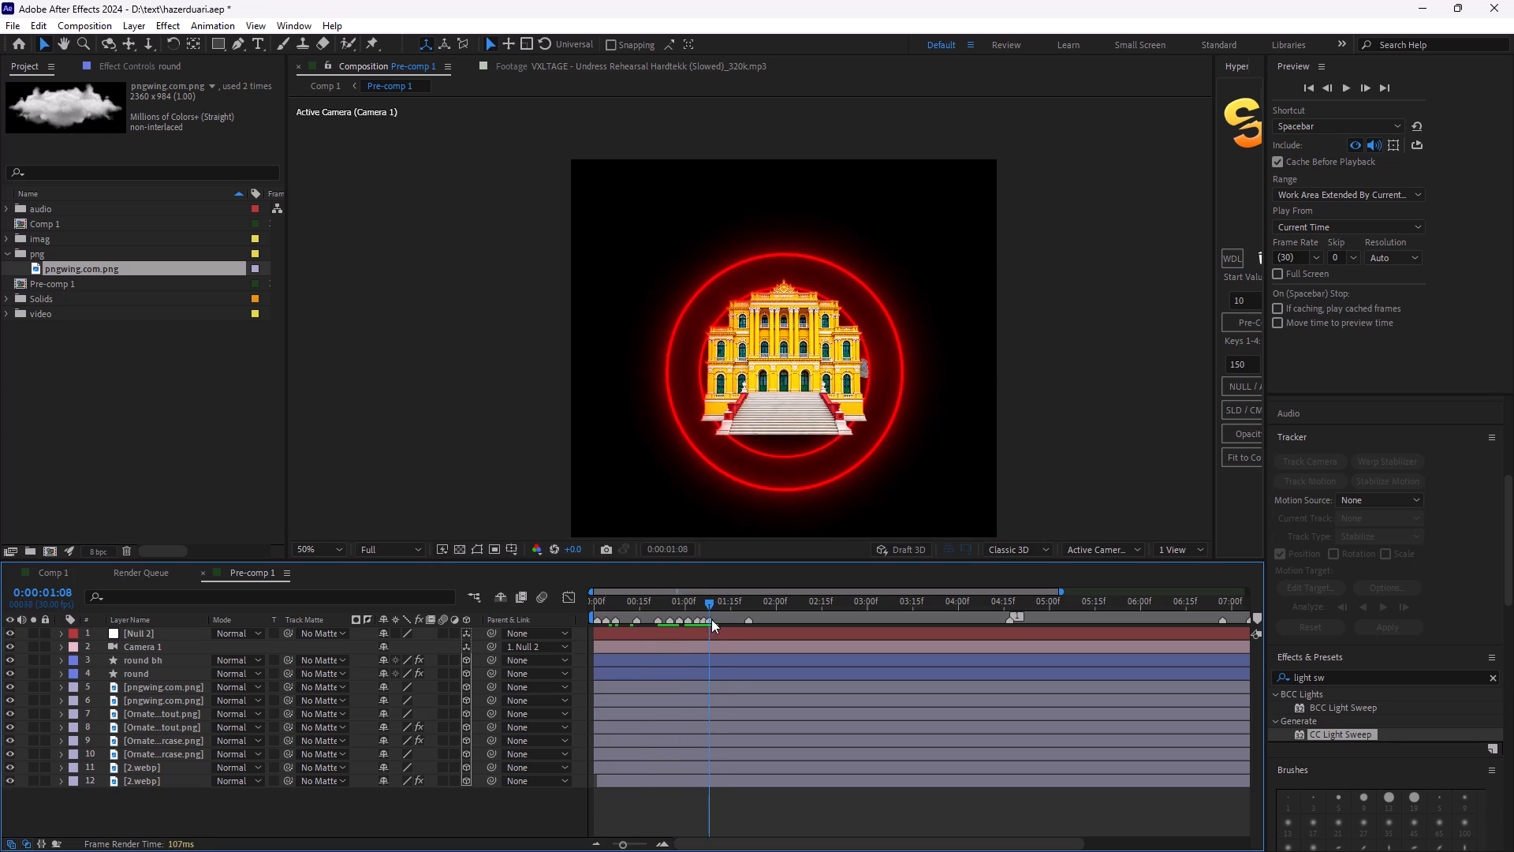
pyautogui.moveTo(711, 619); pyautogui.dragTo(588, 626)
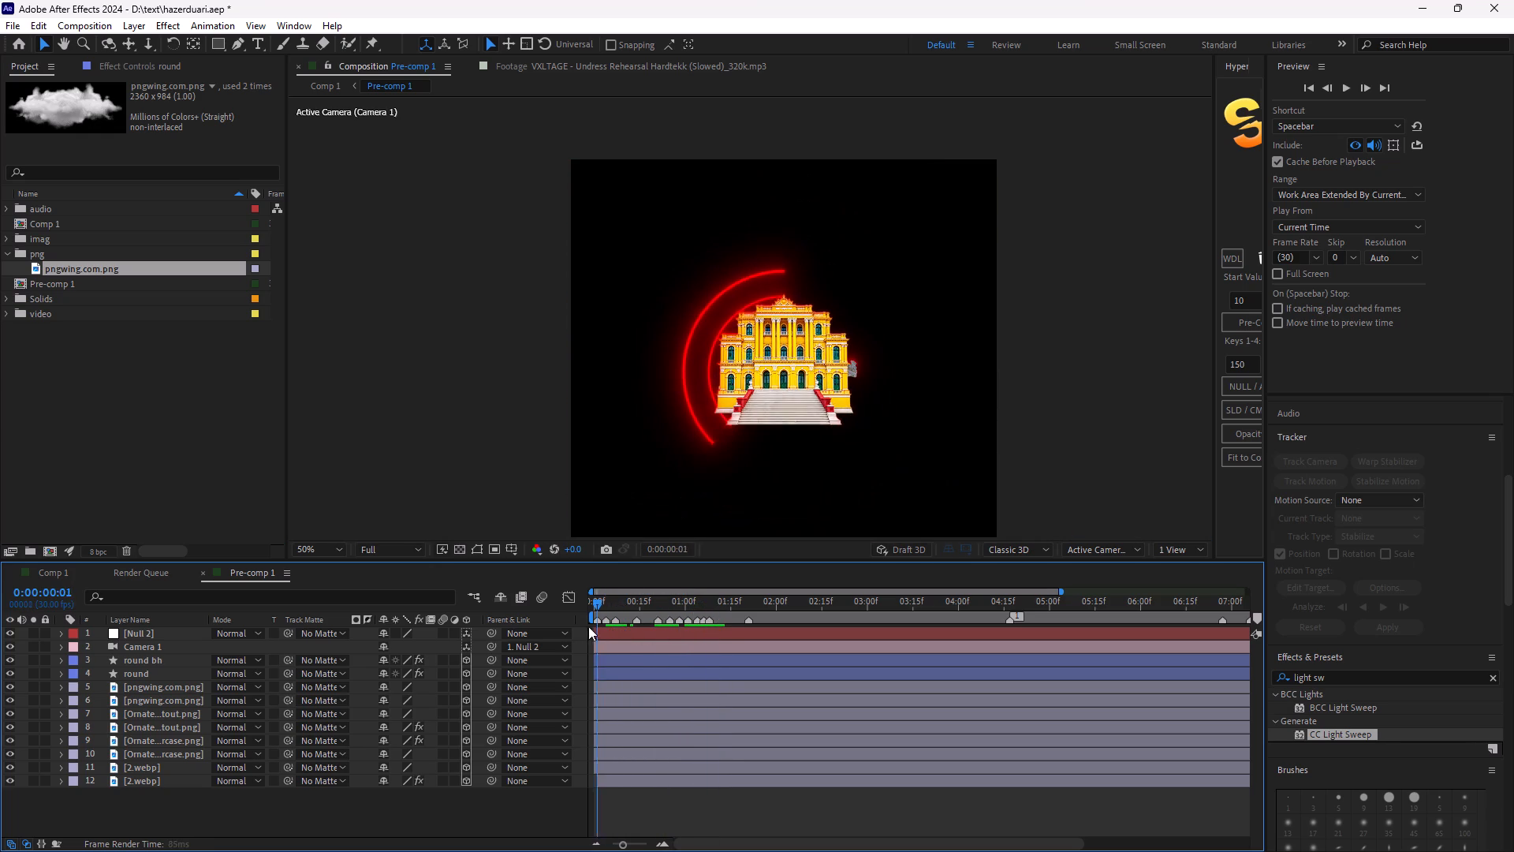
pyautogui.moveTo(588, 626); pyautogui.dragTo(561, 626)
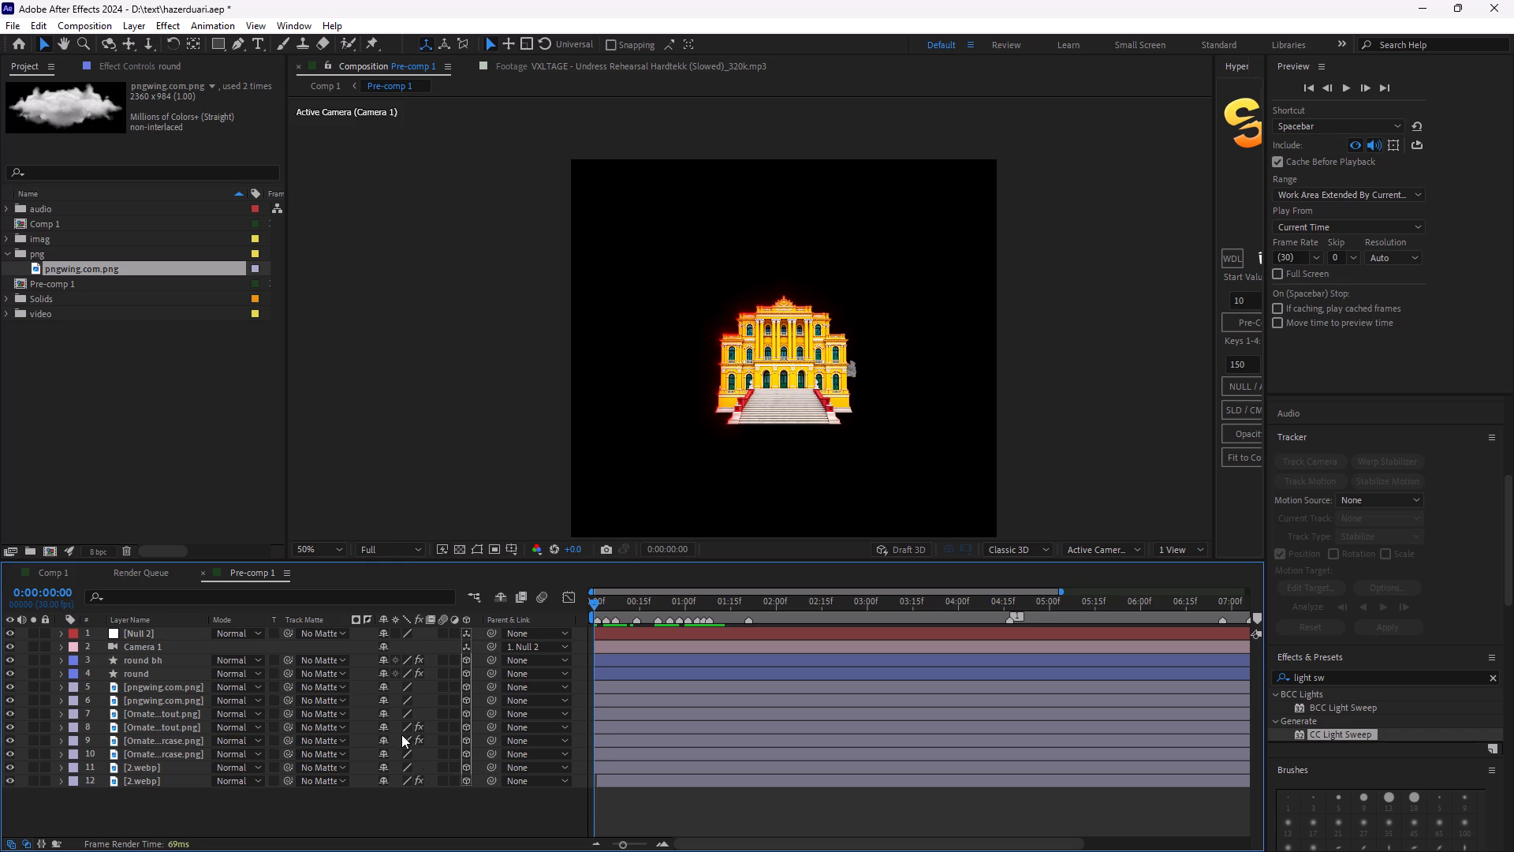
pyautogui.click(259, 44)
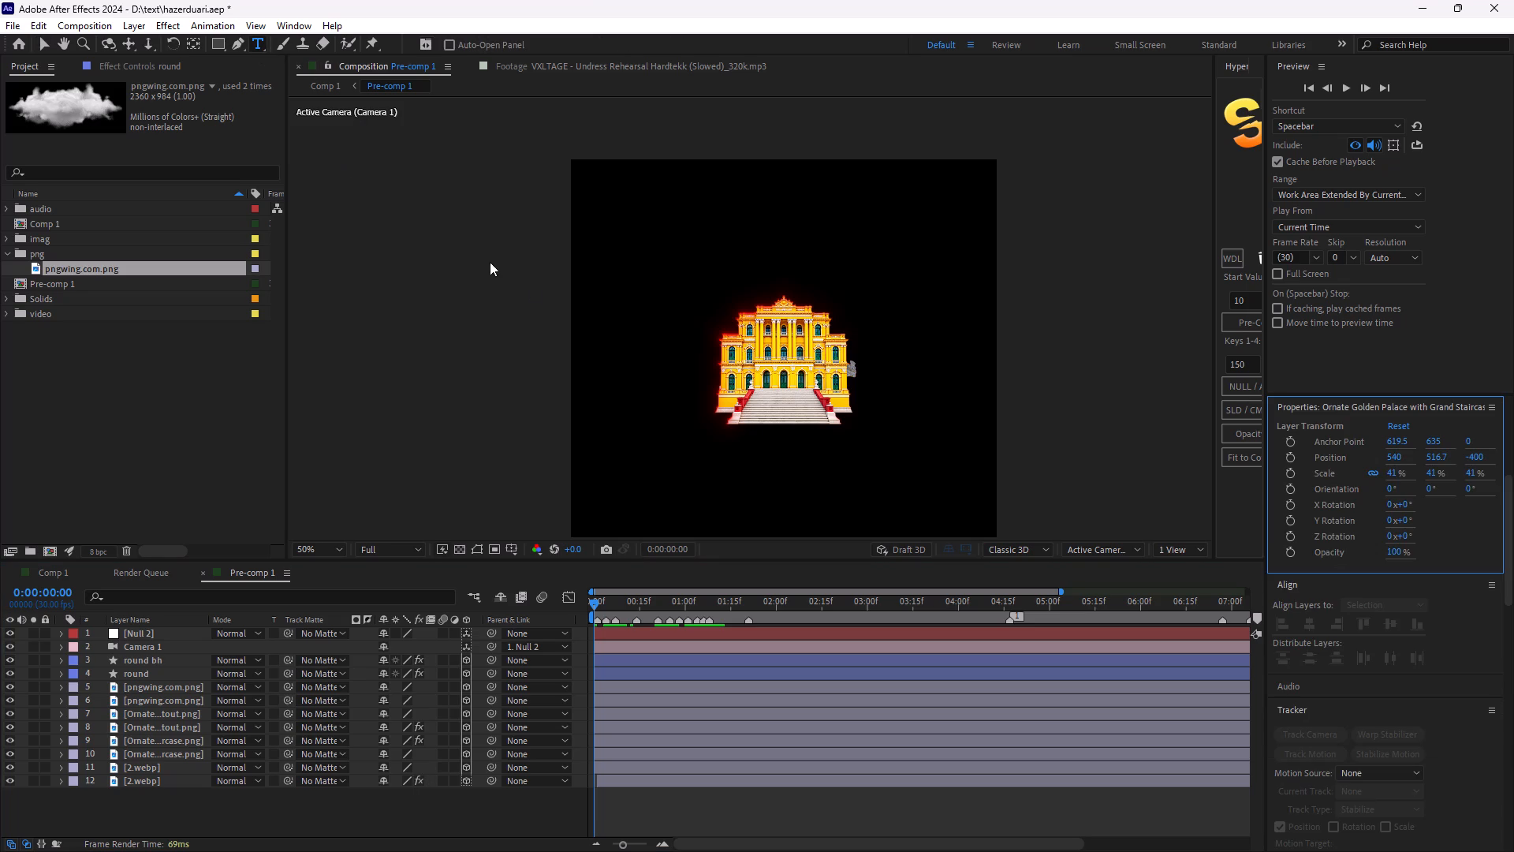
pyautogui.click(740, 275)
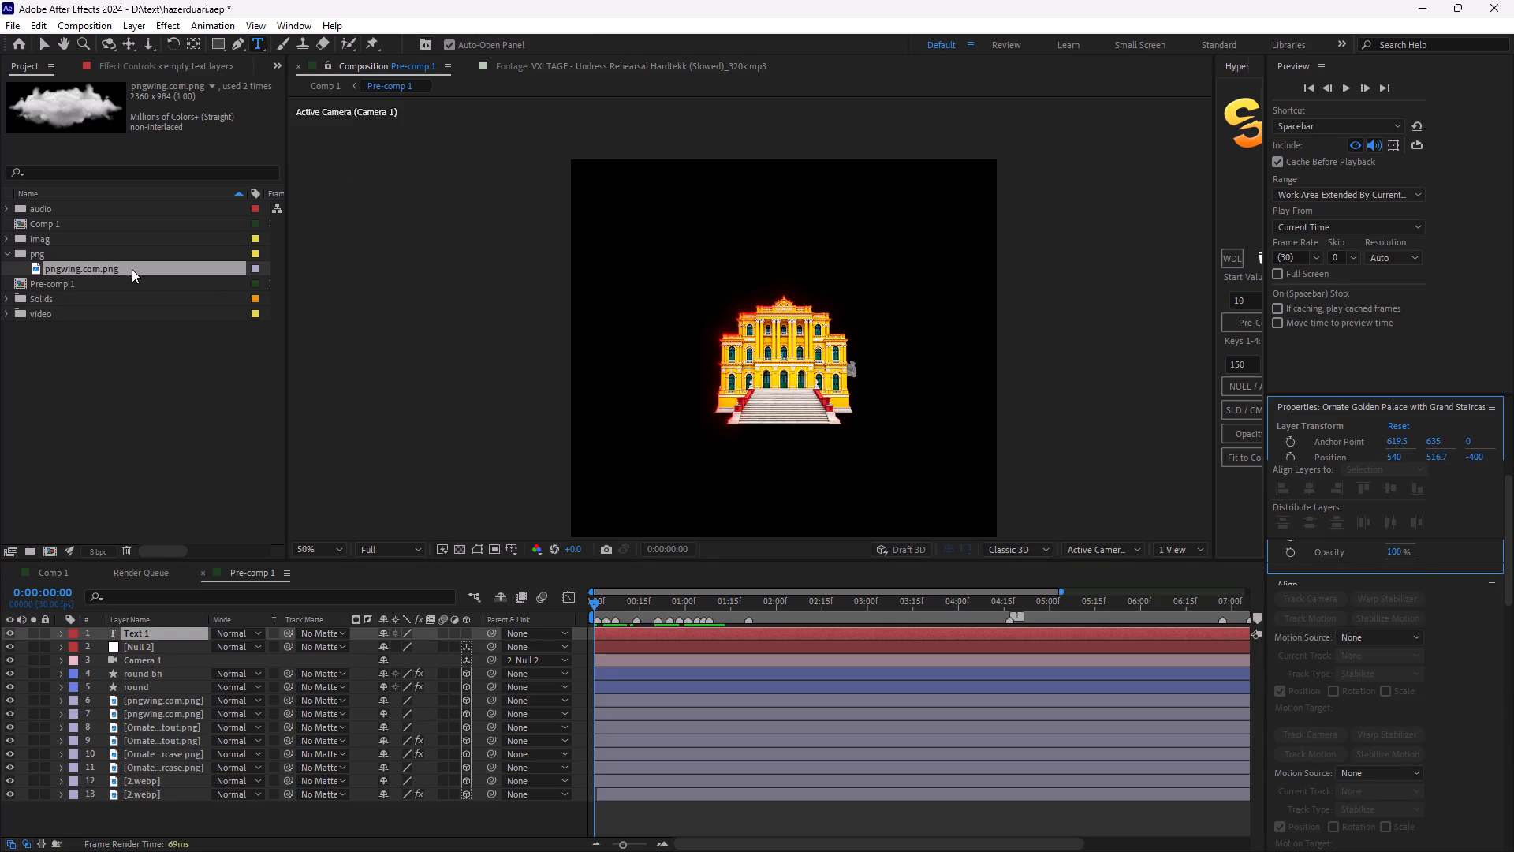
# Copy the name of the Katgola Bagan Bari folder inside the imag folder, leaving the folder's name as it is.
pyautogui.click(0, 237)
pyautogui.click(7, 239)
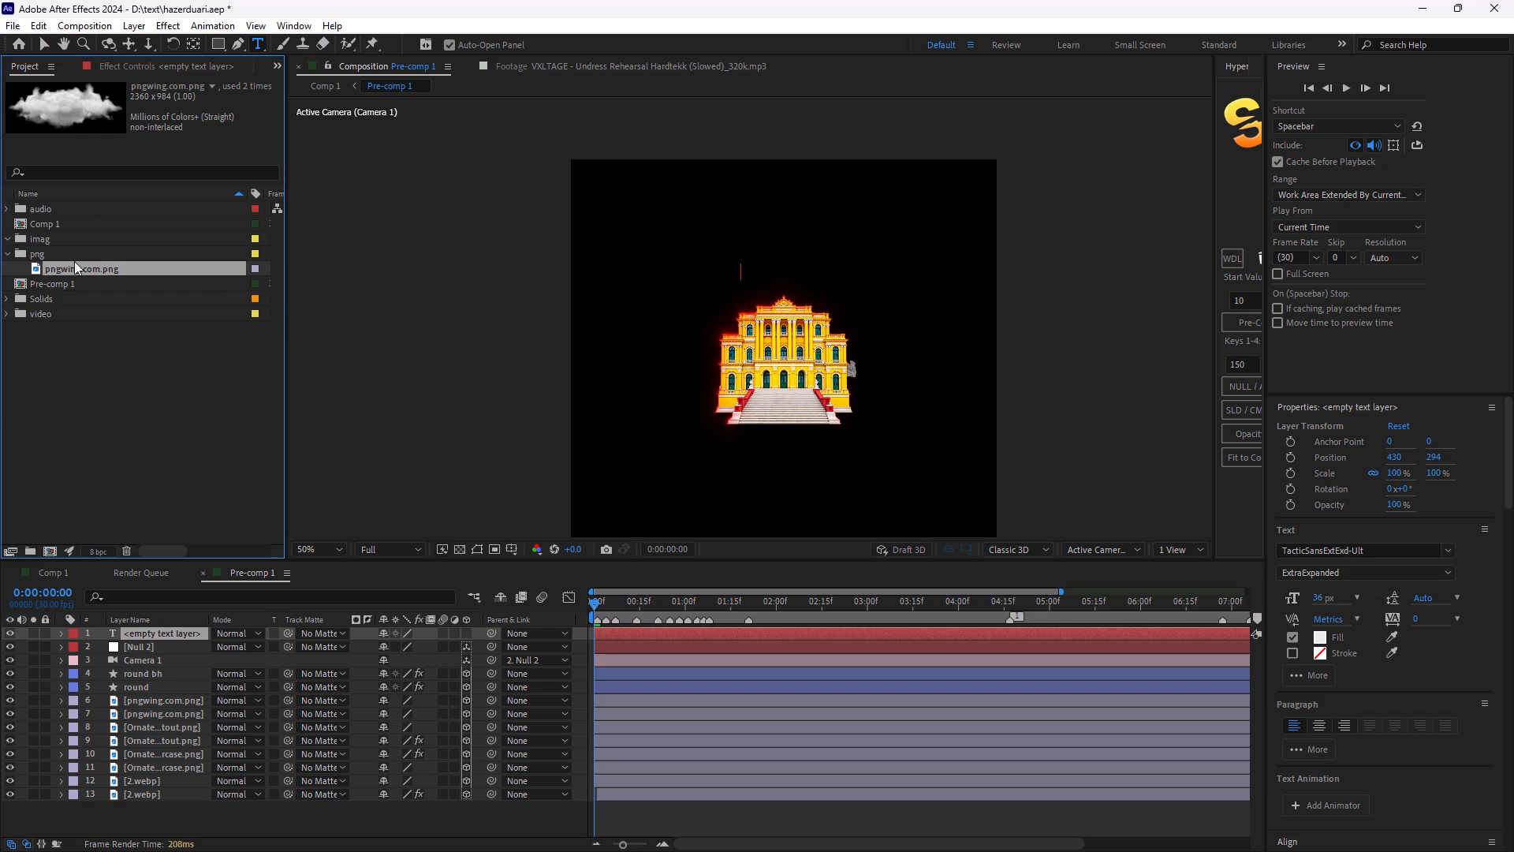
pyautogui.click(75, 257)
pyautogui.rightClick(75, 257)
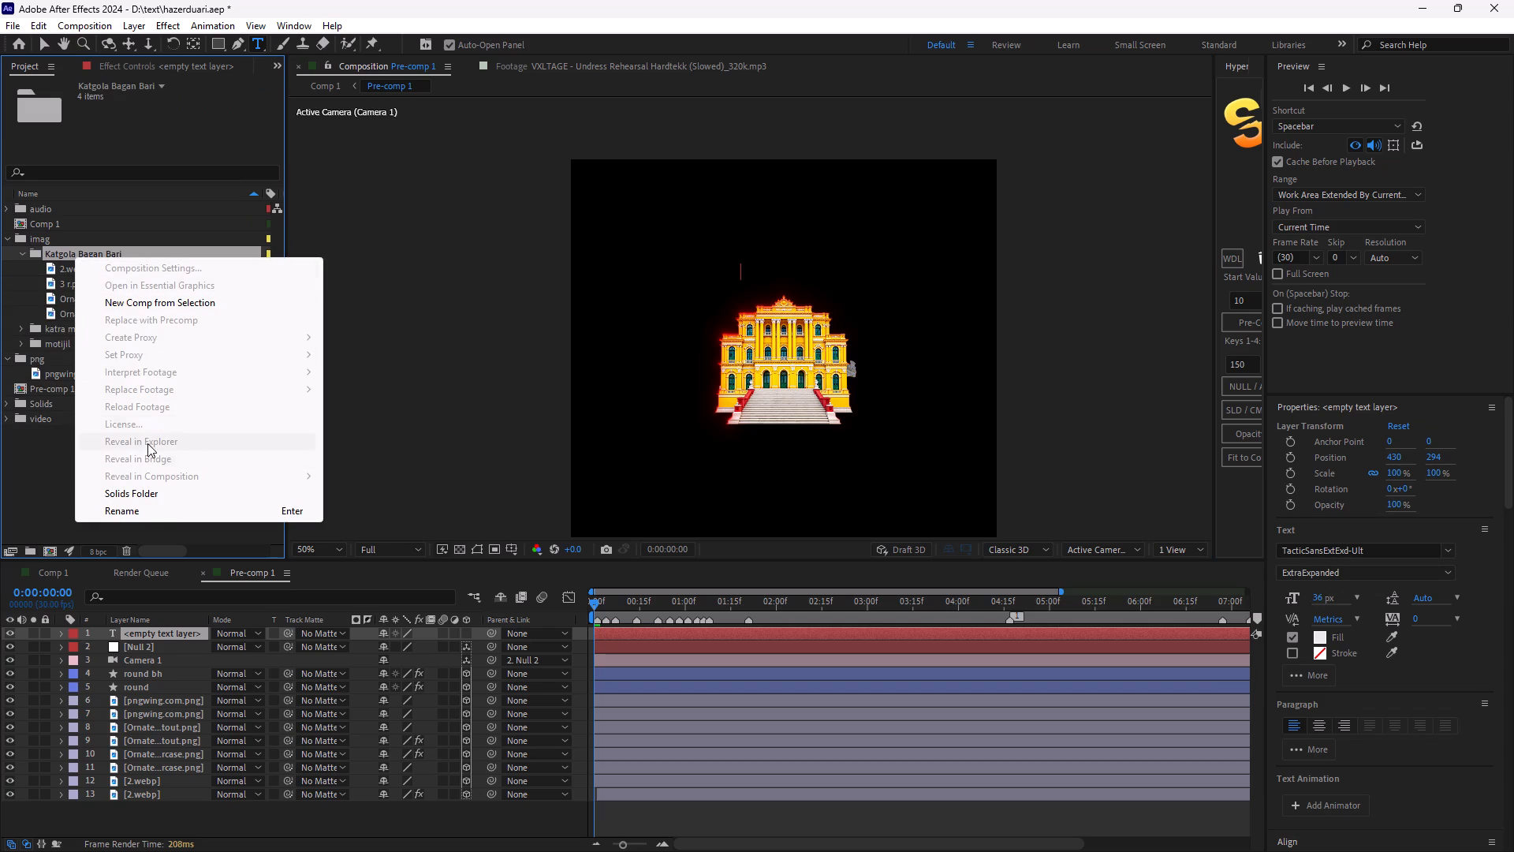
pyautogui.click(155, 512)
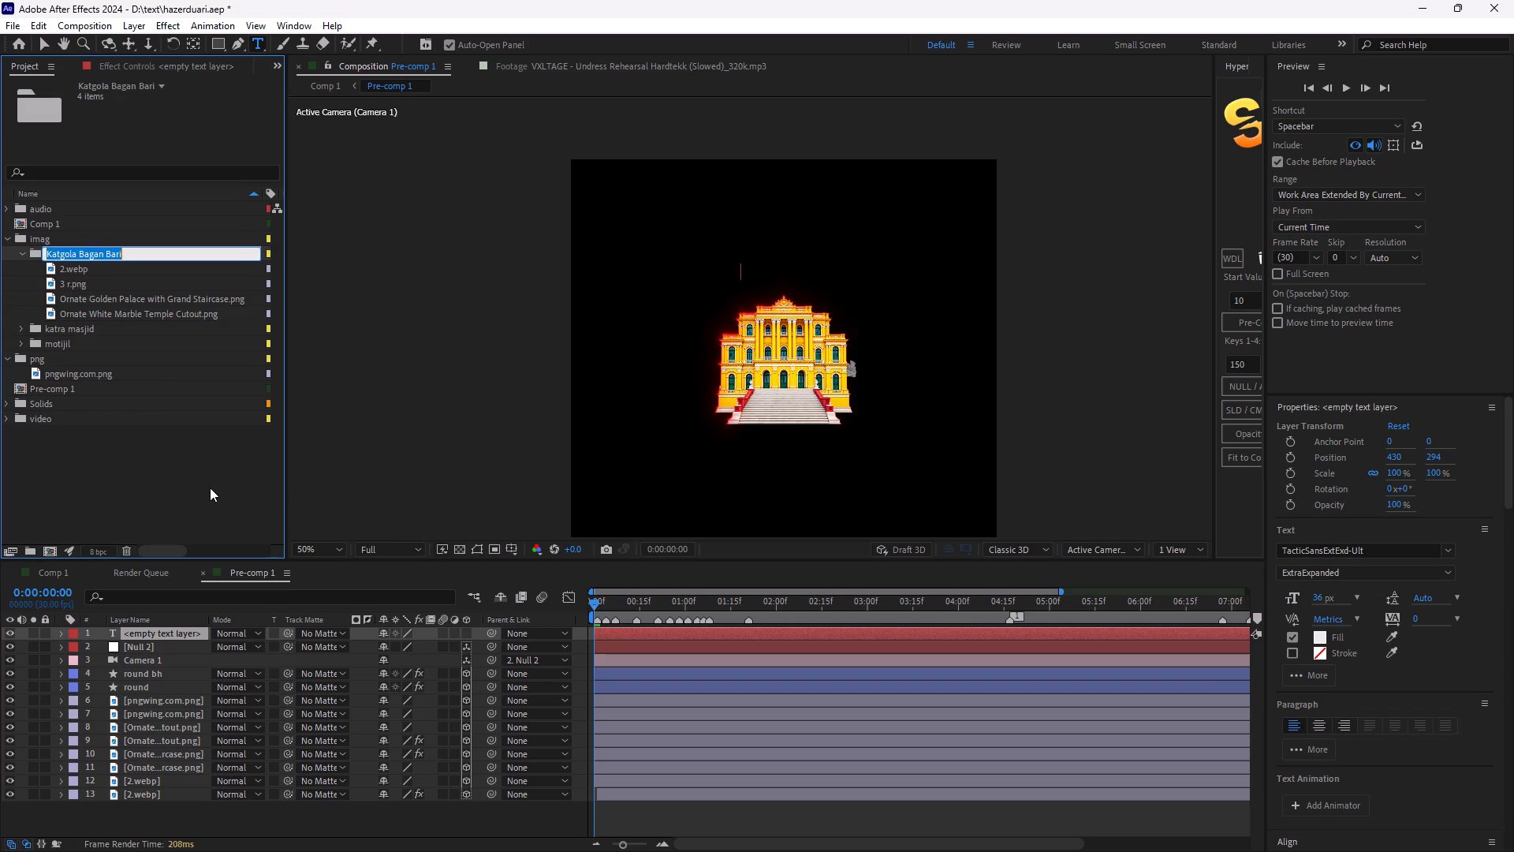
pyautogui.hotkey('ctrl', 'c')
pyautogui.hotkey('ctrl', 'c')
pyautogui.hotkey('ctrl', 'c')
pyautogui.click(211, 489)
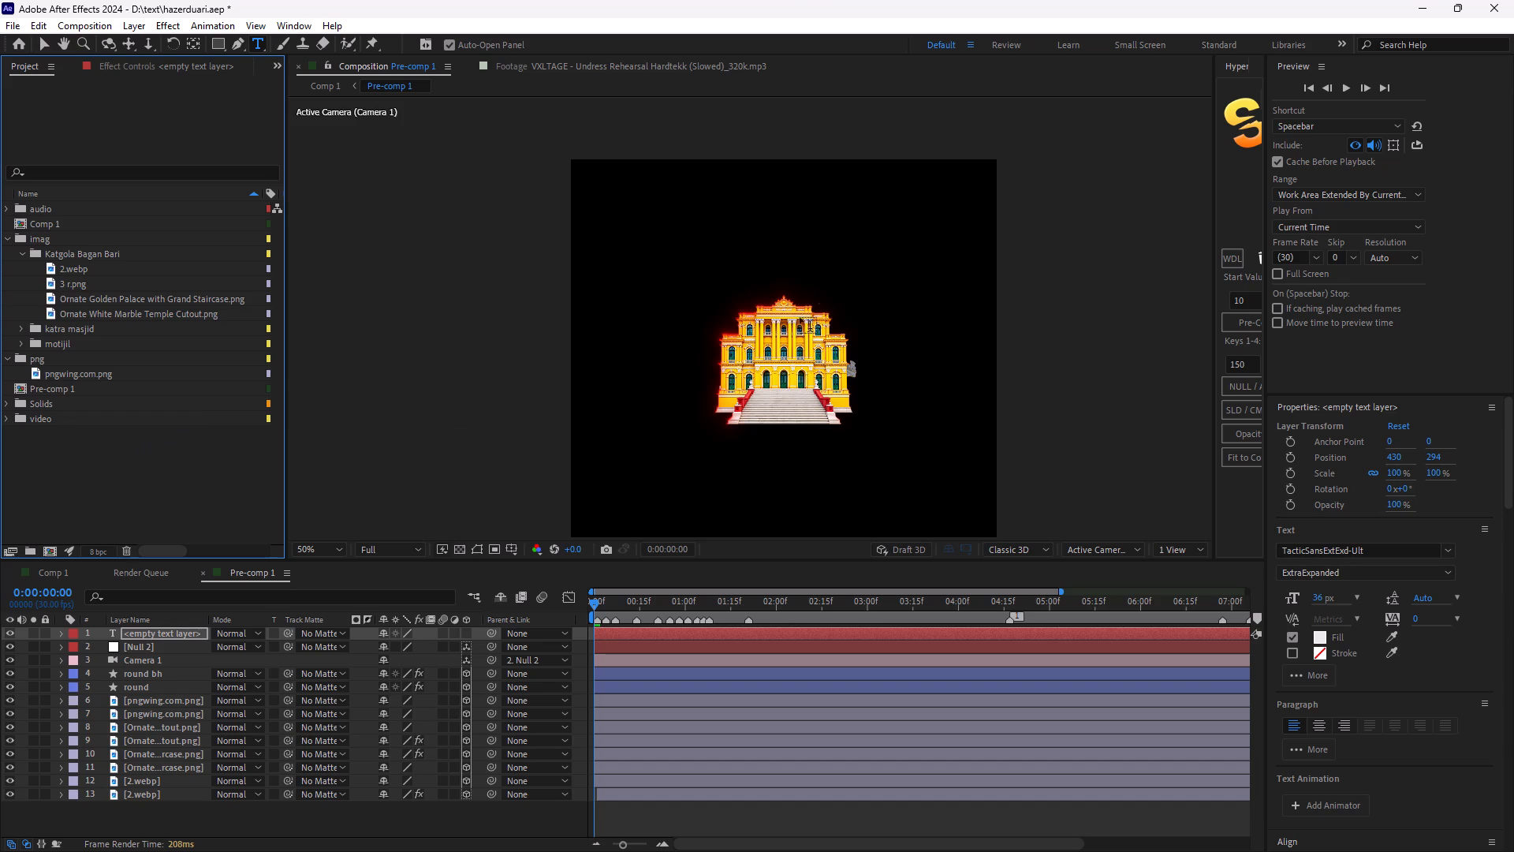
# Paste the copied name "Katgola Bagan Bari" into the empty text layer.
pyautogui.doubleClick(648, 630)
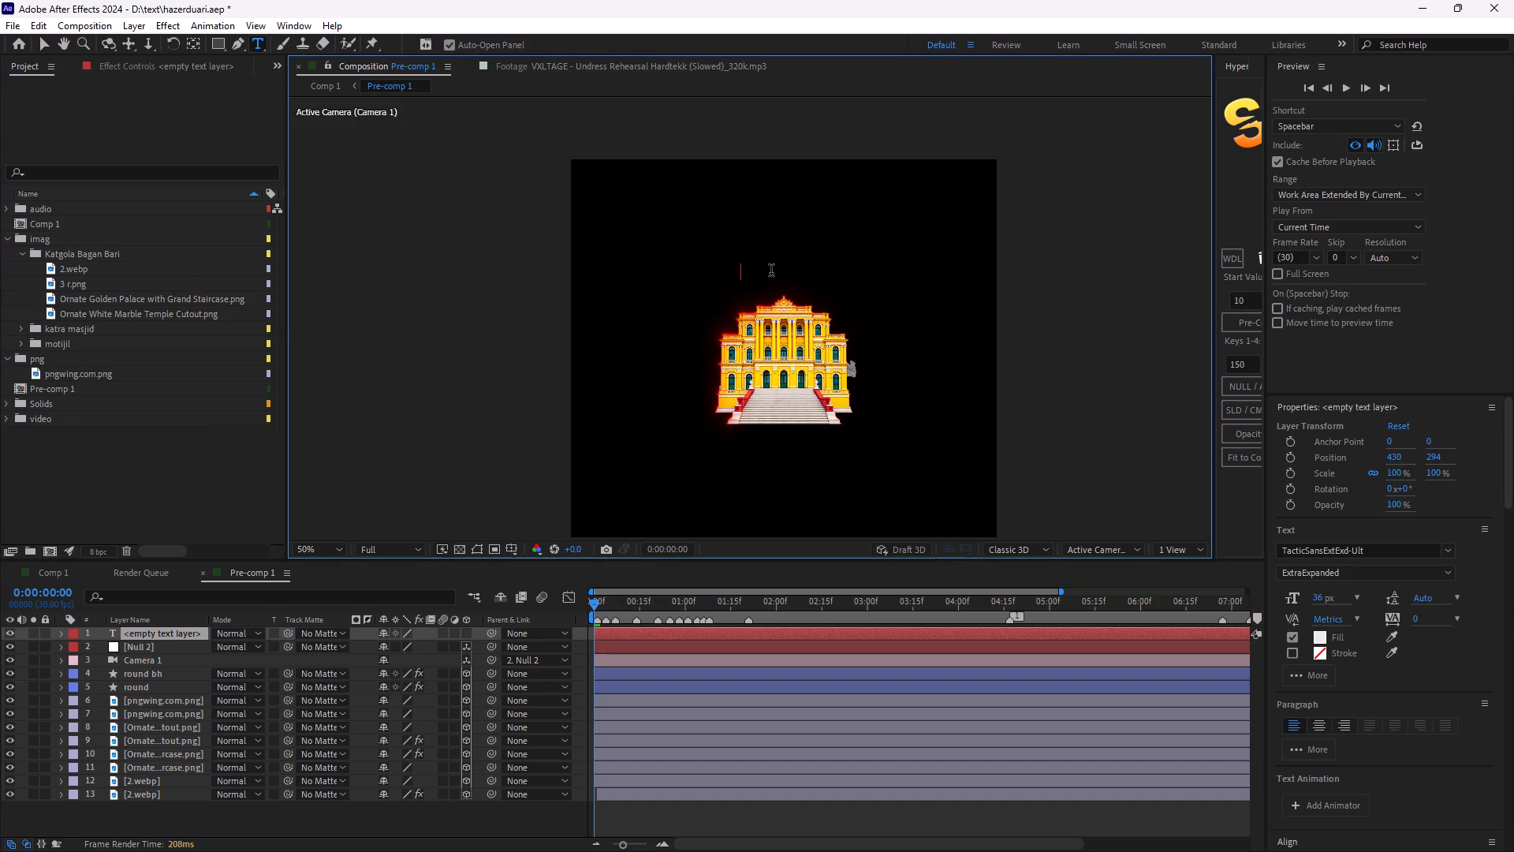
pyautogui.hotkey('ctrl', 'v')
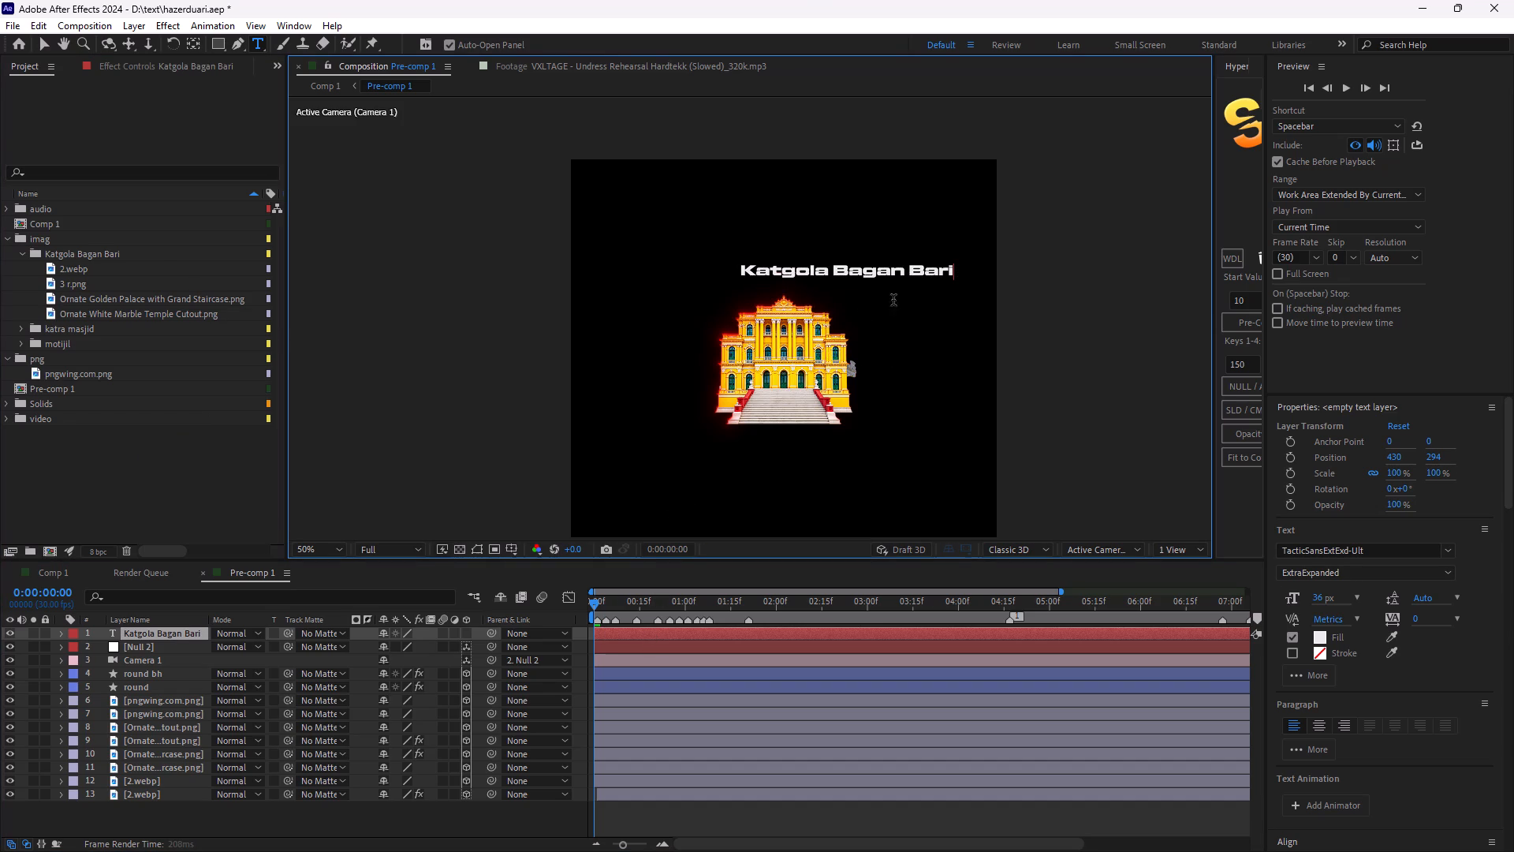
pyautogui.moveTo(962, 273); pyautogui.dragTo(756, 265)
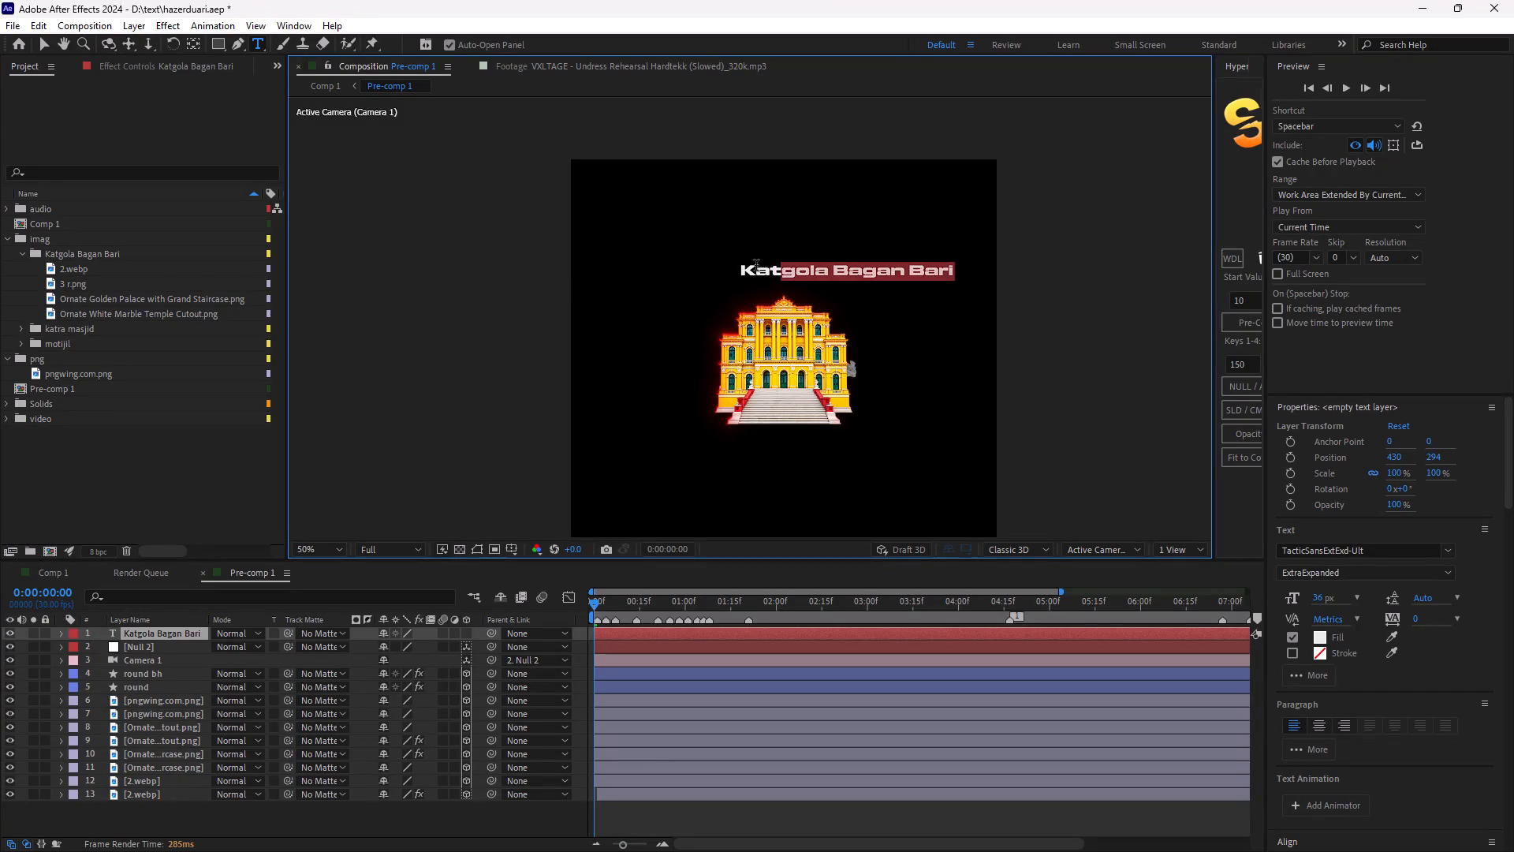
pyautogui.moveTo(756, 265); pyautogui.dragTo(672, 264)
pyautogui.hotkey('ctrl', 'z')
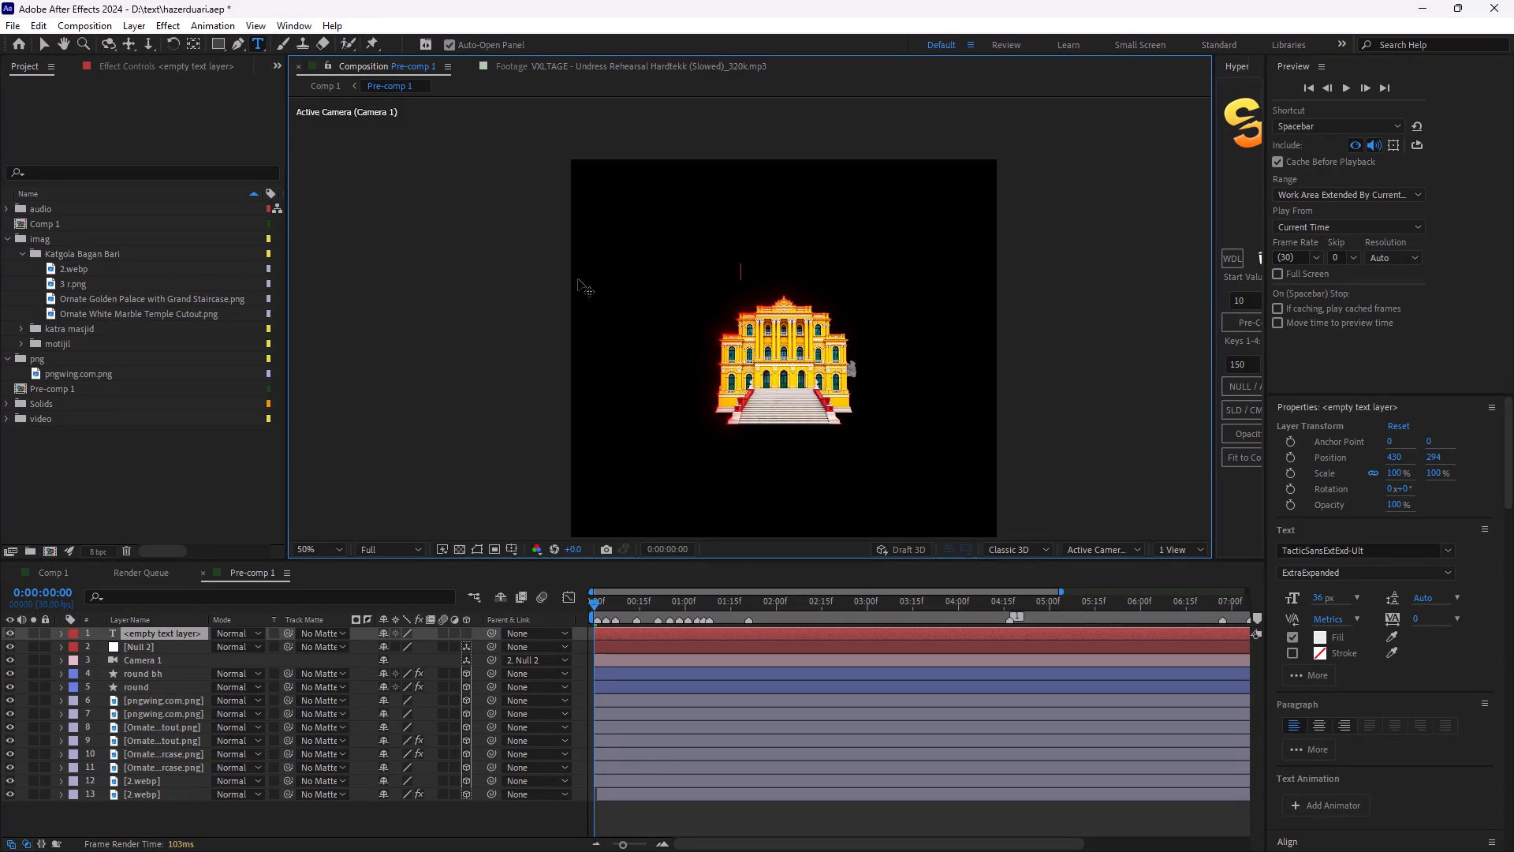
pyautogui.hotkey('ctrl', 'v')
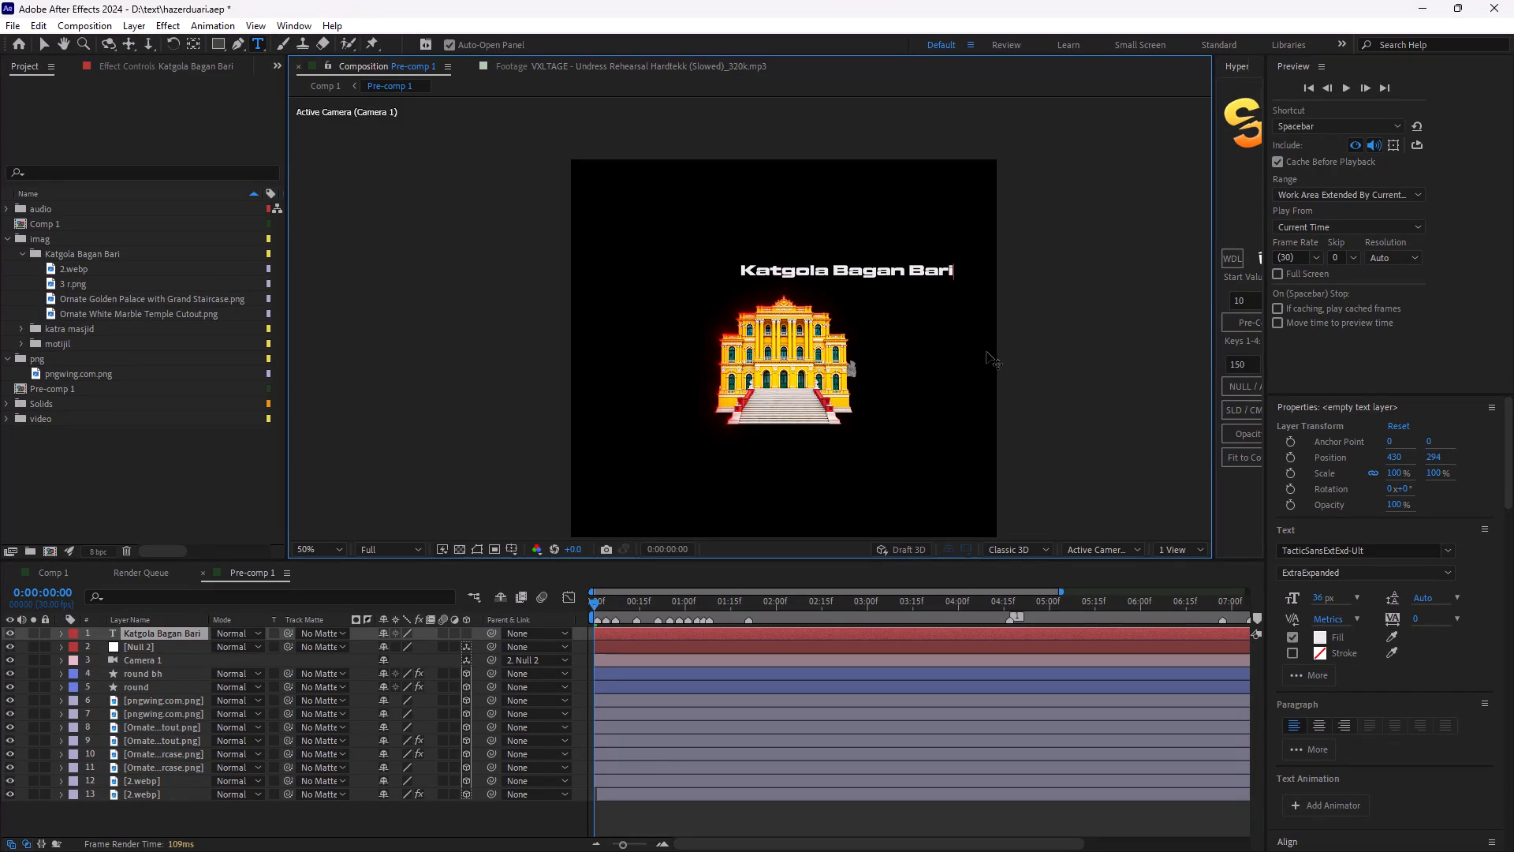
# Centre the Katgola Bagan Bari text horizontally in the composition.
pyautogui.scroll(-2, 1347, 367)
pyautogui.scroll(-2, 1359, 488)
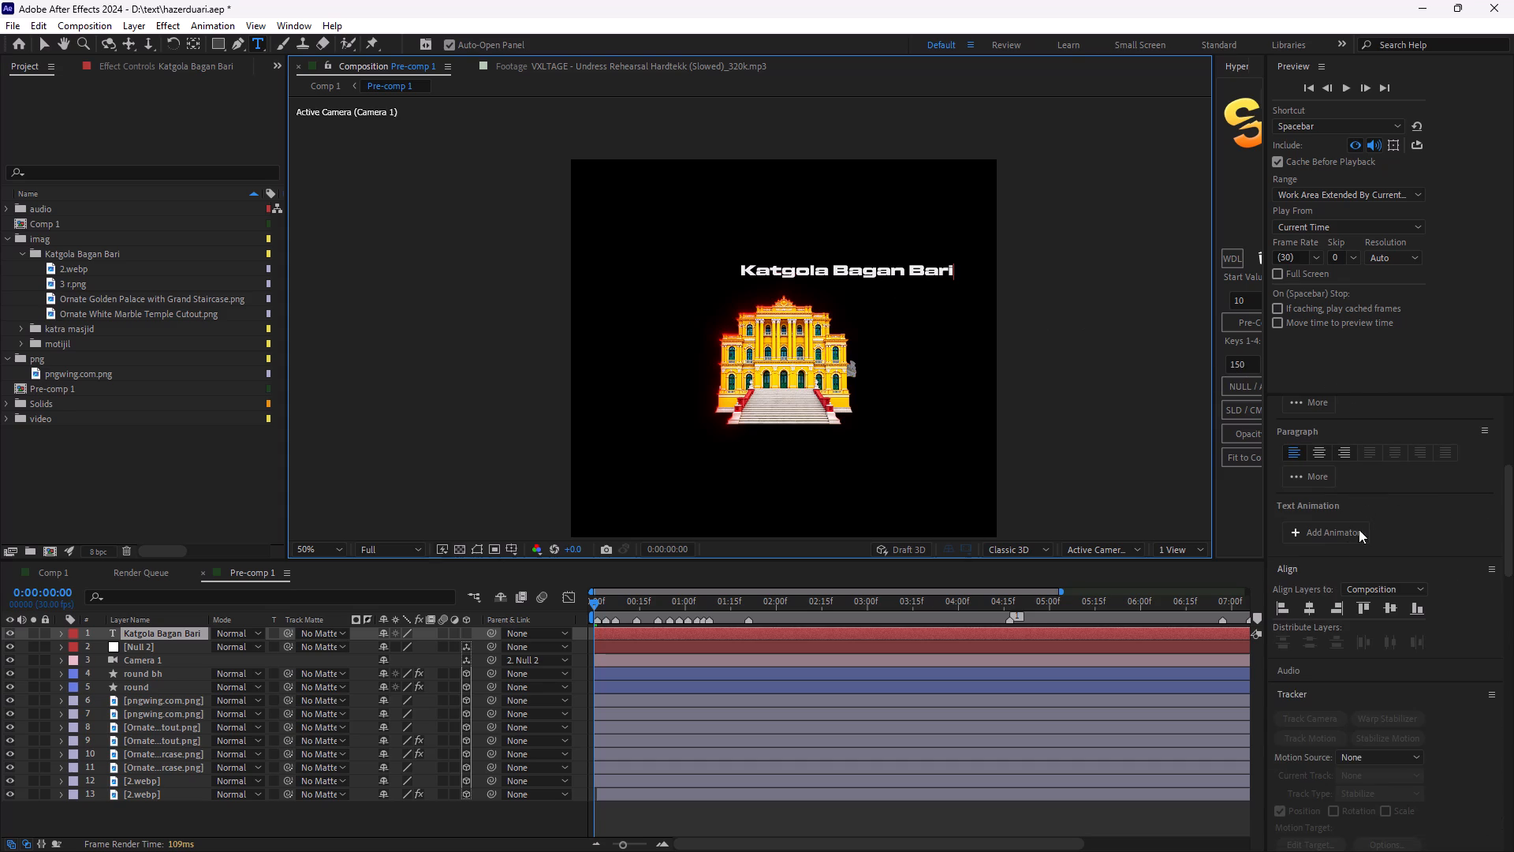
pyautogui.scroll(2, 1348, 600)
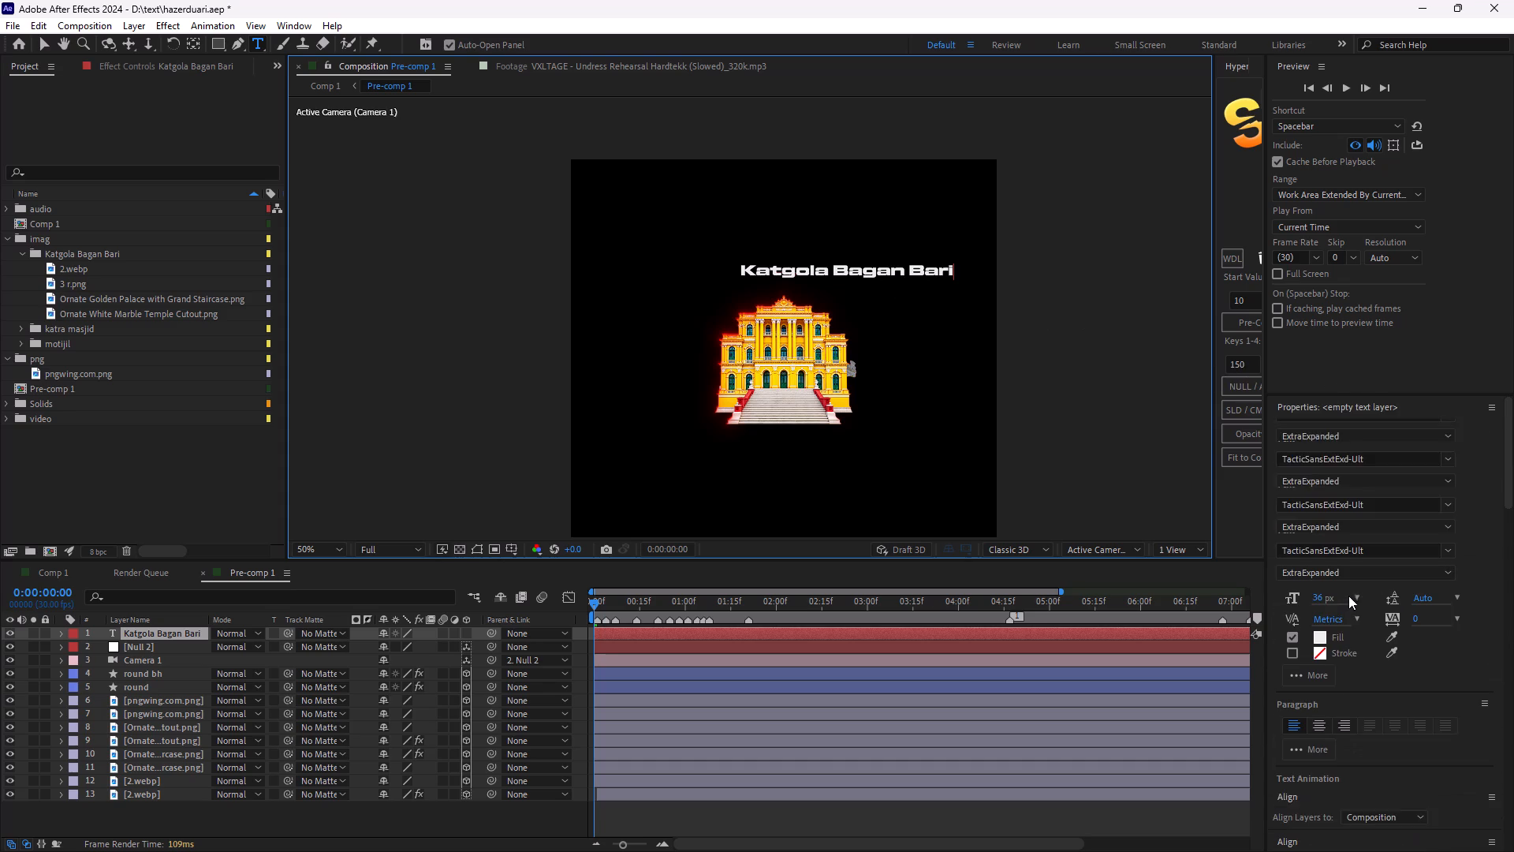
pyautogui.scroll(-1, 1367, 703)
pyautogui.click(1303, 744)
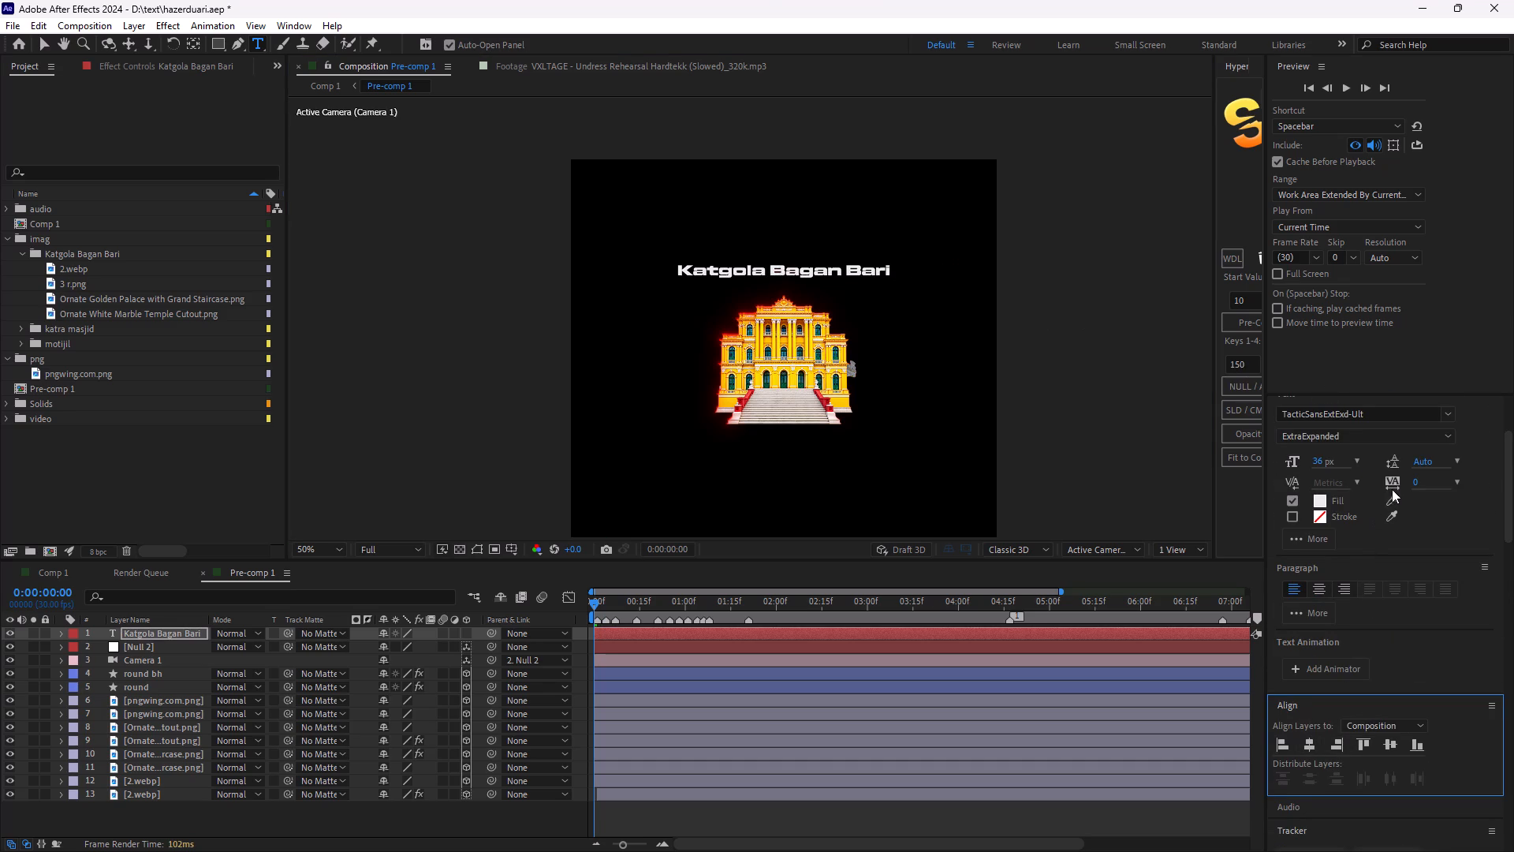
# Set the Katgola Bagan Bari text to All Caps.
pyautogui.click(1298, 536)
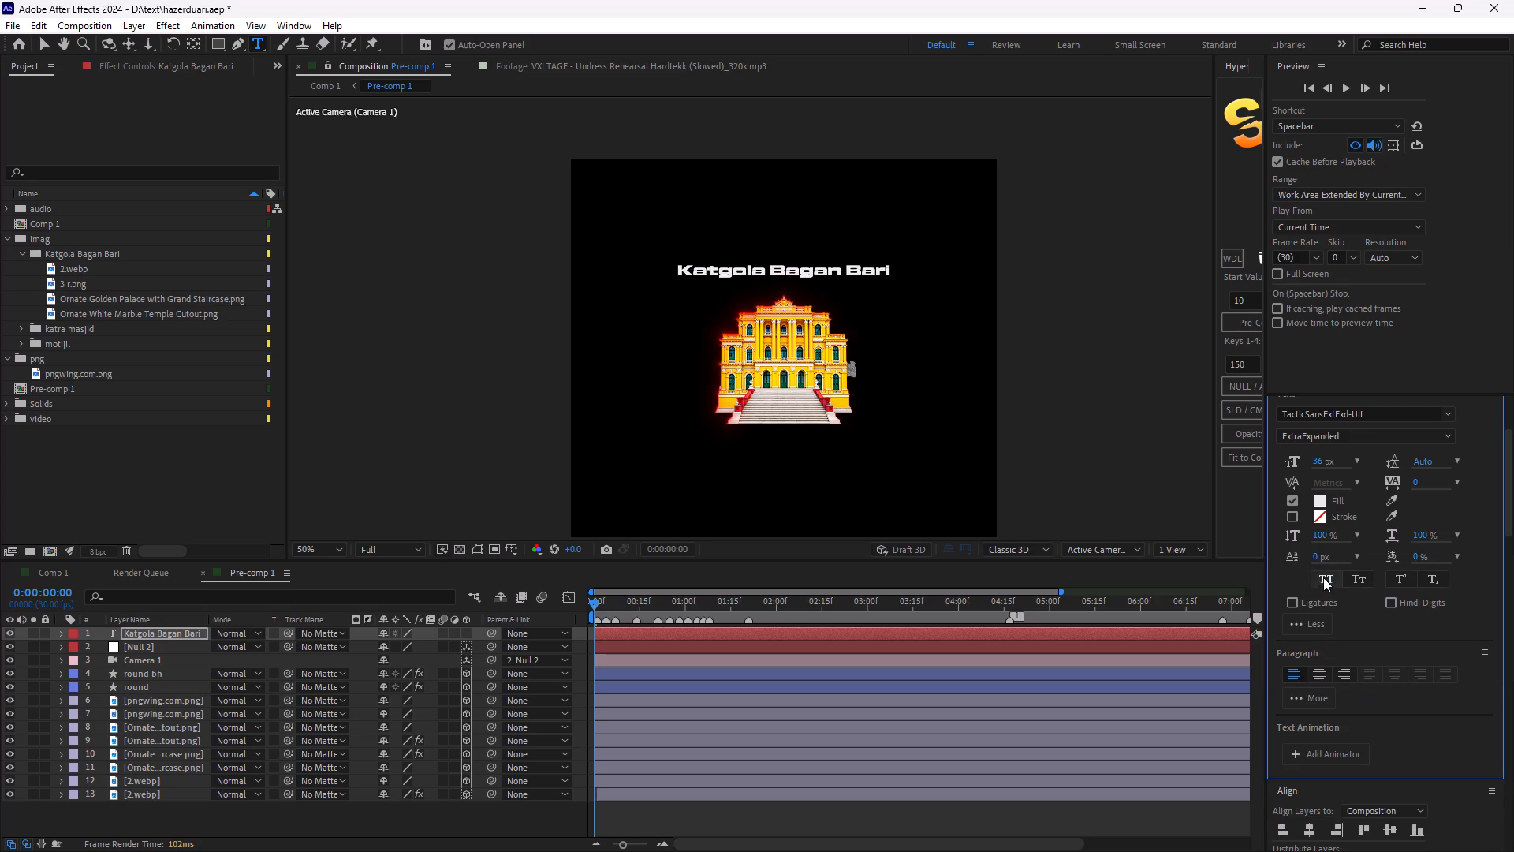
pyautogui.click(1323, 577)
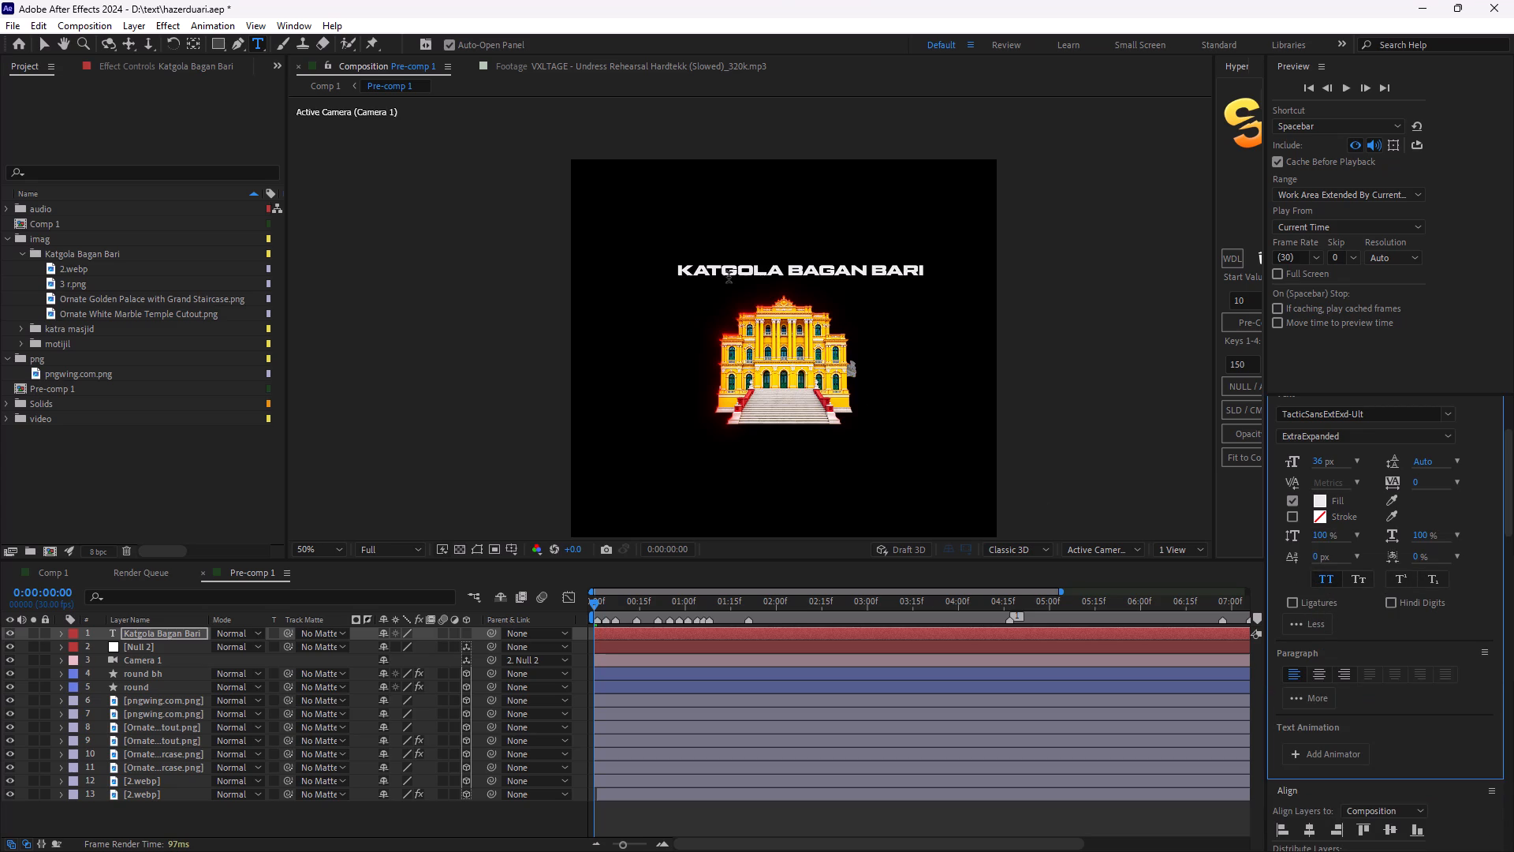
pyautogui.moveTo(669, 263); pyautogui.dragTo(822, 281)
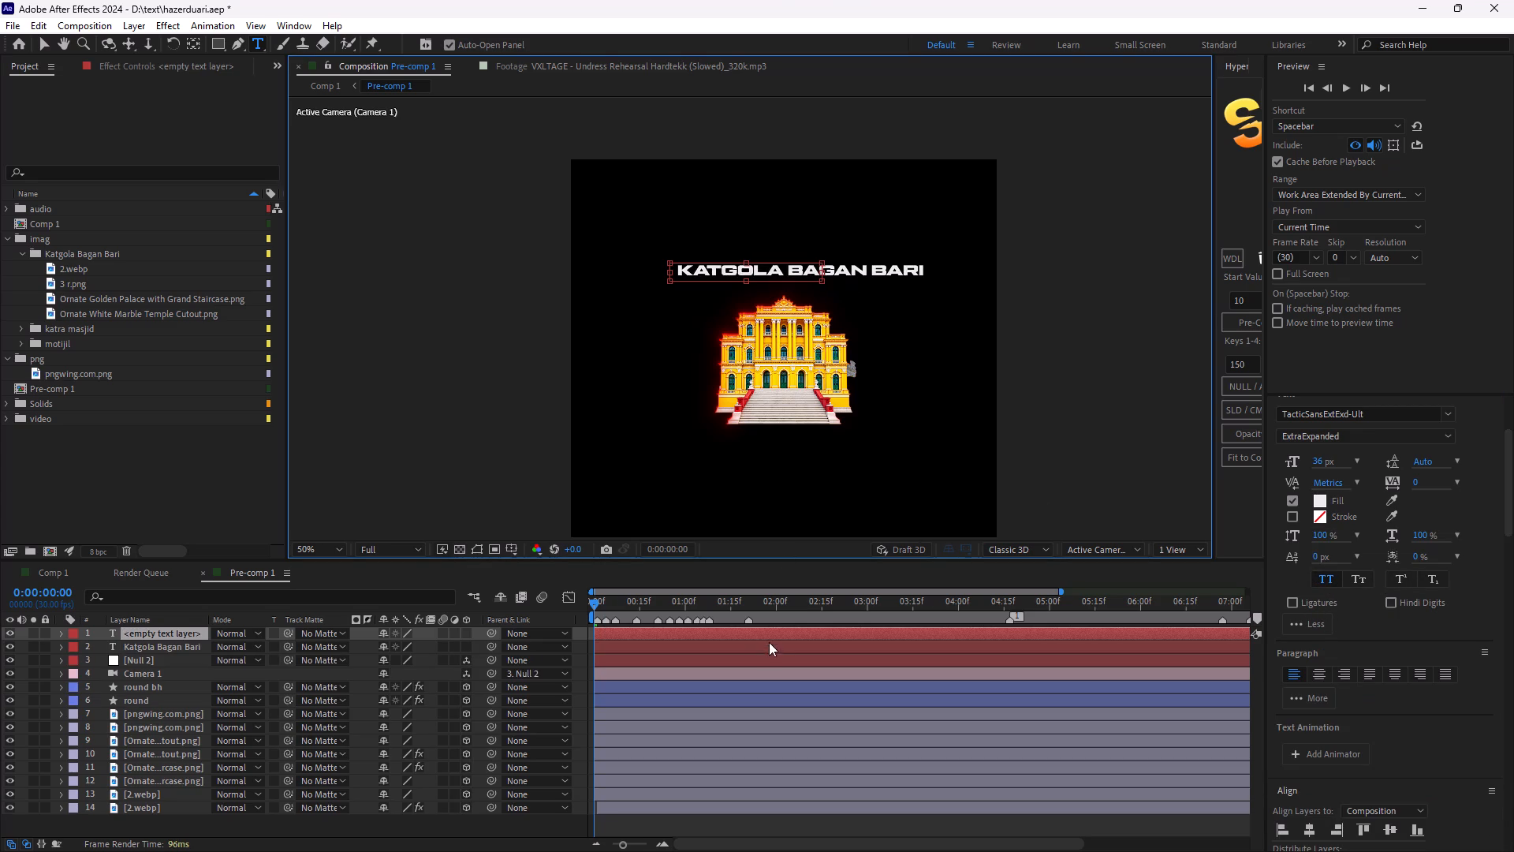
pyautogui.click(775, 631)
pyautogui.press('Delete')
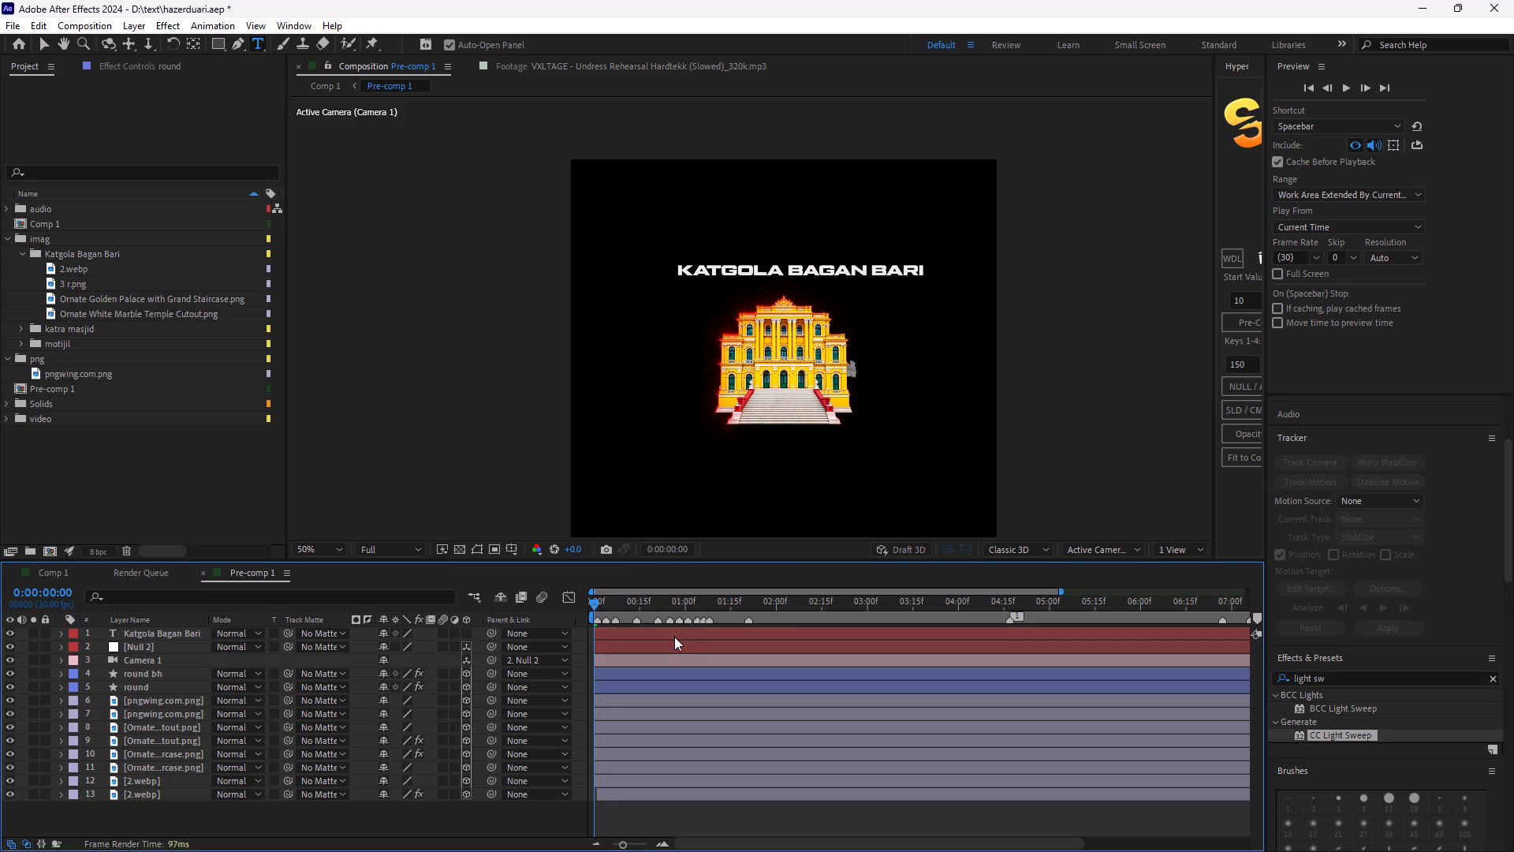
# Move the Katgola Bagan Bari title down to the base of the palace, at about X 238, Y 697.
pyautogui.click(674, 636)
pyautogui.press('p')
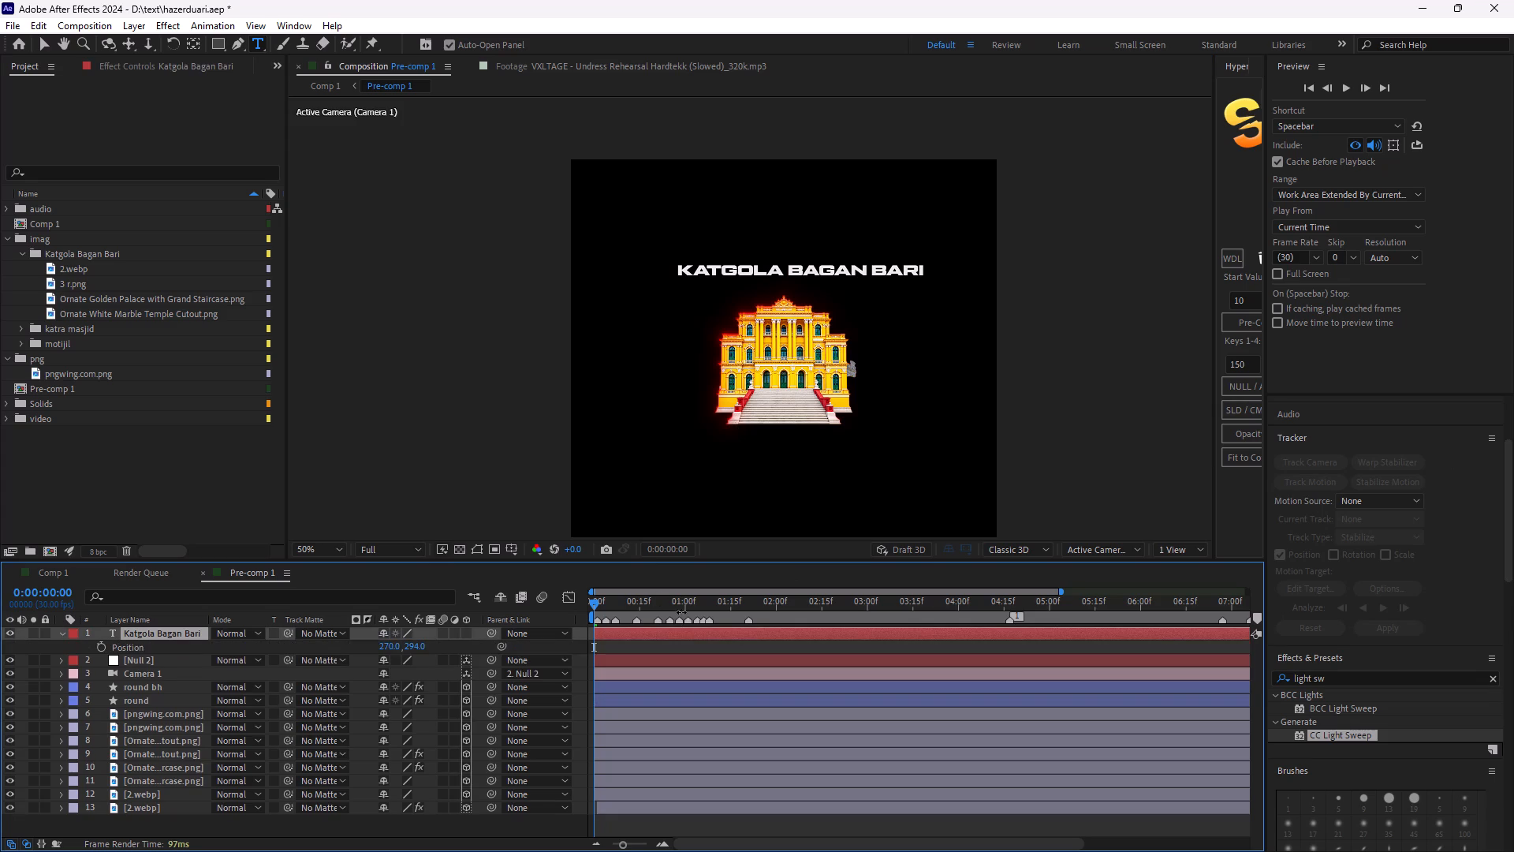
pyautogui.moveTo(386, 645); pyautogui.dragTo(385, 645)
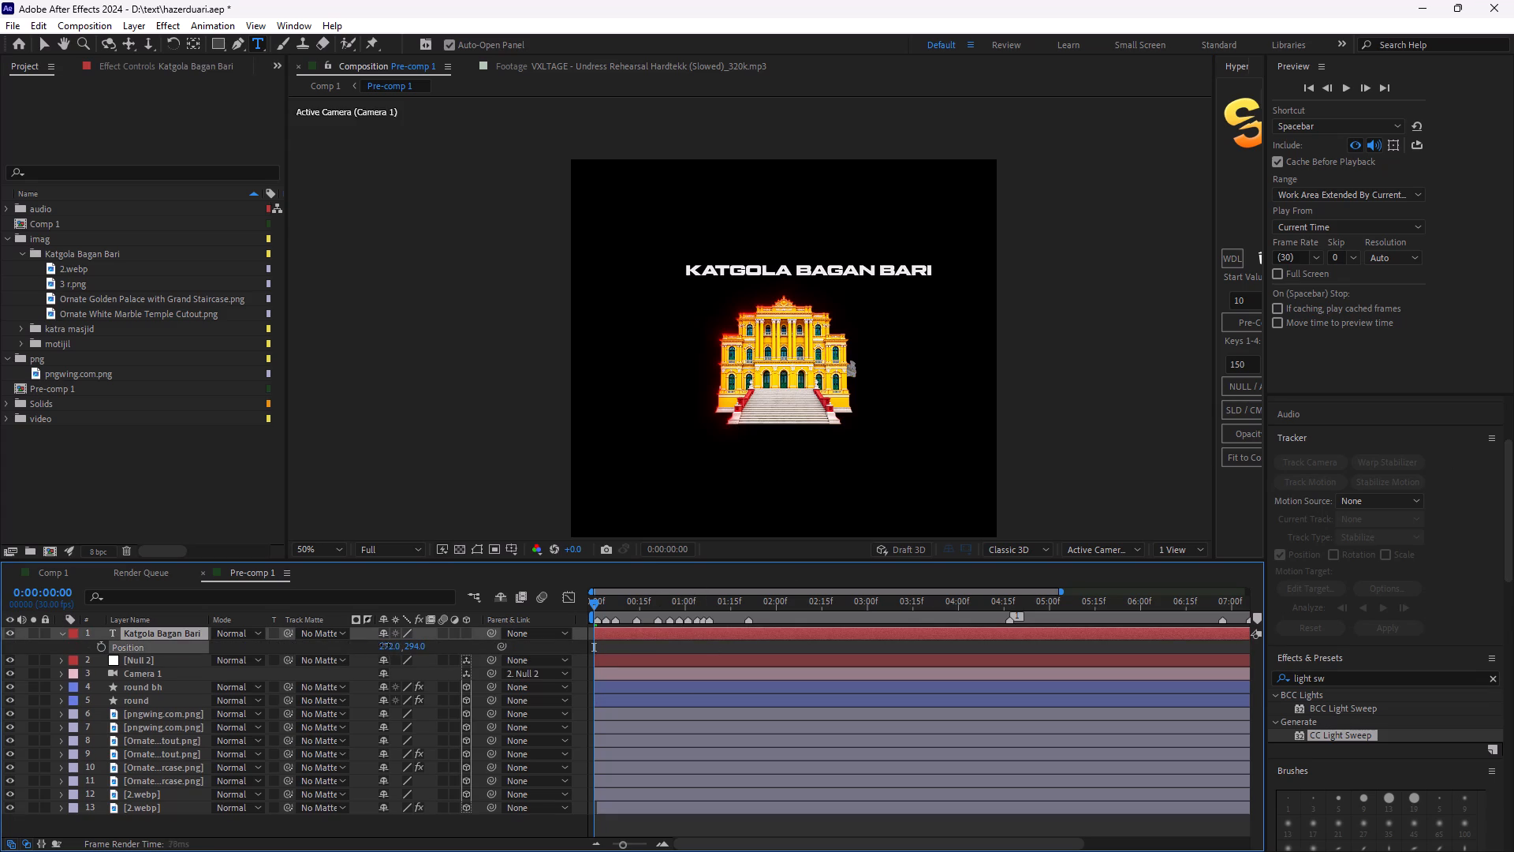
pyautogui.moveTo(385, 645); pyautogui.dragTo(362, 646)
pyautogui.moveTo(411, 643); pyautogui.dragTo(427, 645)
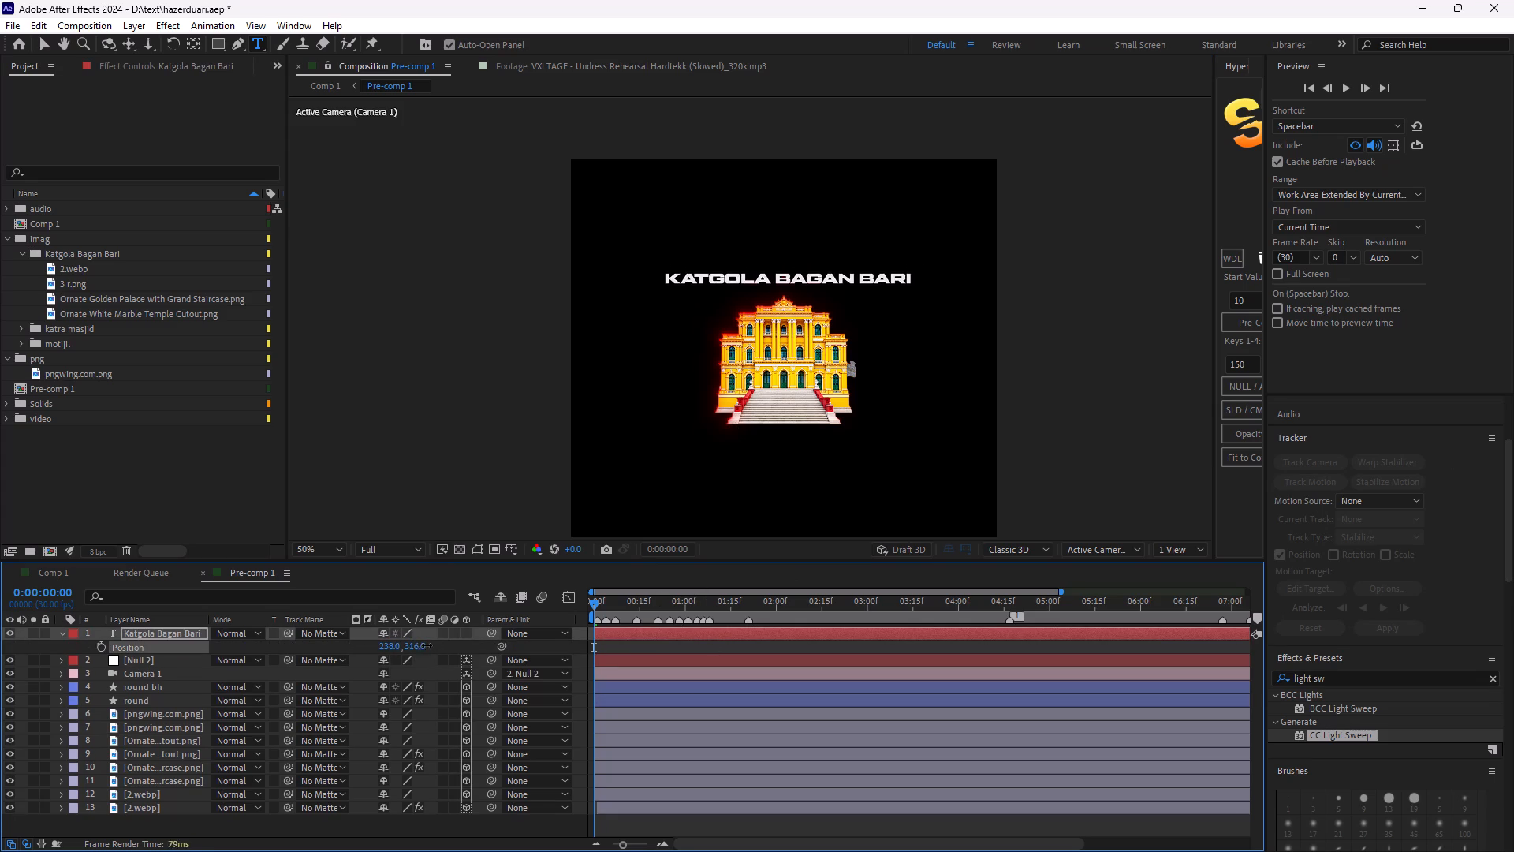
pyautogui.moveTo(427, 645); pyautogui.dragTo(544, 671)
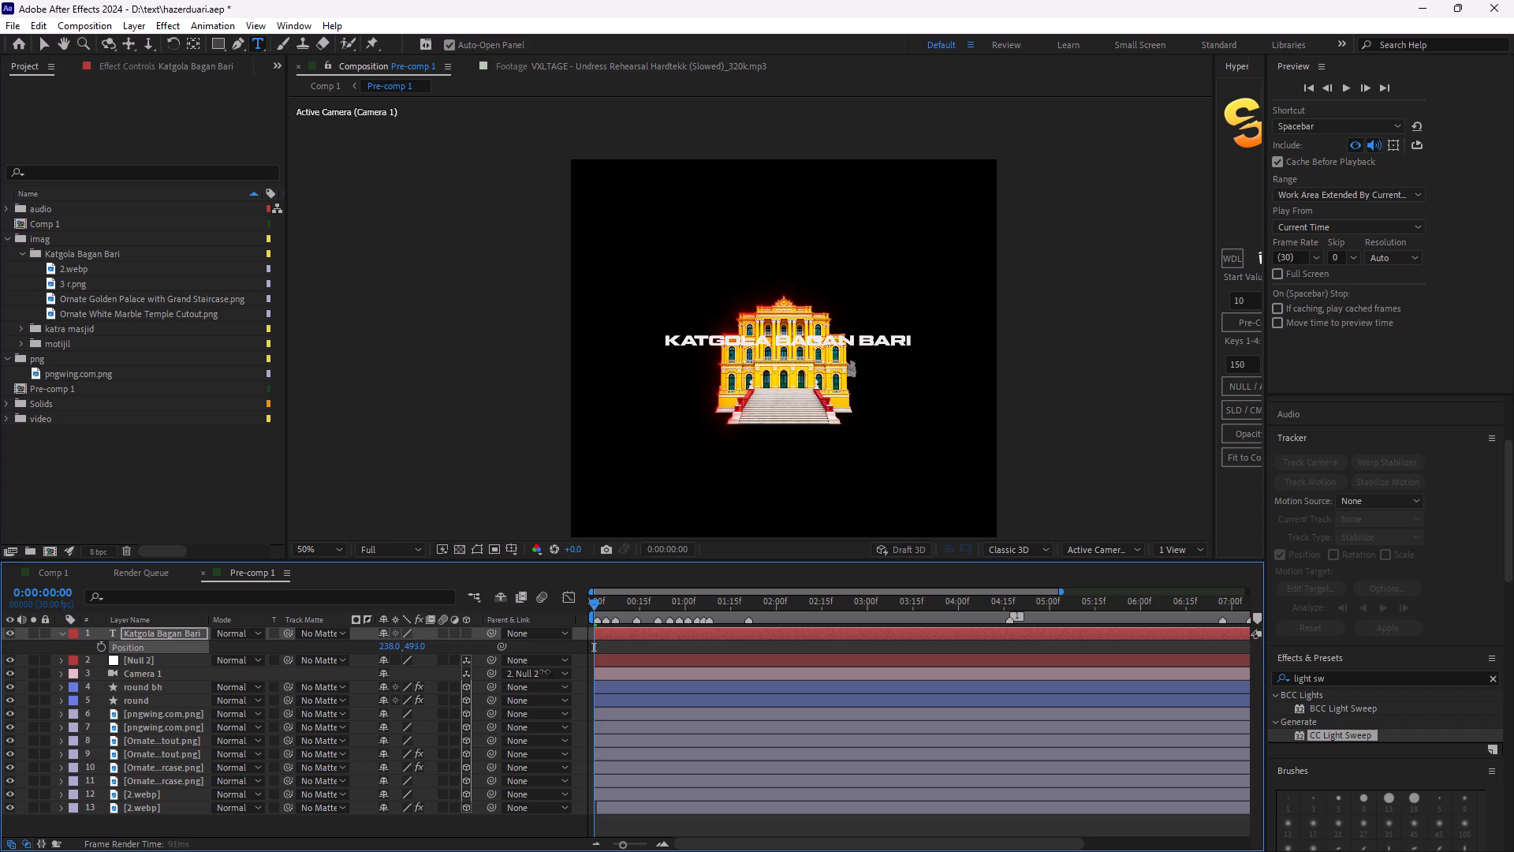
pyautogui.moveTo(544, 671); pyautogui.dragTo(674, 693)
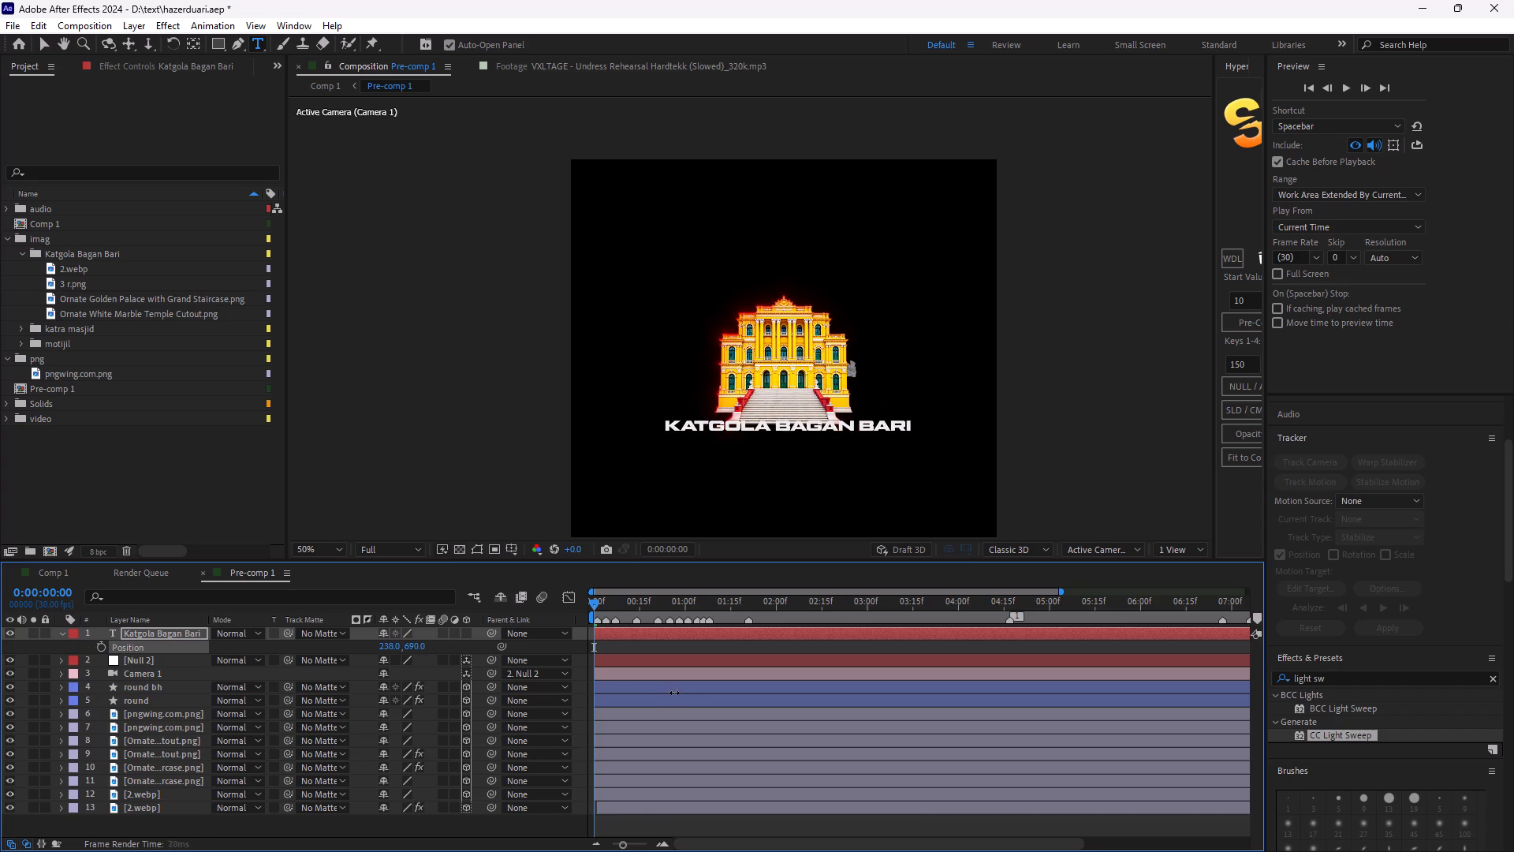
pyautogui.moveTo(674, 693); pyautogui.dragTo(688, 697)
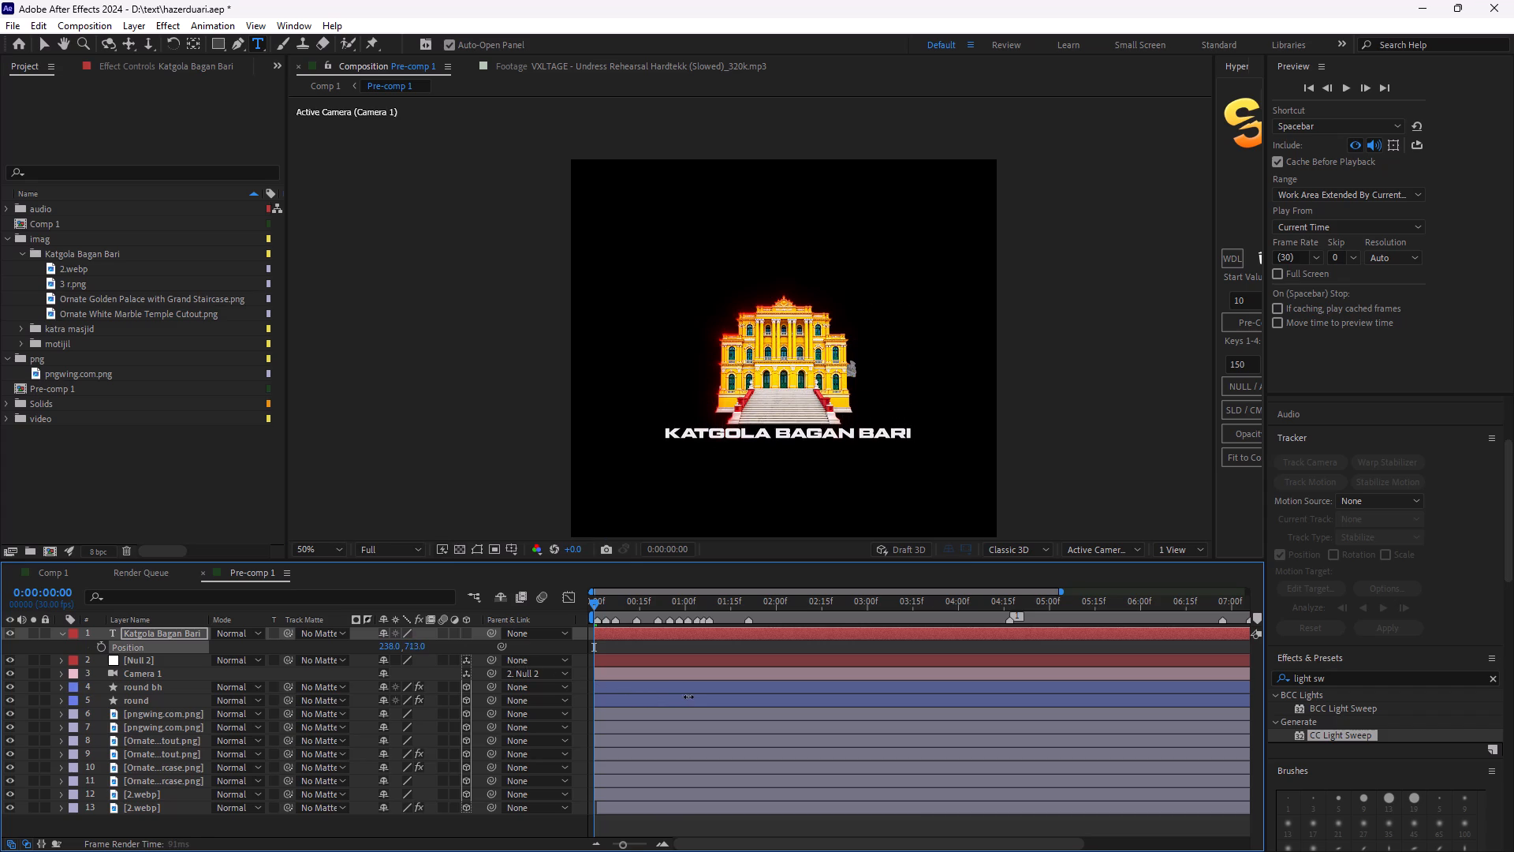
pyautogui.moveTo(688, 697); pyautogui.dragTo(686, 686)
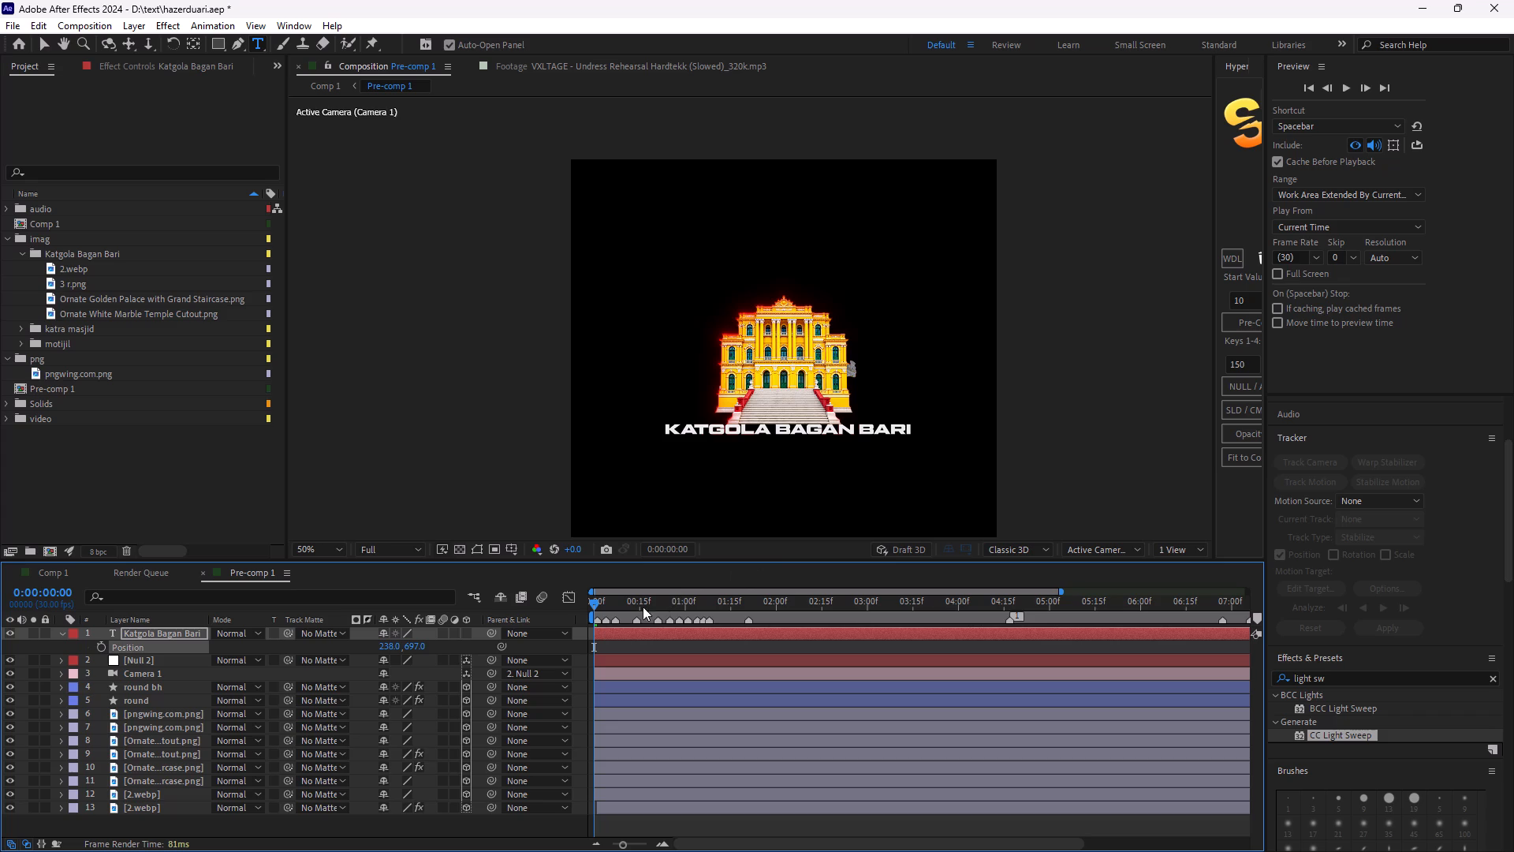
# Make the Katgola Bagan Bari title a 3D layer and bring it forward to a Z position of about -723.
pyautogui.click(468, 631)
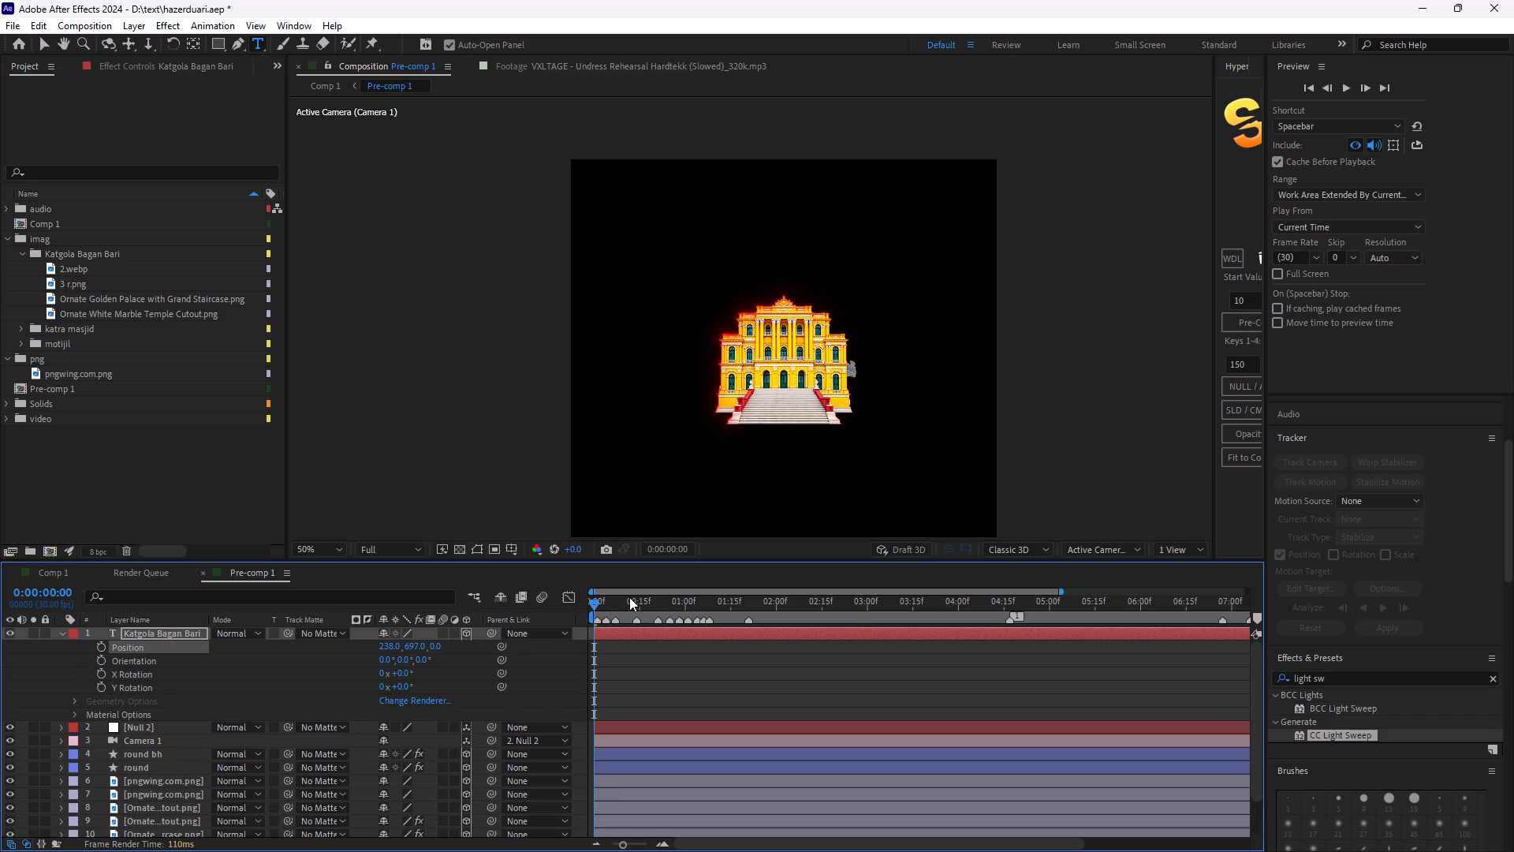
pyautogui.moveTo(437, 646); pyautogui.dragTo(453, 654)
pyautogui.moveTo(453, 654); pyautogui.dragTo(580, 645)
pyautogui.moveTo(580, 645); pyautogui.dragTo(140, 640)
pyautogui.moveTo(449, 648); pyautogui.dragTo(226, 660)
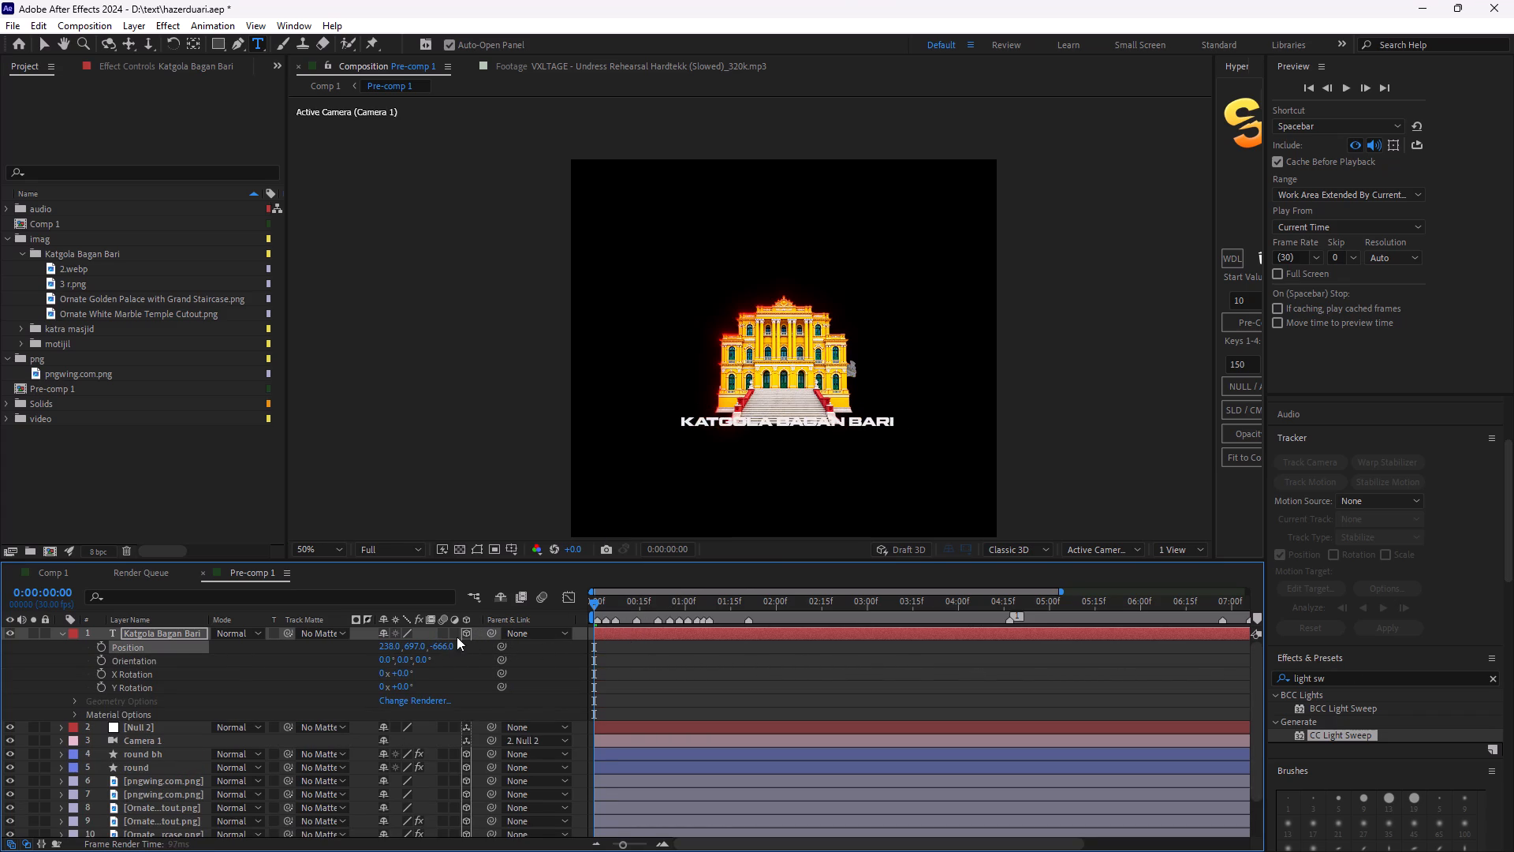
pyautogui.moveTo(443, 645); pyautogui.dragTo(393, 654)
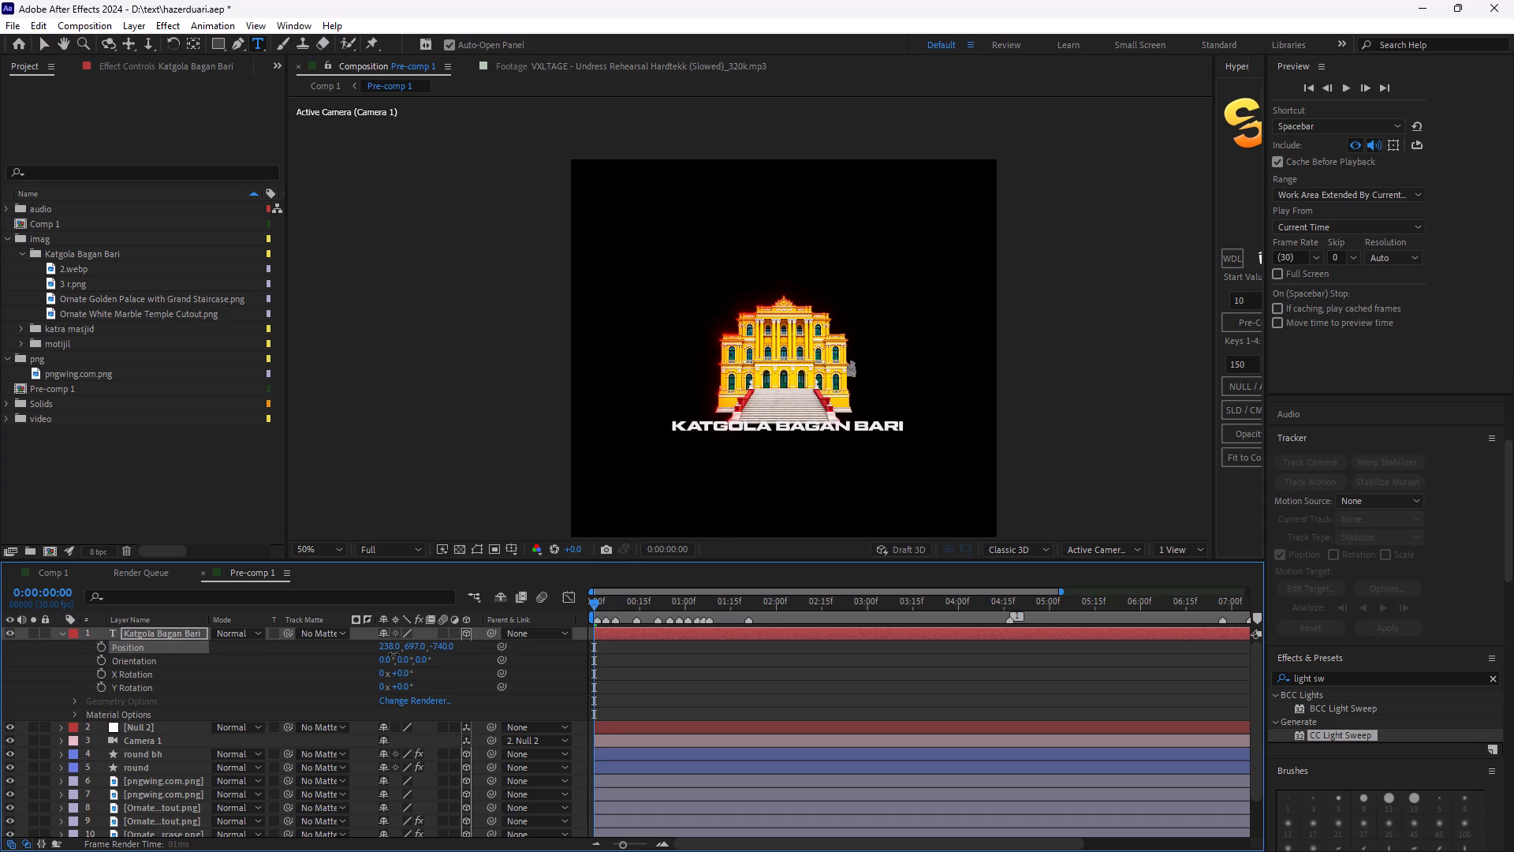
pyautogui.moveTo(393, 654); pyautogui.dragTo(407, 654)
# Raise the Katgola Bagan Bari title to just above the palace roof, at a Y position of about 330.
pyautogui.moveTo(408, 649); pyautogui.dragTo(416, 649)
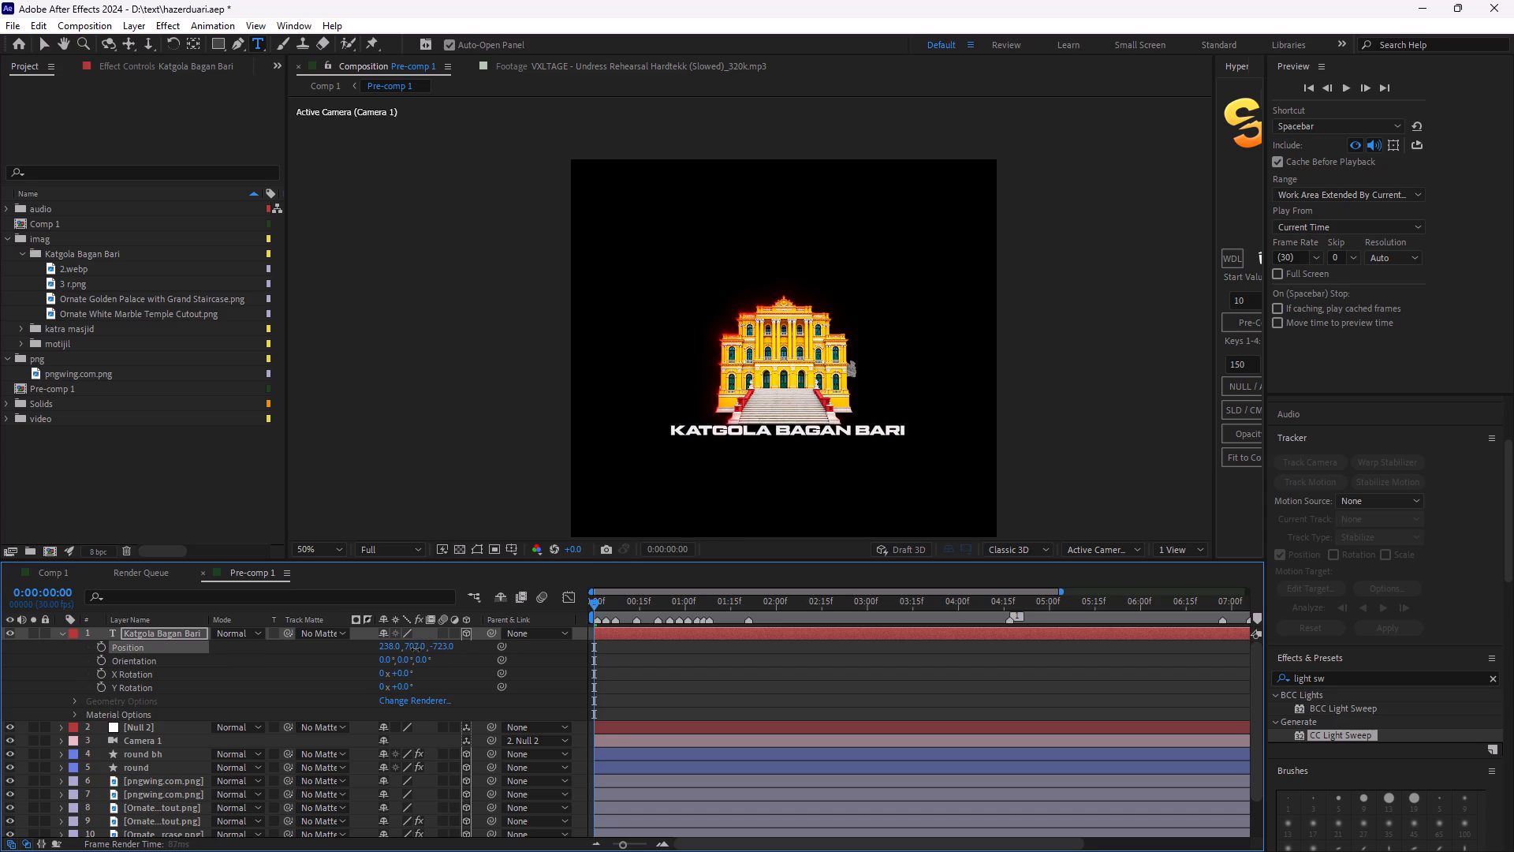
pyautogui.moveTo(416, 649); pyautogui.dragTo(136, 588)
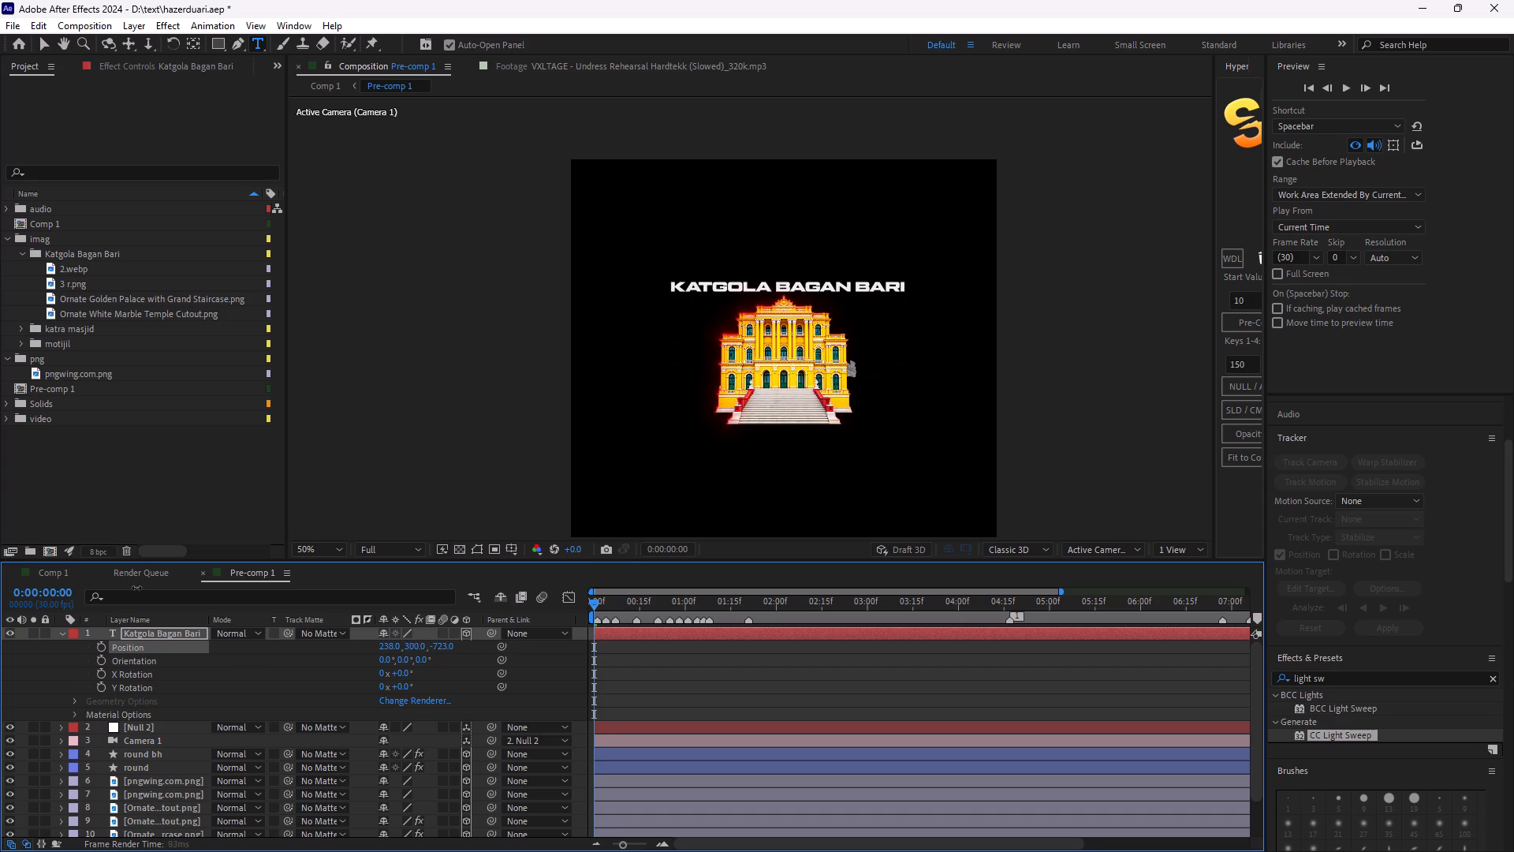
pyautogui.moveTo(136, 588); pyautogui.dragTo(169, 599)
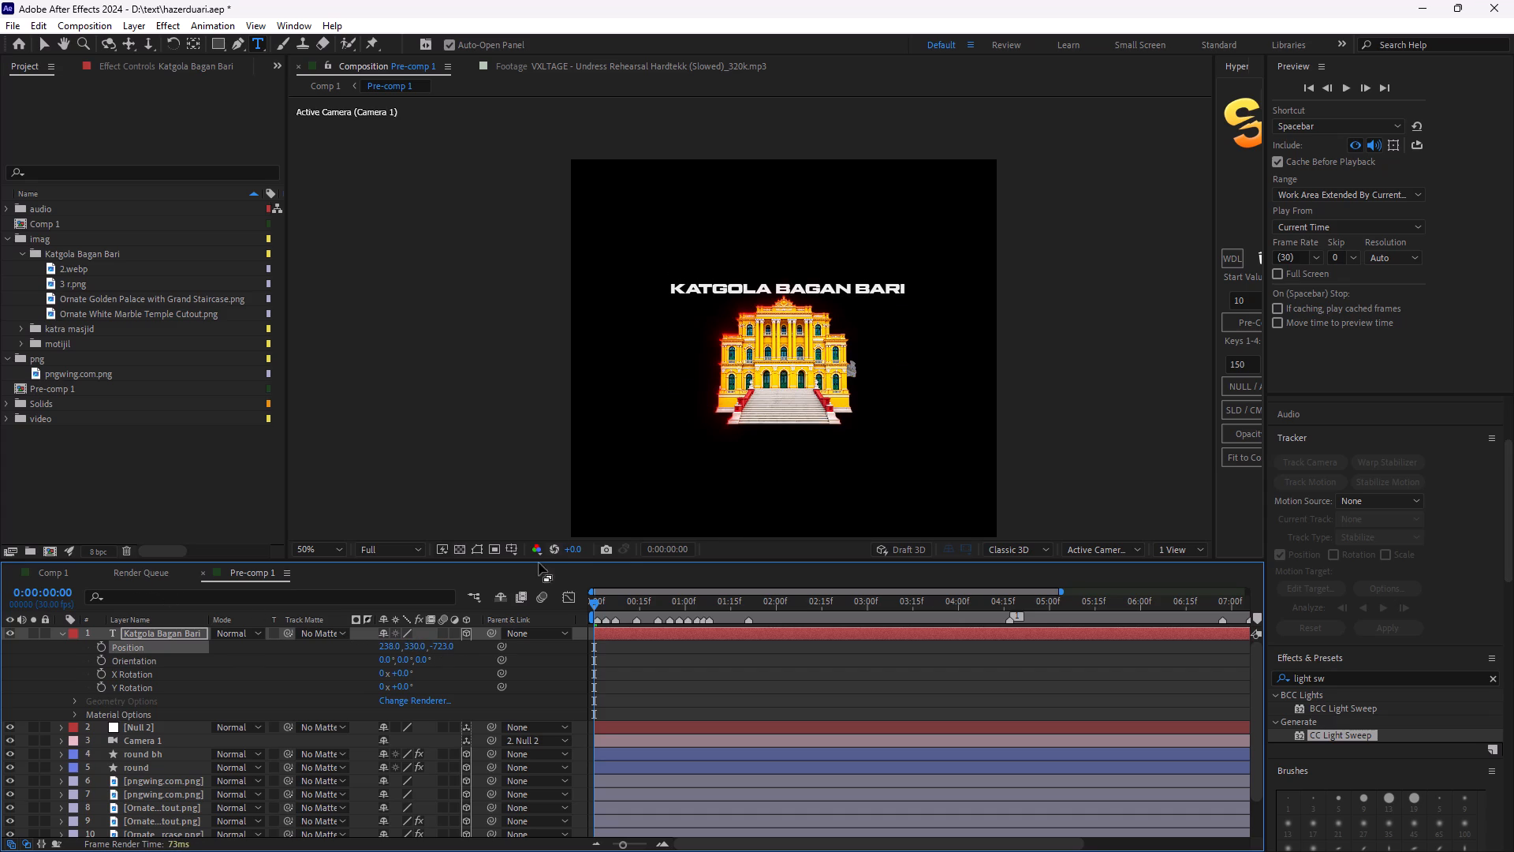
# Scrub and play the opening frames to check how the title moves with the palace and the glowing rings.
pyautogui.moveTo(593, 601); pyautogui.dragTo(632, 608)
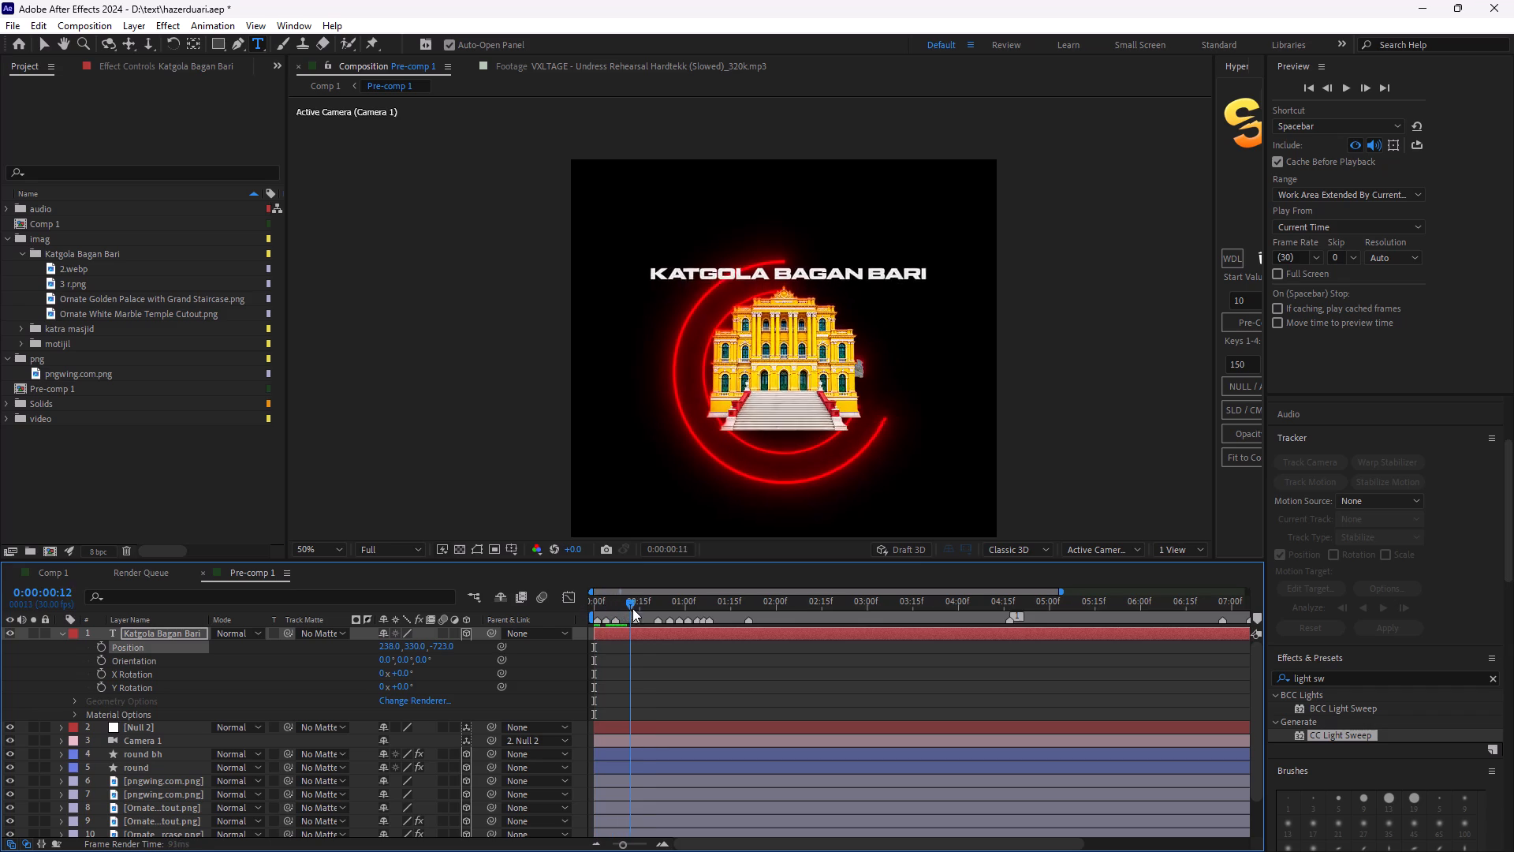
pyautogui.moveTo(632, 608); pyautogui.dragTo(626, 605)
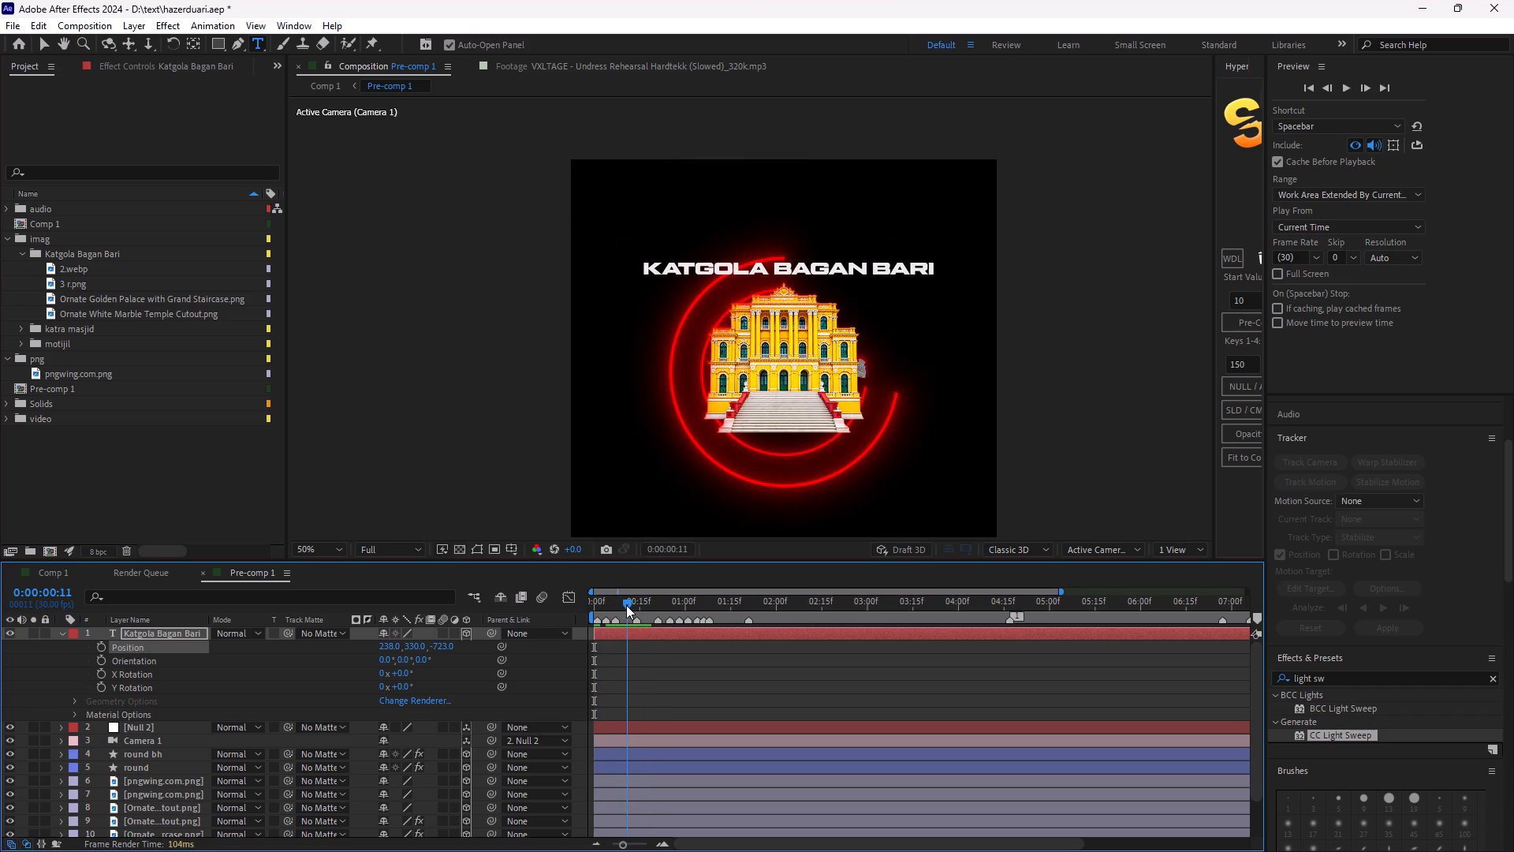
pyautogui.moveTo(626, 605); pyautogui.dragTo(608, 582)
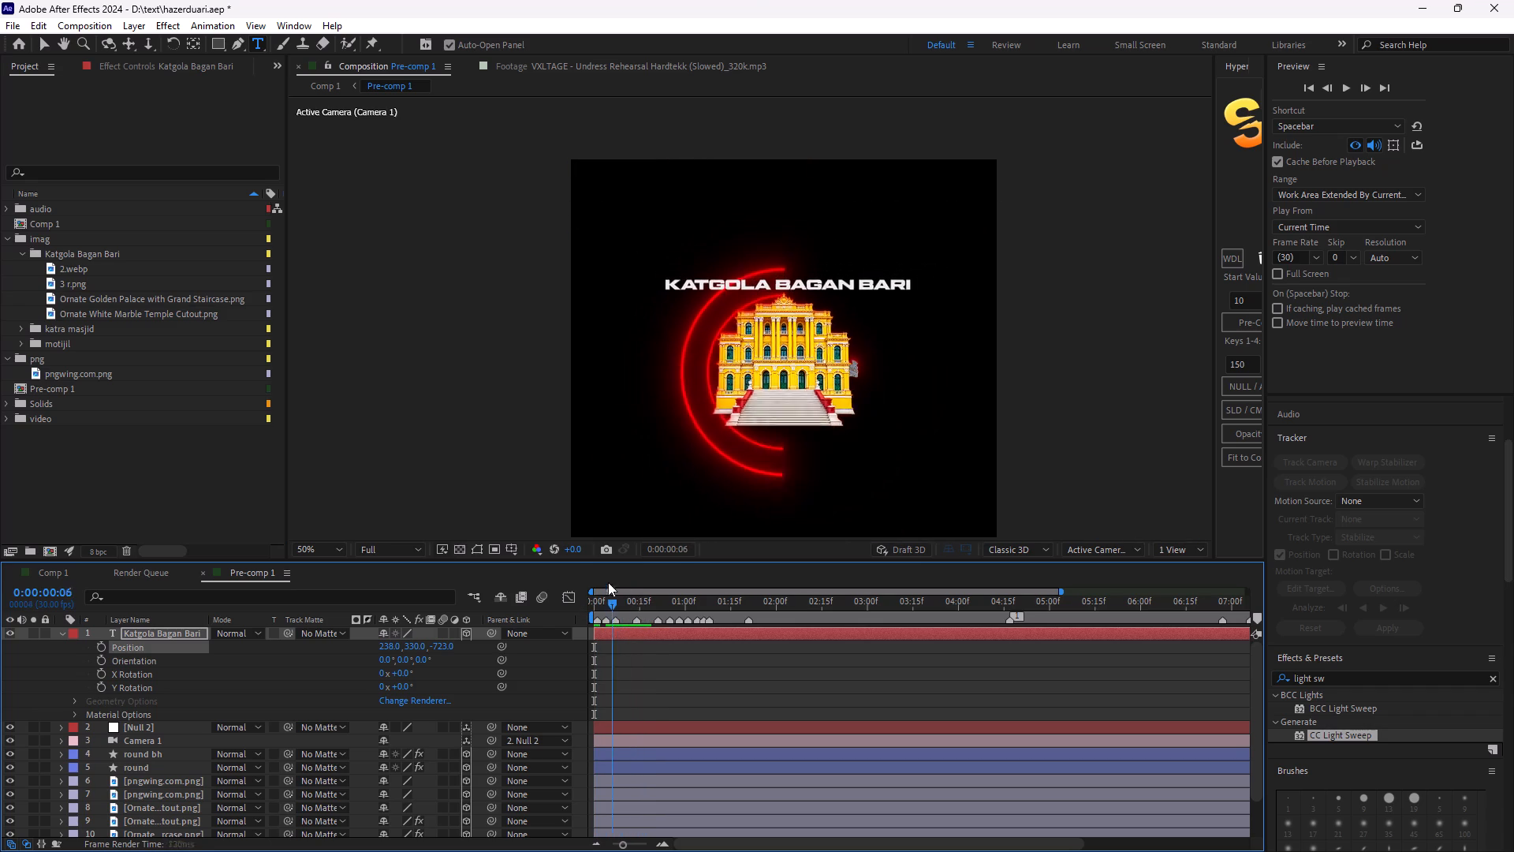
pyautogui.moveTo(608, 582); pyautogui.dragTo(577, 568)
pyautogui.press('space')
pyautogui.press('space')
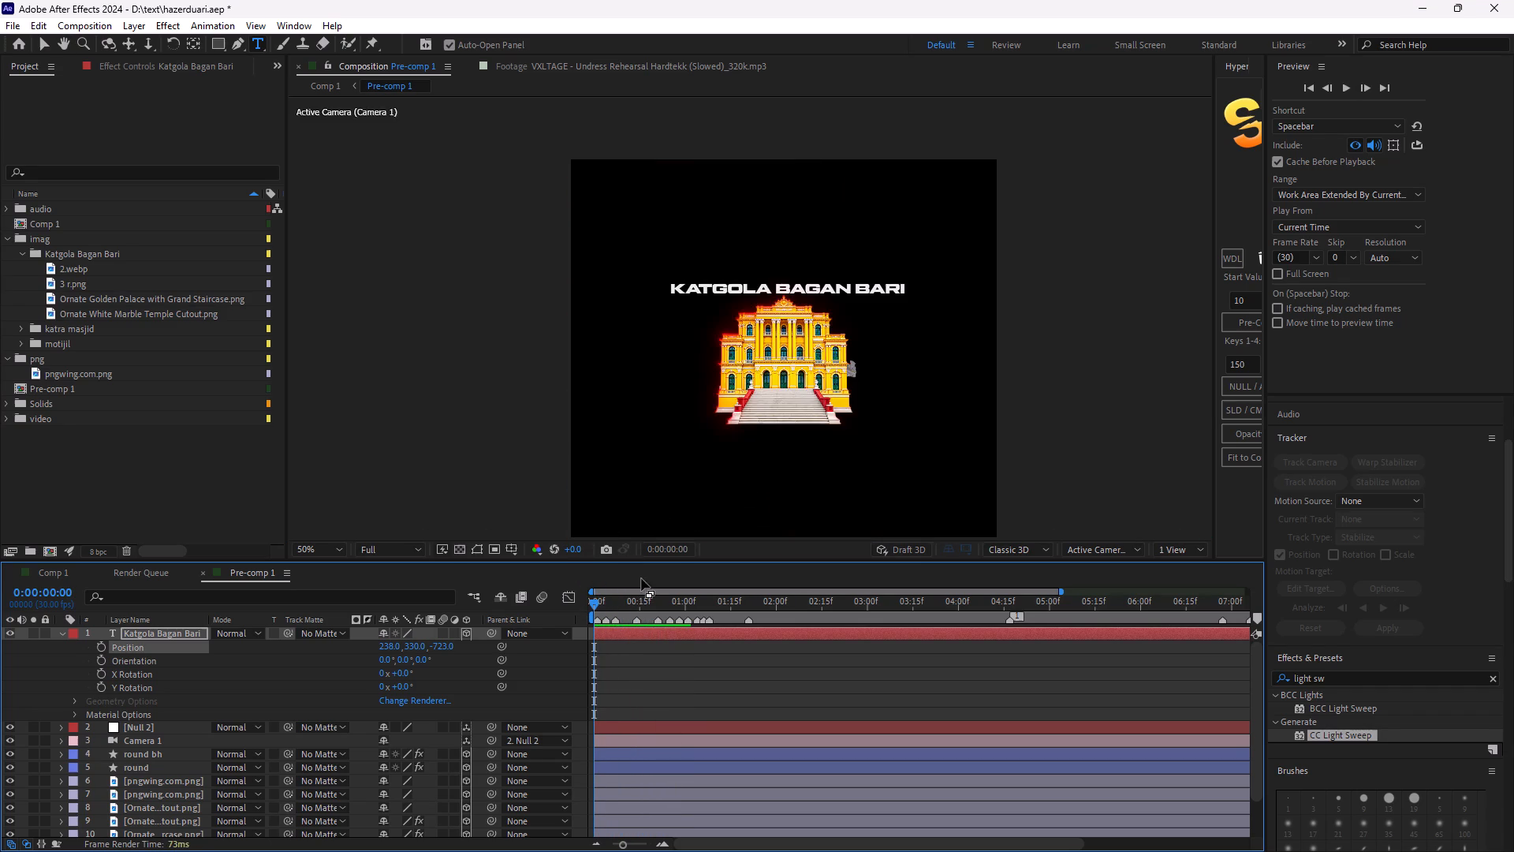
pyautogui.press('space')
pyautogui.press('space')
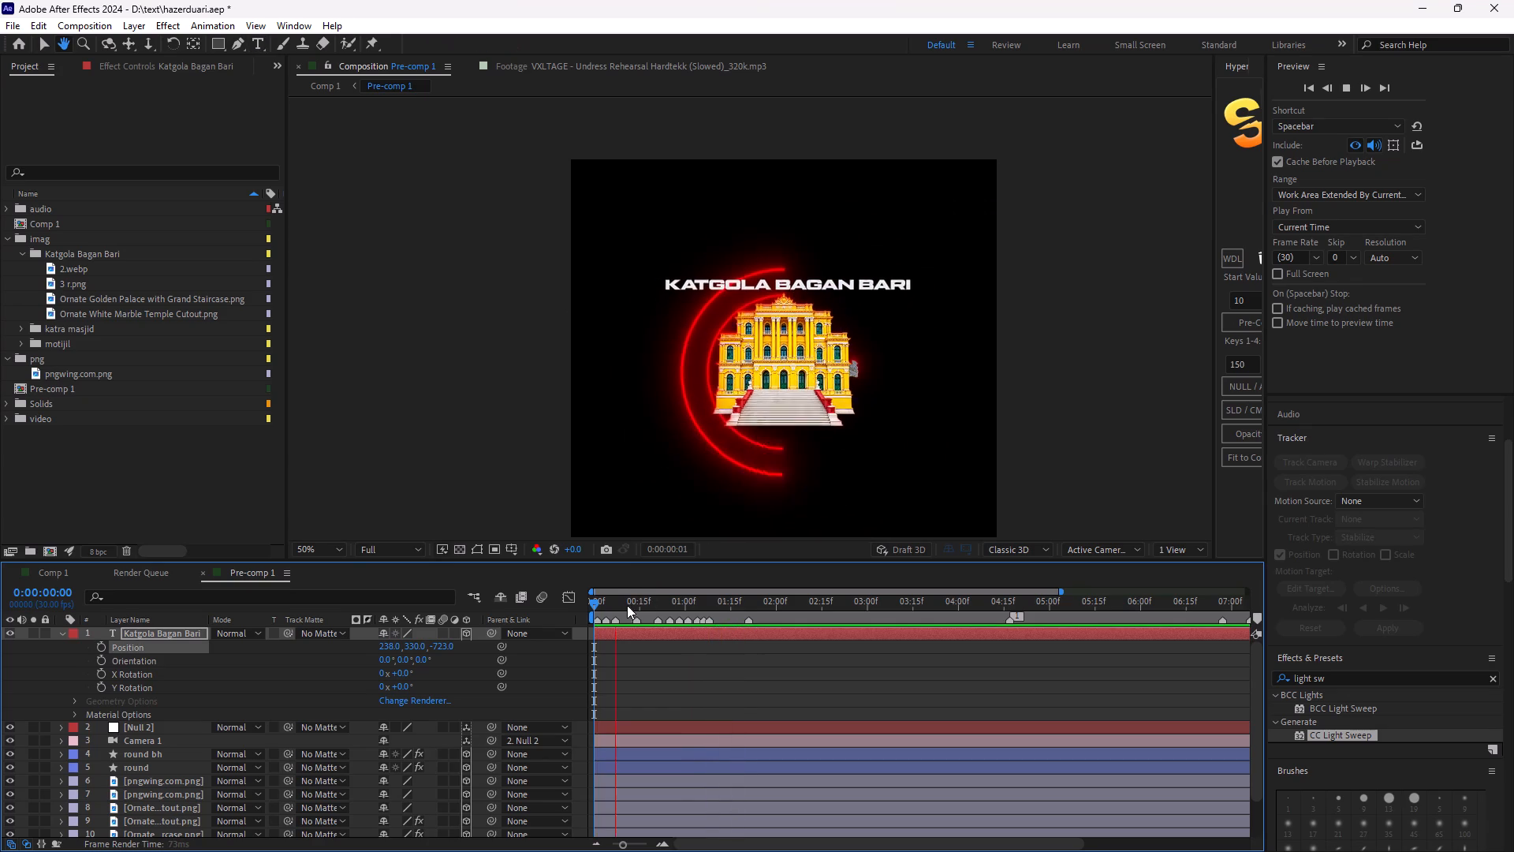
pyautogui.moveTo(599, 604); pyautogui.dragTo(552, 620)
pyautogui.press('space')
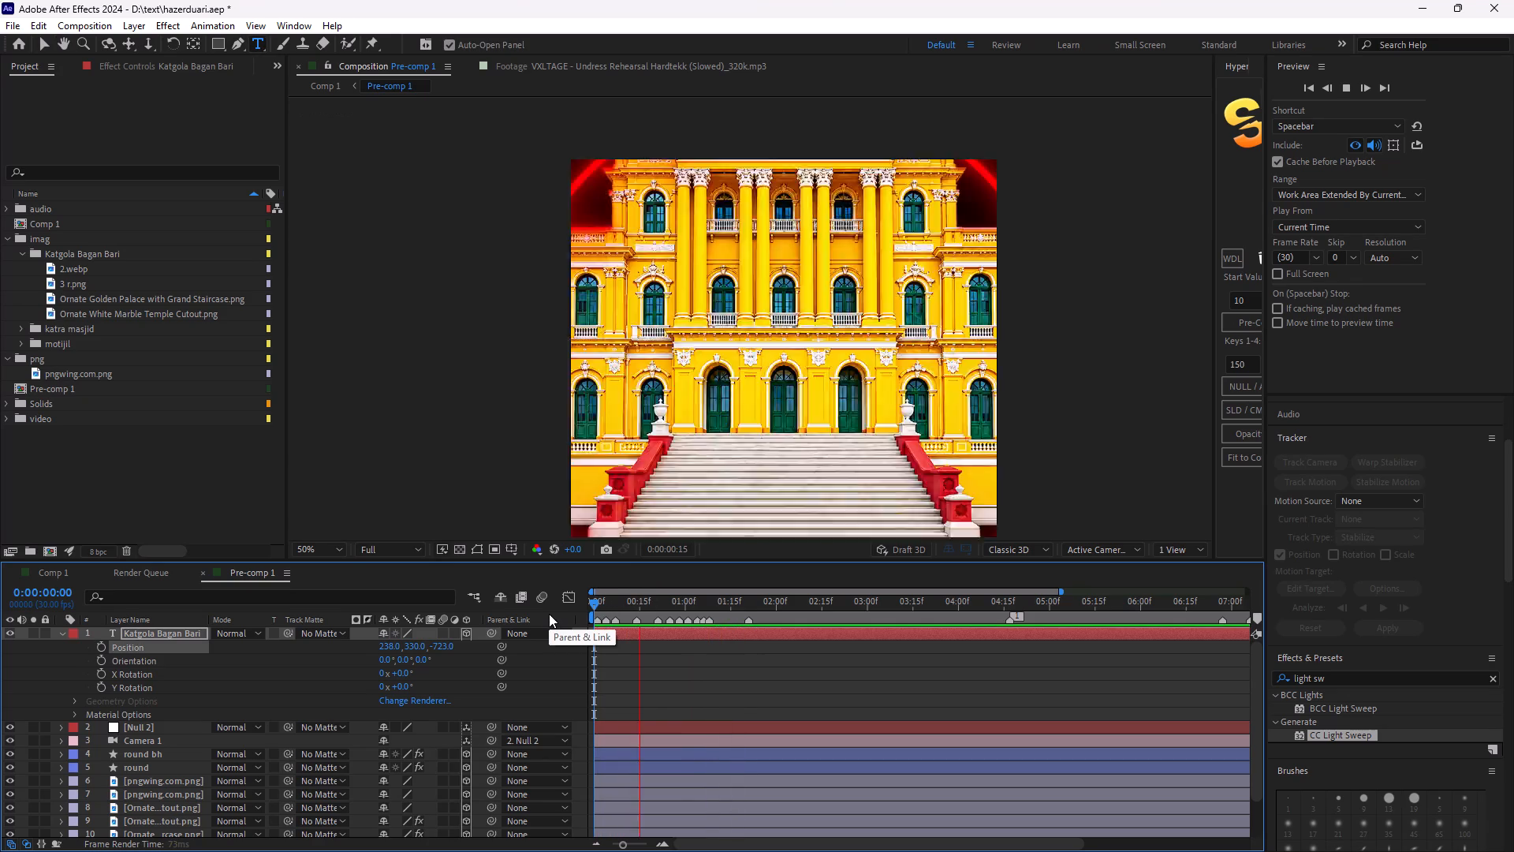
pyautogui.press('space')
pyautogui.moveTo(596, 603); pyautogui.dragTo(612, 607)
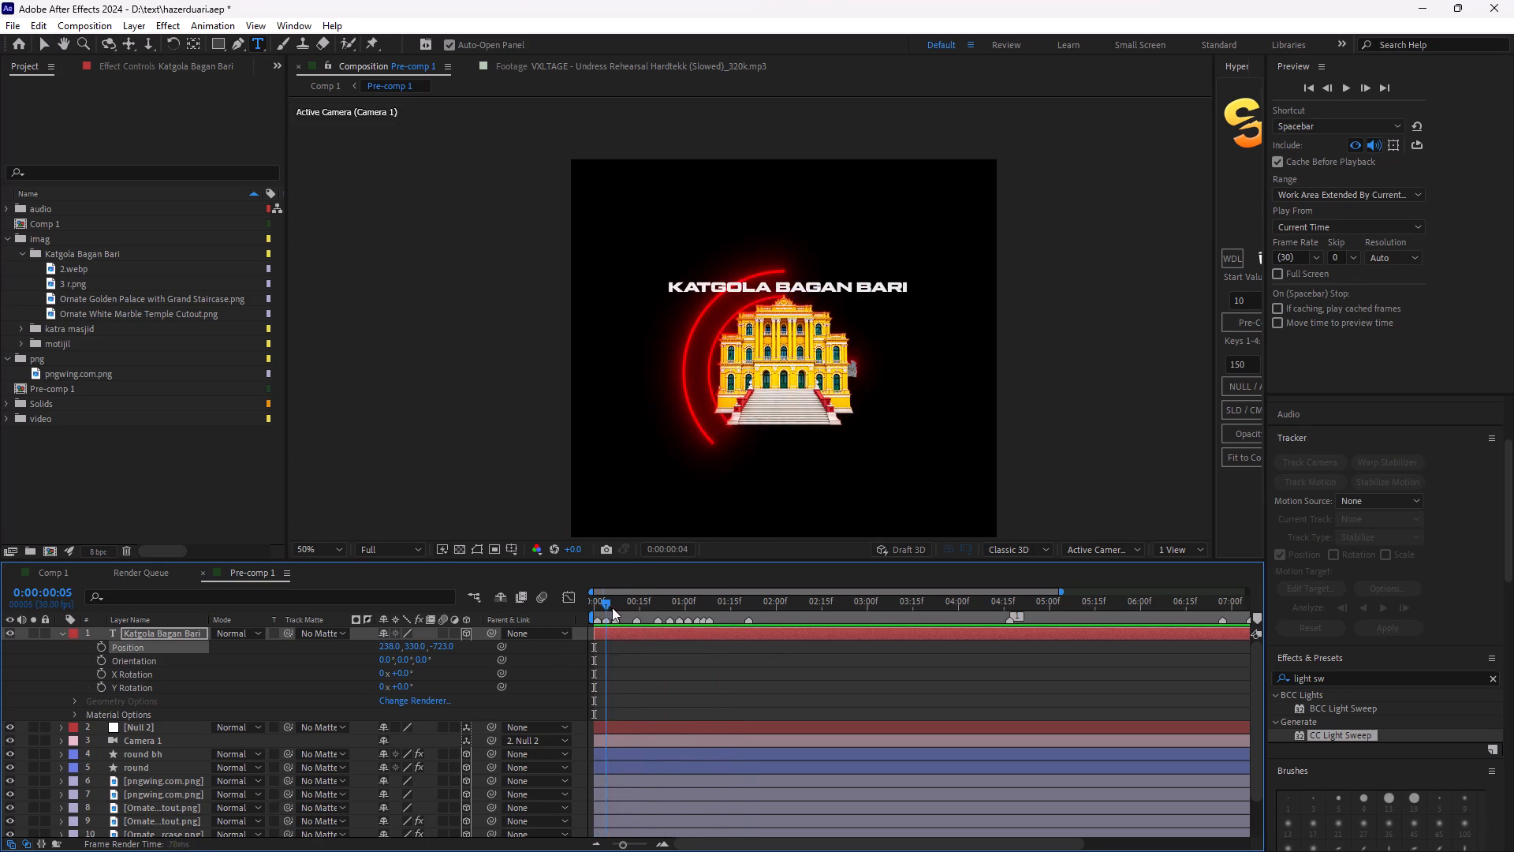
pyautogui.moveTo(612, 607); pyautogui.dragTo(580, 615)
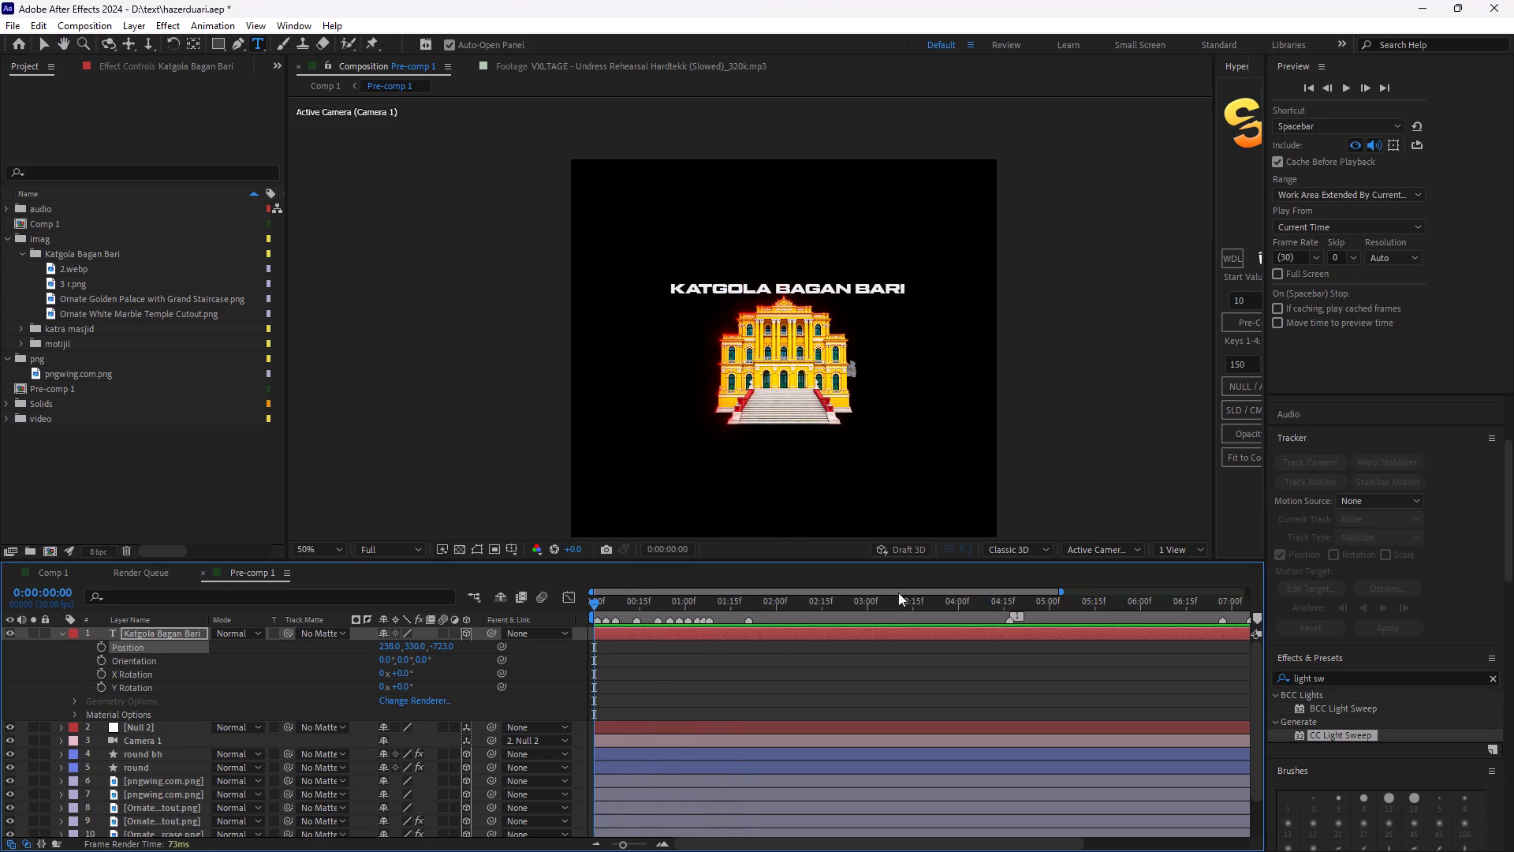
# Select the words BAGAN BARI in the title and set their fill colour to red, FF0000.
pyautogui.click(822, 630)
pyautogui.moveTo(776, 287); pyautogui.dragTo(1051, 301)
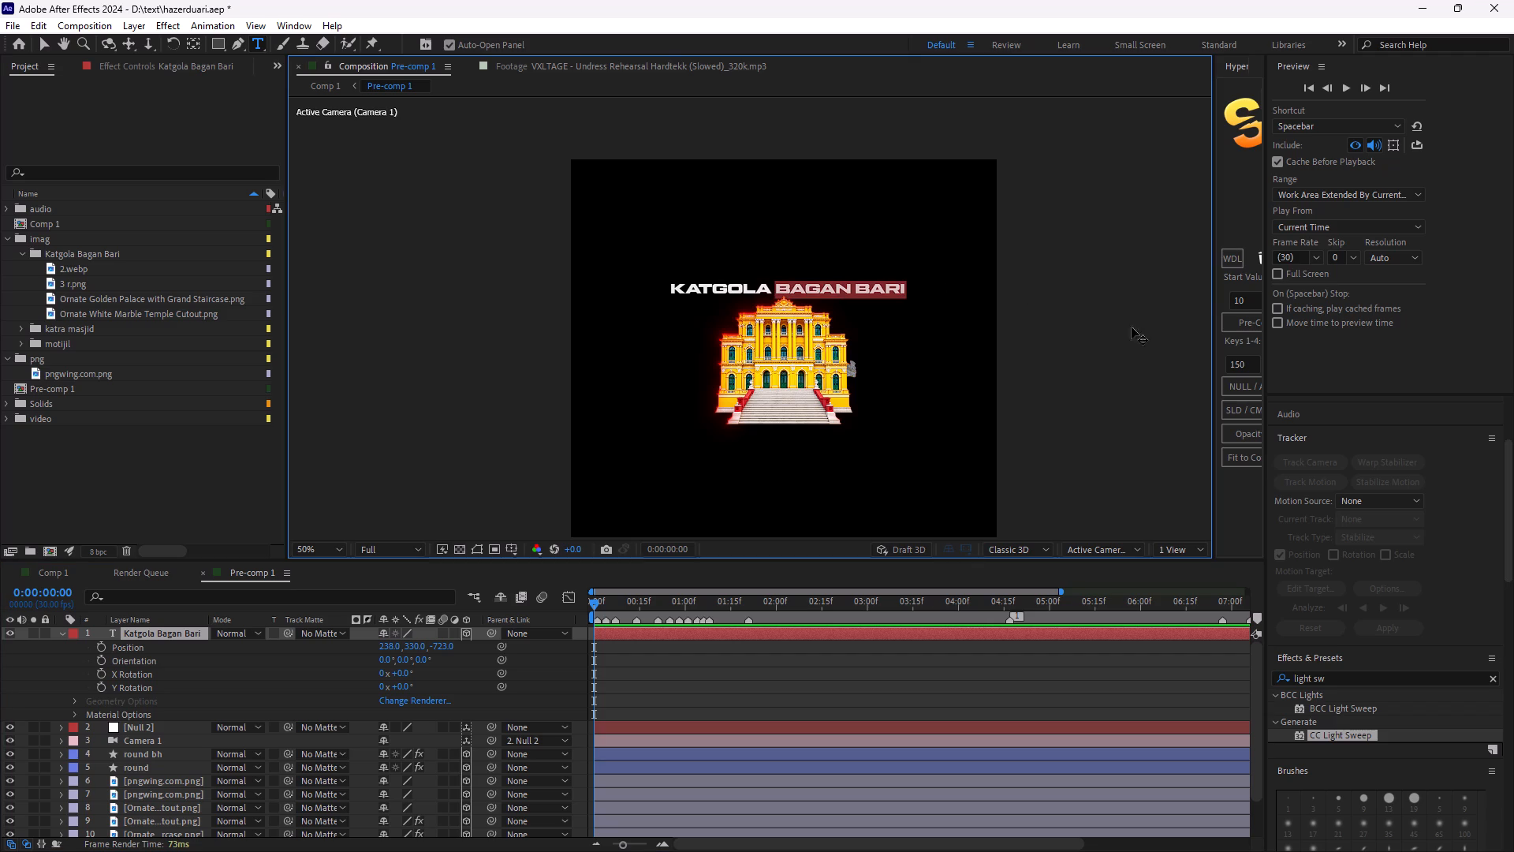
pyautogui.scroll(-1, 1351, 366)
pyautogui.scroll(-1, 1345, 486)
pyautogui.scroll(7, 1340, 505)
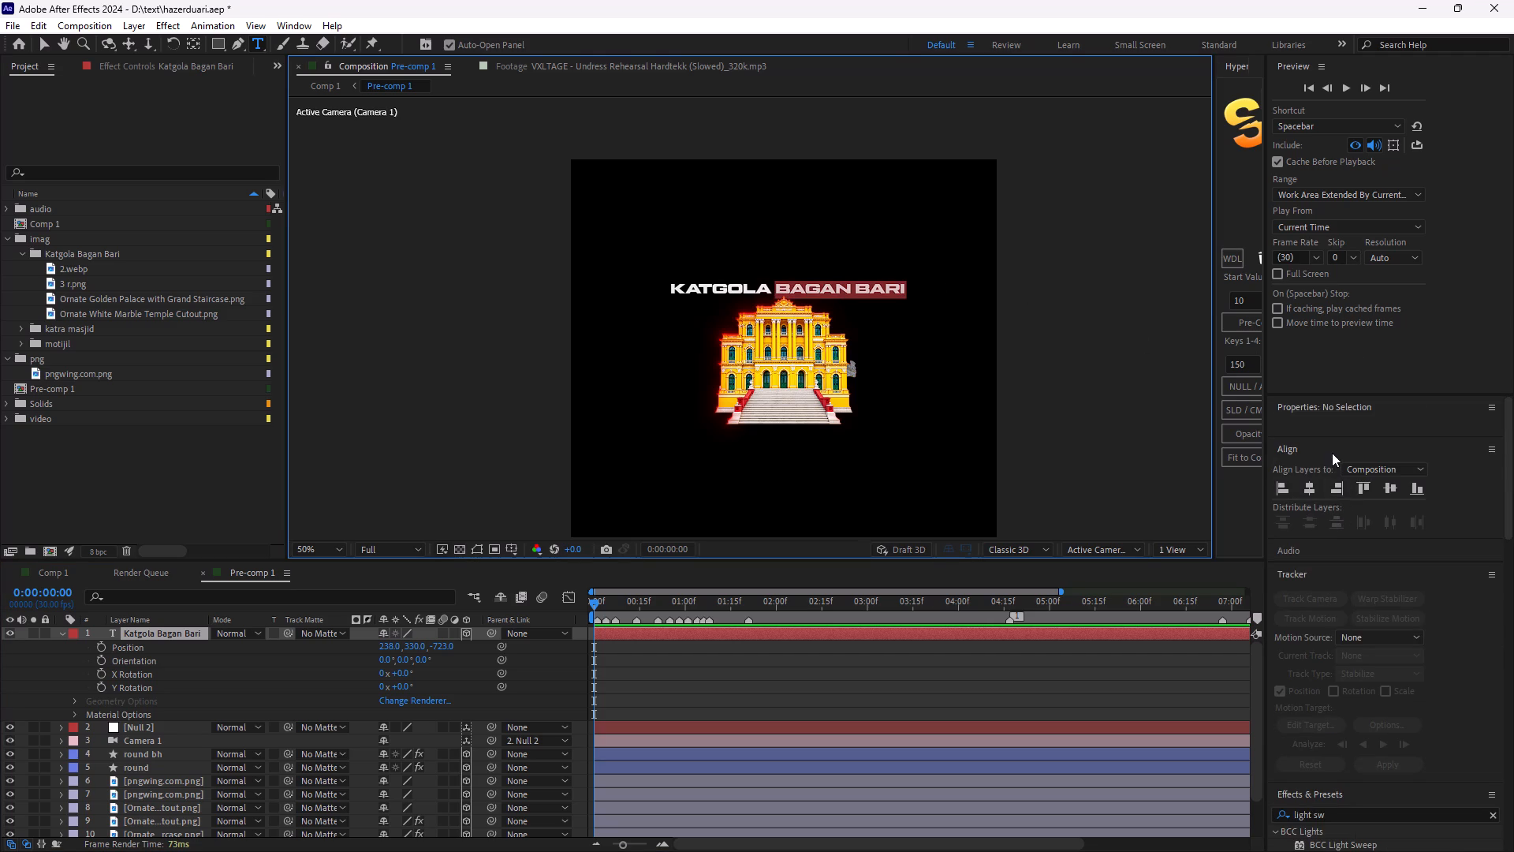
pyautogui.scroll(-1, 1363, 503)
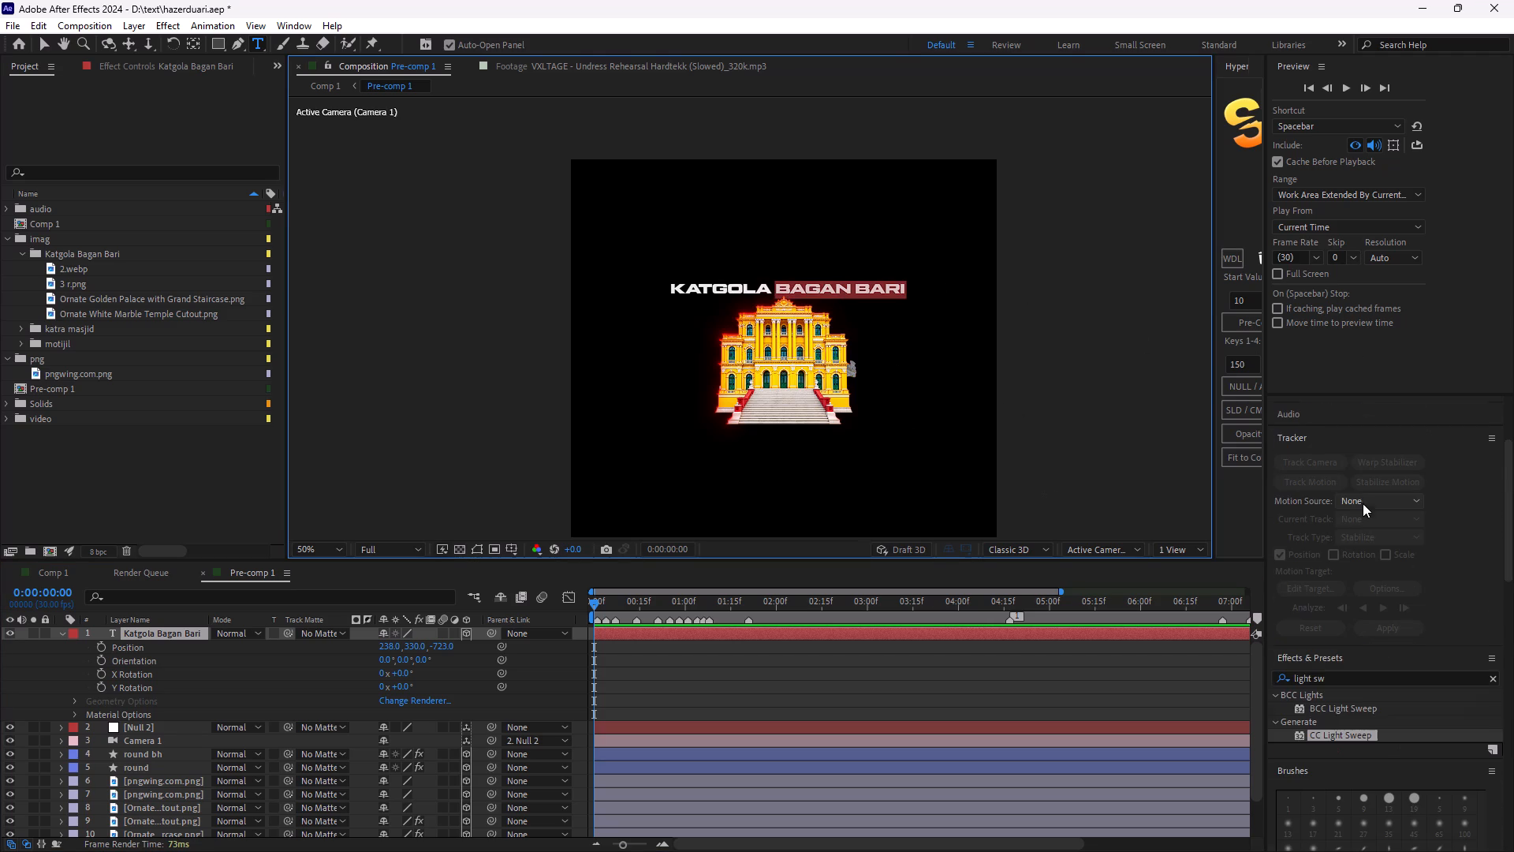
pyautogui.scroll(-1, 1363, 503)
pyautogui.scroll(8, 1362, 505)
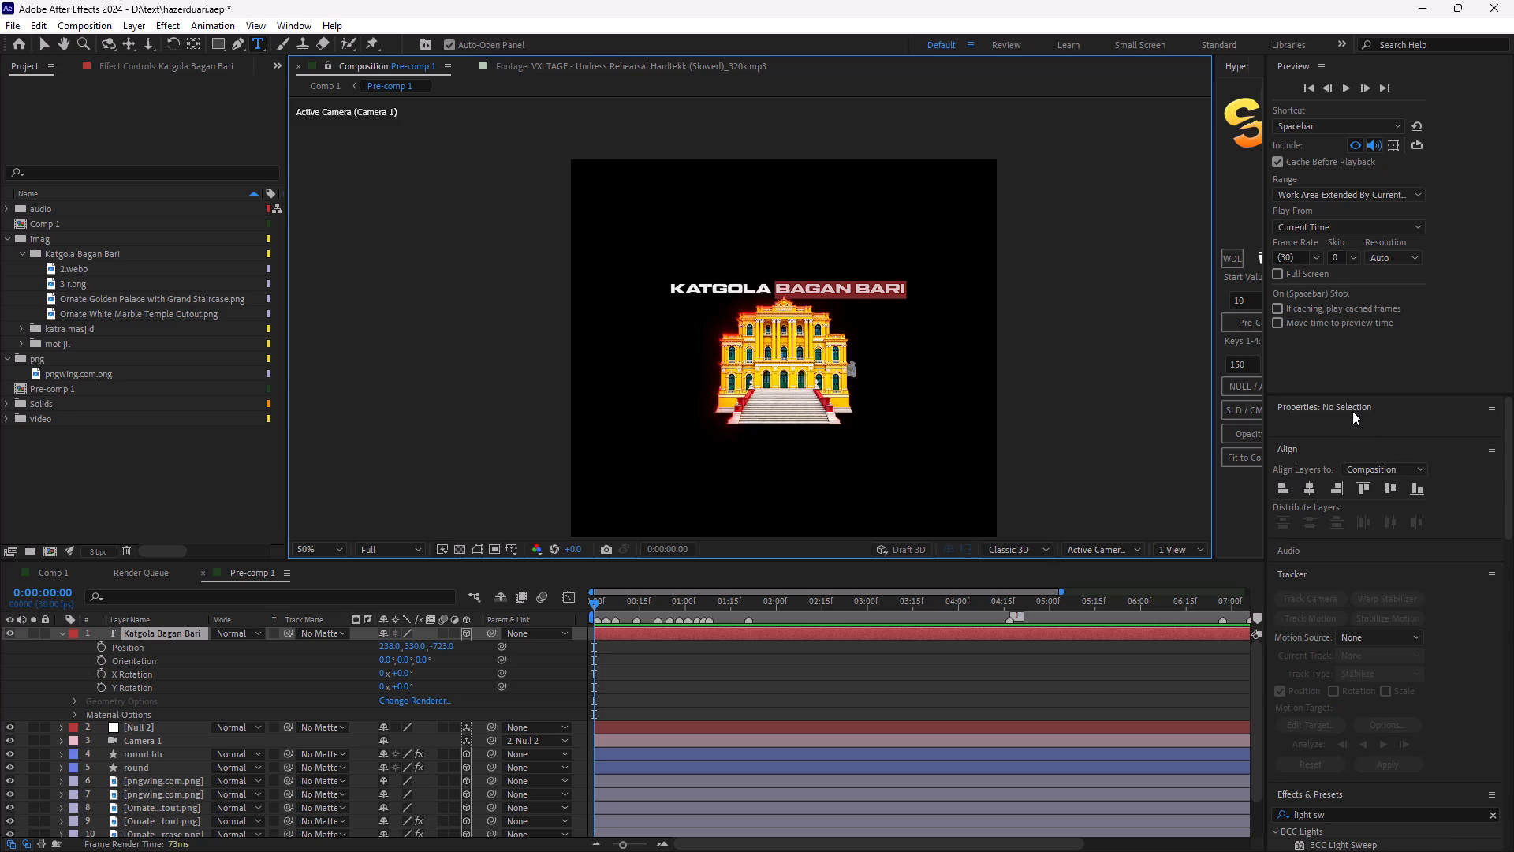
pyautogui.click(1352, 411)
pyautogui.click(1352, 411)
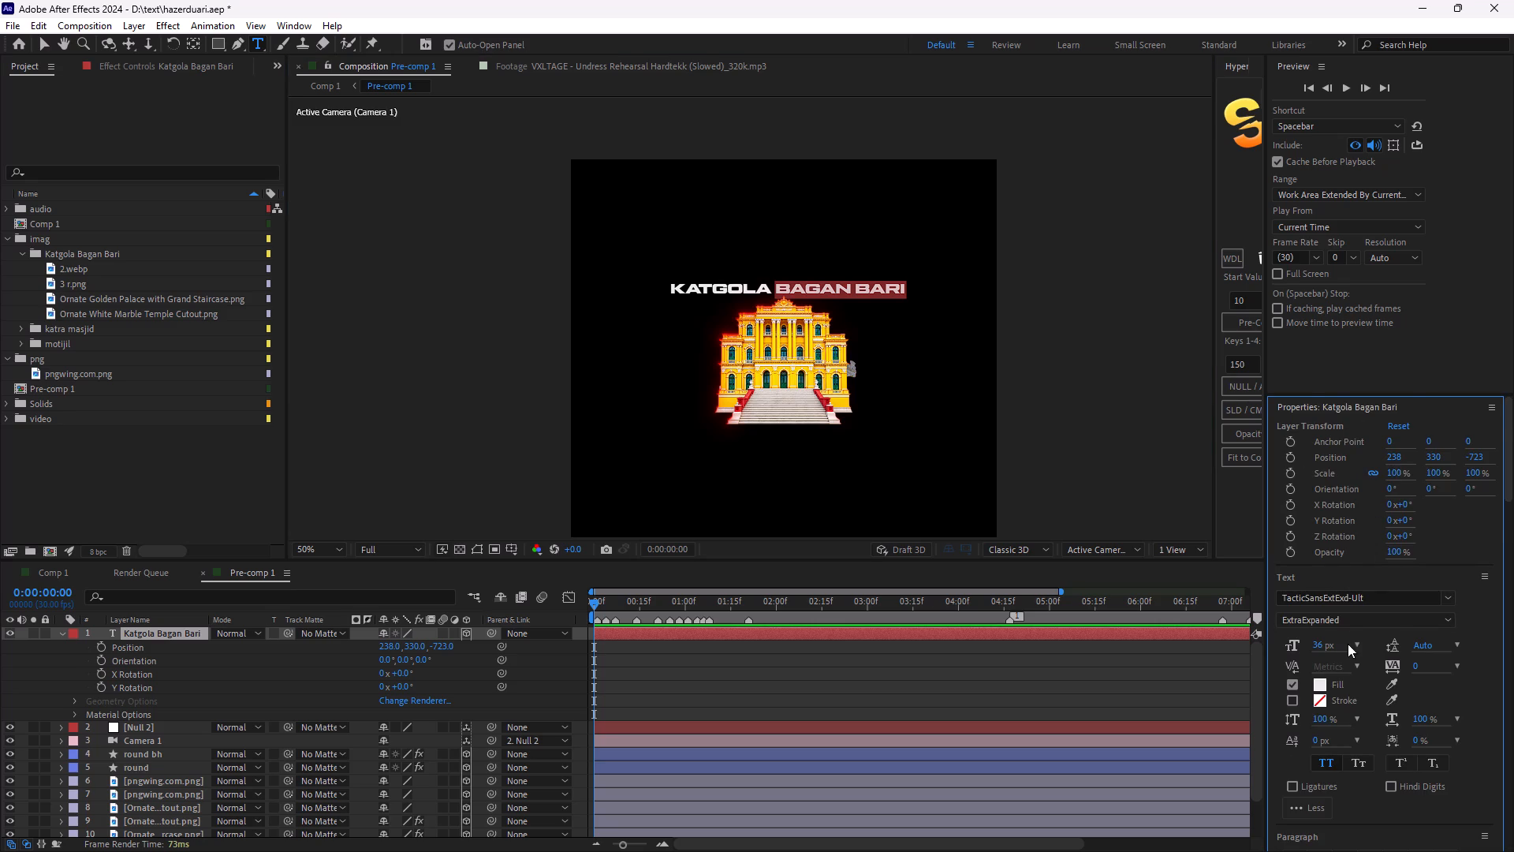
pyautogui.scroll(-1, 1344, 651)
pyautogui.click(1322, 550)
pyautogui.moveTo(1098, 450); pyautogui.dragTo(1244, 305)
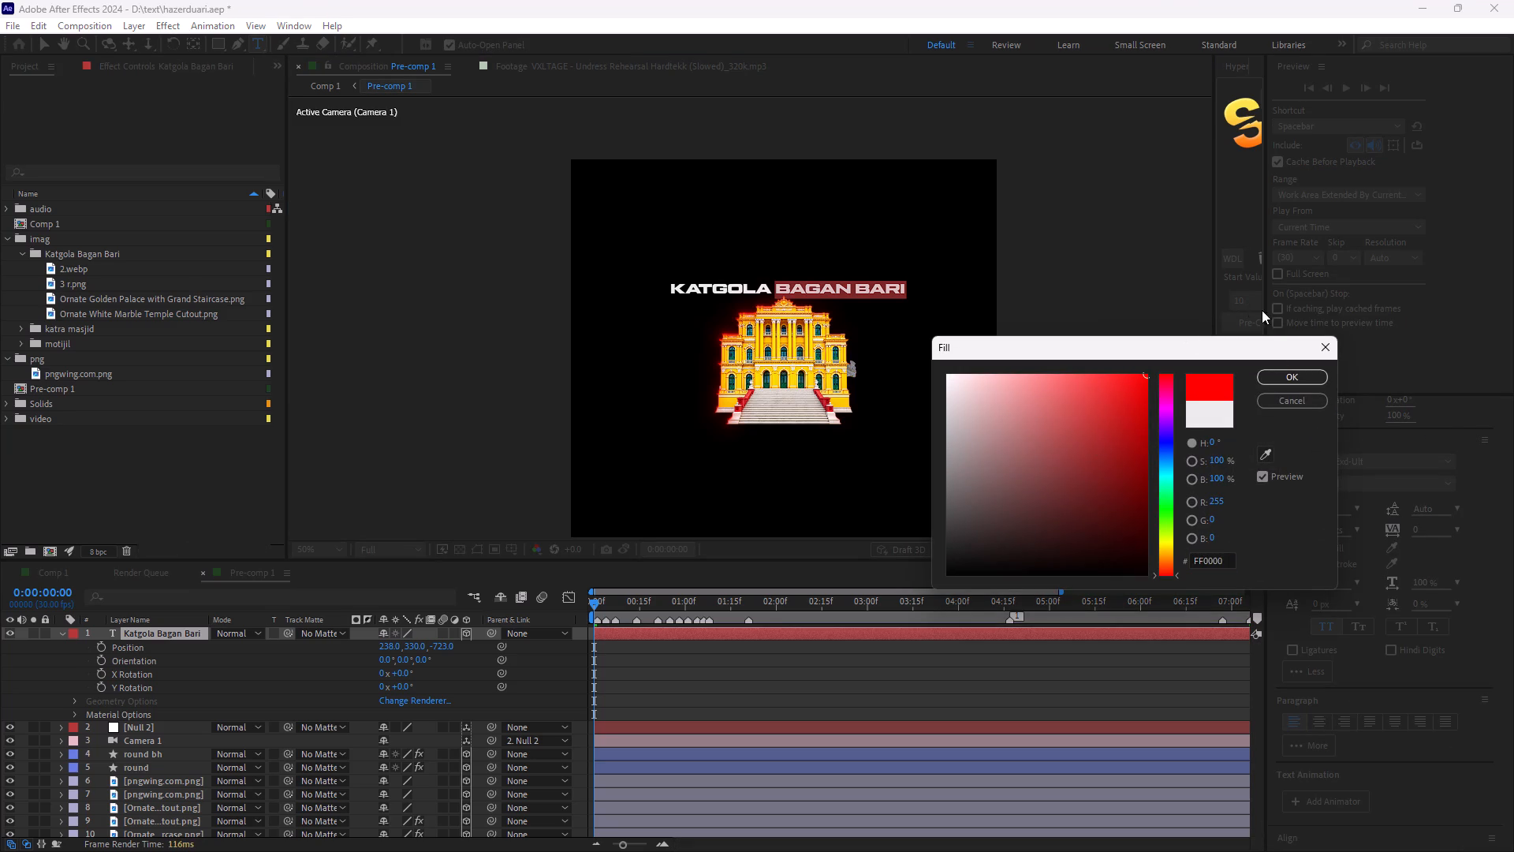
pyautogui.click(1287, 376)
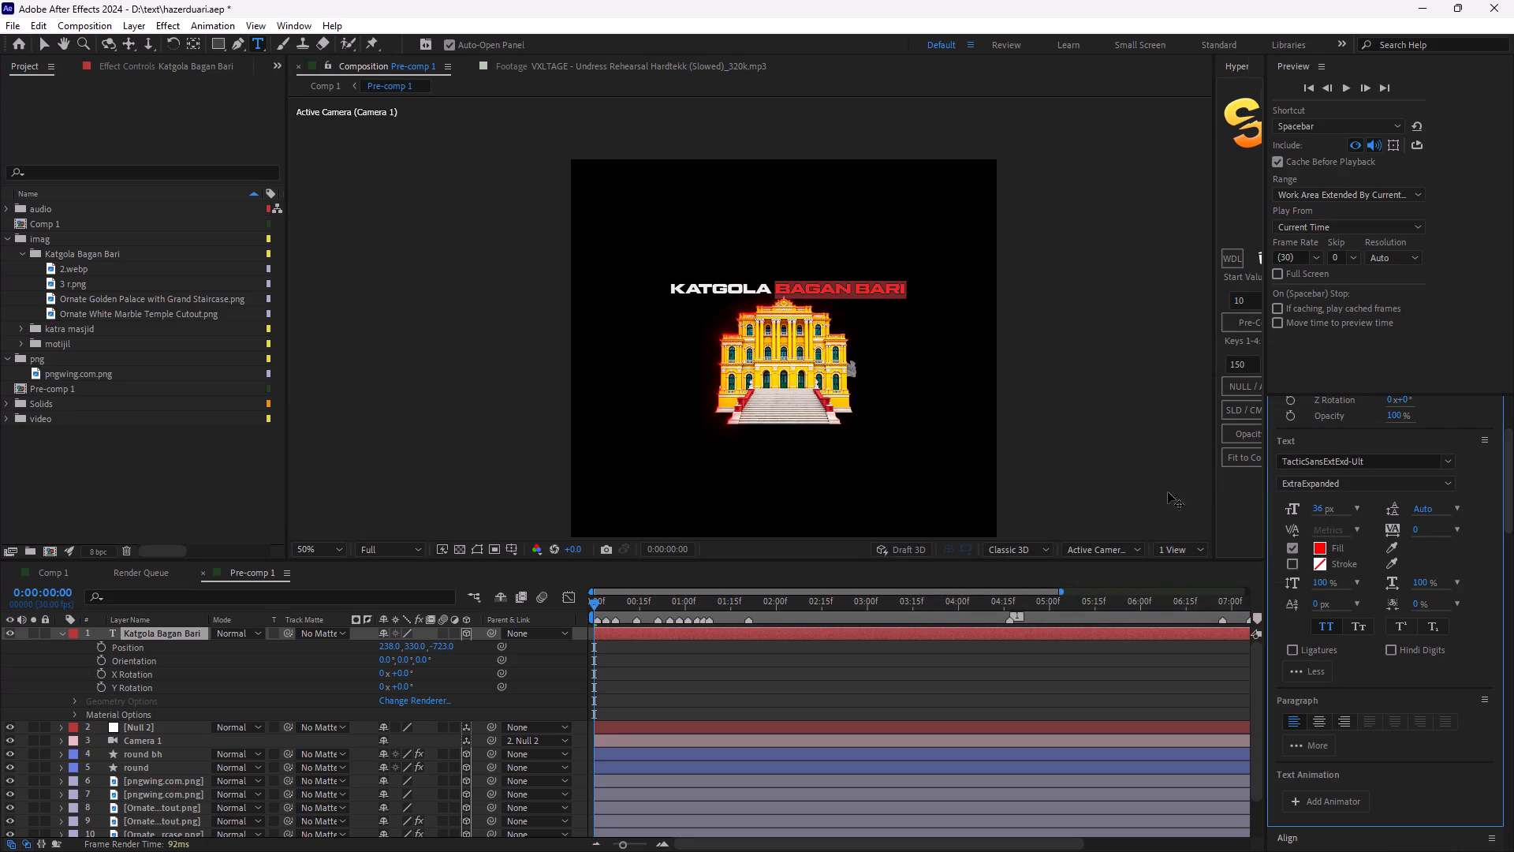
# Add a 1 px black (000000) stroke over the fill of the words BAGAN BARI and deselect the title.
pyautogui.click(1293, 562)
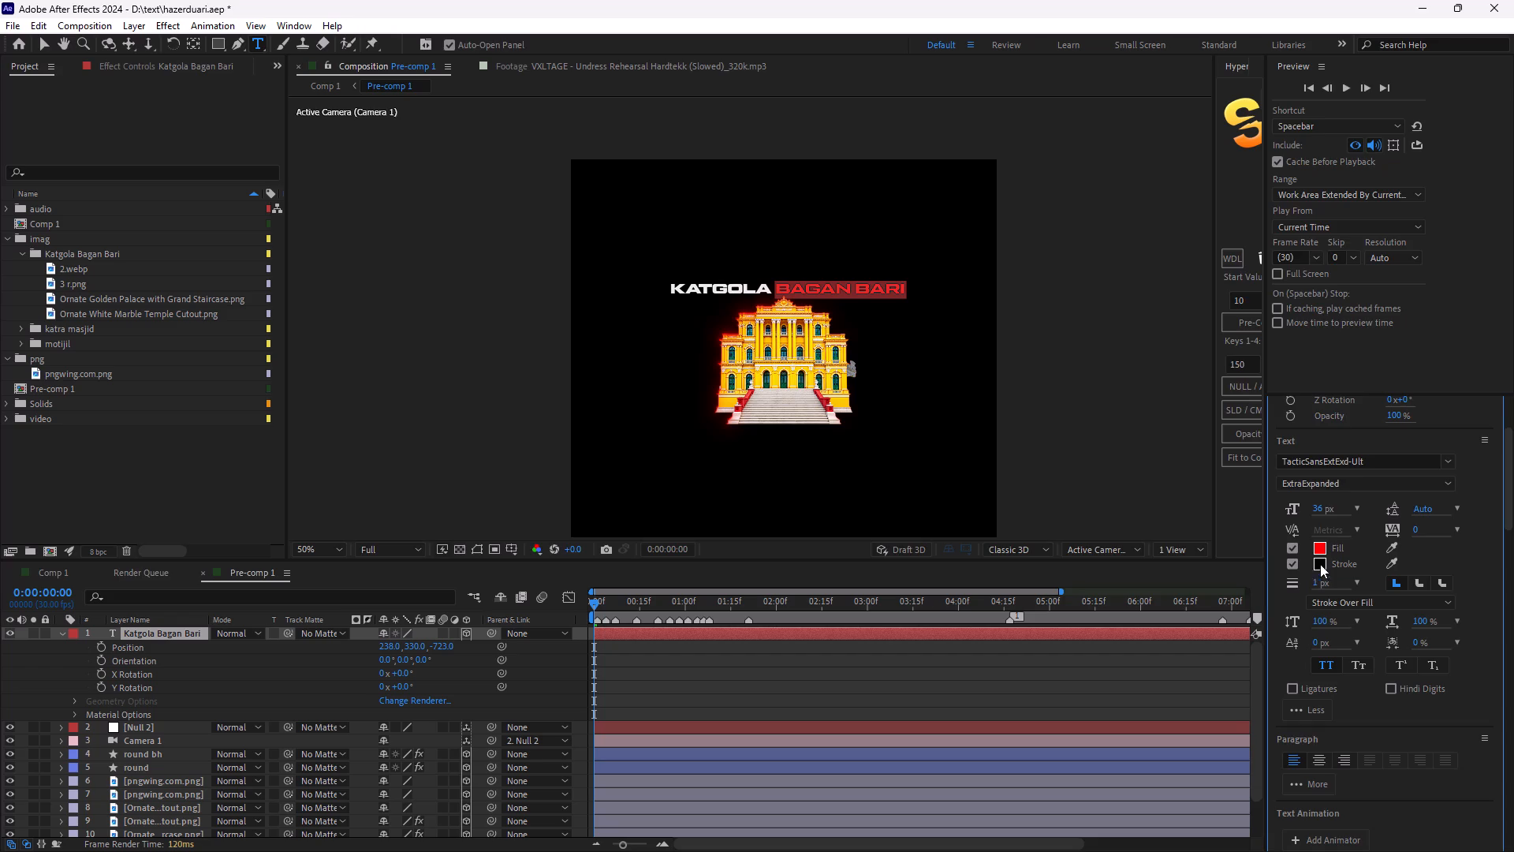
pyautogui.click(1320, 564)
pyautogui.click(1389, 550)
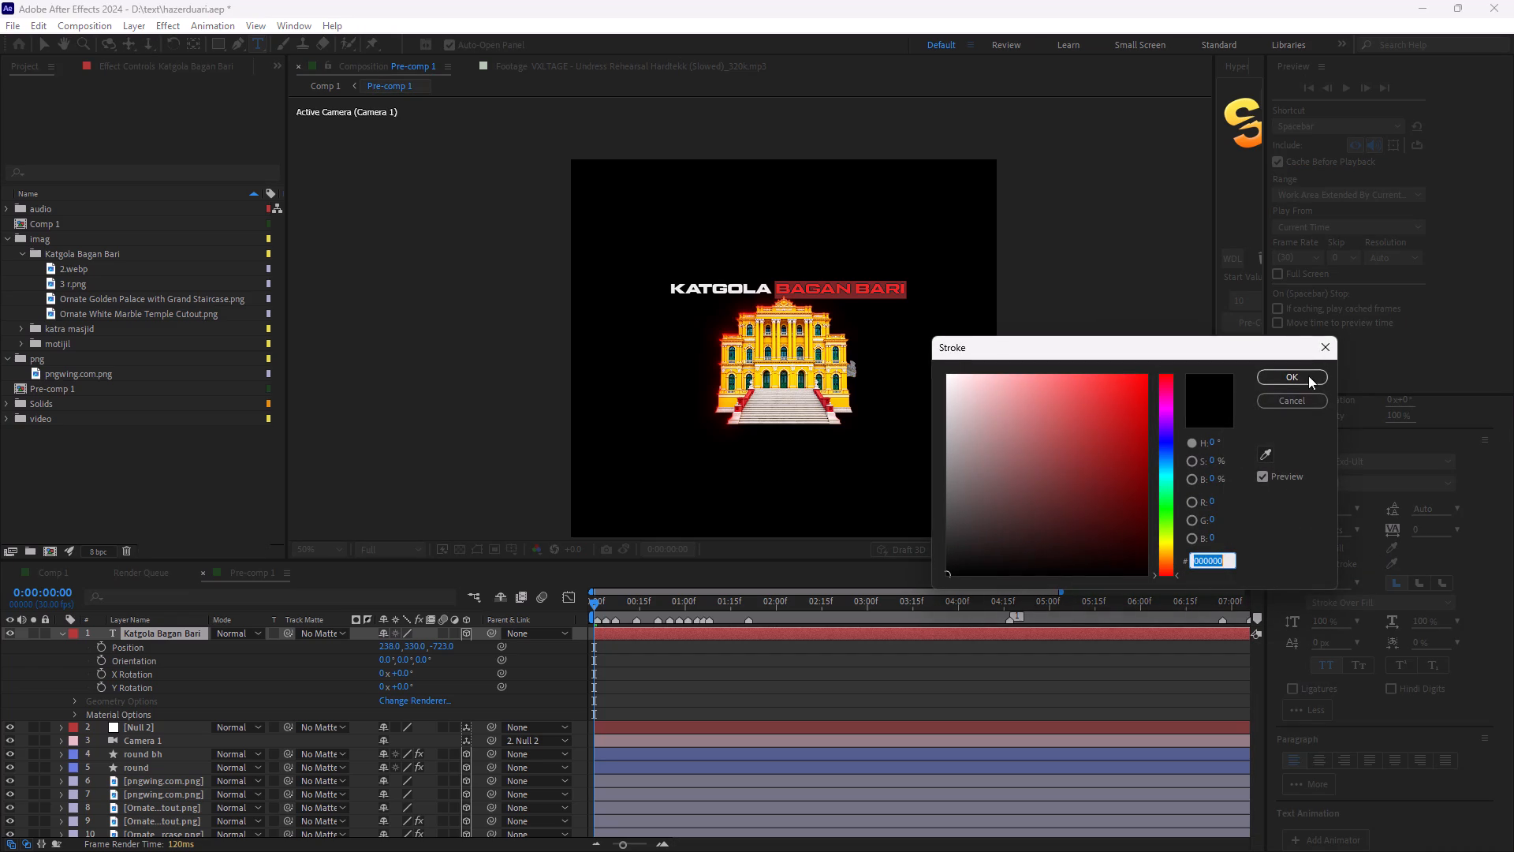
pyautogui.click(1308, 370)
pyautogui.click(1380, 588)
pyautogui.click(874, 661)
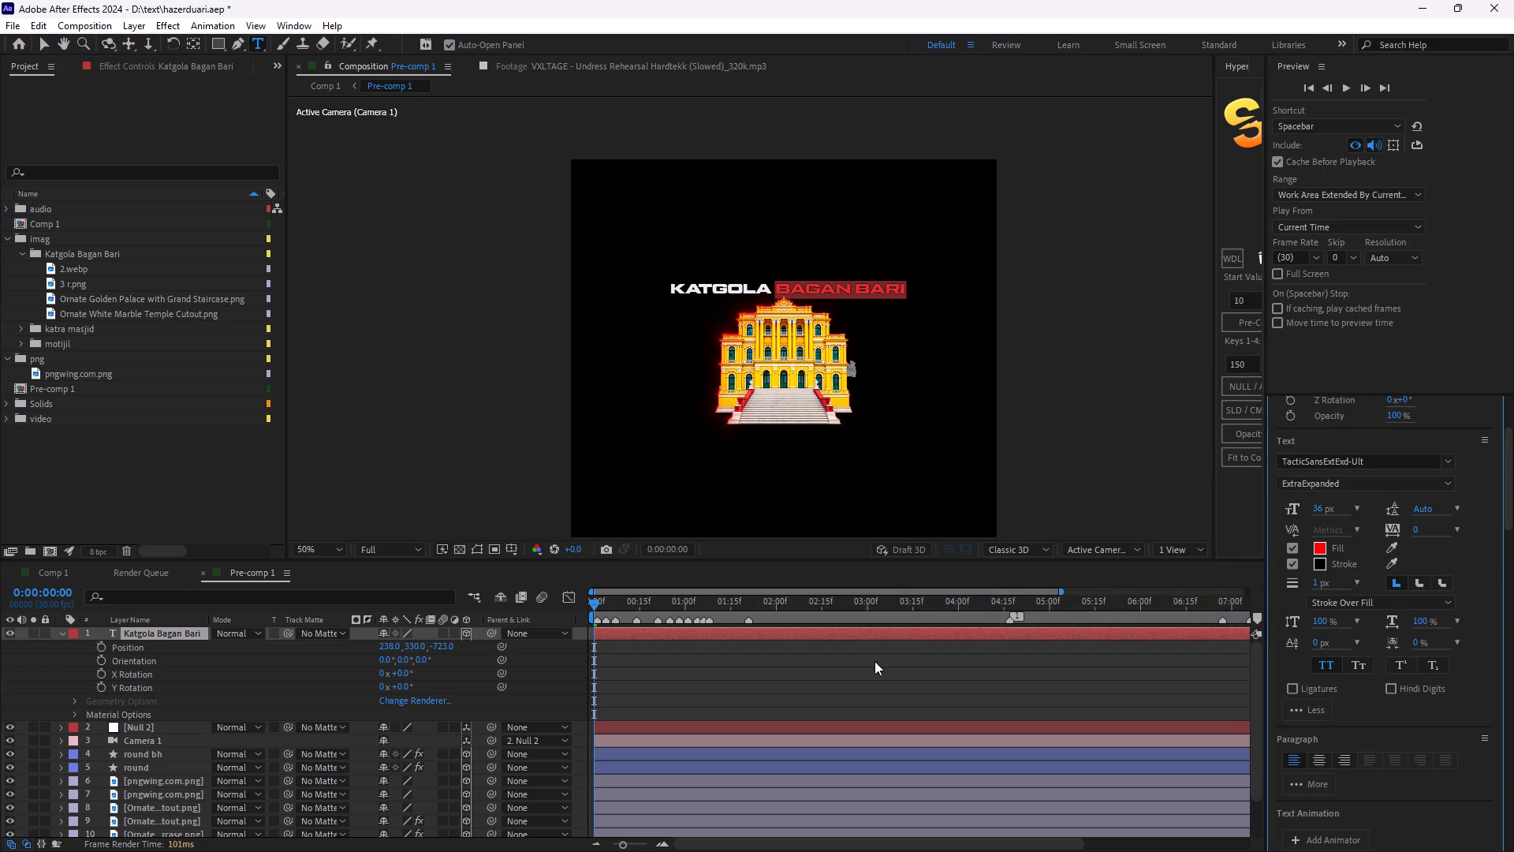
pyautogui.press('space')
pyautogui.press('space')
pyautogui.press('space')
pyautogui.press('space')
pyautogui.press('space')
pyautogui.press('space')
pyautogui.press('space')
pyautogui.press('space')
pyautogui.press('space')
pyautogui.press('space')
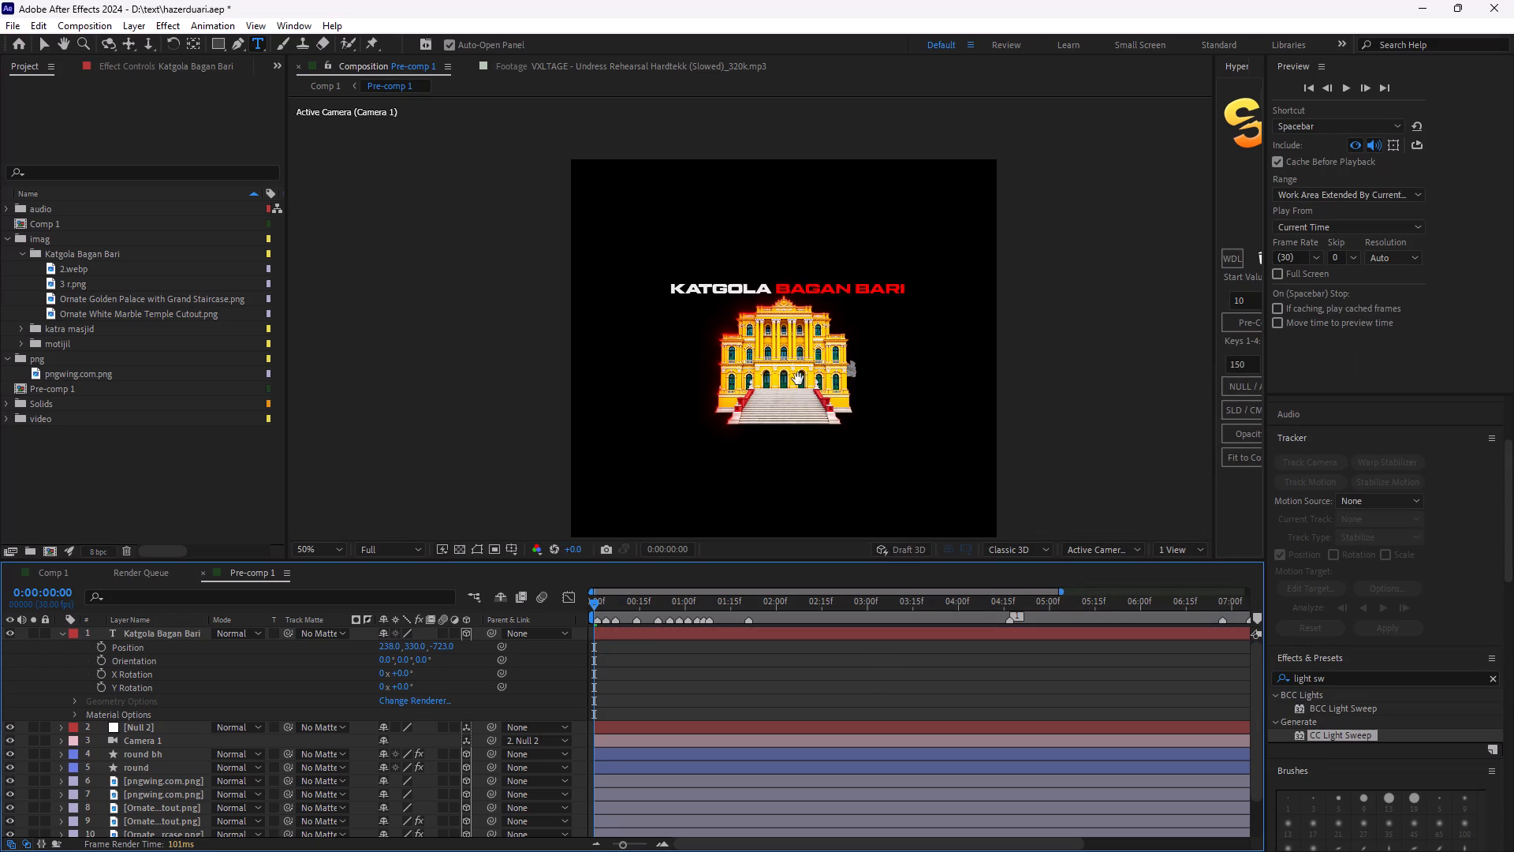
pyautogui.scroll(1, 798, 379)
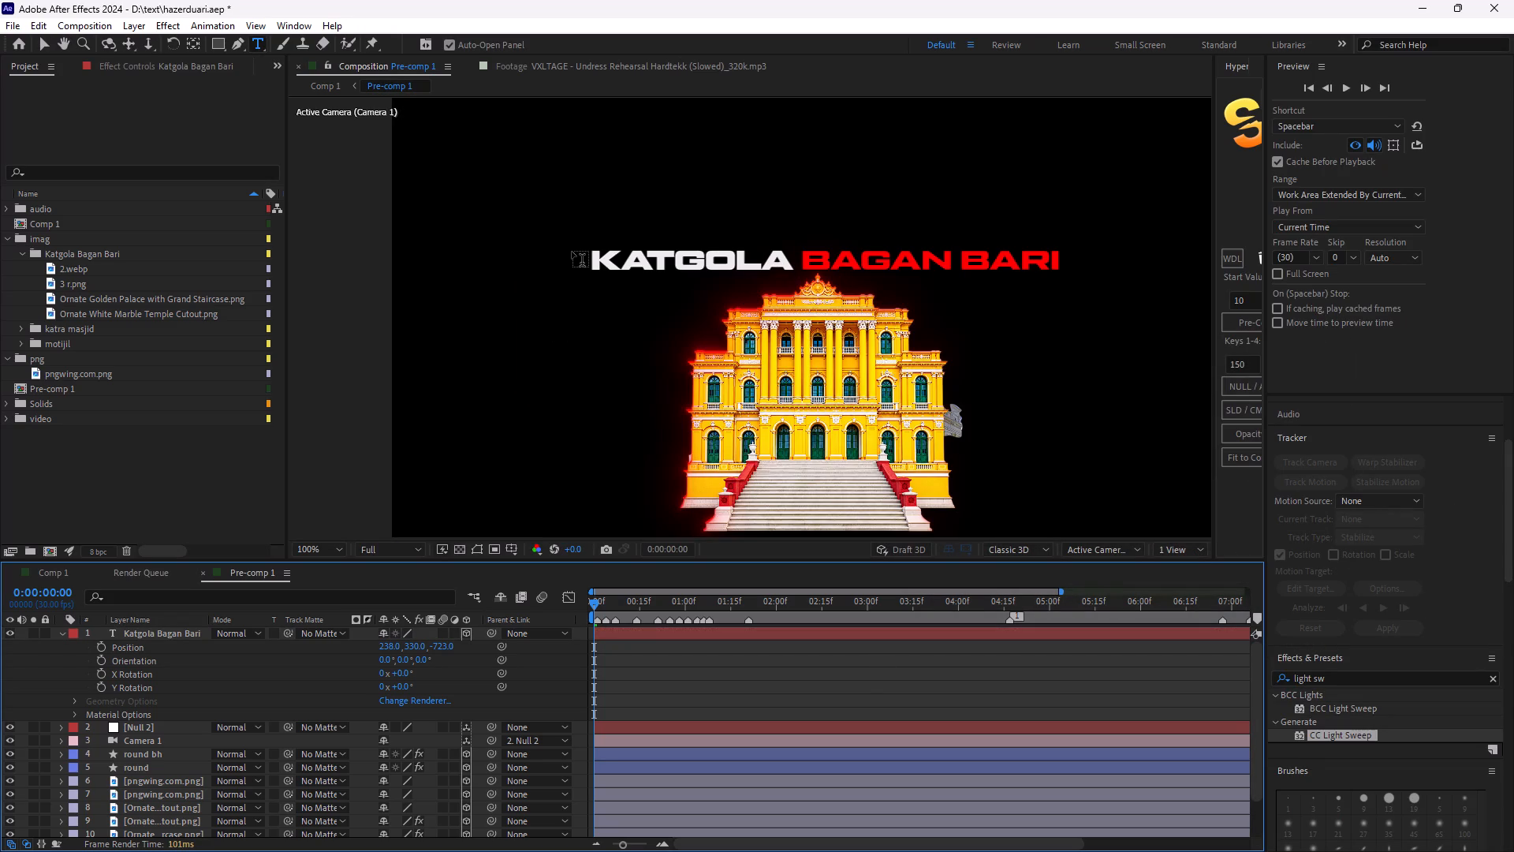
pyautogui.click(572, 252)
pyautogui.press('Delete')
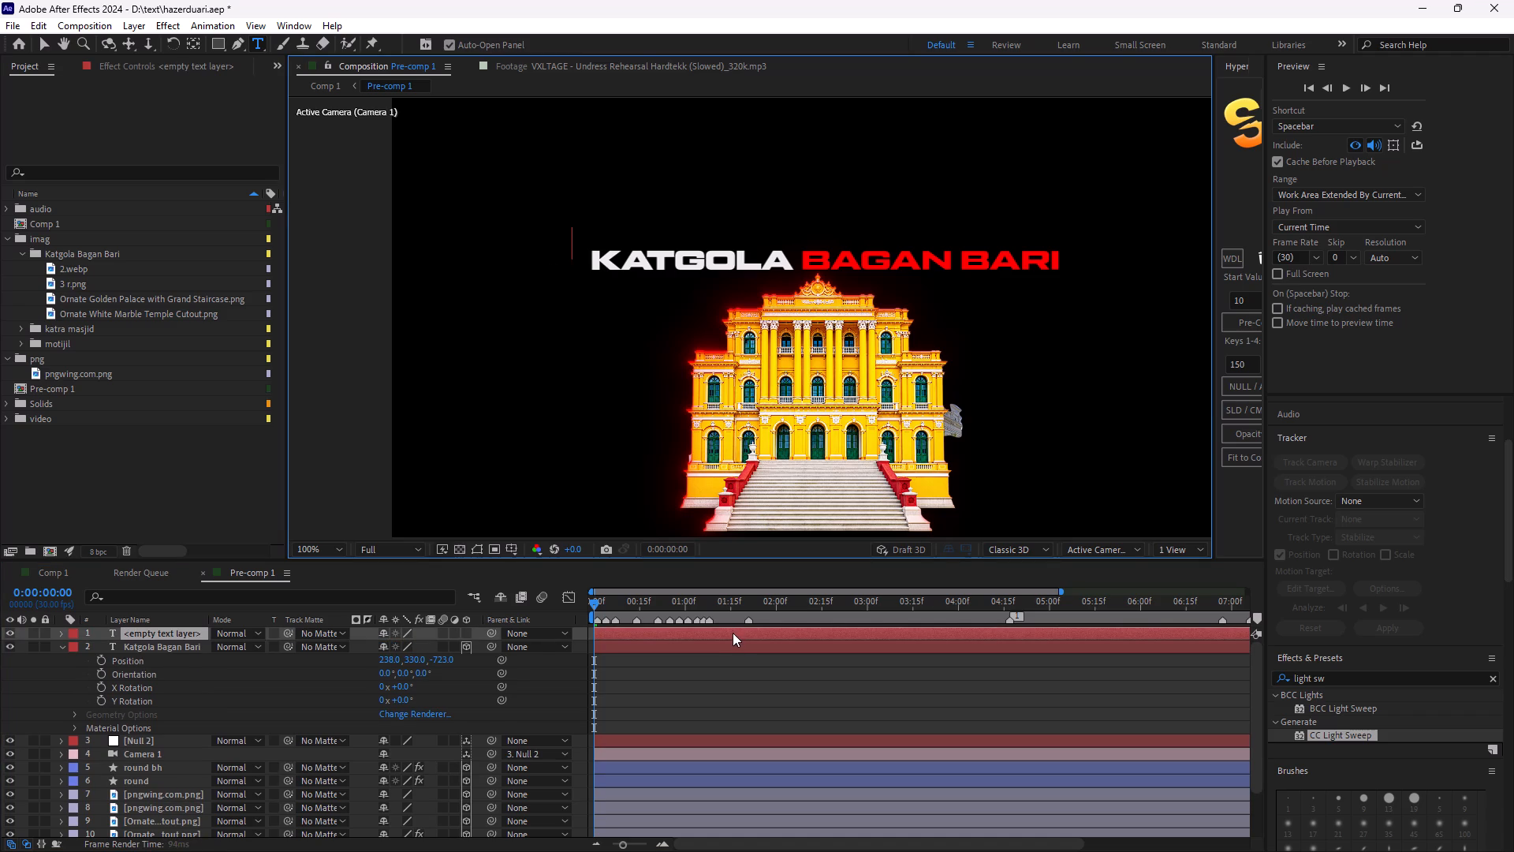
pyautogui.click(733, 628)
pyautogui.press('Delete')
# Find the Bevel Alpha effect and apply it to the Katgola Bagan Bari title layer.
pyautogui.click(728, 632)
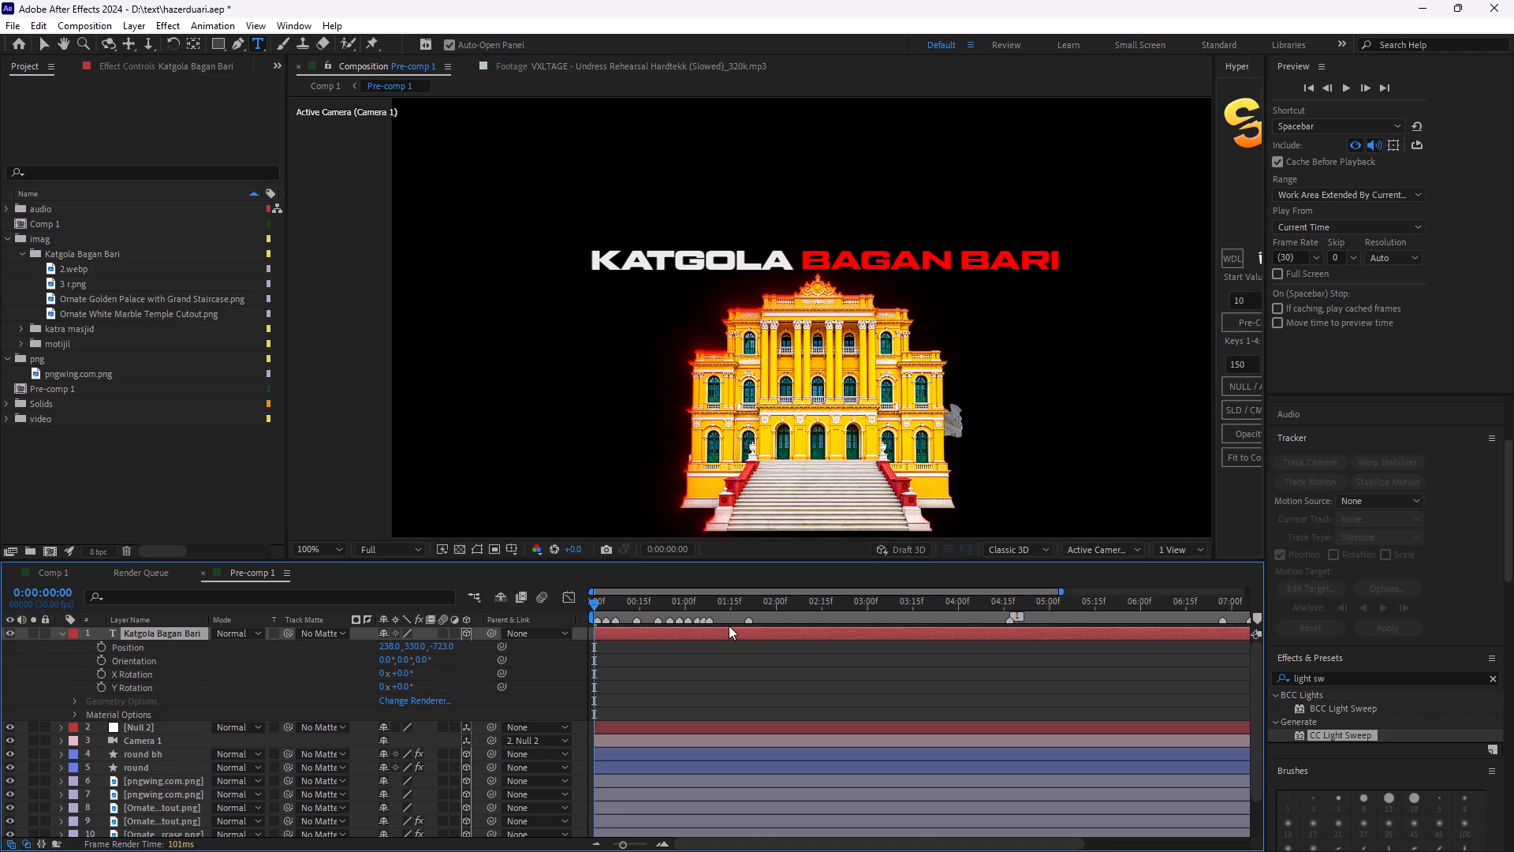
pyautogui.hotkey('ctrl', 'v')
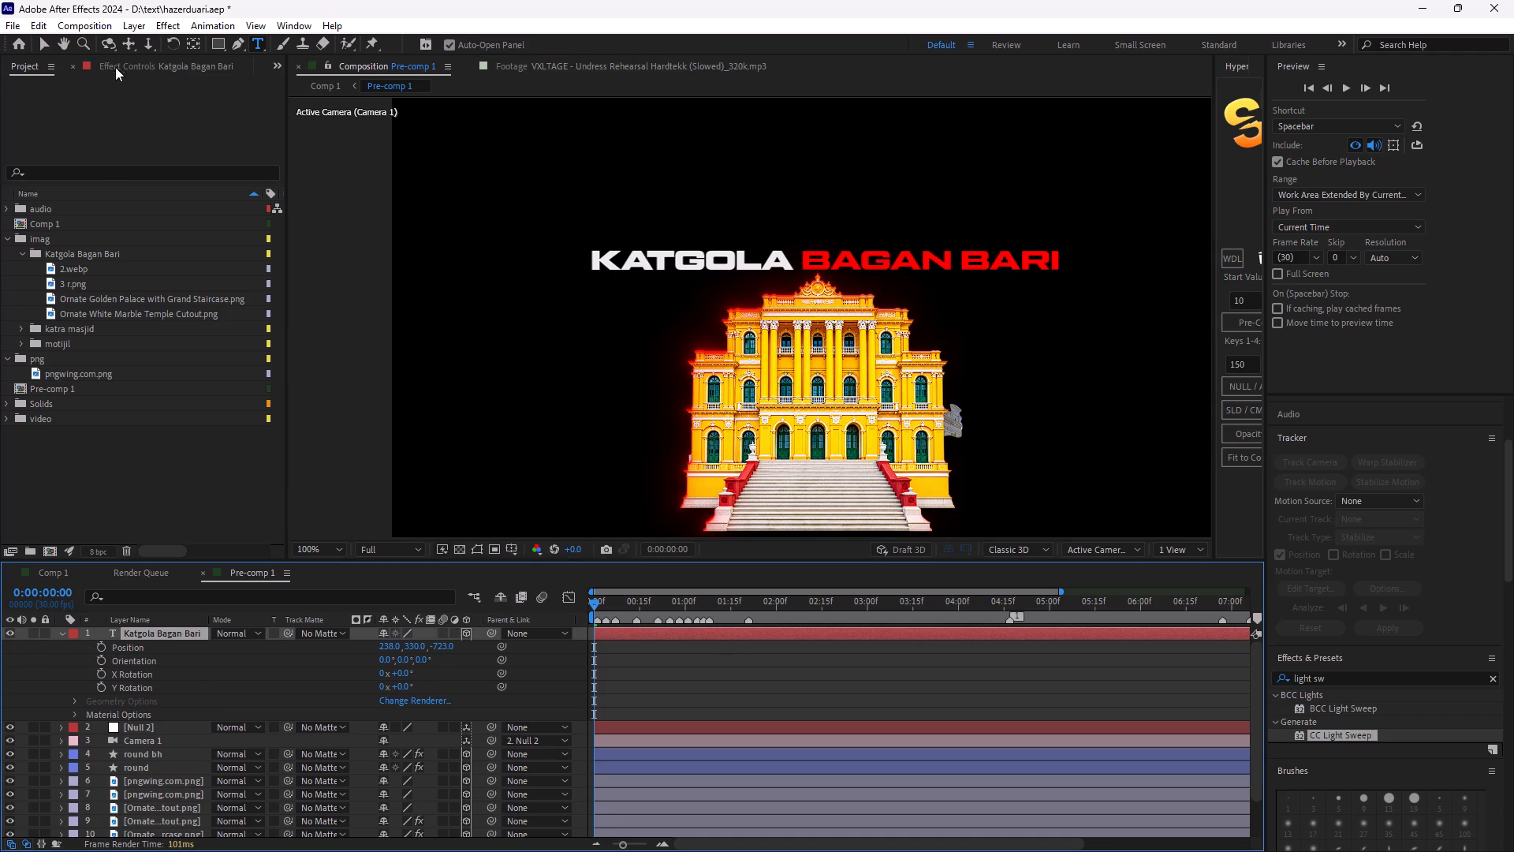
pyautogui.click(117, 64)
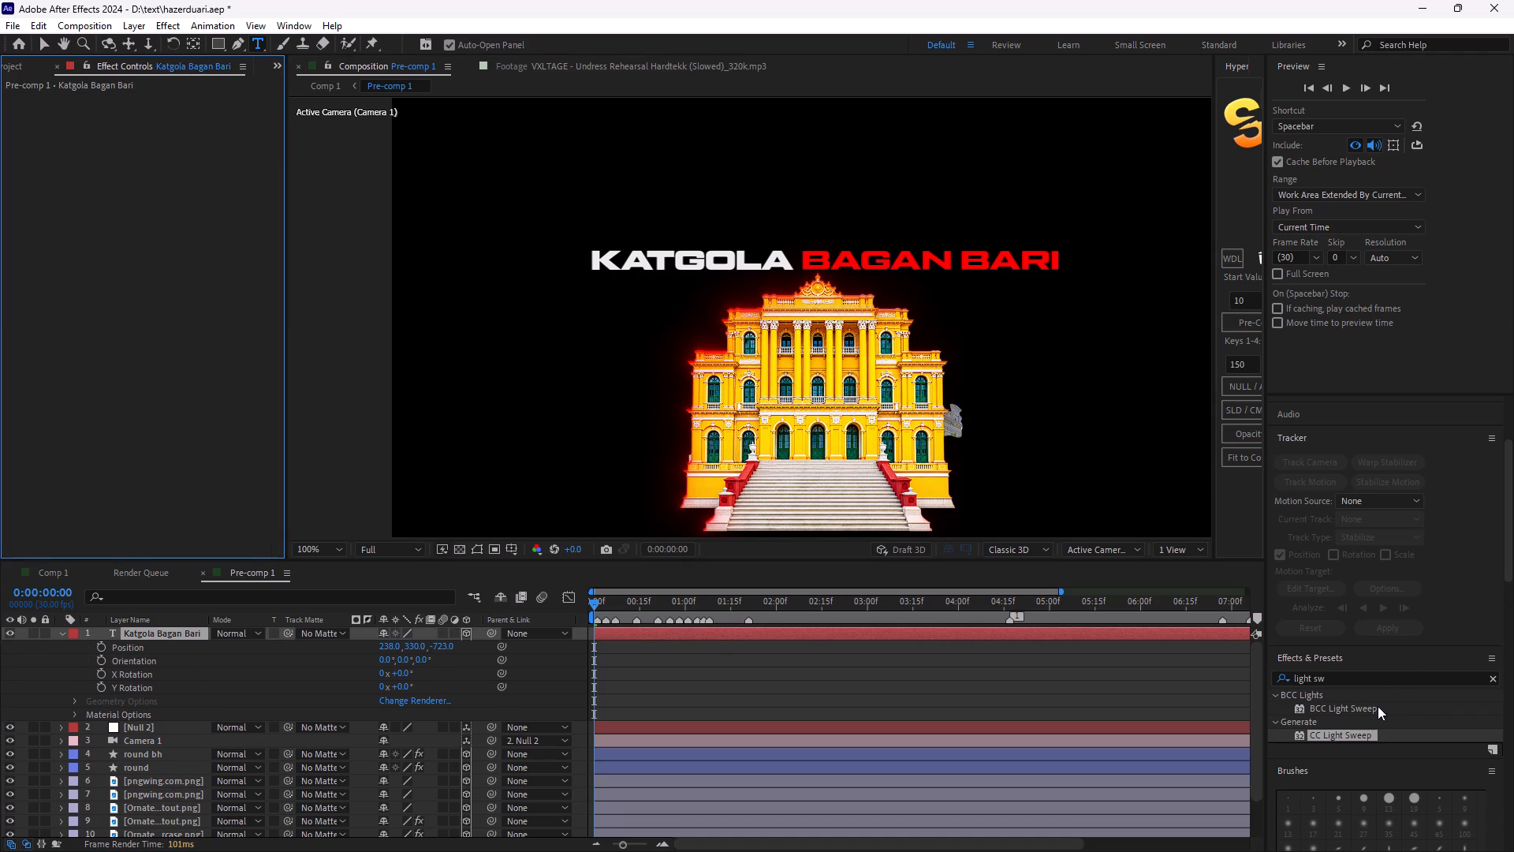
pyautogui.moveTo(1363, 680); pyautogui.dragTo(1195, 664)
pyautogui.press('BackSpace')
pyautogui.press('BackSpace')
pyautogui.press('BackSpace')
pyautogui.press('BackSpace')
pyautogui.press('BackSpace')
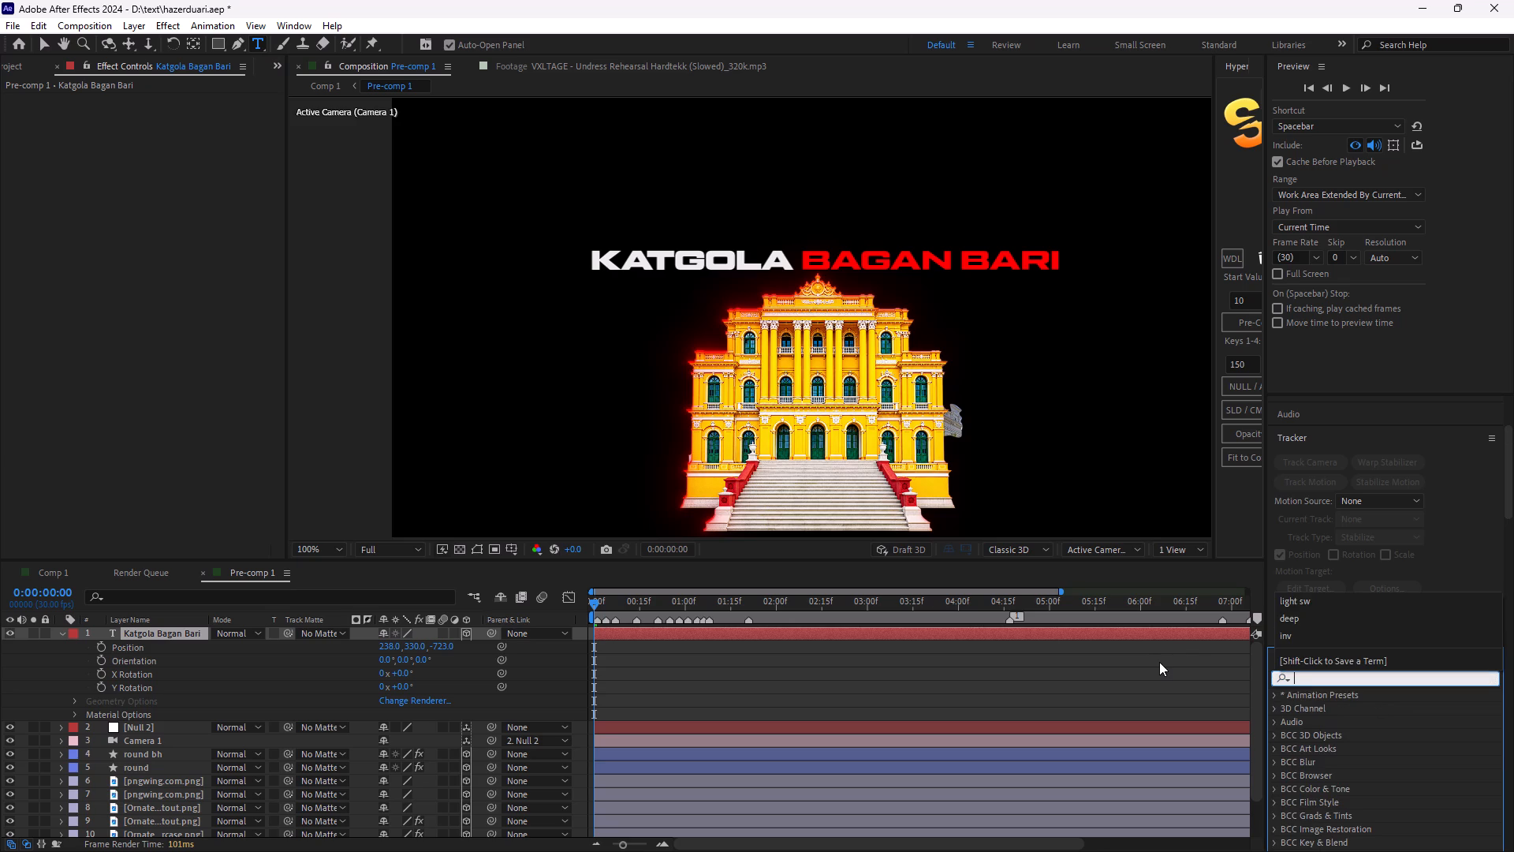
pyautogui.write('br')
pyautogui.press('BackSpace')
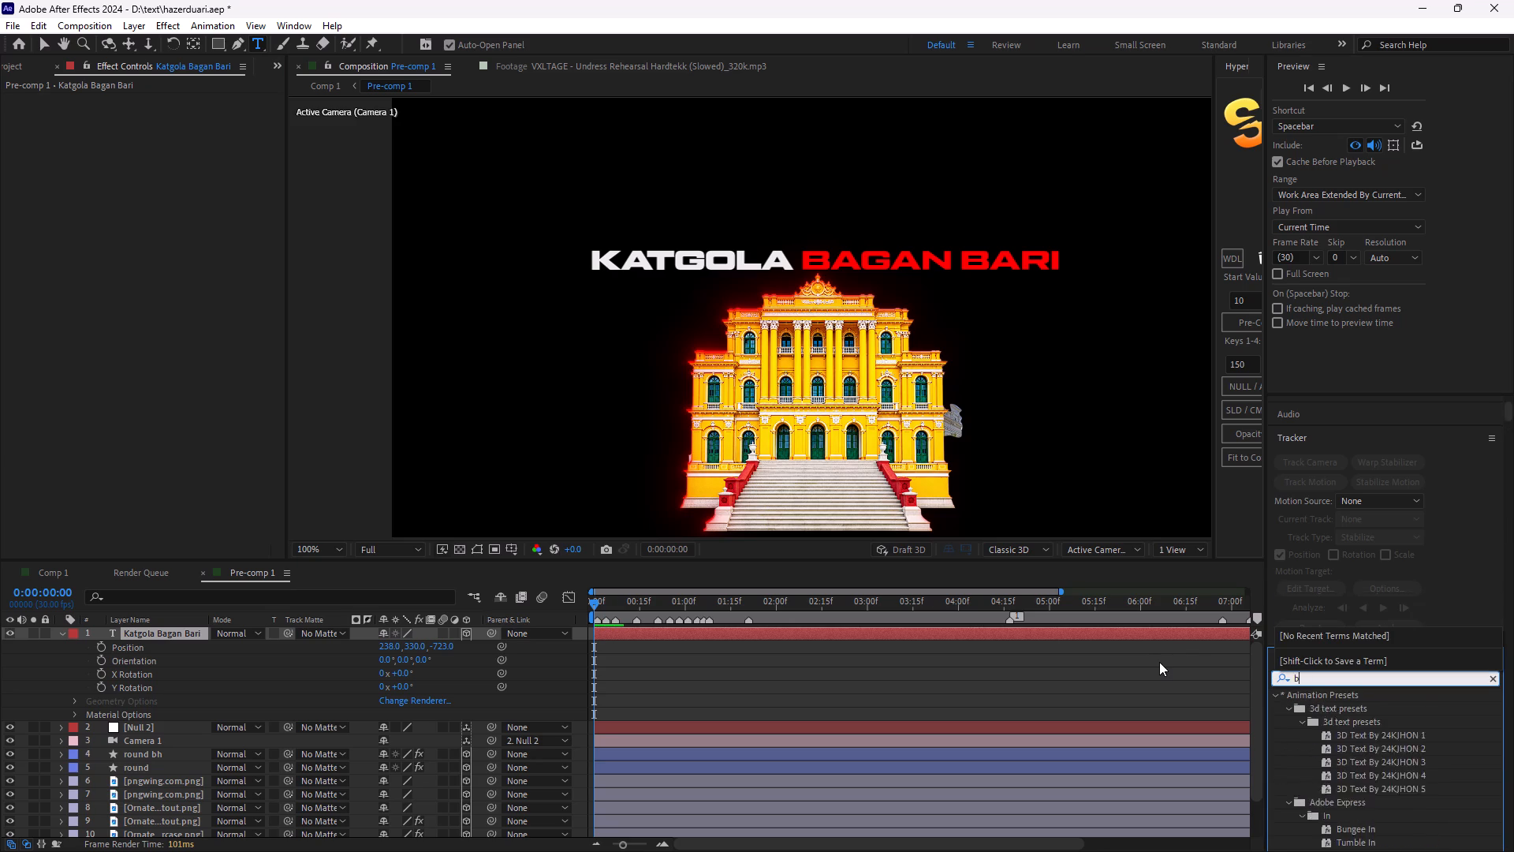
pyautogui.press('BackSpace')
pyautogui.press('BackSpace')
pyautogui.press('BackSpace')
pyautogui.write('alpha')
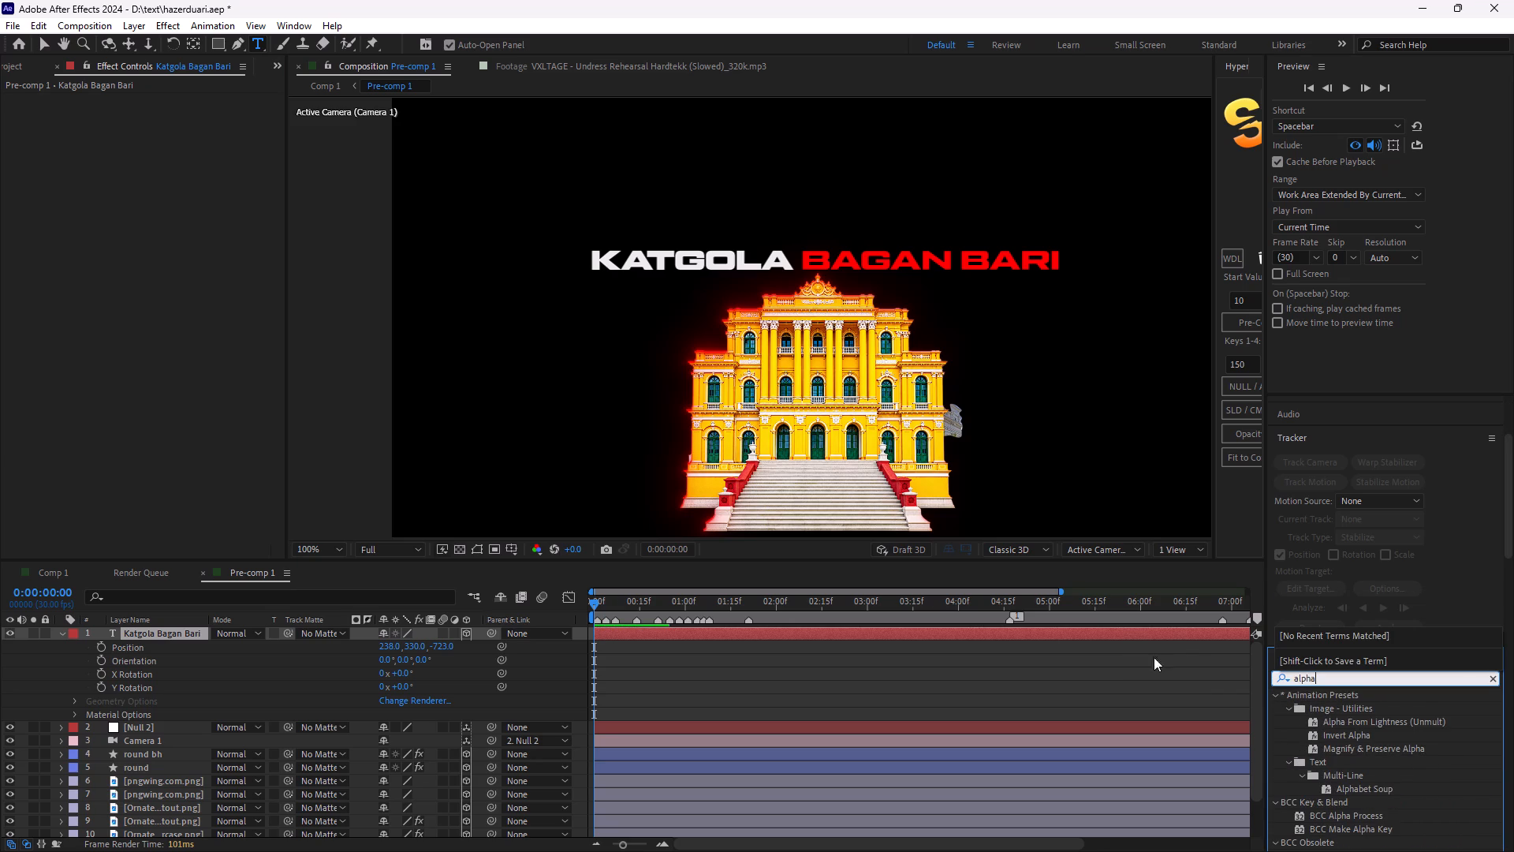
pyautogui.scroll(-3, 1374, 760)
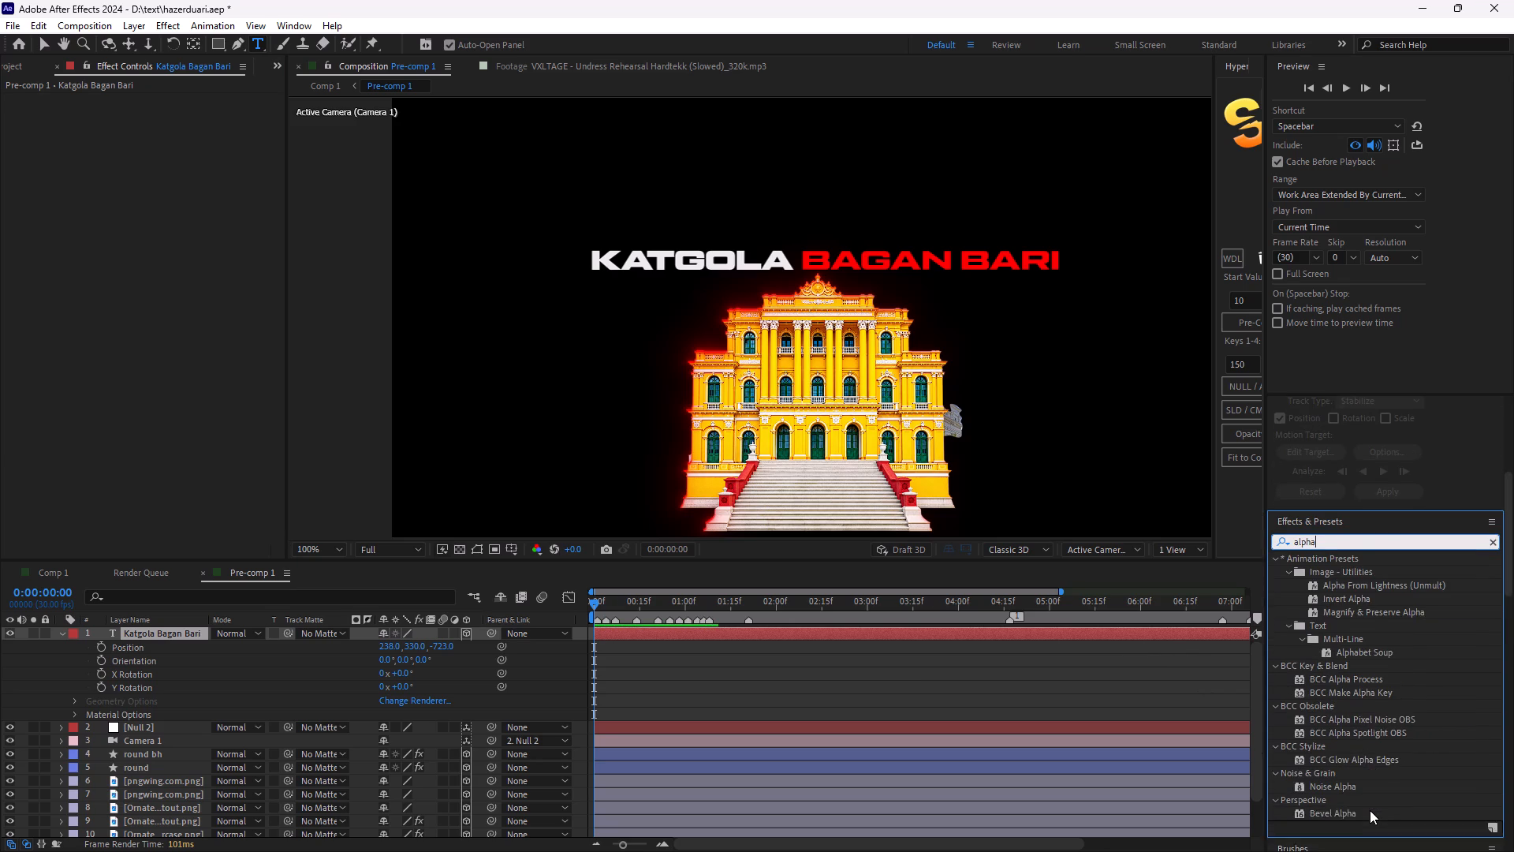
pyautogui.scroll(-1, 1370, 810)
pyautogui.doubleClick(1342, 773)
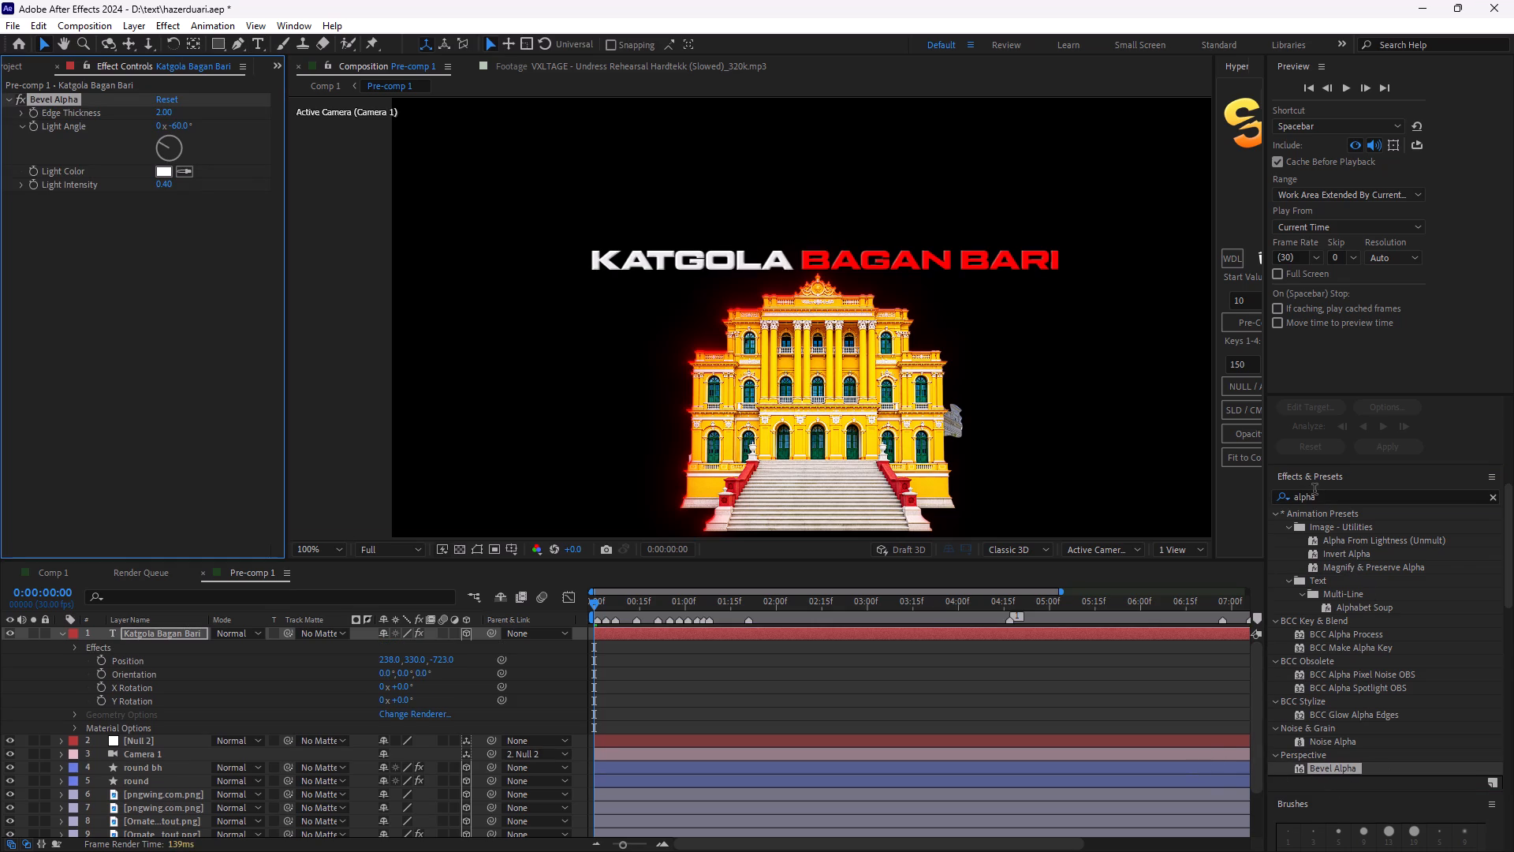
# Find the Deep Glow effect, apply it to the Katgola Bagan Bari title, and clear the effects search.
pyautogui.moveTo(1326, 499); pyautogui.dragTo(1255, 503)
pyautogui.press('BackSpace')
pyautogui.press('BackSpace')
pyautogui.press('BackSpace')
pyautogui.press('BackSpace')
pyautogui.write('glow')
pyautogui.press('BackSpace')
pyautogui.press('BackSpace')
pyautogui.press('BackSpace')
pyautogui.press('BackSpace')
pyautogui.press('BackSpace')
pyautogui.press('BackSpace')
pyautogui.press('BackSpace')
pyautogui.press('BackSpace')
pyautogui.press('BackSpace')
pyautogui.press('BackSpace')
pyautogui.press('BackSpace')
pyautogui.press('BackSpace')
pyautogui.press('BackSpace')
pyautogui.press('BackSpace')
pyautogui.press('BackSpace')
pyautogui.press('BackSpace')
pyautogui.press('BackSpace')
pyautogui.press('BackSpace')
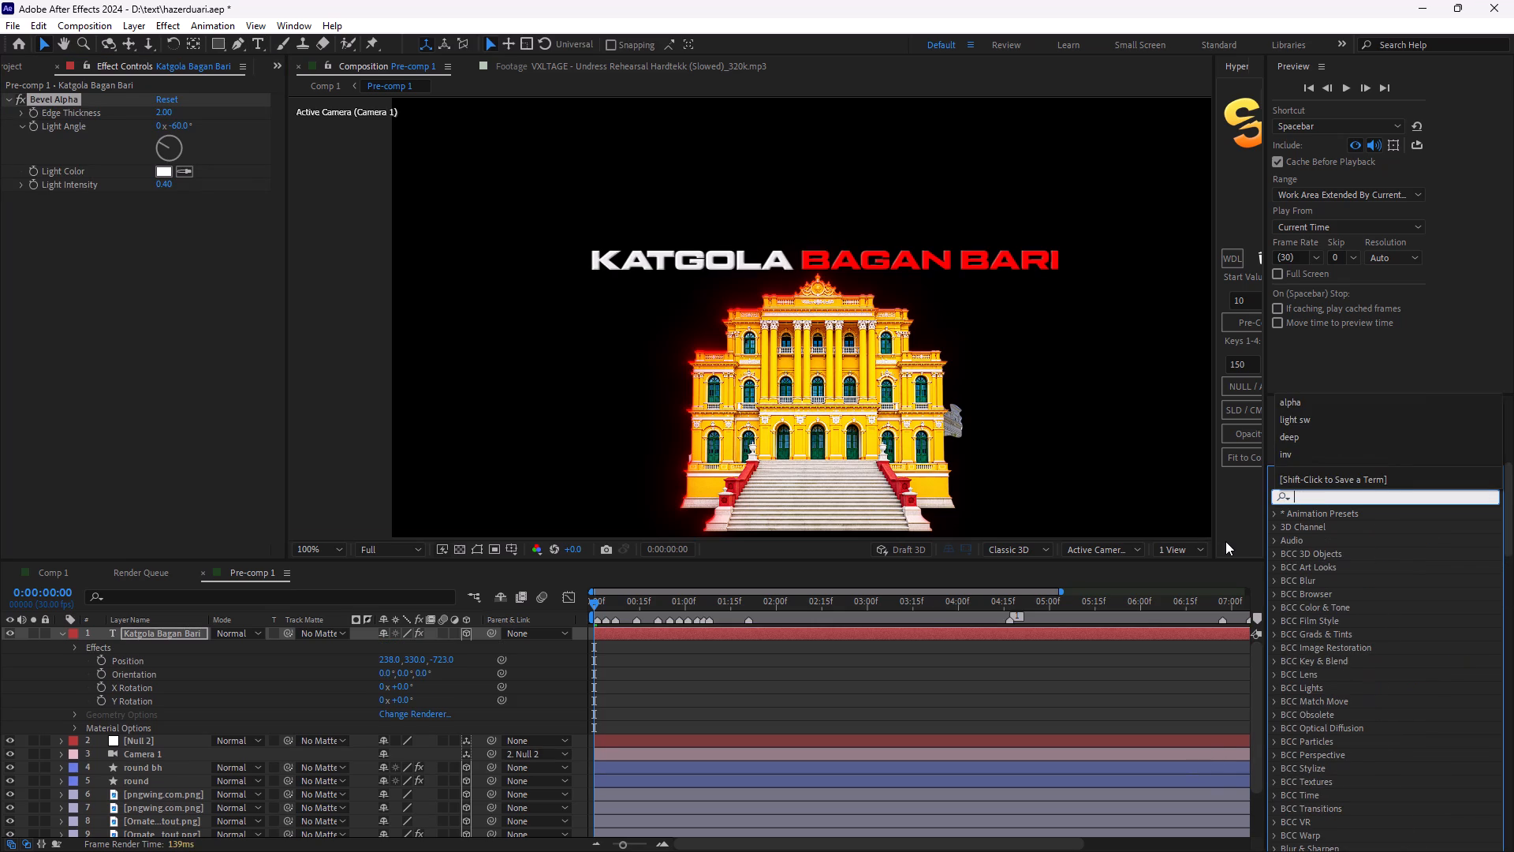
pyautogui.press('BackSpace')
pyautogui.press('BackSpace')
pyautogui.press('BackSpace')
pyautogui.press('BackSpace')
pyautogui.write('deep')
pyautogui.doubleClick(1344, 562)
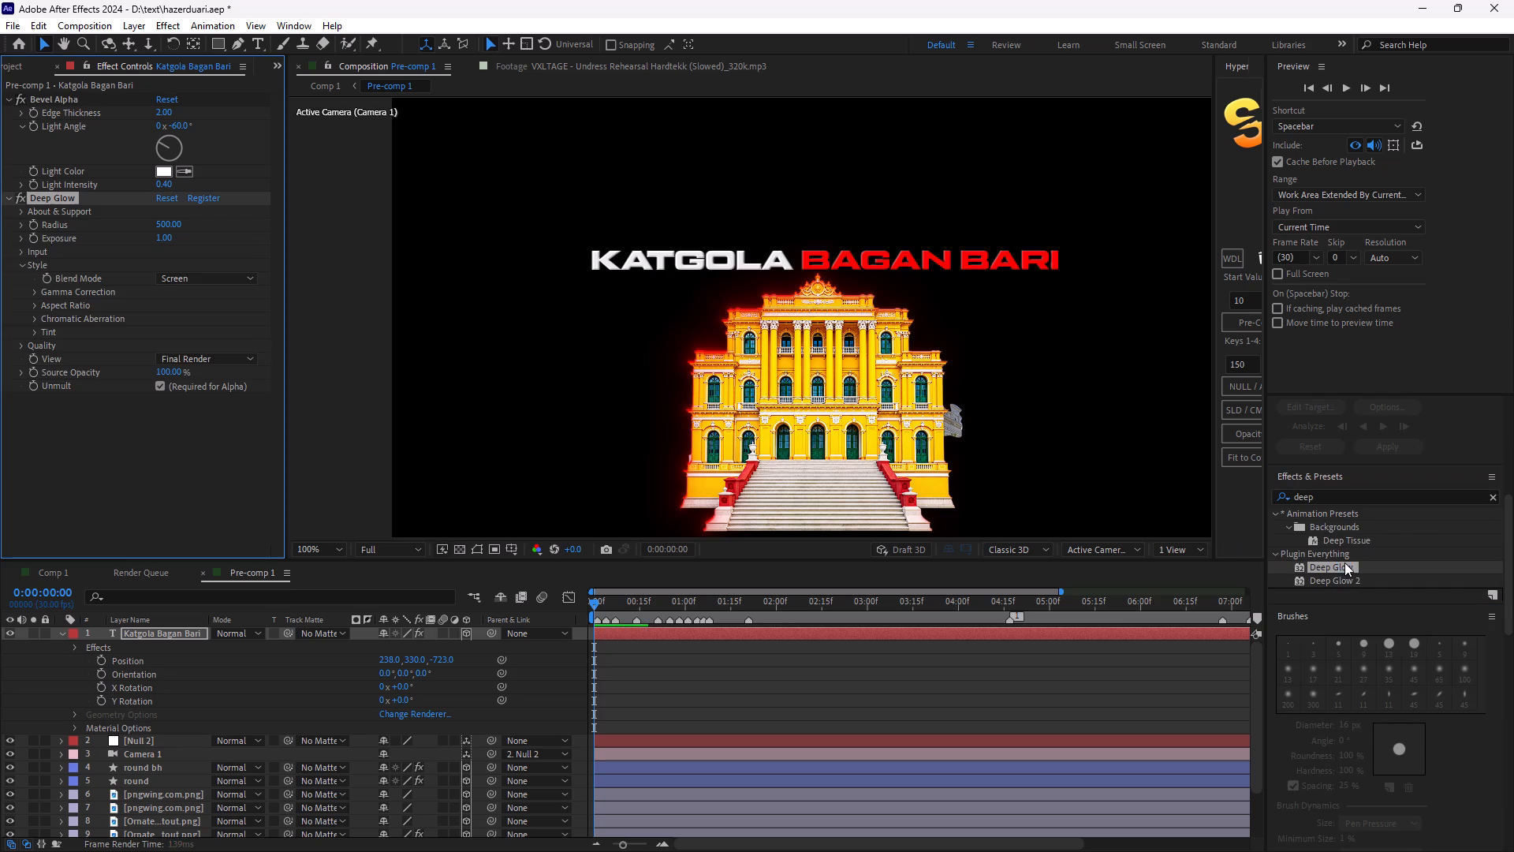
pyautogui.moveTo(1384, 500); pyautogui.dragTo(1197, 524)
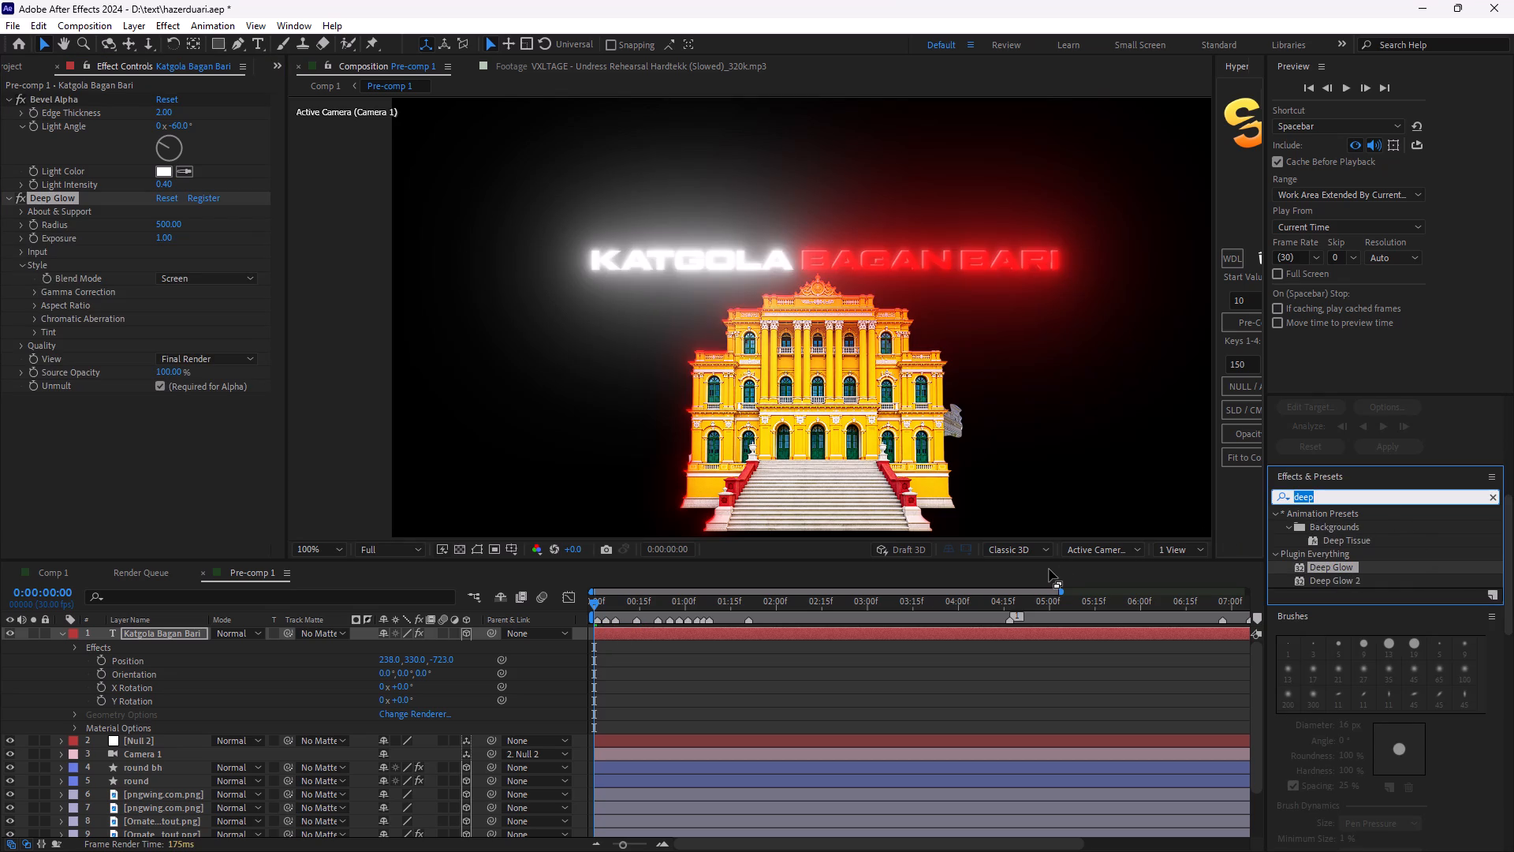
pyautogui.press('BackSpace')
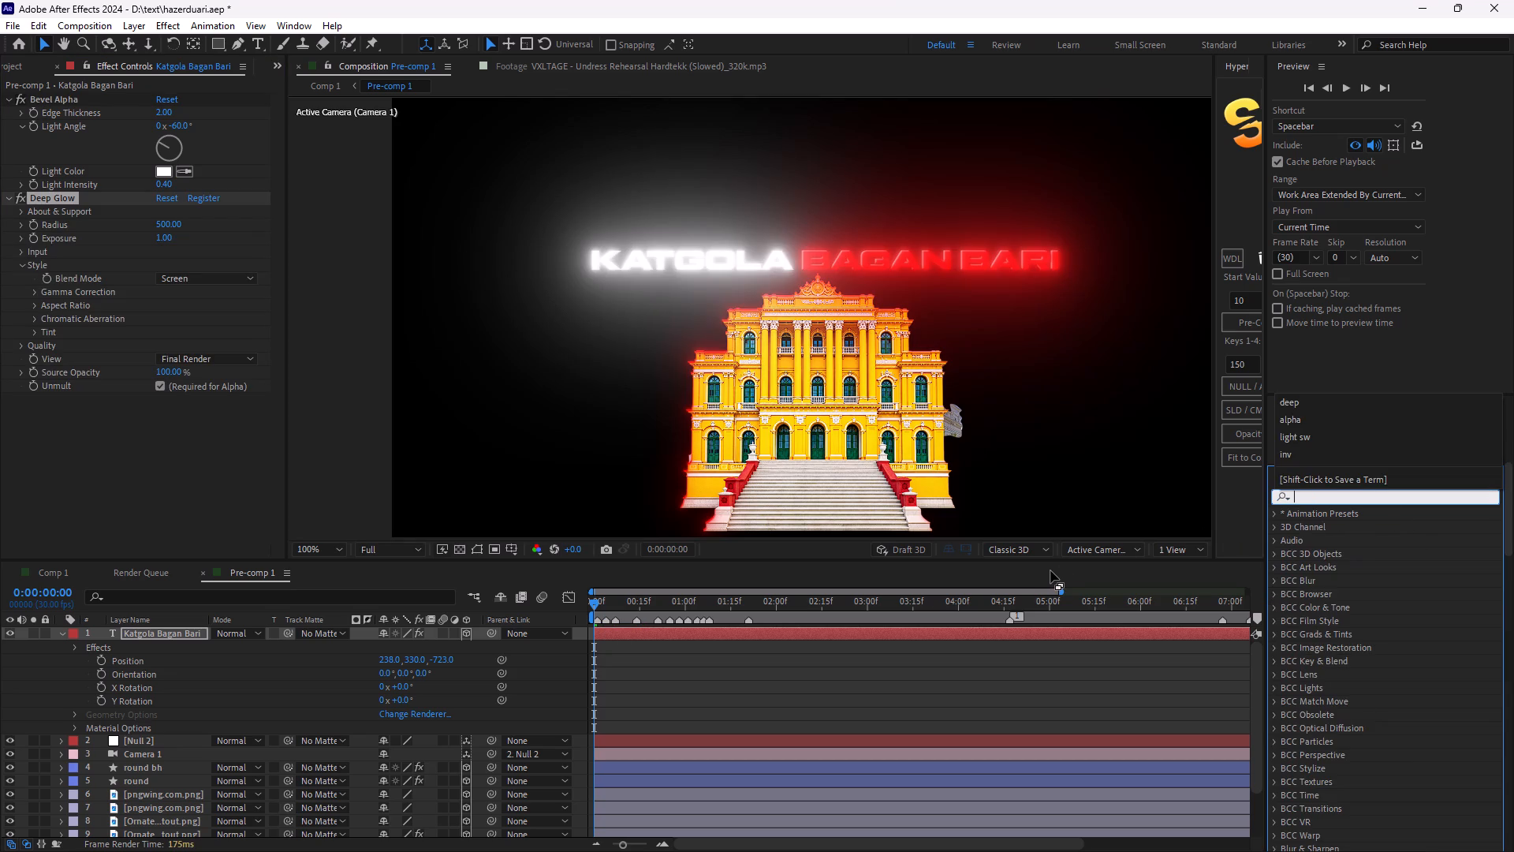
# Set the title's Deep Glow radius to 250 and its exposure to 0.3.
pyautogui.click(164, 222)
pyautogui.press('BackSpace')
pyautogui.write('250')
pyautogui.press('Return')
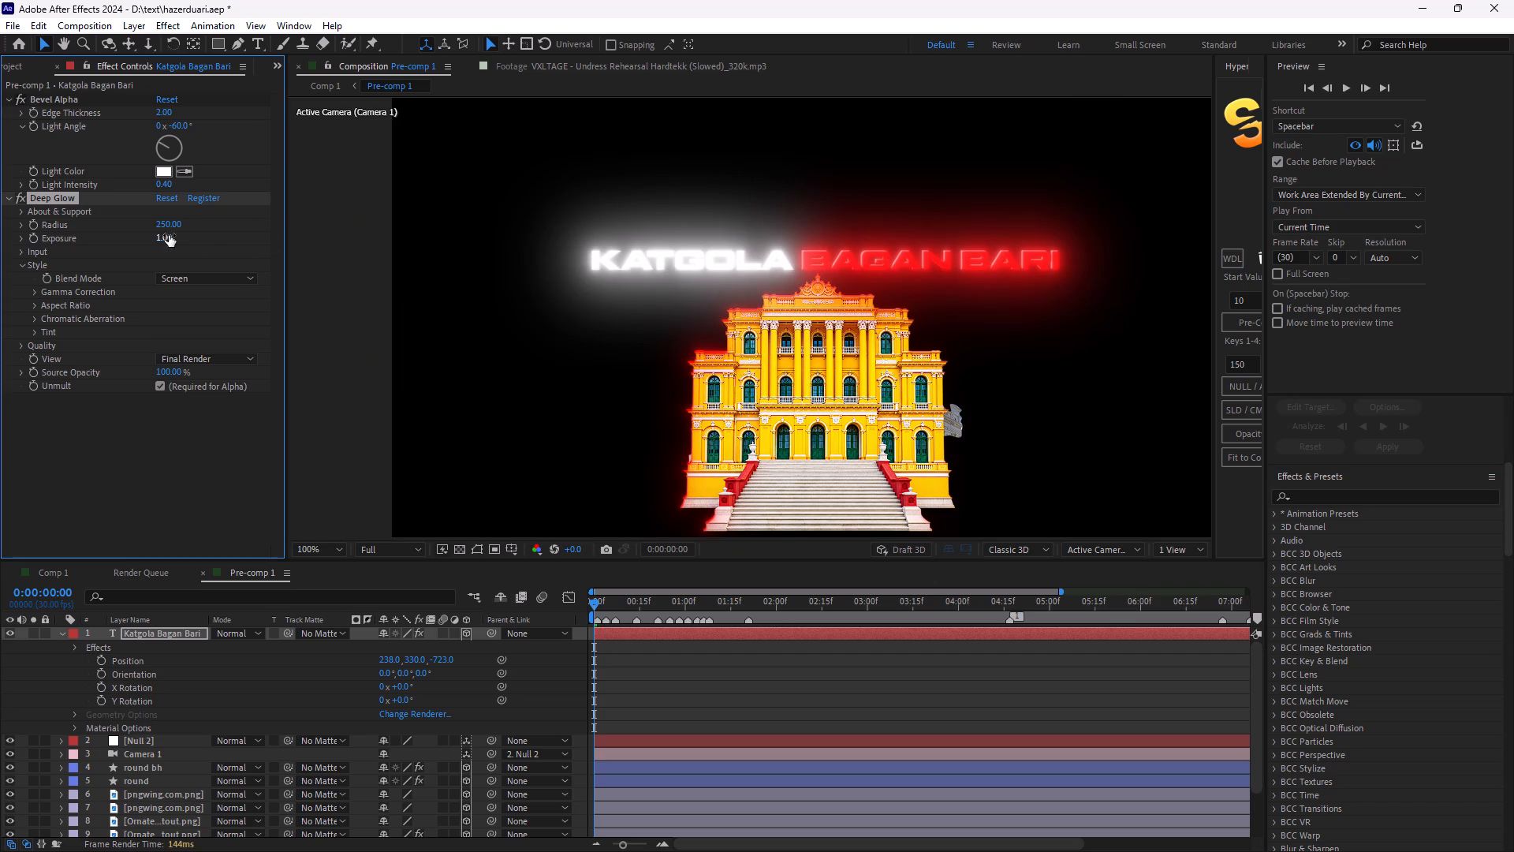
pyautogui.click(169, 235)
pyautogui.press('BackSpace')
pyautogui.write('.3')
pyautogui.press('Return')
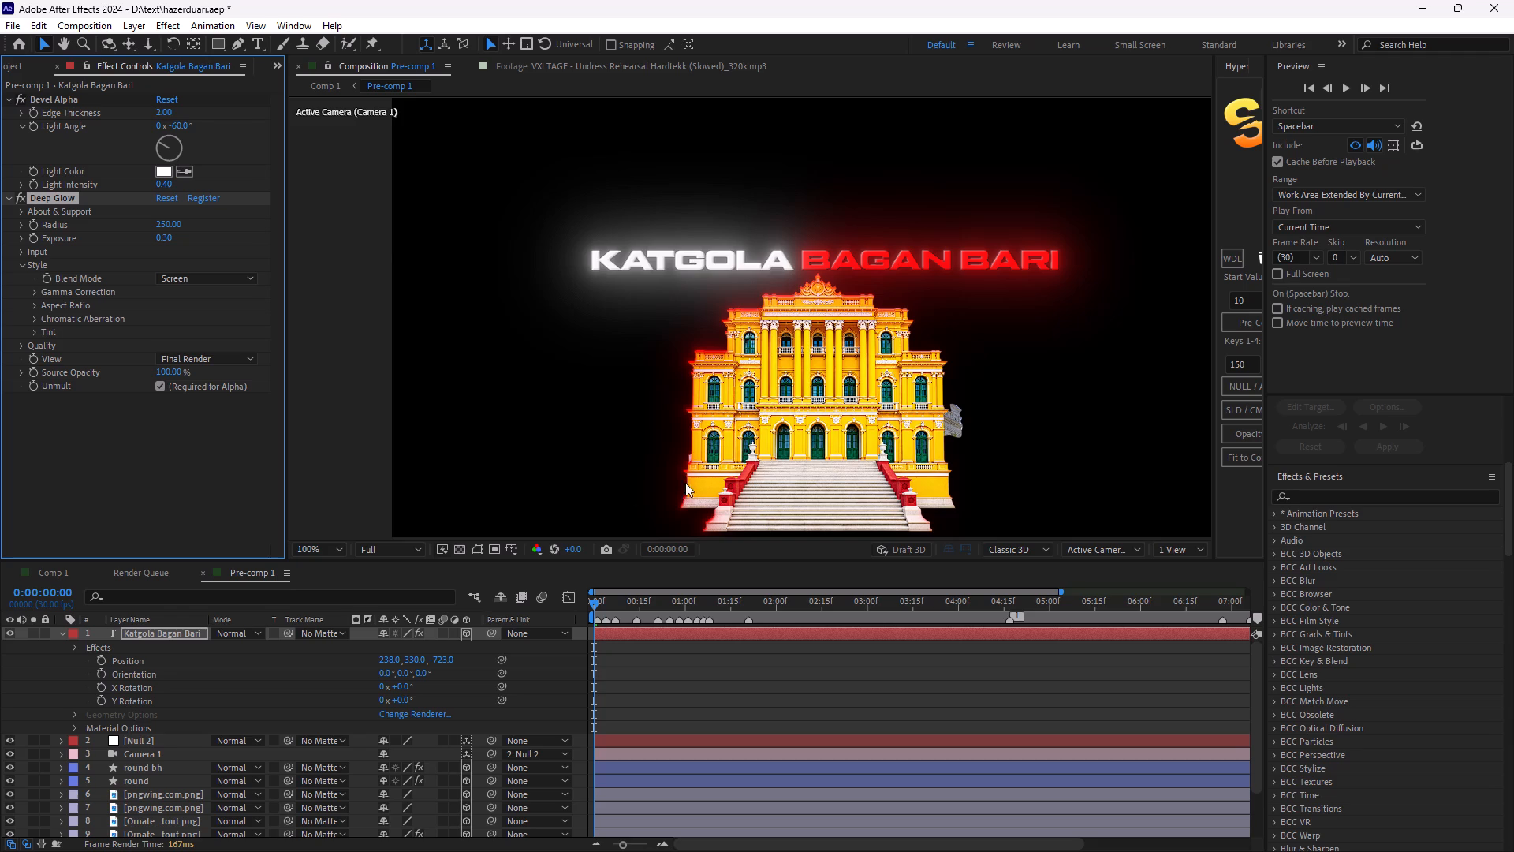
# Play the opening of Pre-comp 1 to check the glowing title during the camera move.
pyautogui.press('space')
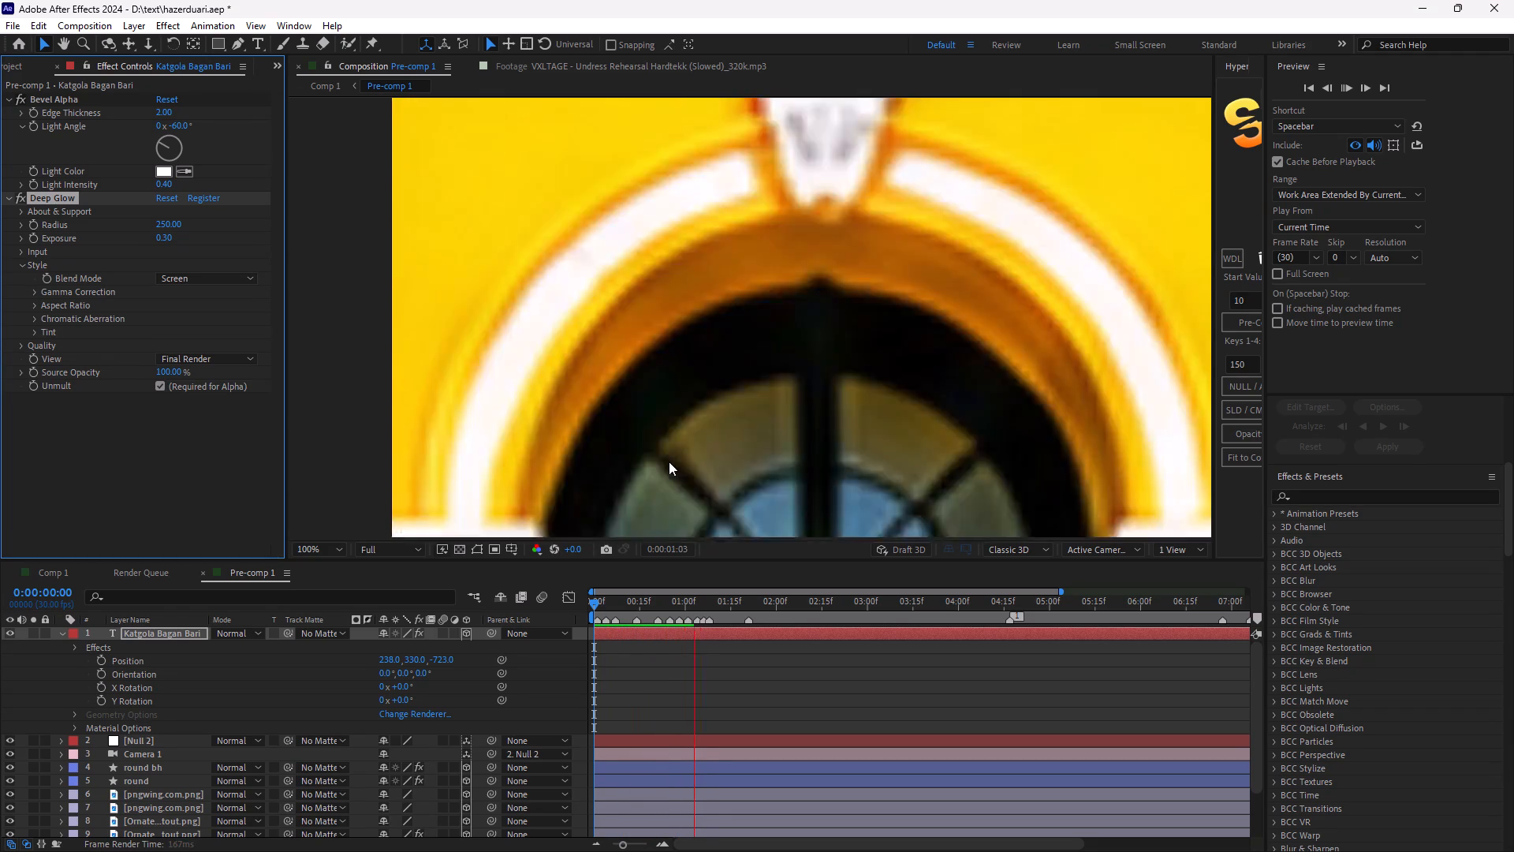
pyautogui.press('space')
pyautogui.press('space')
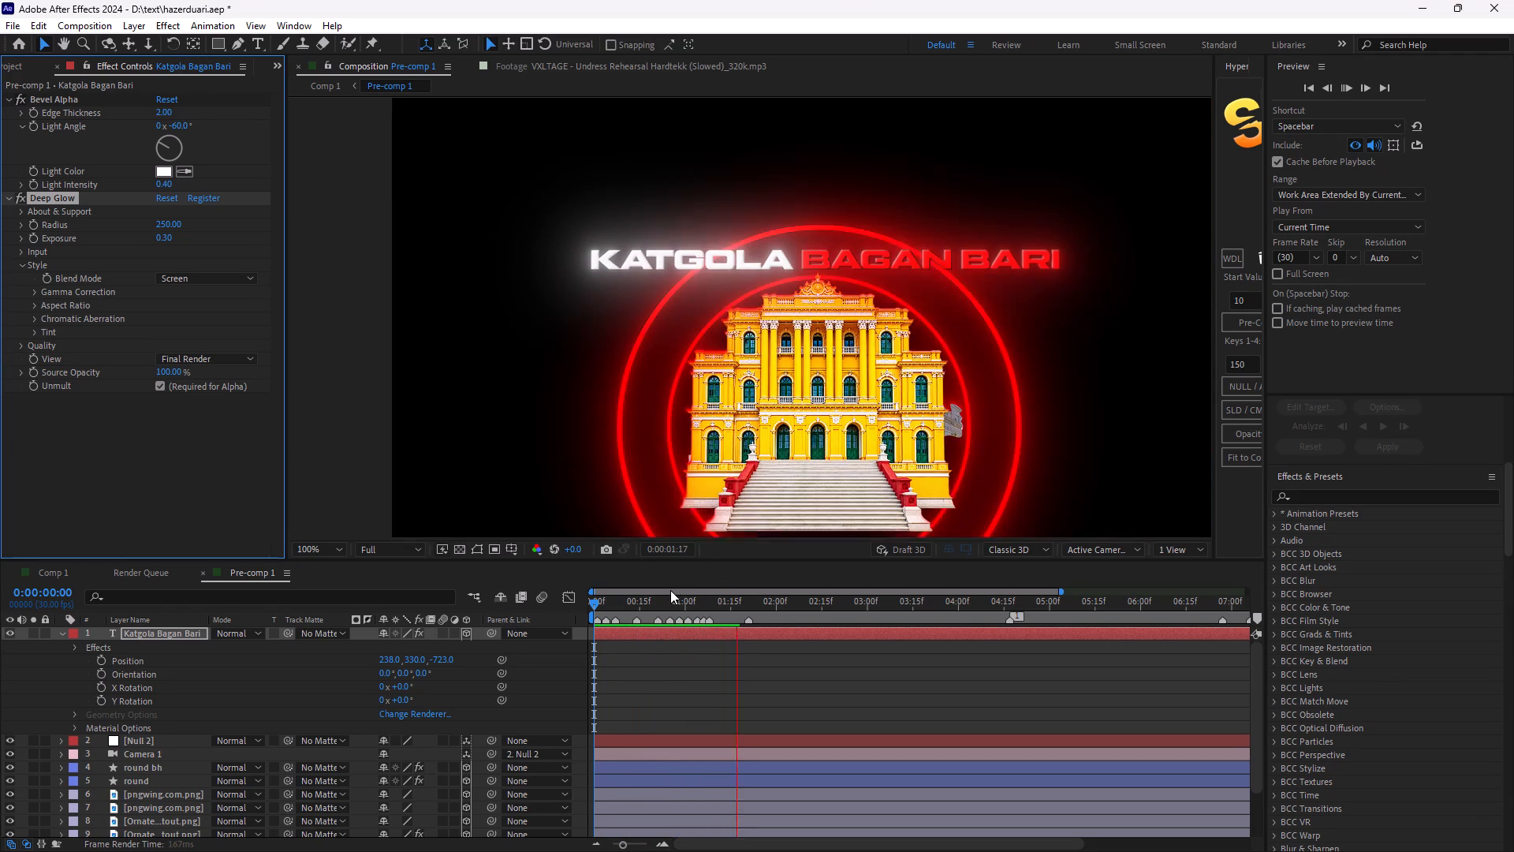
pyautogui.press('space')
pyautogui.press('space')
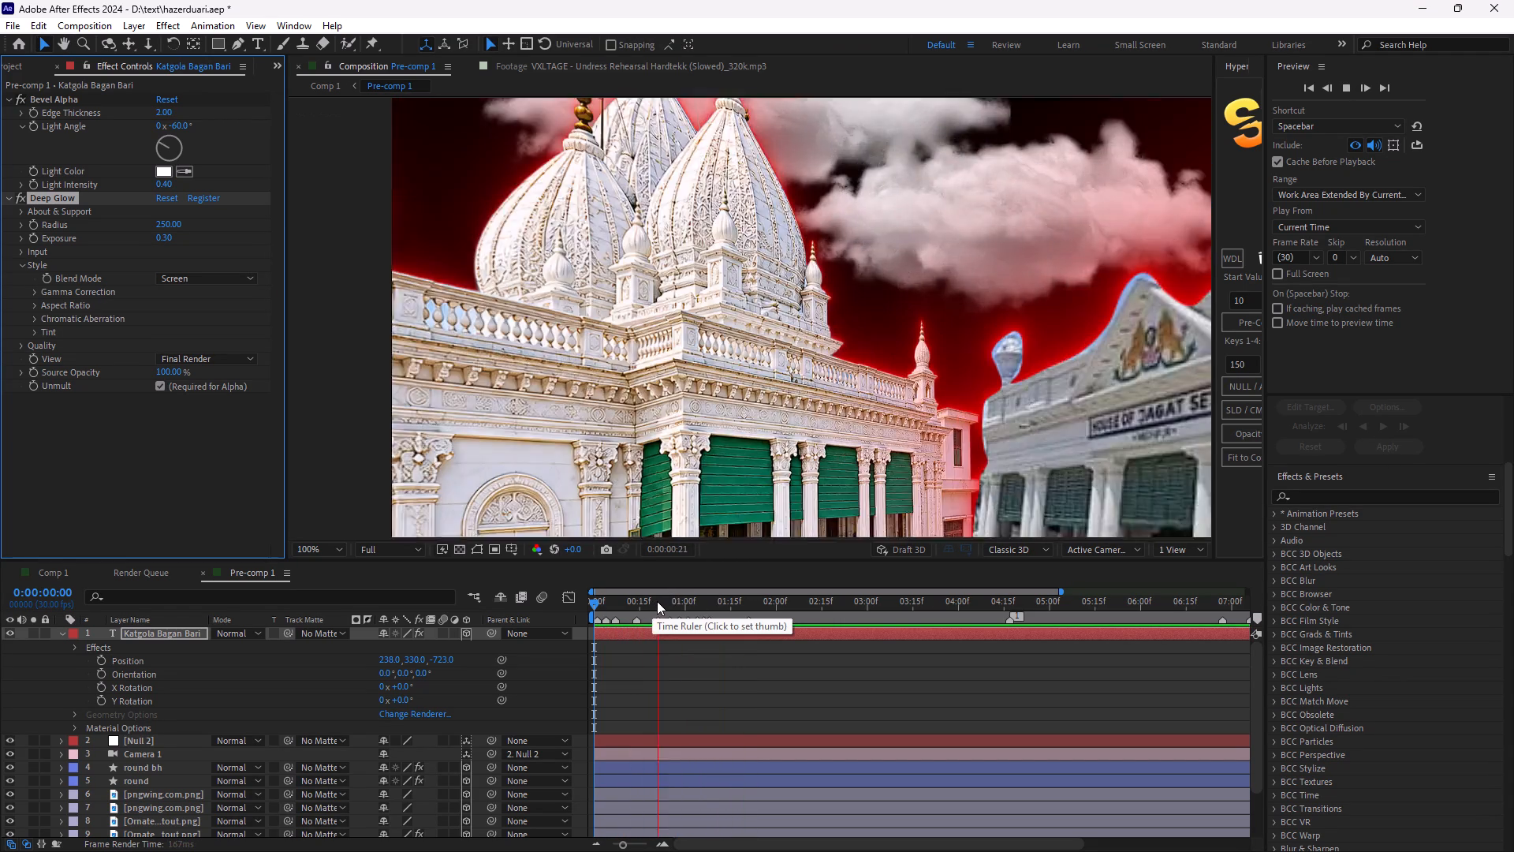
pyautogui.press('space')
pyautogui.click(564, 603)
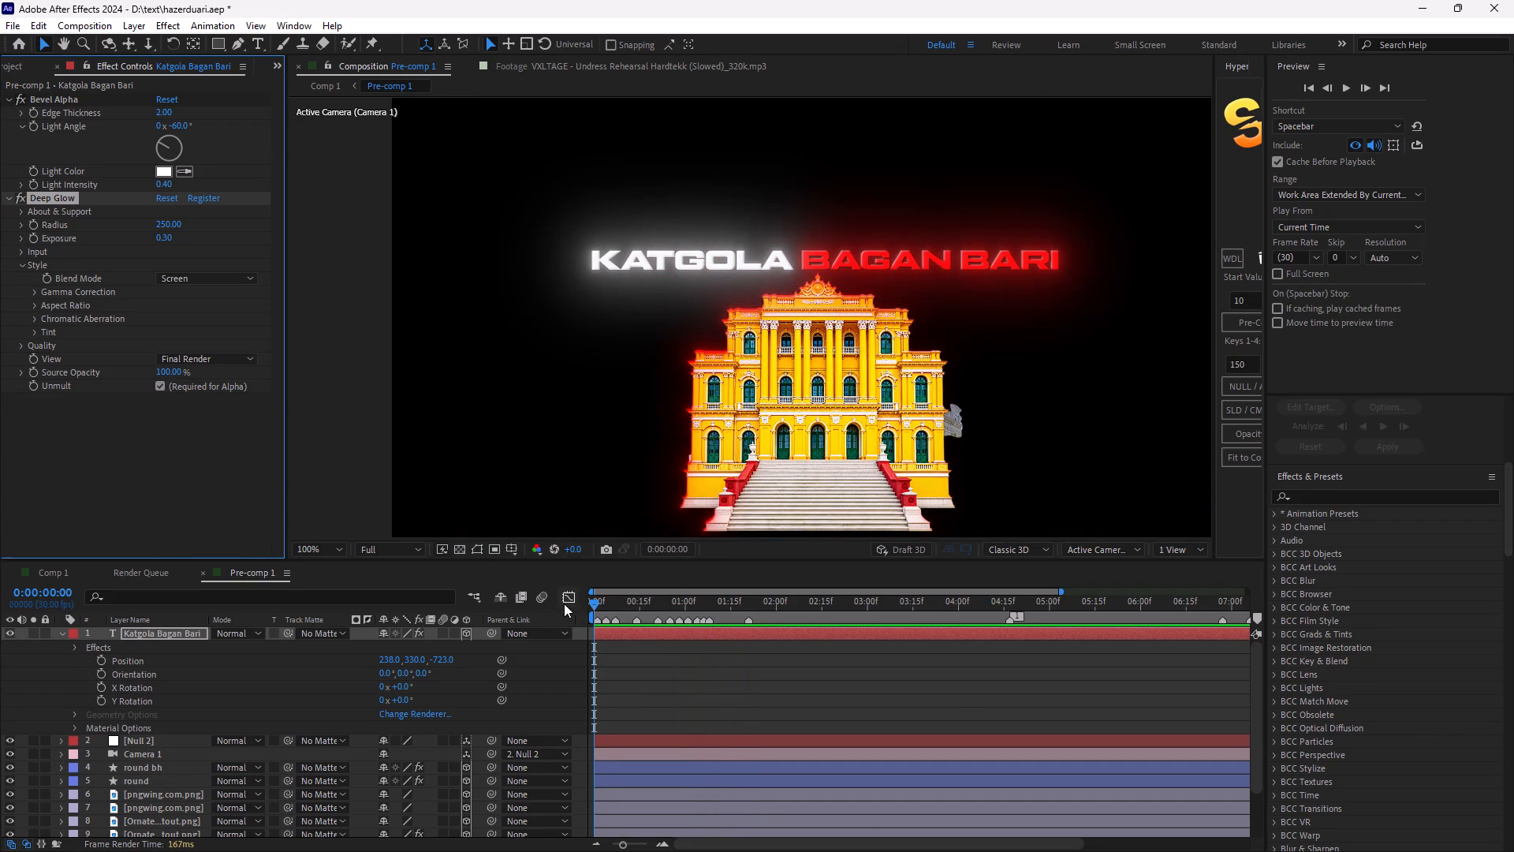
pyautogui.click(565, 603)
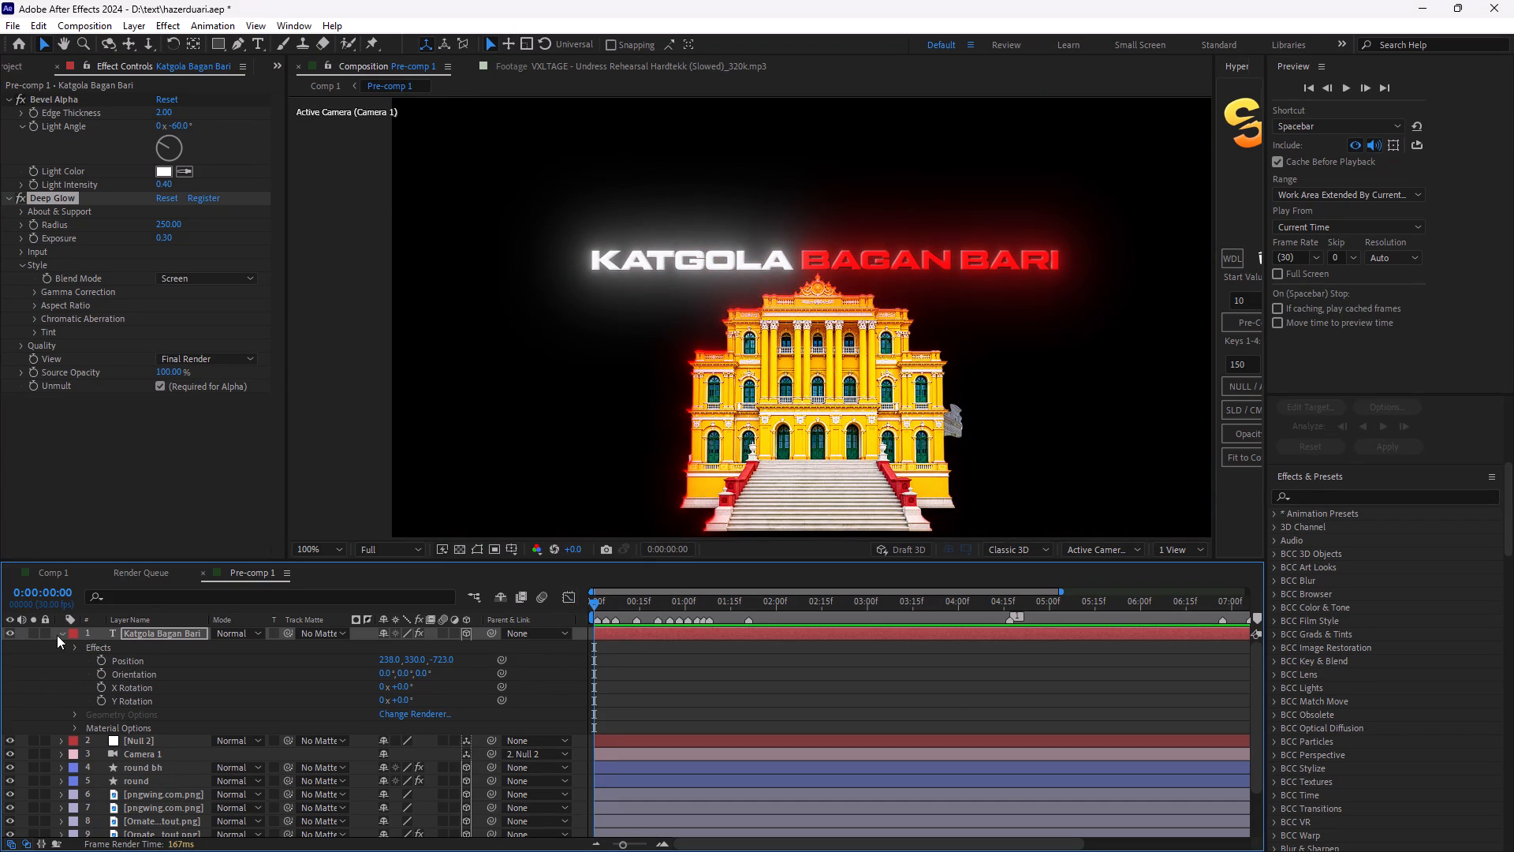
# Collapse the Katgola Bagan Bari title layer and move it directly below Camera 1 in the layer order.
pyautogui.click(59, 635)
pyautogui.moveTo(134, 629); pyautogui.dragTo(135, 665)
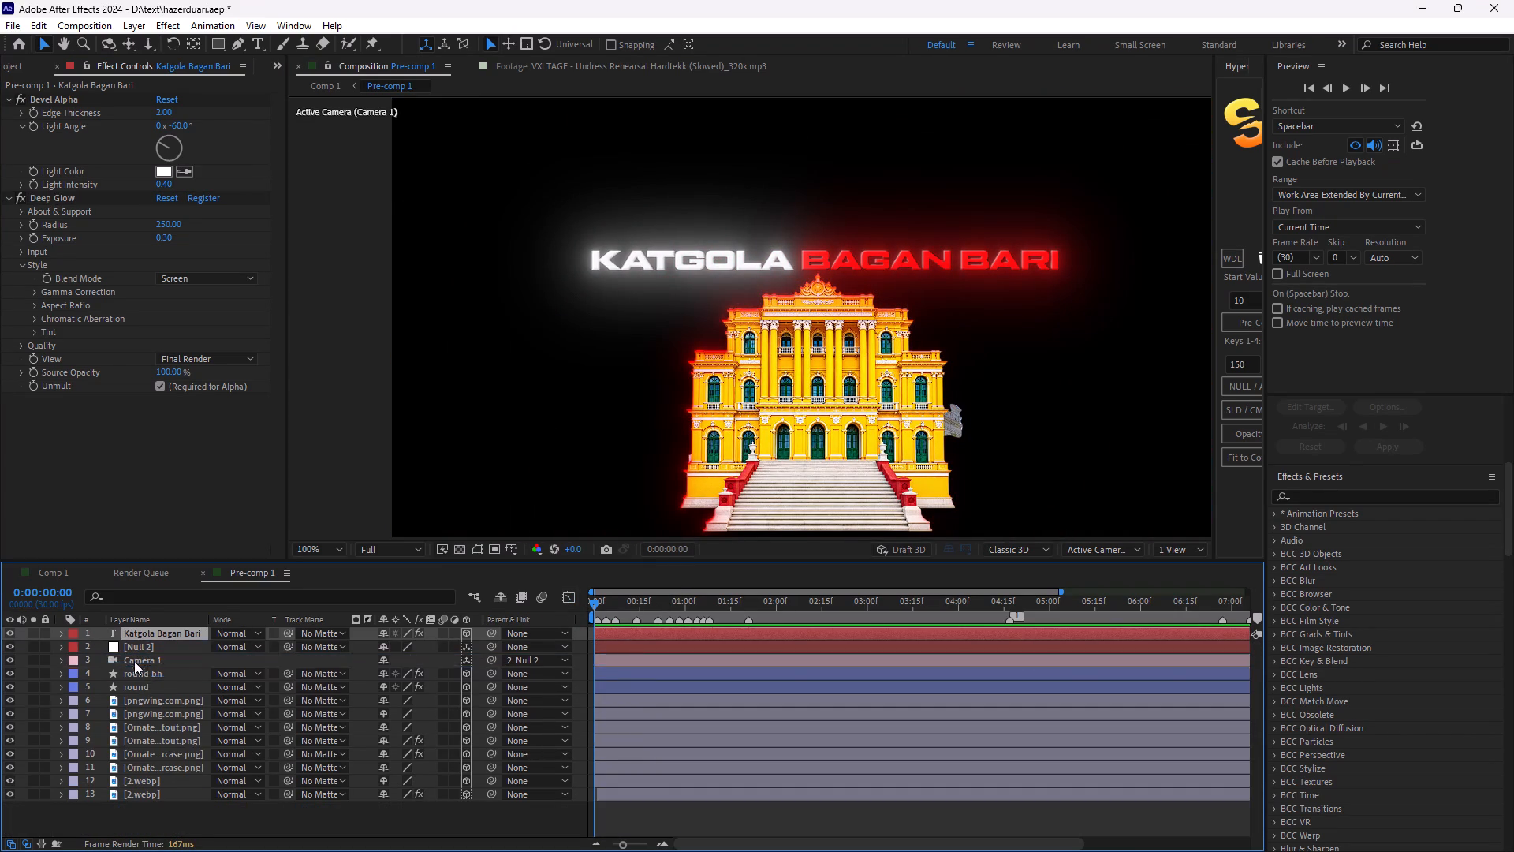
# Open the transform properties of Null 2 with the playhead at the start of Pre-comp 1.
pyautogui.click(132, 636)
pyautogui.click(59, 636)
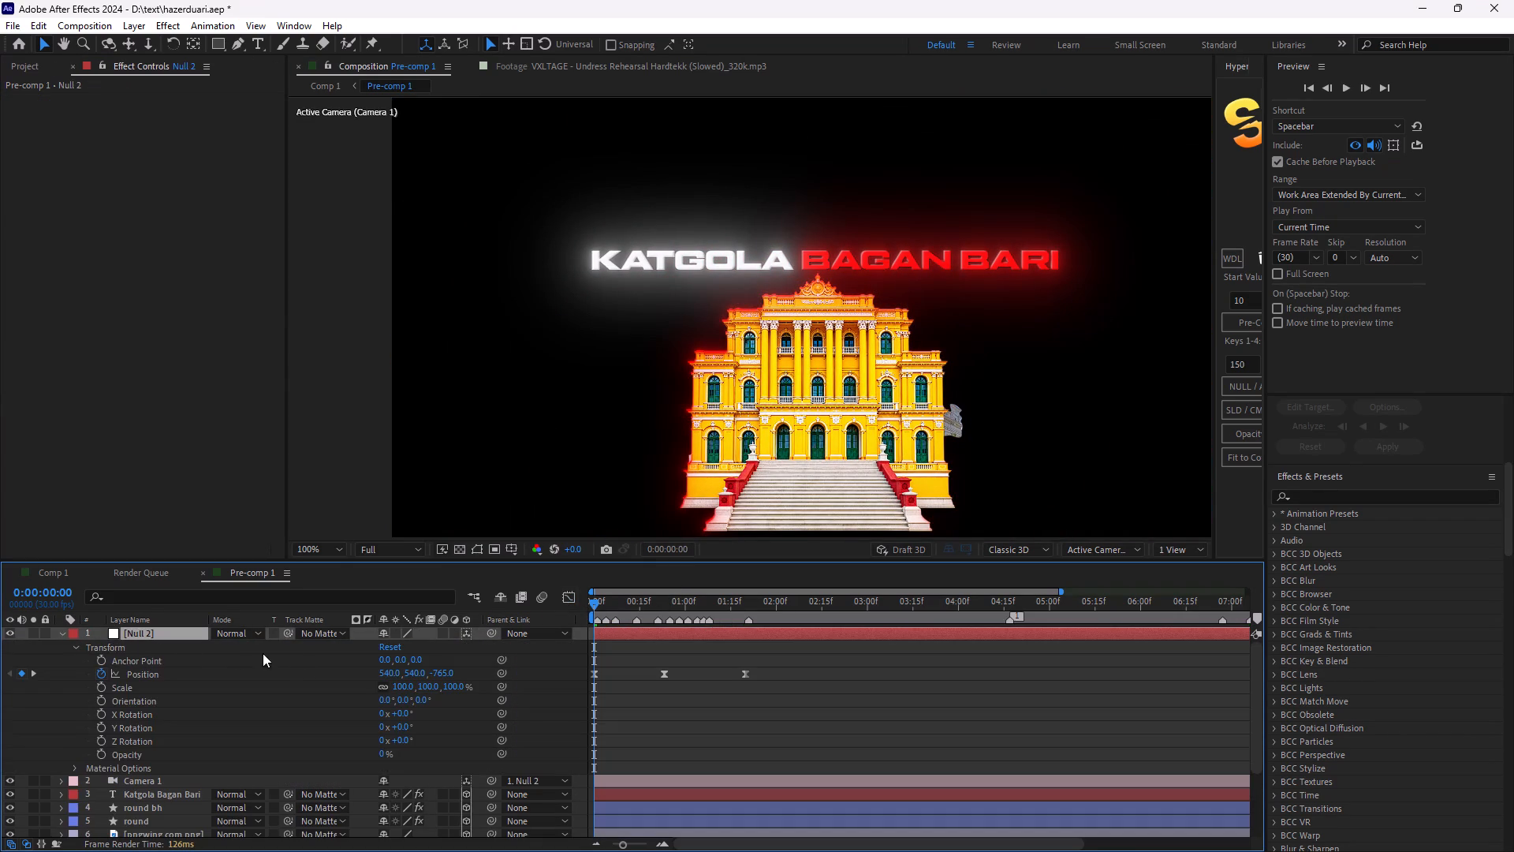
pyautogui.moveTo(593, 603); pyautogui.dragTo(599, 607)
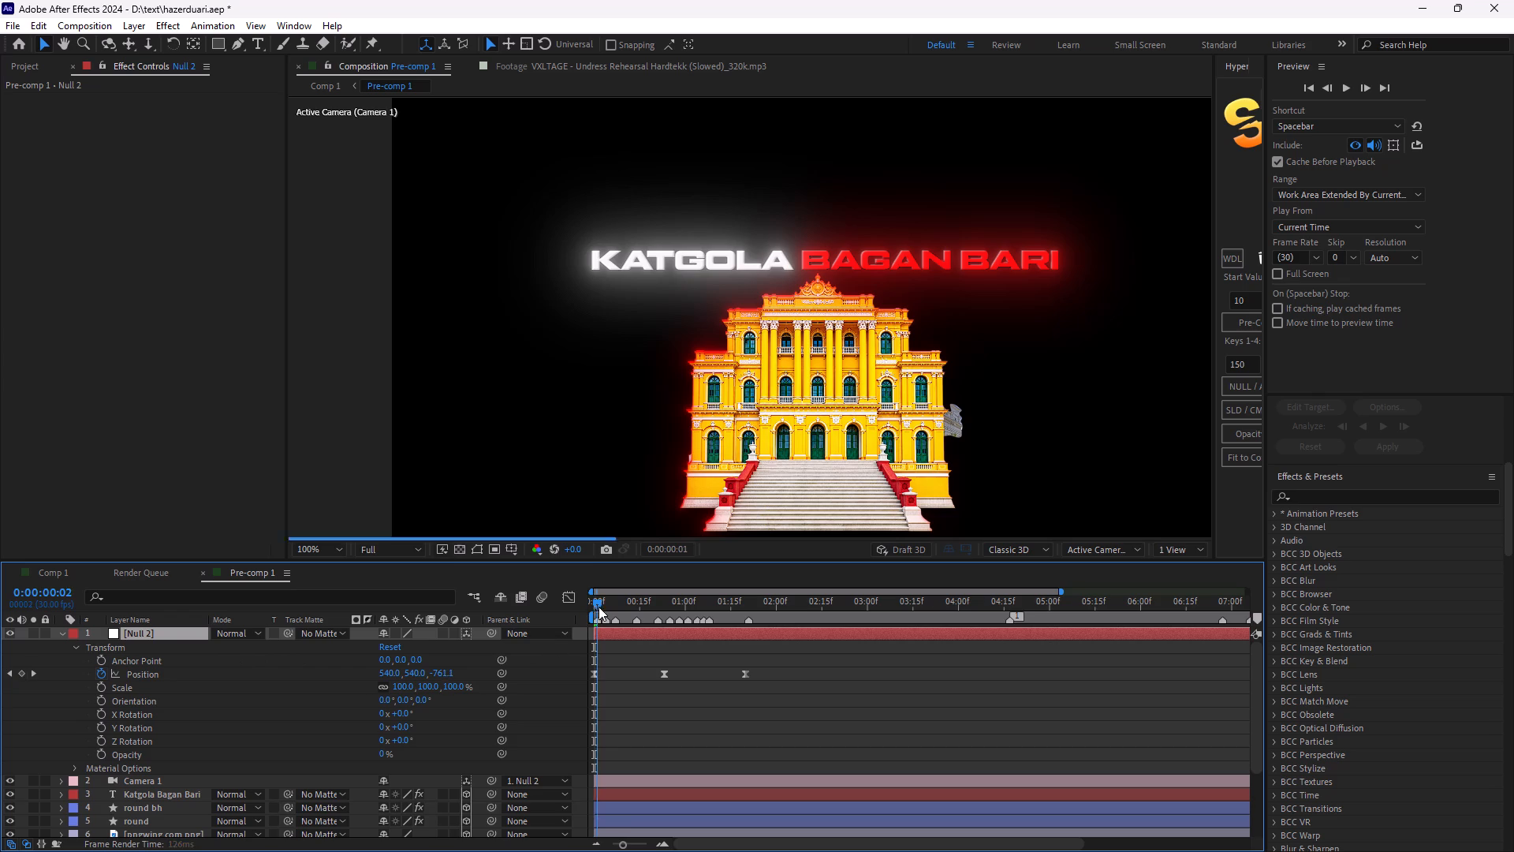
pyautogui.moveTo(599, 607); pyautogui.dragTo(587, 612)
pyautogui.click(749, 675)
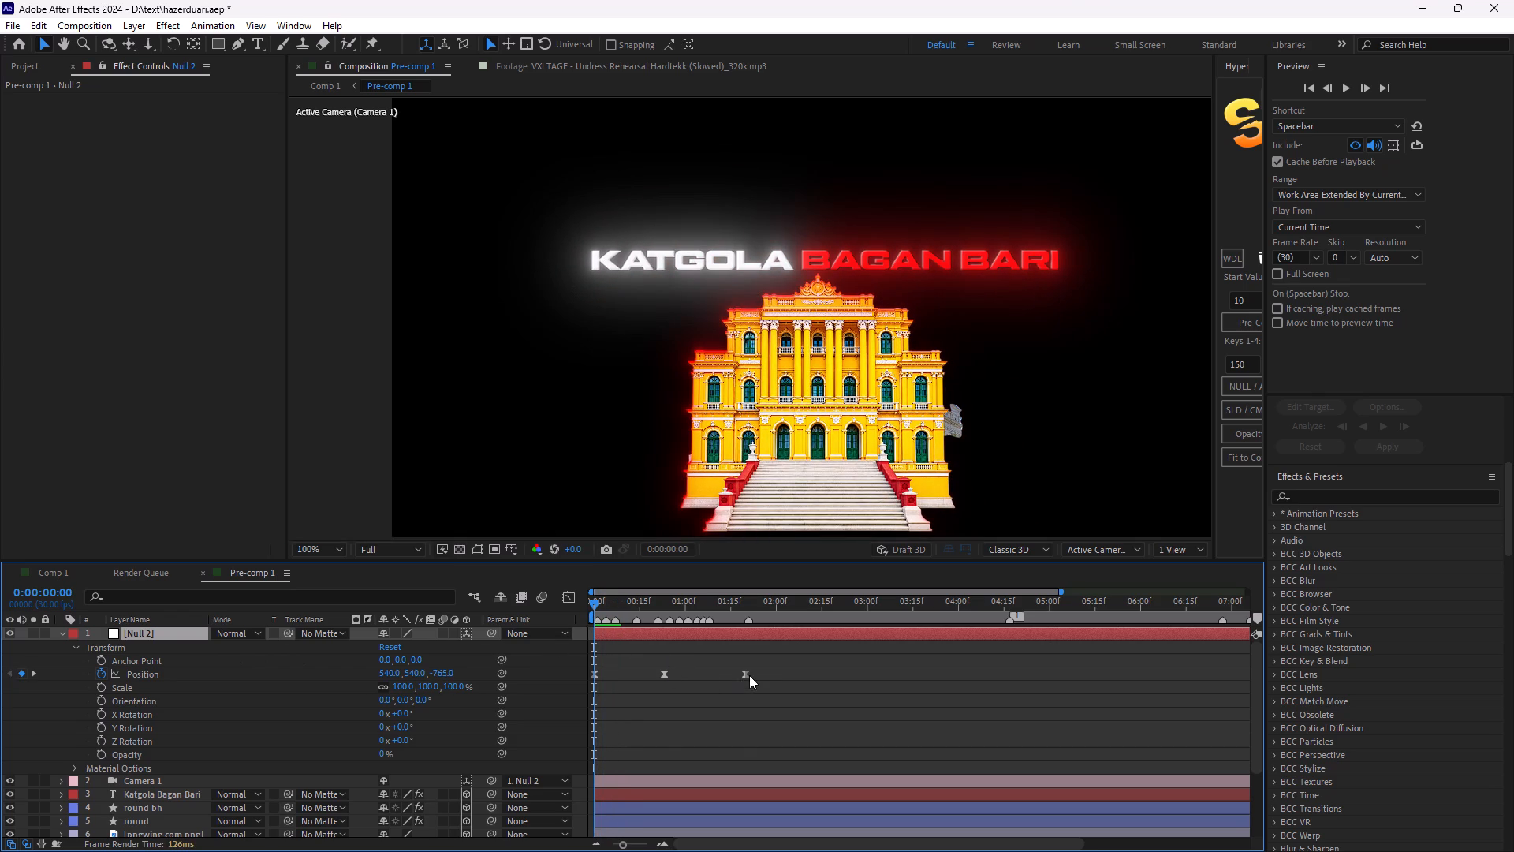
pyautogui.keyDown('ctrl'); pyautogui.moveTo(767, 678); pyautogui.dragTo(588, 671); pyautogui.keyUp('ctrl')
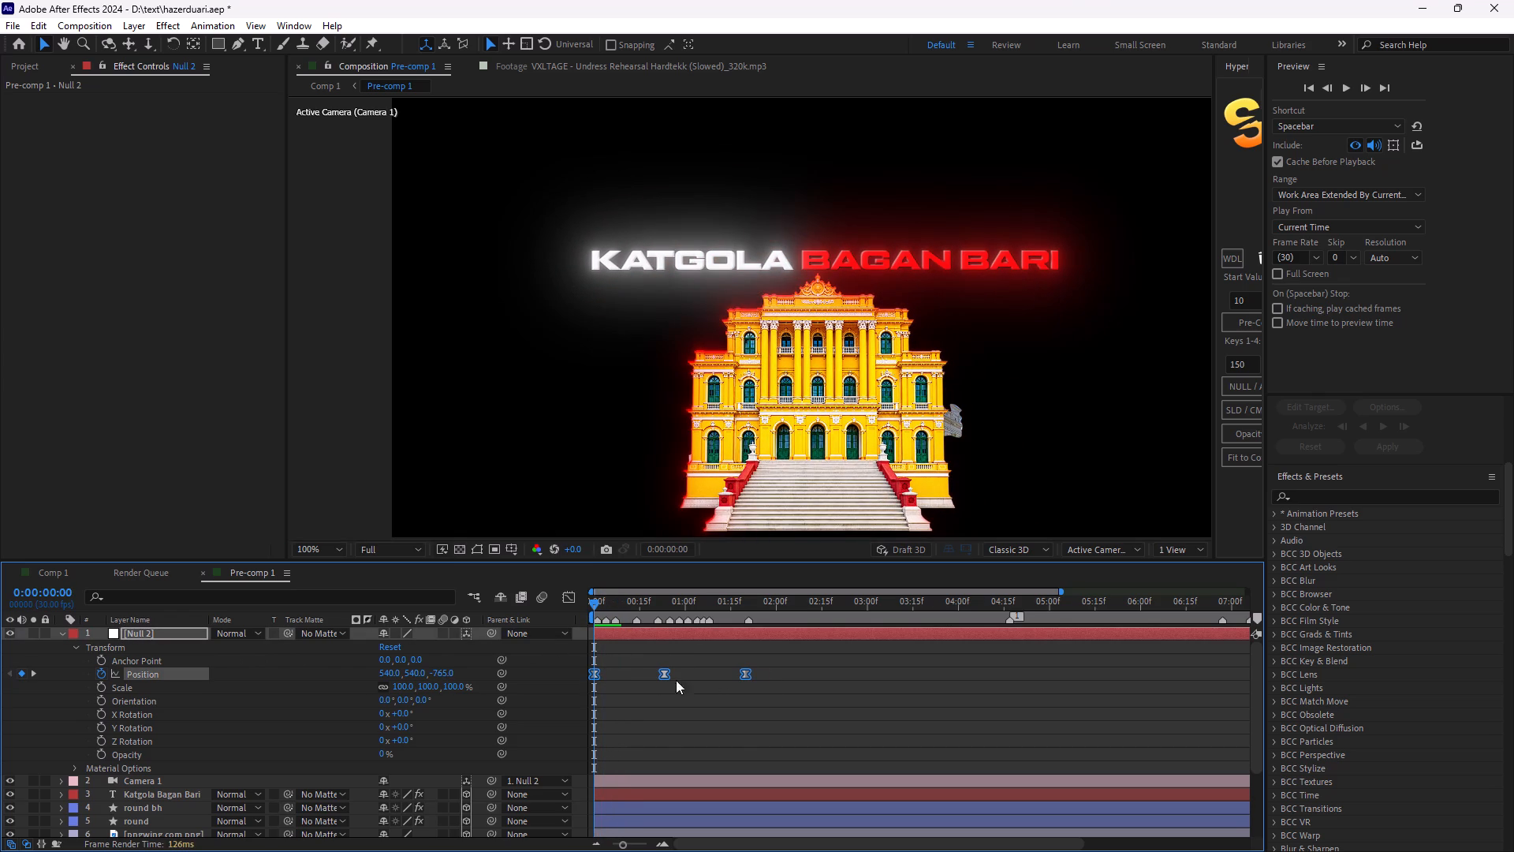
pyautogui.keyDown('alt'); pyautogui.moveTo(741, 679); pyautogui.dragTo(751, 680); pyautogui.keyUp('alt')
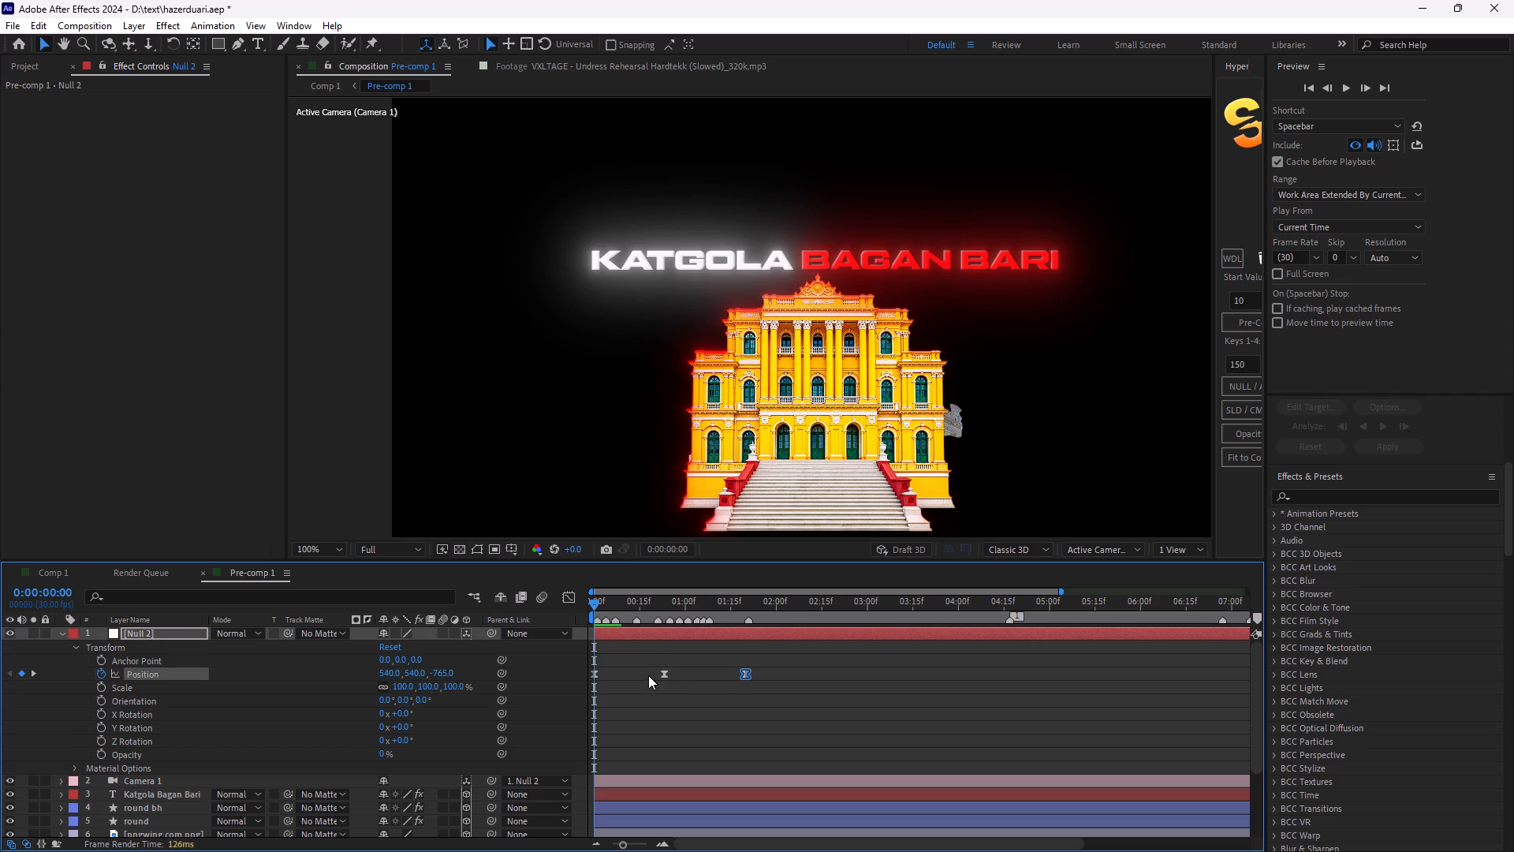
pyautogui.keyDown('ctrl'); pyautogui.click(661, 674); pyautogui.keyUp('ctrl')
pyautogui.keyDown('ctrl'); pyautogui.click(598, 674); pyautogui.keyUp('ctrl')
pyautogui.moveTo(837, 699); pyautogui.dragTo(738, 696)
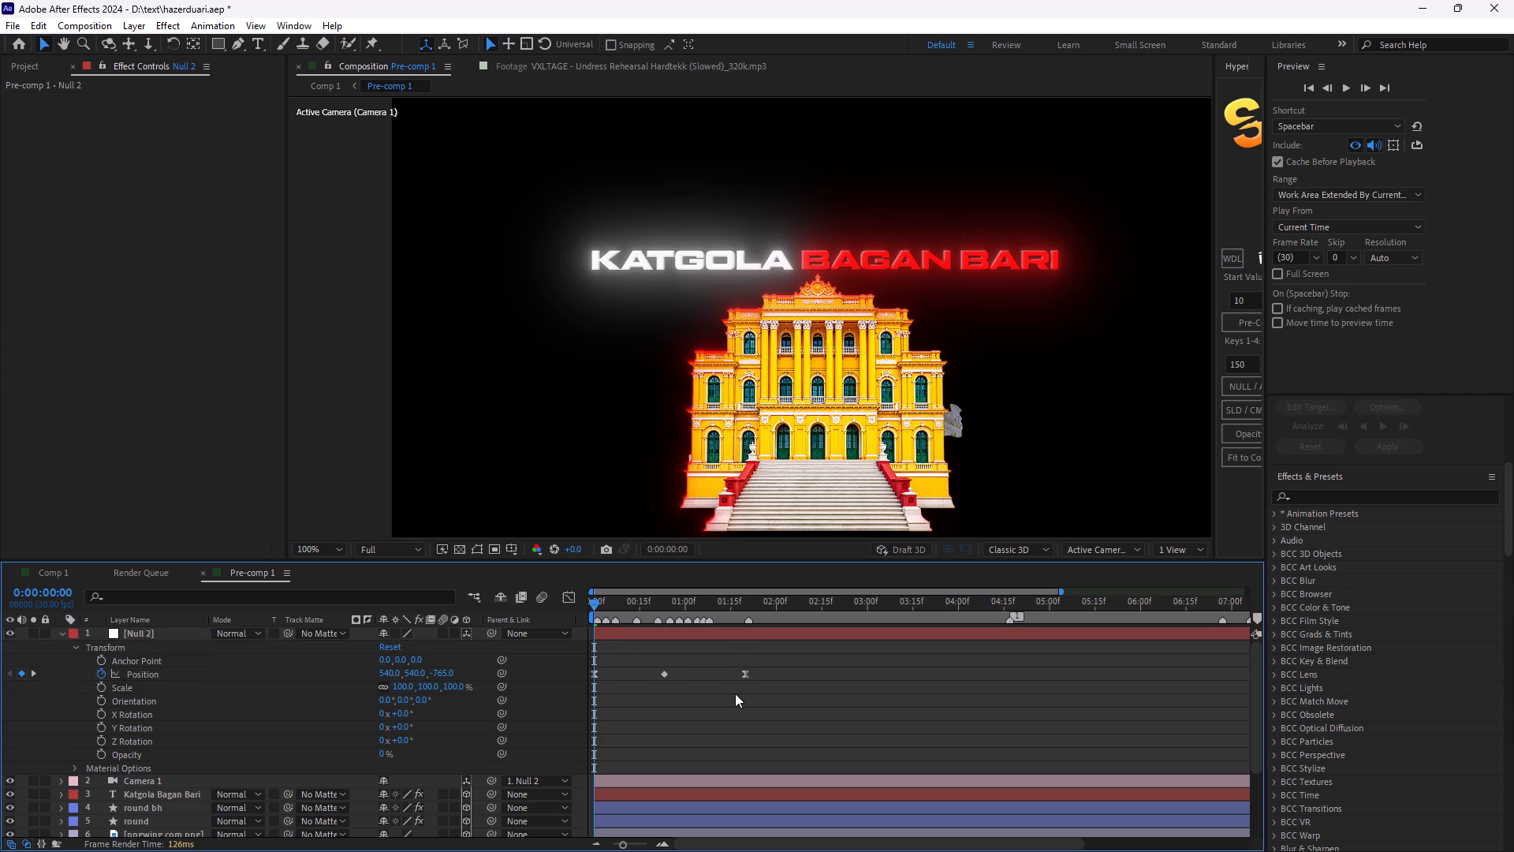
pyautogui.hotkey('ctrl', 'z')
# Select all three Position keyframes of Null 2 and stretch them proportionally so the last one falls just before the 2-second mark.
pyautogui.moveTo(755, 686); pyautogui.dragTo(567, 668)
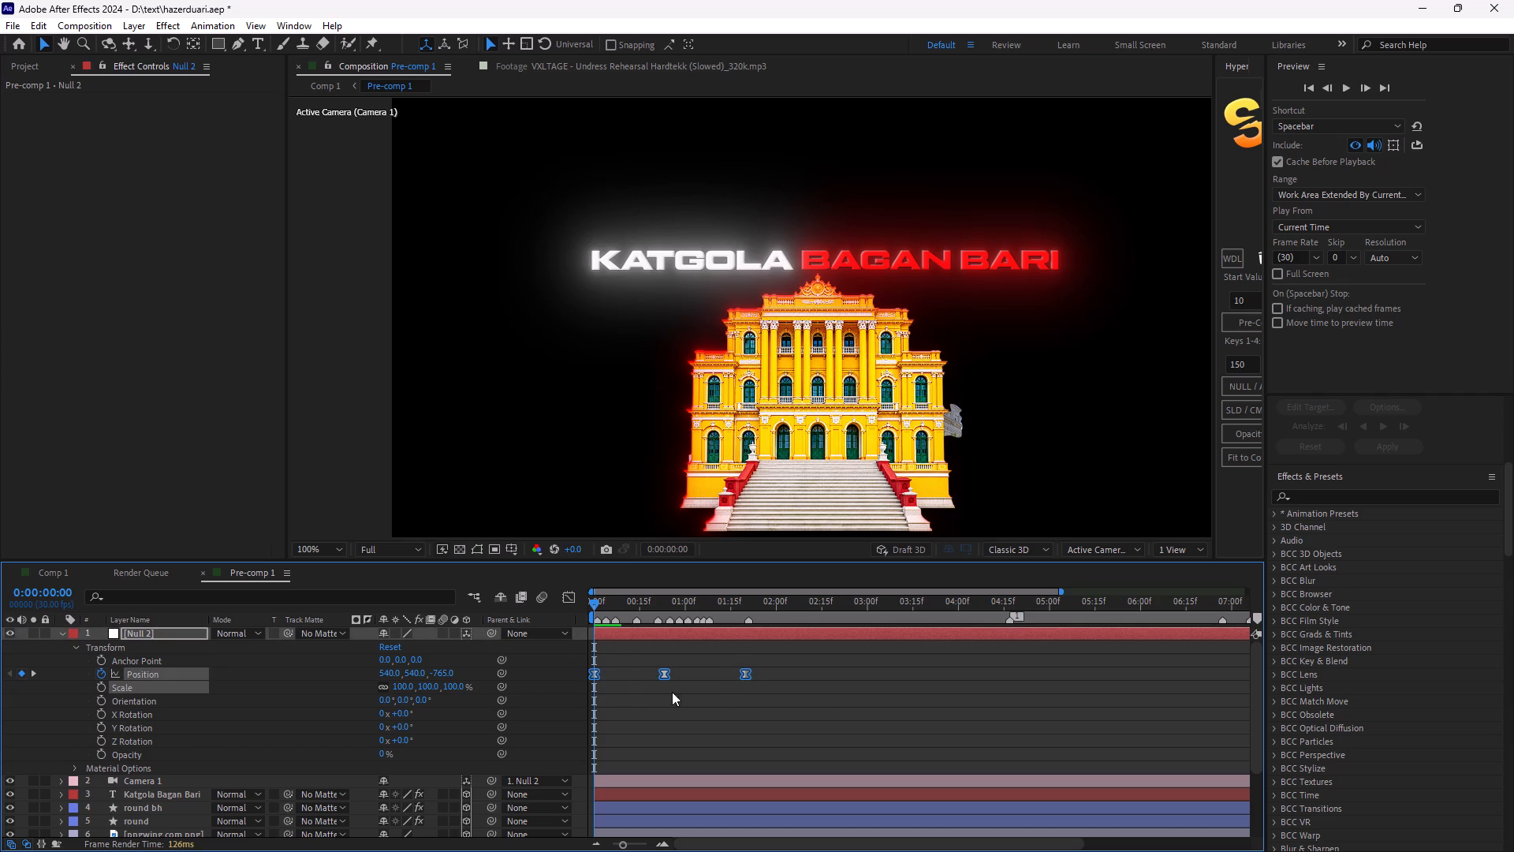
pyautogui.keyDown('shift'); pyautogui.moveTo(742, 677); pyautogui.dragTo(750, 677); pyautogui.keyUp('shift')
pyautogui.moveTo(766, 676); pyautogui.dragTo(592, 669)
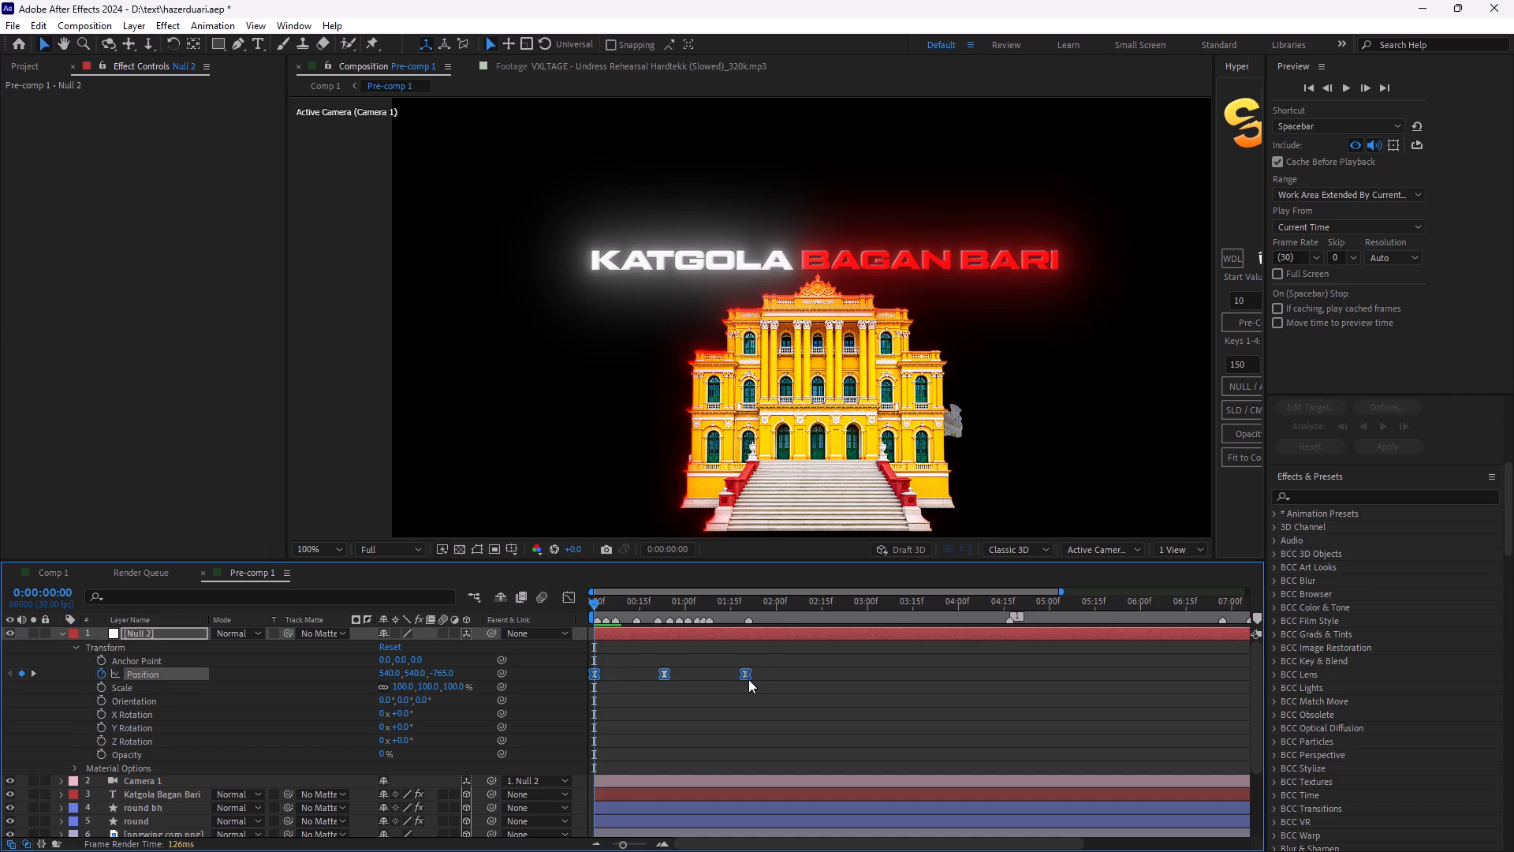
pyautogui.keyDown('alt'); pyautogui.moveTo(746, 678); pyautogui.dragTo(756, 678); pyautogui.keyUp('alt')
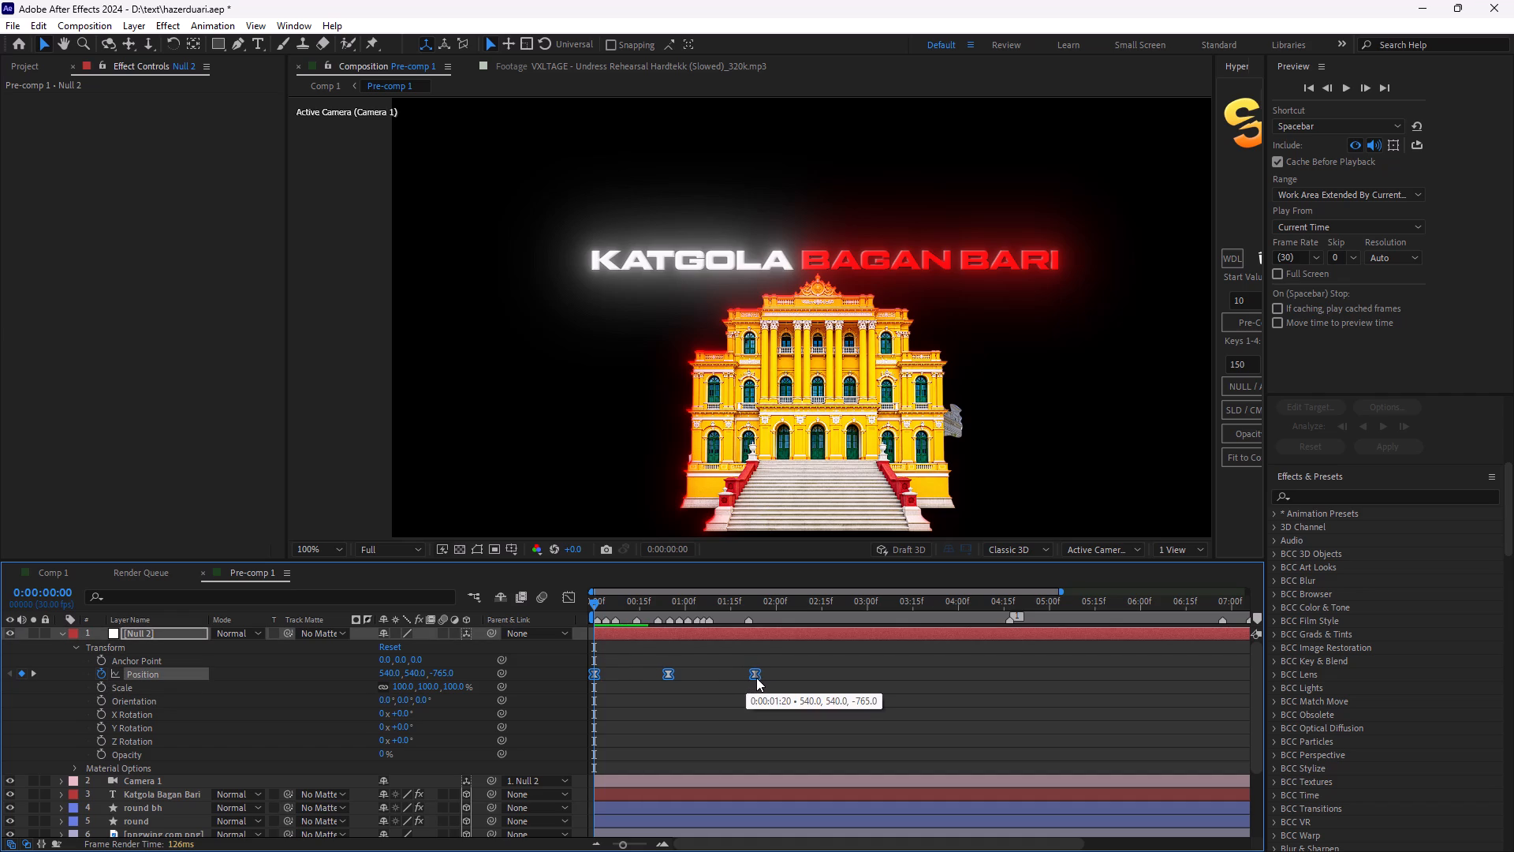
pyautogui.keyDown('alt'); pyautogui.moveTo(756, 678); pyautogui.dragTo(767, 680); pyautogui.keyUp('alt')
# Play the opening of Pre-comp 1 to check the retimed camera move.
pyautogui.press('space')
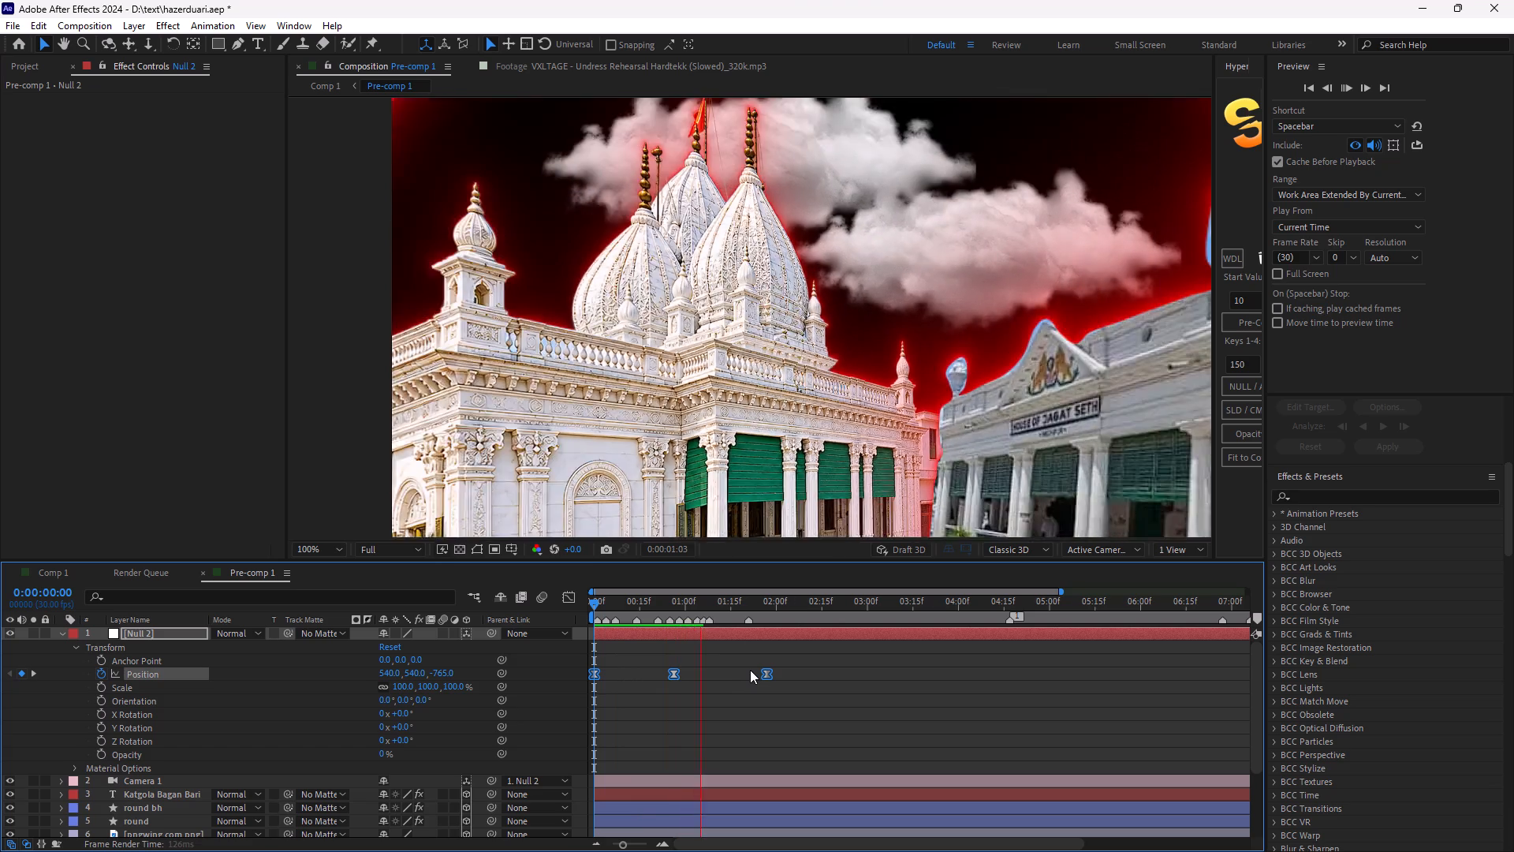
pyautogui.press('space')
pyautogui.press('space')
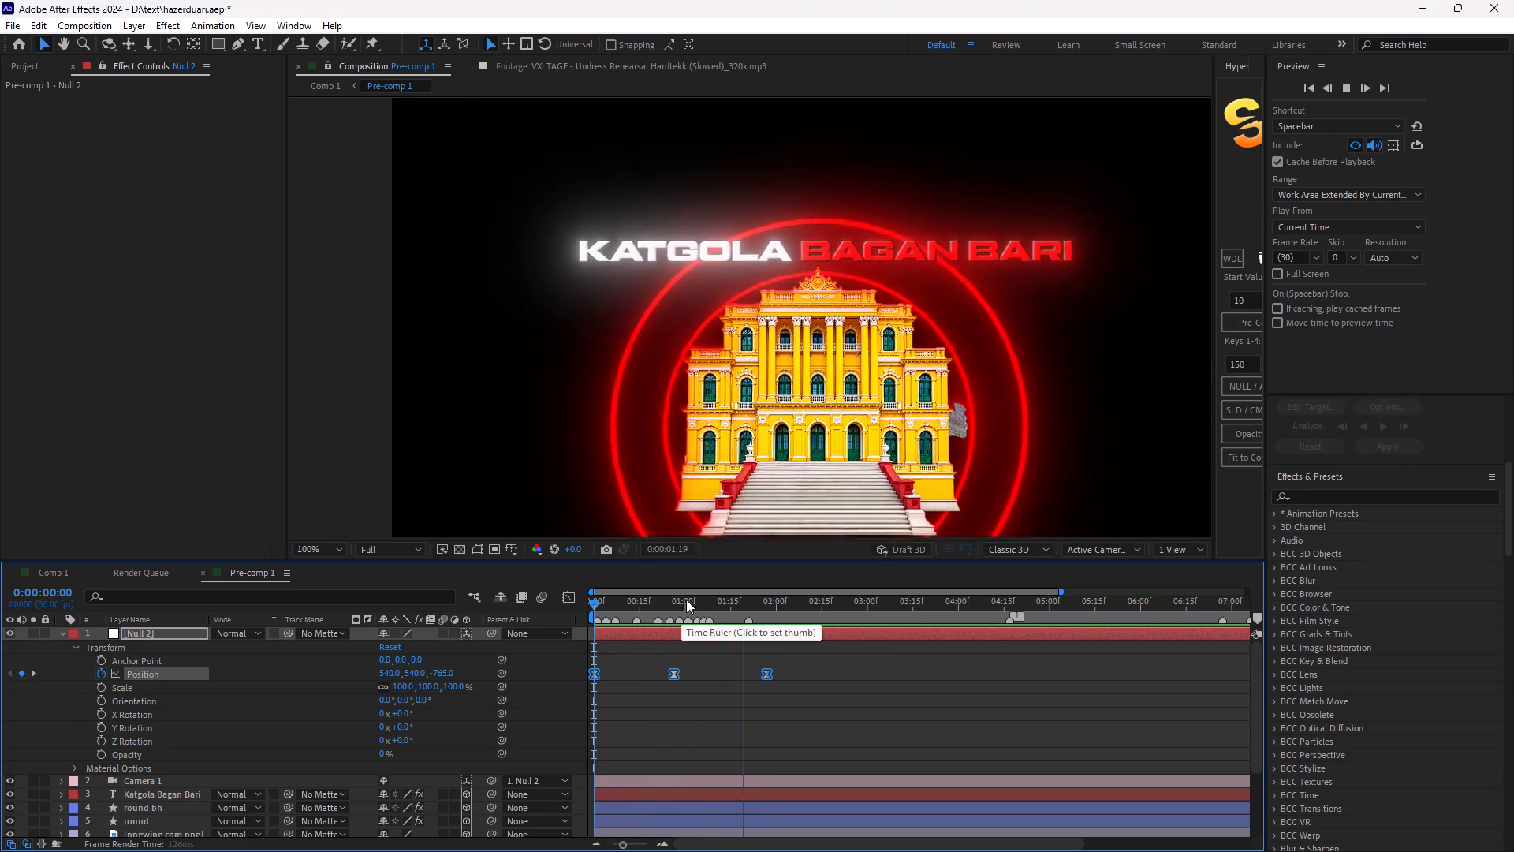
# Open the speed graph for Null 2's Position keyframes and bring up the easing handles of the first two keyframes.
pyautogui.press('space')
pyautogui.moveTo(839, 666); pyautogui.dragTo(579, 671)
pyautogui.click(572, 598)
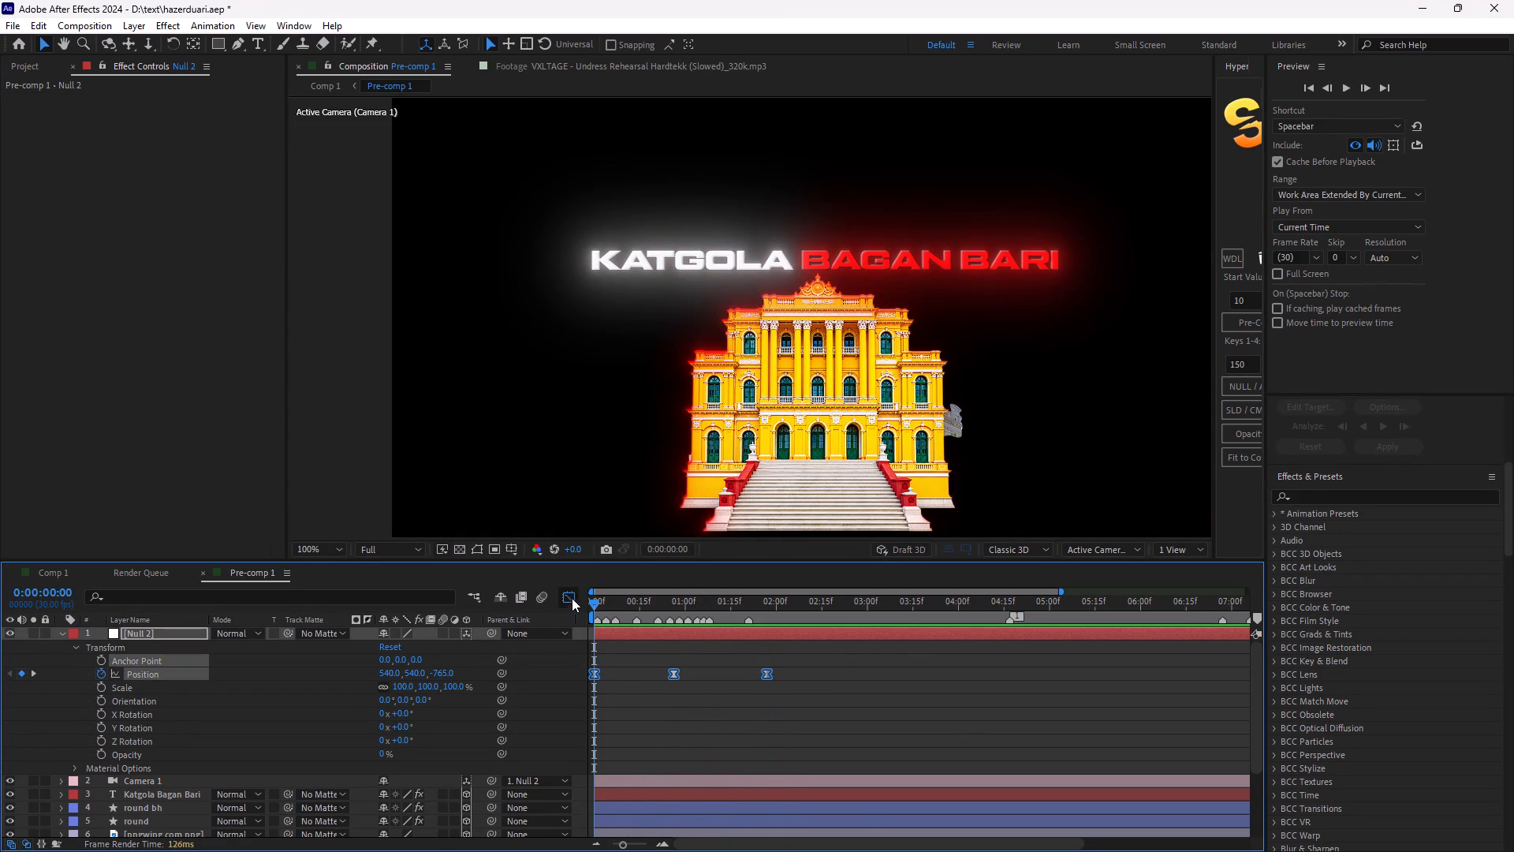
pyautogui.click(659, 734)
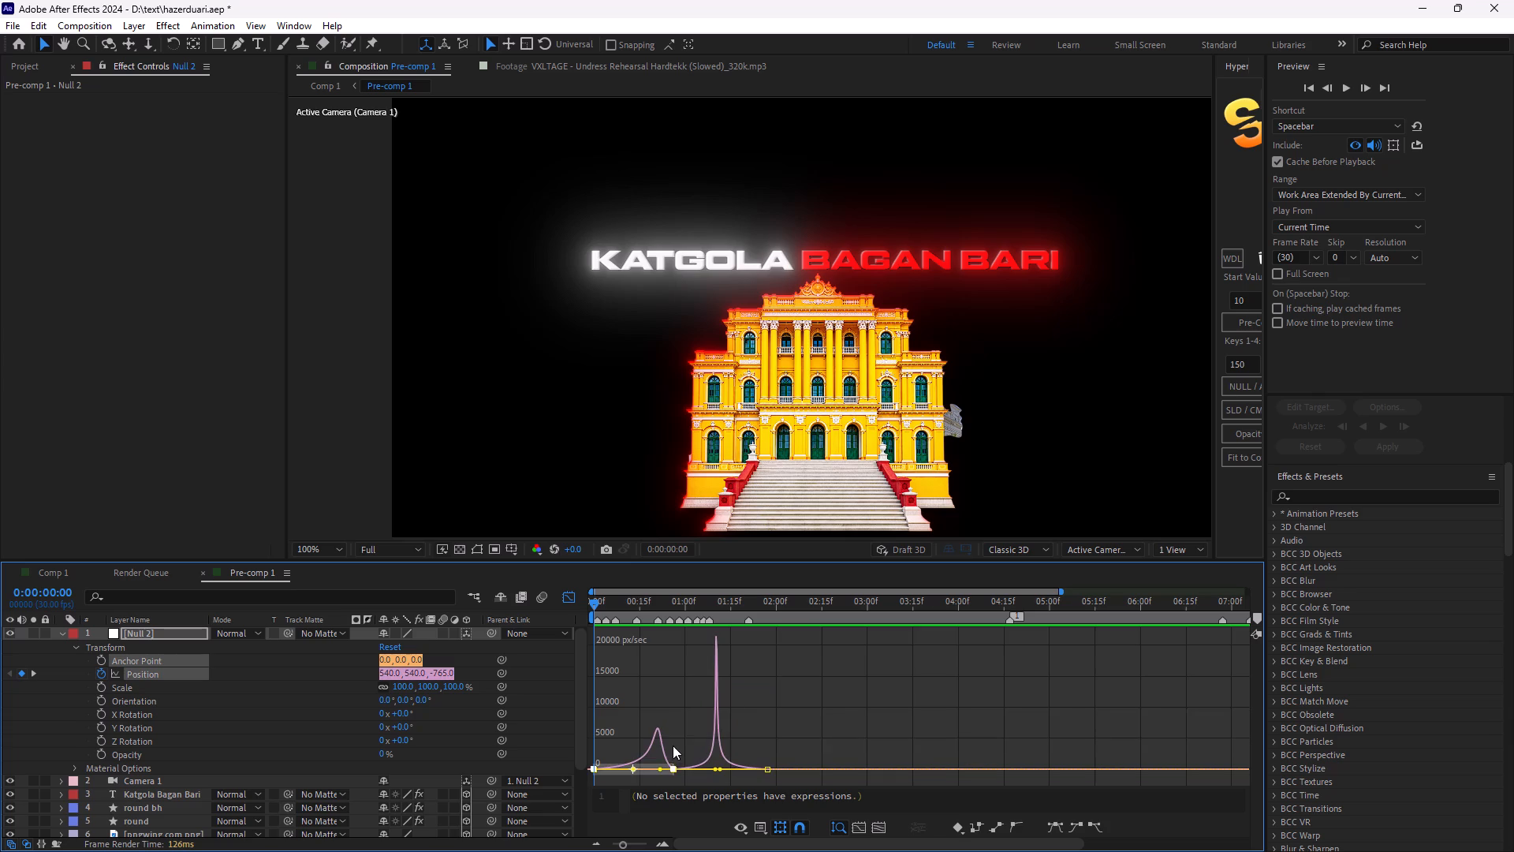
pyautogui.click(678, 719)
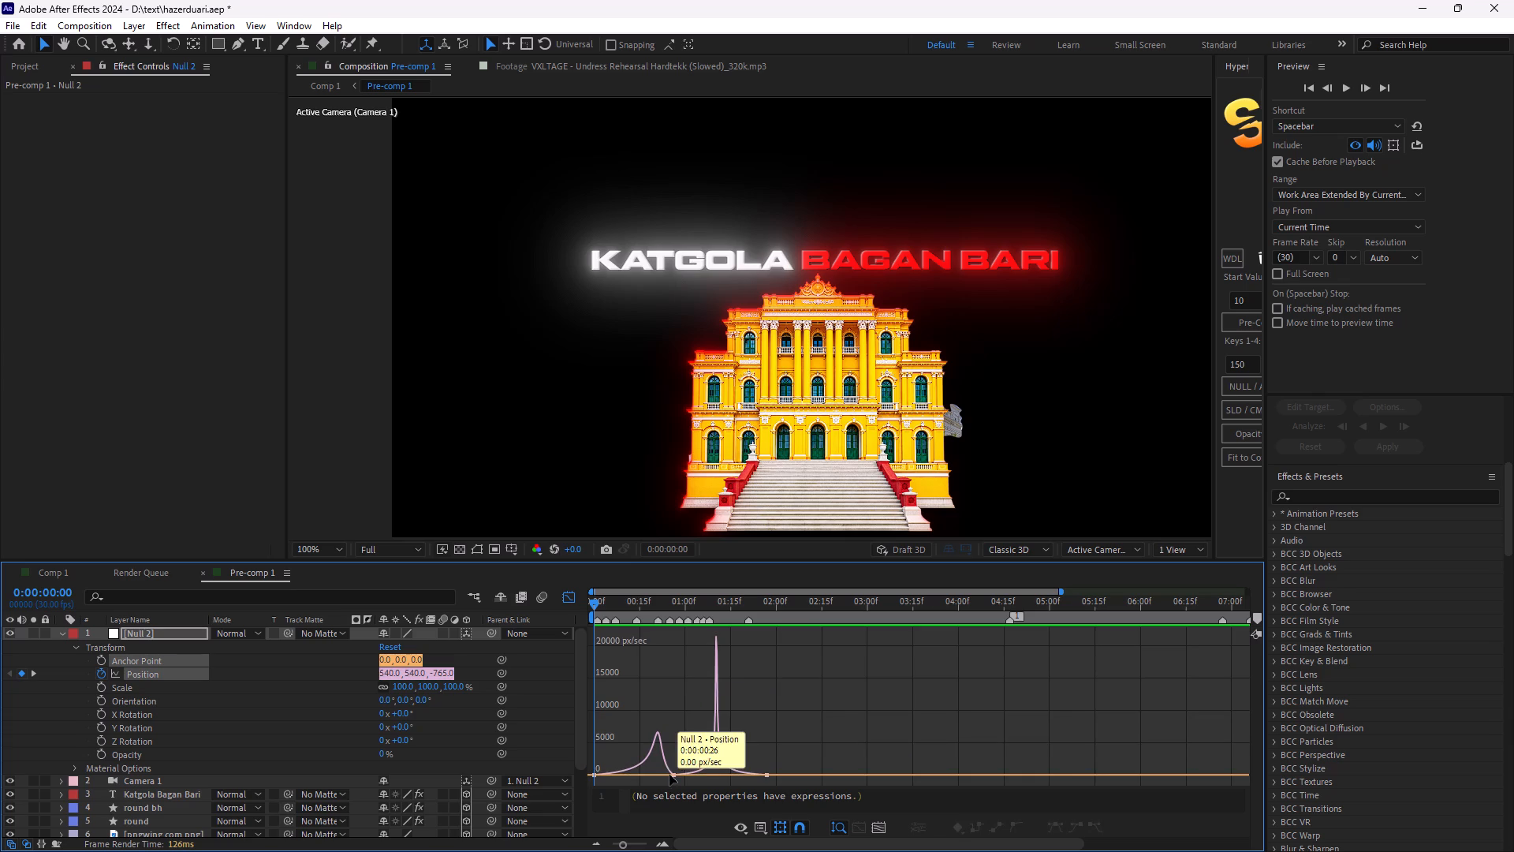
pyautogui.click(669, 775)
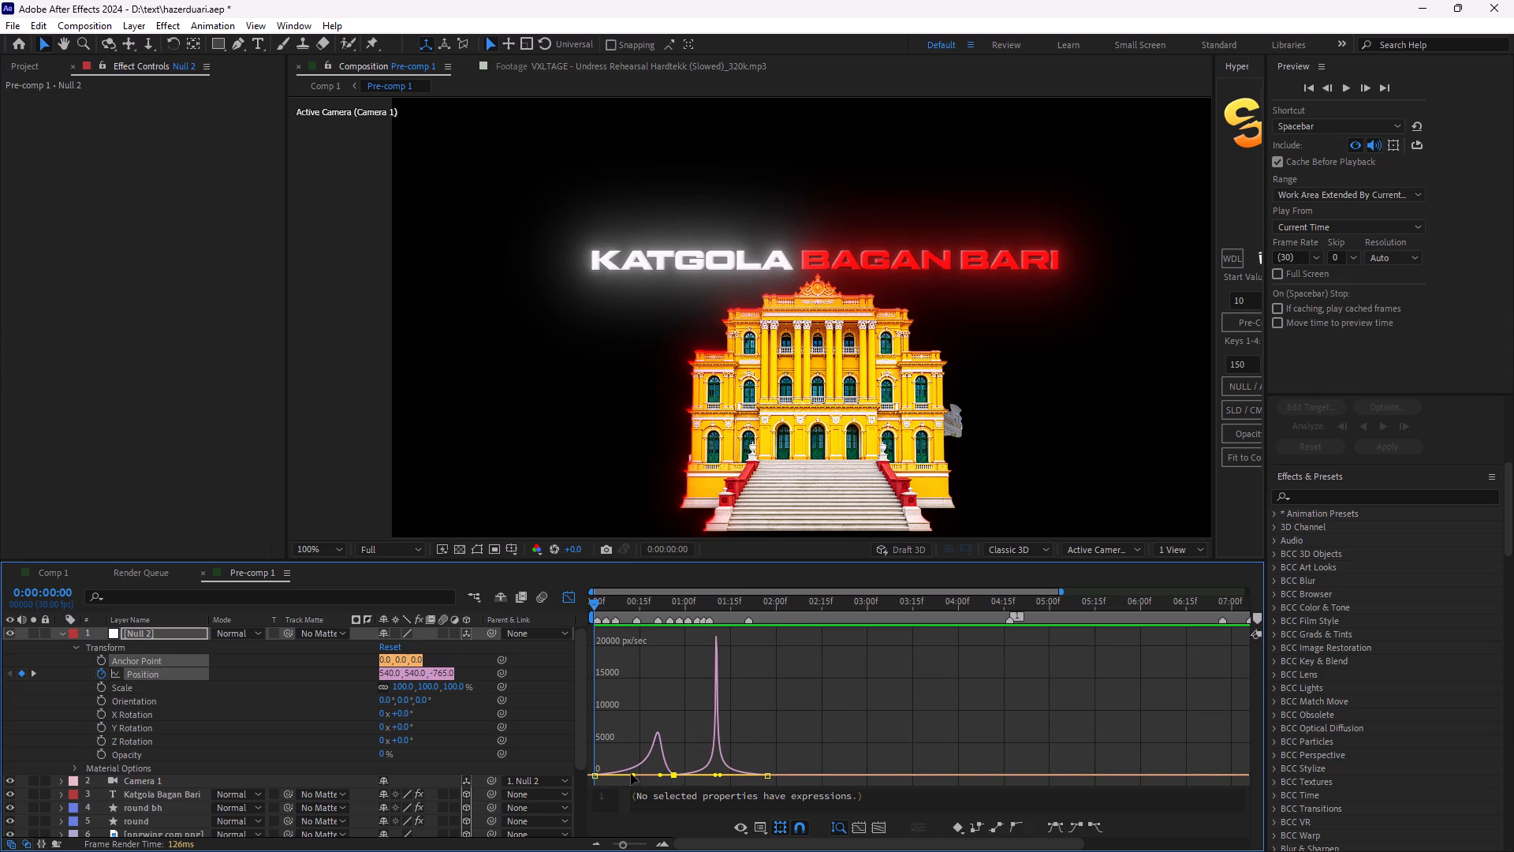
pyautogui.click(631, 774)
pyautogui.click(636, 775)
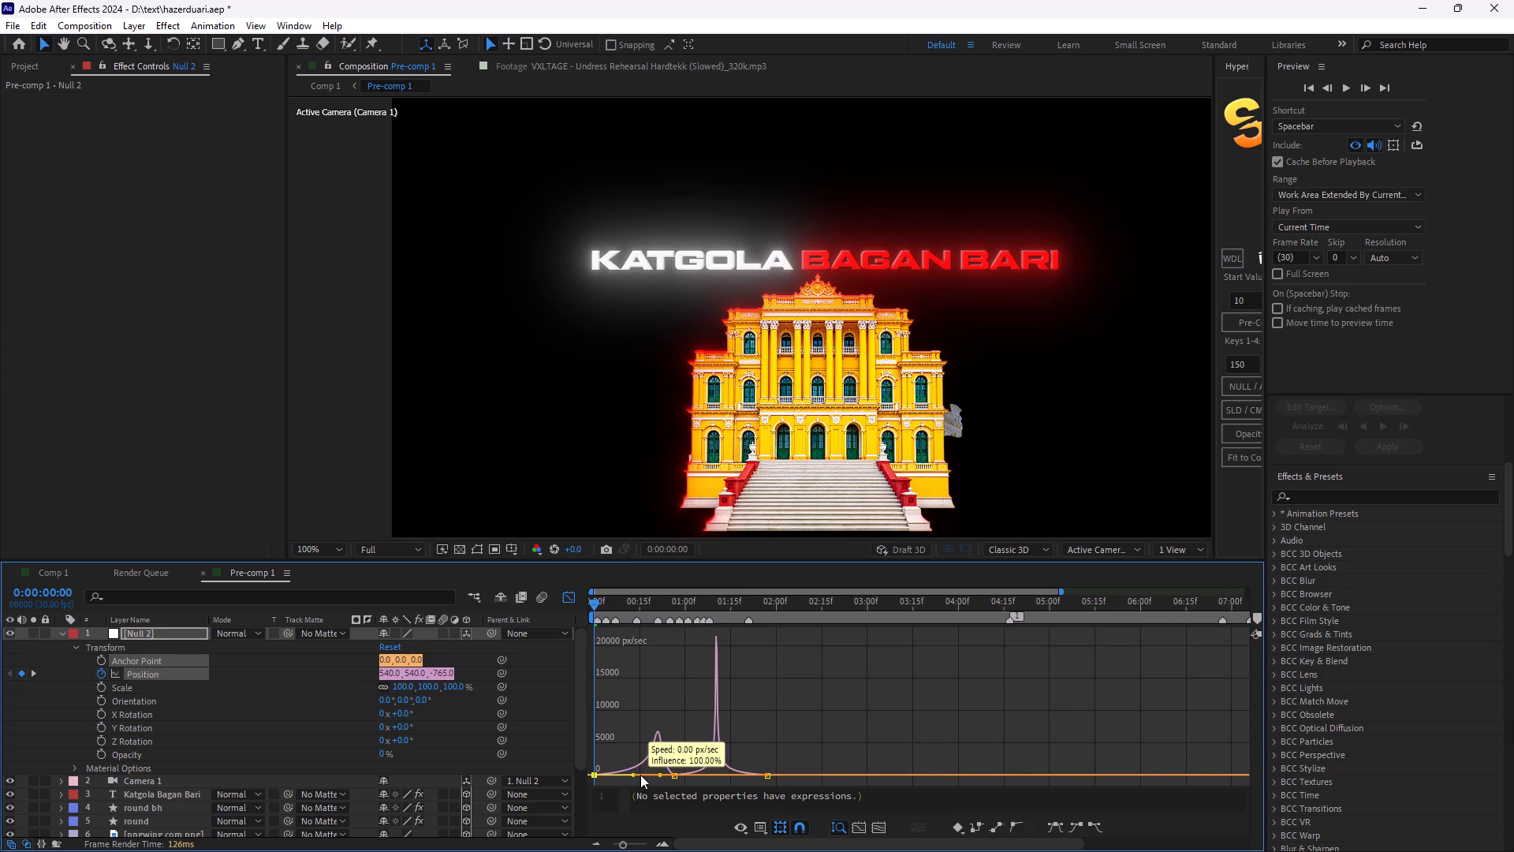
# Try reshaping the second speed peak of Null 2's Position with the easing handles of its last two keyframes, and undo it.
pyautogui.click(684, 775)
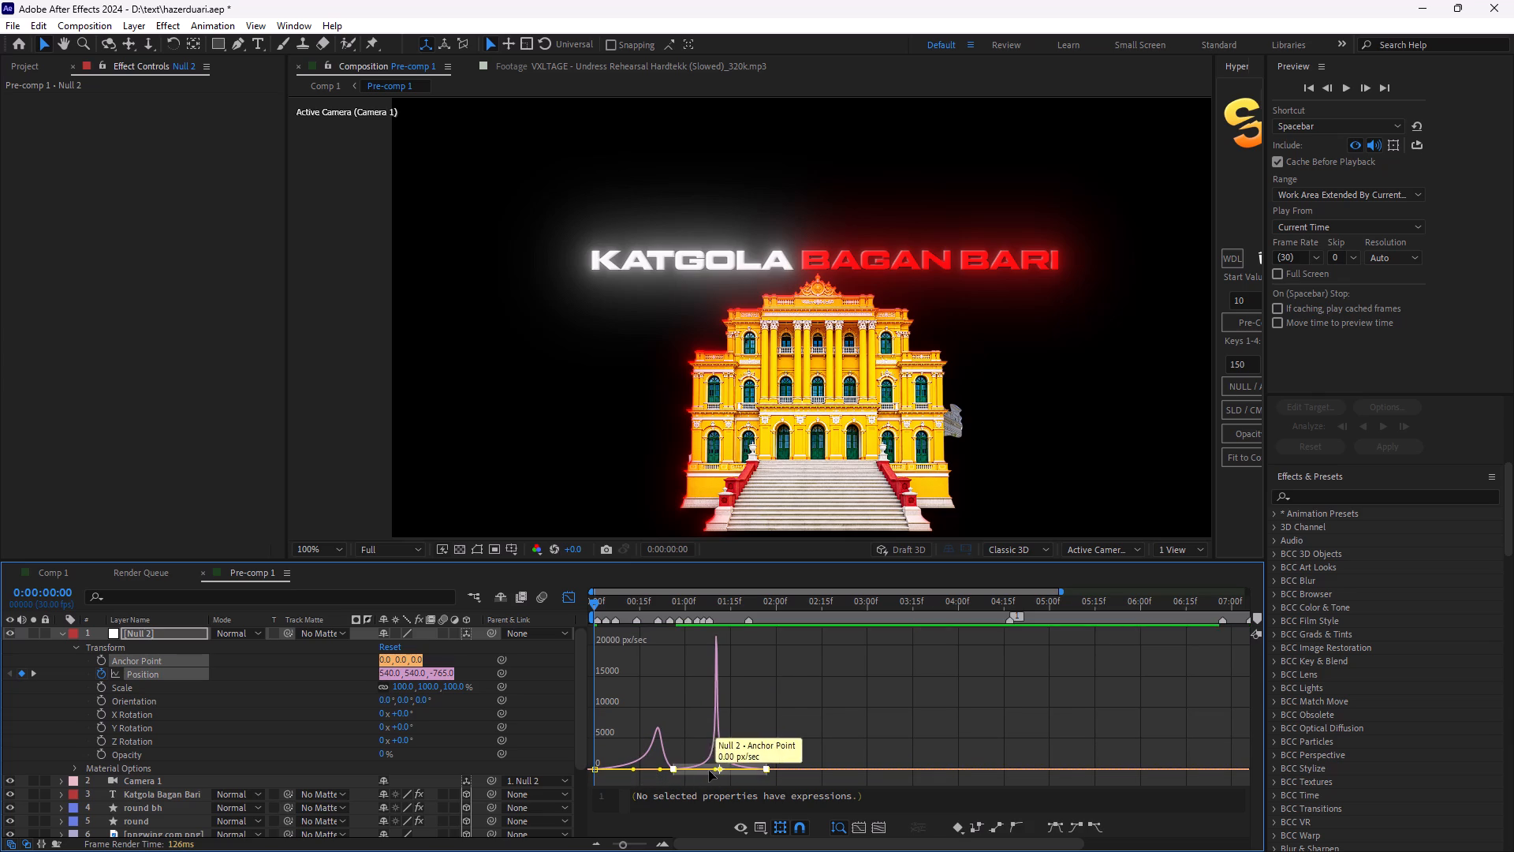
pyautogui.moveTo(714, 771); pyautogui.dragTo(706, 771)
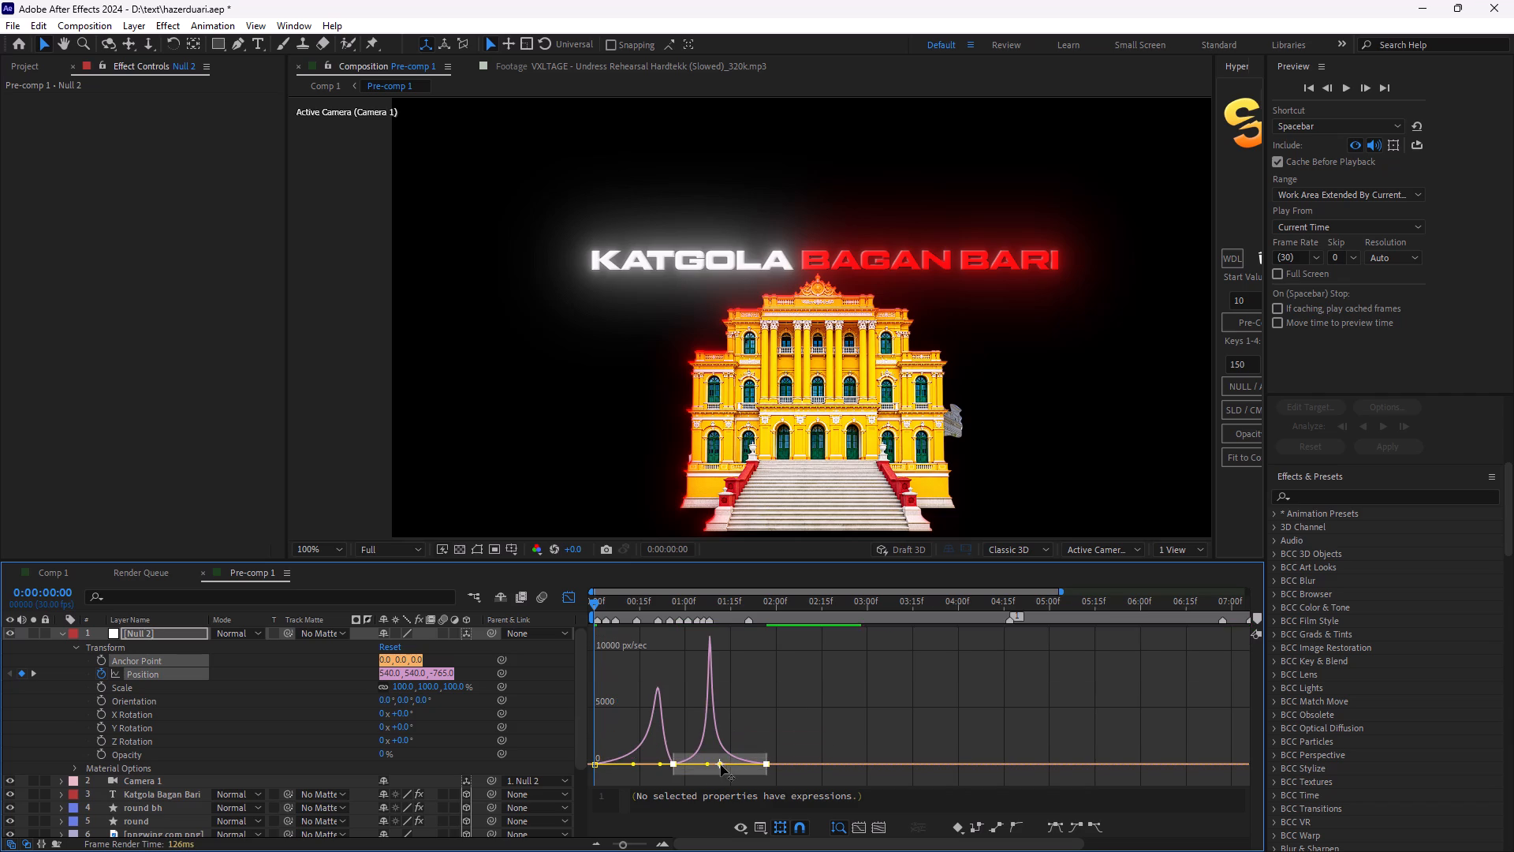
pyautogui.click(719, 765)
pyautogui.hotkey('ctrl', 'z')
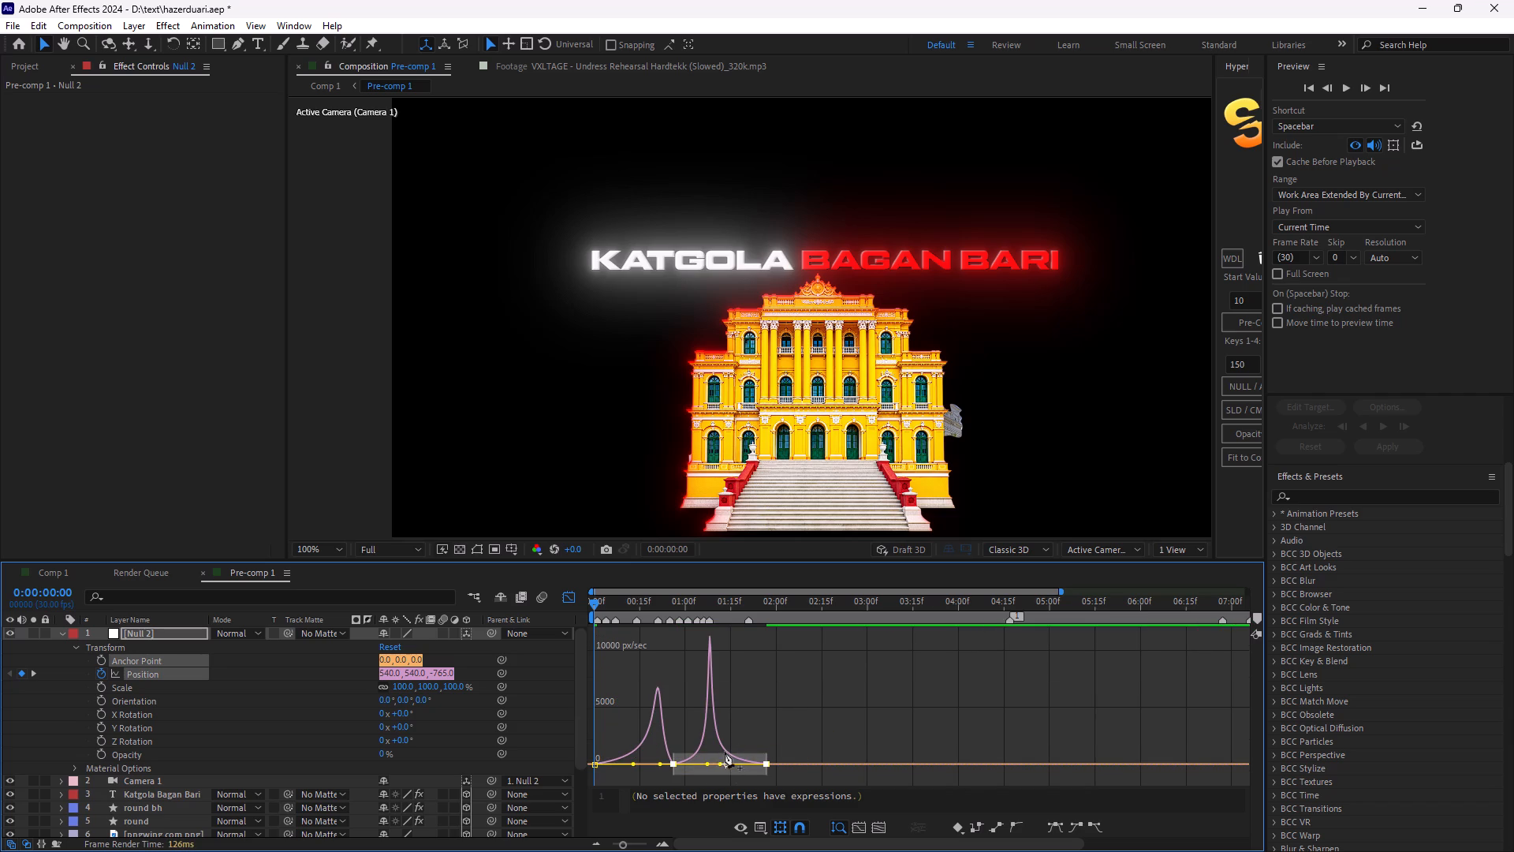
# Lower and widen the second speed peak of Null 2's Position by adjusting the easing between its last two keyframes.
pyautogui.click(757, 747)
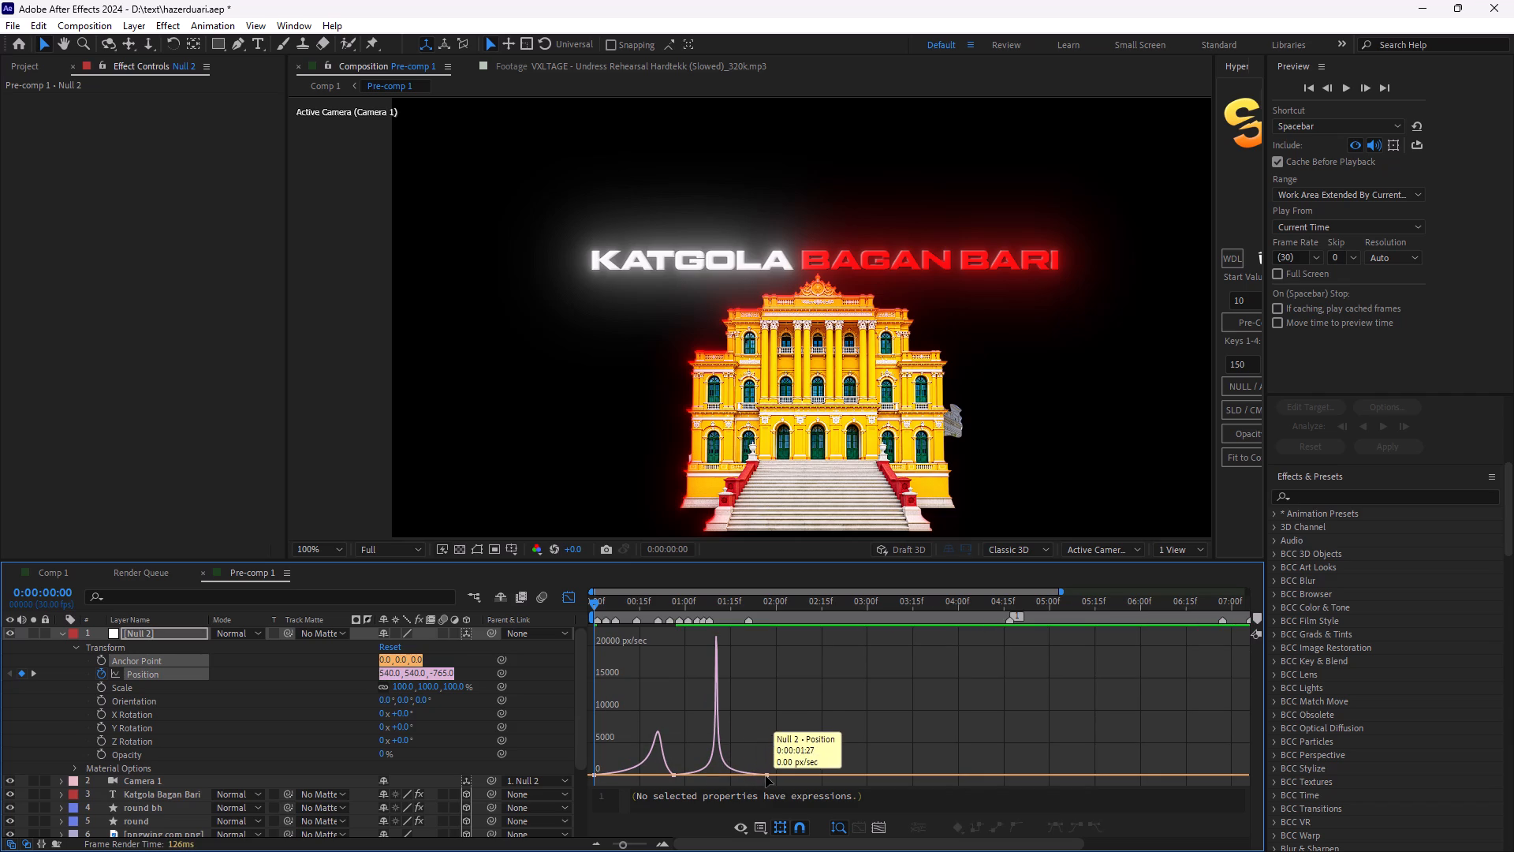
pyautogui.click(766, 776)
pyautogui.click(721, 775)
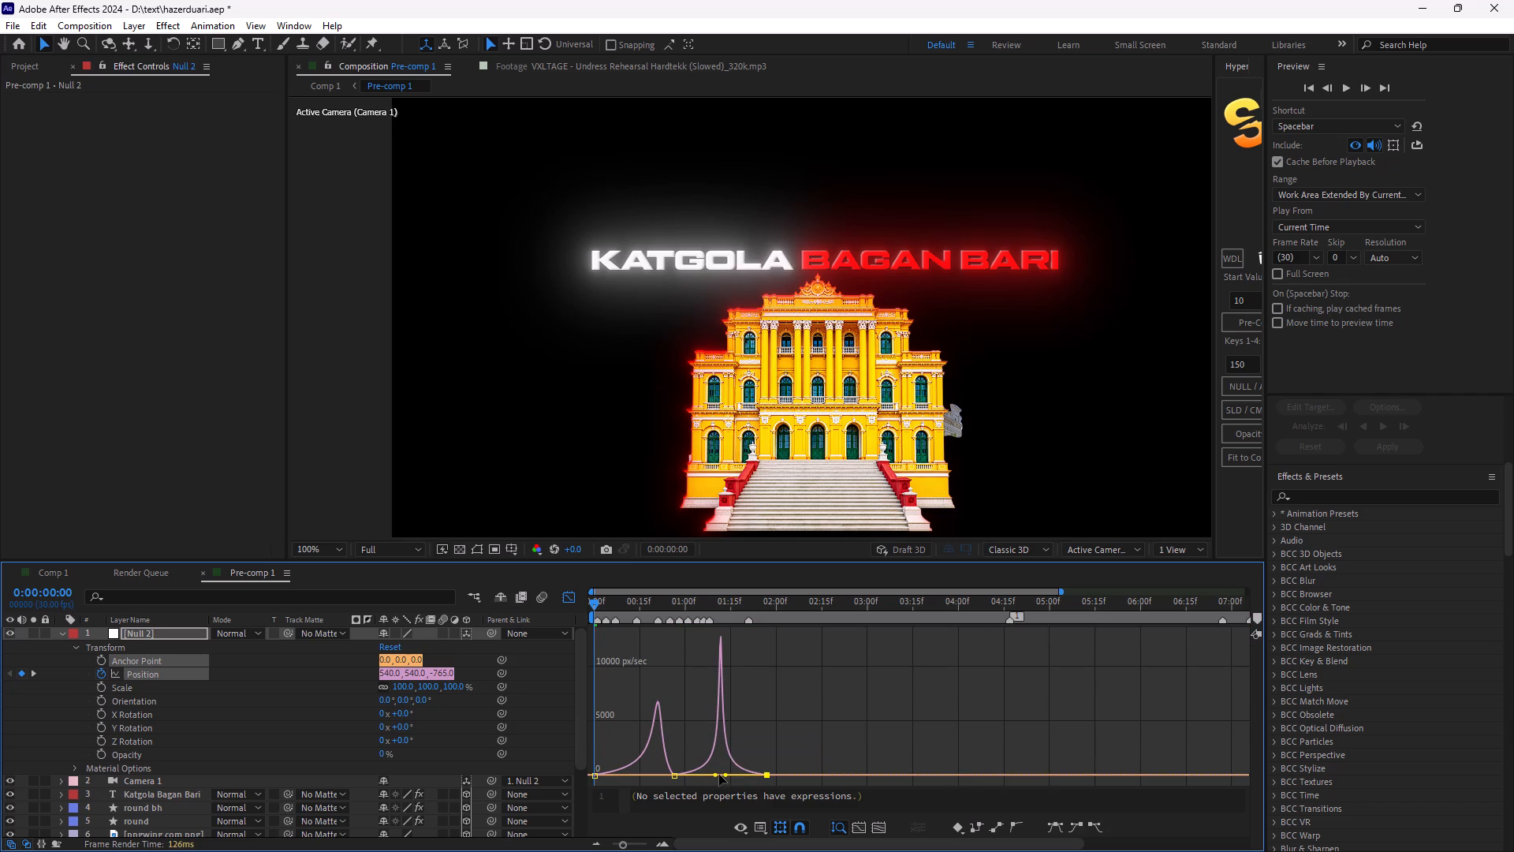
pyautogui.click(718, 775)
# Play the opening of Pre-comp 1 to check the adjusted camera easing, closing the graph view.
pyautogui.press('space')
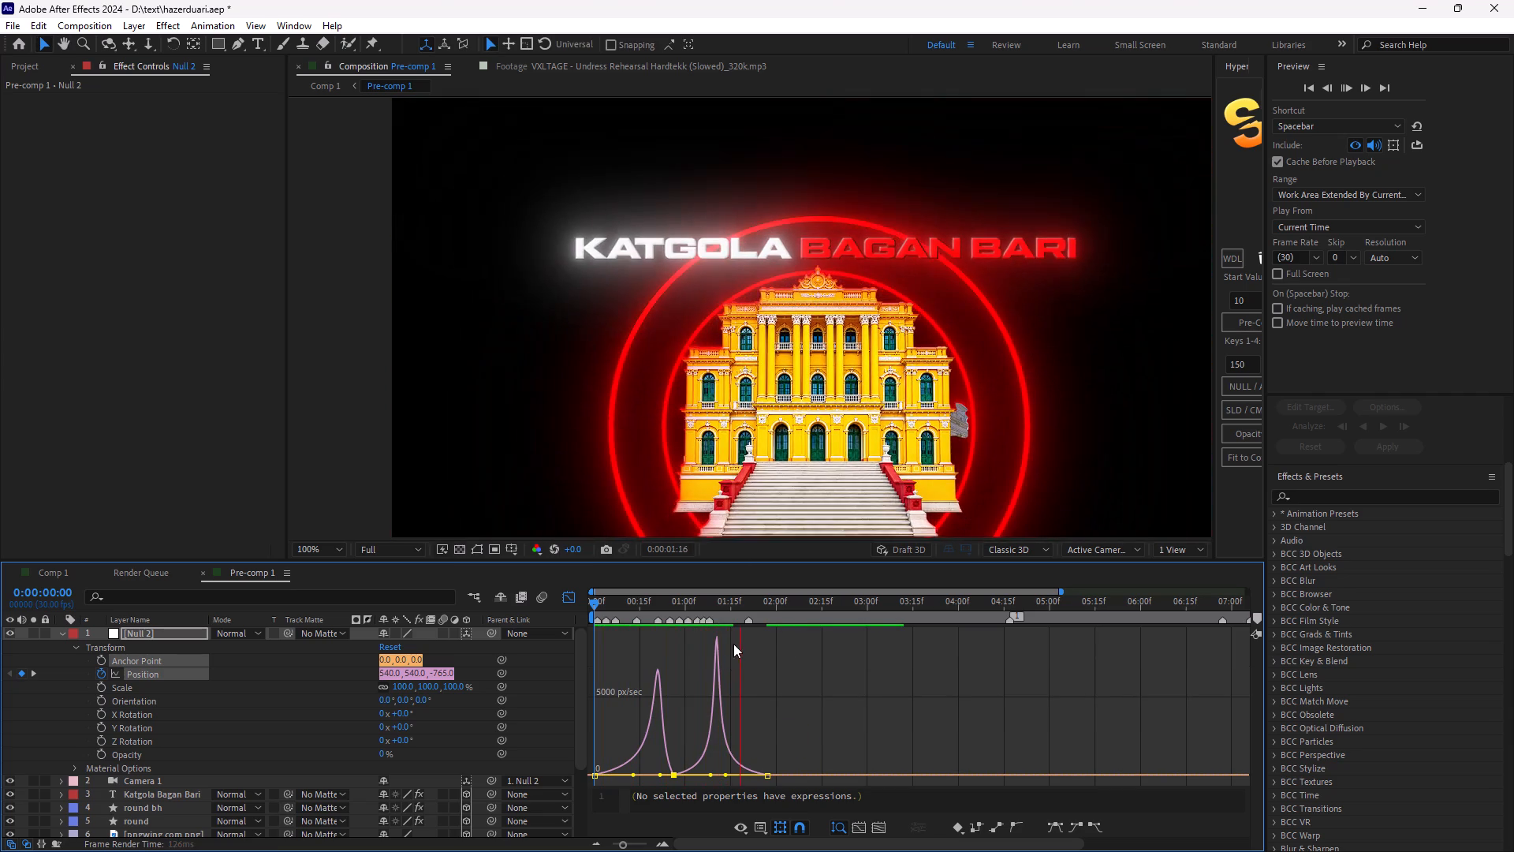
pyautogui.click(565, 600)
pyautogui.press('space')
pyautogui.press('space')
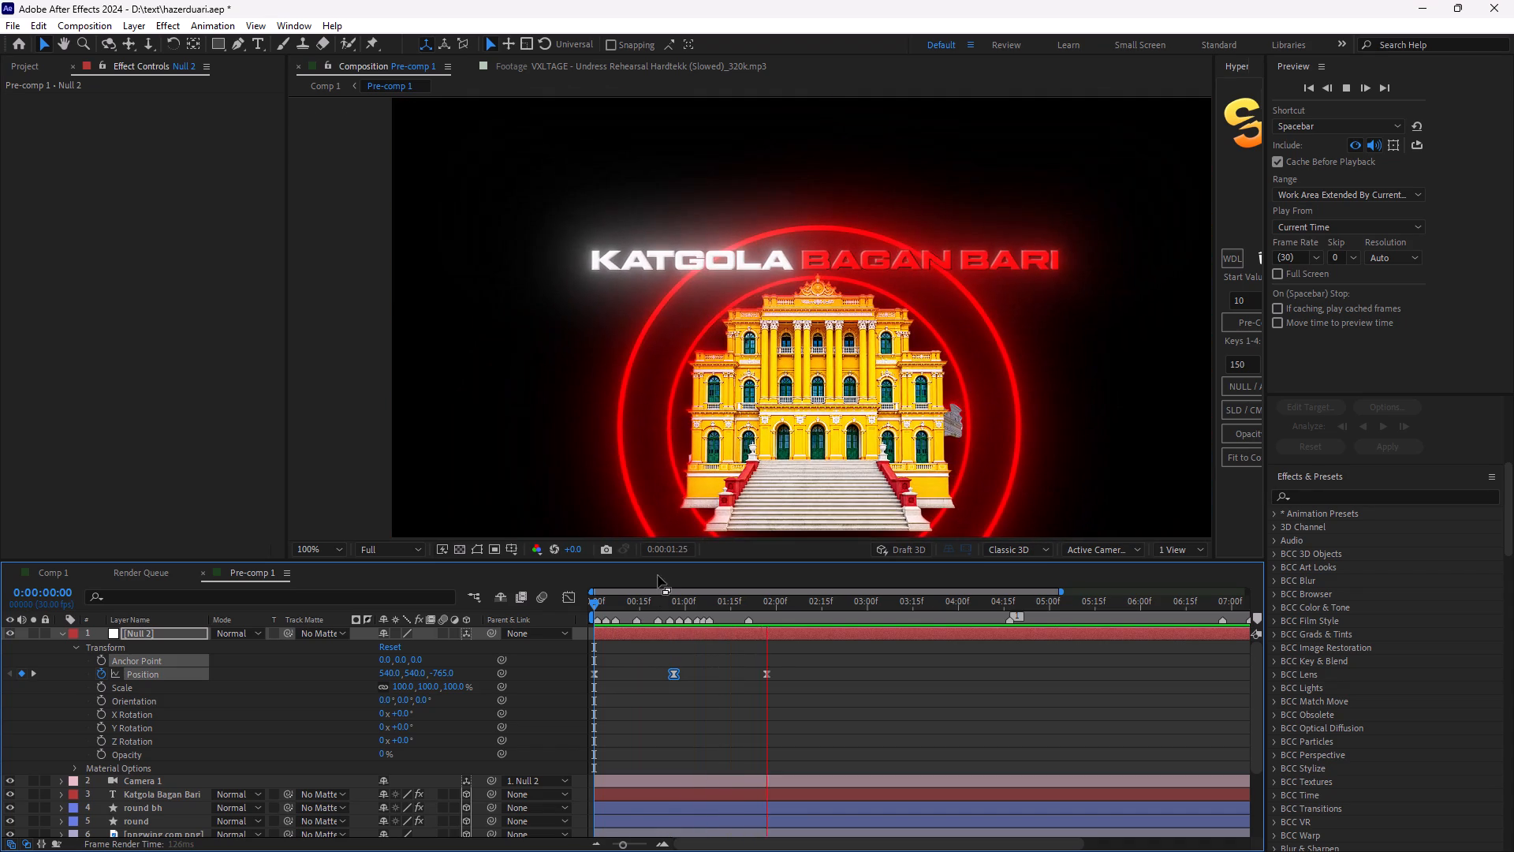
pyautogui.press('space')
# Switch to Comp 1 and play its opening repeatedly from the start to check the camera move against the music.
pyautogui.click(80, 569)
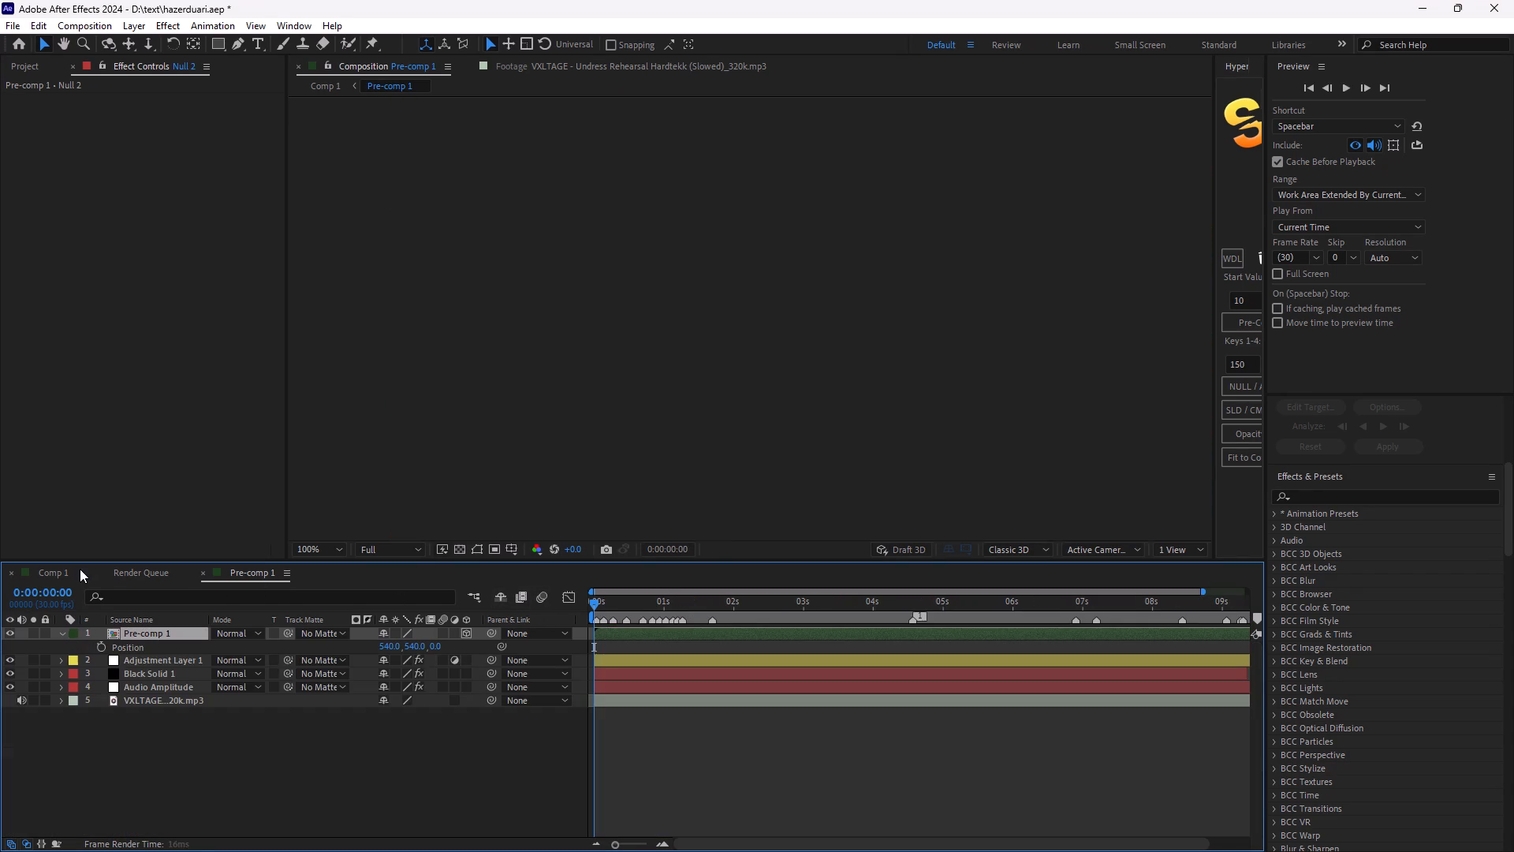
pyautogui.moveTo(599, 600); pyautogui.dragTo(575, 624)
pyautogui.press('space')
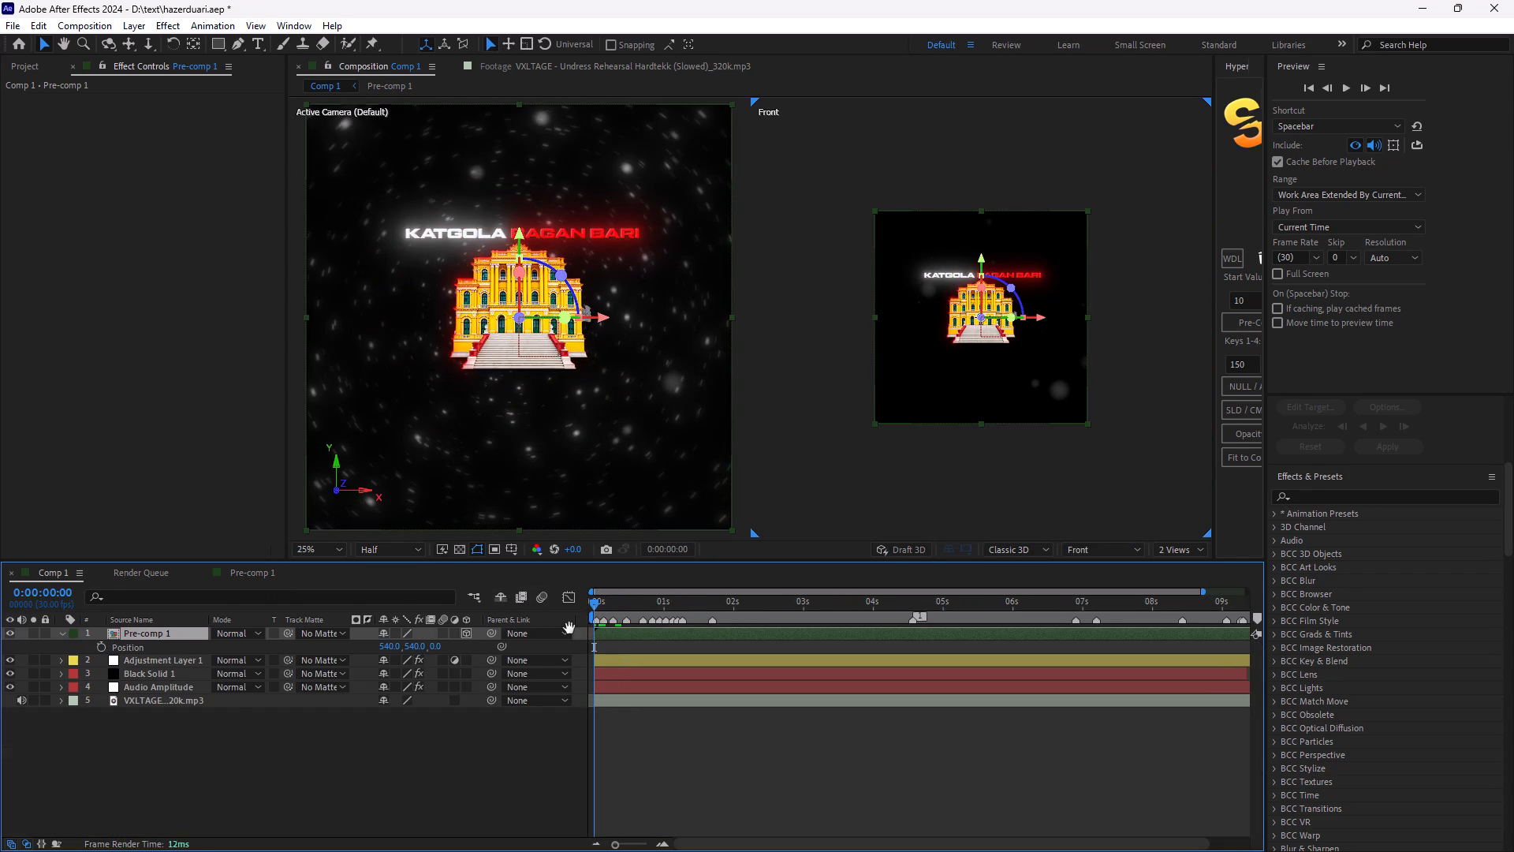
pyautogui.press('space')
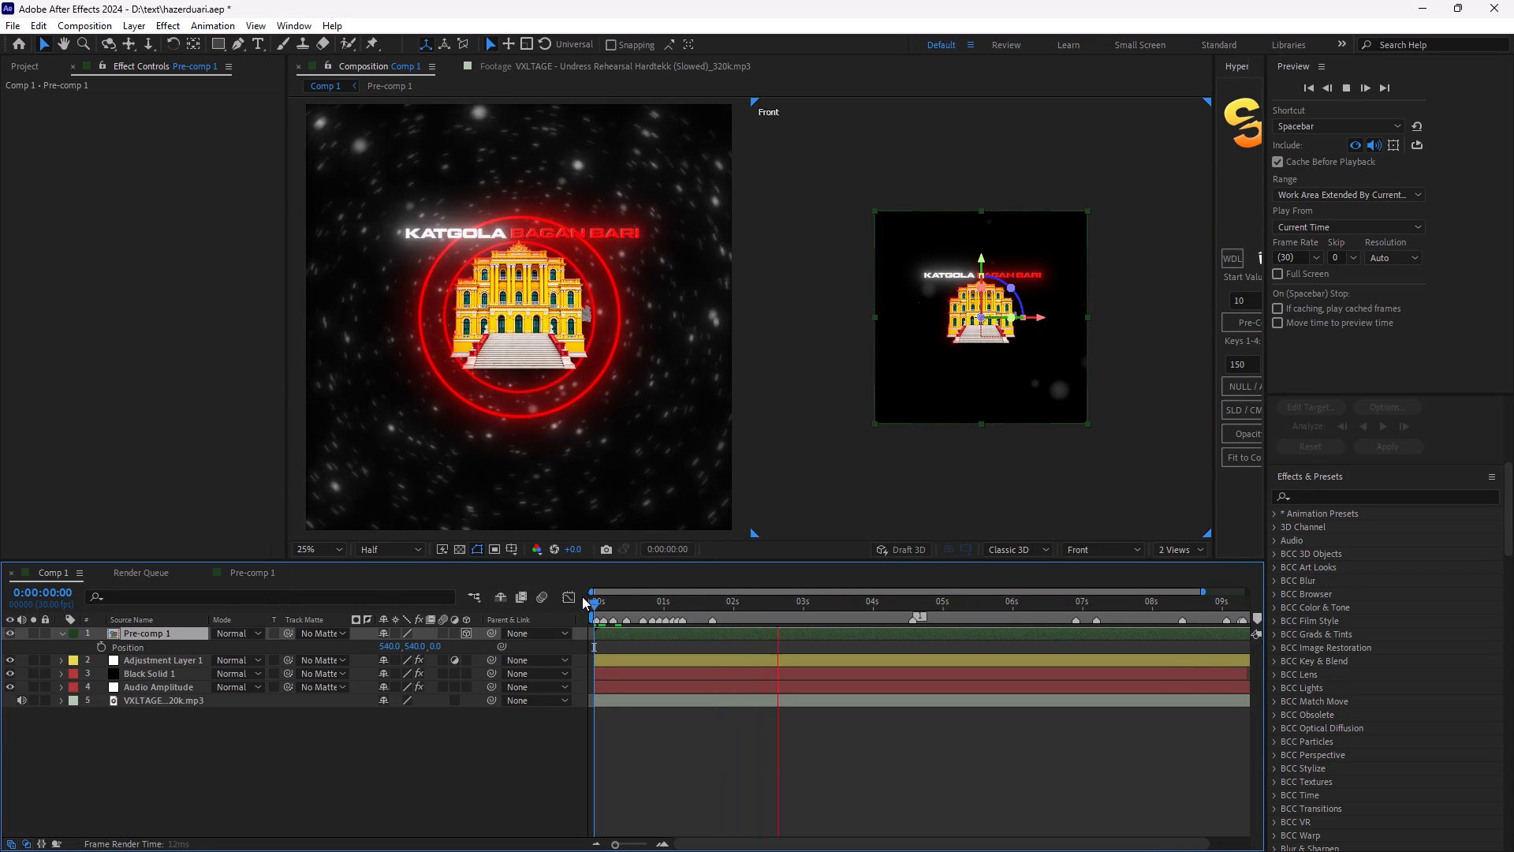
pyautogui.press('space')
pyautogui.press('space')
pyautogui.moveTo(597, 600); pyautogui.dragTo(612, 607)
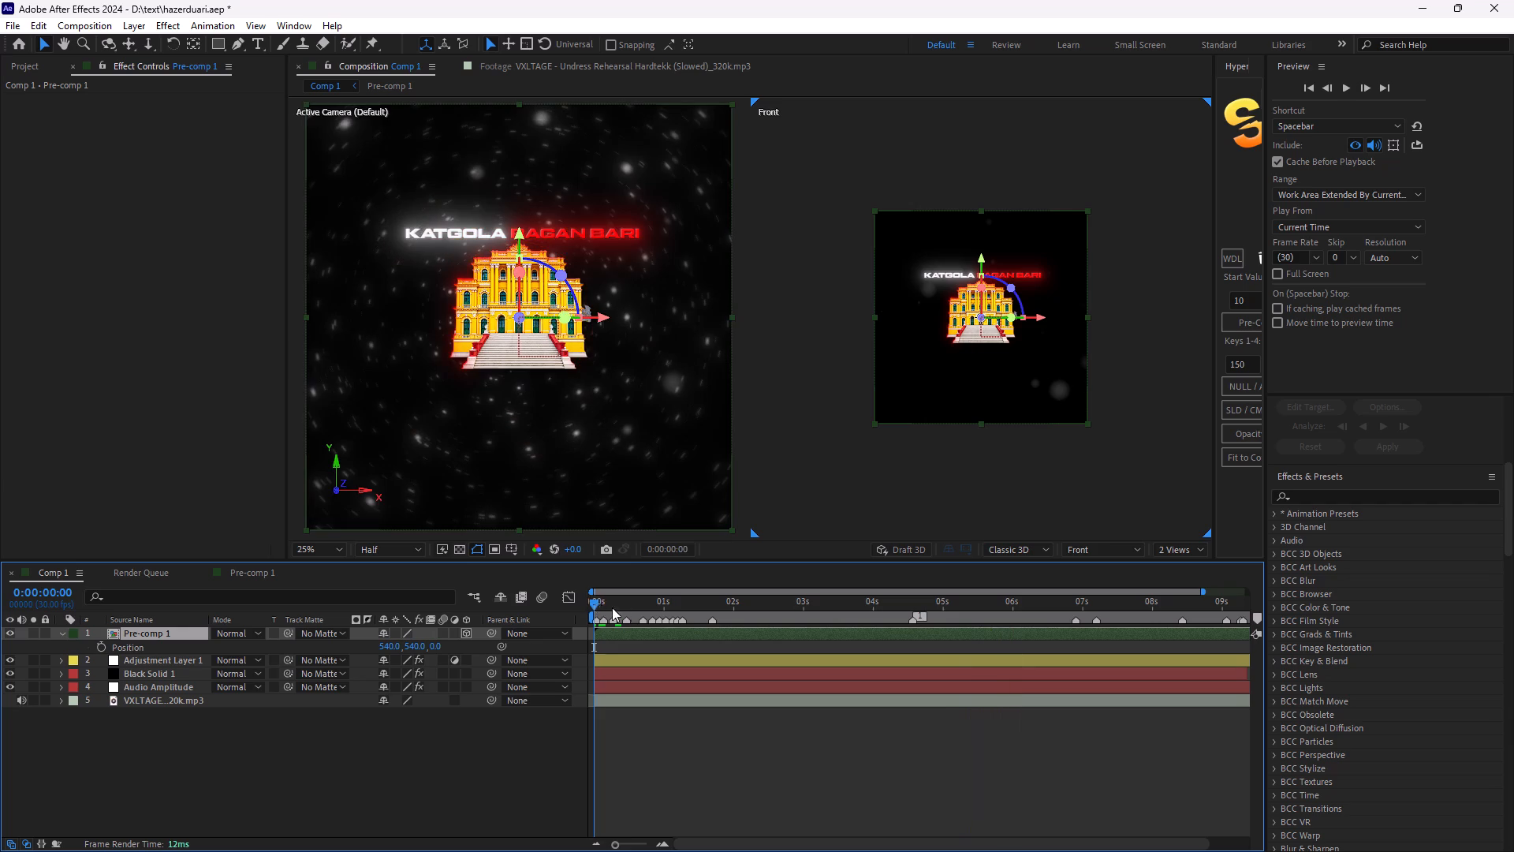
pyautogui.moveTo(612, 607); pyautogui.dragTo(589, 628)
pyautogui.press('space')
pyautogui.press('space')
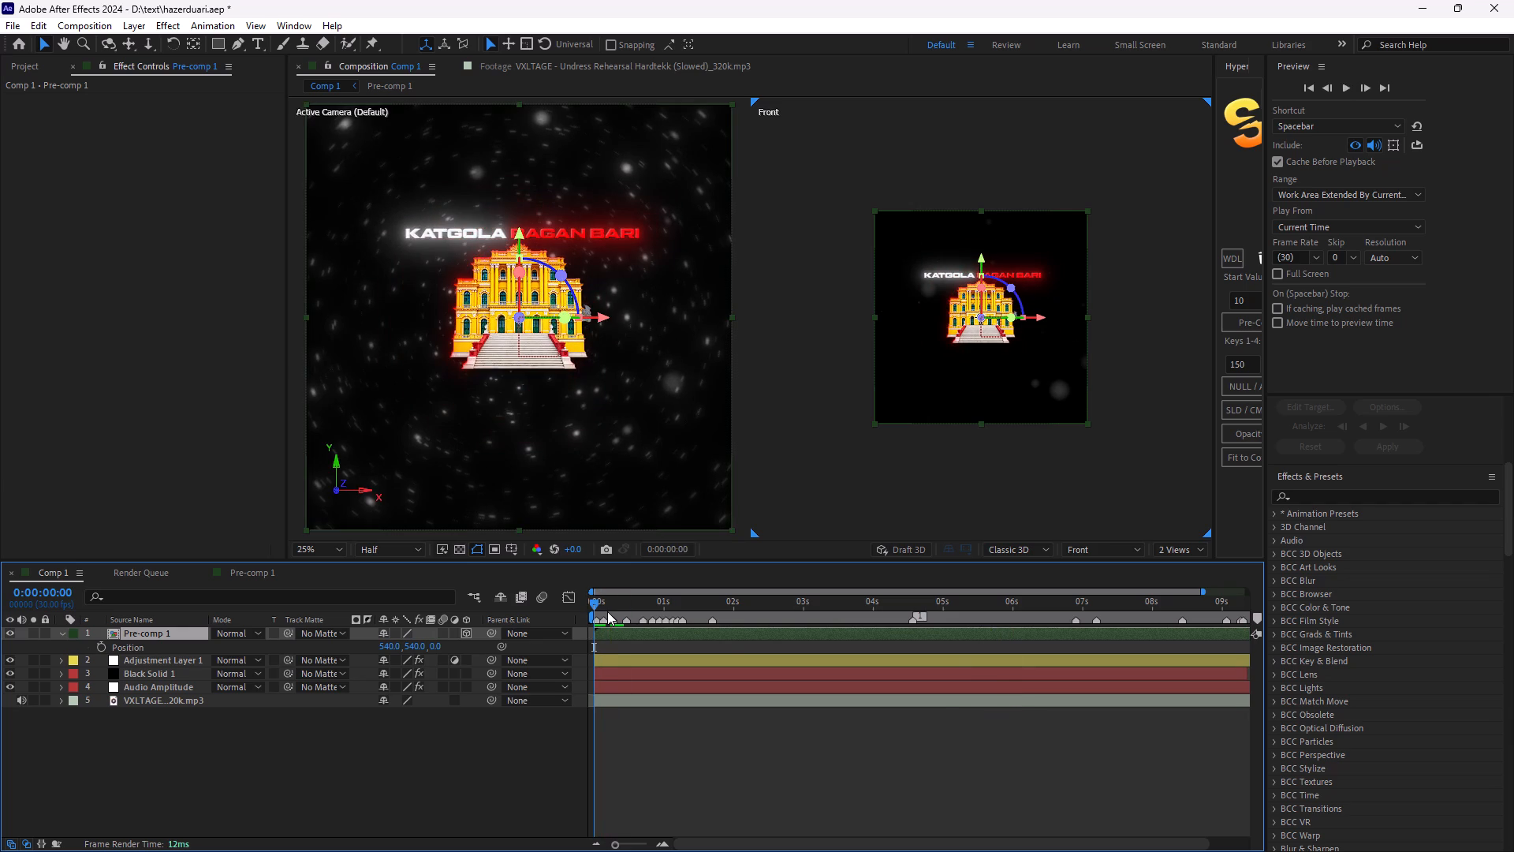
pyautogui.press('space')
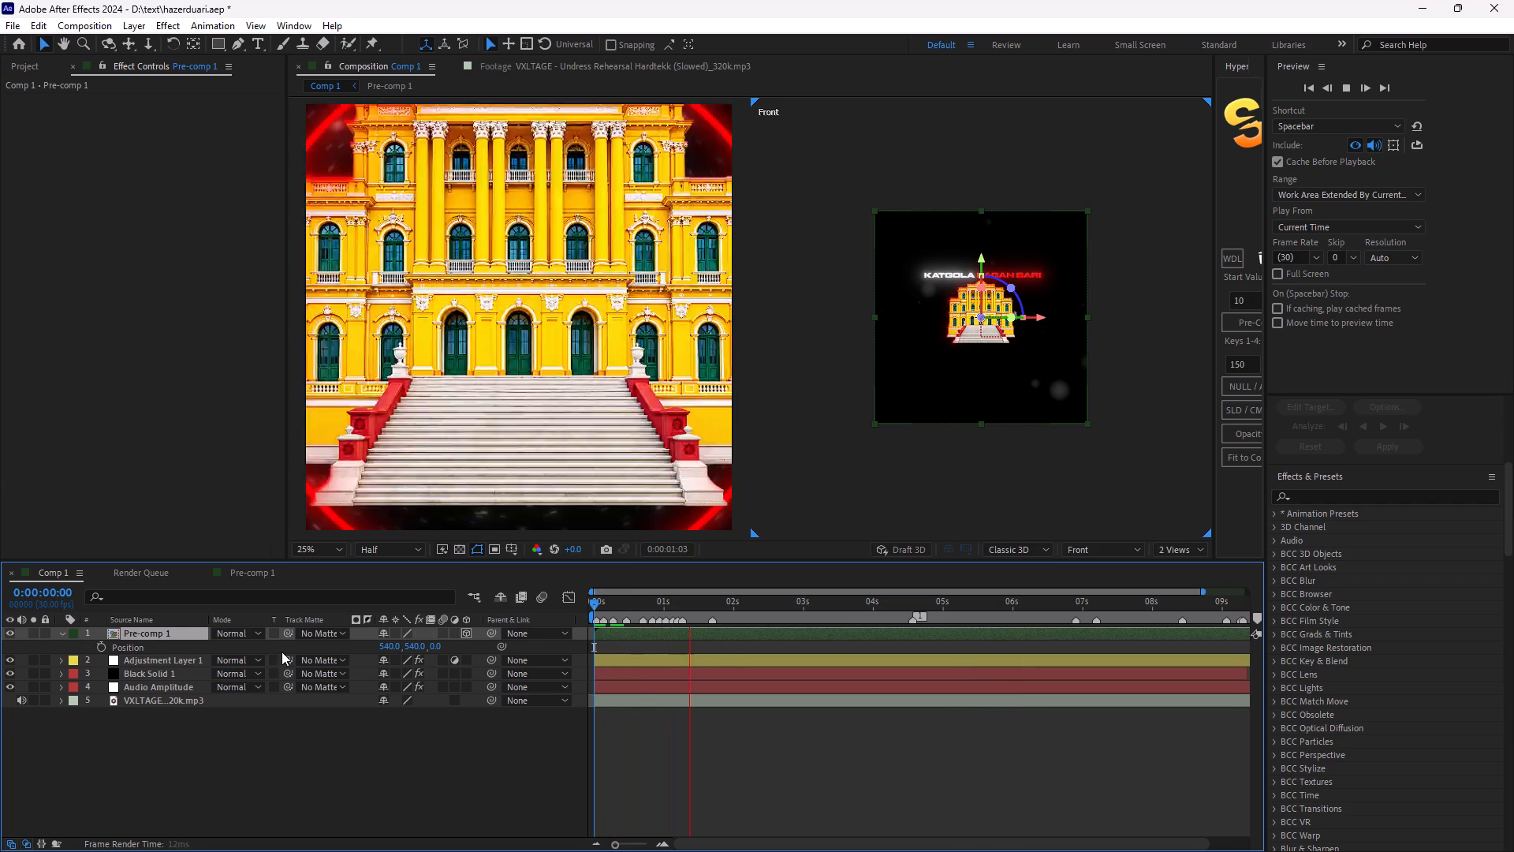
pyautogui.press('space')
pyautogui.press('space')
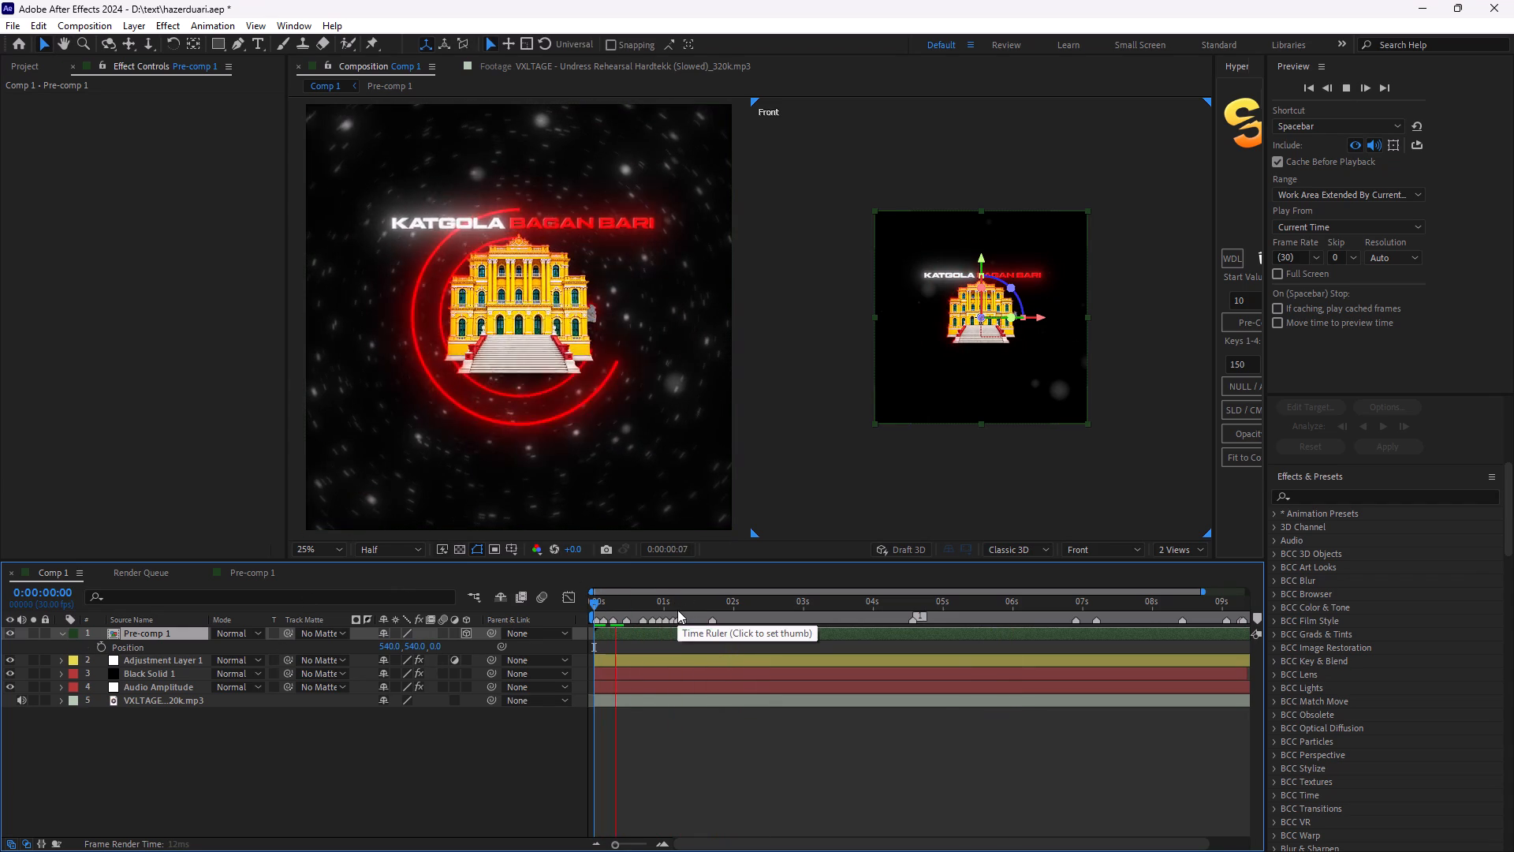
pyautogui.press('space')
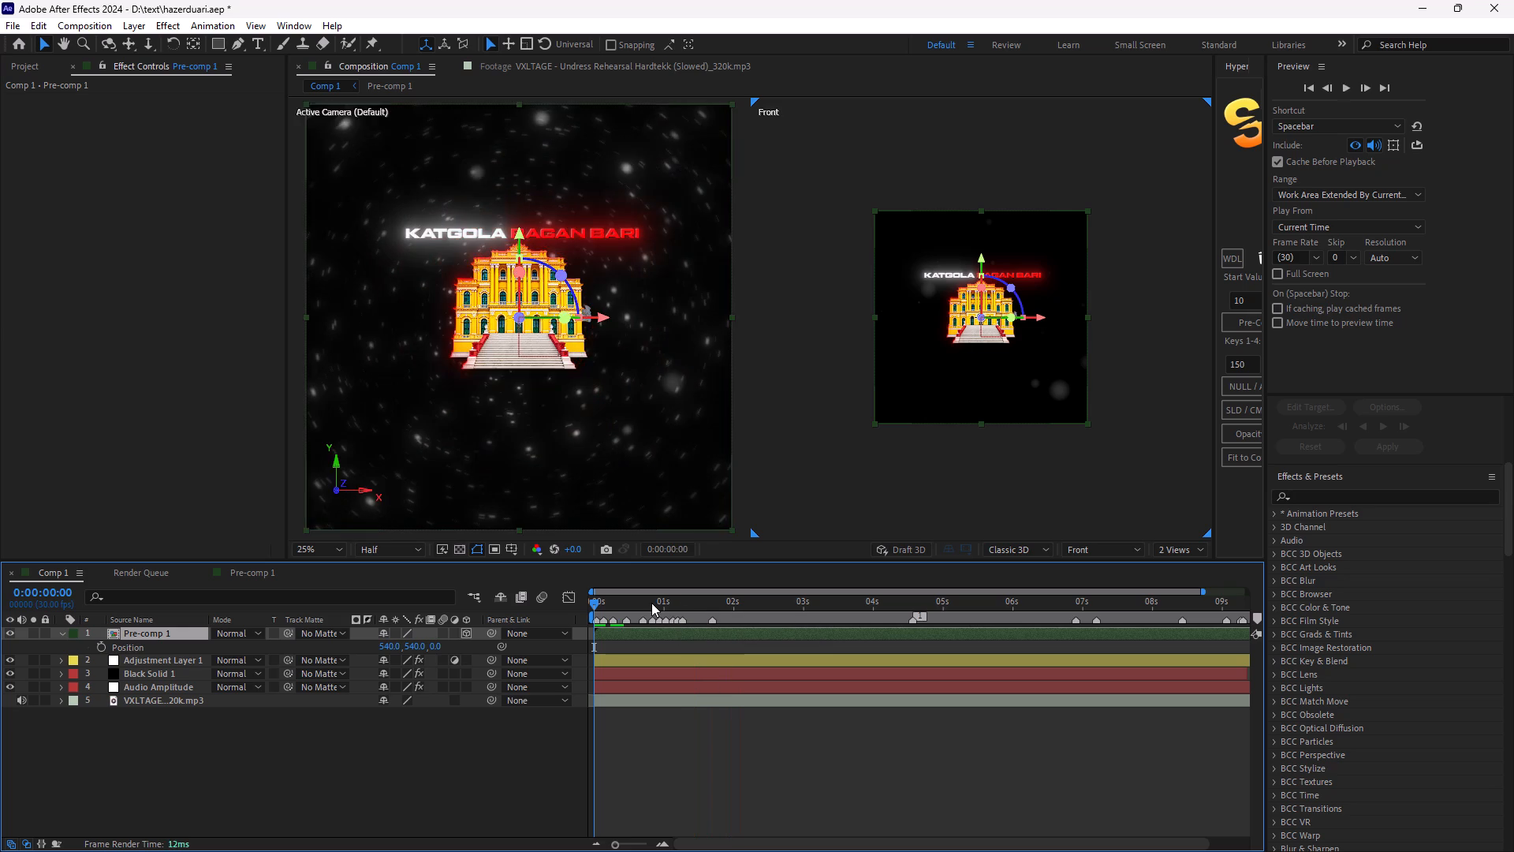
pyautogui.press('space')
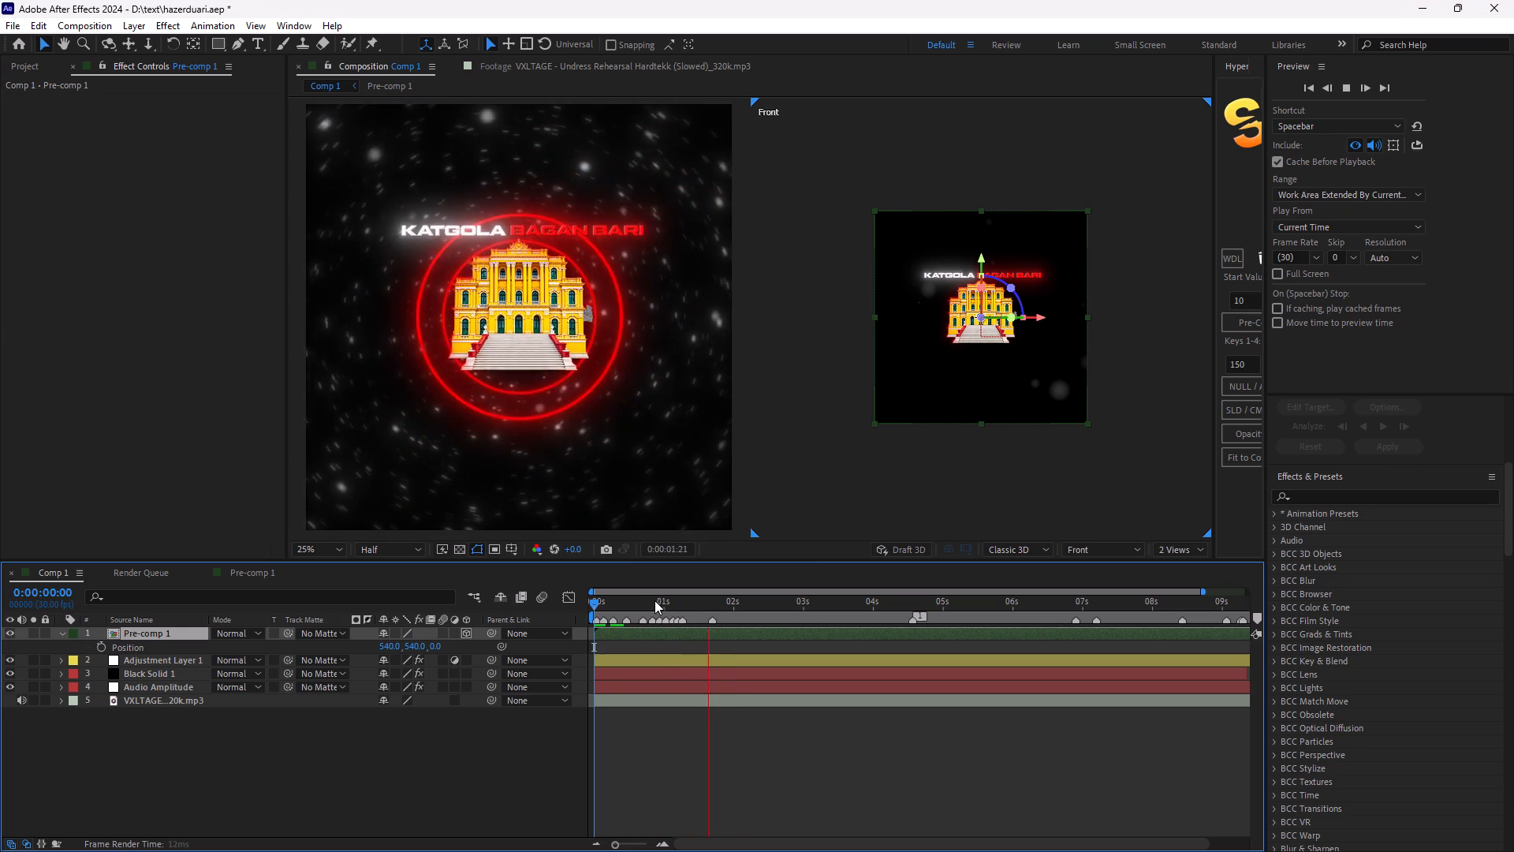
pyautogui.press('space')
pyautogui.press('space')
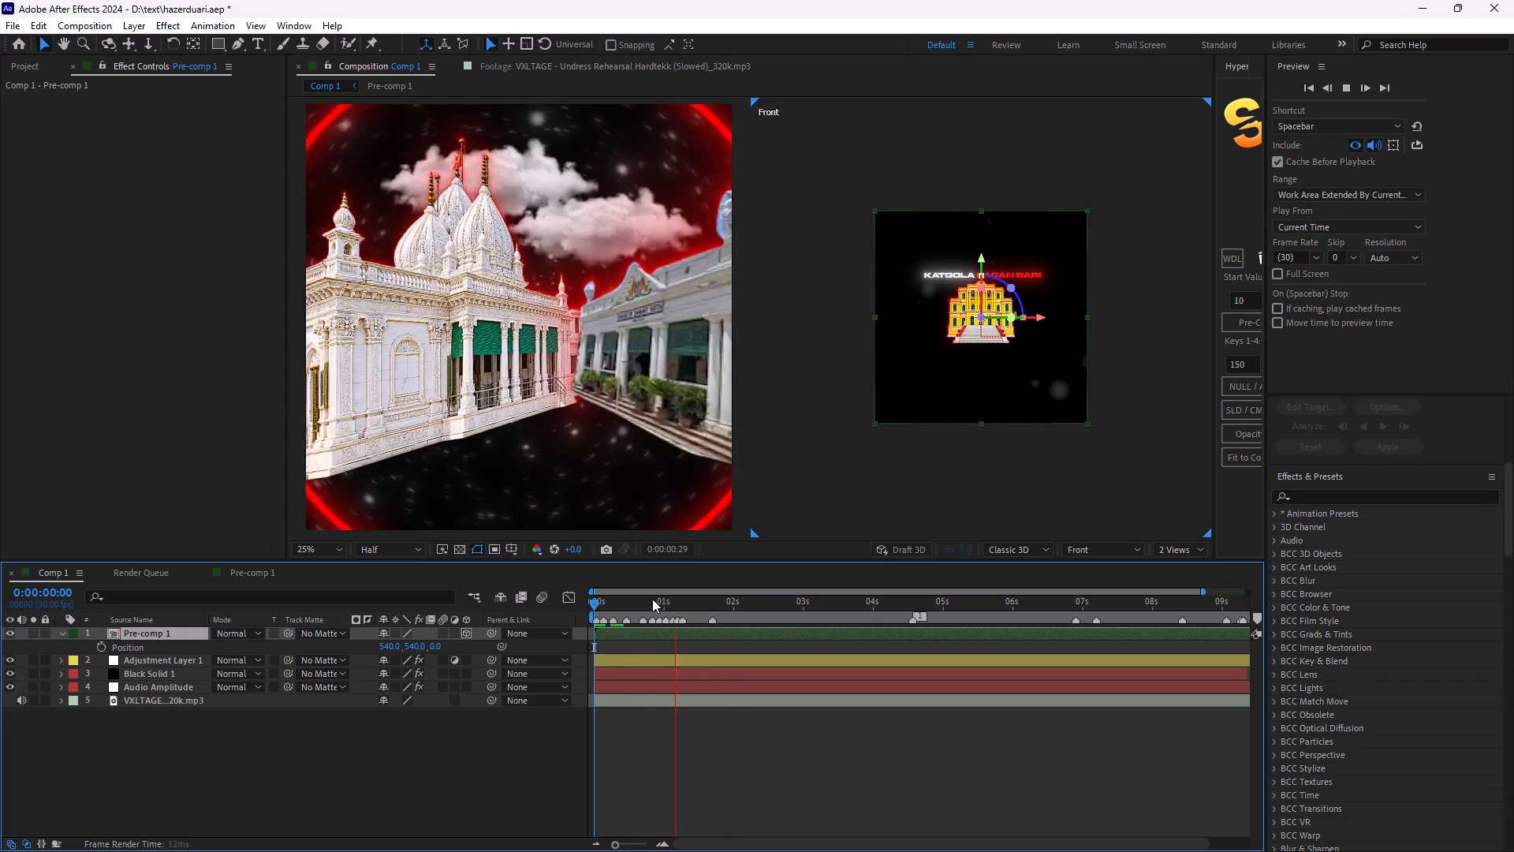
pyautogui.press('space')
# Scrub through the first second of Comp 1 and replay it to examine the camera's passage from the yellow palace to the white temple.
pyautogui.moveTo(602, 600); pyautogui.dragTo(632, 607)
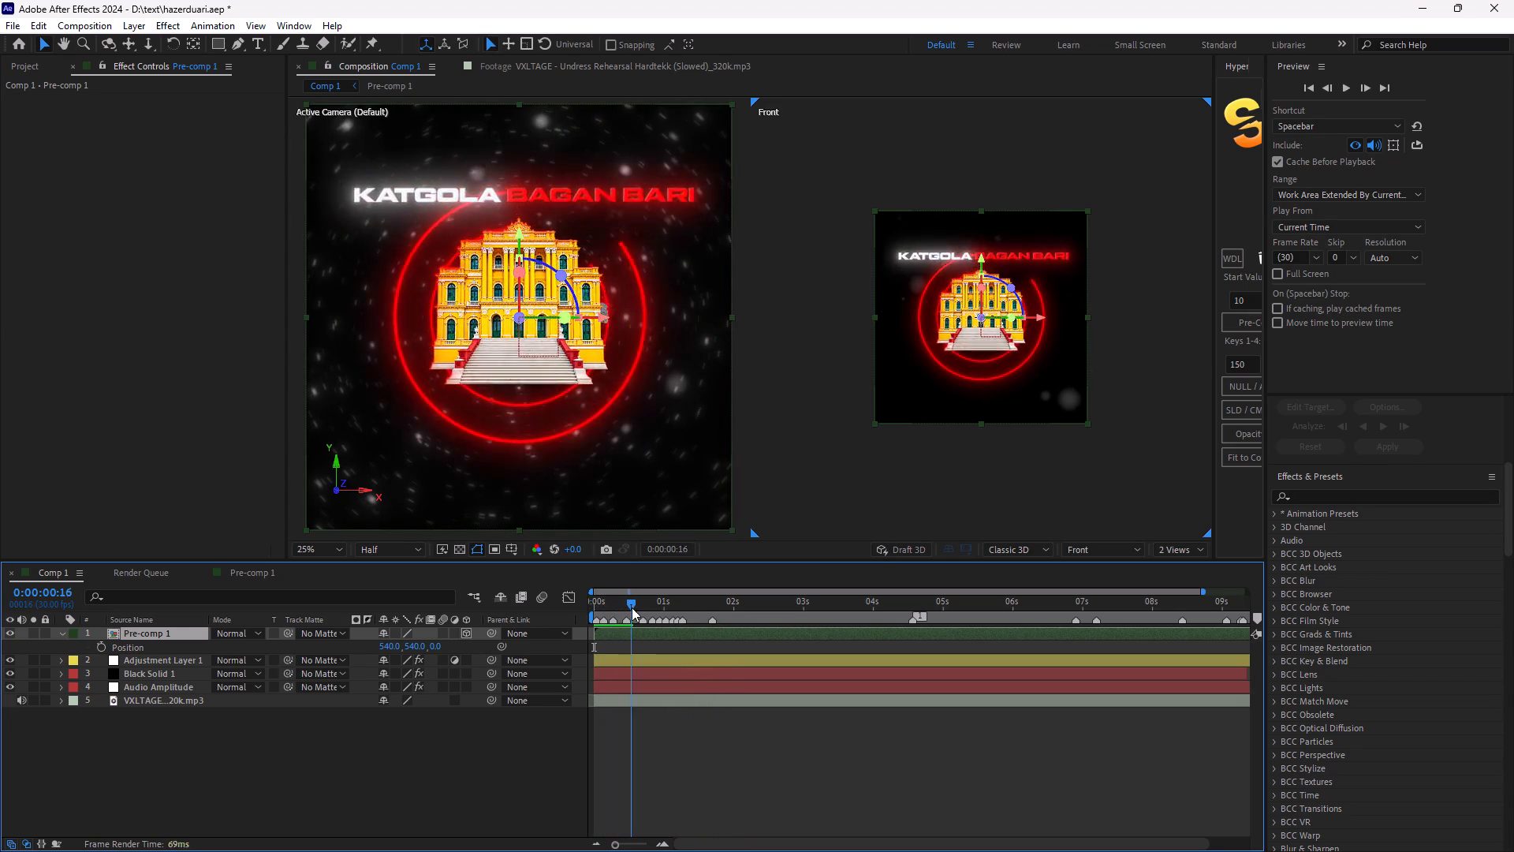
pyautogui.moveTo(632, 607); pyautogui.dragTo(650, 611)
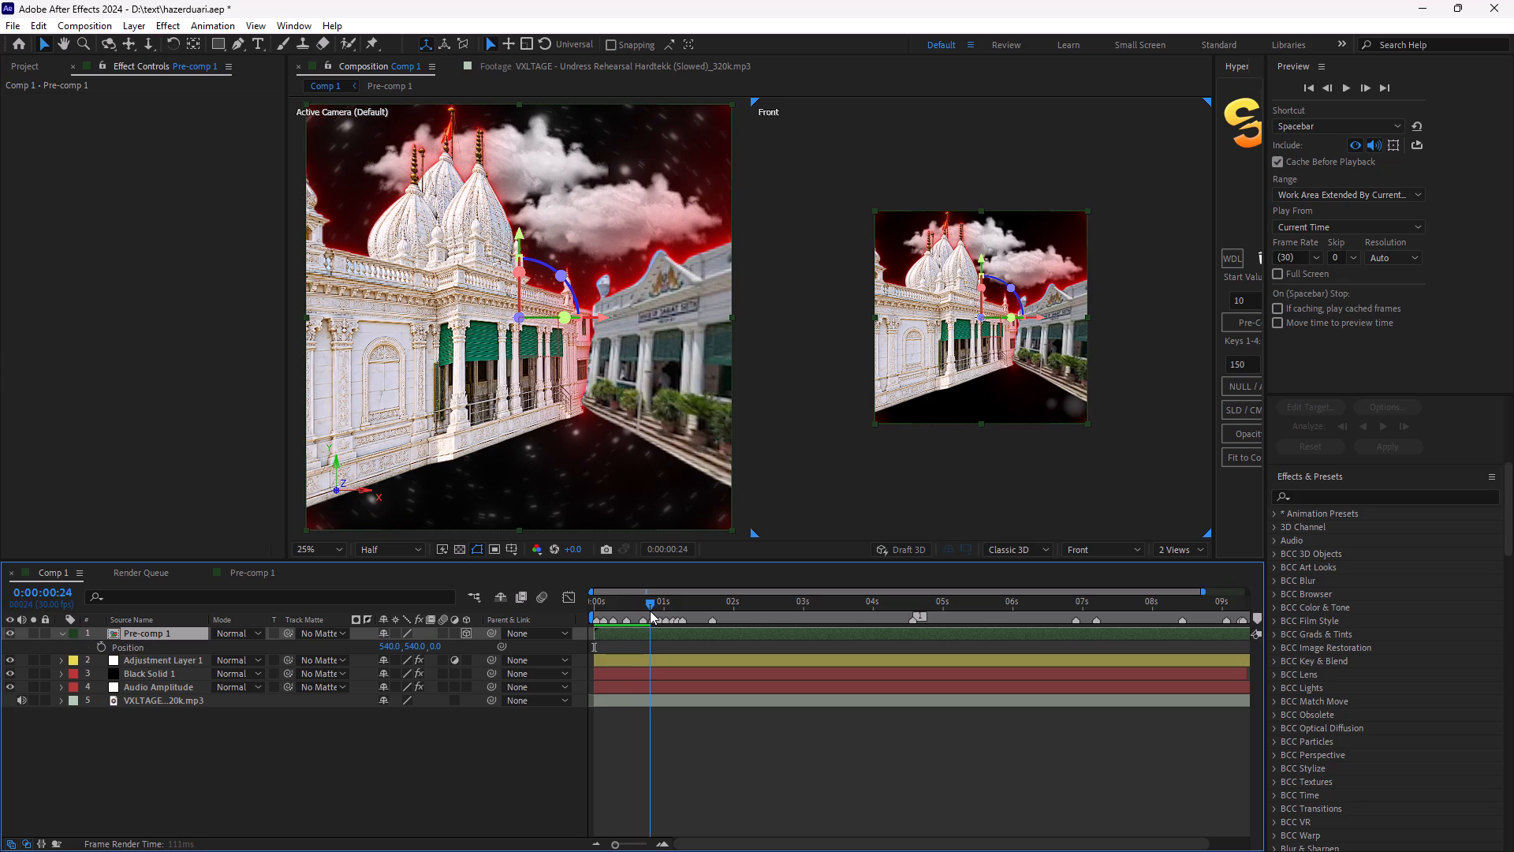
pyautogui.moveTo(650, 611); pyautogui.dragTo(651, 611)
pyautogui.moveTo(651, 611); pyautogui.dragTo(601, 618)
pyautogui.press('space')
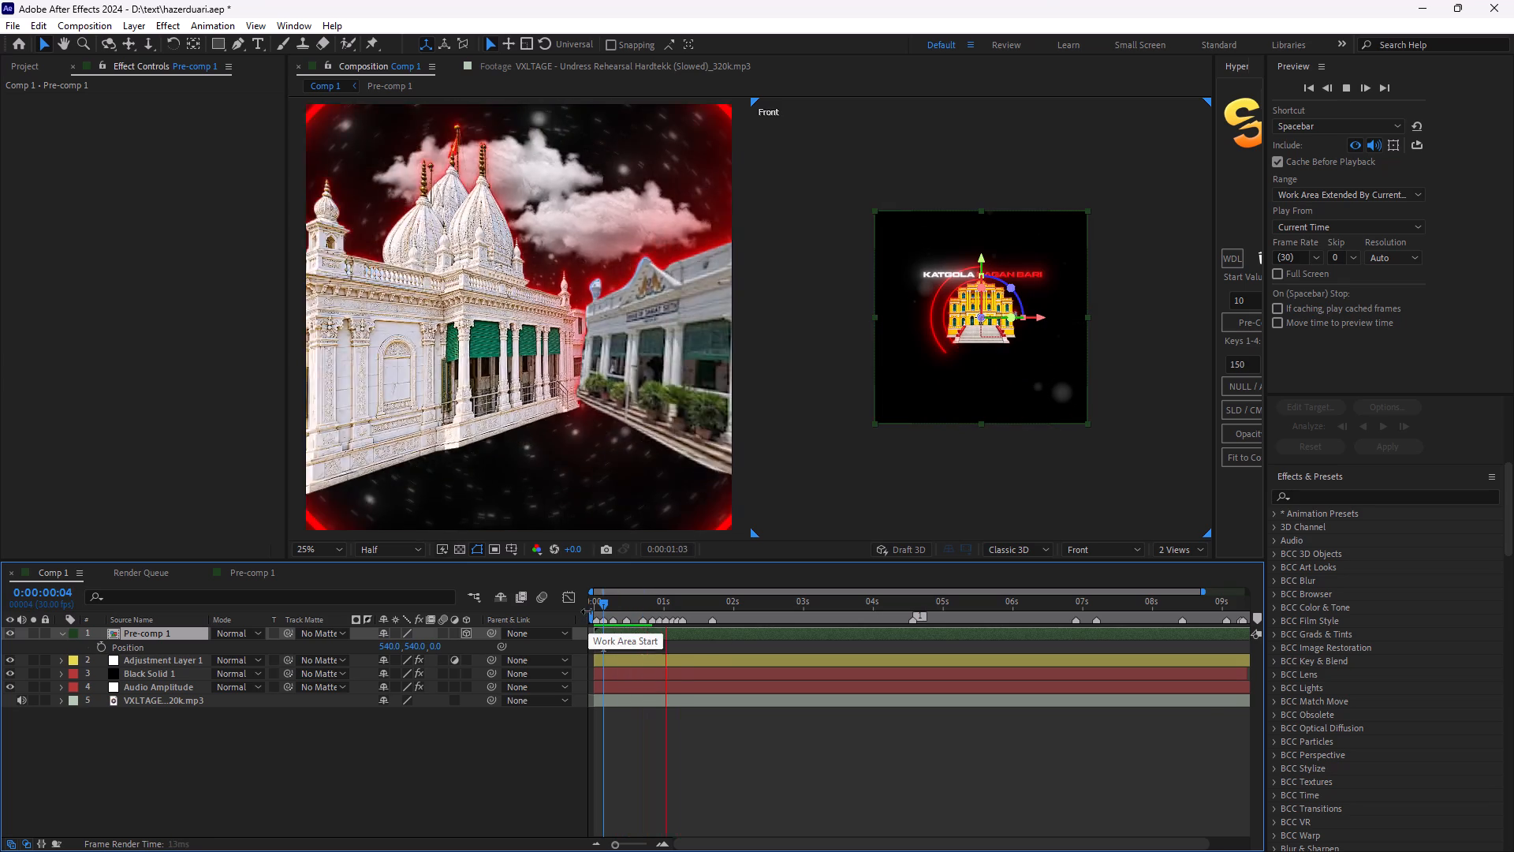
pyautogui.press('space')
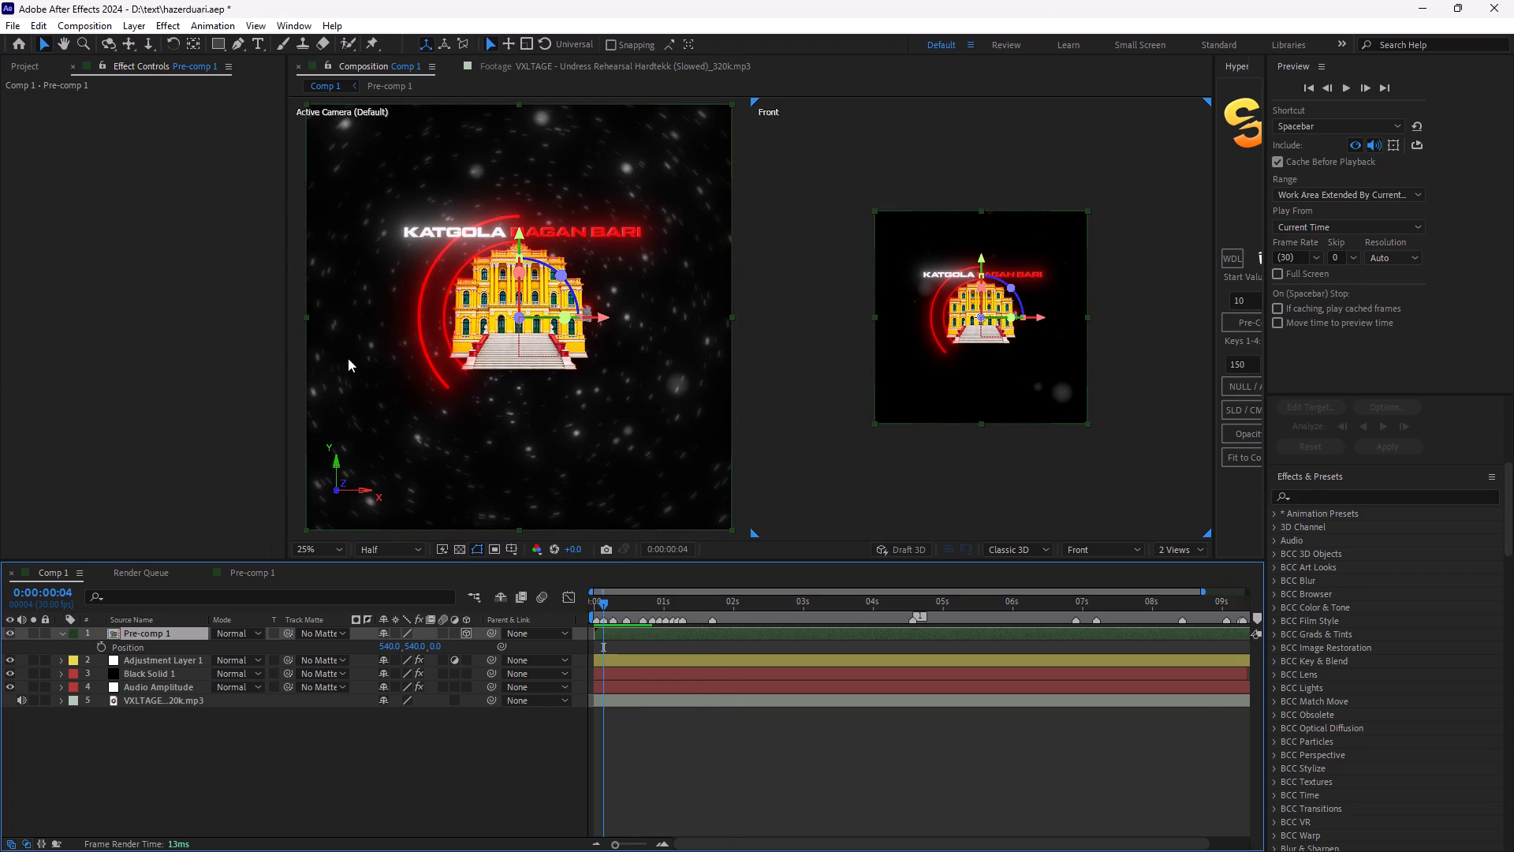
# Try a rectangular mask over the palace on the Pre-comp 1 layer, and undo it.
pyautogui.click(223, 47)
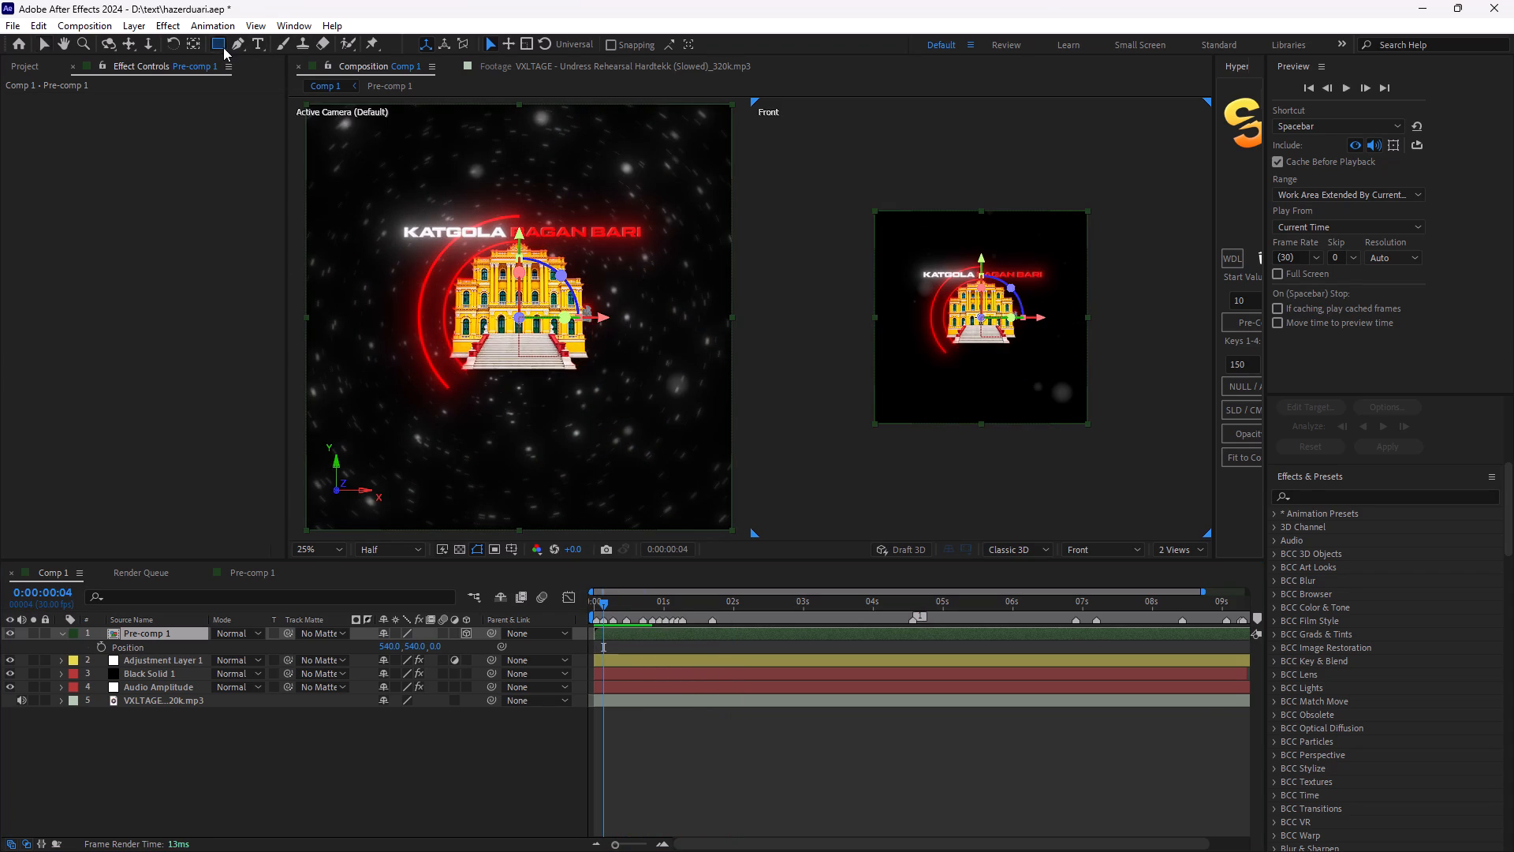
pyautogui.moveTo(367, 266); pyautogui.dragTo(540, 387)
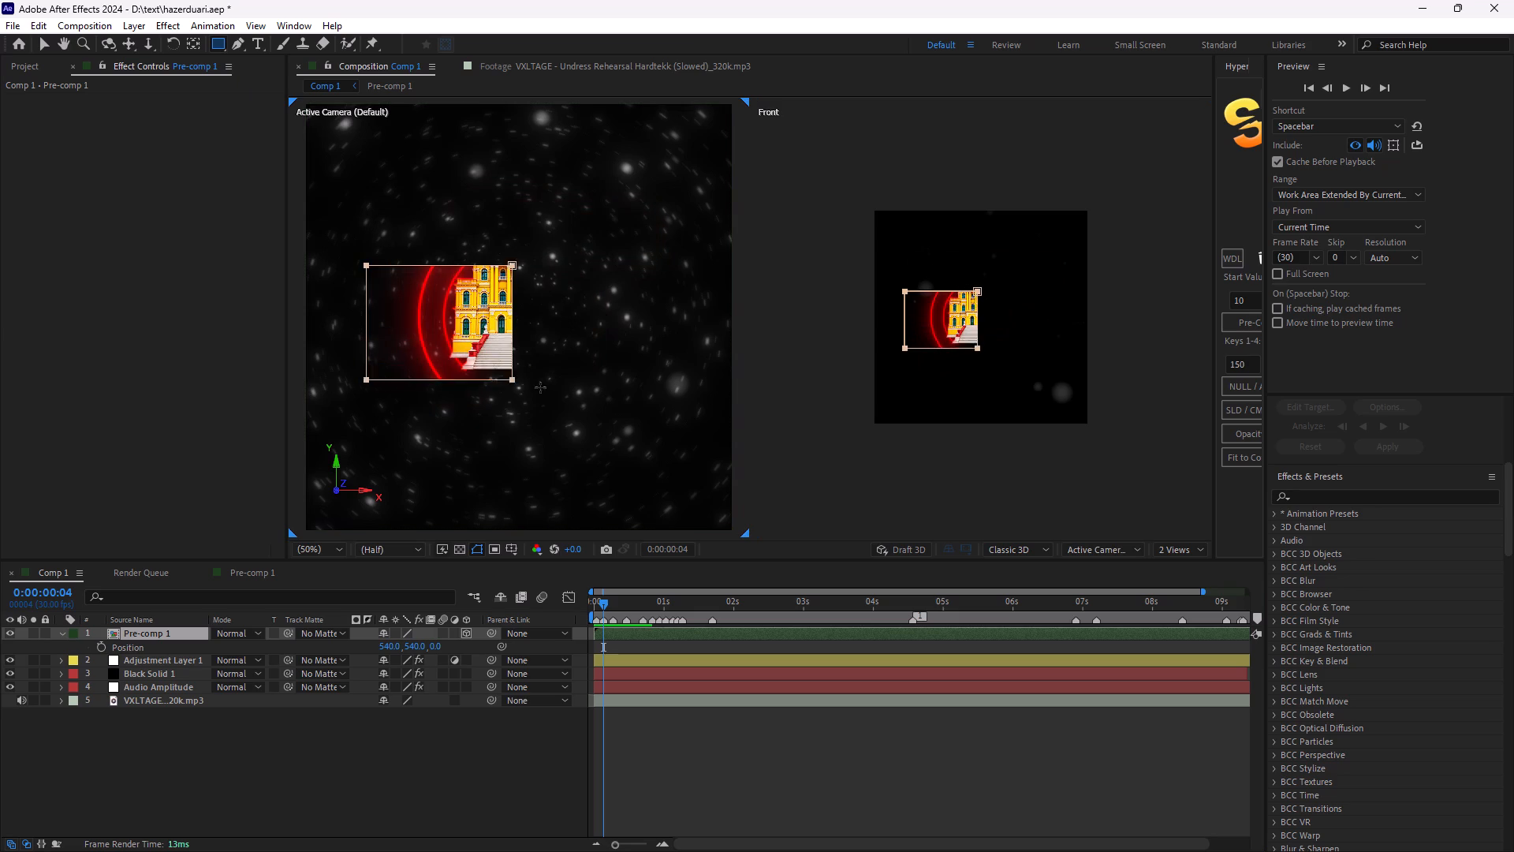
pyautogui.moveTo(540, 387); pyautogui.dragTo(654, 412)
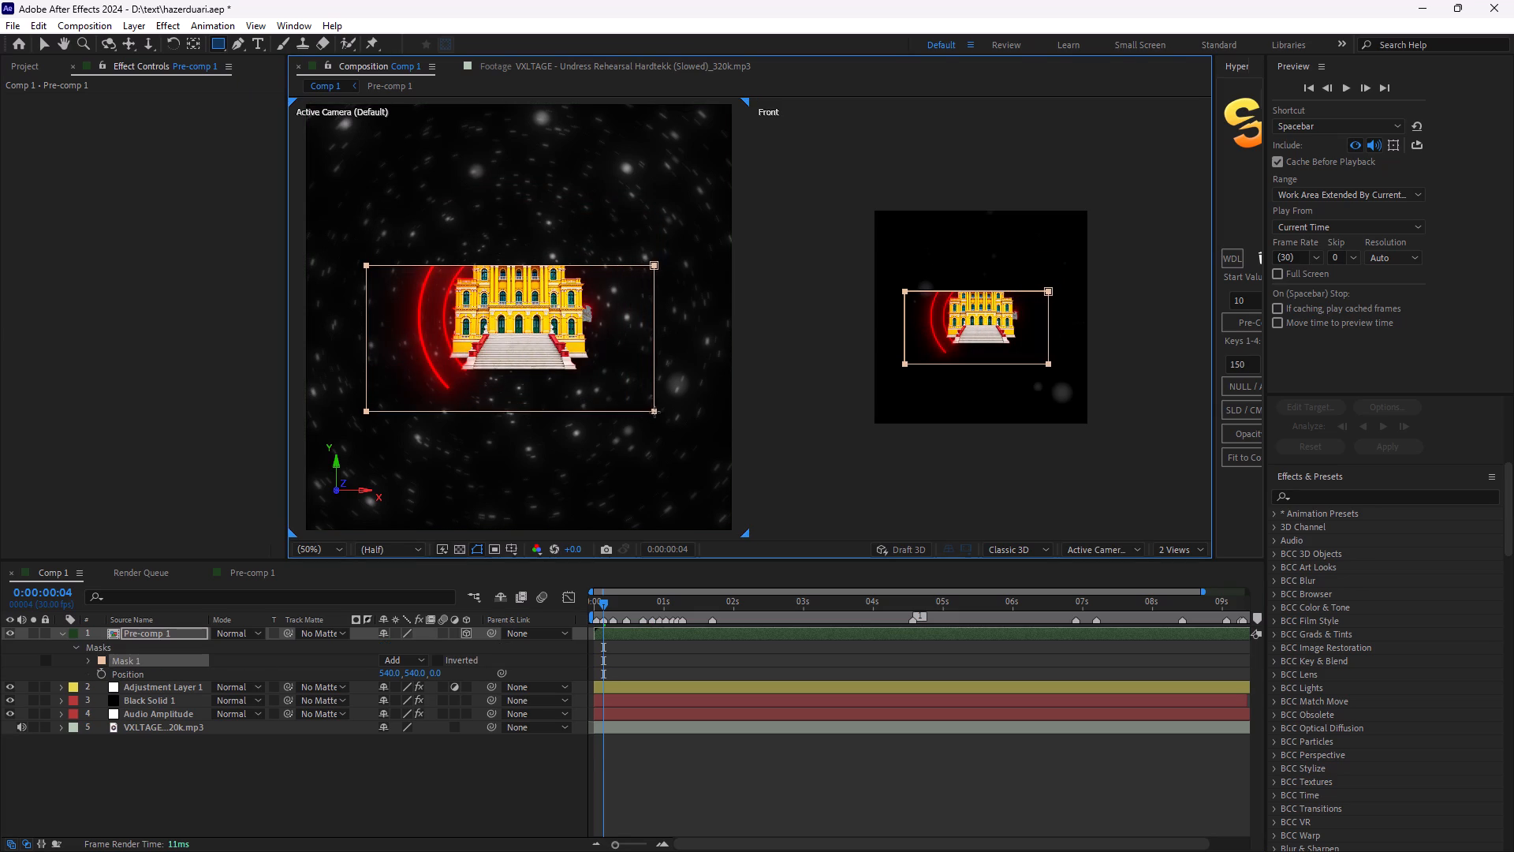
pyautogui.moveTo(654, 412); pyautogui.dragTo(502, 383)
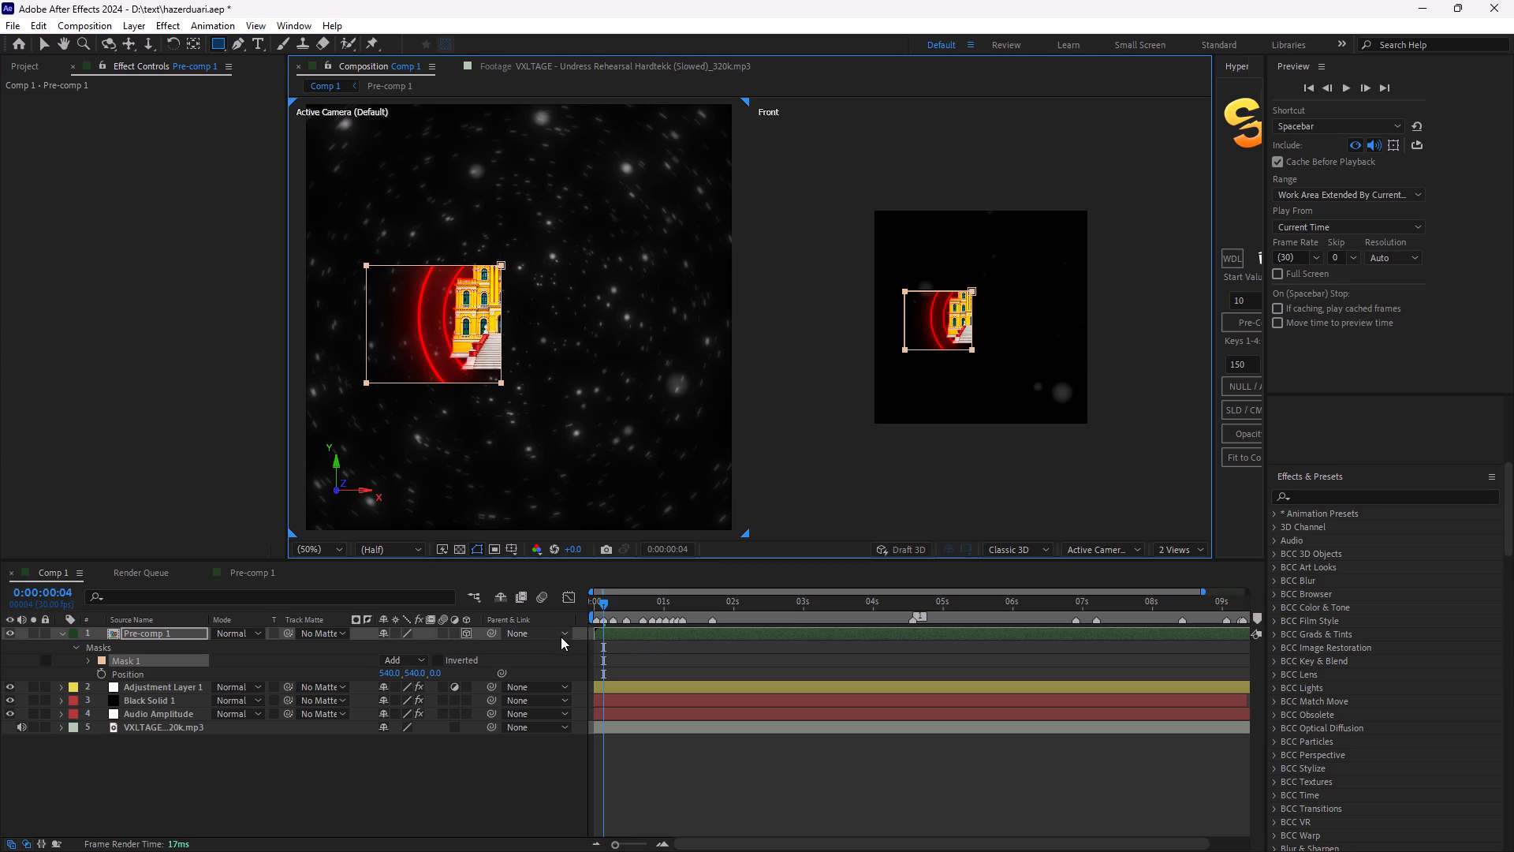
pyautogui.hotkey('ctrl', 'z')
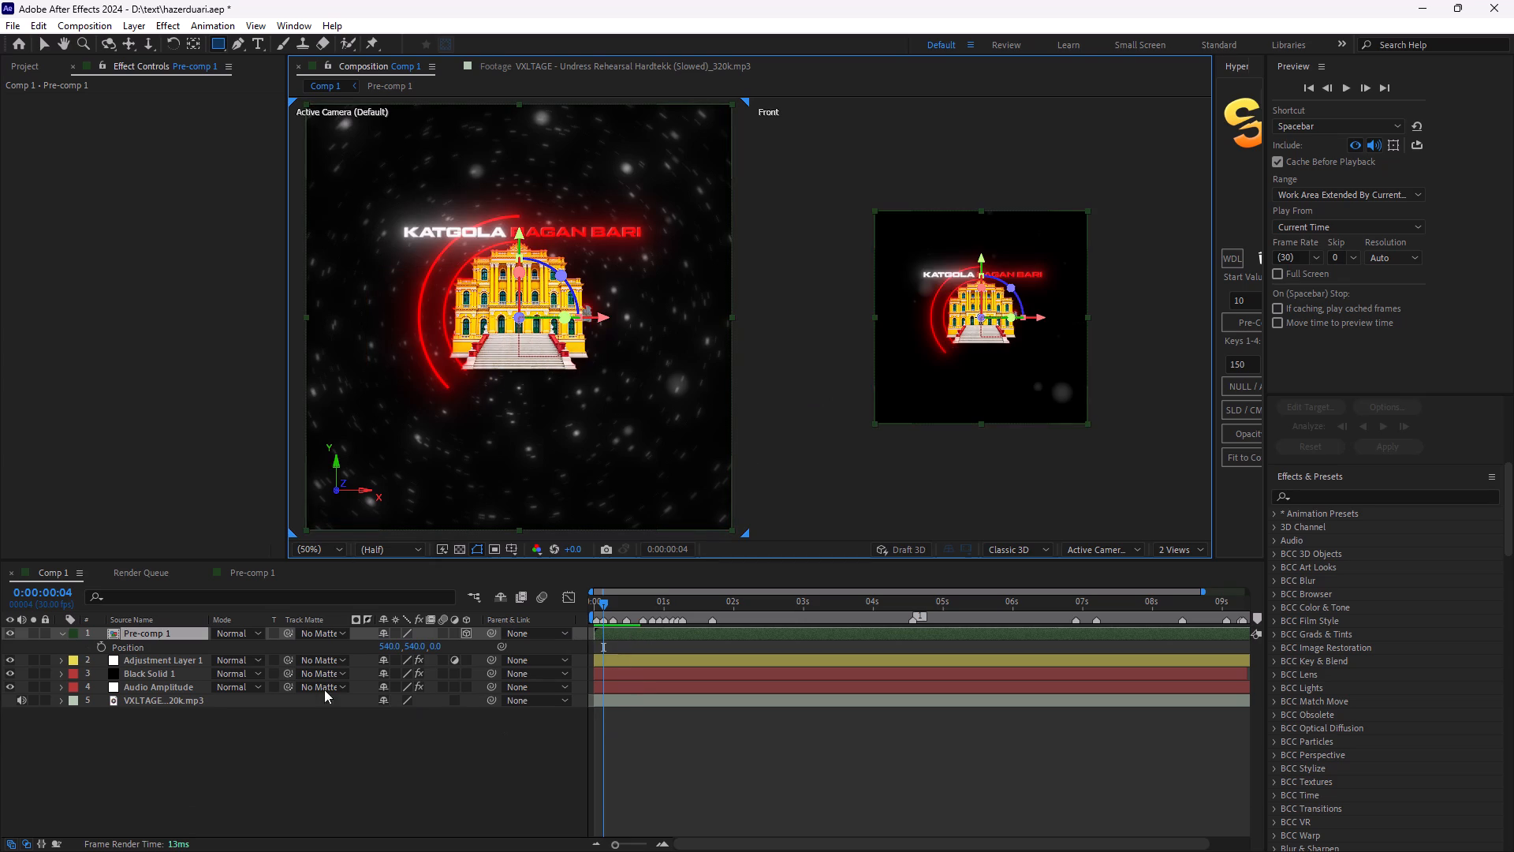
# Open Pre-comp 1 from Comp 1 and collapse the Null 2 layer's properties.
pyautogui.doubleClick(144, 637)
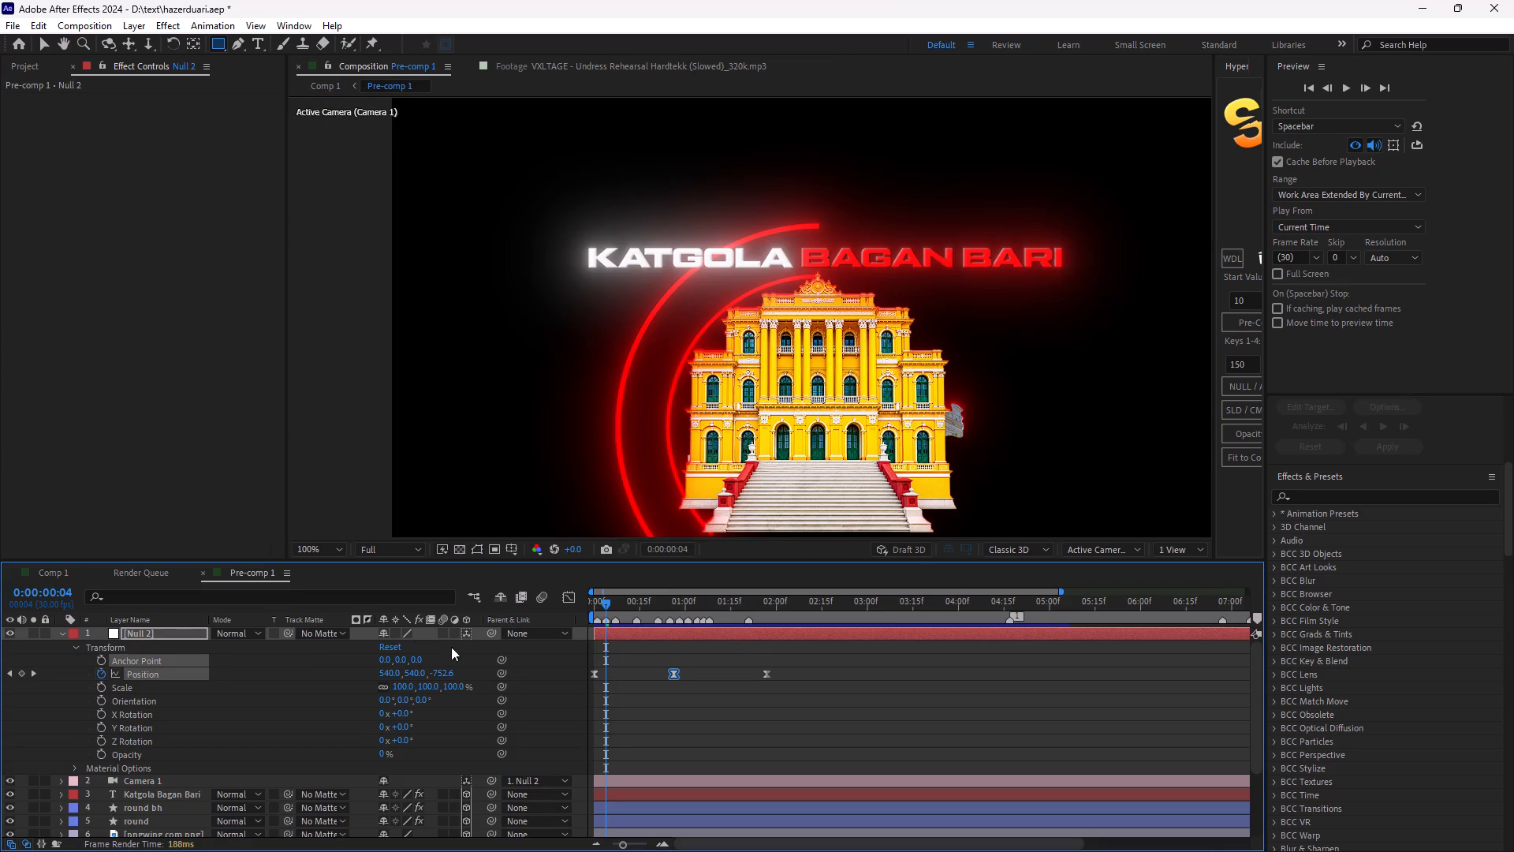
pyautogui.click(65, 631)
pyautogui.click(679, 818)
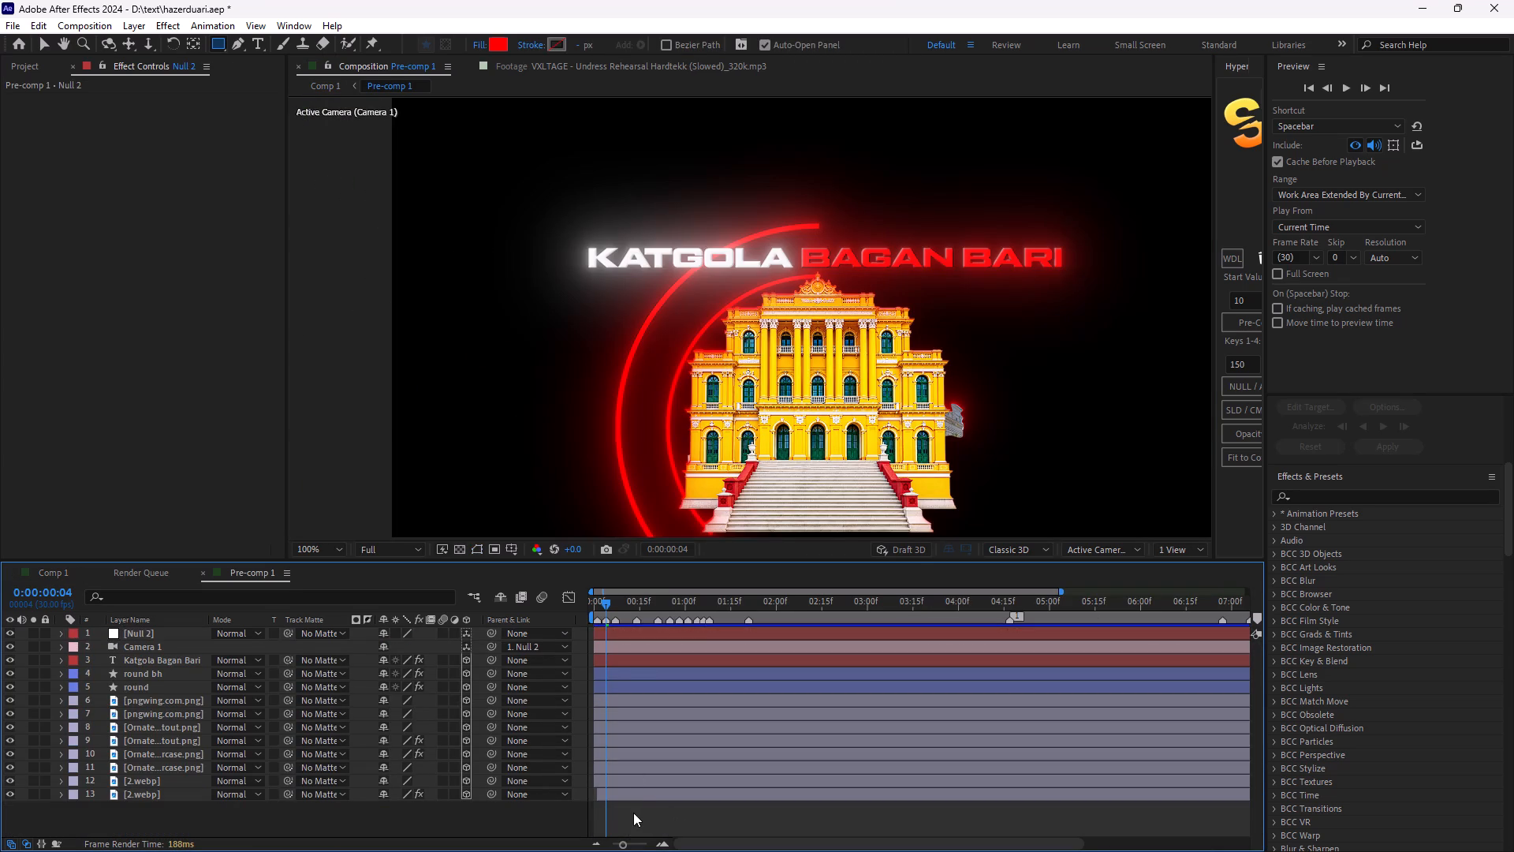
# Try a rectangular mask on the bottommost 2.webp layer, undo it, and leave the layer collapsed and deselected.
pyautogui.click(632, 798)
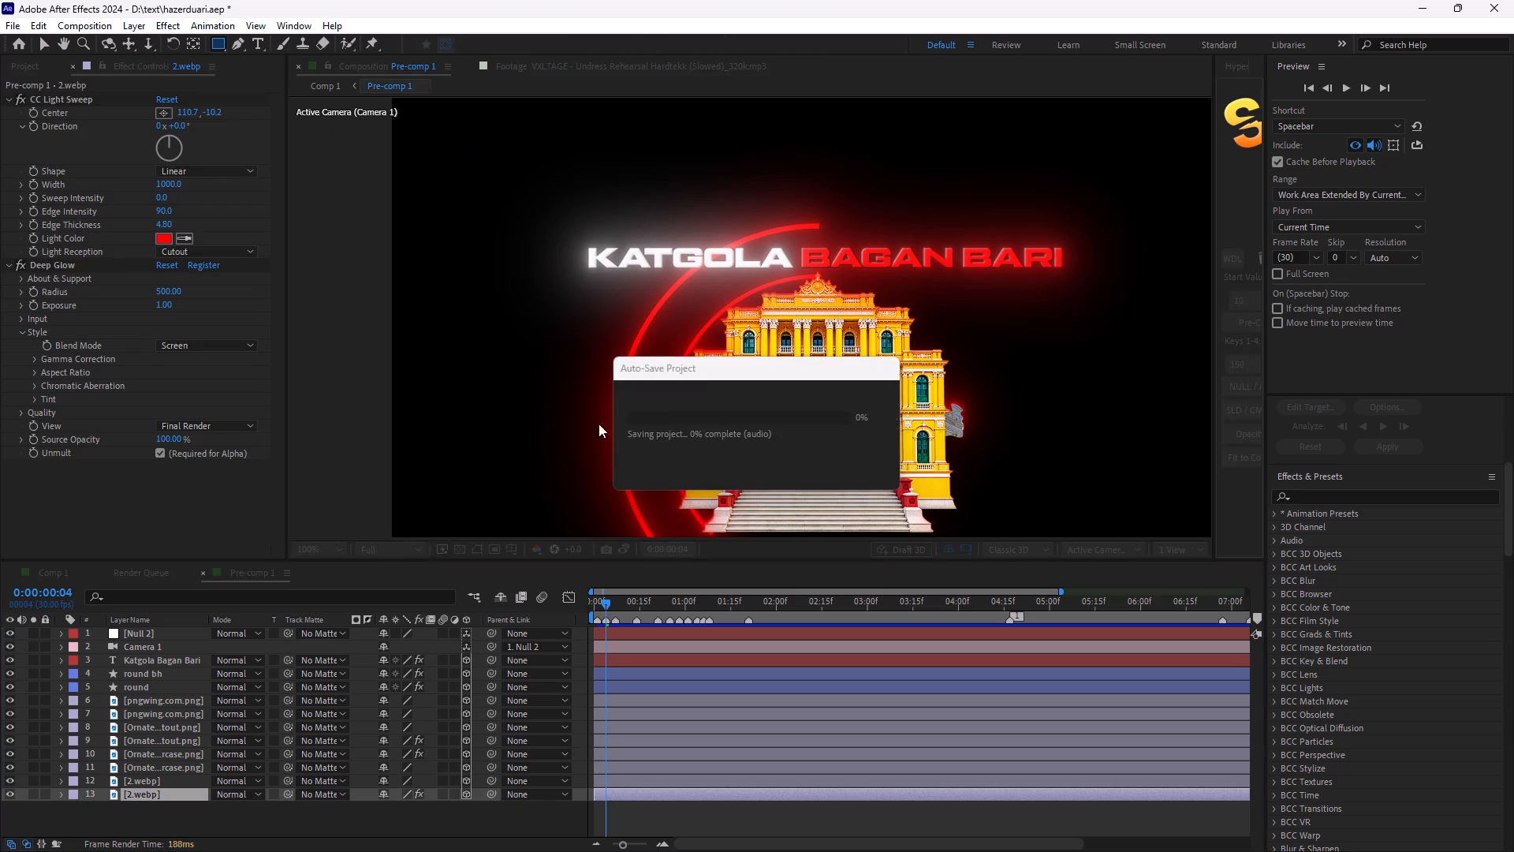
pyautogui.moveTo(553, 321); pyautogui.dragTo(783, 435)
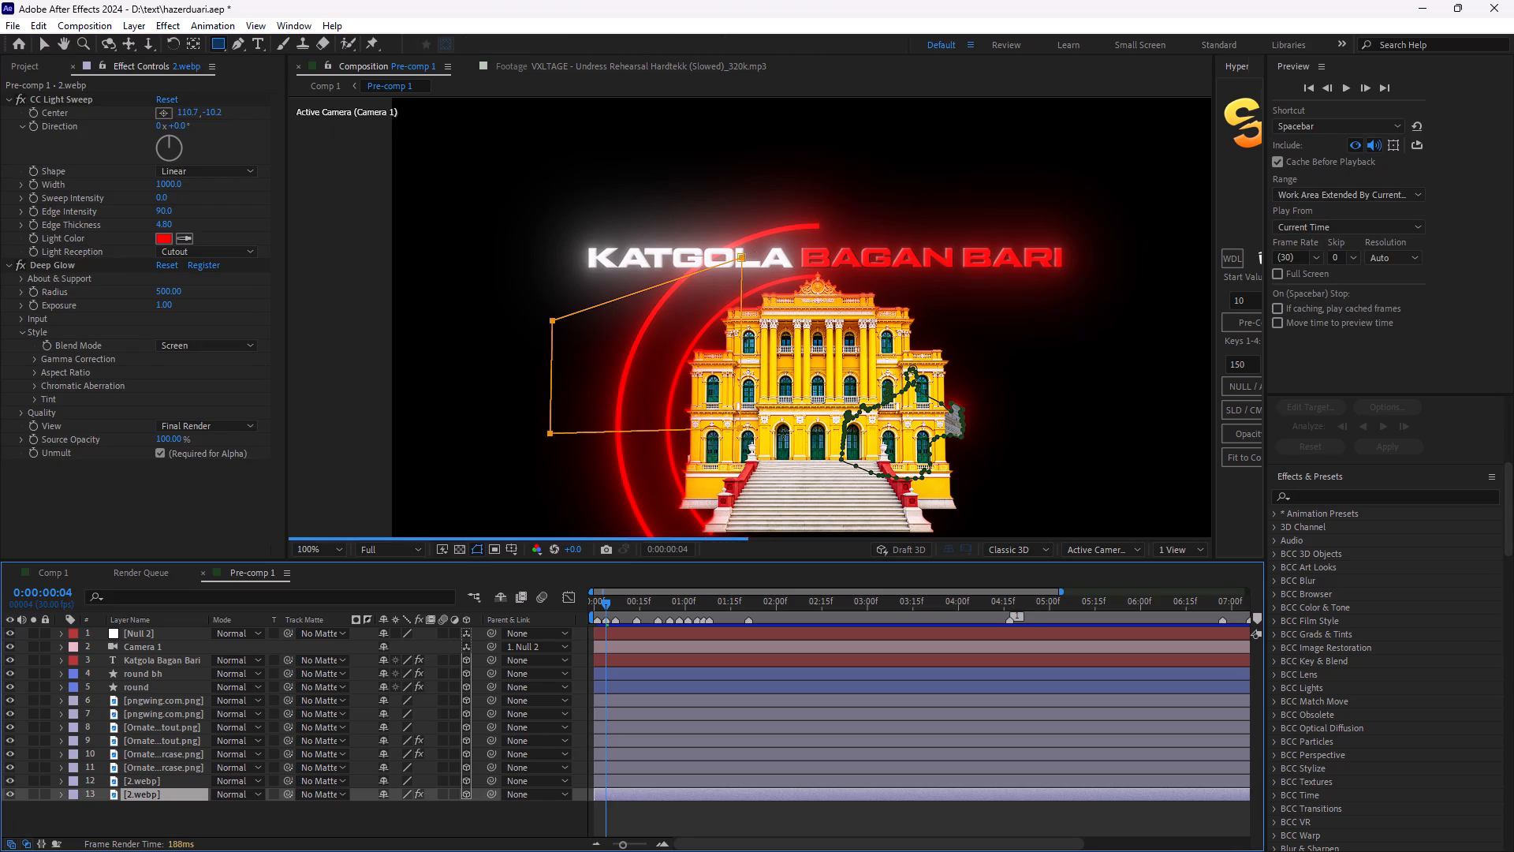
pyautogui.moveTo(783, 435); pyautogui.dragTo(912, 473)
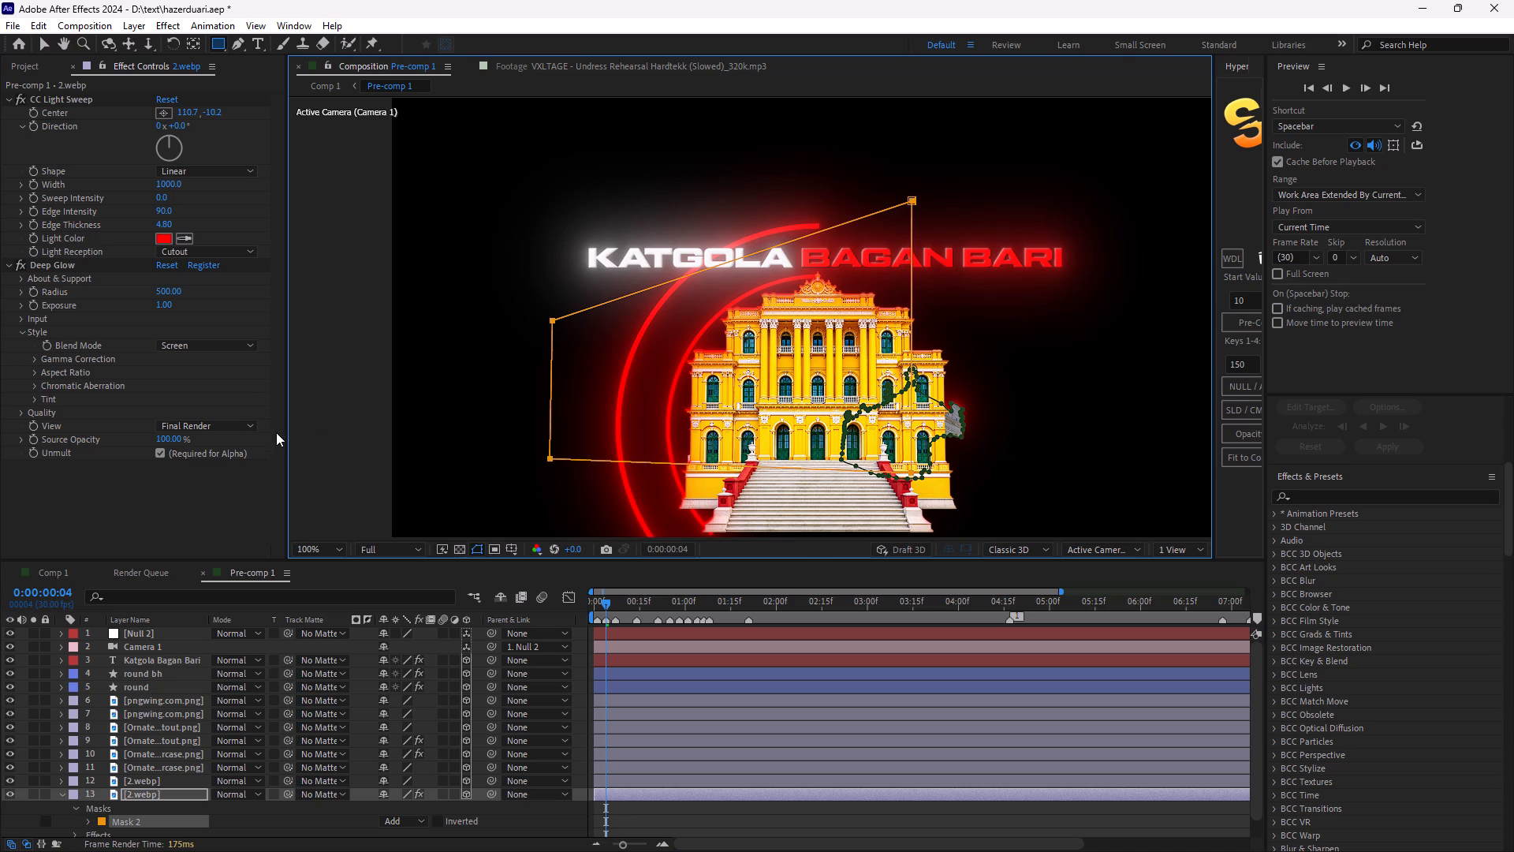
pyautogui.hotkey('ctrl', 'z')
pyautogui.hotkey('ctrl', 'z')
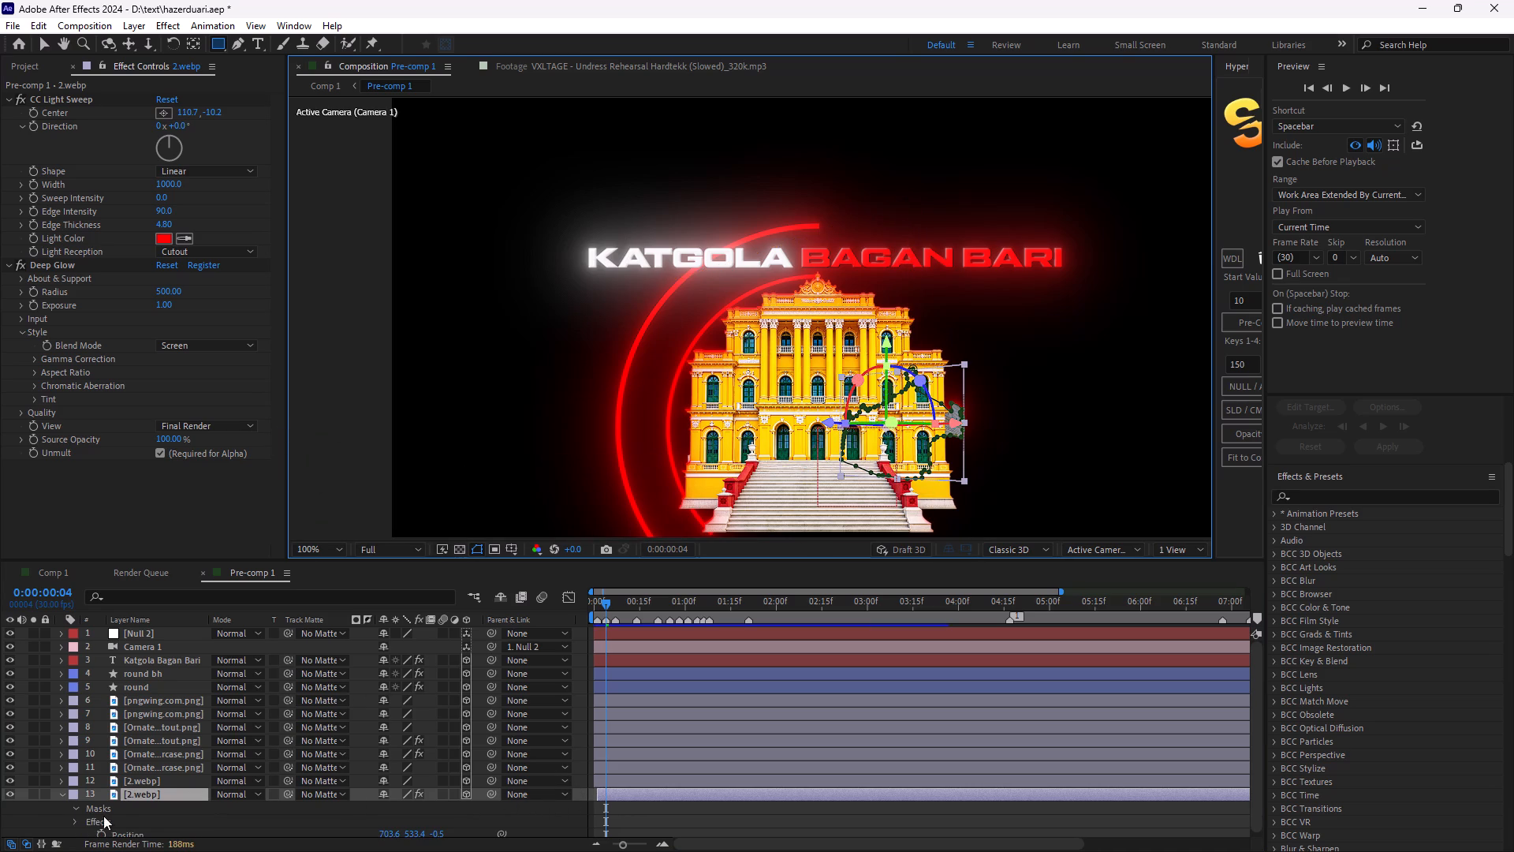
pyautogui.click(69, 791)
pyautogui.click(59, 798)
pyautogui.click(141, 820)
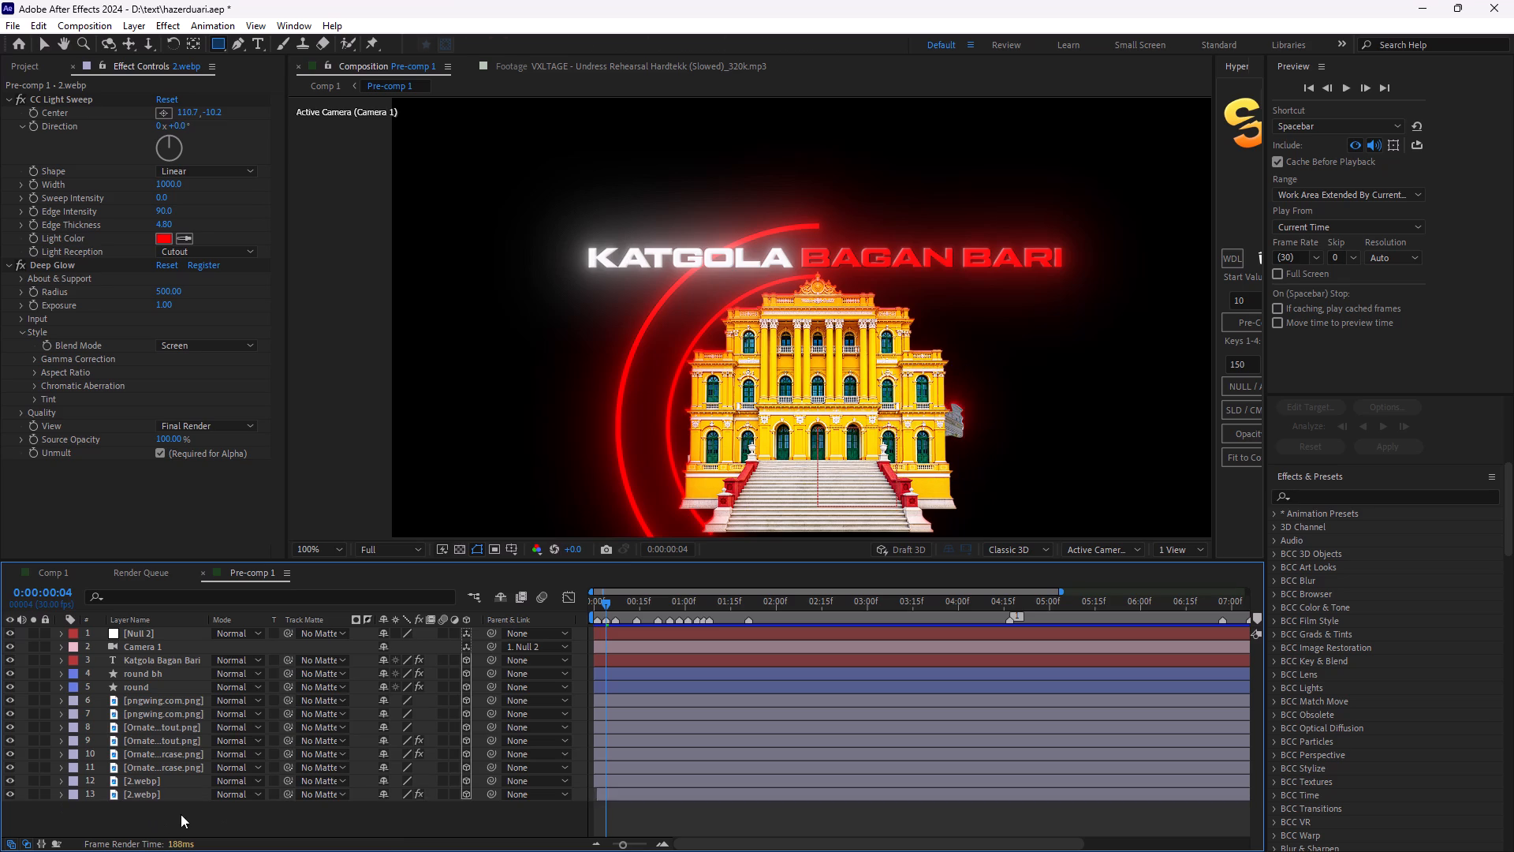
# Draw a red-filled rectangle over the title and upper palace as a new shape layer, and make it a 3D layer.
pyautogui.rightClick(393, 824)
pyautogui.moveTo(367, 824); pyautogui.dragTo(368, 813)
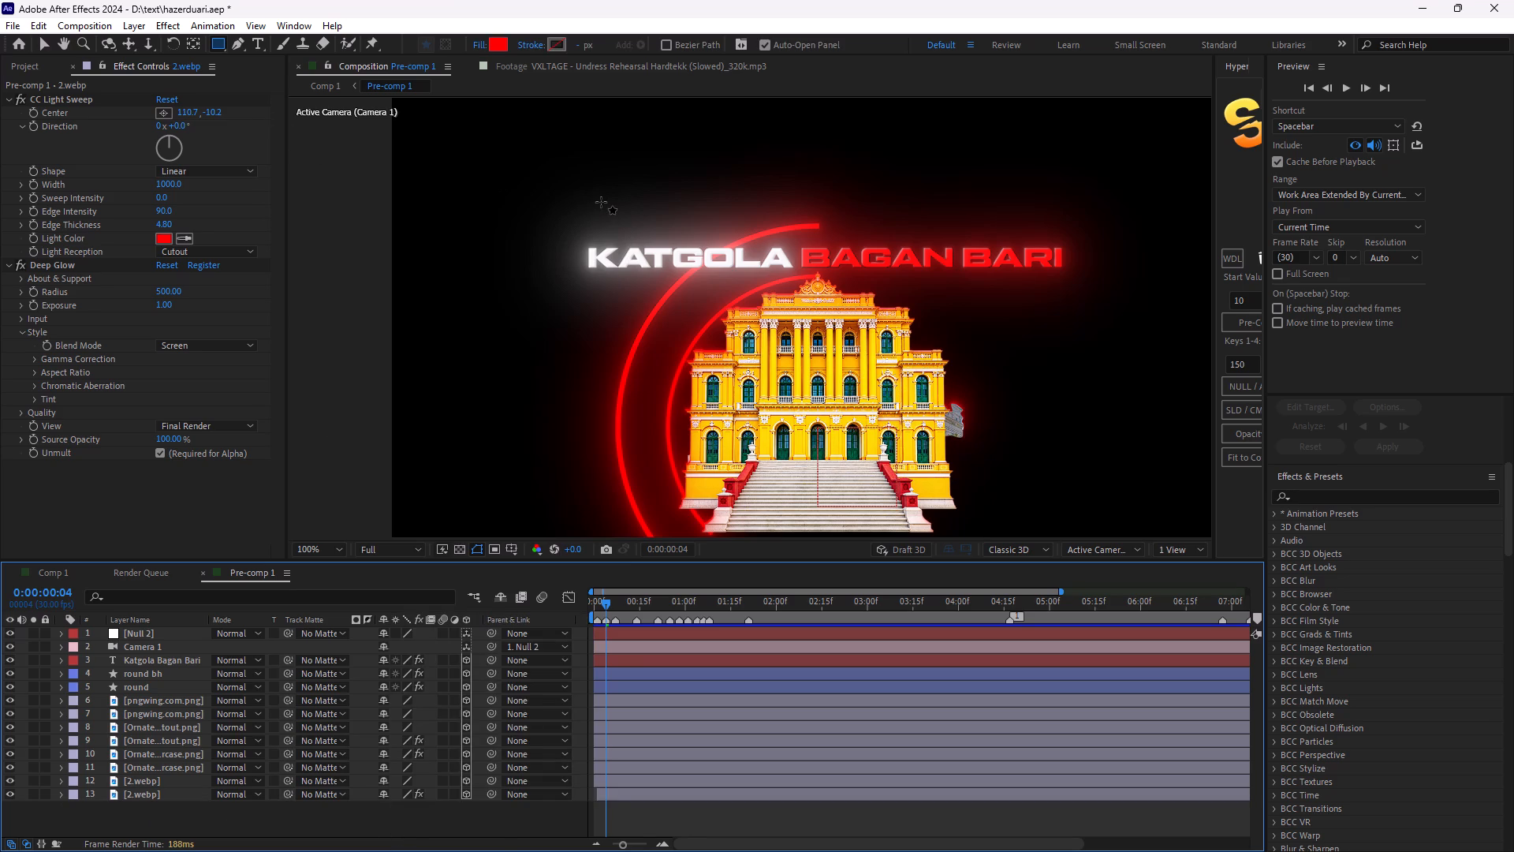
pyautogui.moveTo(597, 203); pyautogui.dragTo(823, 355)
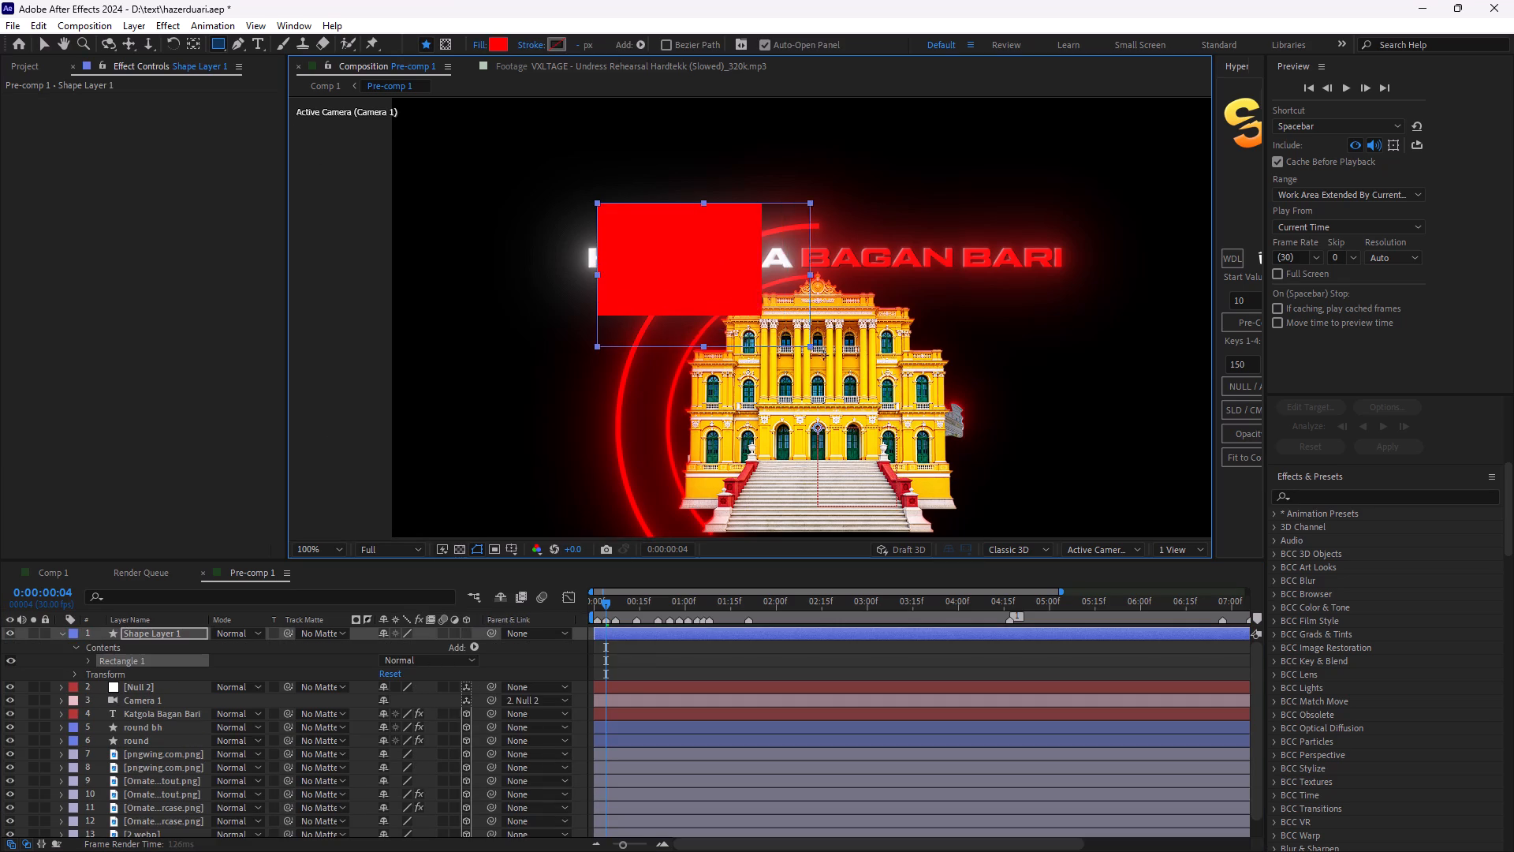
pyautogui.moveTo(823, 355); pyautogui.dragTo(886, 372)
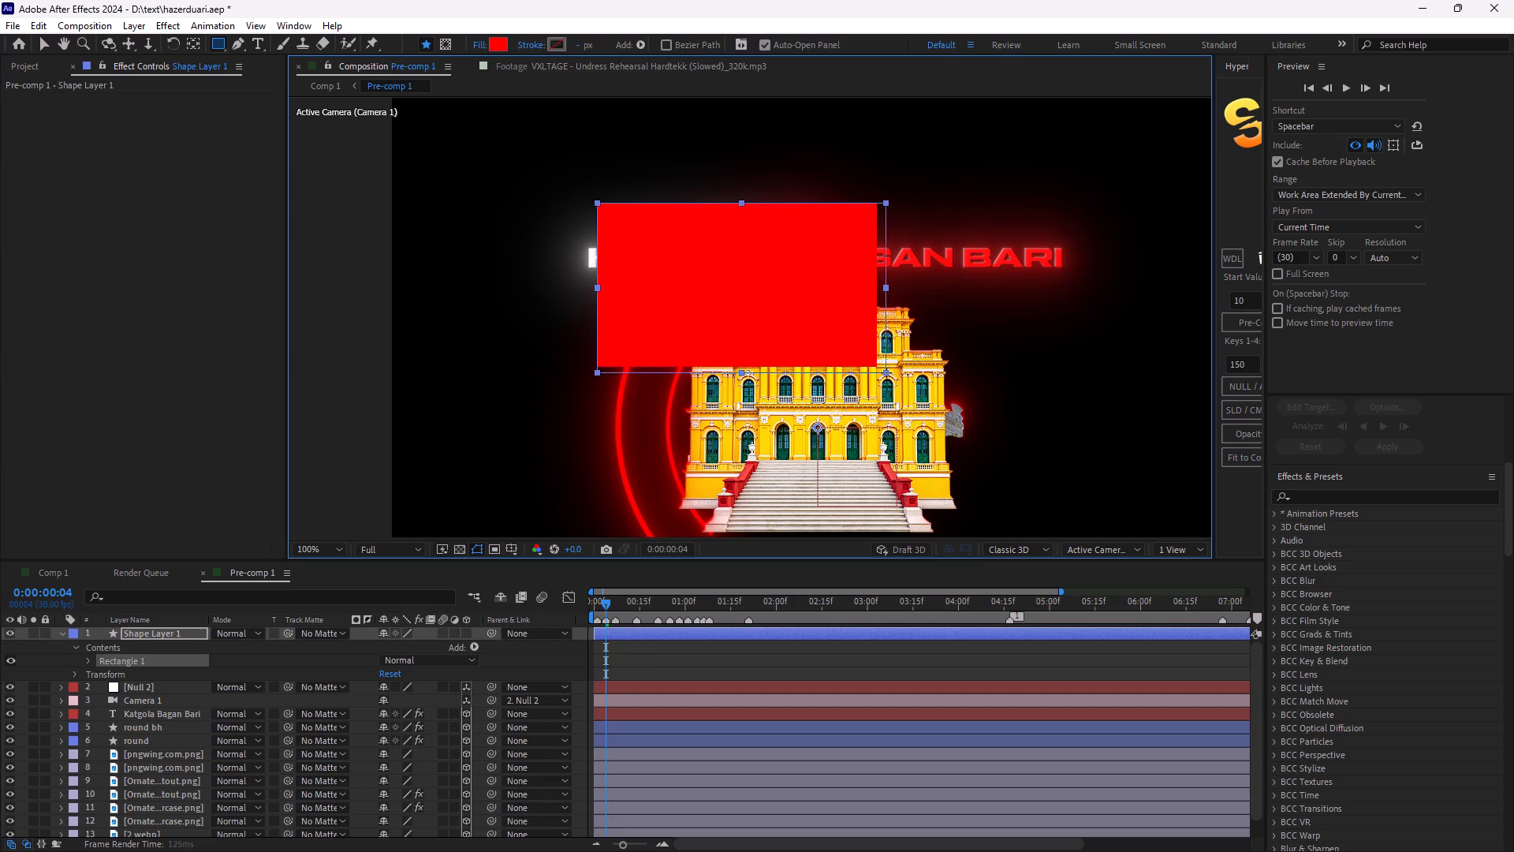
pyautogui.moveTo(886, 372); pyautogui.dragTo(888, 376)
pyautogui.click(466, 632)
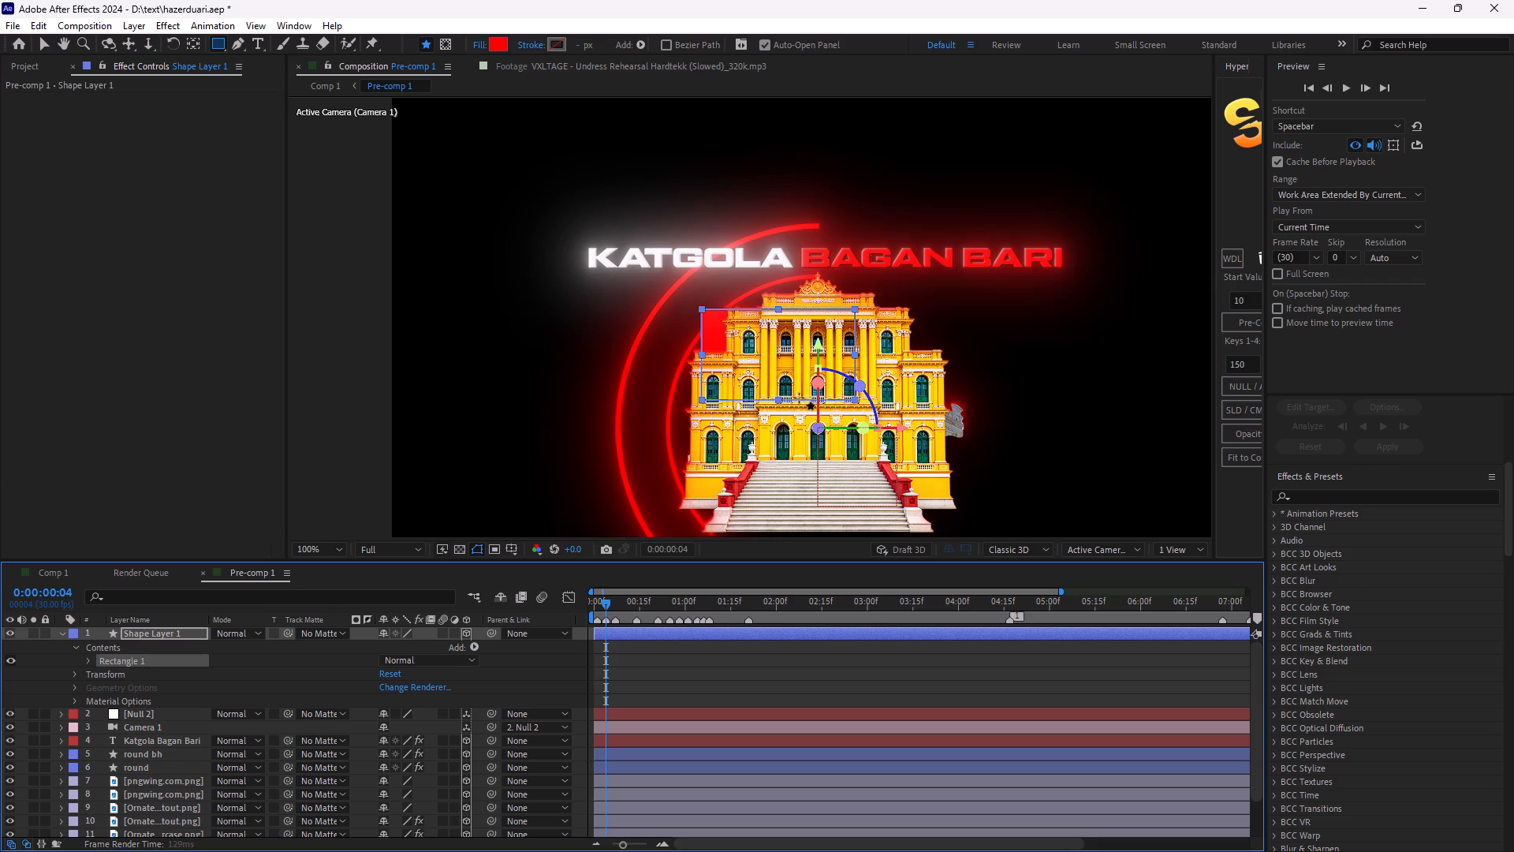
# At 0:00:01:01, set the red rectangle's position to X 614, Y 767 and Z 21.
pyautogui.moveTo(609, 606); pyautogui.dragTo(693, 637)
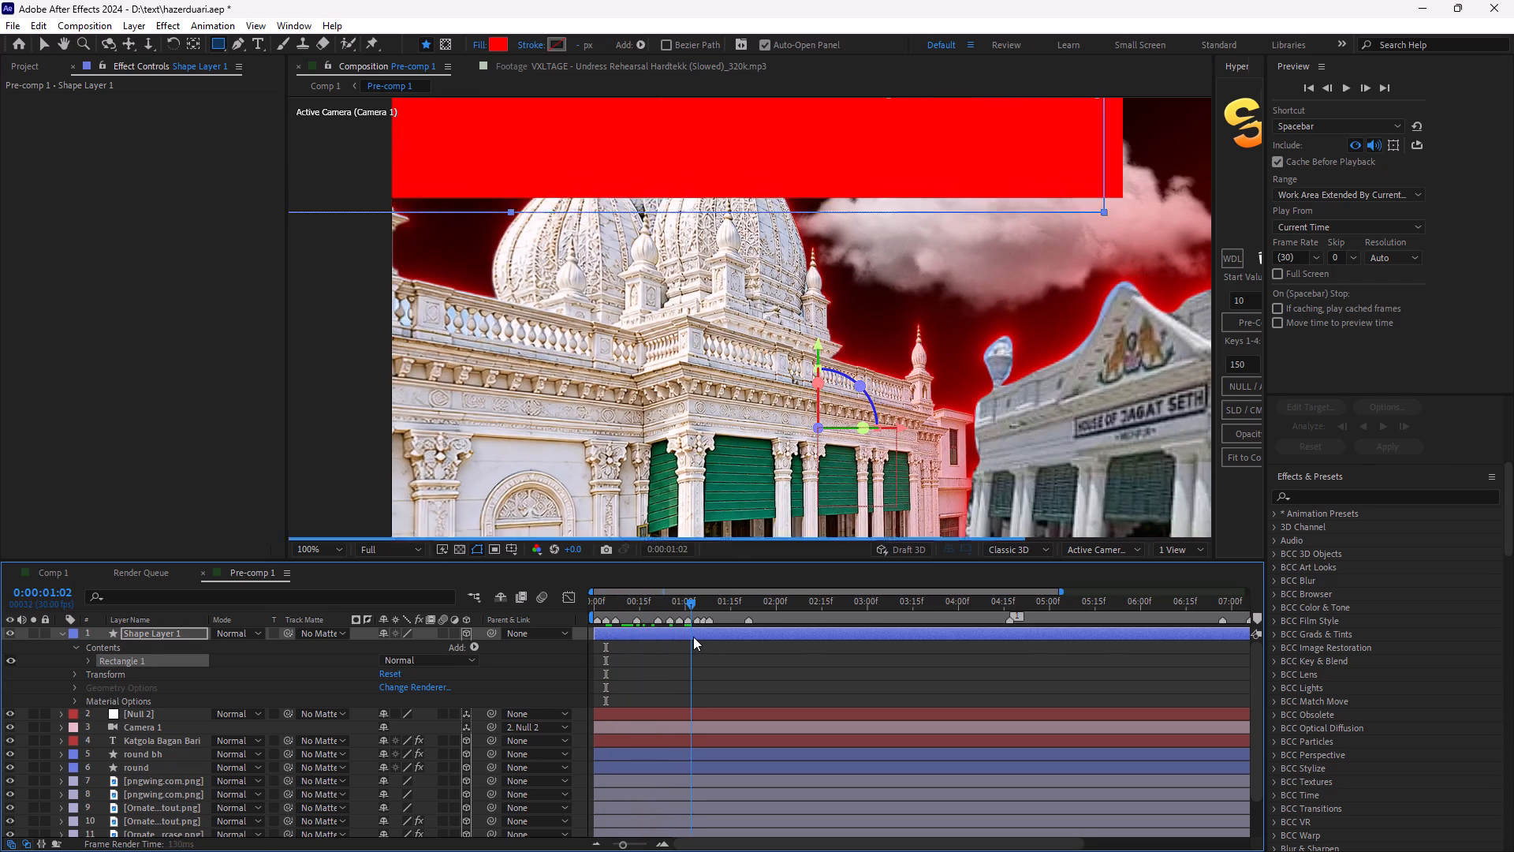
pyautogui.moveTo(693, 637); pyautogui.dragTo(692, 637)
pyautogui.scroll(-1, 763, 426)
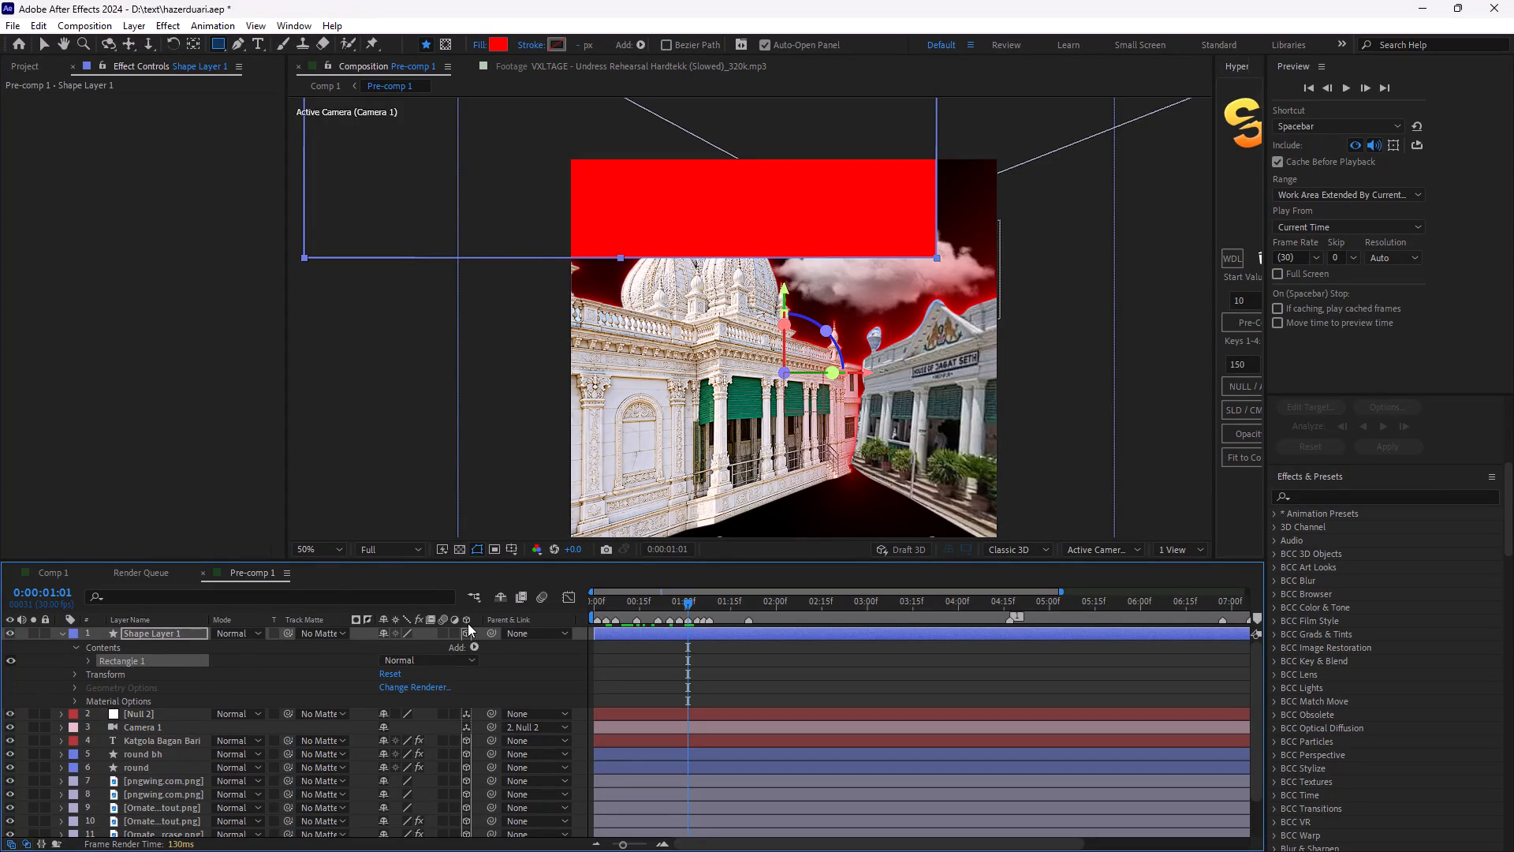
pyautogui.press('p')
pyautogui.moveTo(441, 643); pyautogui.dragTo(468, 653)
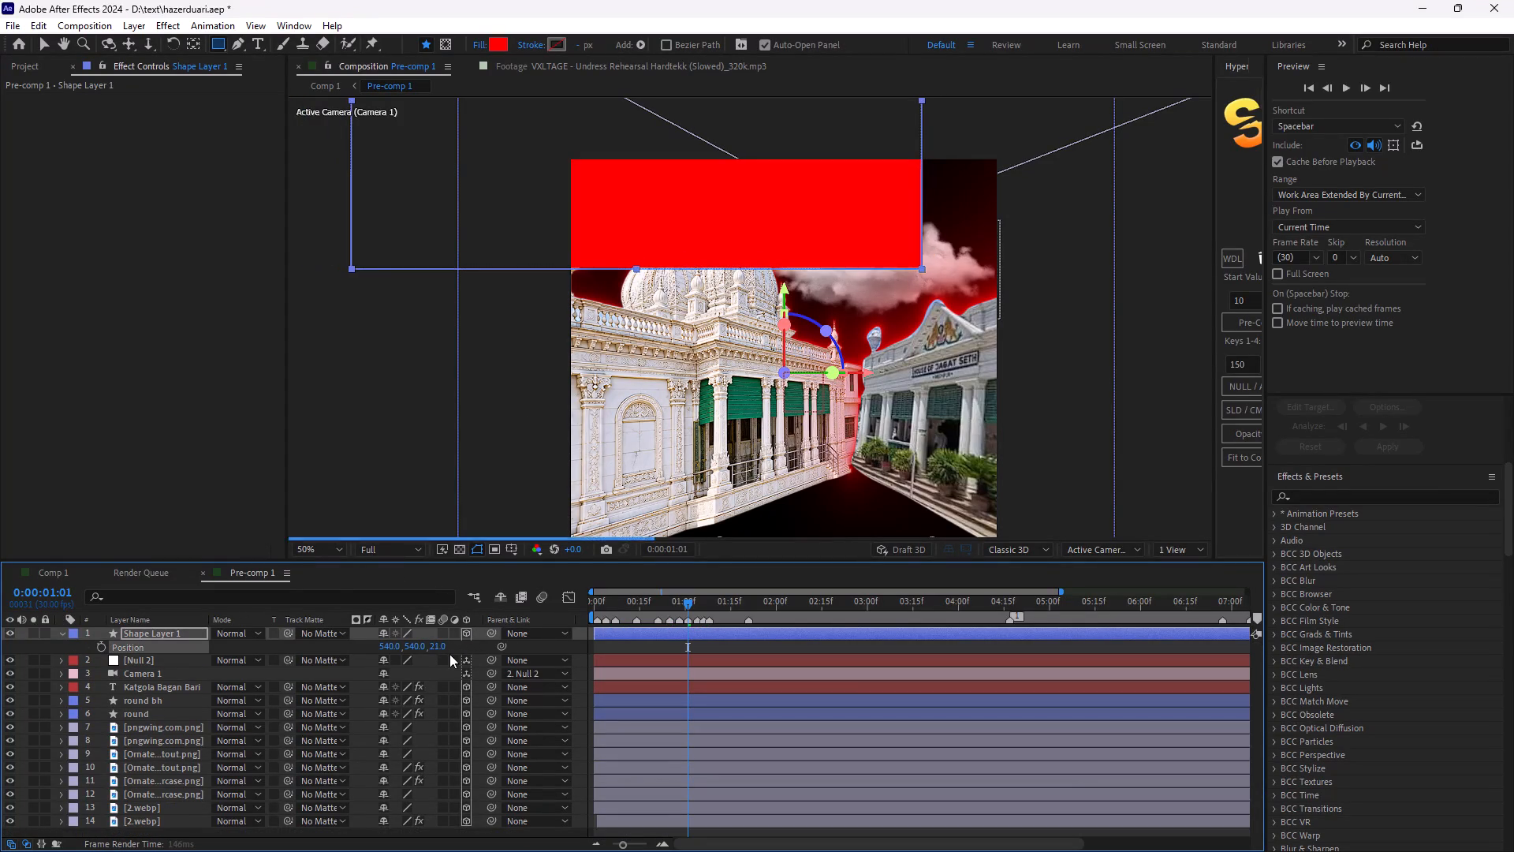
pyautogui.moveTo(389, 649); pyautogui.dragTo(469, 671)
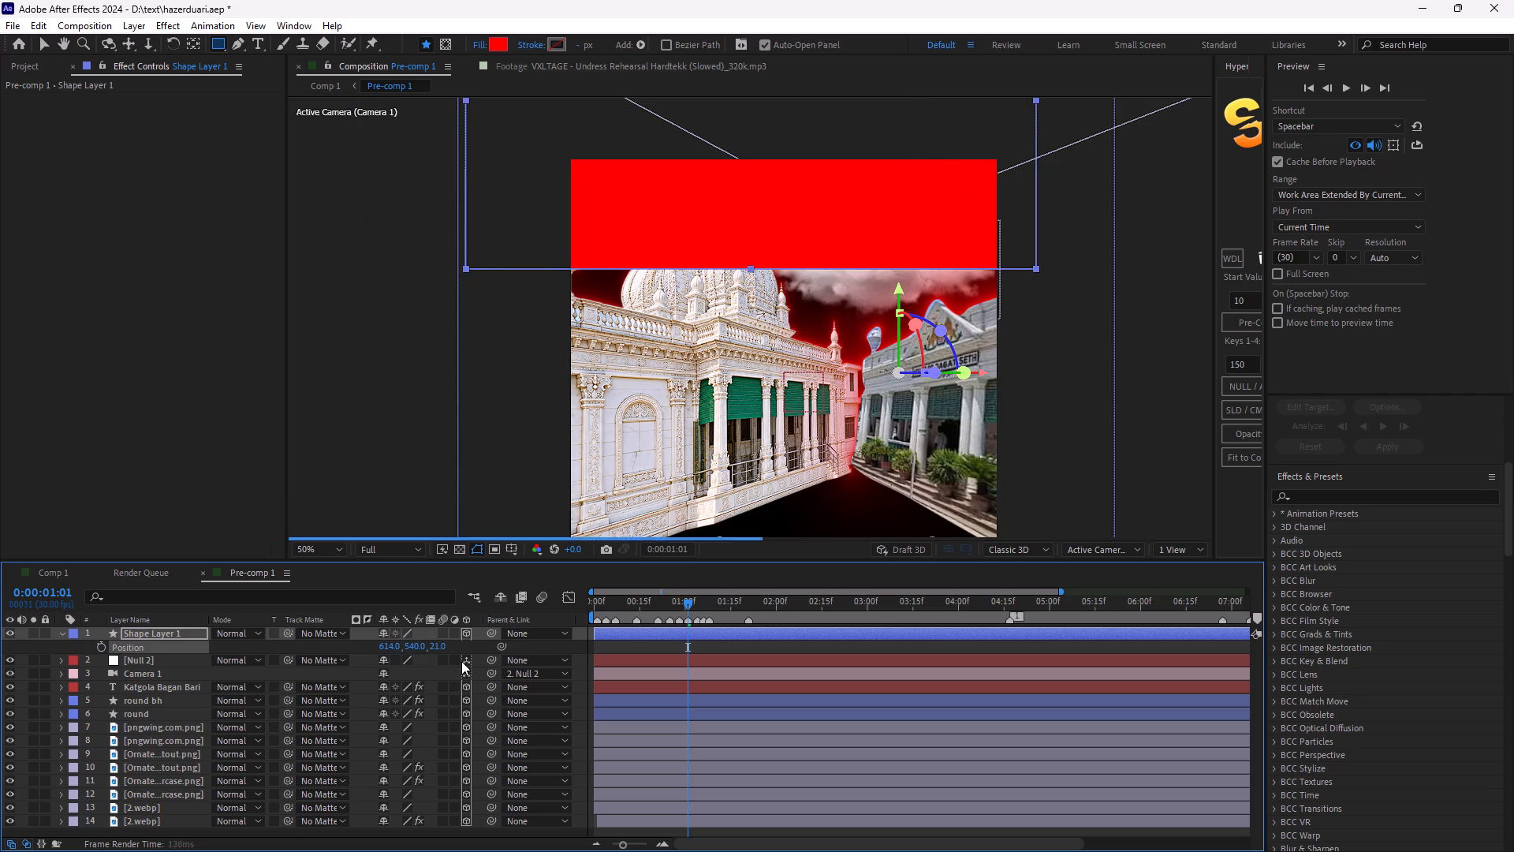
pyautogui.moveTo(417, 645); pyautogui.dragTo(524, 713)
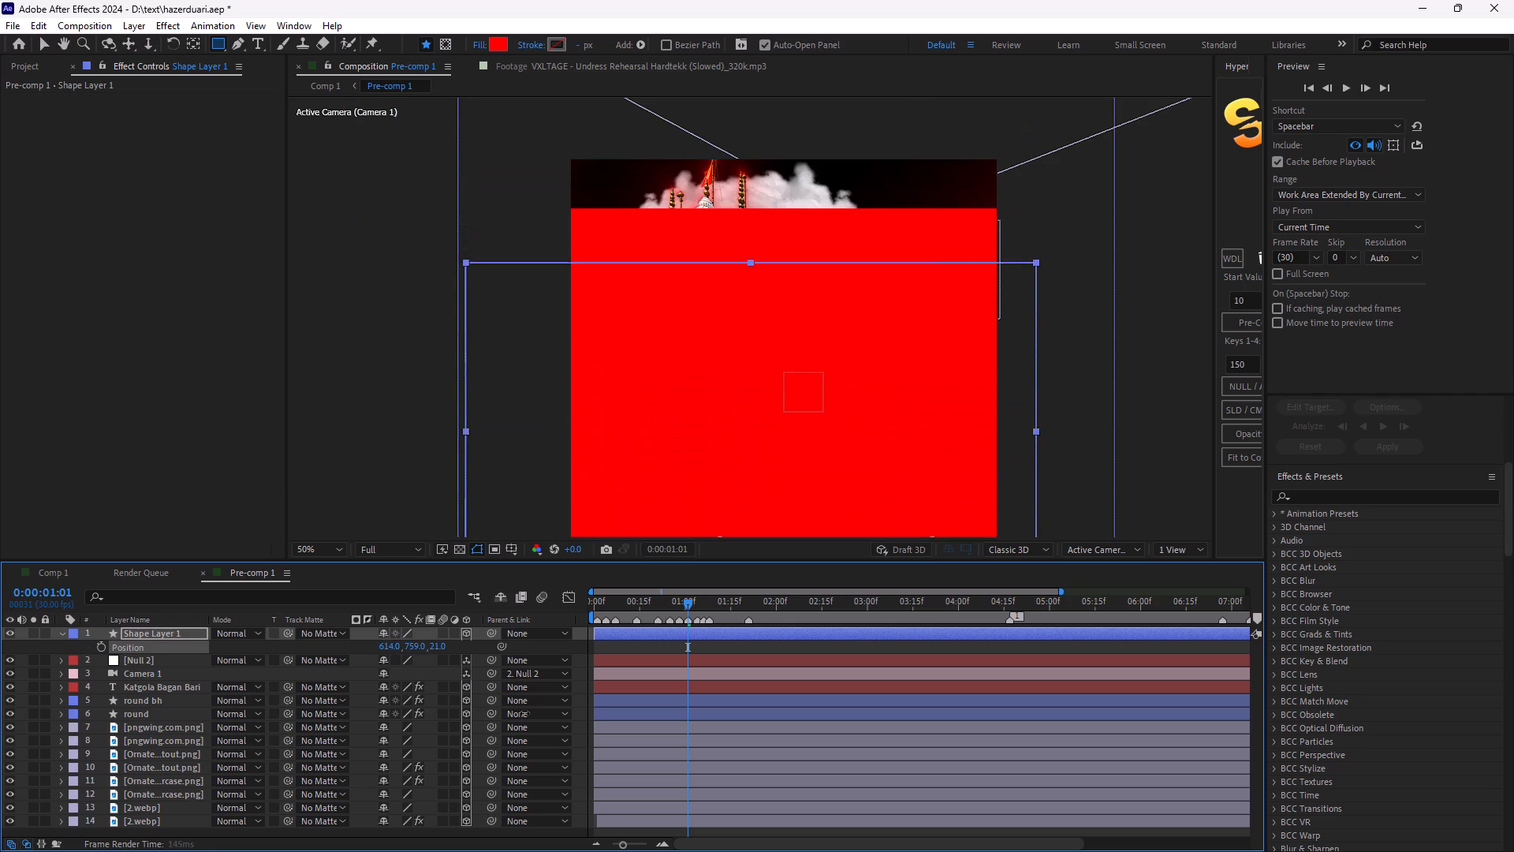
pyautogui.moveTo(524, 713); pyautogui.dragTo(526, 715)
# Tilt the red rectangle to an X rotation of -72° so it lies as a floor between the buildings.
pyautogui.scroll(-1, 677, 440)
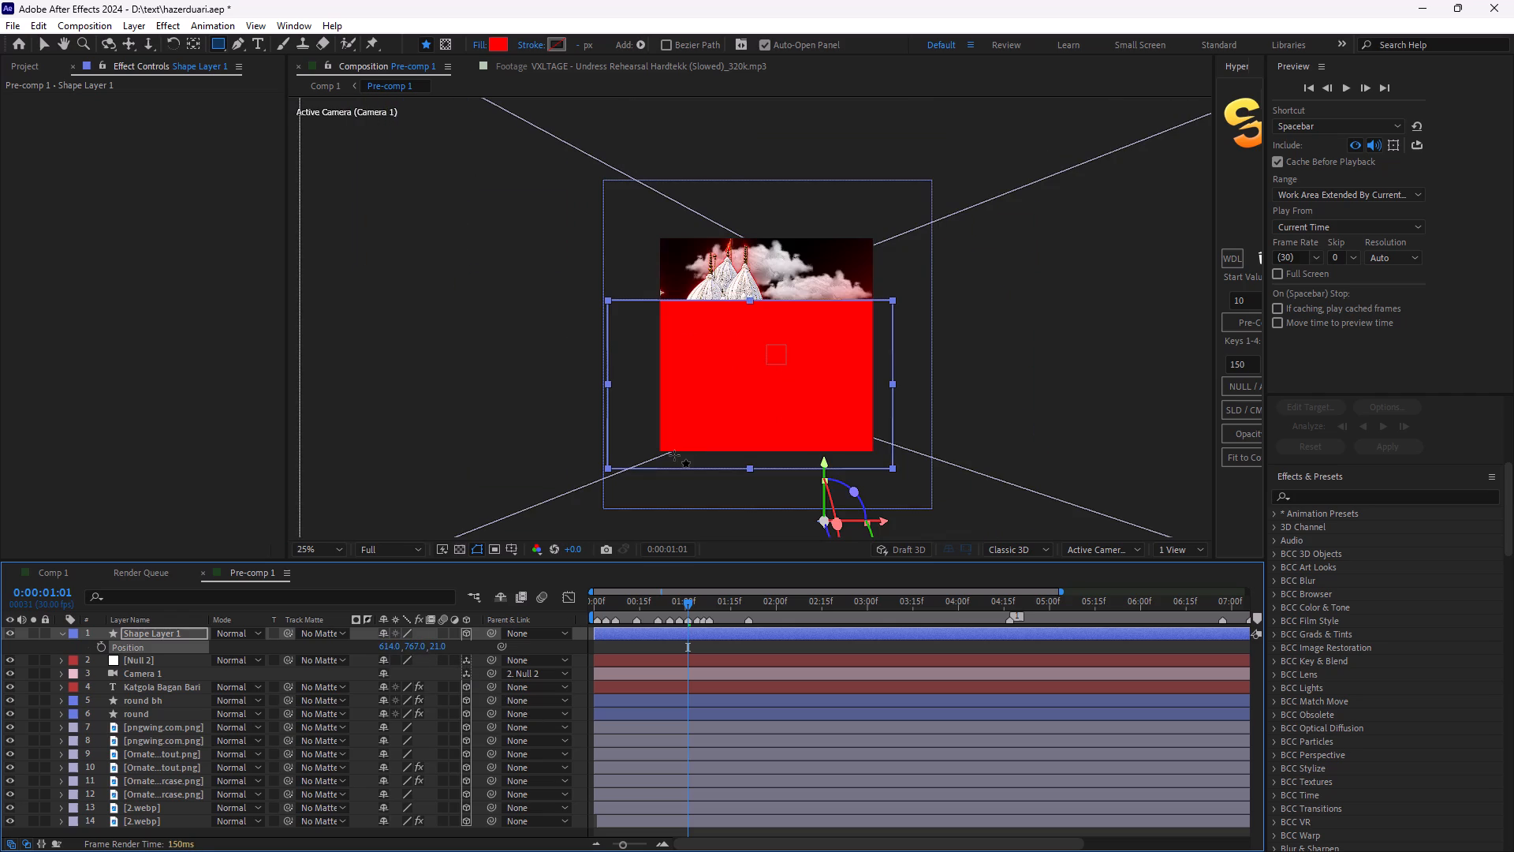
pyautogui.press('r')
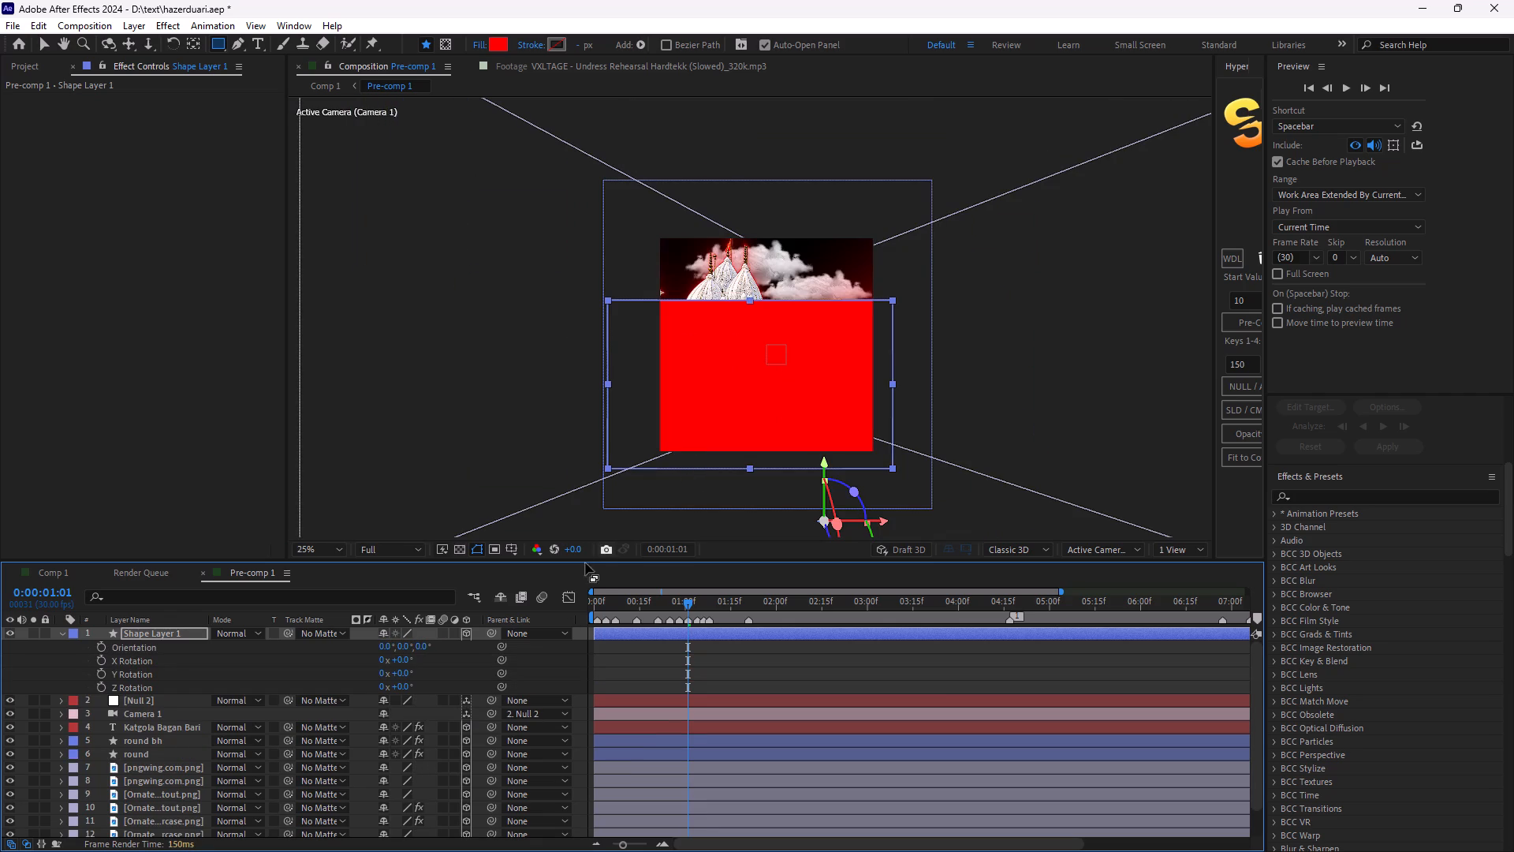
pyautogui.moveTo(405, 661); pyautogui.dragTo(425, 663)
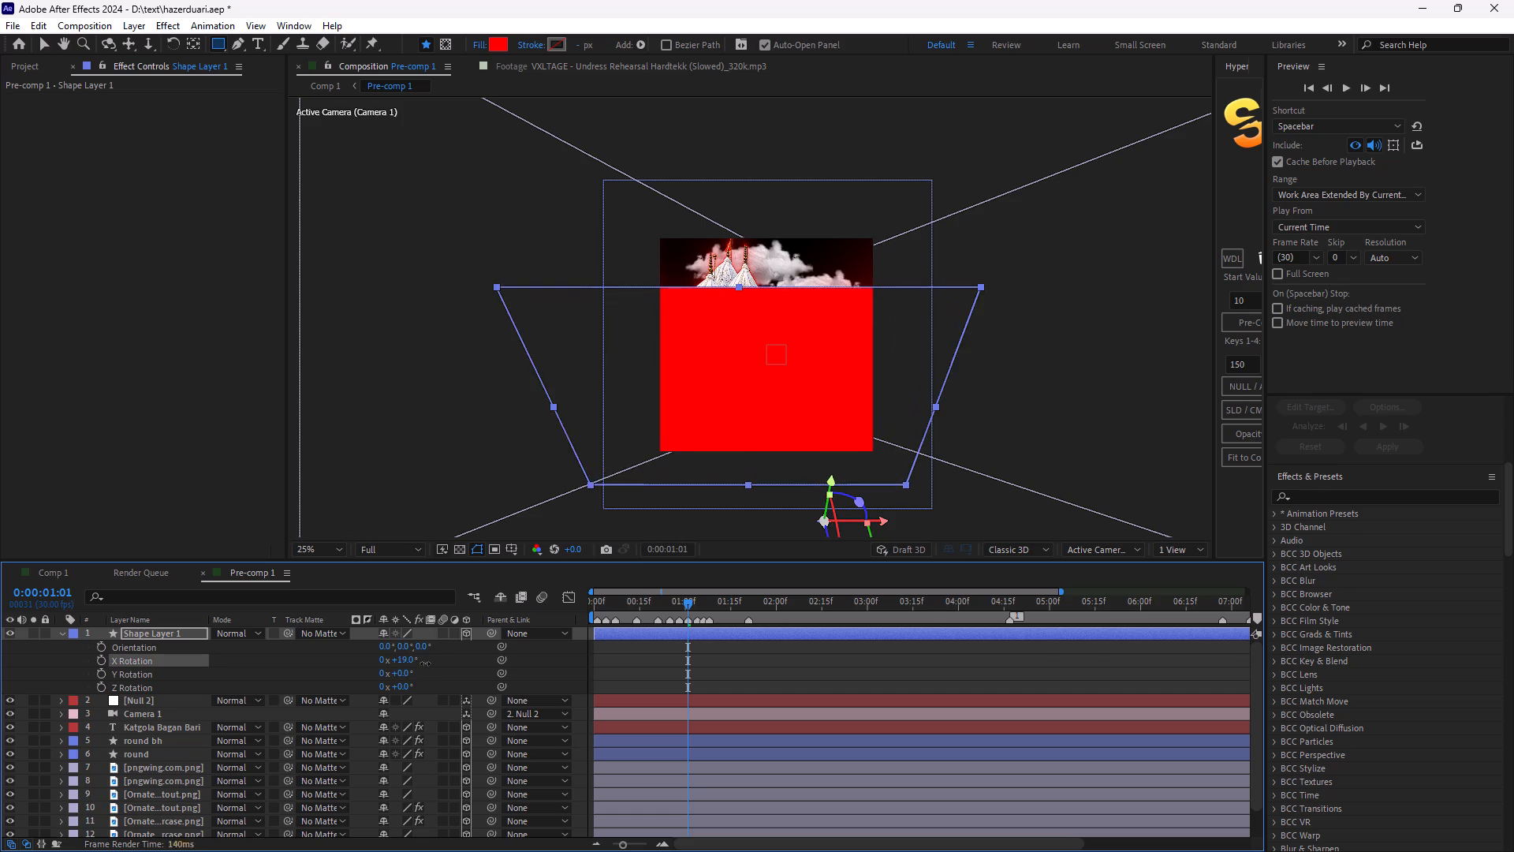
pyautogui.moveTo(425, 663); pyautogui.dragTo(392, 600)
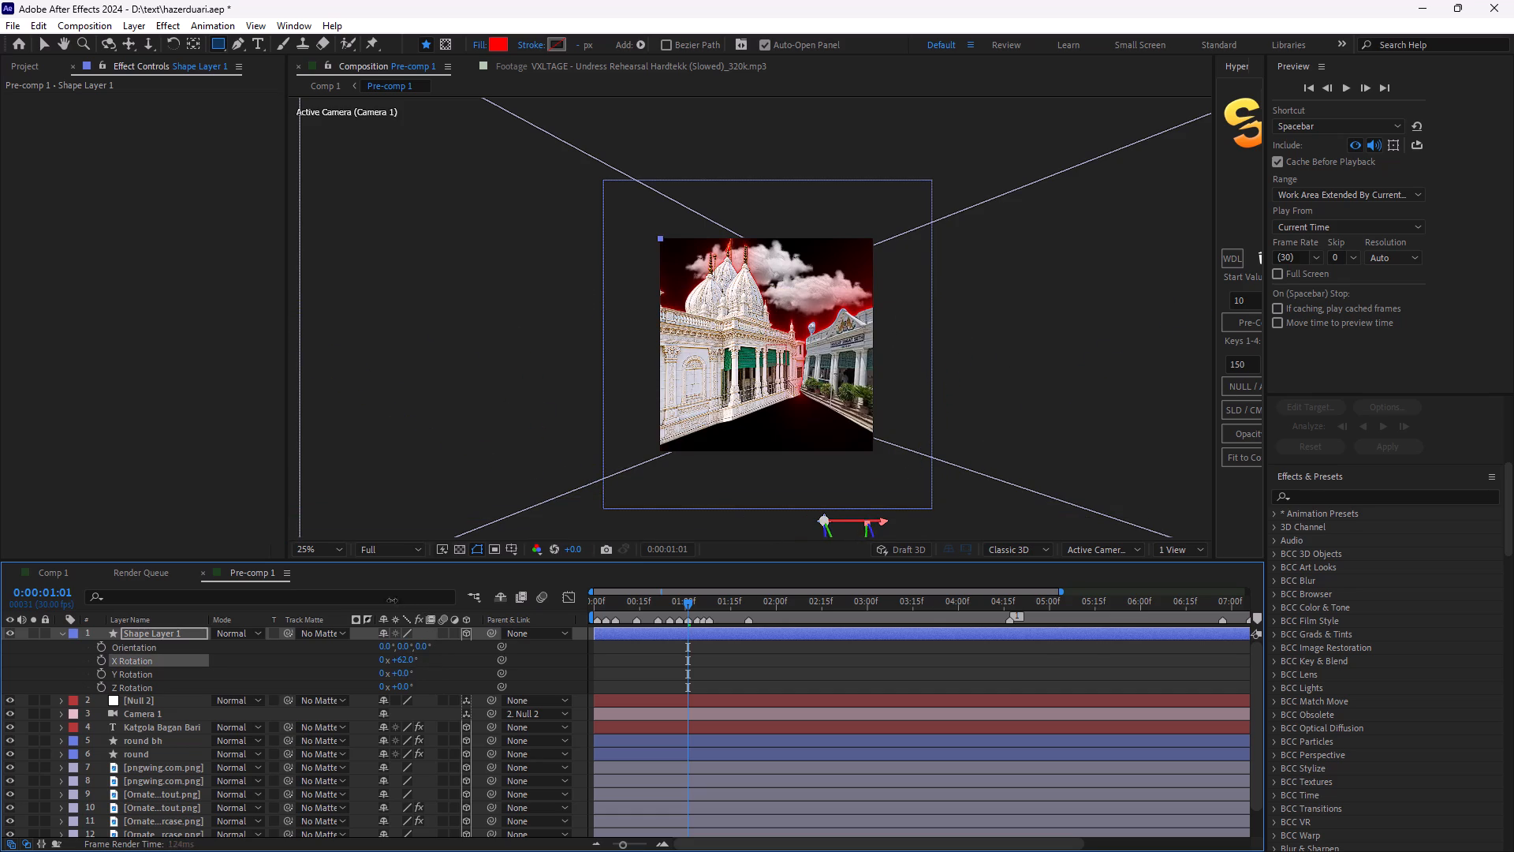
pyautogui.moveTo(392, 600); pyautogui.dragTo(283, 581)
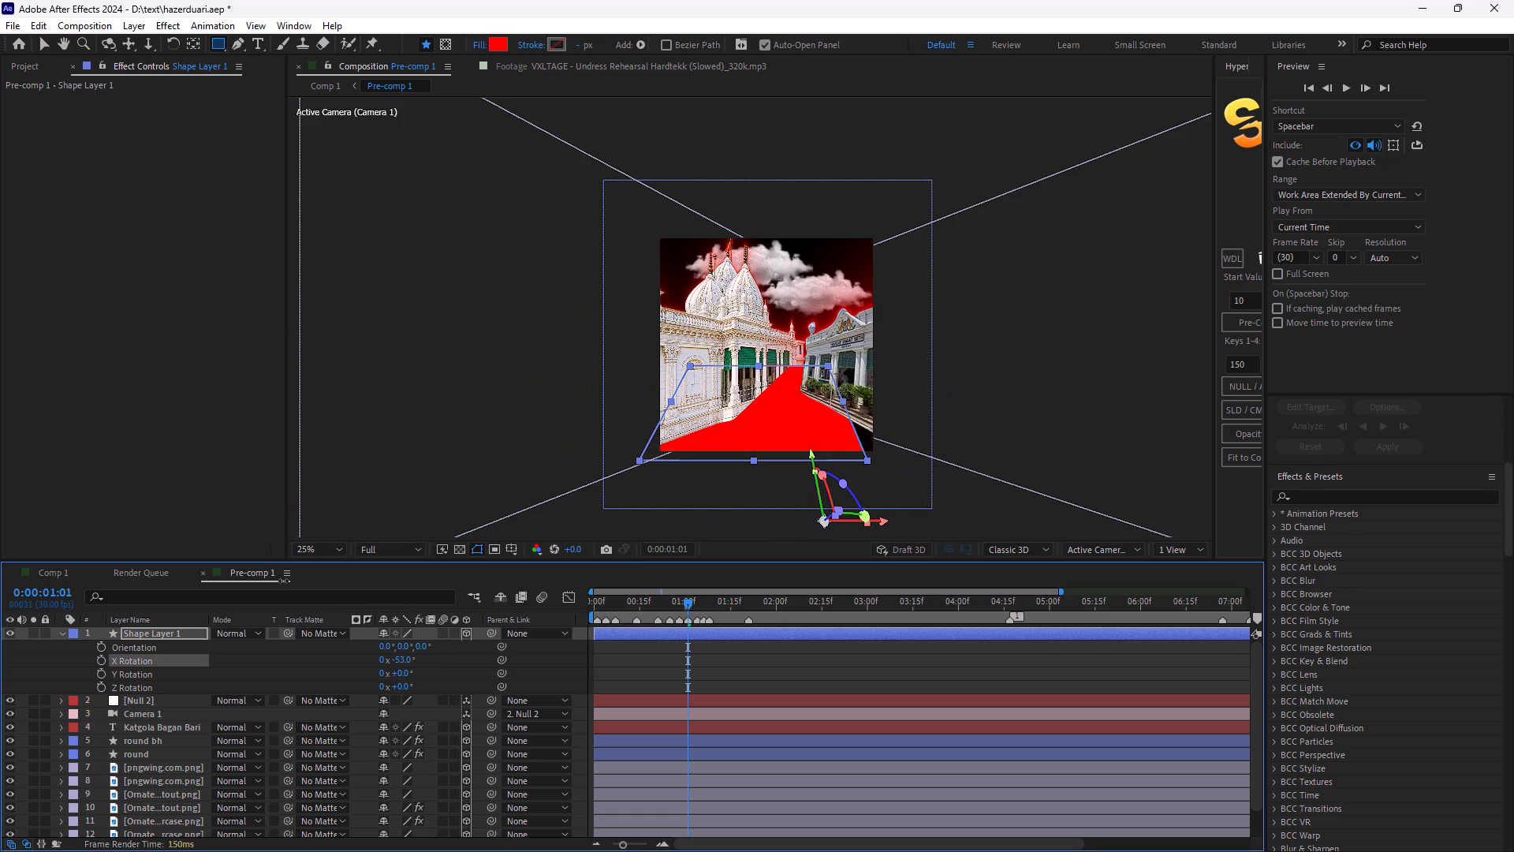
pyautogui.moveTo(283, 581); pyautogui.dragTo(241, 544)
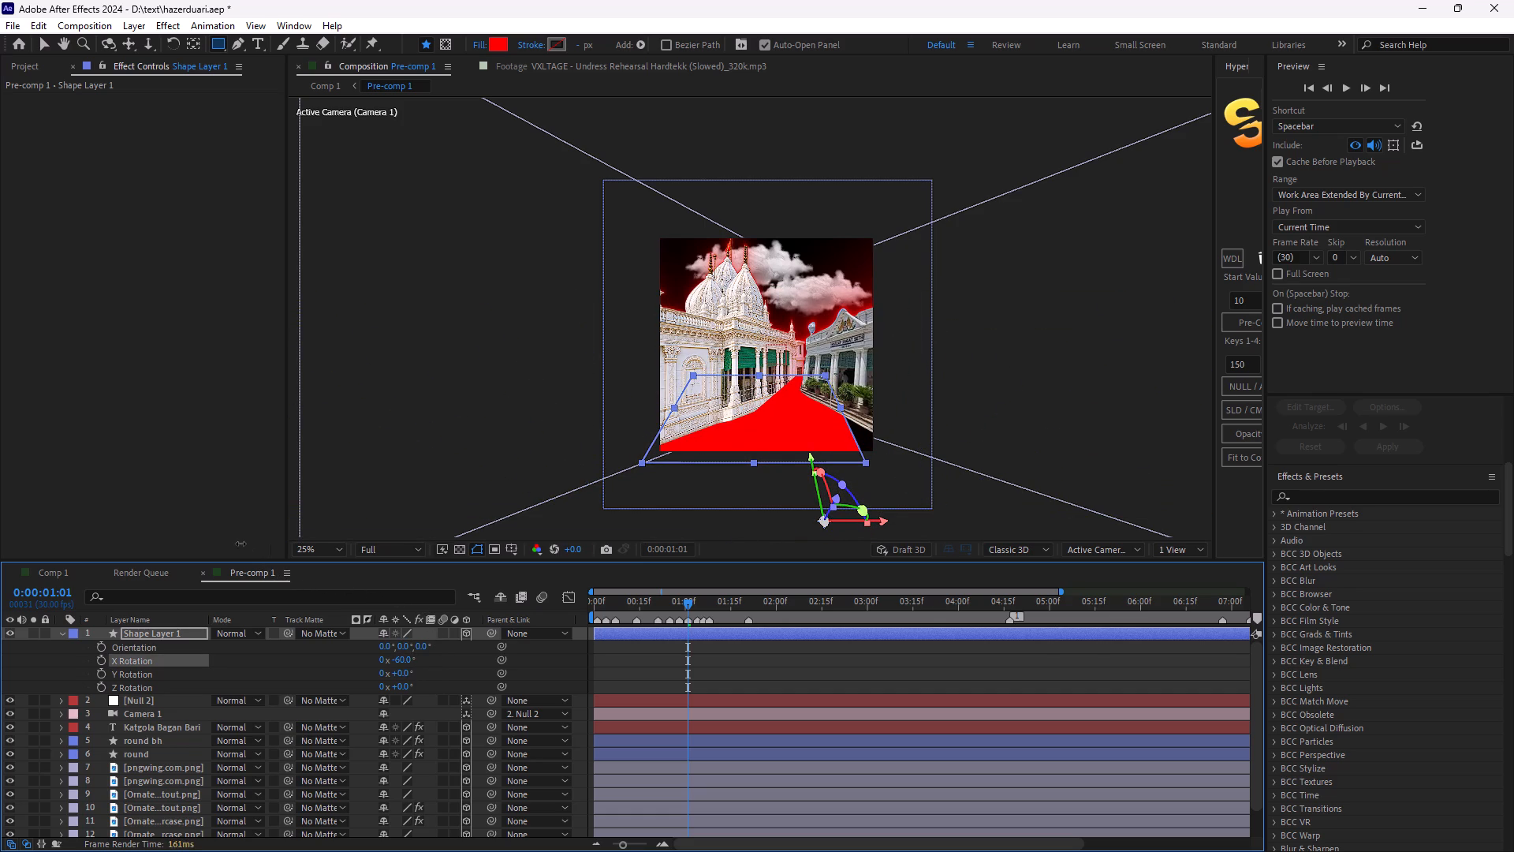
pyautogui.moveTo(241, 544); pyautogui.dragTo(222, 543)
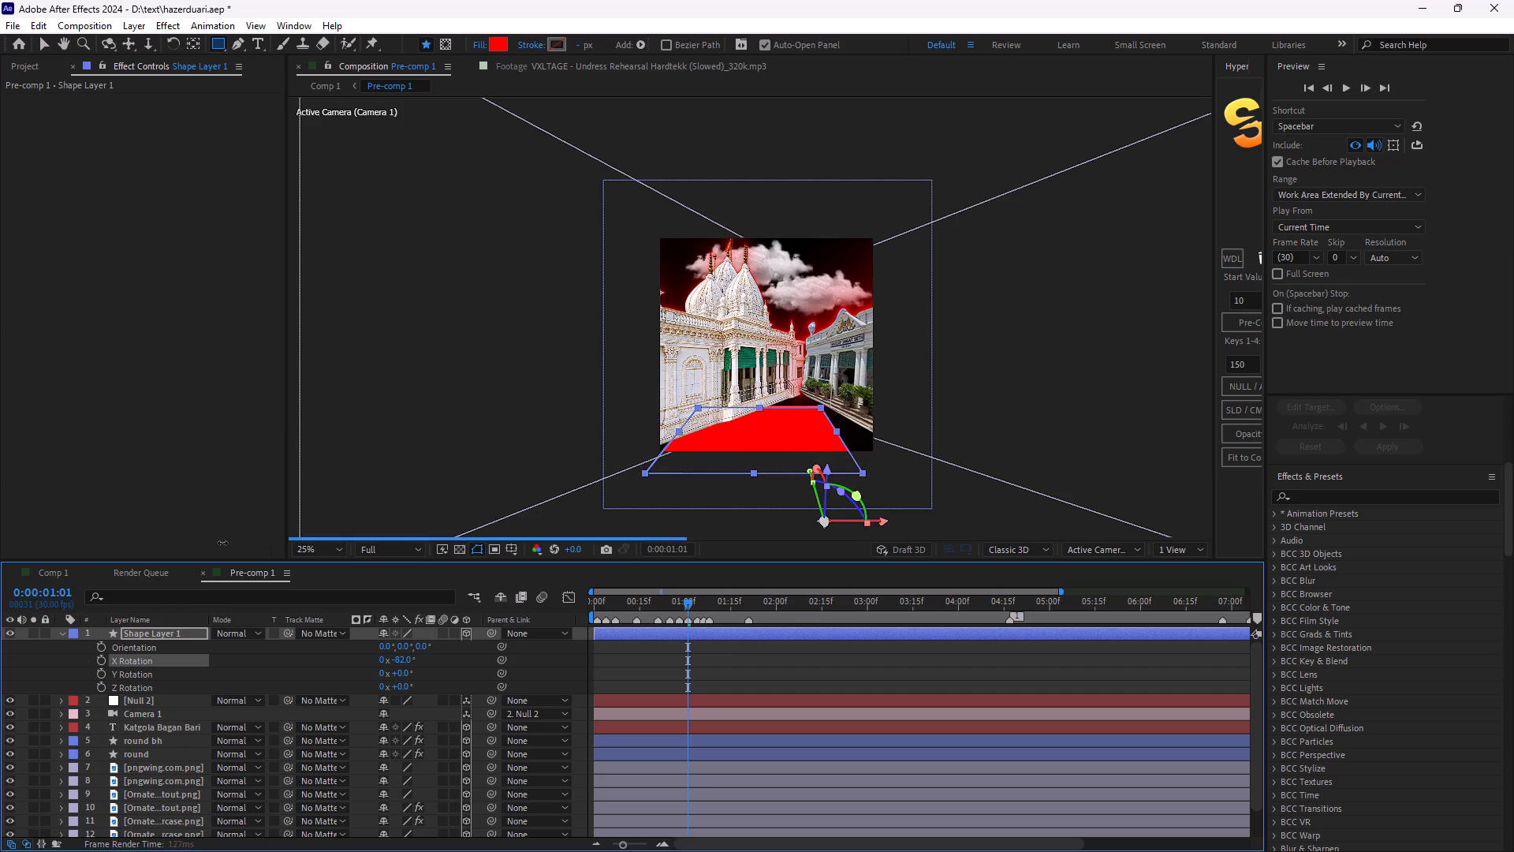
pyautogui.moveTo(222, 543); pyautogui.dragTo(229, 543)
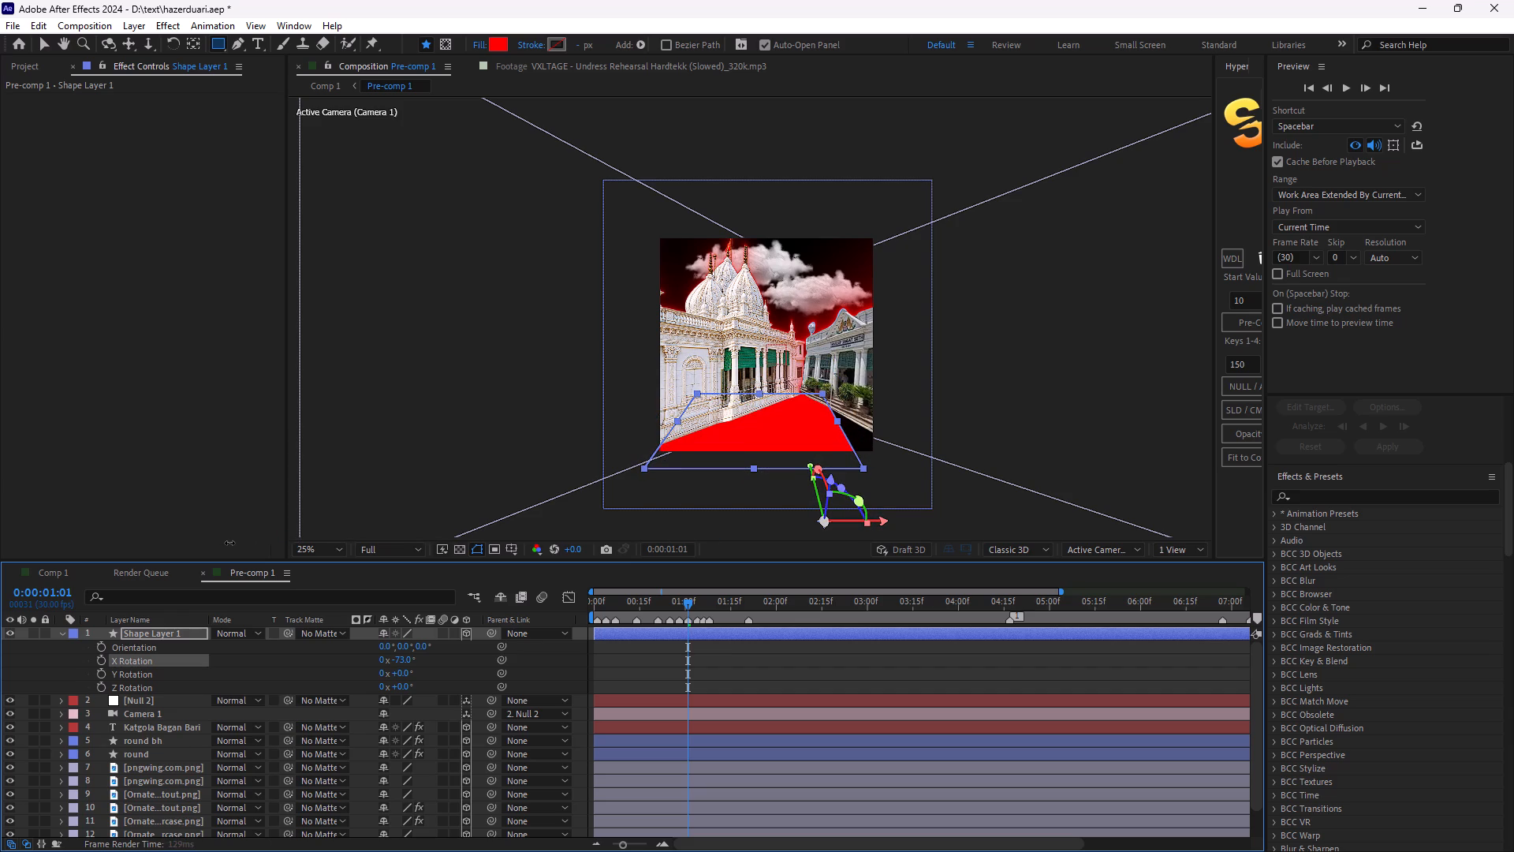
pyautogui.moveTo(229, 543); pyautogui.dragTo(231, 544)
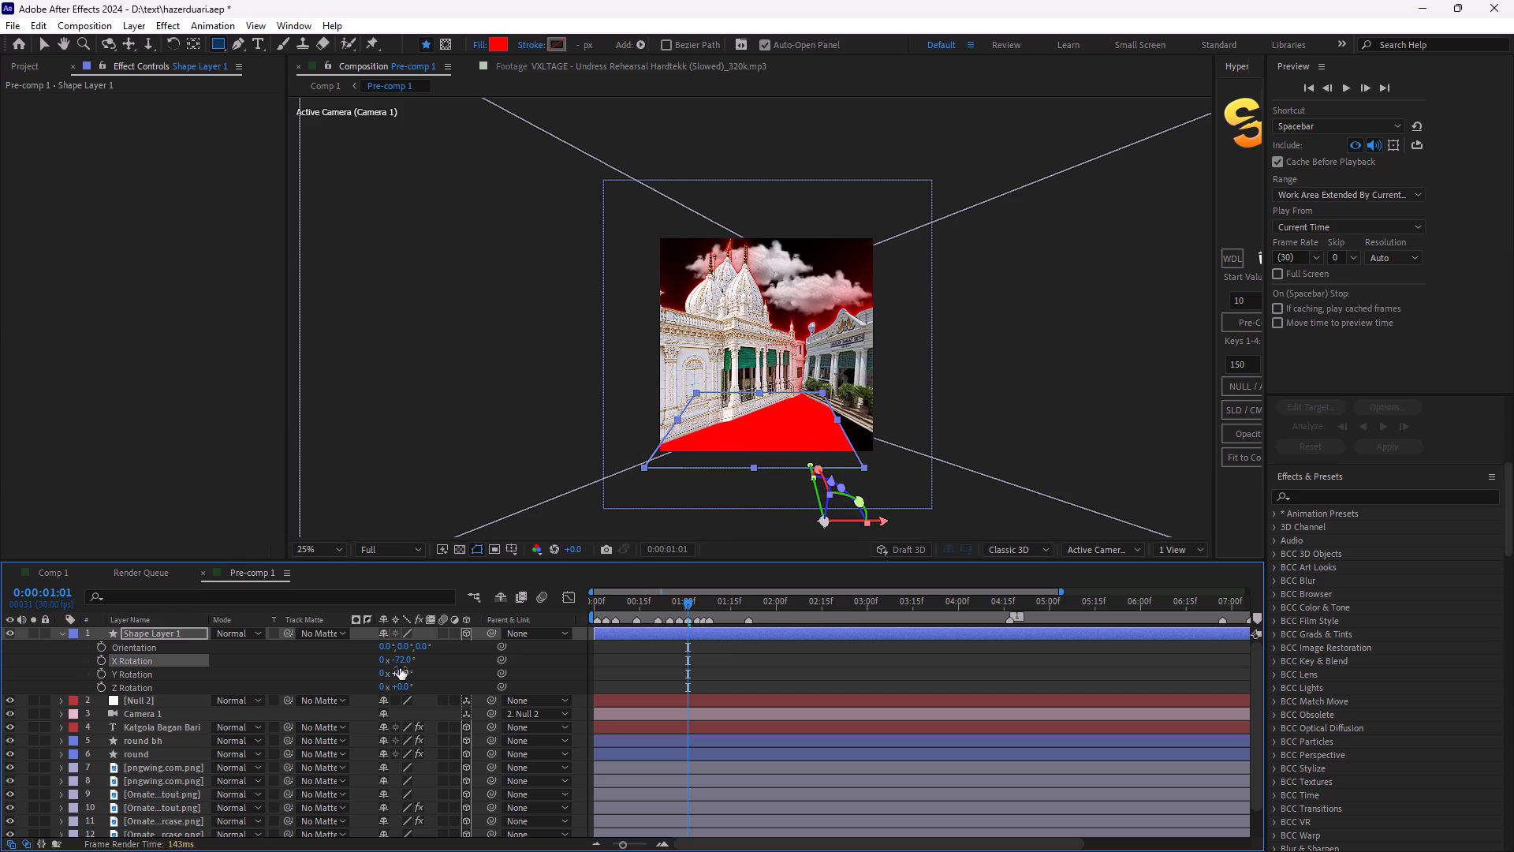
pyautogui.moveTo(400, 668); pyautogui.dragTo(386, 669)
pyautogui.hotkey('ctrl', 'z')
# Enlarge the red floor rectangle uniformly and shift it to X position 668 to cover the ground between the buildings.
pyautogui.press('s')
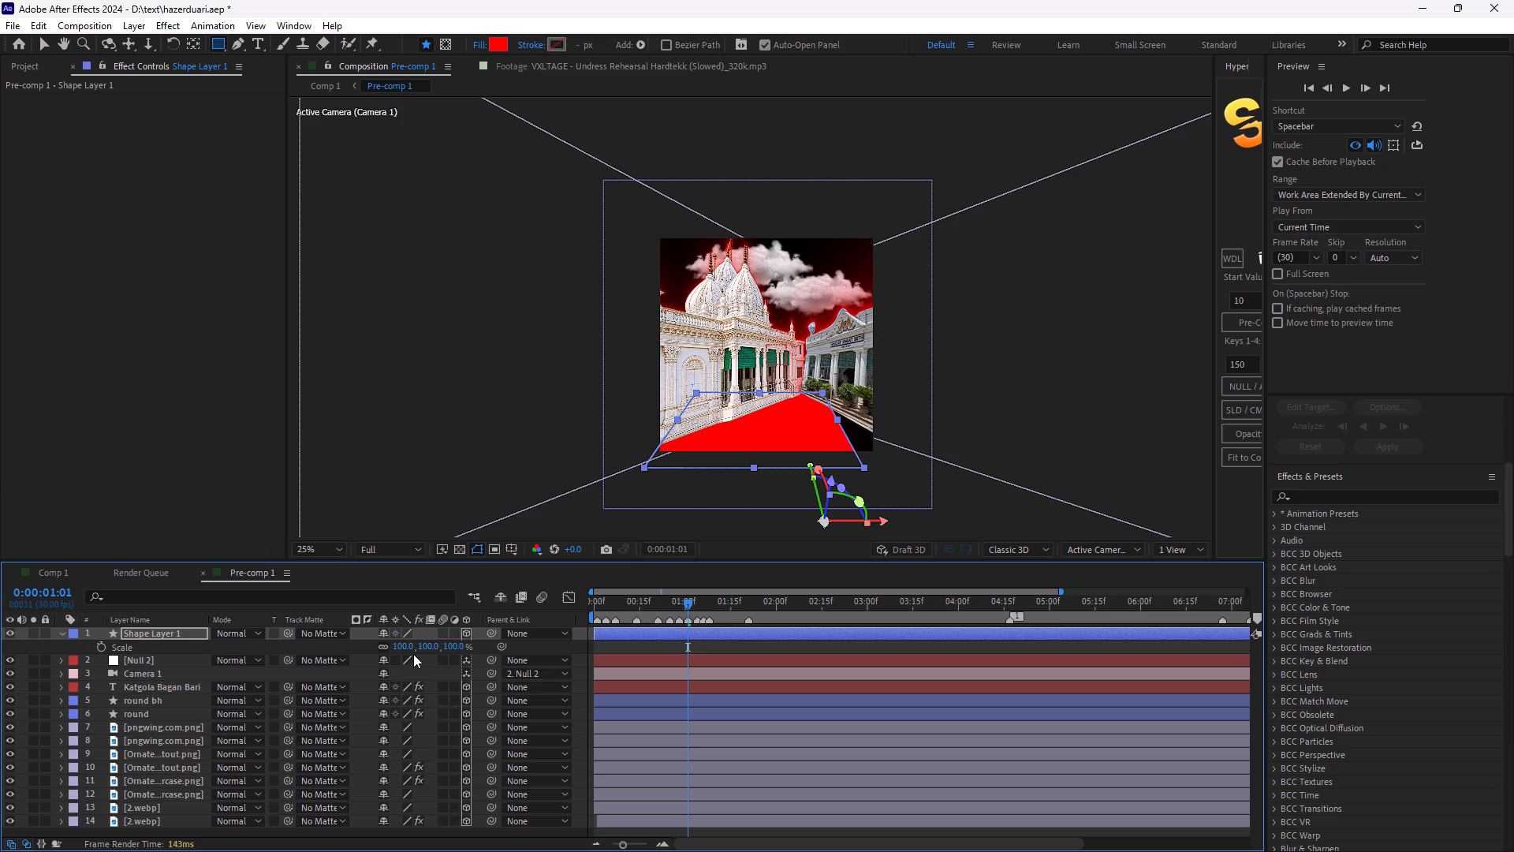
pyautogui.moveTo(420, 647); pyautogui.dragTo(439, 656)
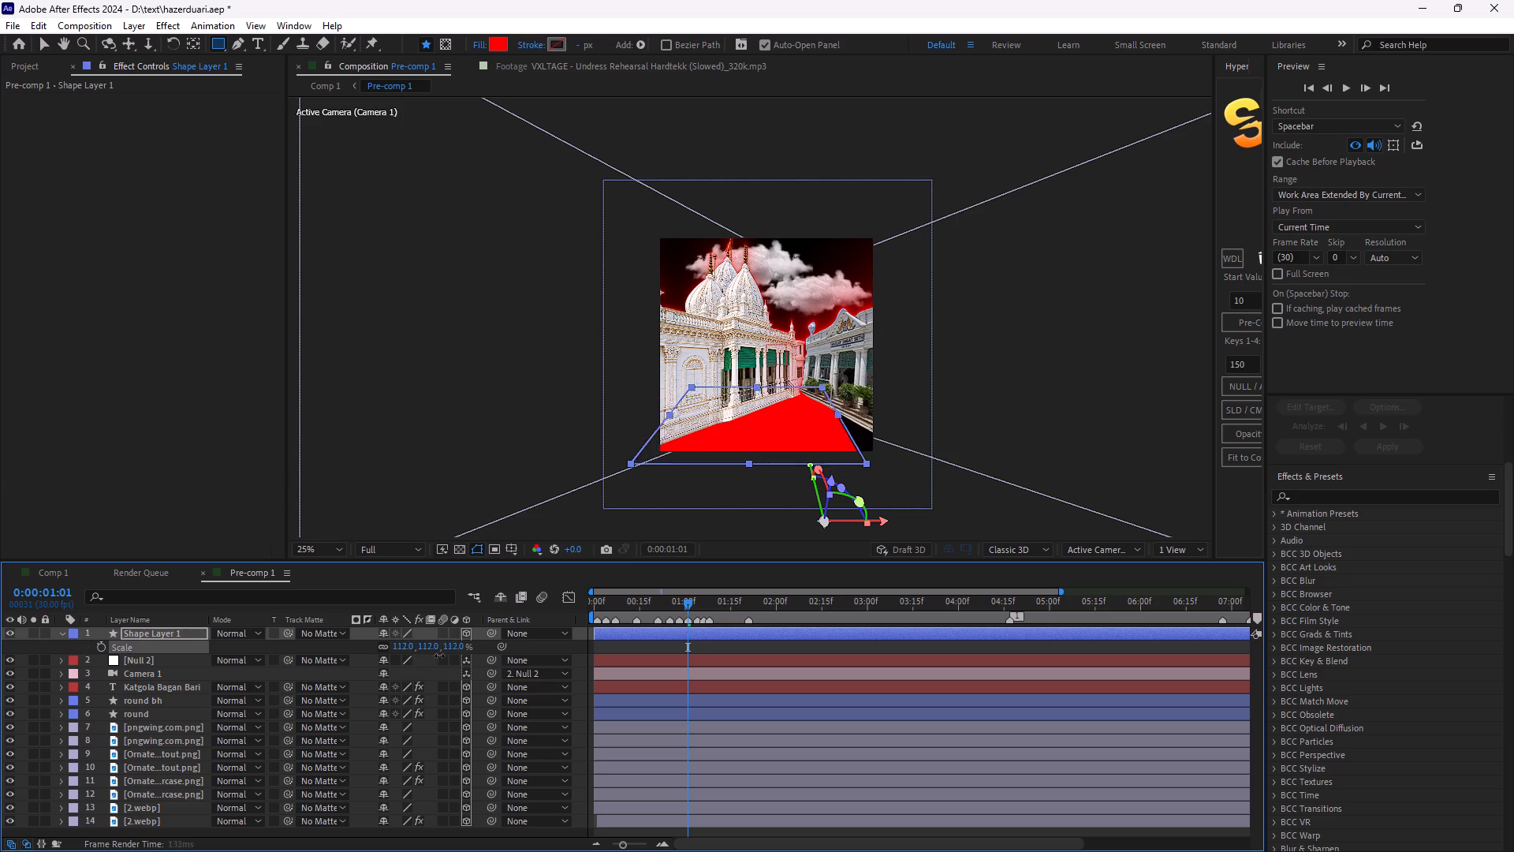
pyautogui.moveTo(439, 656); pyautogui.dragTo(447, 658)
pyautogui.press('p')
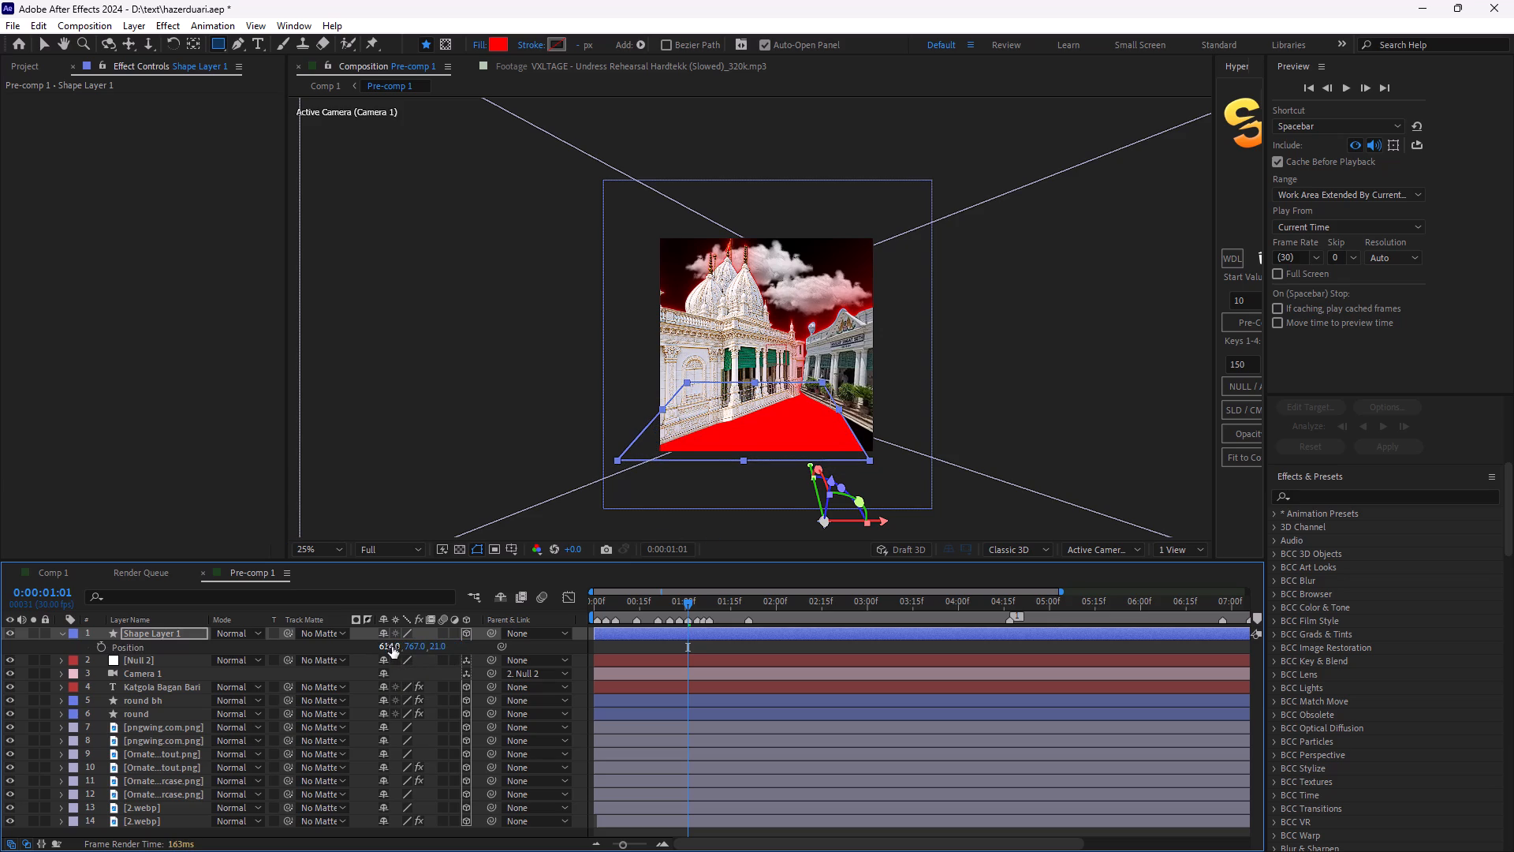
pyautogui.moveTo(398, 647); pyautogui.dragTo(453, 665)
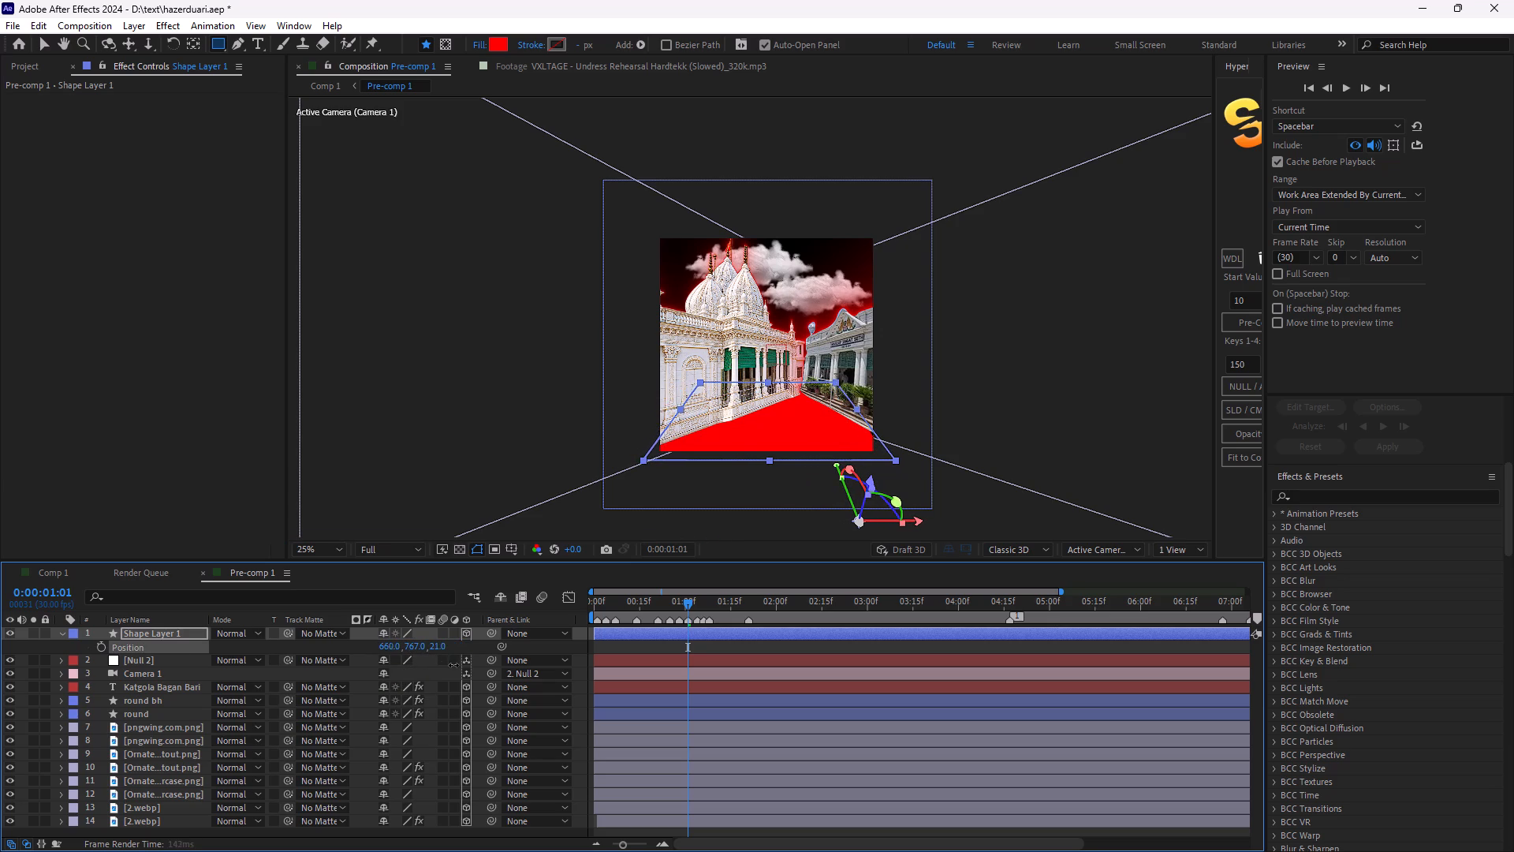
pyautogui.moveTo(453, 665); pyautogui.dragTo(464, 671)
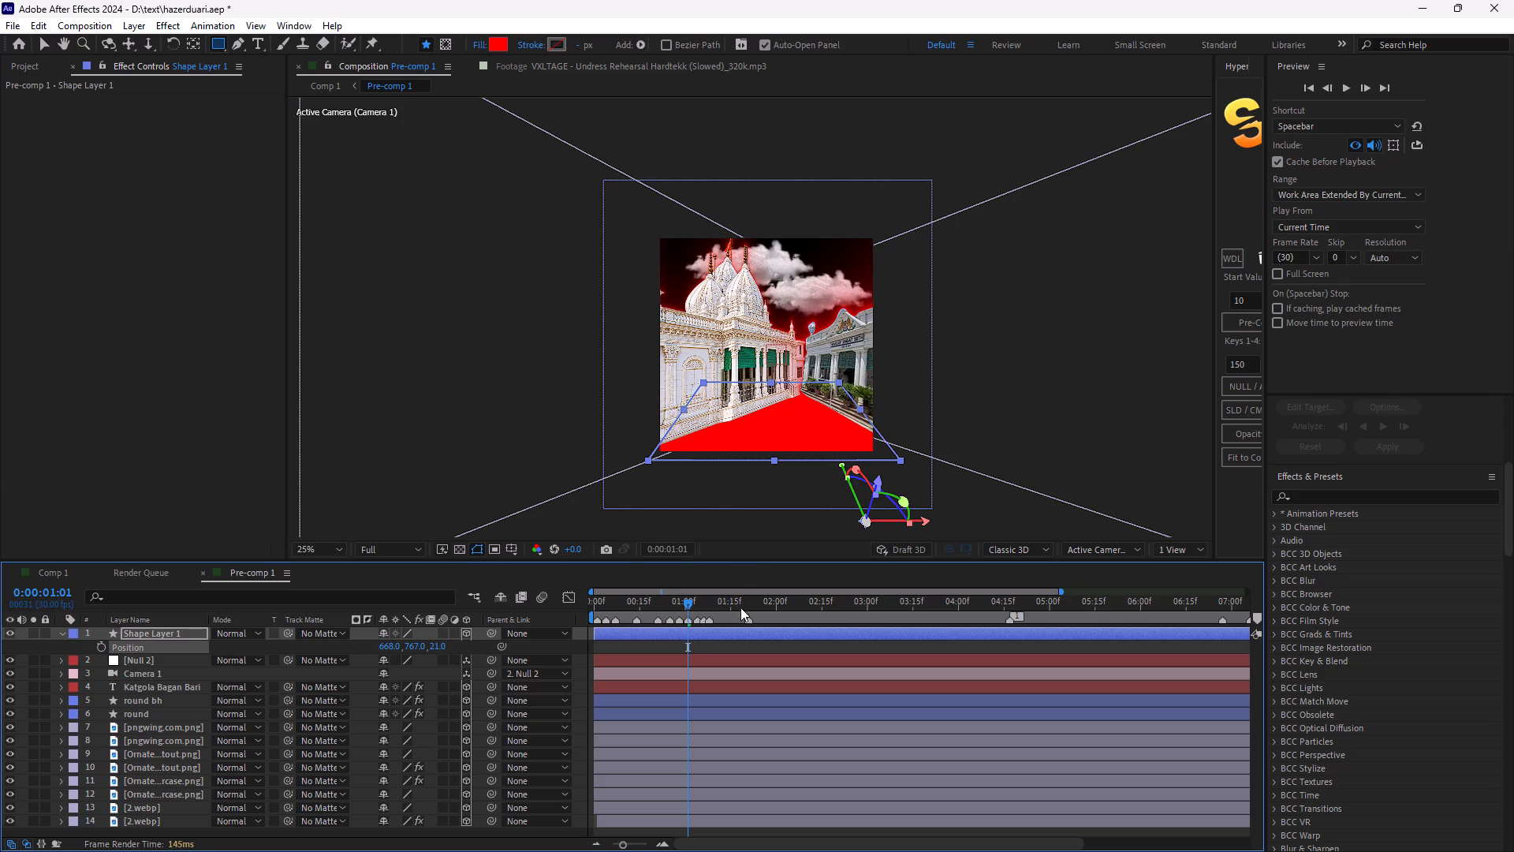
# Play Pre-comp 1 from 0:00:00:03 and scrub to 0:00:00:24 to check the red floor during the camera move.
pyautogui.moveTo(691, 601); pyautogui.dragTo(605, 606)
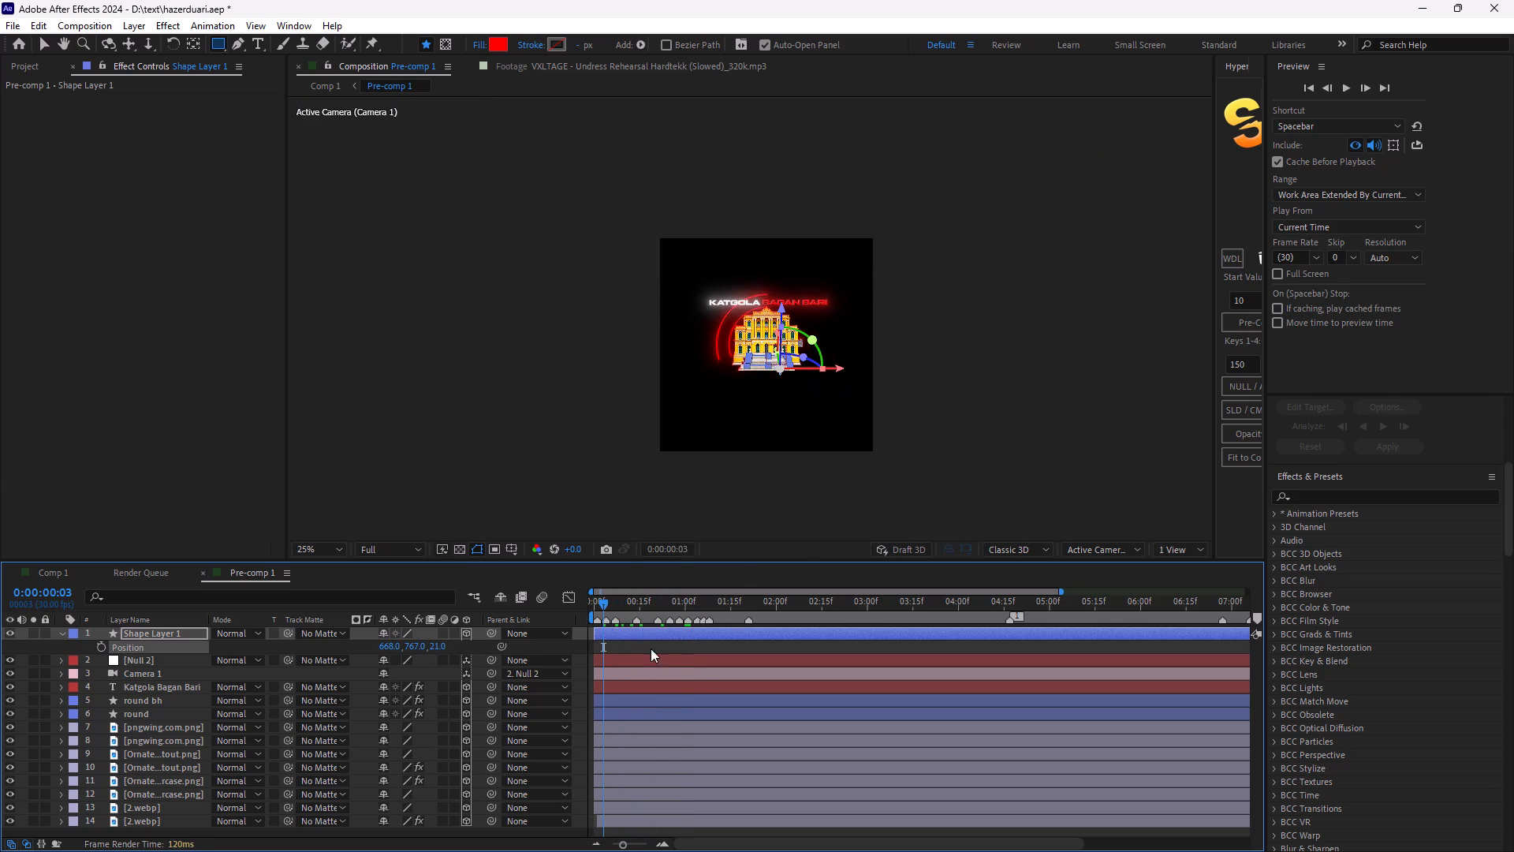
pyautogui.click(699, 689)
pyautogui.press('space')
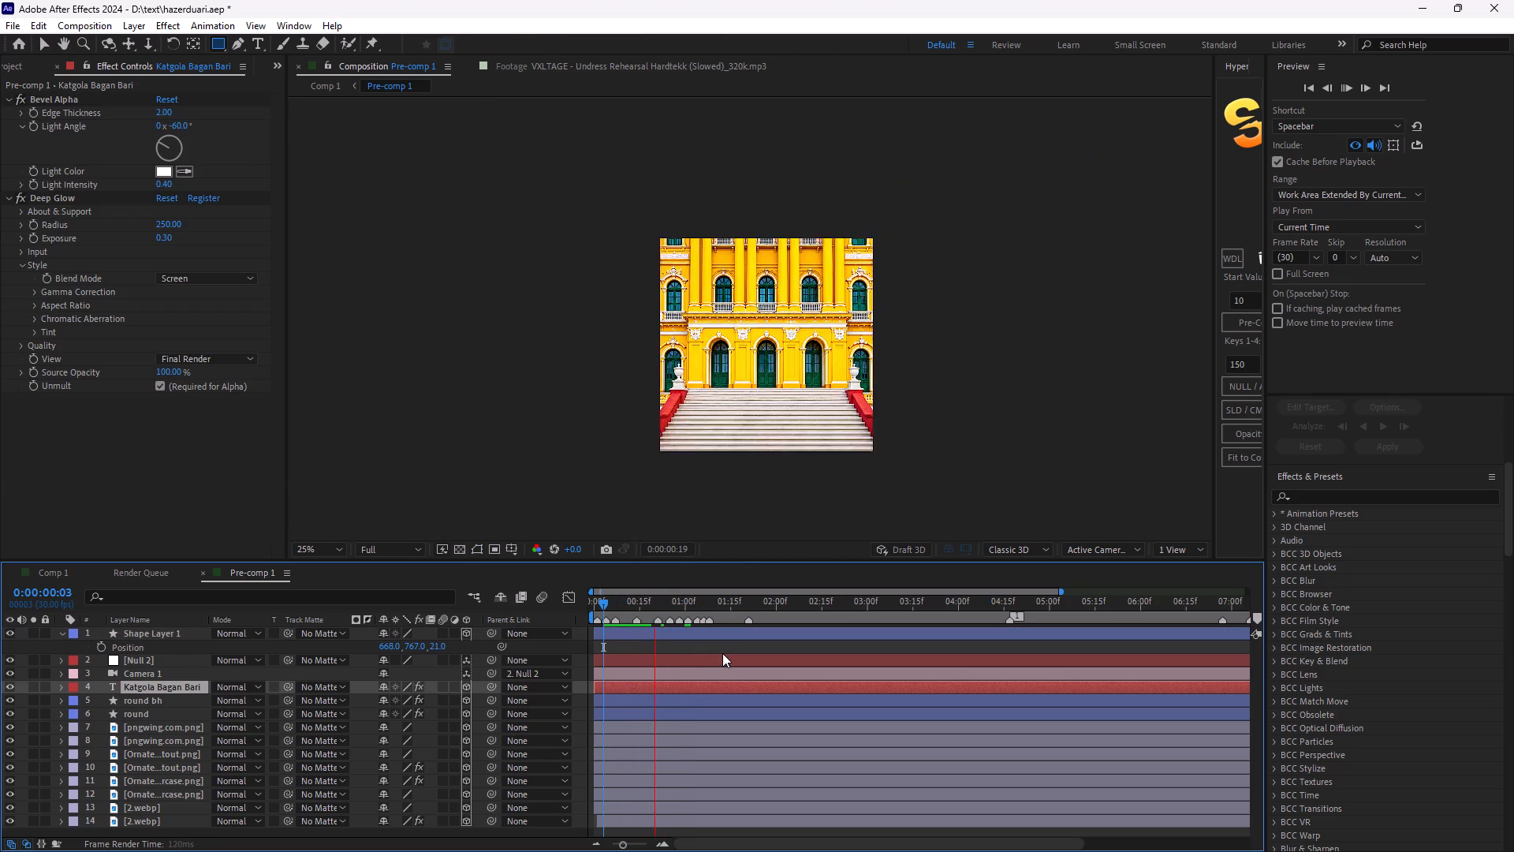
pyautogui.press('space')
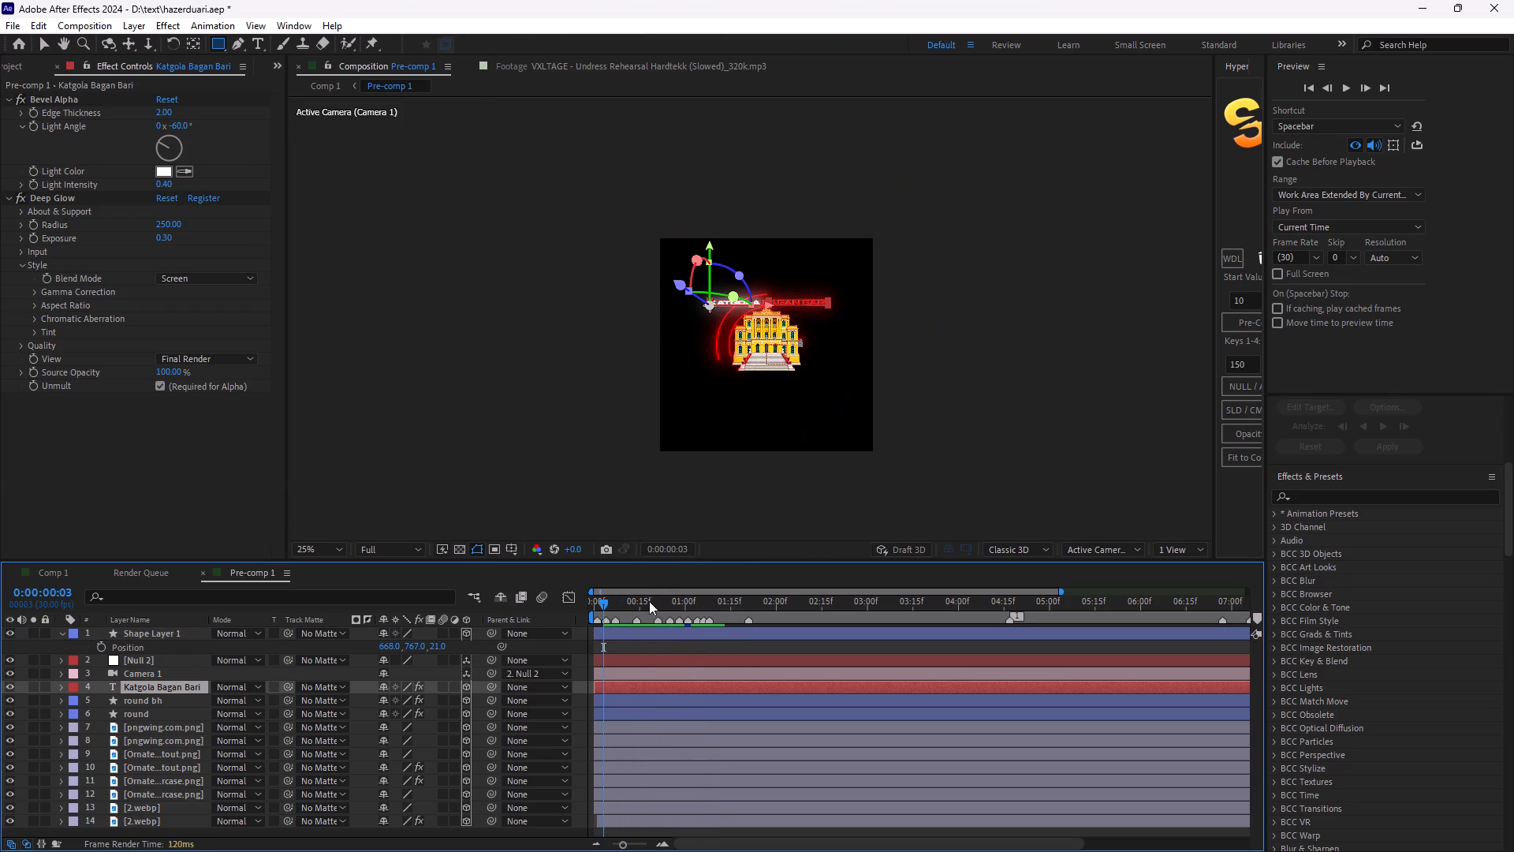
pyautogui.moveTo(618, 598); pyautogui.dragTo(666, 621)
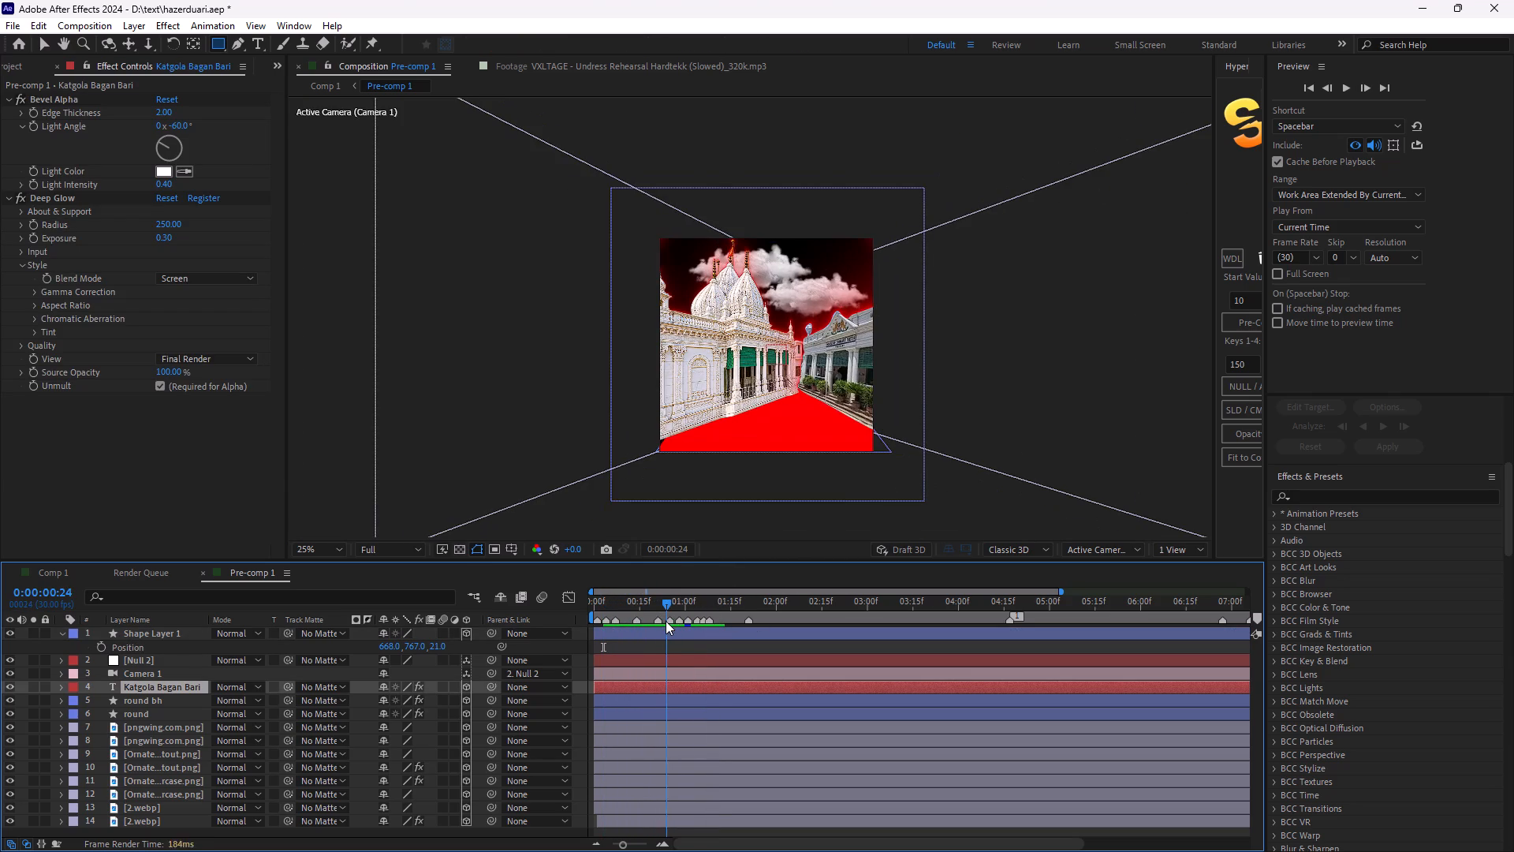
# At 0:00:00:23, scale the red floor rectangle uniformly to 156% and move it to X 682, Y 851 and Z about -33.
pyautogui.moveTo(666, 621); pyautogui.dragTo(663, 620)
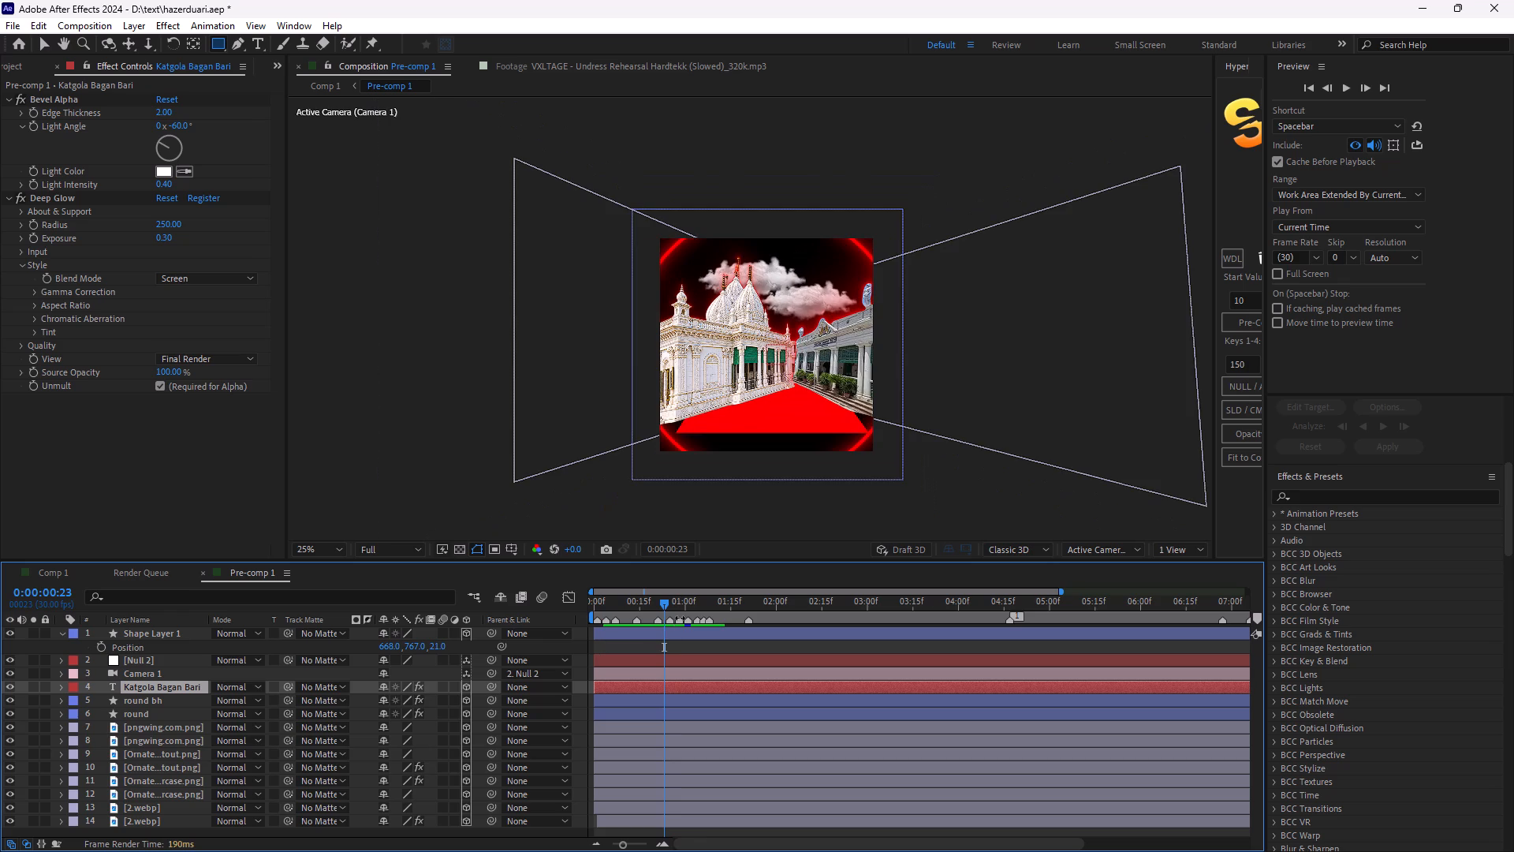
pyautogui.click(666, 634)
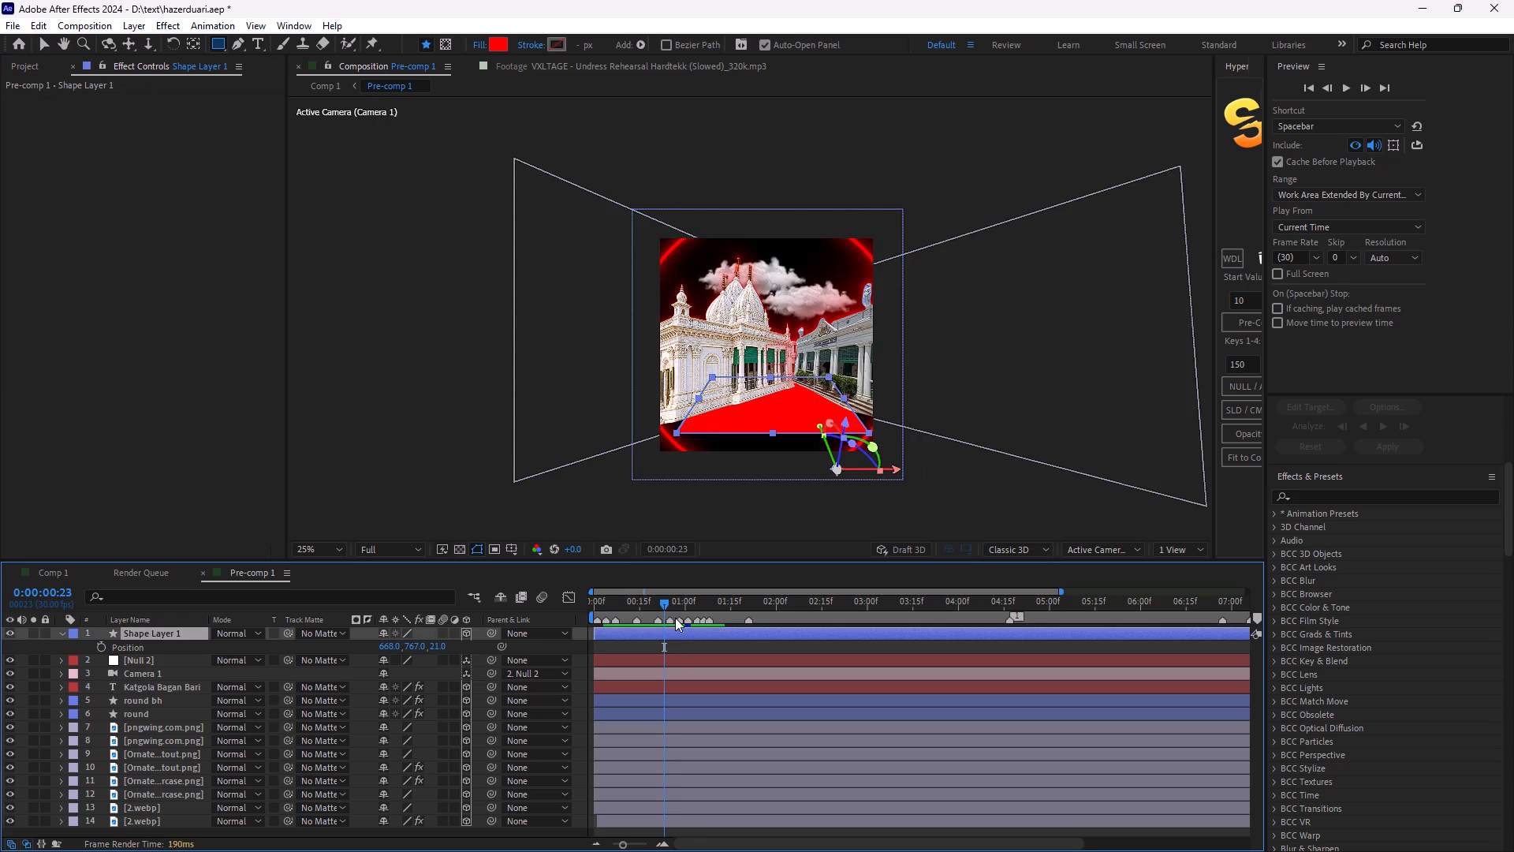
pyautogui.press('s')
pyautogui.moveTo(432, 645); pyautogui.dragTo(446, 646)
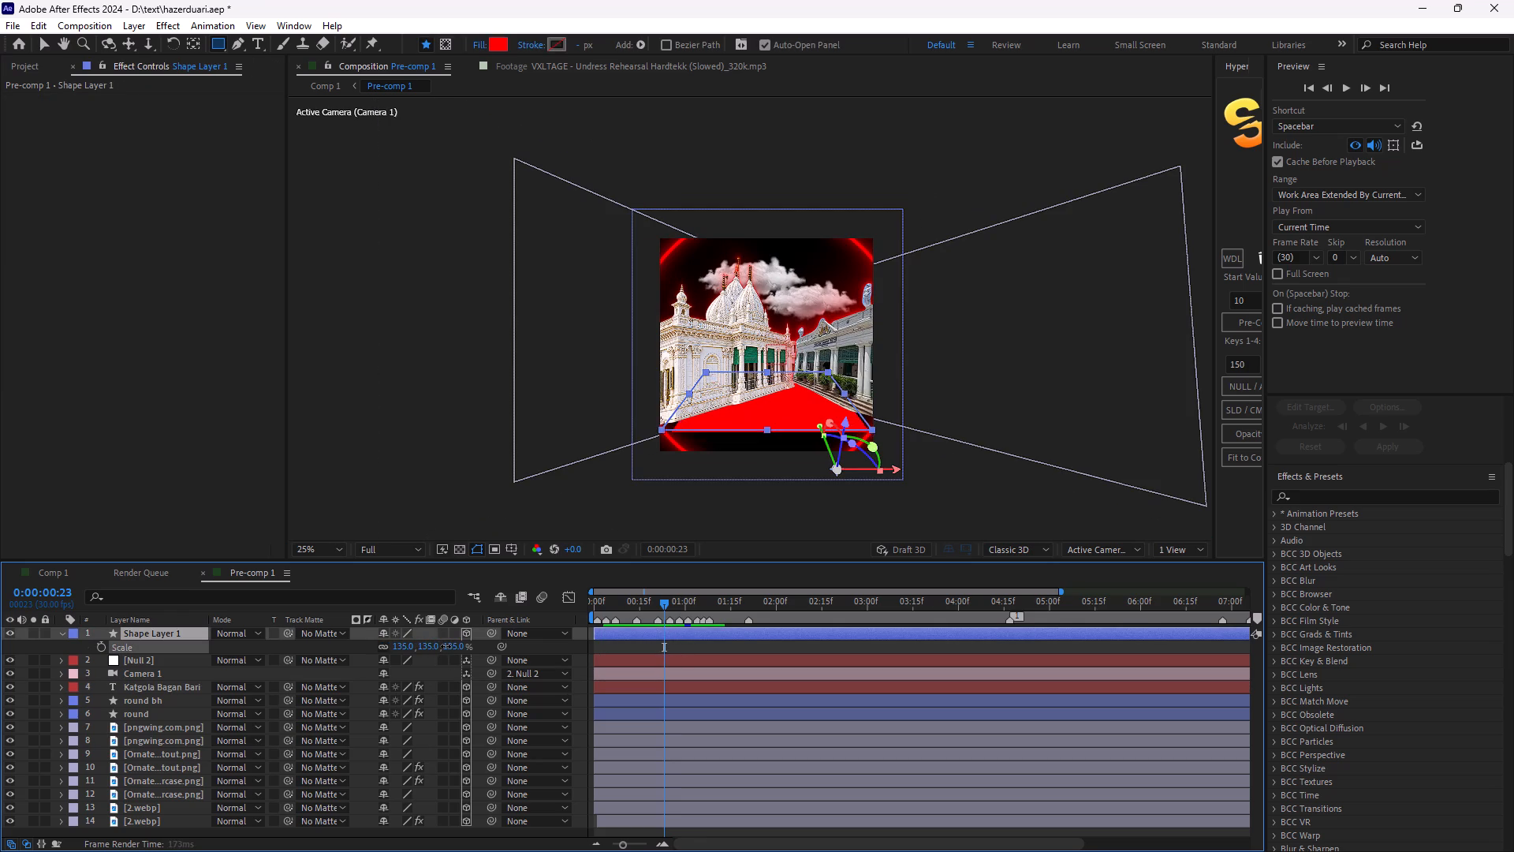
pyautogui.moveTo(446, 646); pyautogui.dragTo(463, 647)
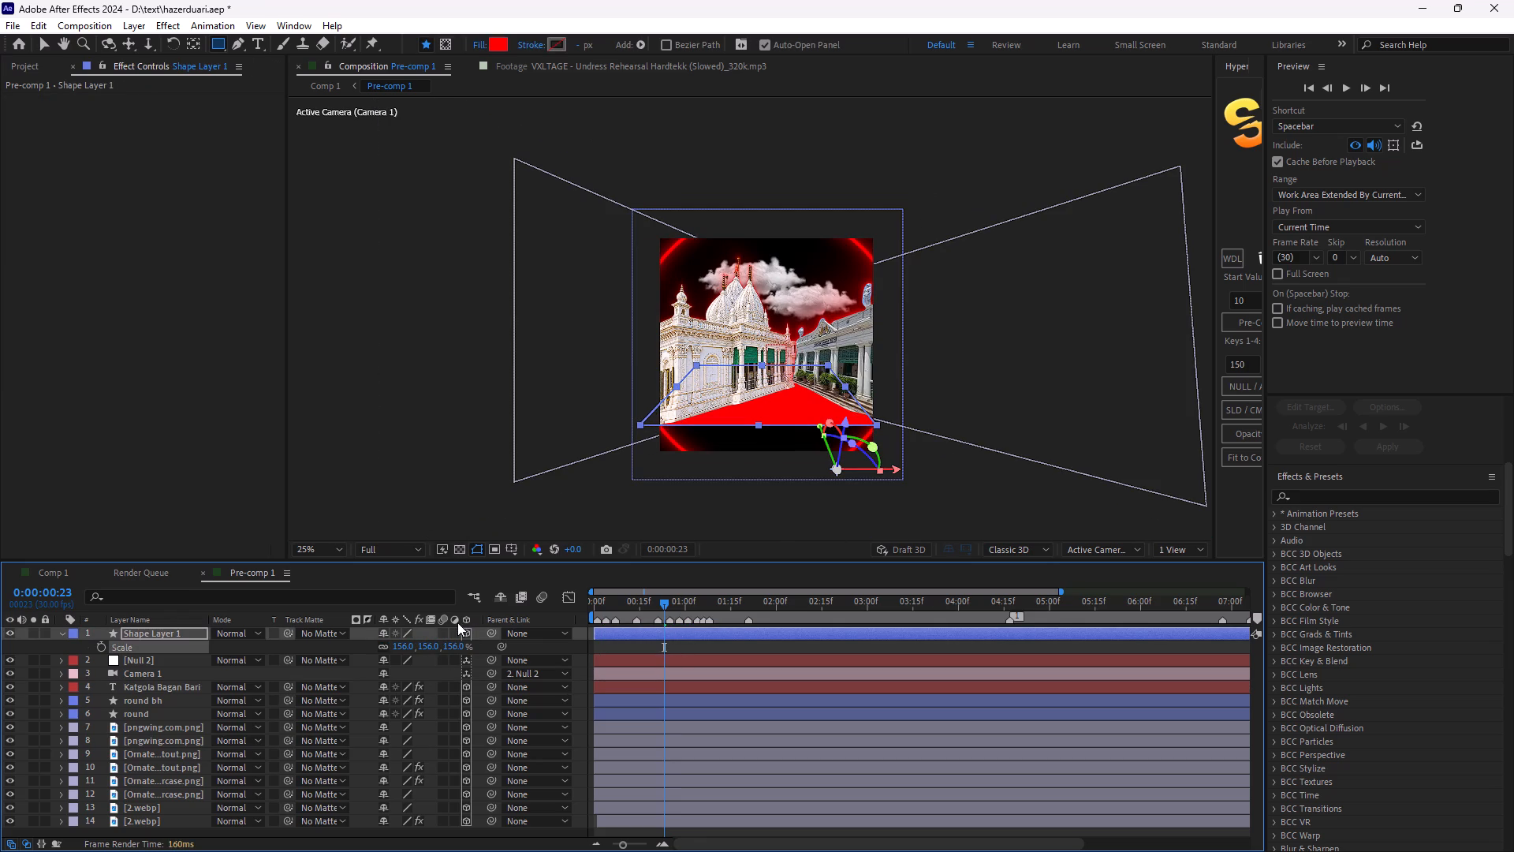
pyautogui.press('p')
pyautogui.moveTo(420, 649); pyautogui.dragTo(438, 652)
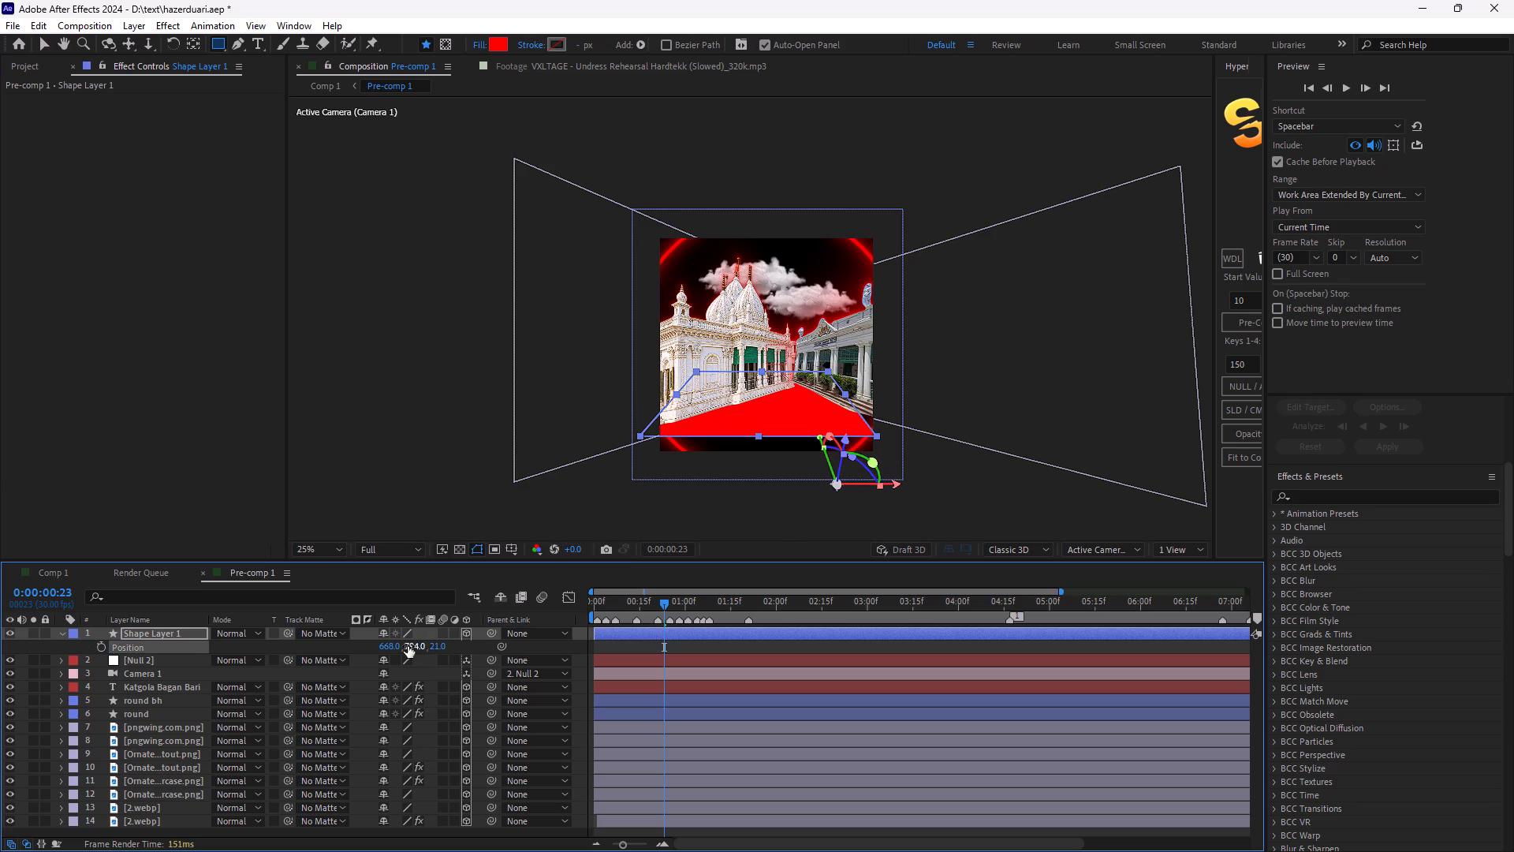
pyautogui.moveTo(398, 646); pyautogui.dragTo(412, 649)
pyautogui.moveTo(412, 645); pyautogui.dragTo(432, 648)
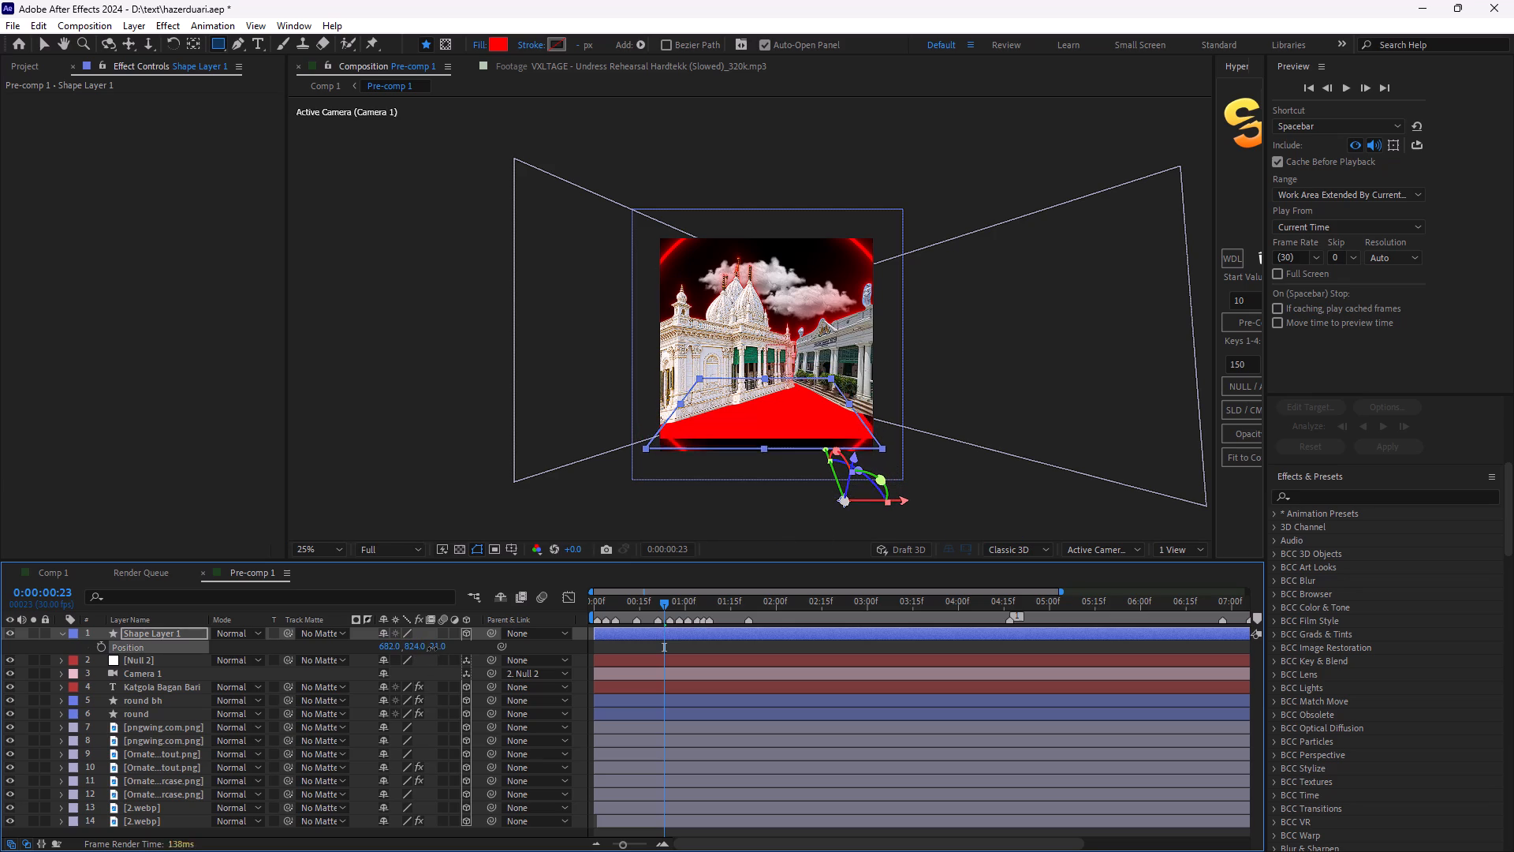
pyautogui.moveTo(432, 648); pyautogui.dragTo(449, 652)
pyautogui.moveTo(439, 643); pyautogui.dragTo(400, 646)
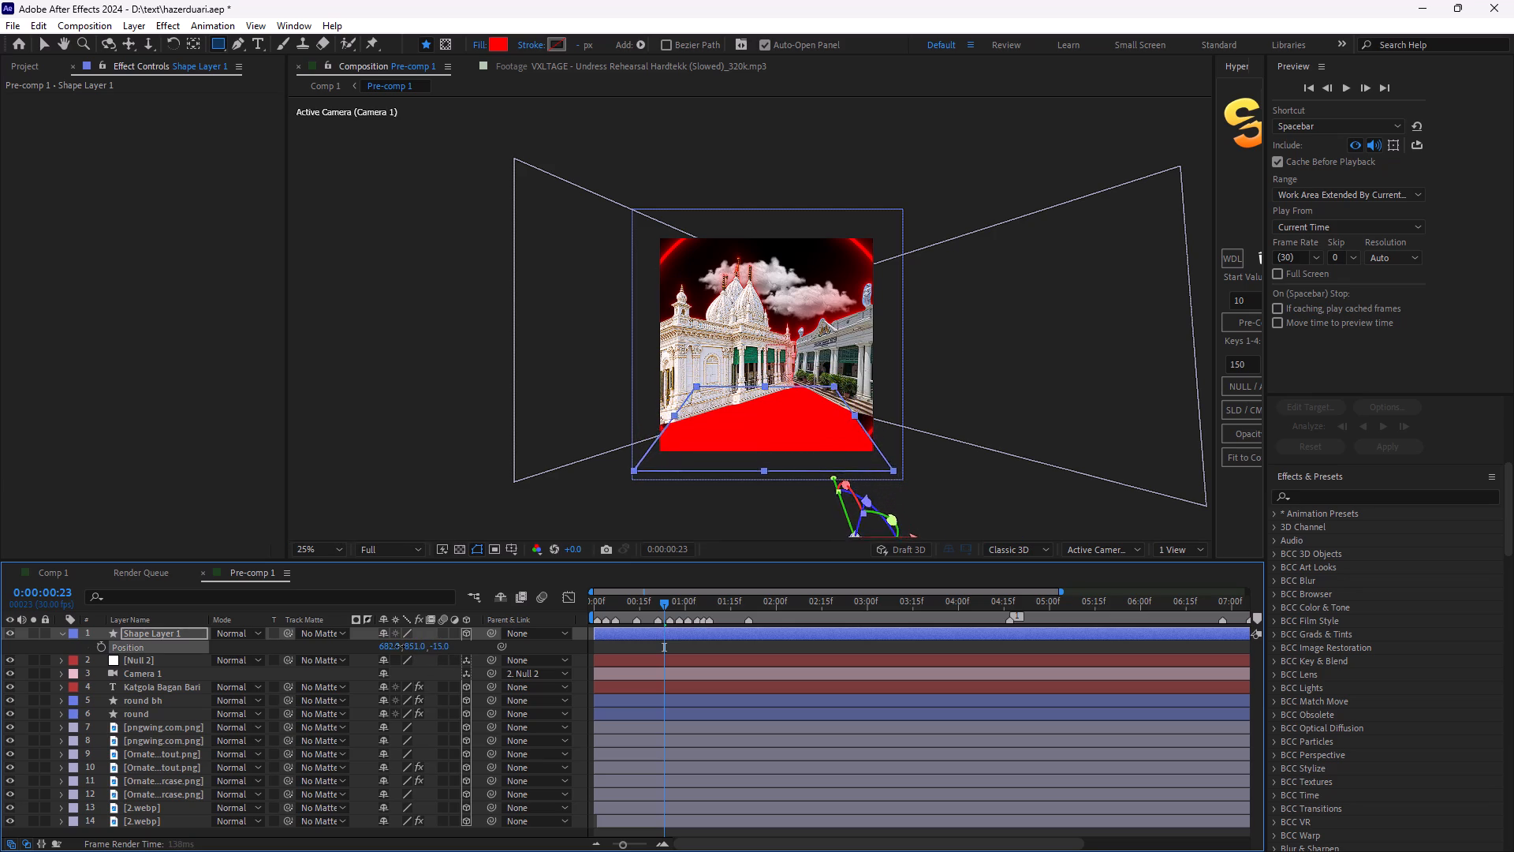
pyautogui.moveTo(400, 646); pyautogui.dragTo(400, 645)
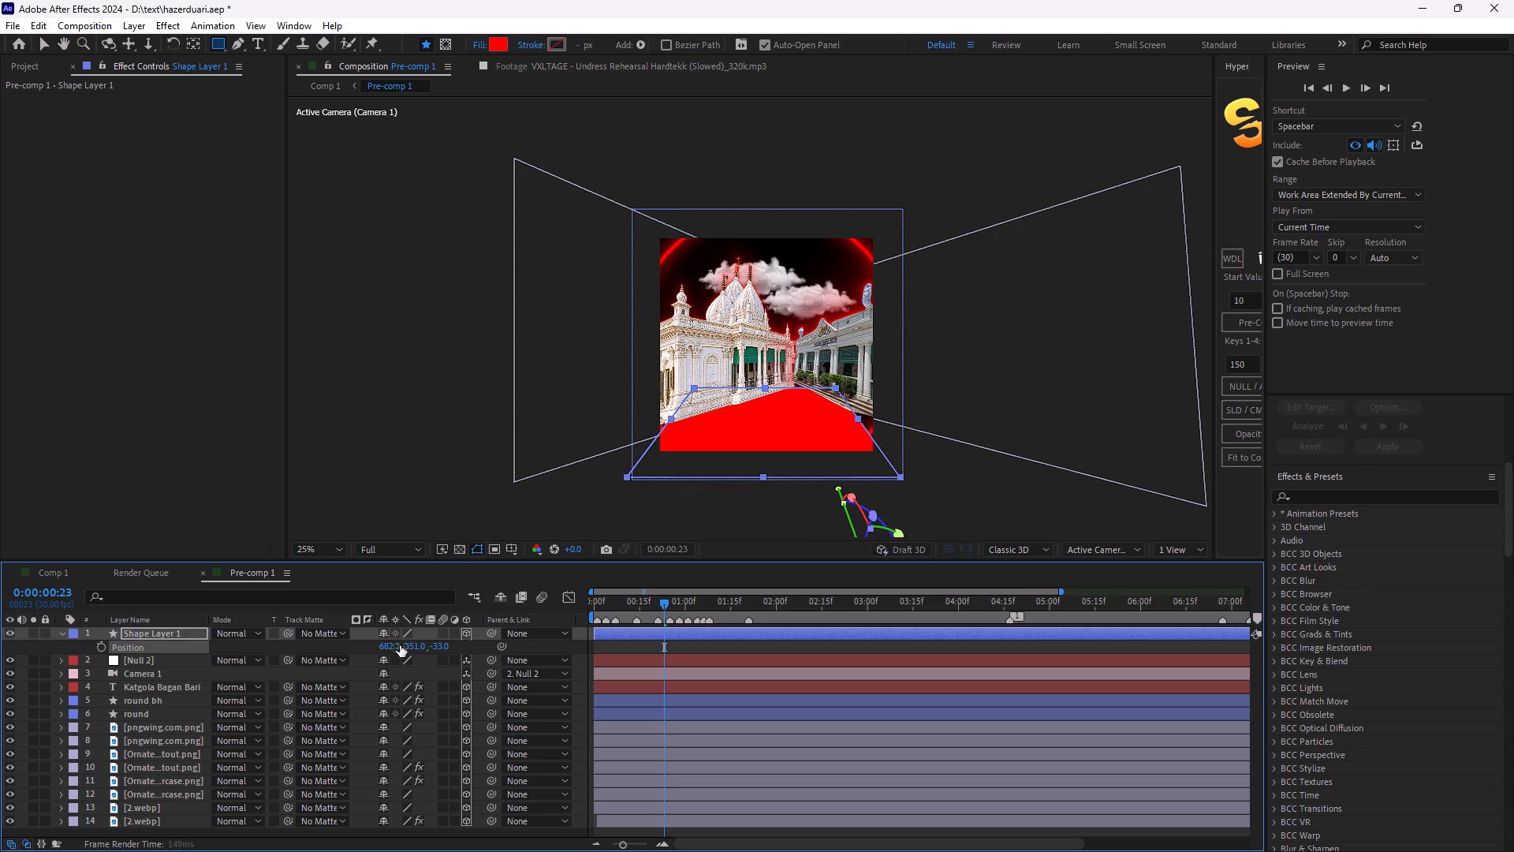
pyautogui.moveTo(400, 645); pyautogui.dragTo(399, 645)
# Enlarge the red floor rectangle uniformly to 205%, check it during the camera move, and raise its scale to 260% at 0:00:01:07.
pyautogui.press('s')
pyautogui.moveTo(423, 647); pyautogui.dragTo(438, 649)
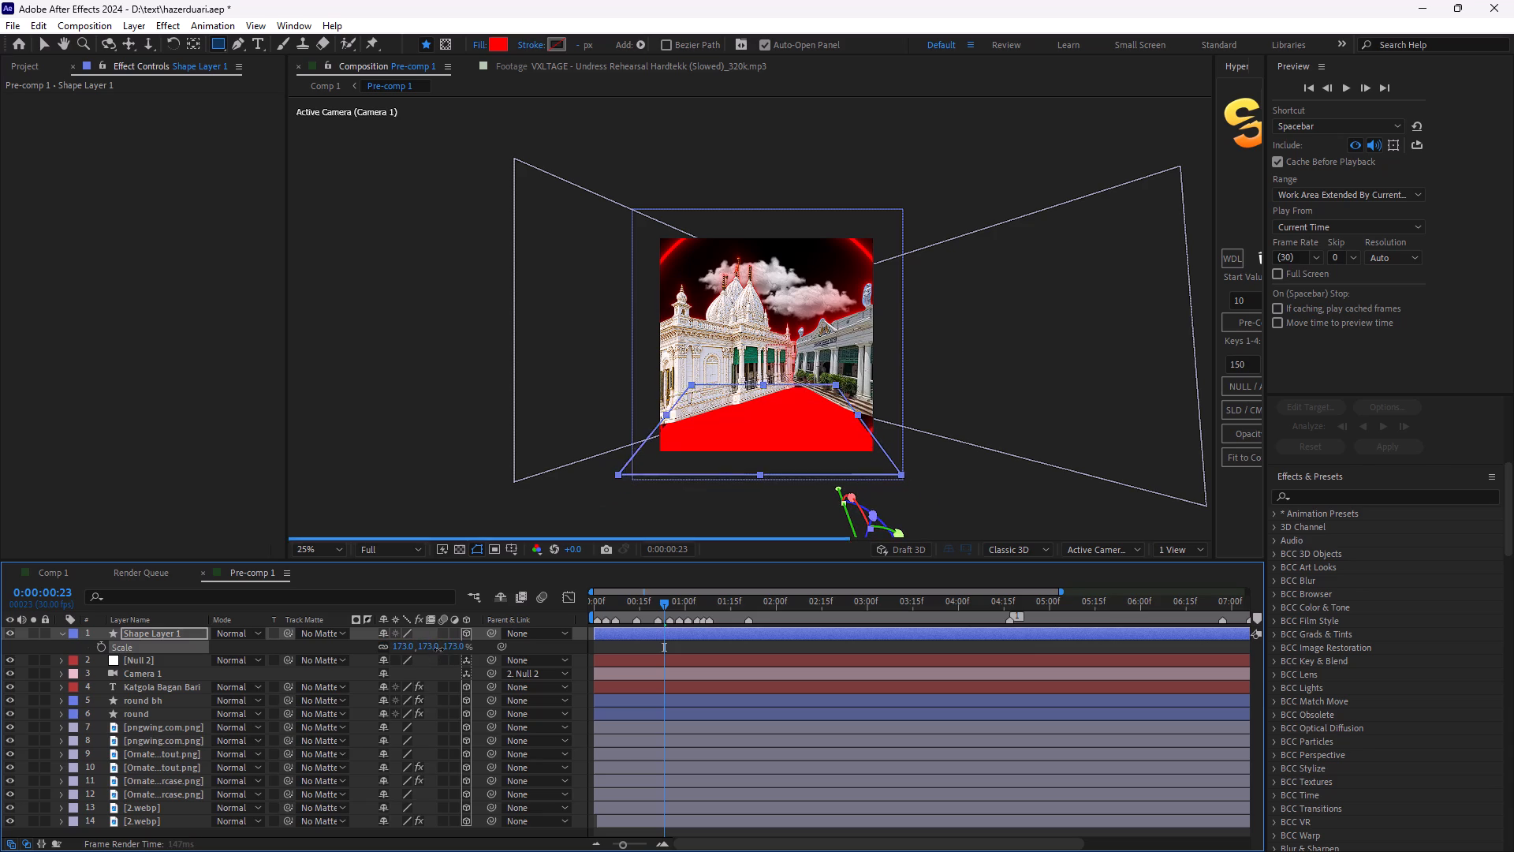
pyautogui.moveTo(438, 649); pyautogui.dragTo(473, 659)
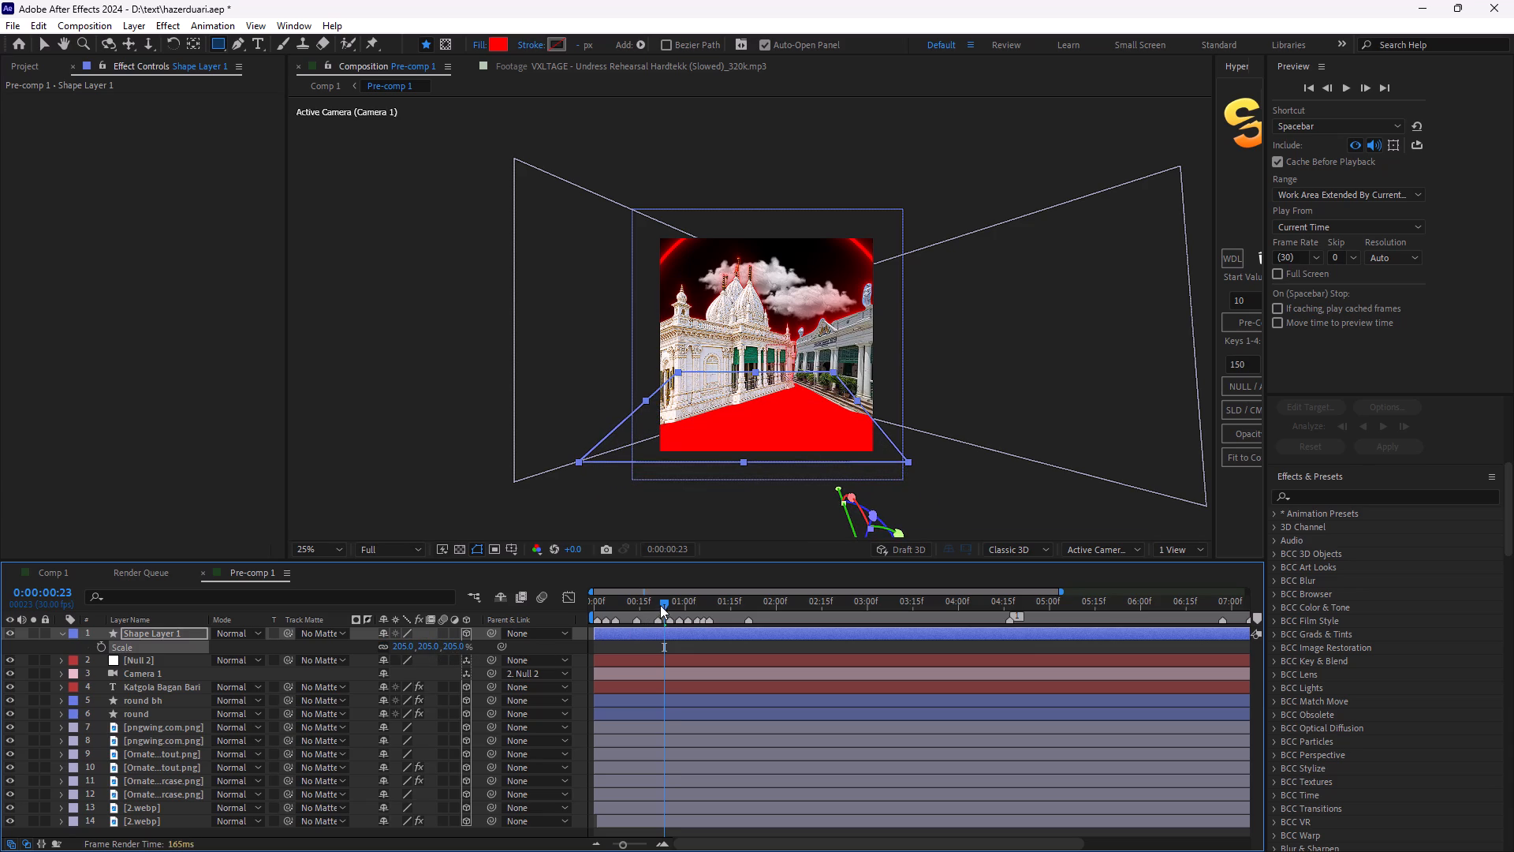
pyautogui.moveTo(662, 605); pyautogui.dragTo(696, 618)
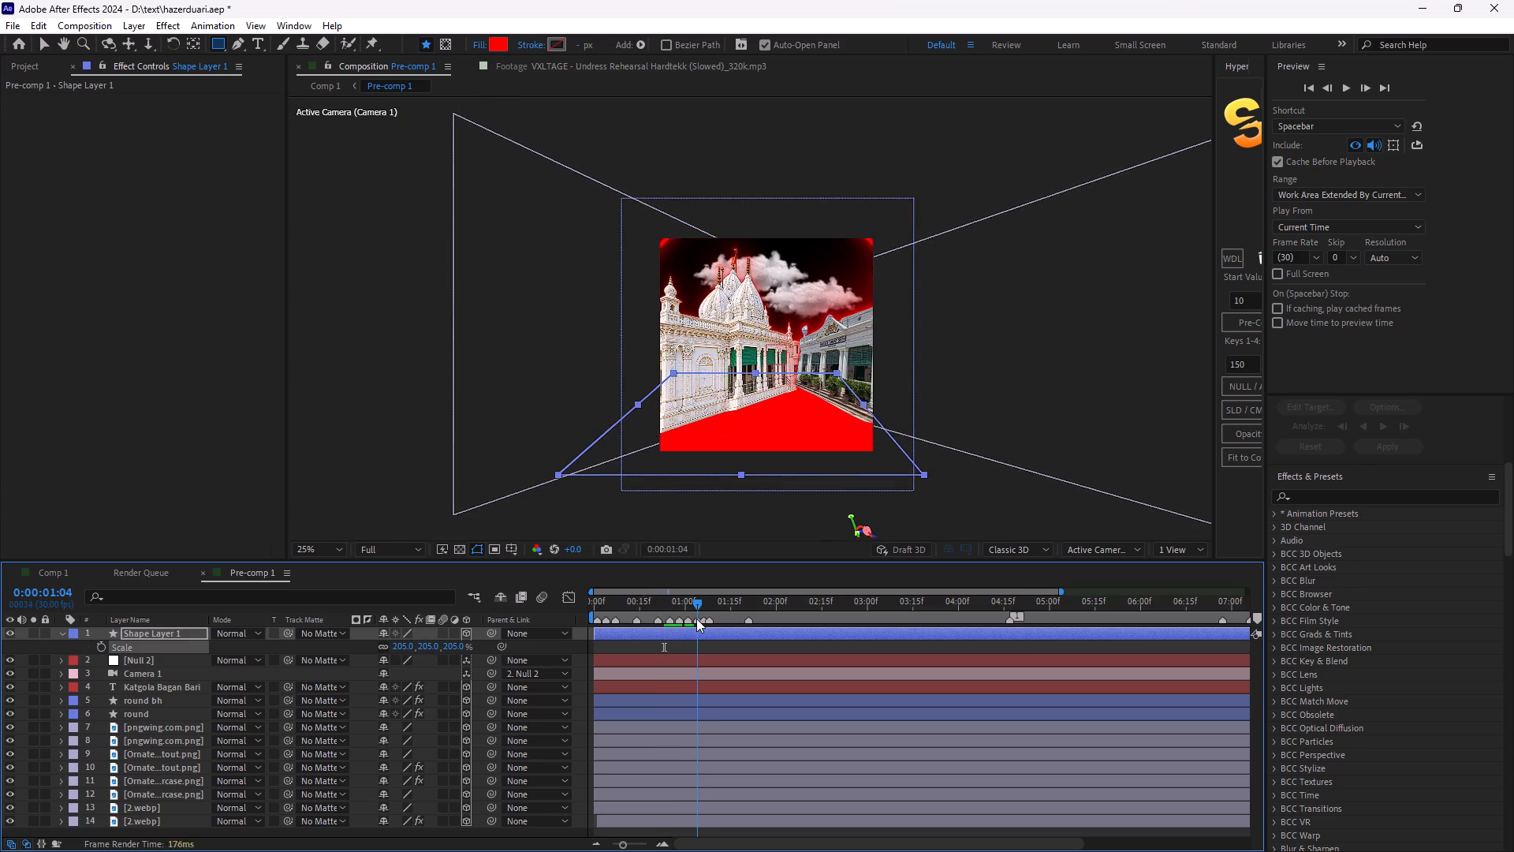
pyautogui.moveTo(696, 618); pyautogui.dragTo(709, 618)
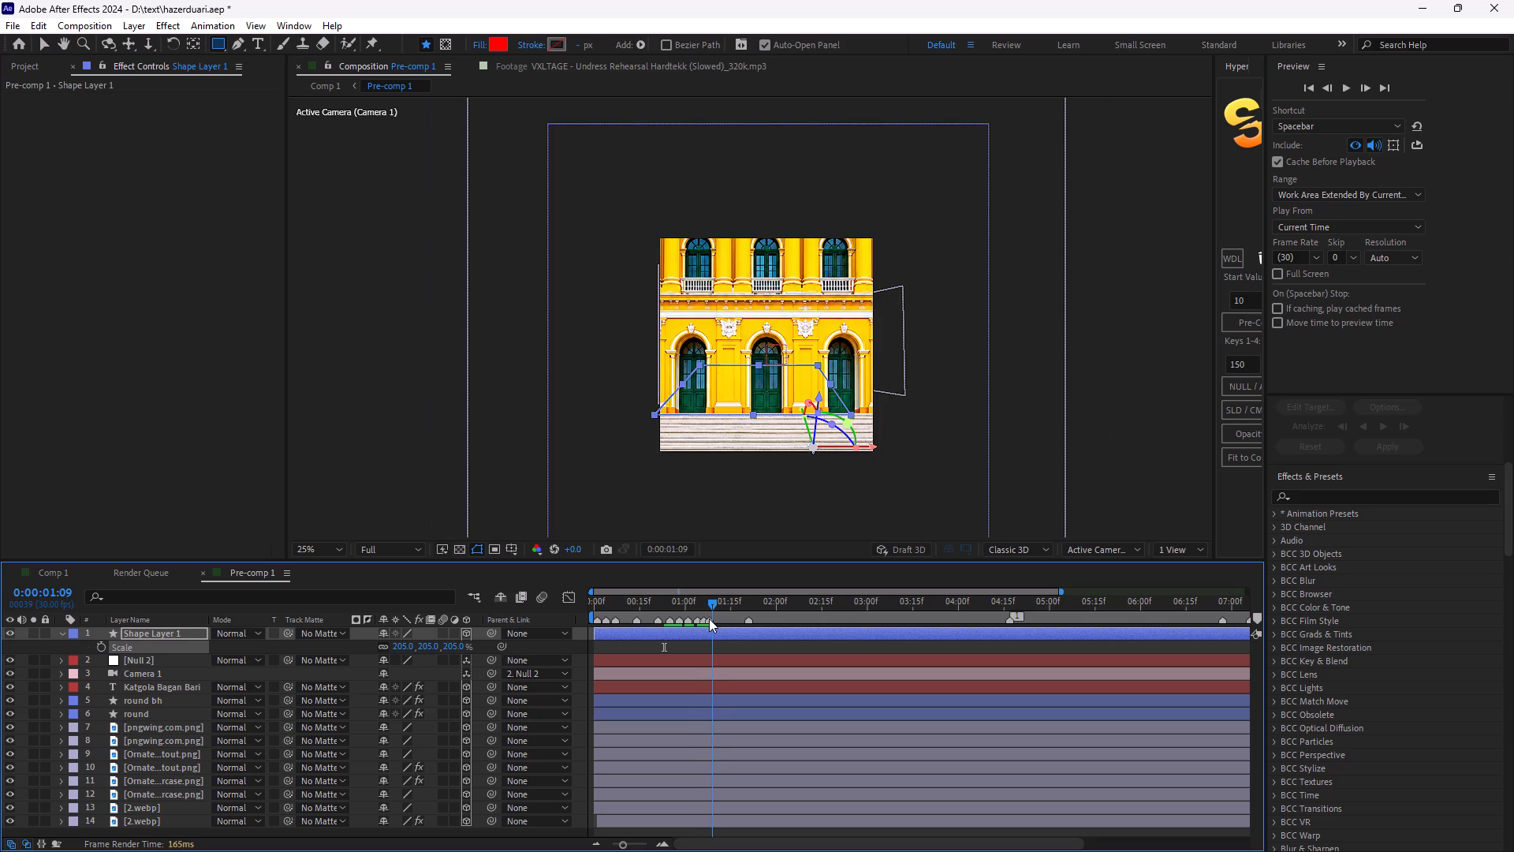
pyautogui.moveTo(709, 618); pyautogui.dragTo(705, 619)
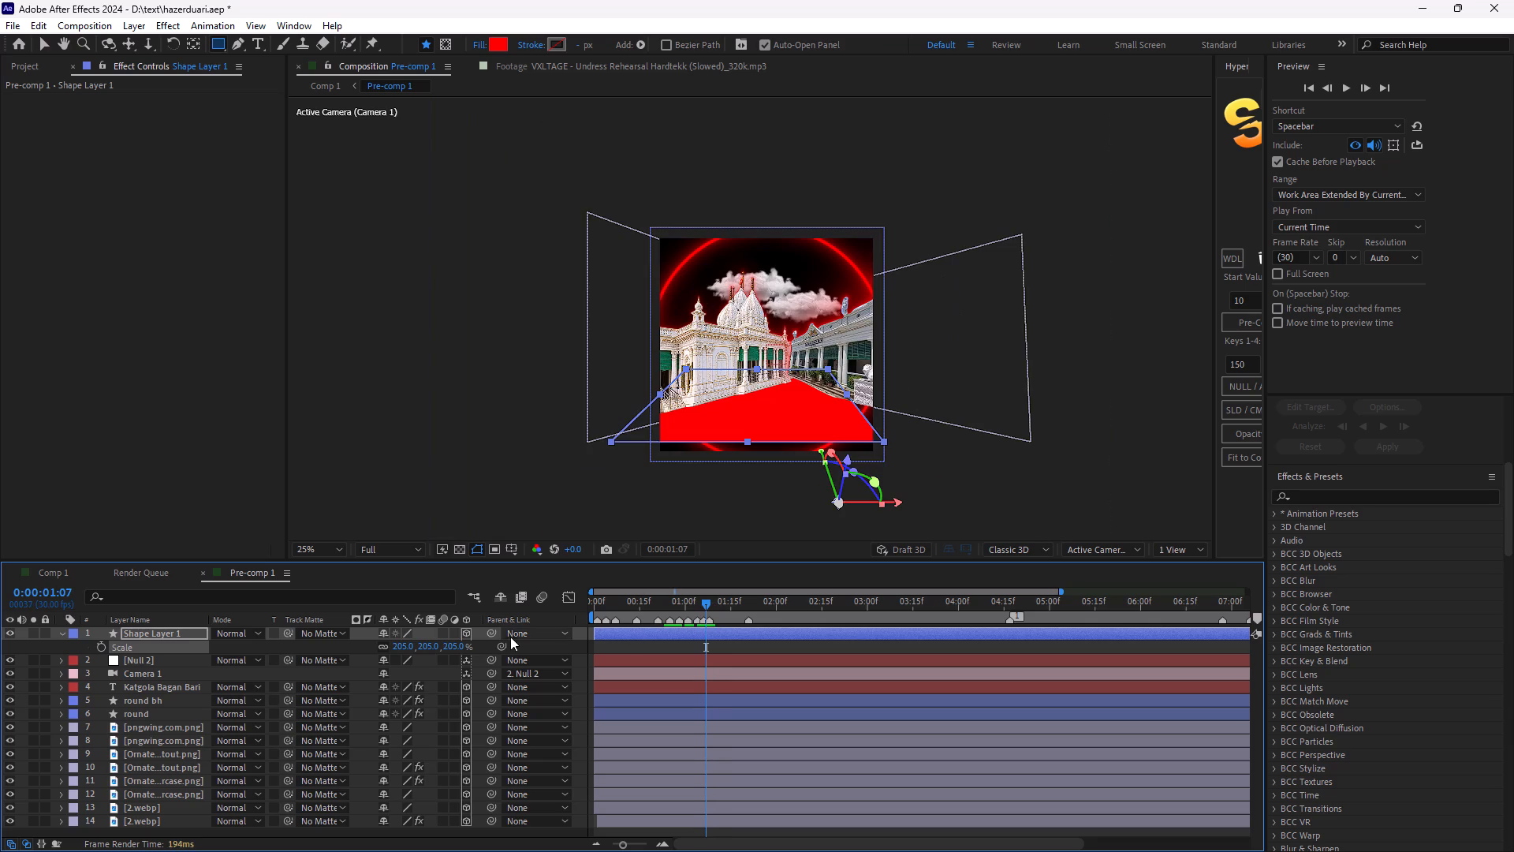
pyautogui.click(461, 646)
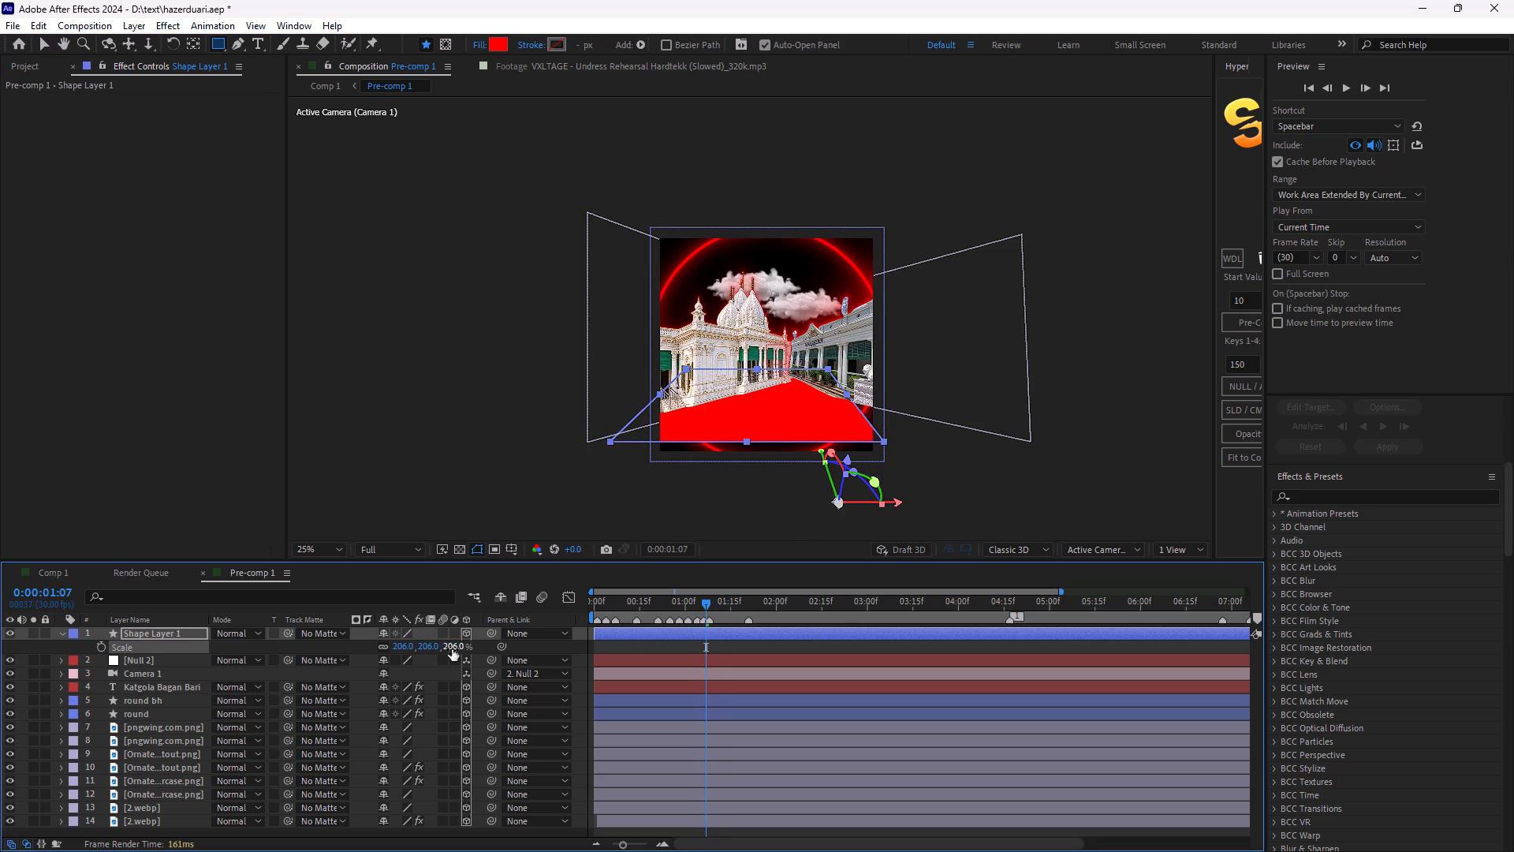
pyautogui.moveTo(427, 646); pyautogui.dragTo(436, 651)
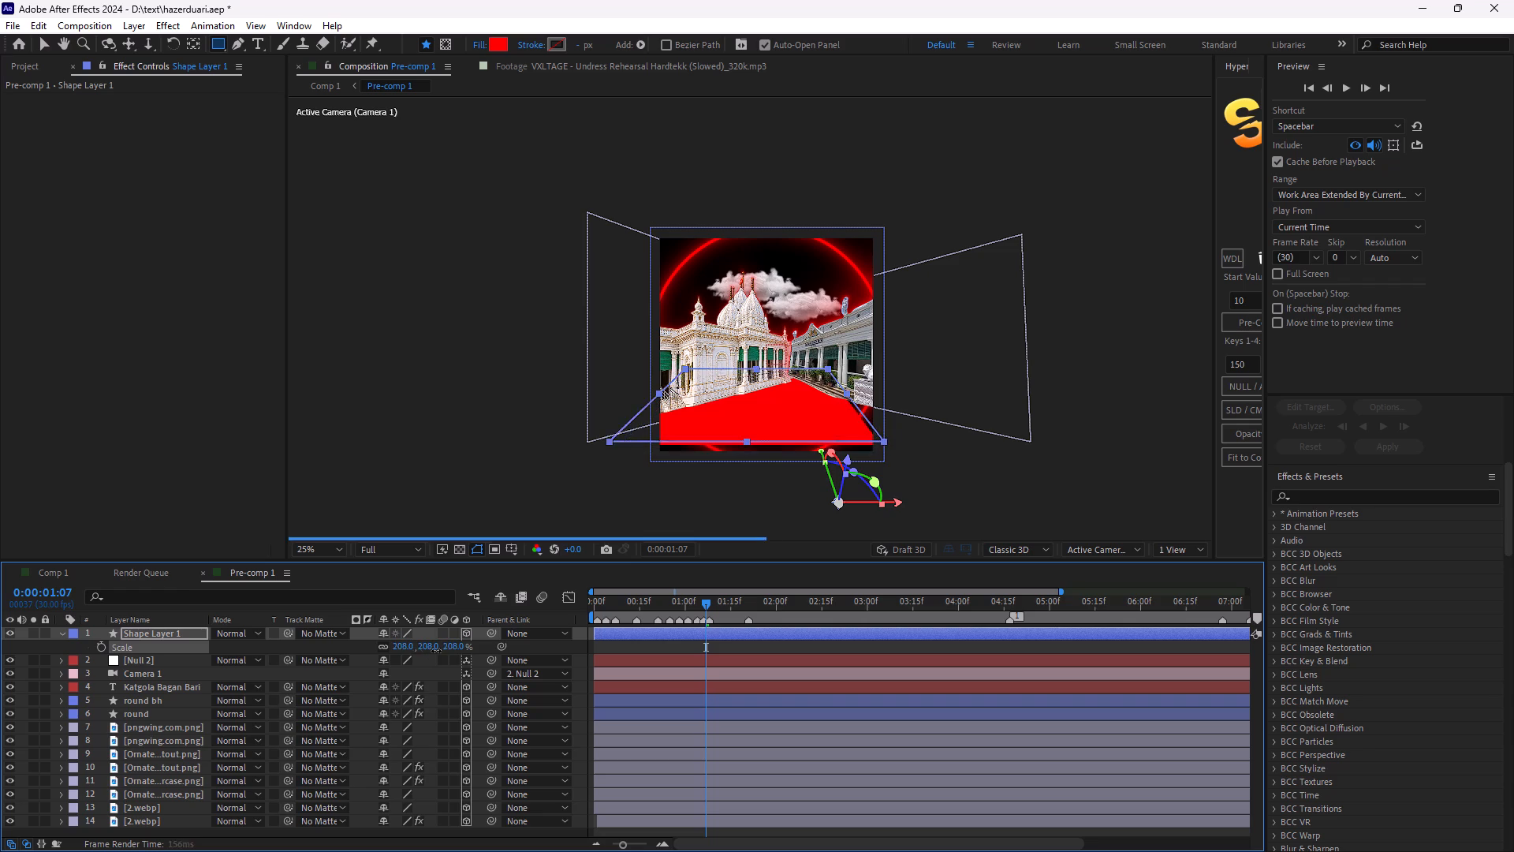
pyautogui.moveTo(436, 651); pyautogui.dragTo(483, 660)
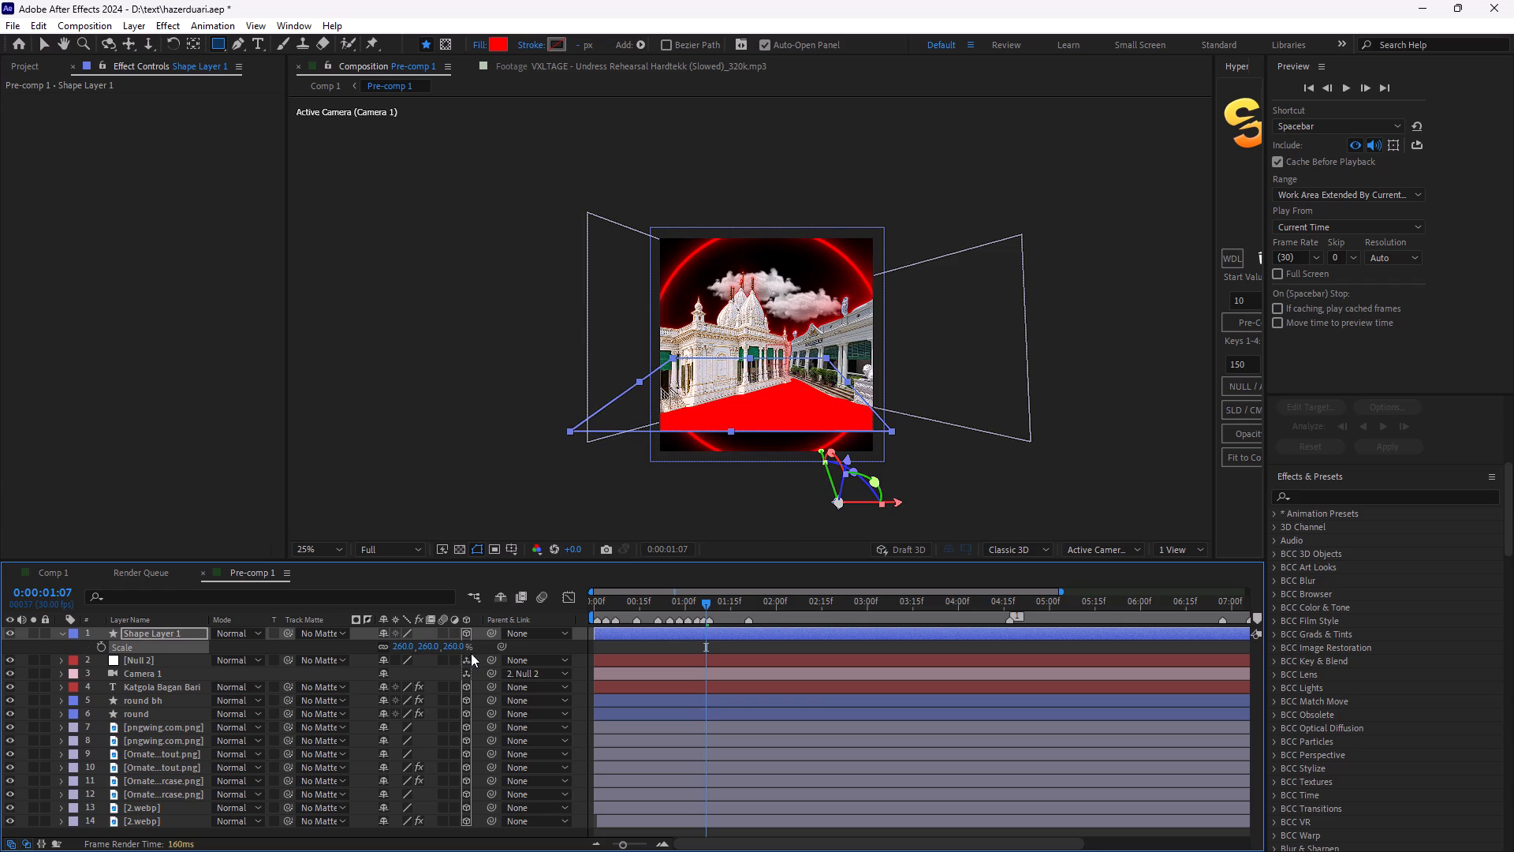
# Bring the red floor rectangle closer to the camera by setting its Z position to -142.
pyautogui.press('p')
pyautogui.moveTo(443, 651); pyautogui.dragTo(457, 653)
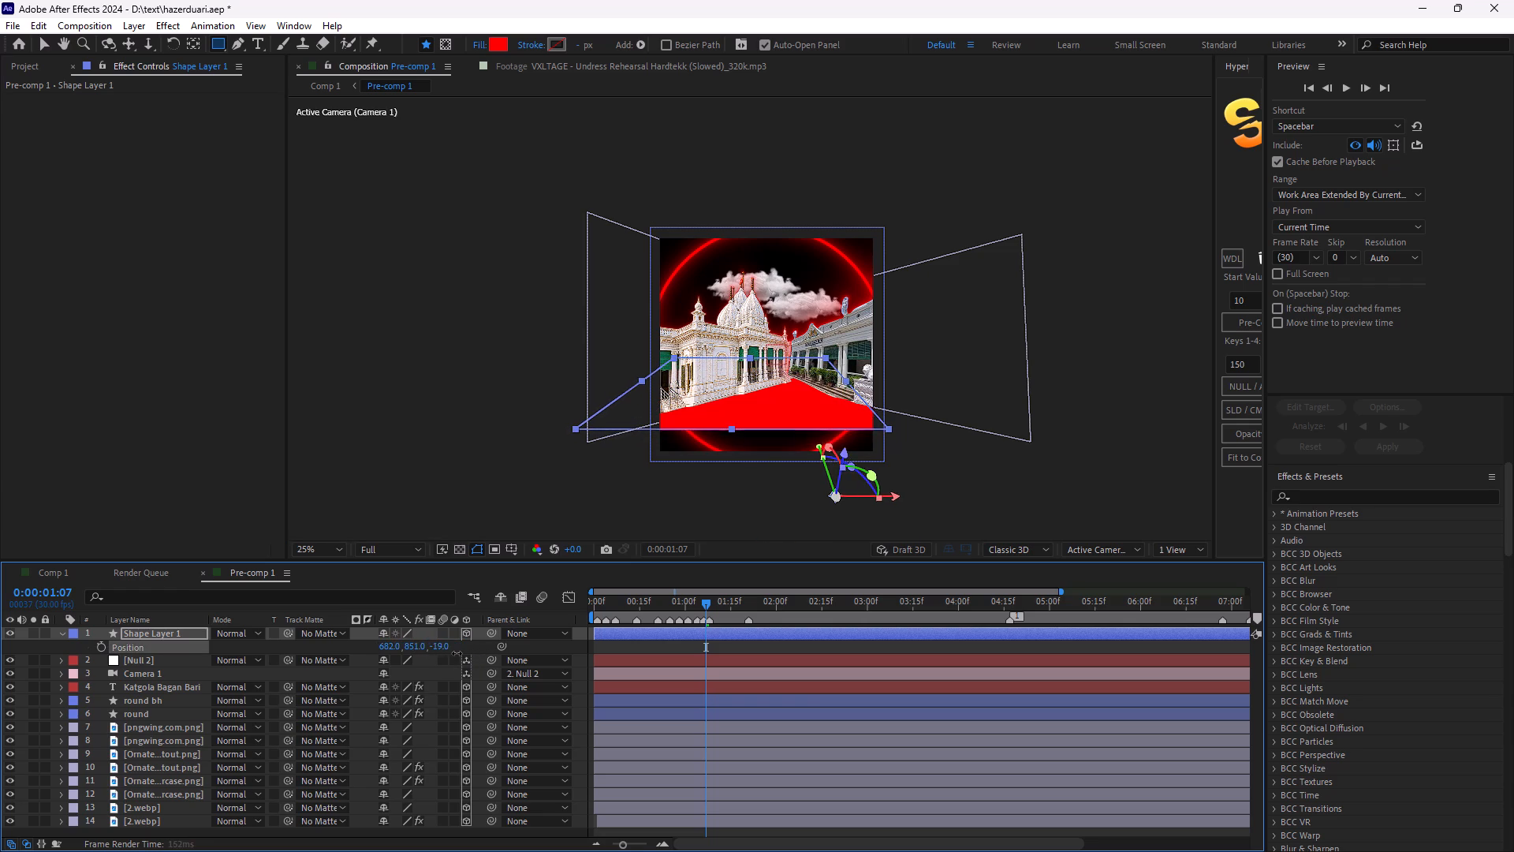
pyautogui.moveTo(457, 653); pyautogui.dragTo(372, 666)
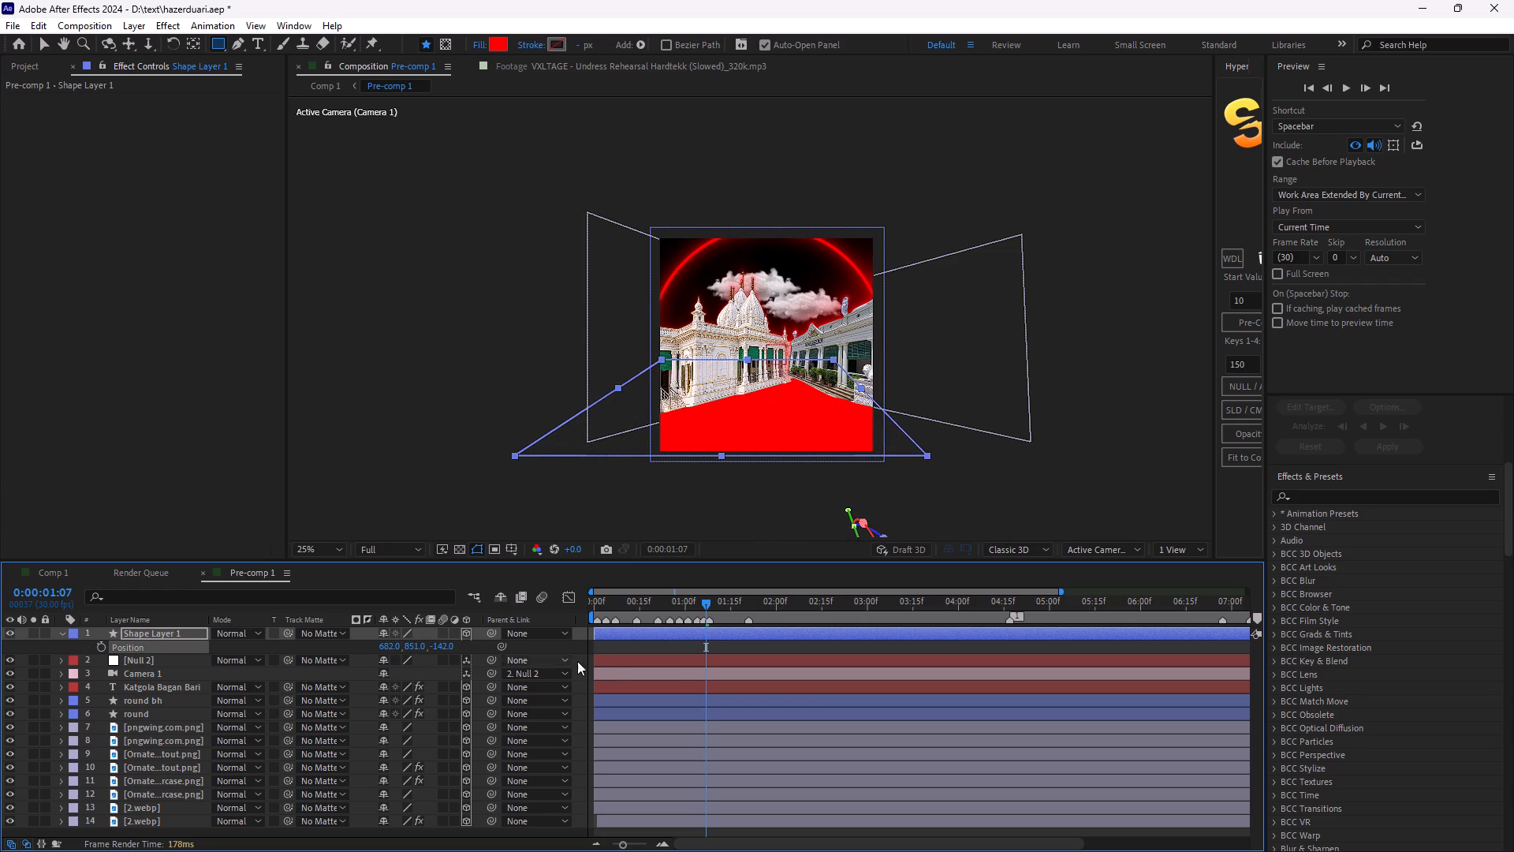
# Scrub between 0:00:01:07 and 0:00:01:18 to examine how the red floor sits behind the yellow building, stopping at 0:00:01:14.
pyautogui.moveTo(706, 607); pyautogui.dragTo(711, 612)
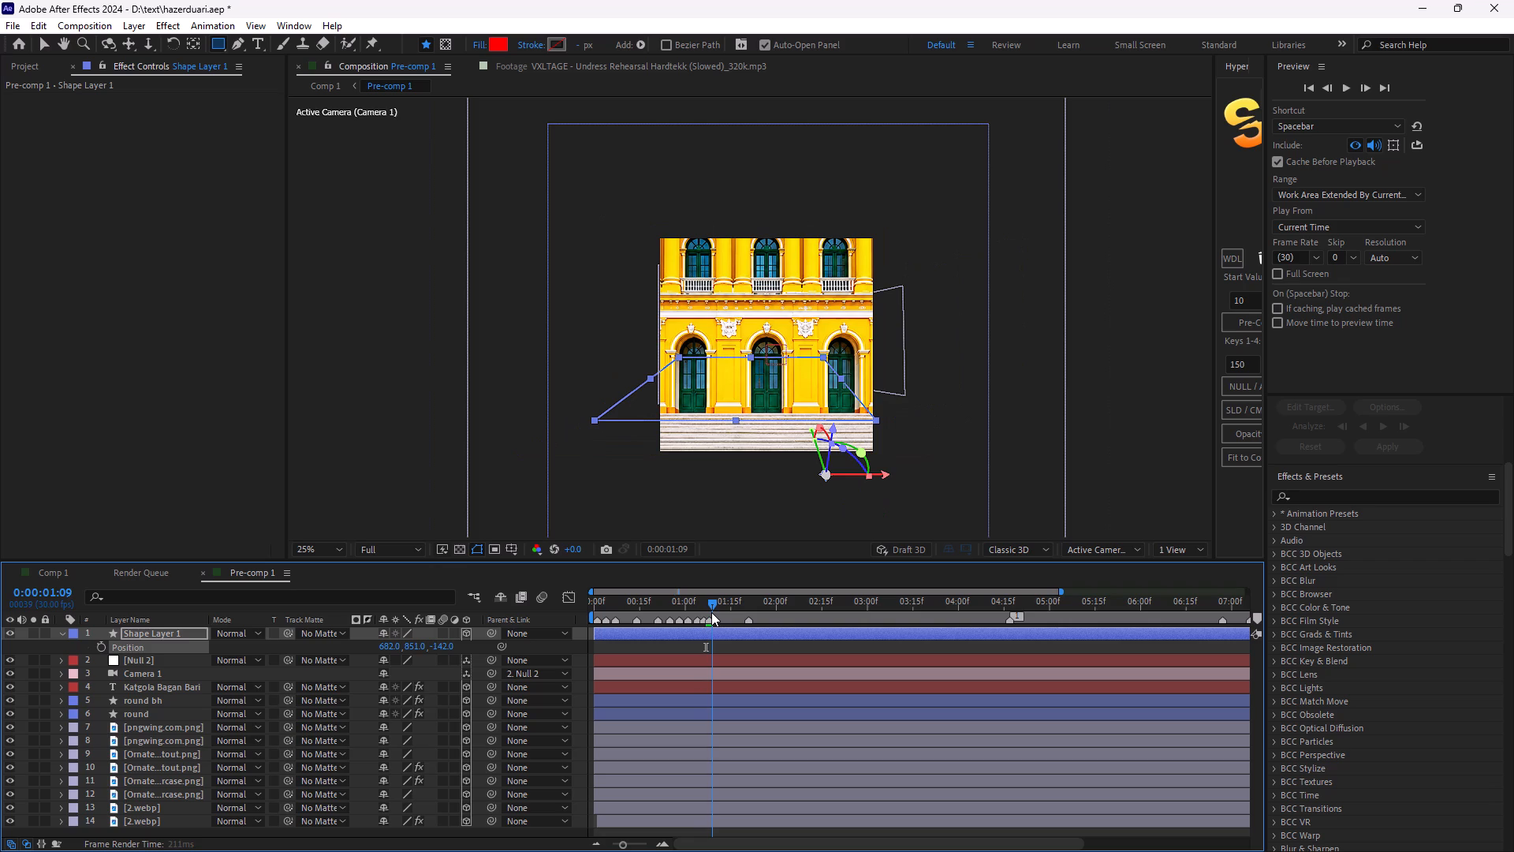
pyautogui.moveTo(711, 612); pyautogui.dragTo(707, 613)
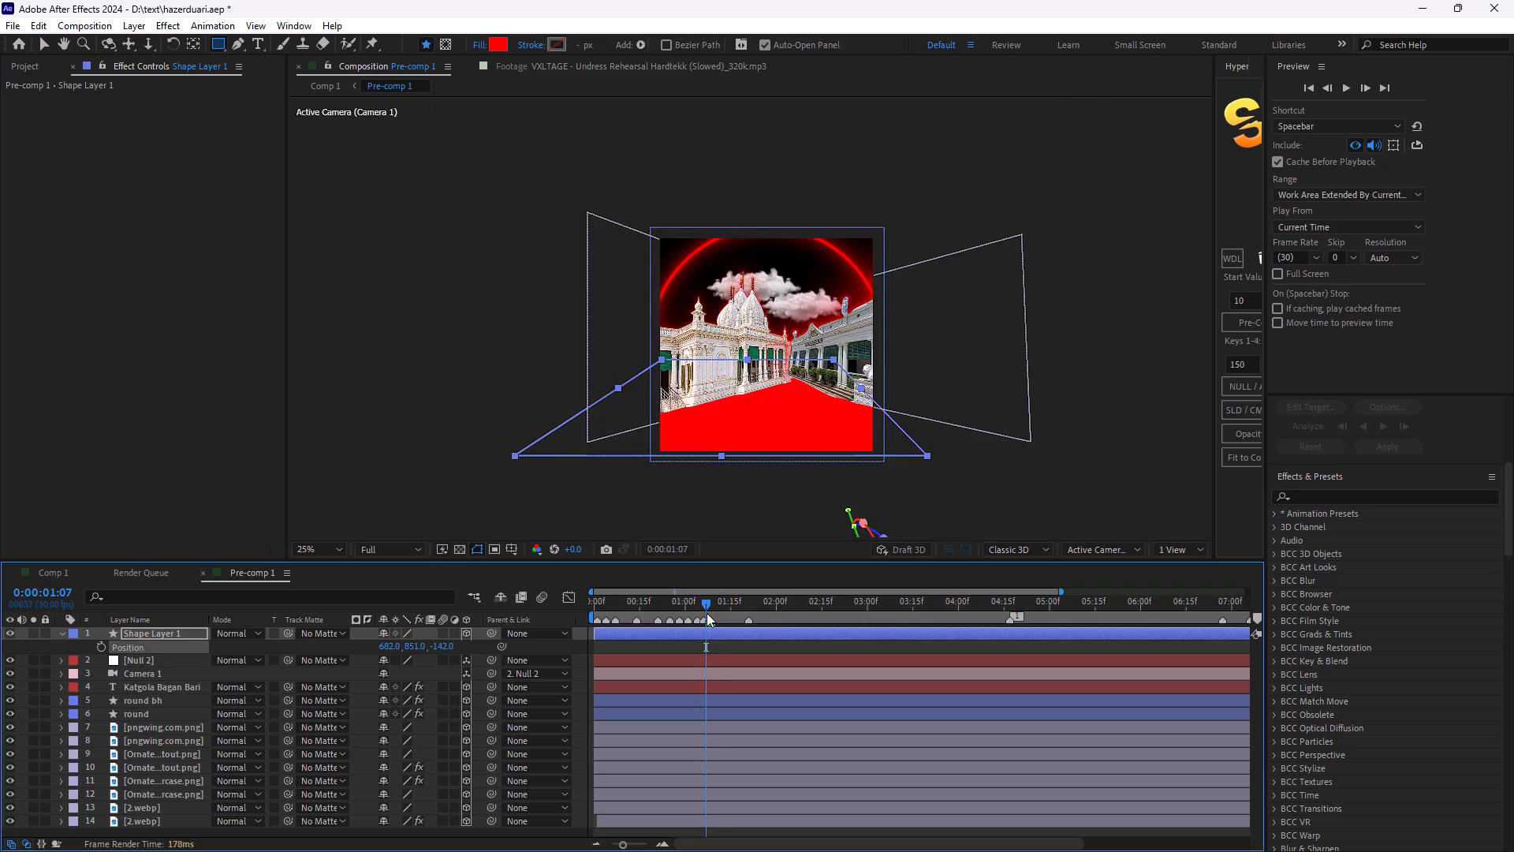
pyautogui.moveTo(707, 613); pyautogui.dragTo(736, 621)
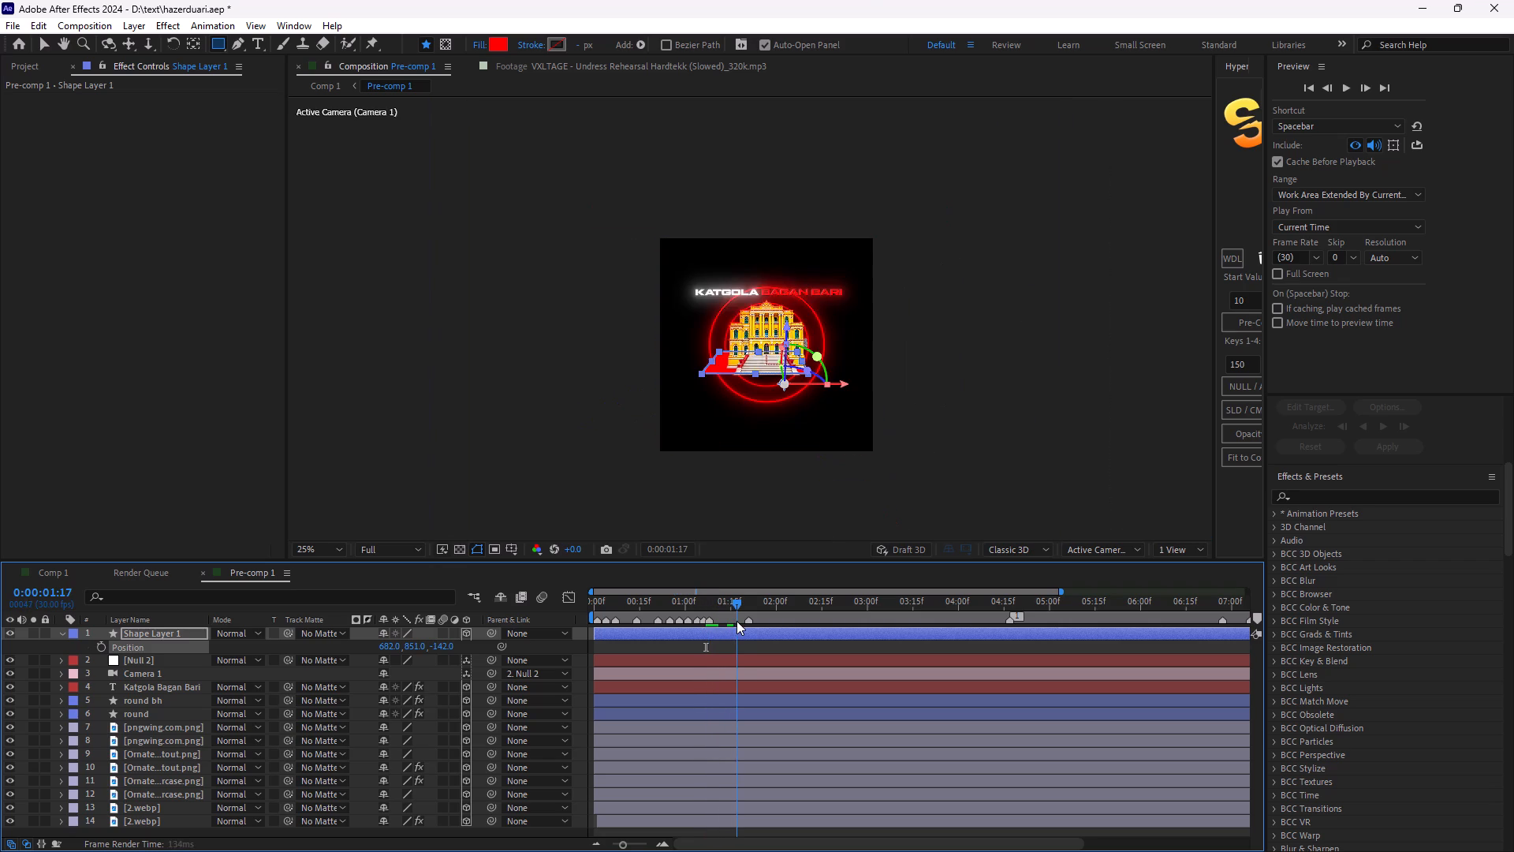
pyautogui.moveTo(736, 621); pyautogui.dragTo(740, 621)
pyautogui.click(774, 673)
pyautogui.scroll(1, 736, 401)
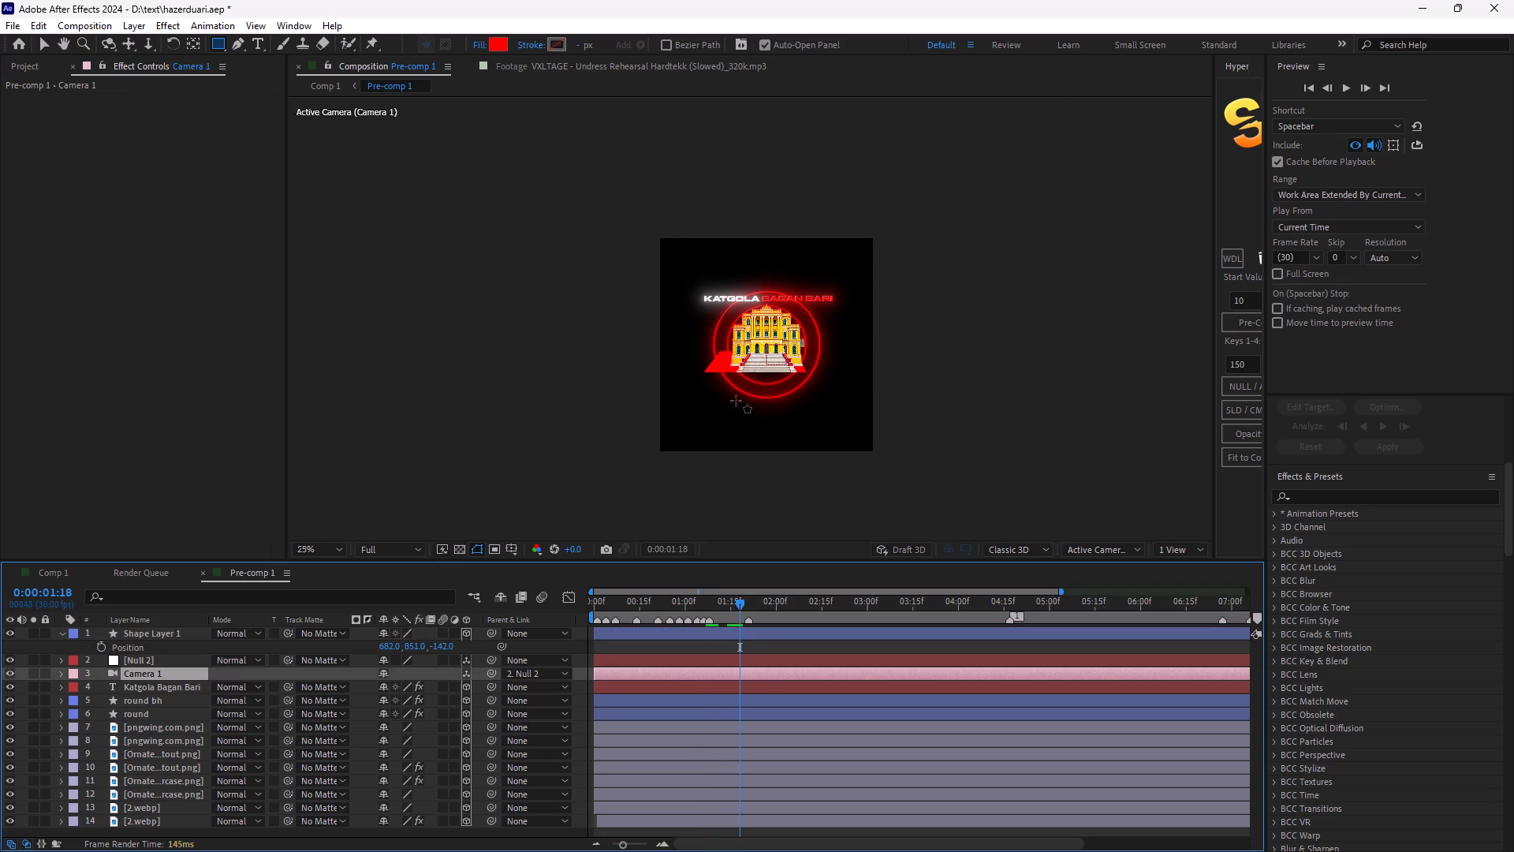
pyautogui.moveTo(742, 602); pyautogui.dragTo(728, 605)
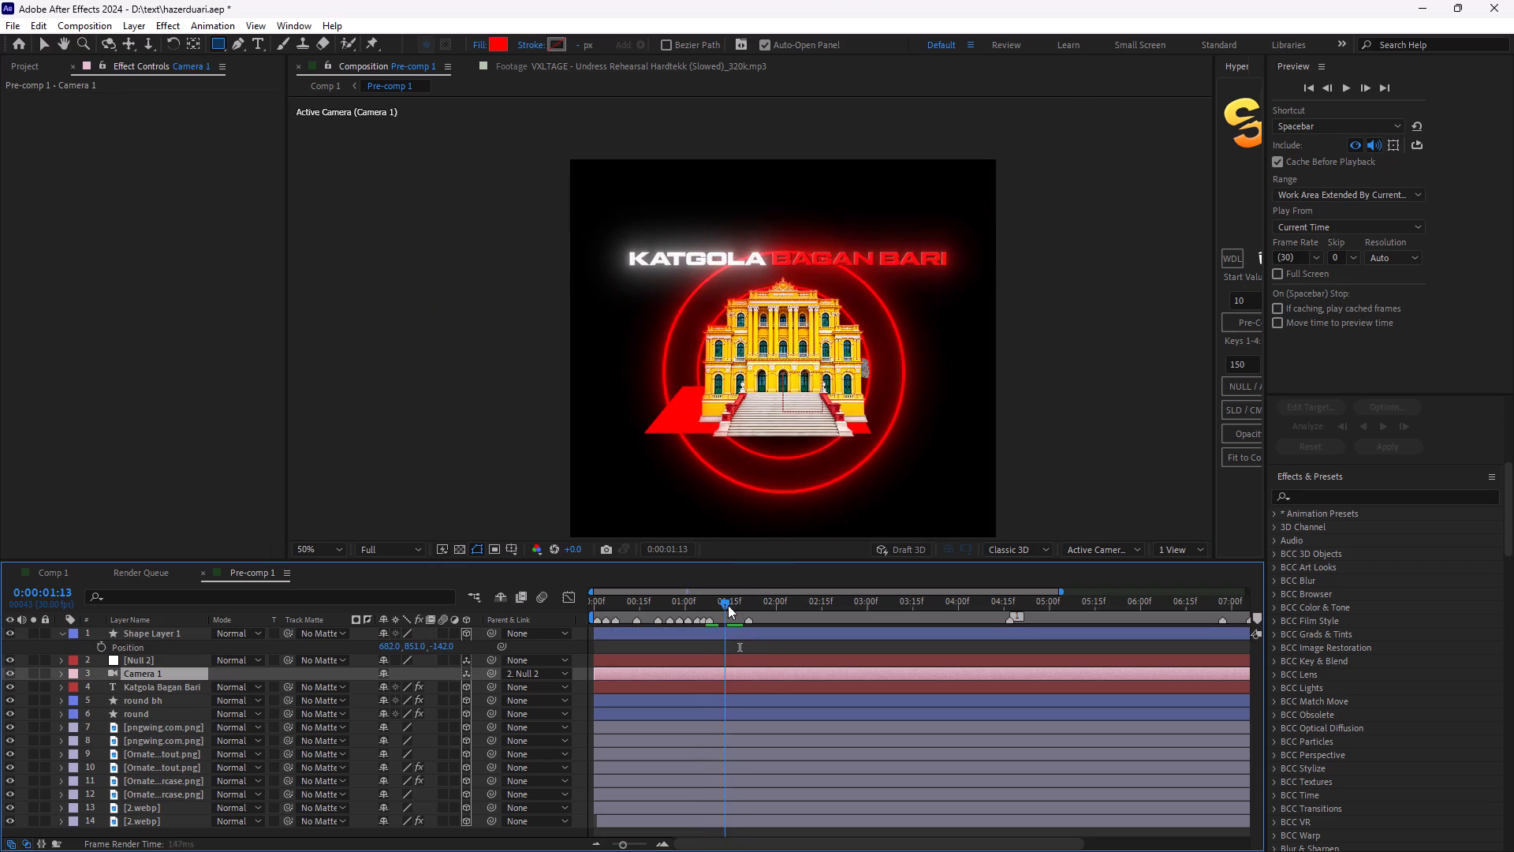
pyautogui.moveTo(728, 605); pyautogui.dragTo(730, 613)
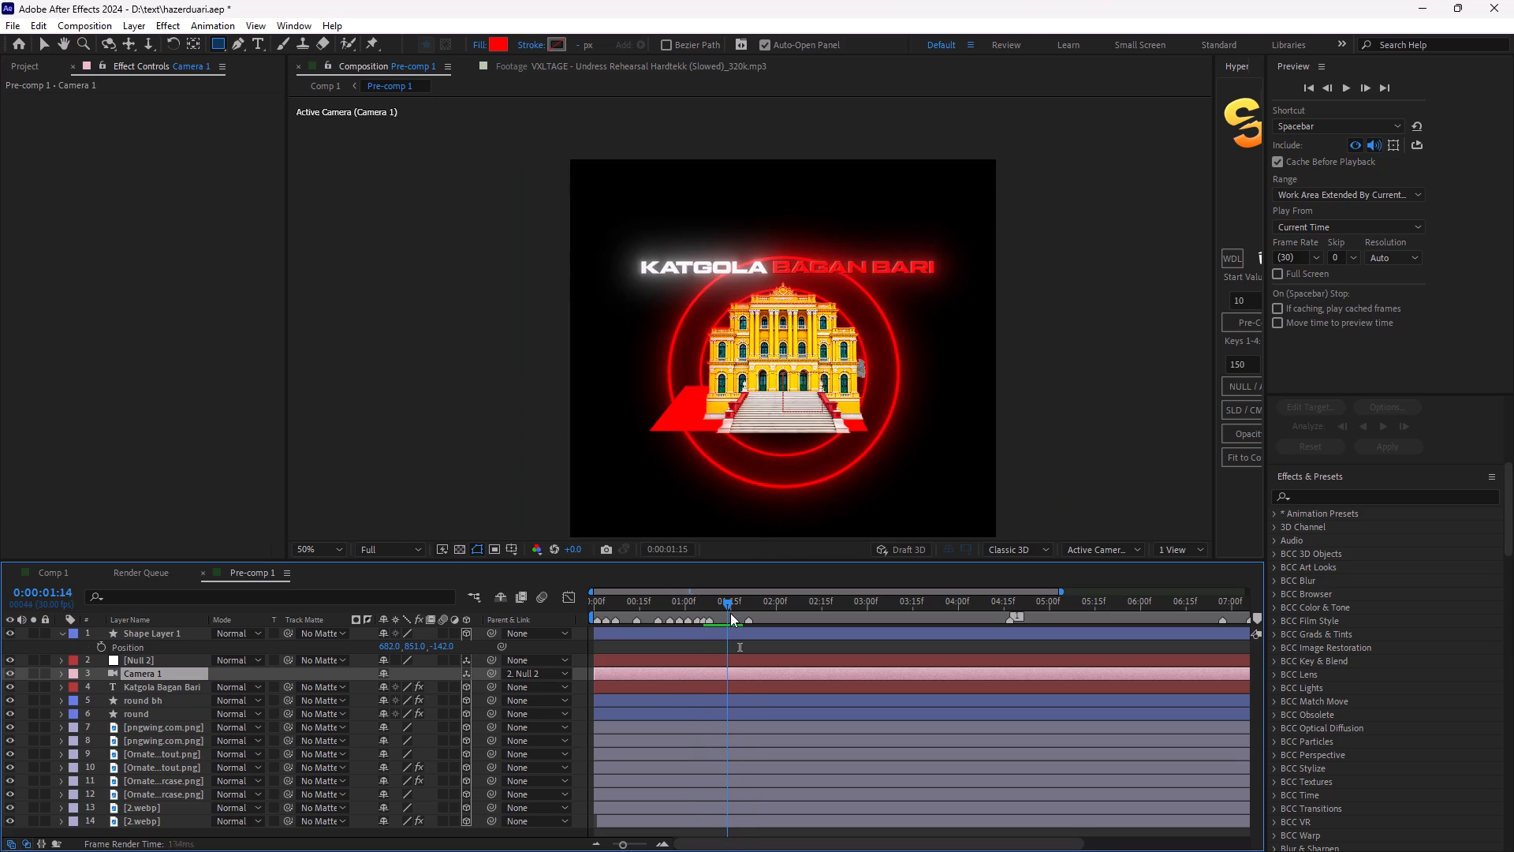
pyautogui.moveTo(730, 613); pyautogui.dragTo(729, 613)
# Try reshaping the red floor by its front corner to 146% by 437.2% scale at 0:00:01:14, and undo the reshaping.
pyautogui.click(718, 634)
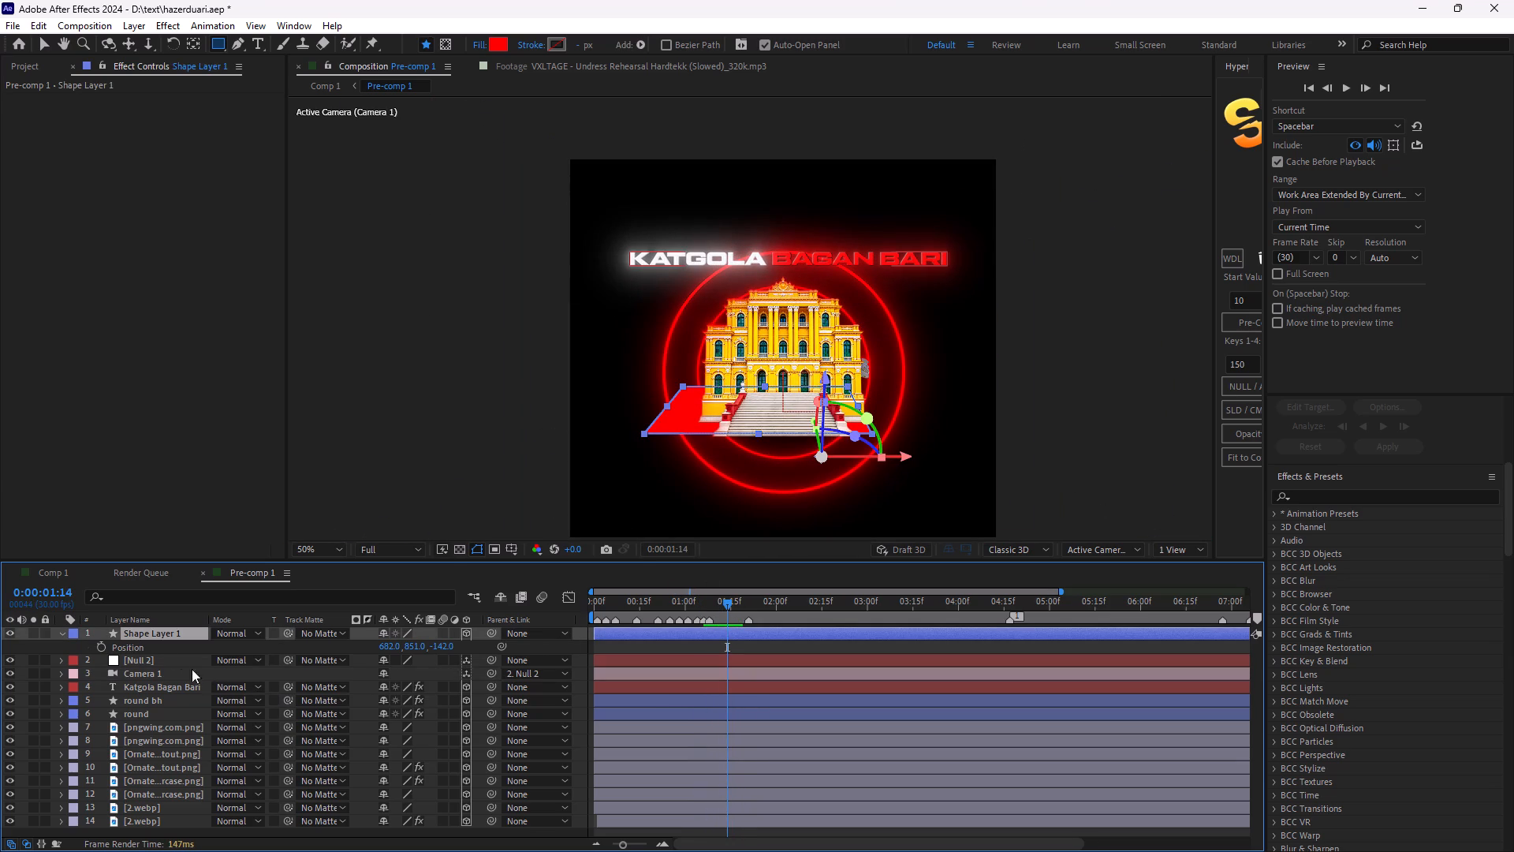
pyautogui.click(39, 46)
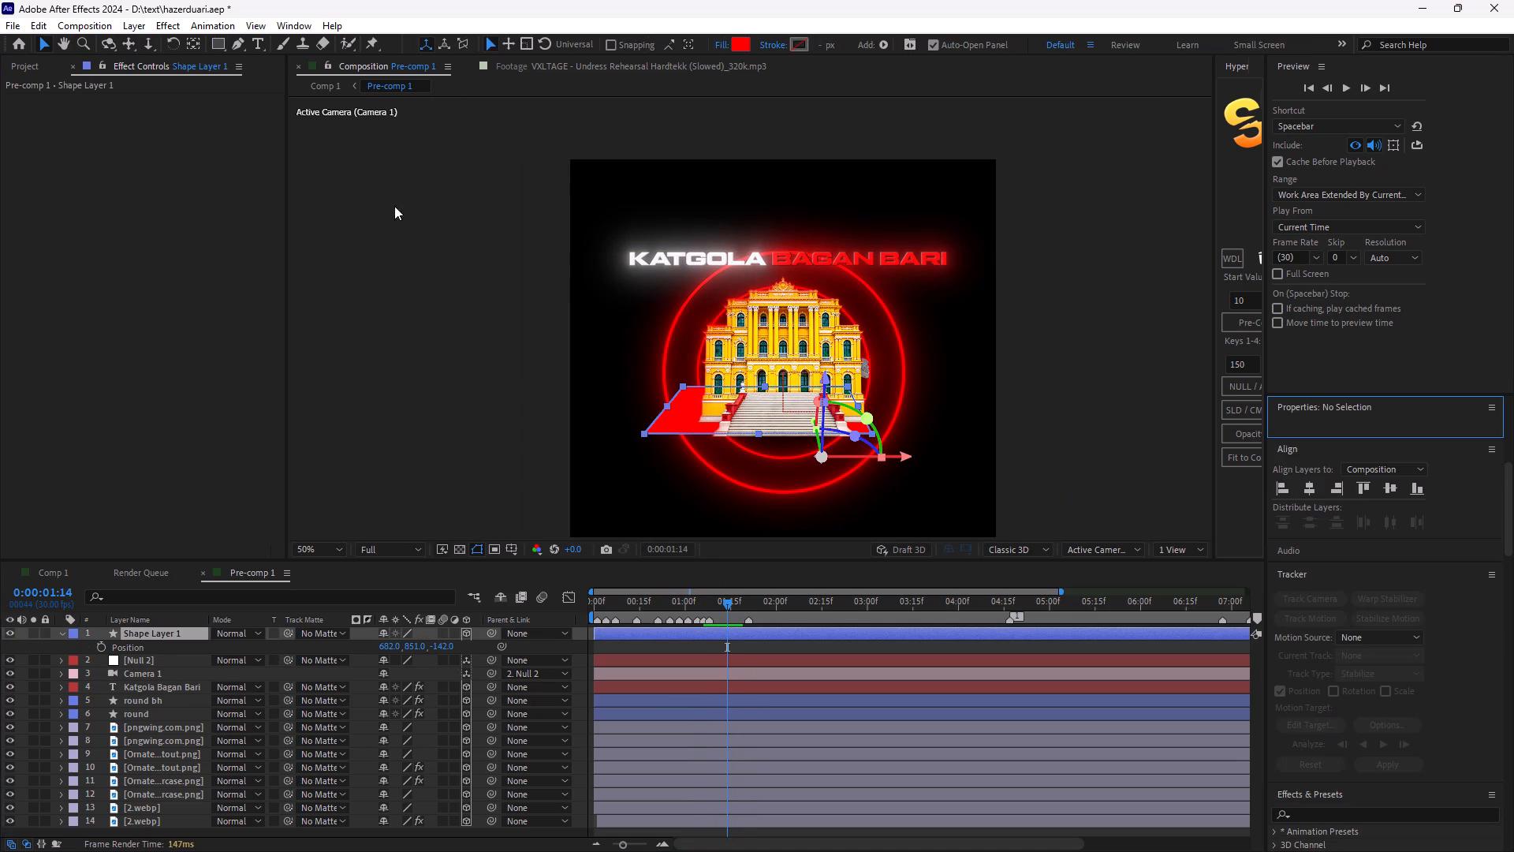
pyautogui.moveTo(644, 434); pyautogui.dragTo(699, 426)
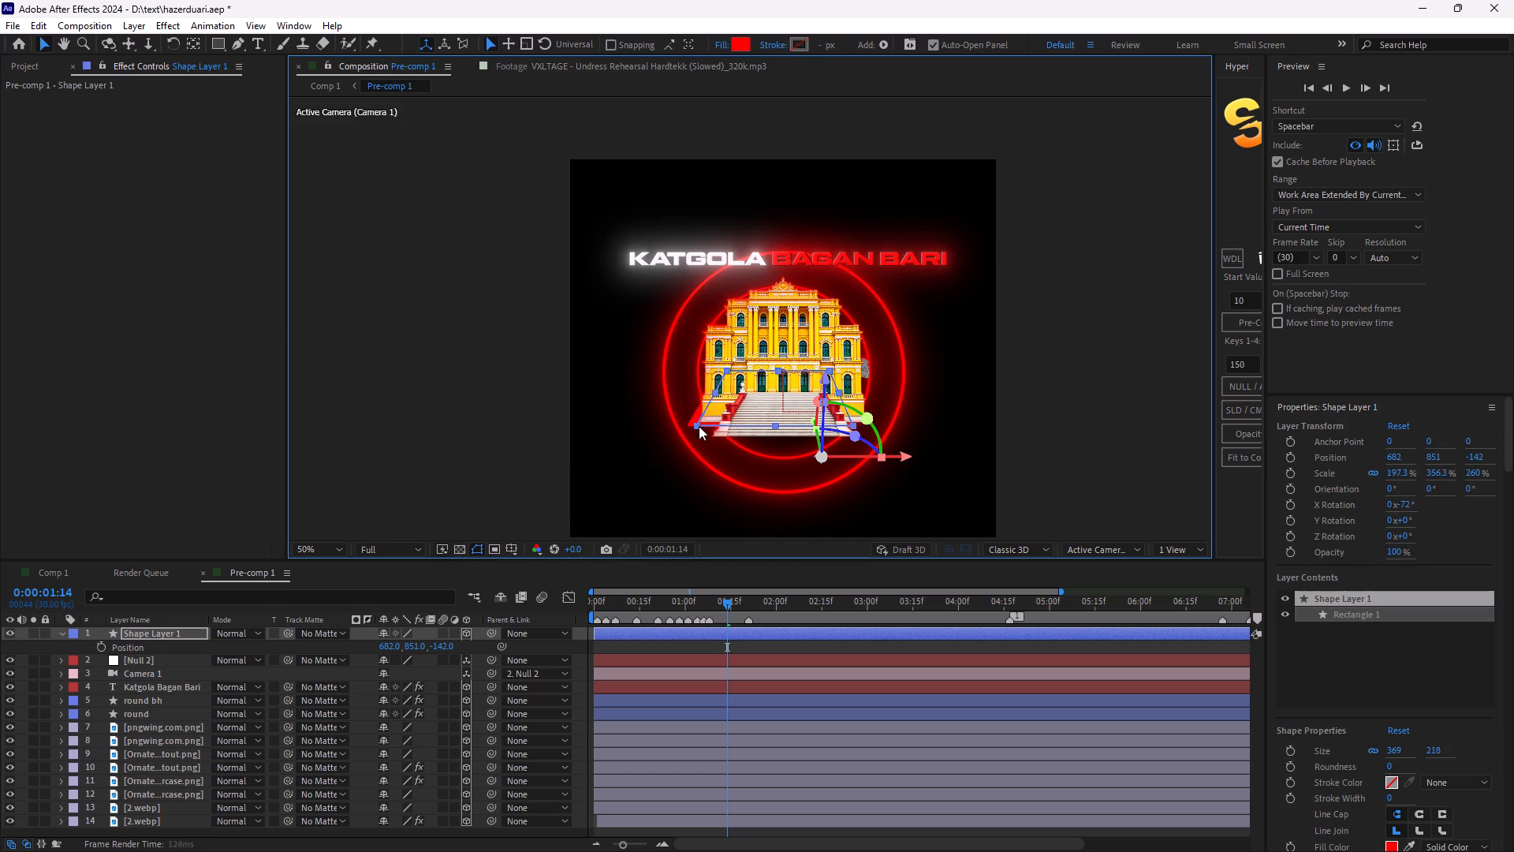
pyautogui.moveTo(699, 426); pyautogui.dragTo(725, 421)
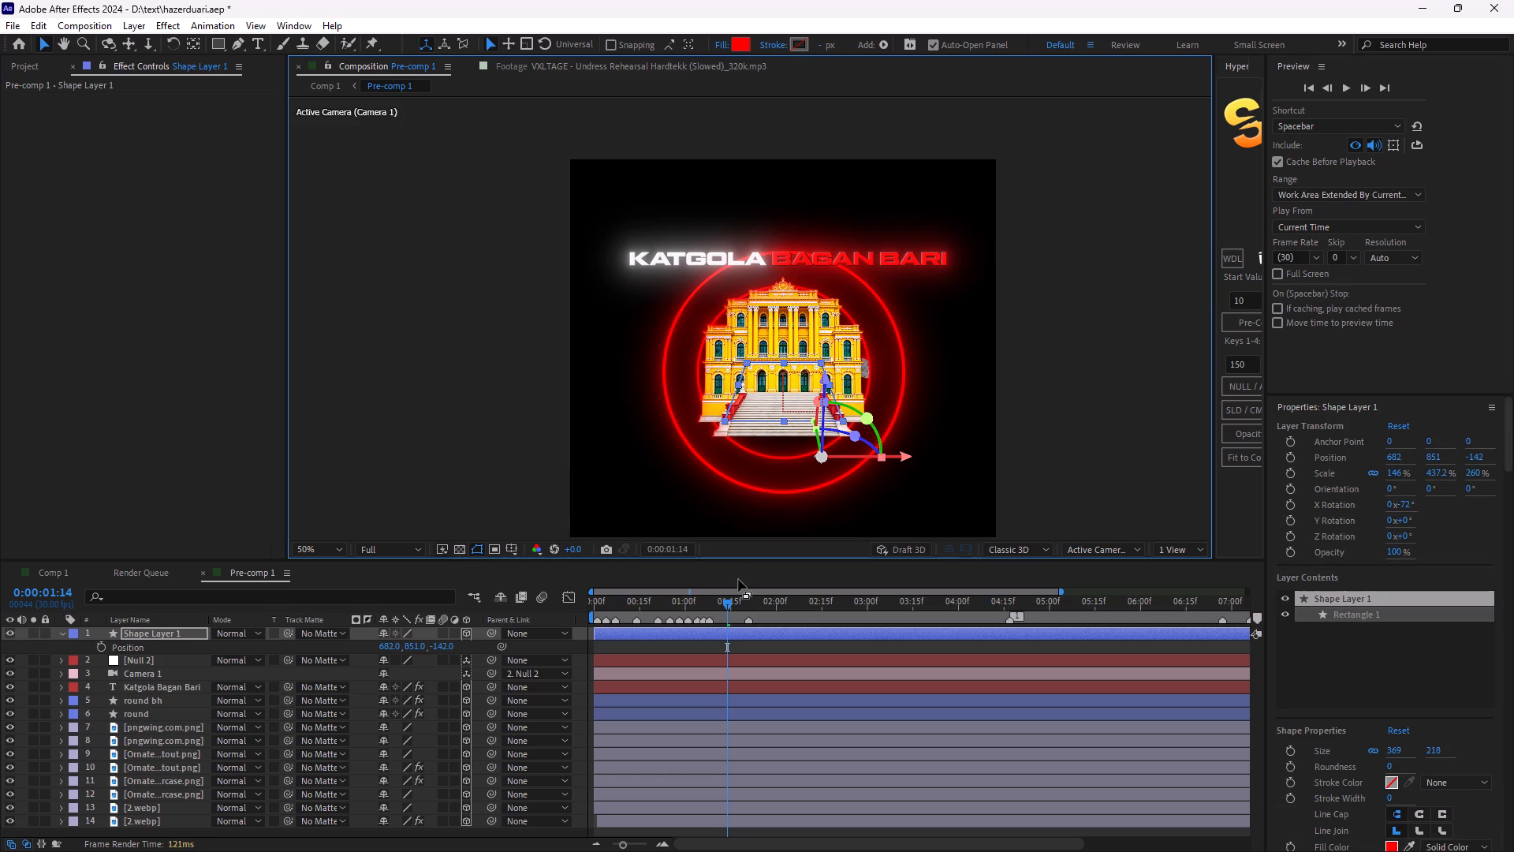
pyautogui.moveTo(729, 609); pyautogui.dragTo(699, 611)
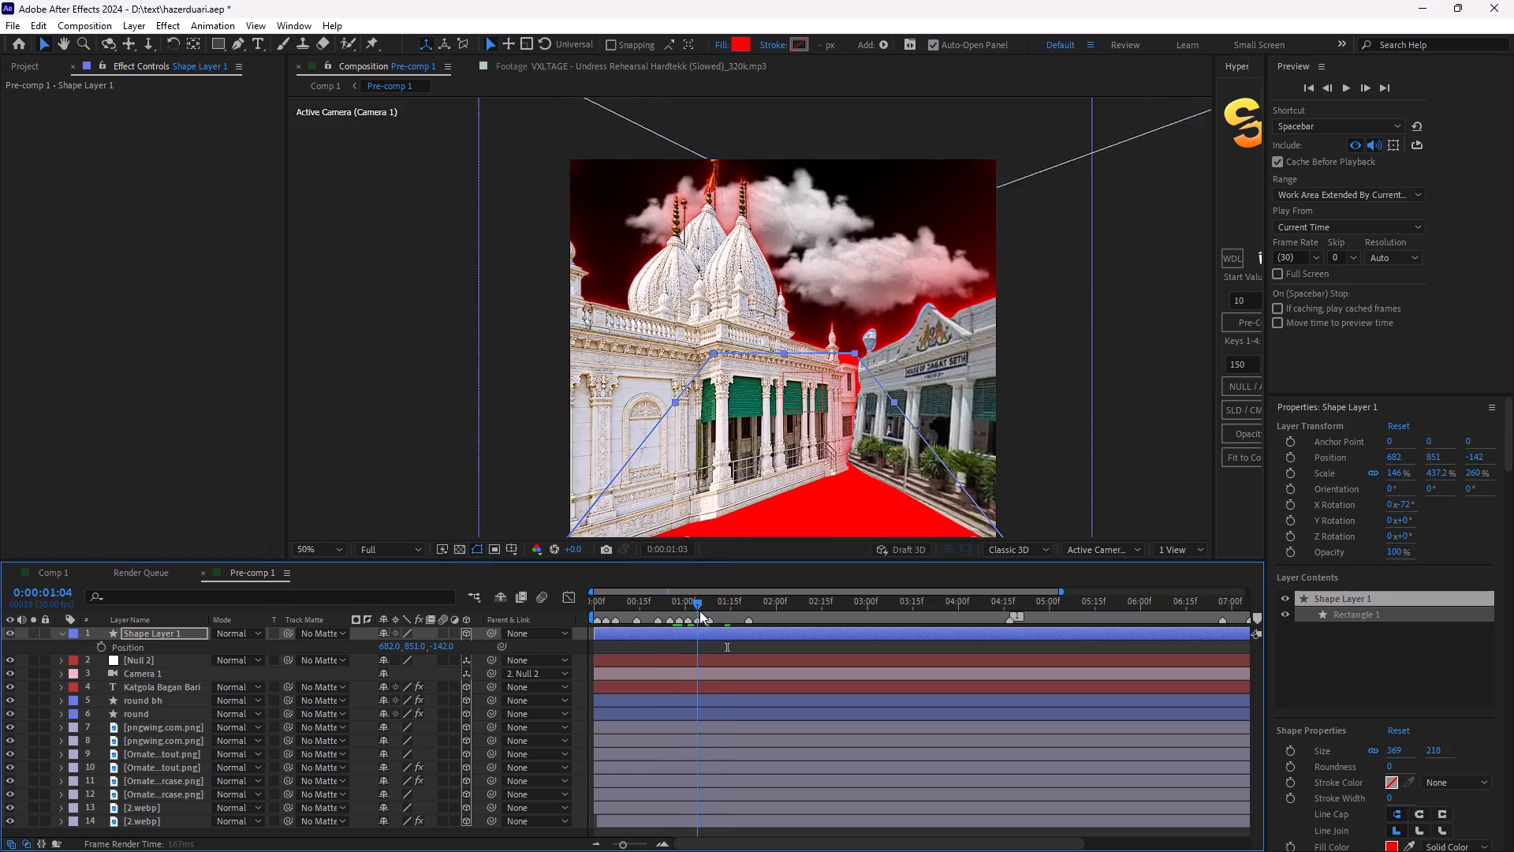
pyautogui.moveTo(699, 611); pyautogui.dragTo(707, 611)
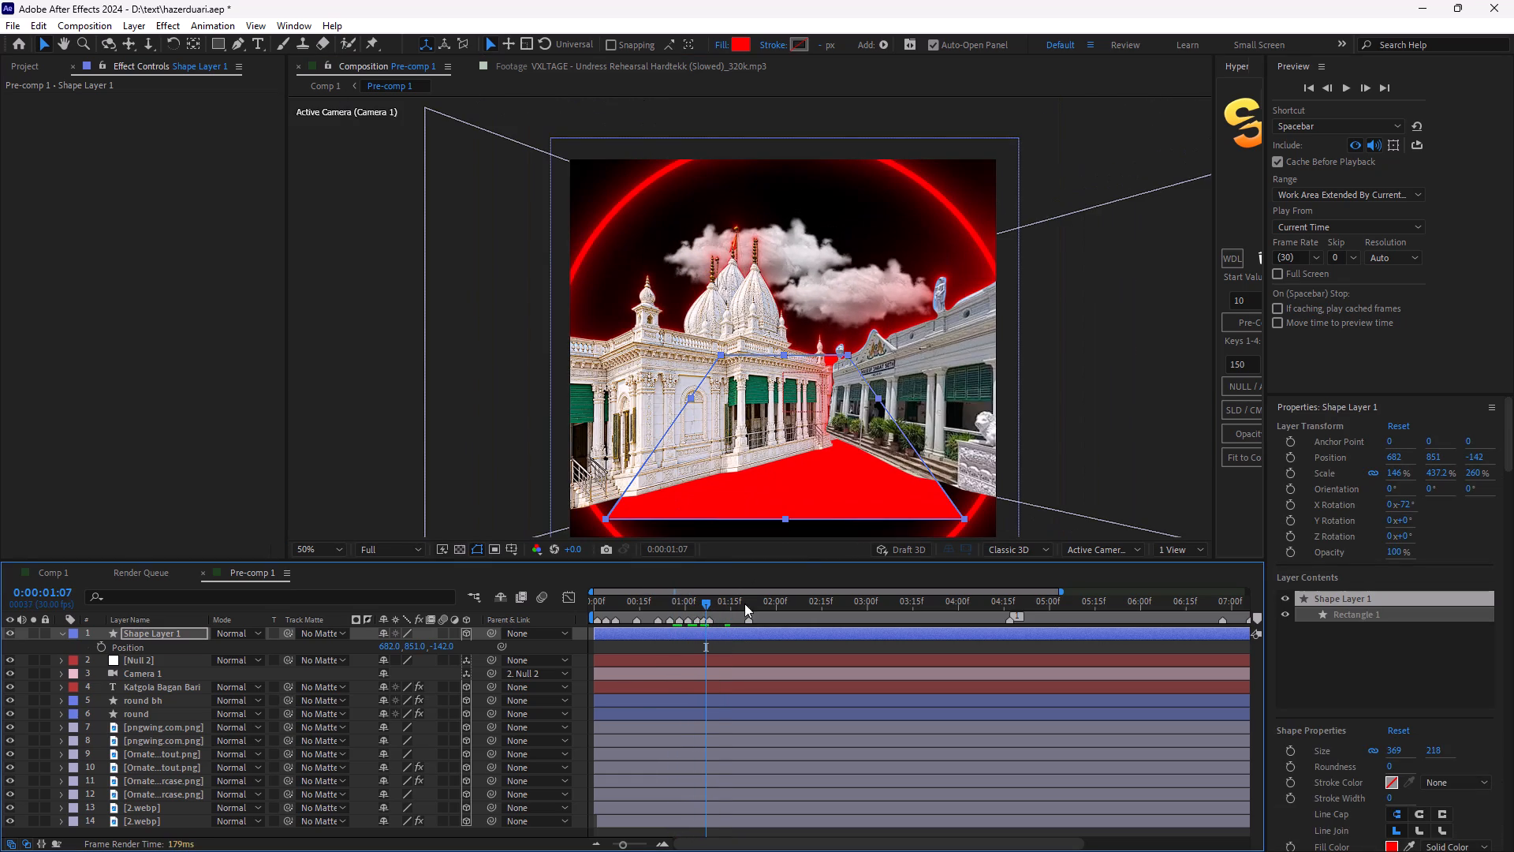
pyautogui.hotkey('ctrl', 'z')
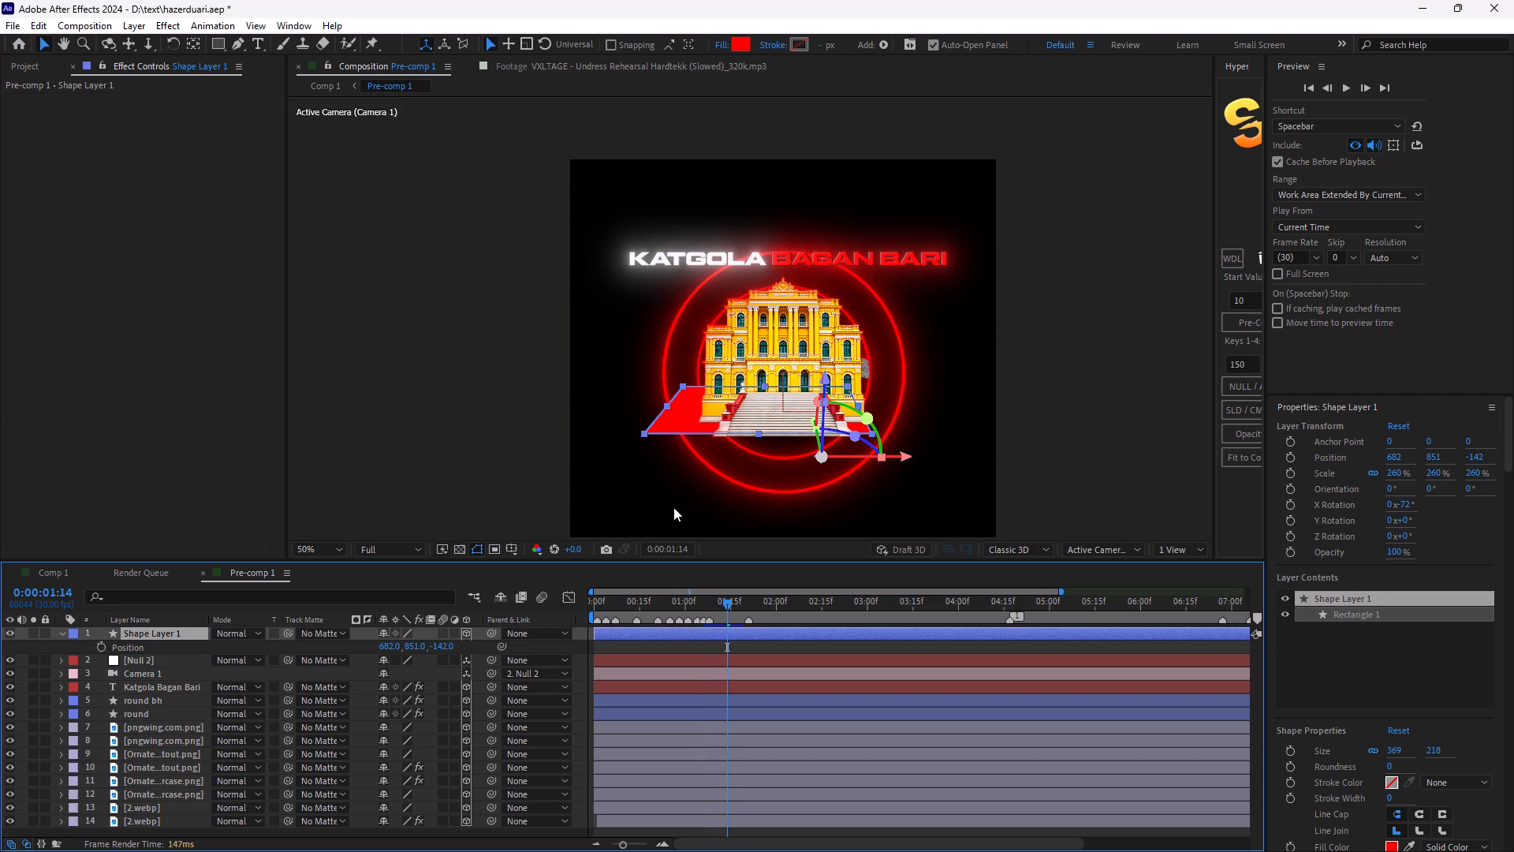
# Narrow the red floor by its front corner to 182.9% by 280.7% scale and check it around 0:00:01:06 to 0:00:01:08.
pyautogui.moveTo(644, 433); pyautogui.dragTo(673, 435)
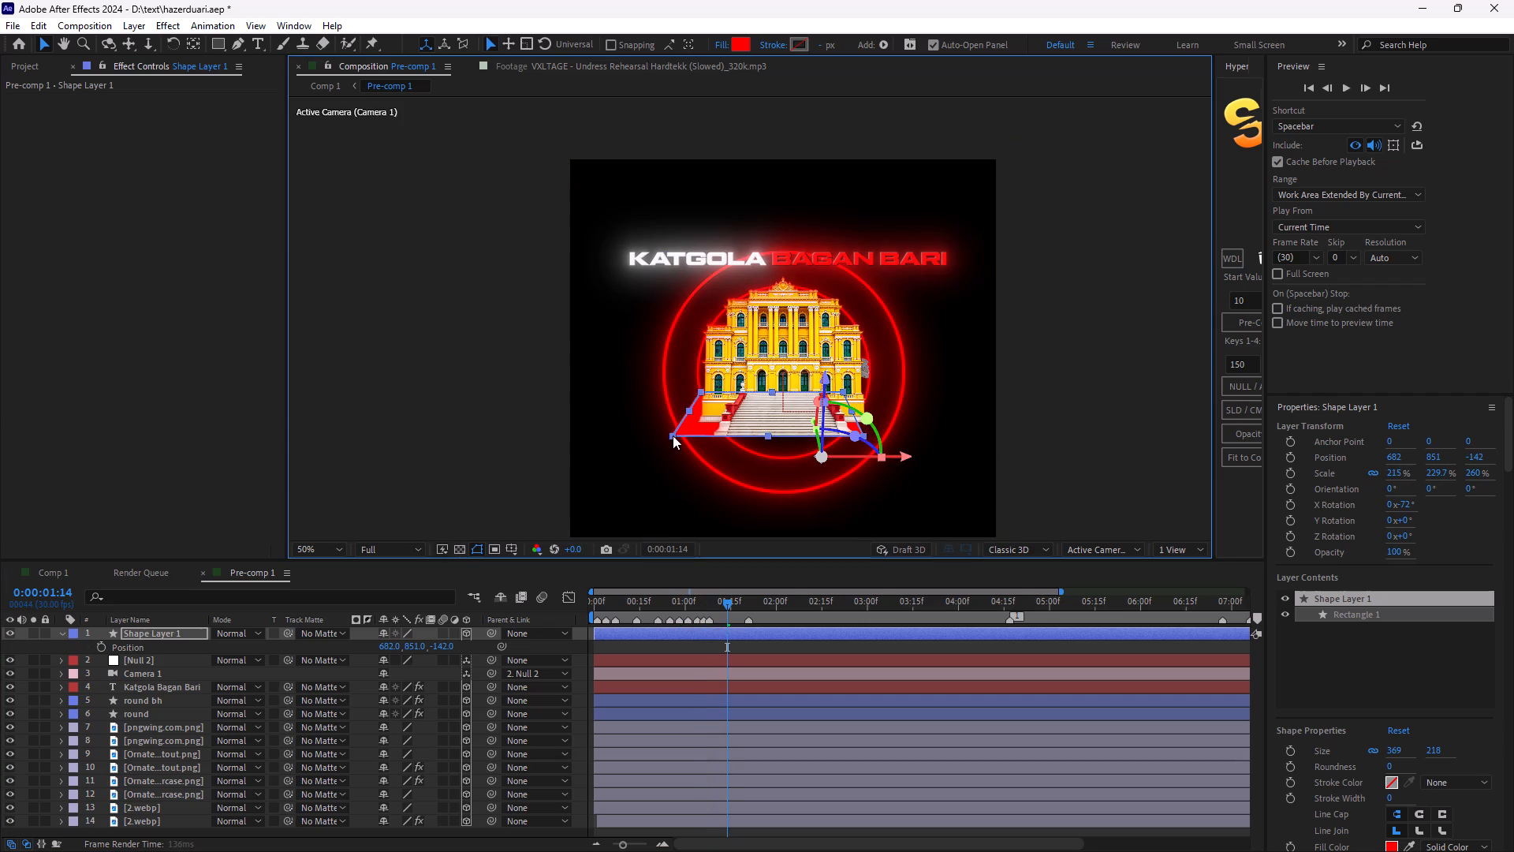
pyautogui.moveTo(673, 435); pyautogui.dragTo(696, 432)
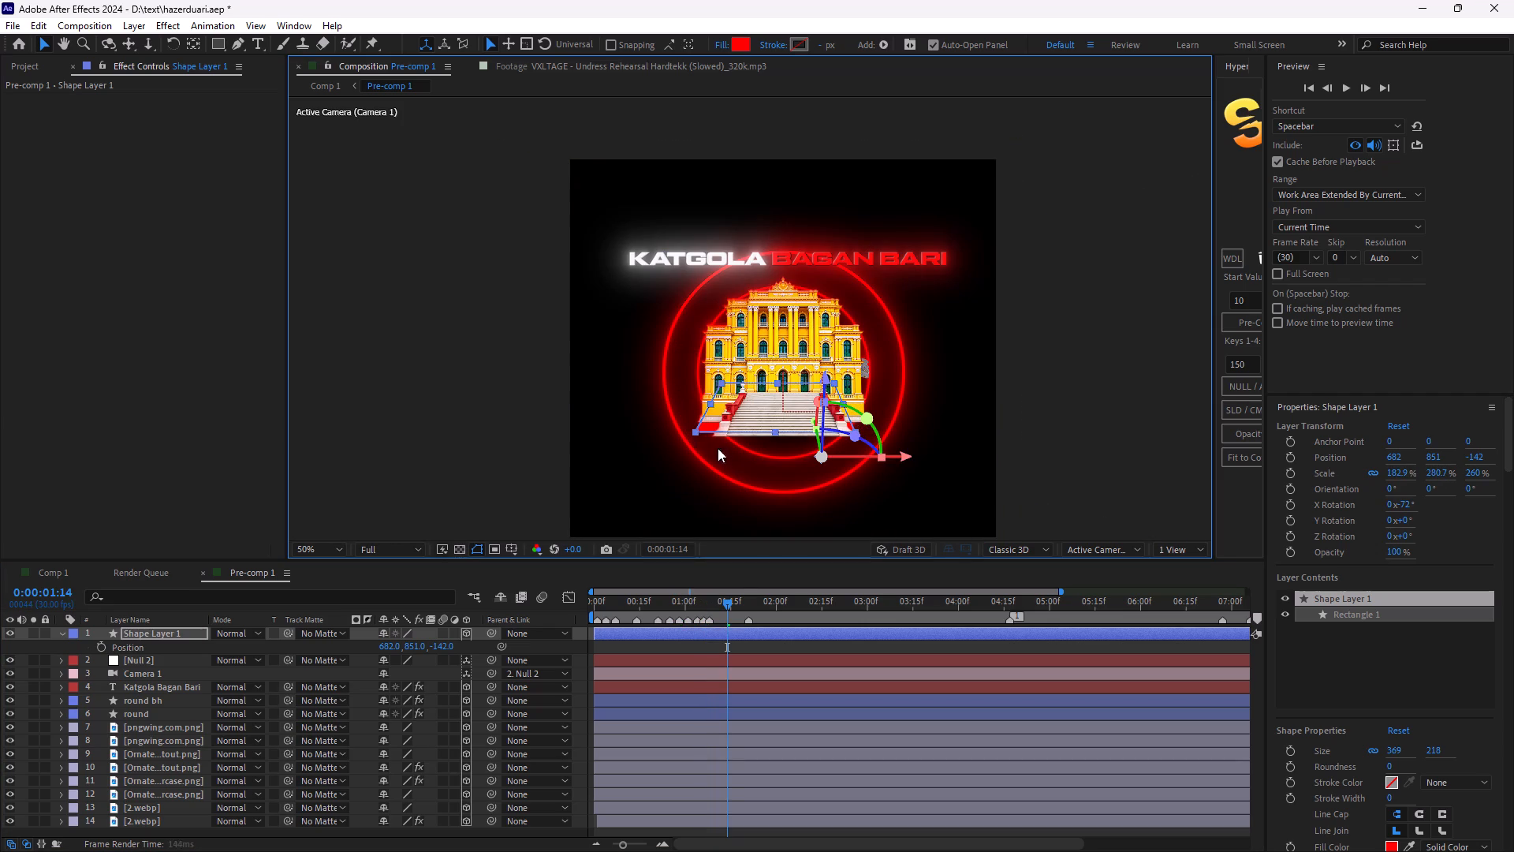
pyautogui.moveTo(728, 599); pyautogui.dragTo(703, 605)
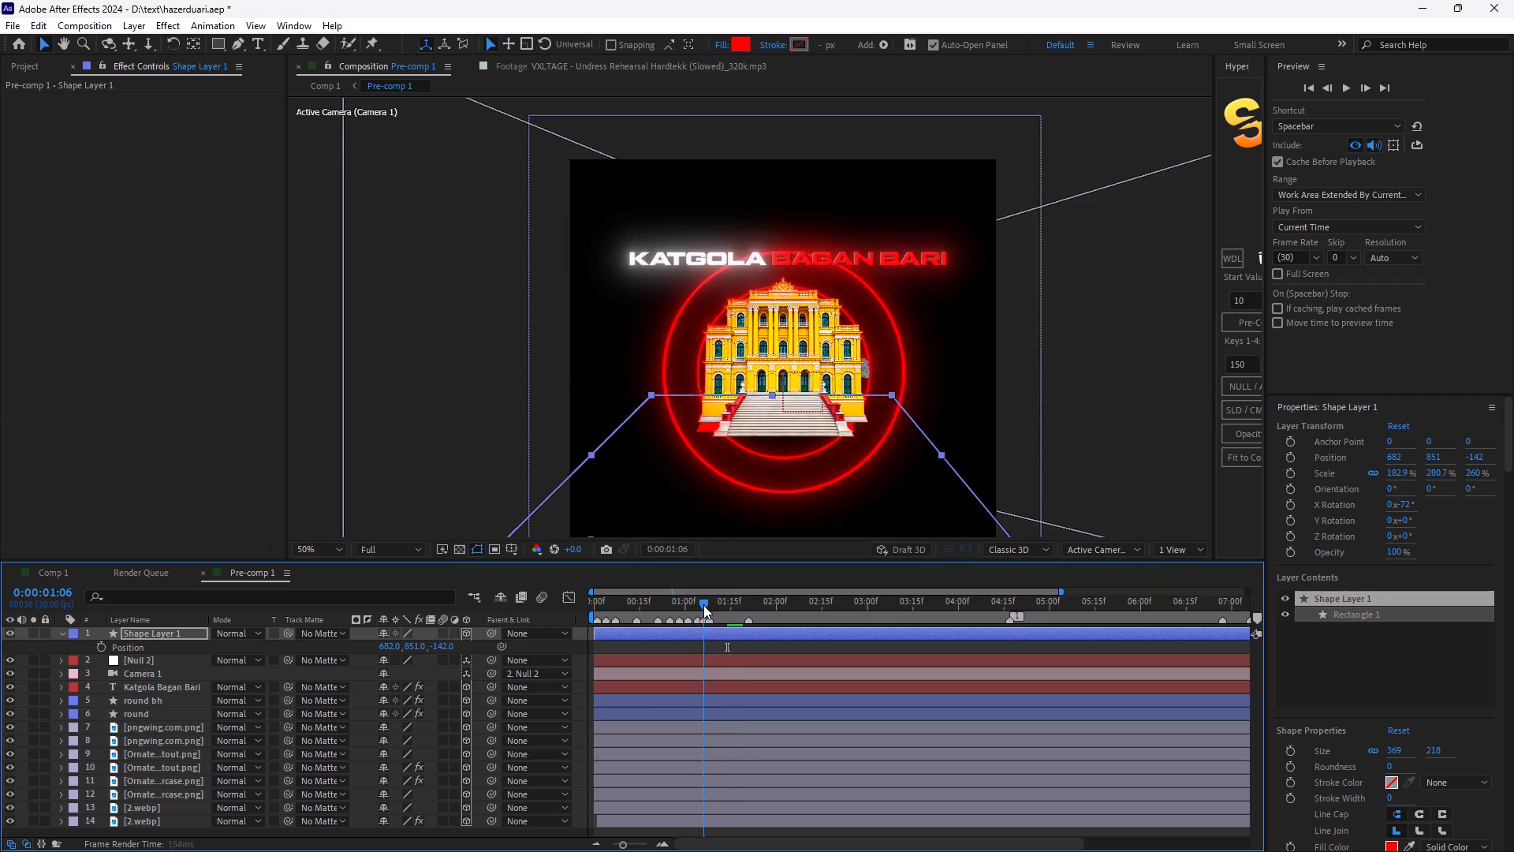
pyautogui.moveTo(703, 605); pyautogui.dragTo(709, 605)
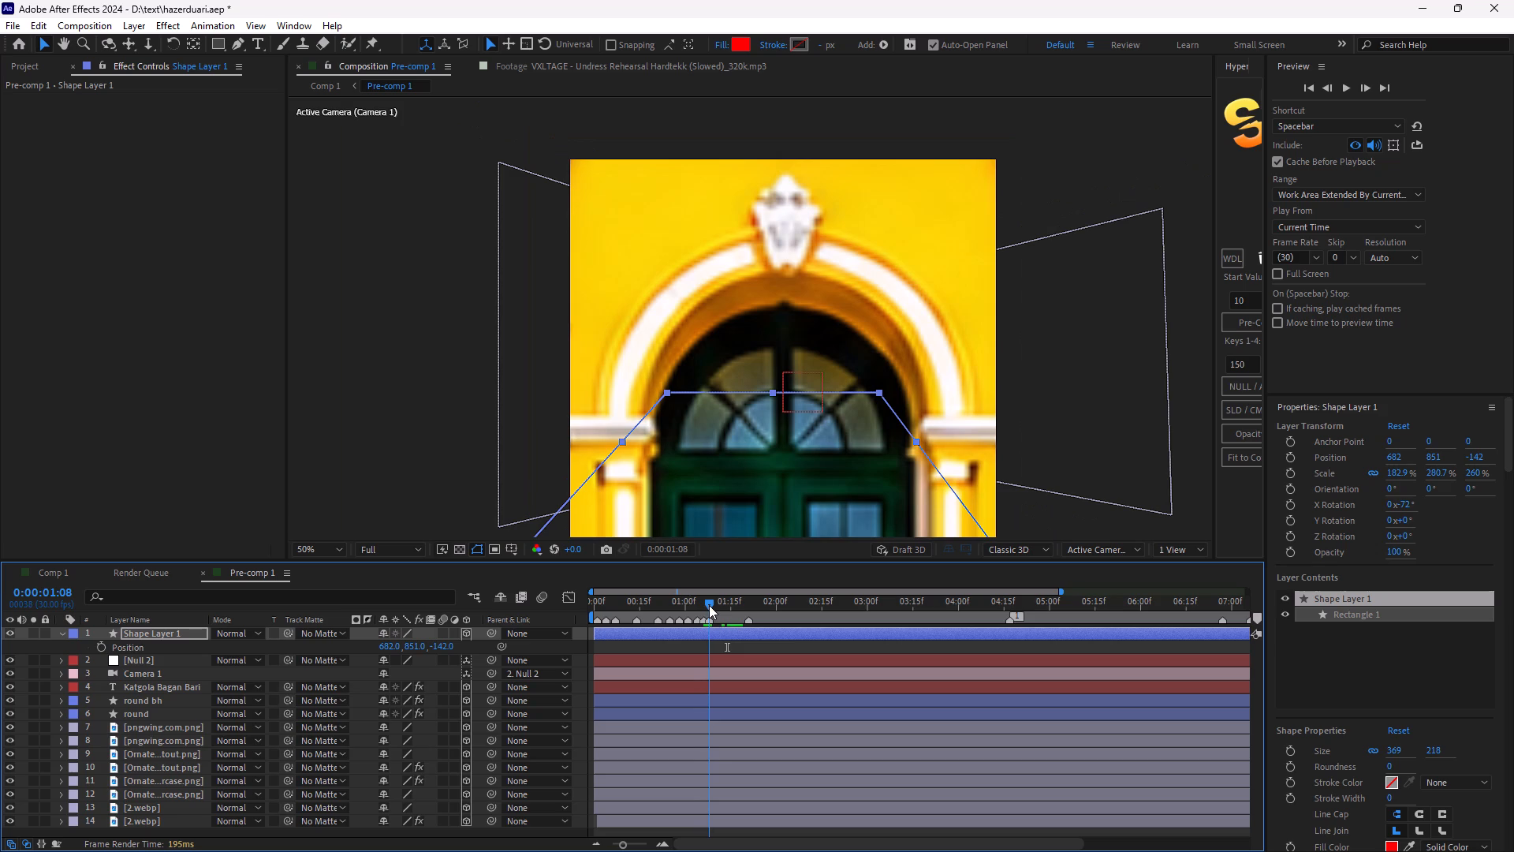
# Reposition the red floor in the view at 0:00:01:07 to X 714.4 and Y 848.8.
pyautogui.moveTo(709, 605); pyautogui.dragTo(707, 605)
pyautogui.moveTo(853, 532); pyautogui.dragTo(864, 533)
pyautogui.hotkey('ctrl', 'z')
pyautogui.moveTo(808, 499); pyautogui.dragTo(828, 496)
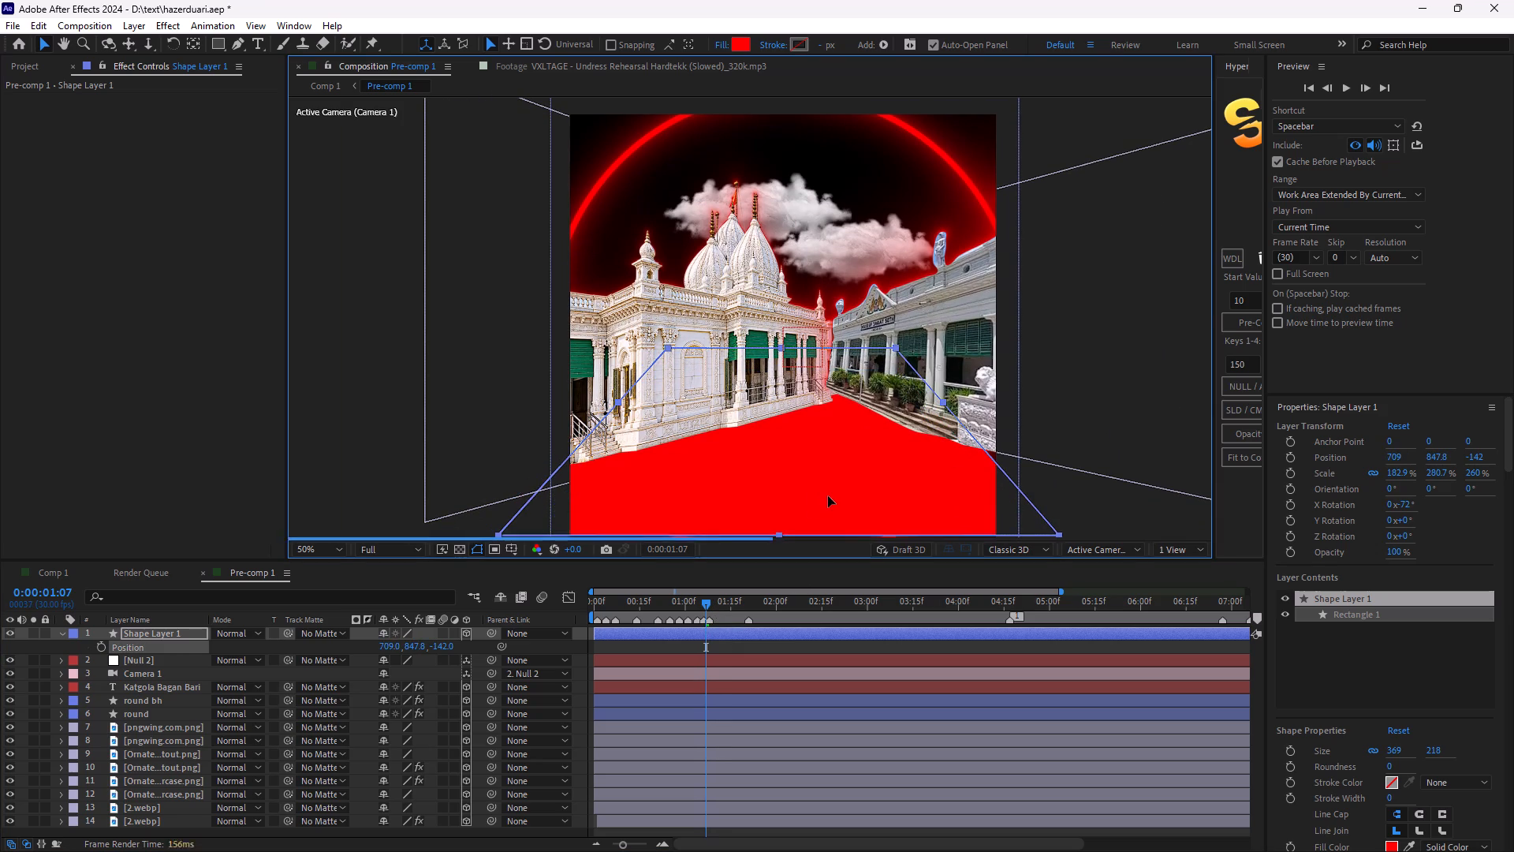
pyautogui.moveTo(828, 496); pyautogui.dragTo(832, 496)
# Check the moved floor at 0:00:01:11 and in a short preview from 0:00:00:05, then return to 0:00:00:00.
pyautogui.moveTo(712, 601); pyautogui.dragTo(720, 603)
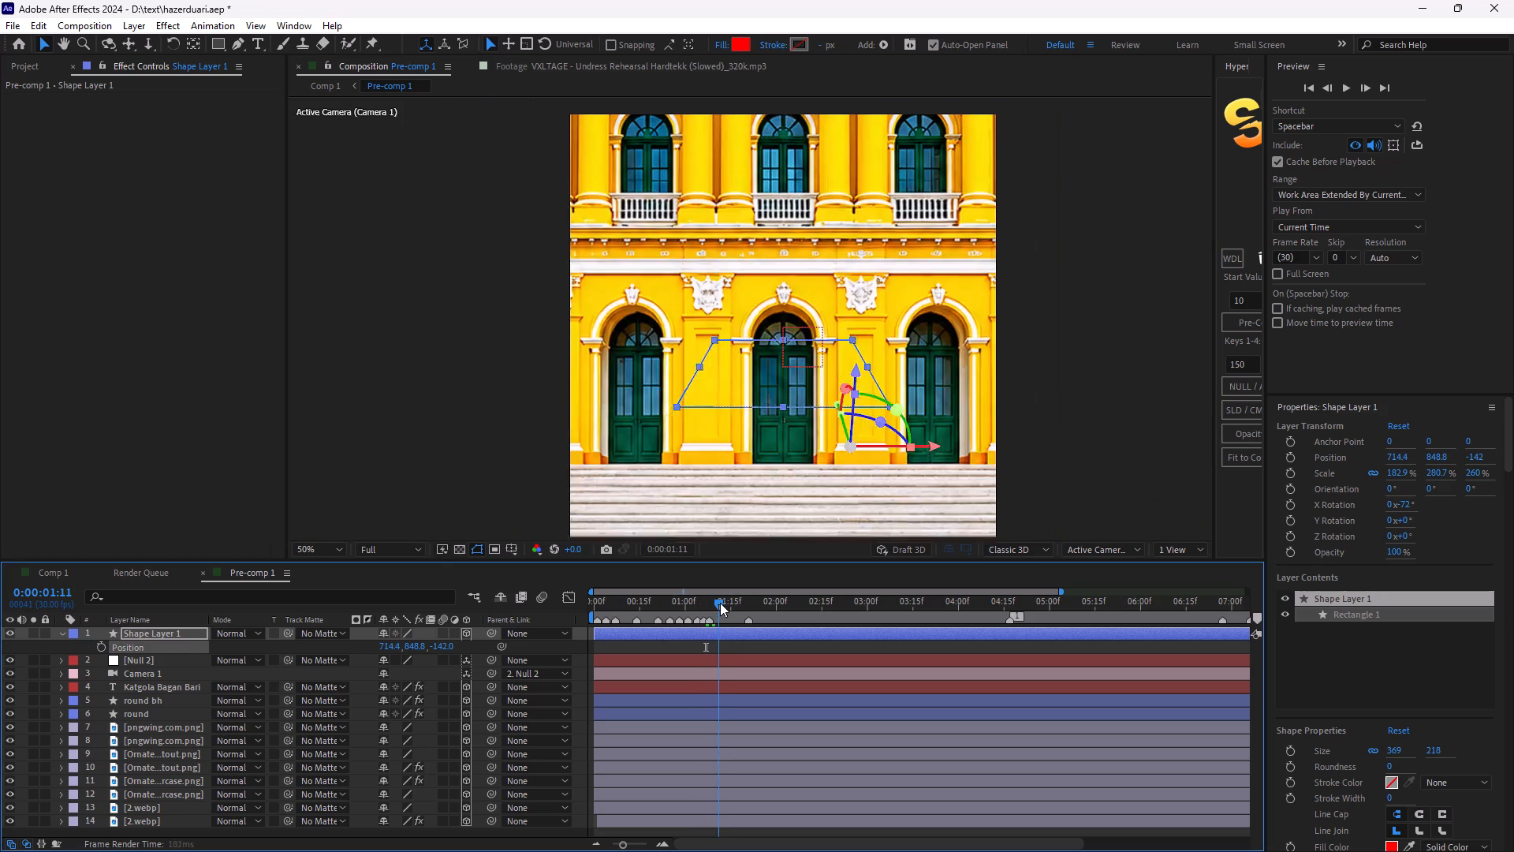
pyautogui.moveTo(720, 603); pyautogui.dragTo(608, 594)
pyautogui.press('space')
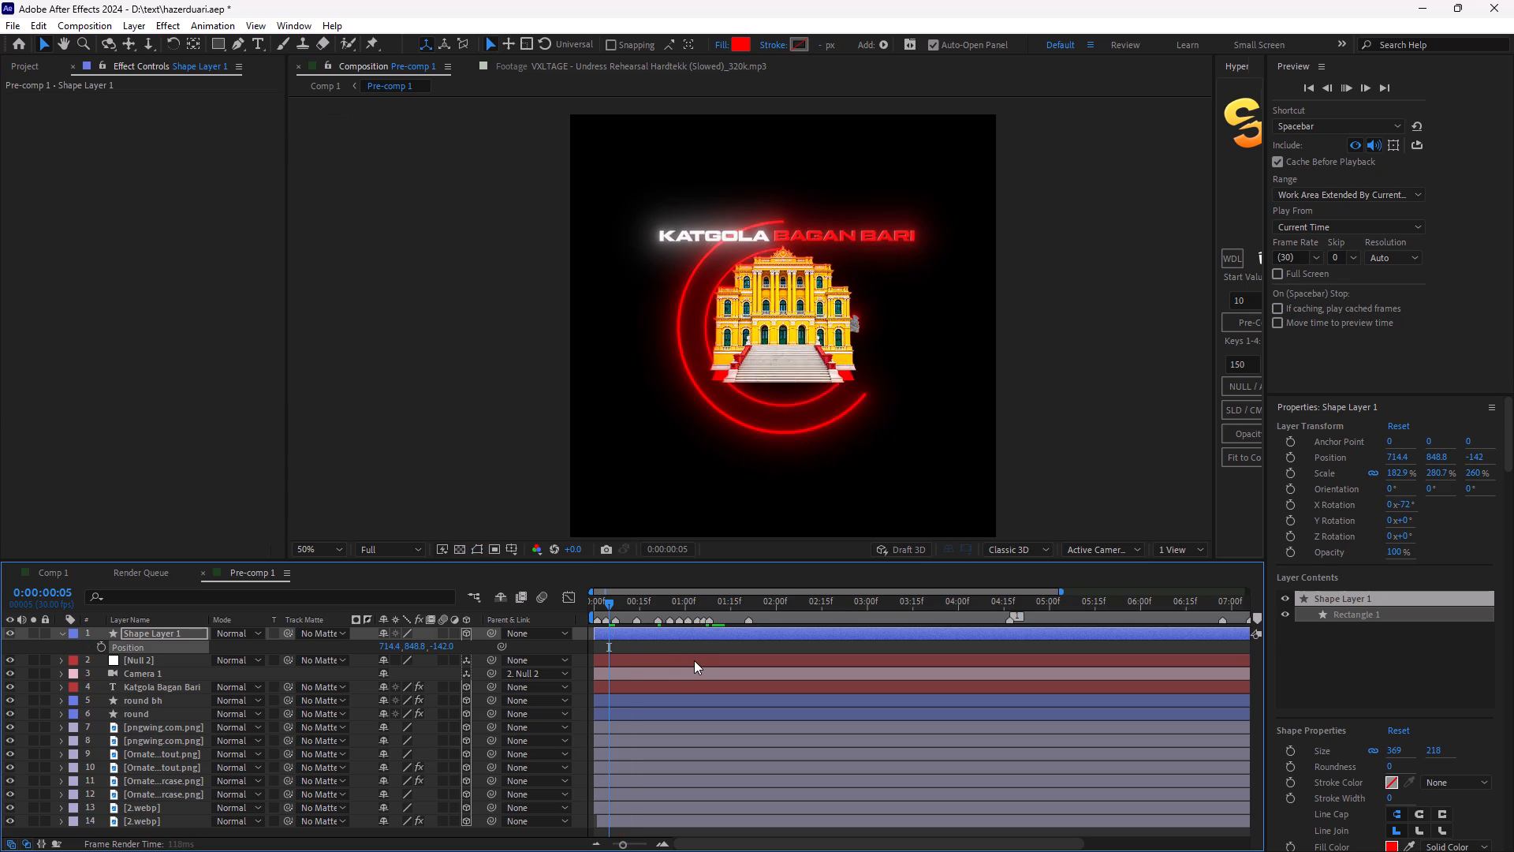
pyautogui.press('space')
pyautogui.moveTo(609, 615); pyautogui.dragTo(585, 615)
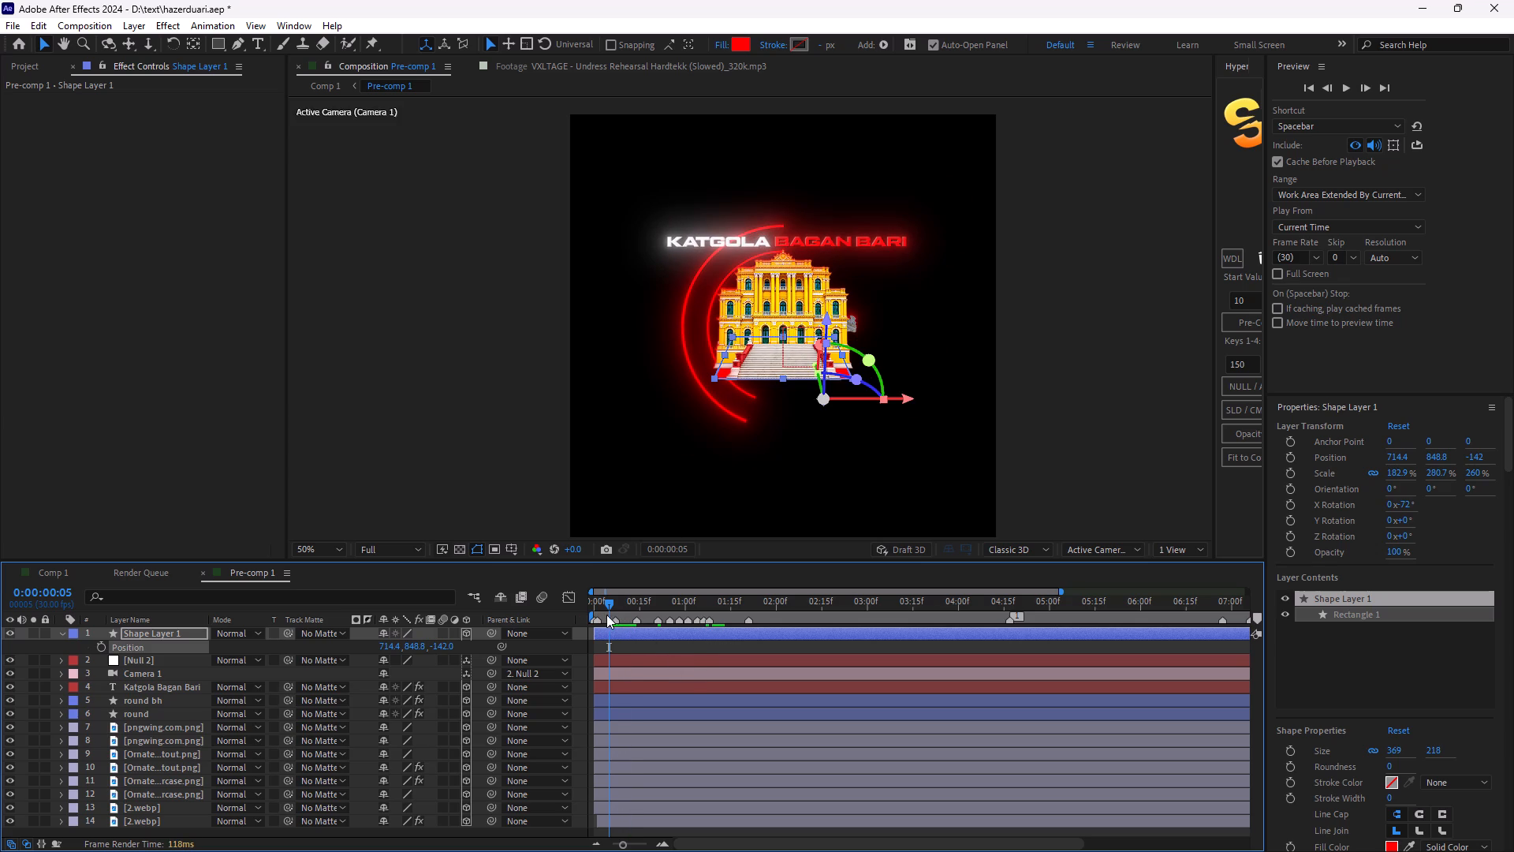
pyautogui.click(613, 607)
pyautogui.hotkey('ctrl', 'z')
pyautogui.moveTo(609, 594); pyautogui.dragTo(586, 605)
pyautogui.moveTo(608, 604); pyautogui.dragTo(590, 607)
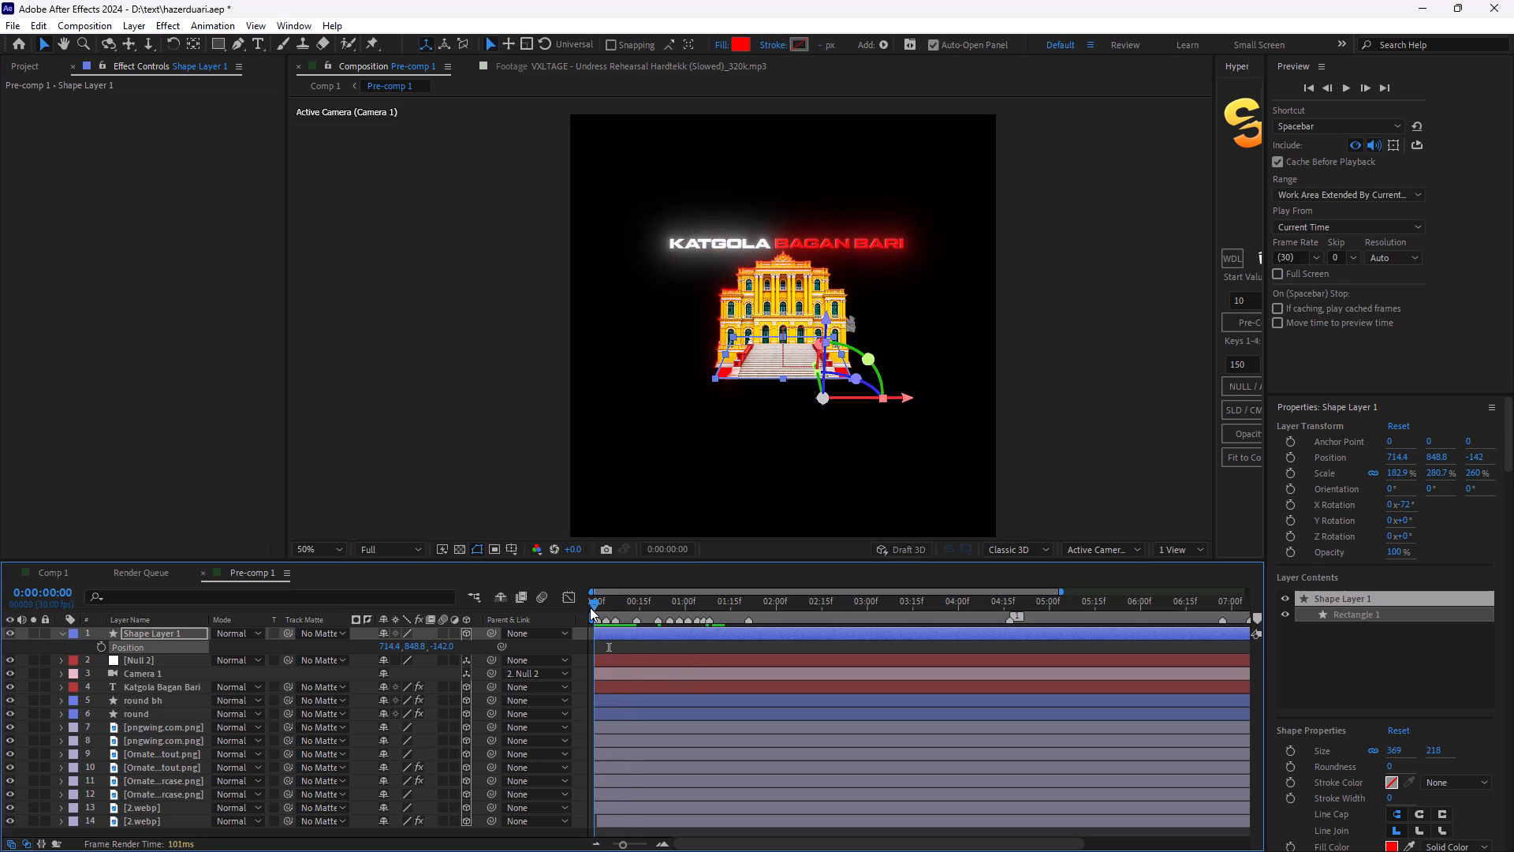
pyautogui.moveTo(590, 607); pyautogui.dragTo(584, 609)
# Raise the red floor by setting its Y position to 781.8 and check it up to 0:00:00:24.
pyautogui.moveTo(408, 648); pyautogui.dragTo(417, 649)
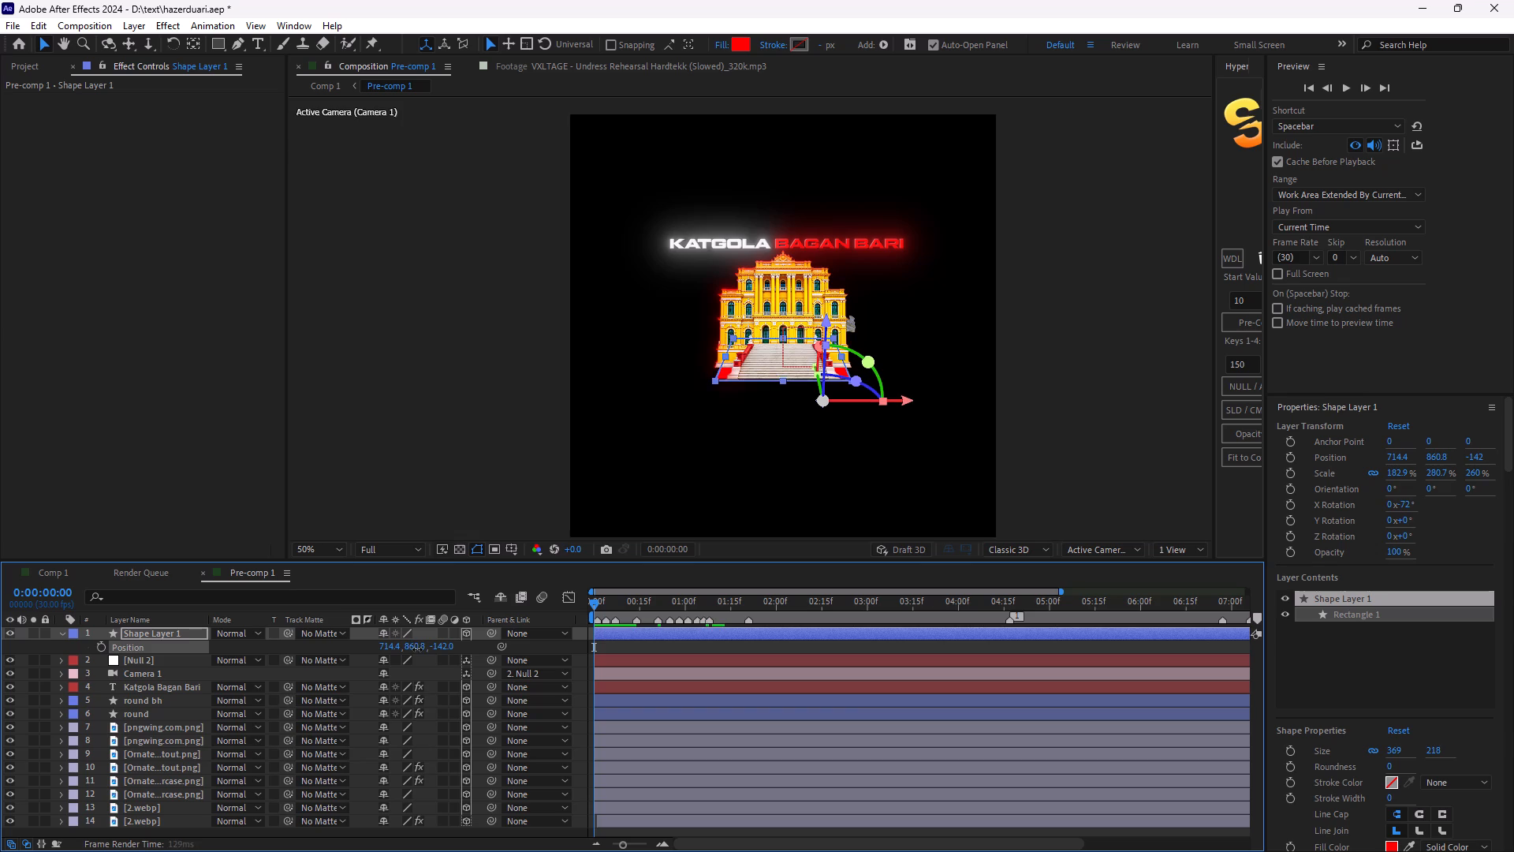
pyautogui.moveTo(417, 649); pyautogui.dragTo(364, 641)
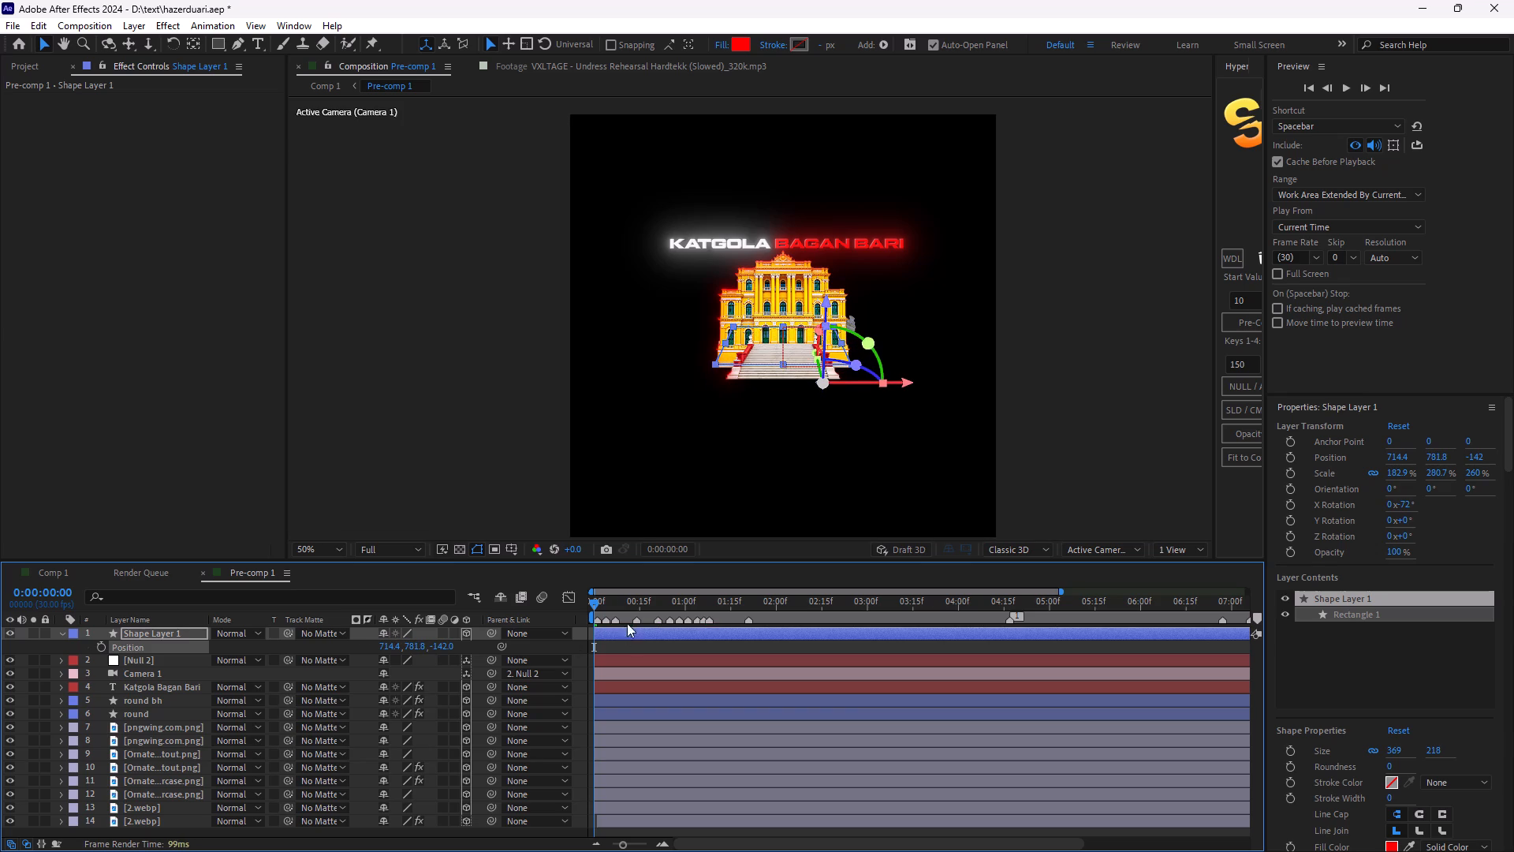
pyautogui.moveTo(594, 602); pyautogui.dragTo(659, 637)
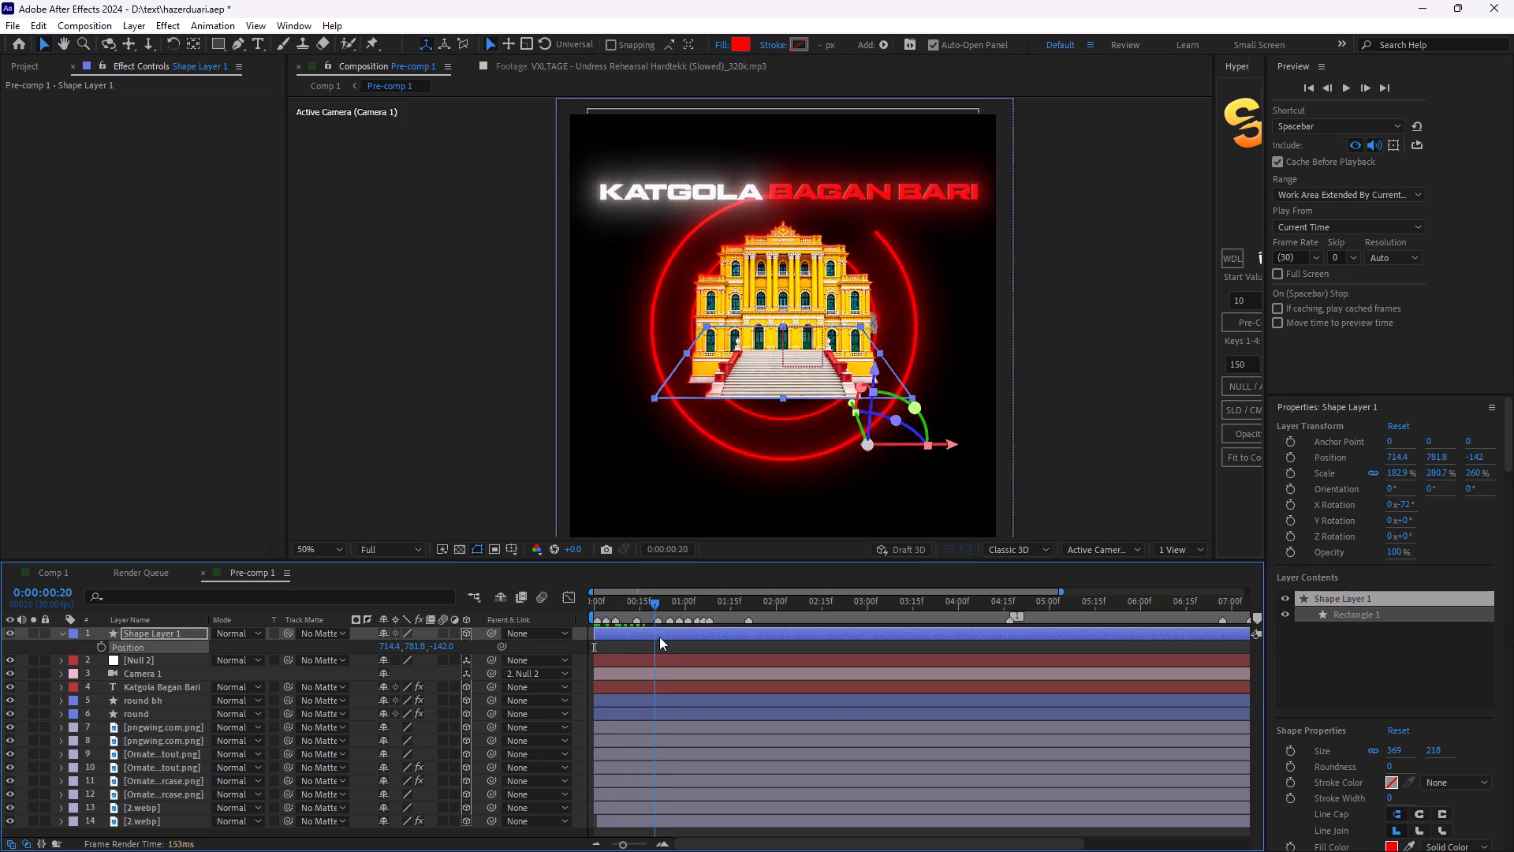
pyautogui.moveTo(659, 637); pyautogui.dragTo(659, 641)
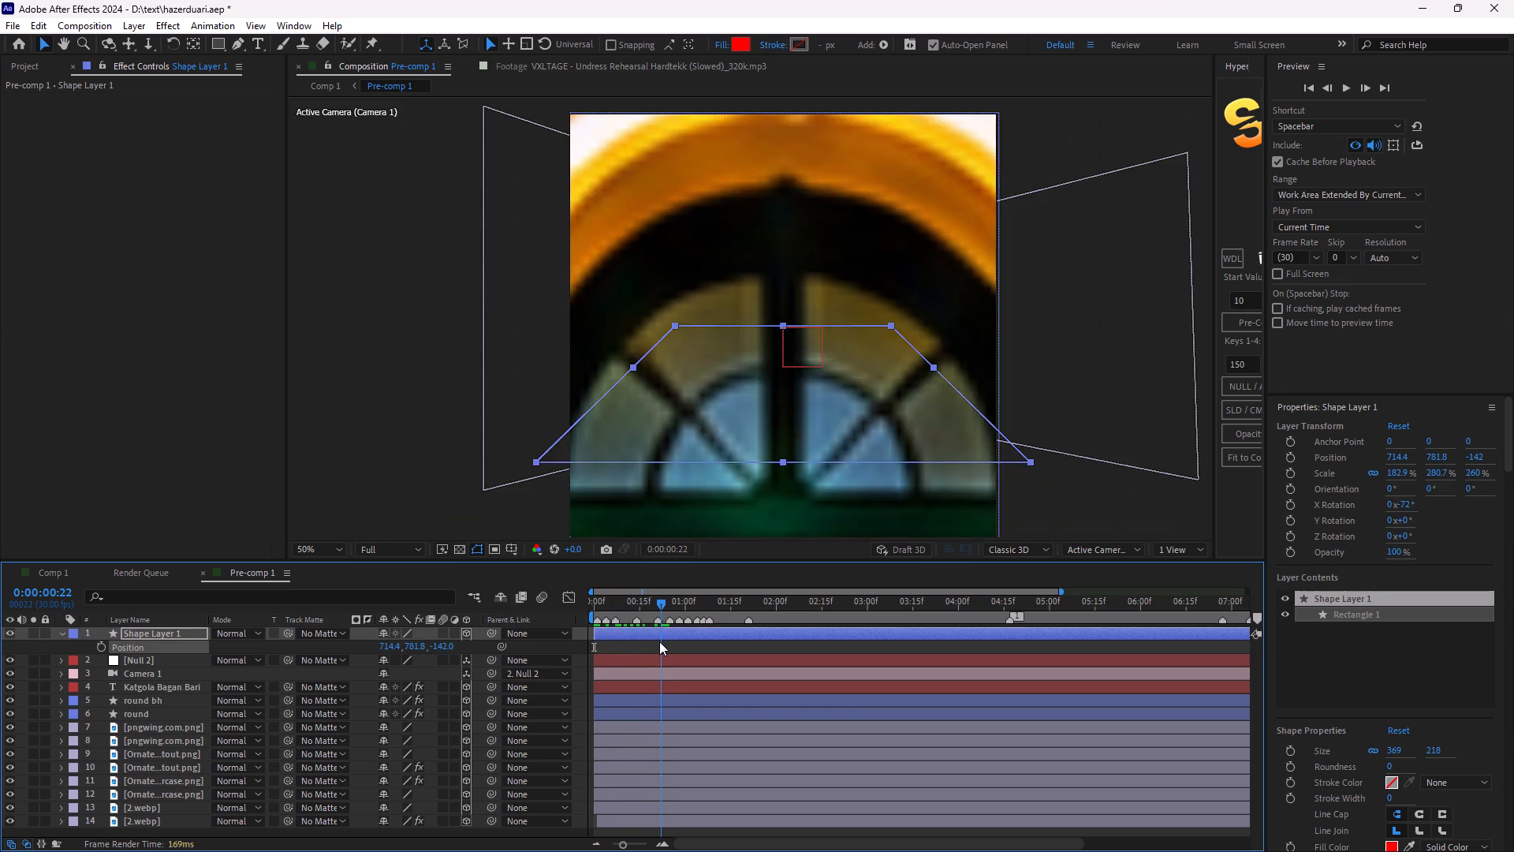
pyautogui.moveTo(659, 641); pyautogui.dragTo(667, 645)
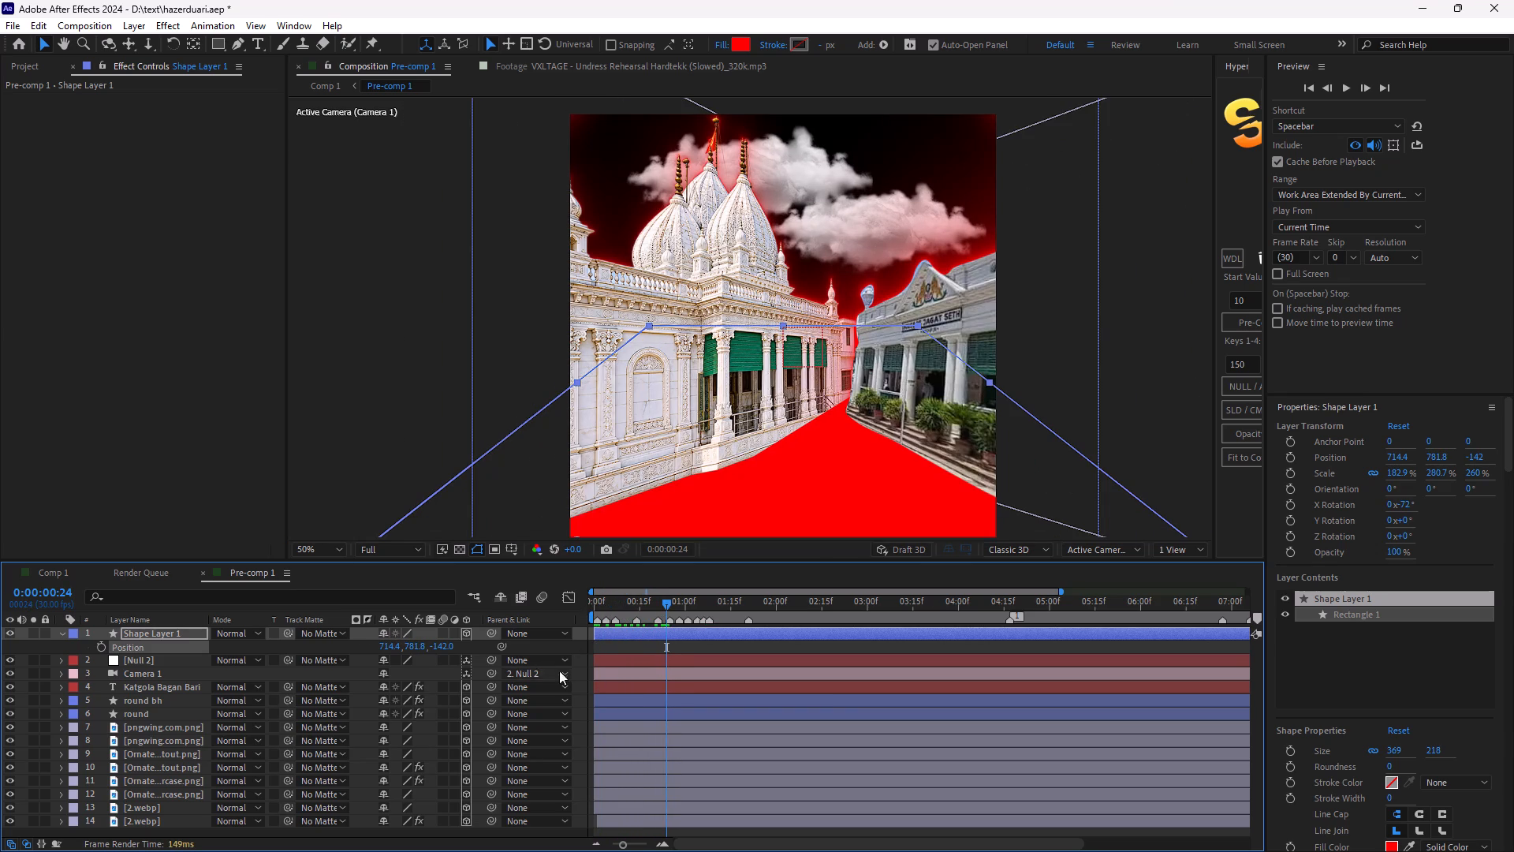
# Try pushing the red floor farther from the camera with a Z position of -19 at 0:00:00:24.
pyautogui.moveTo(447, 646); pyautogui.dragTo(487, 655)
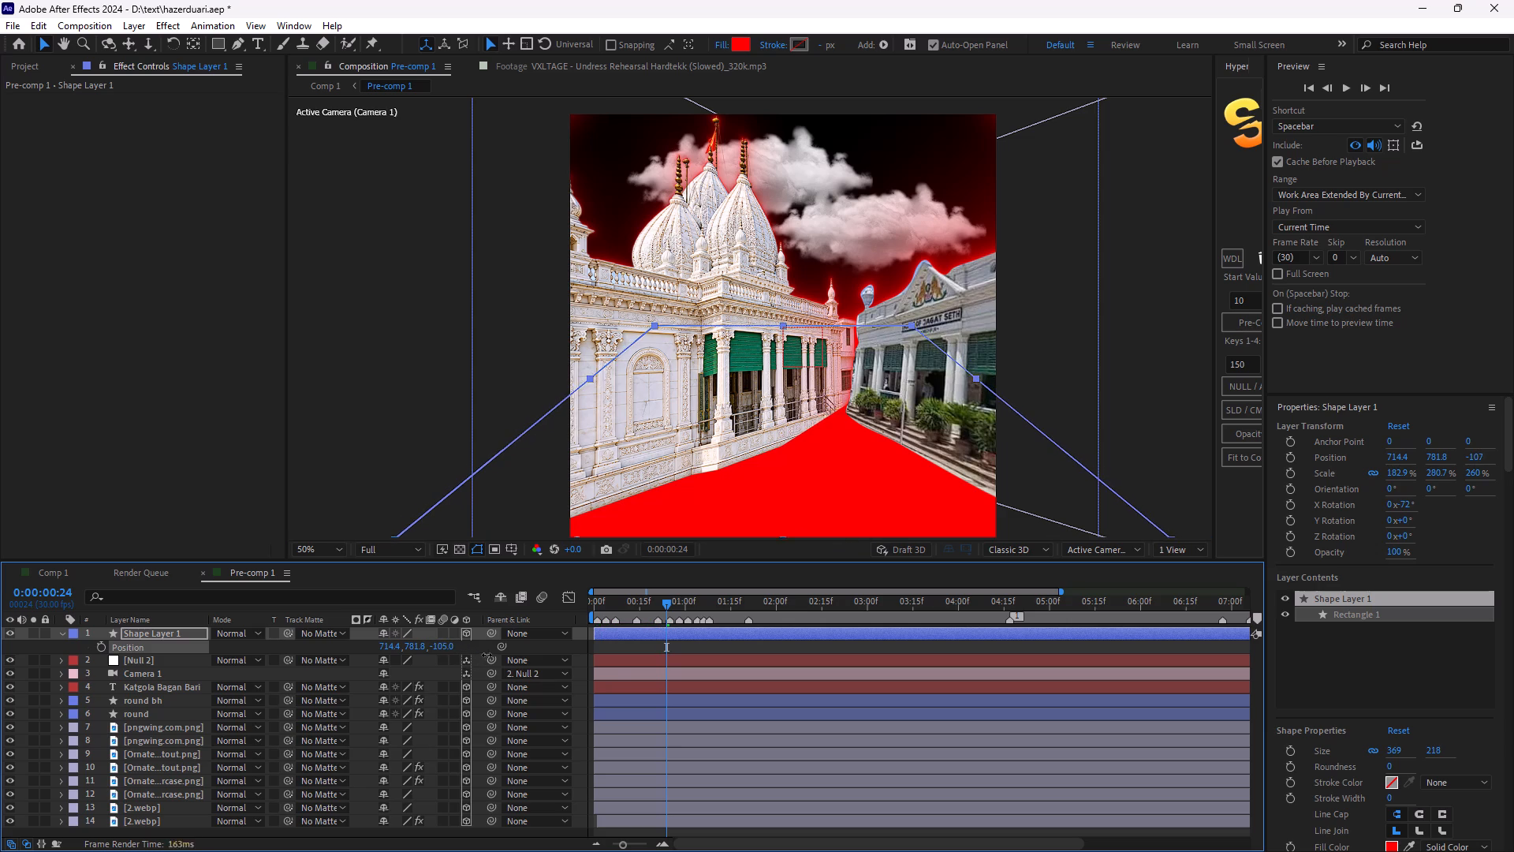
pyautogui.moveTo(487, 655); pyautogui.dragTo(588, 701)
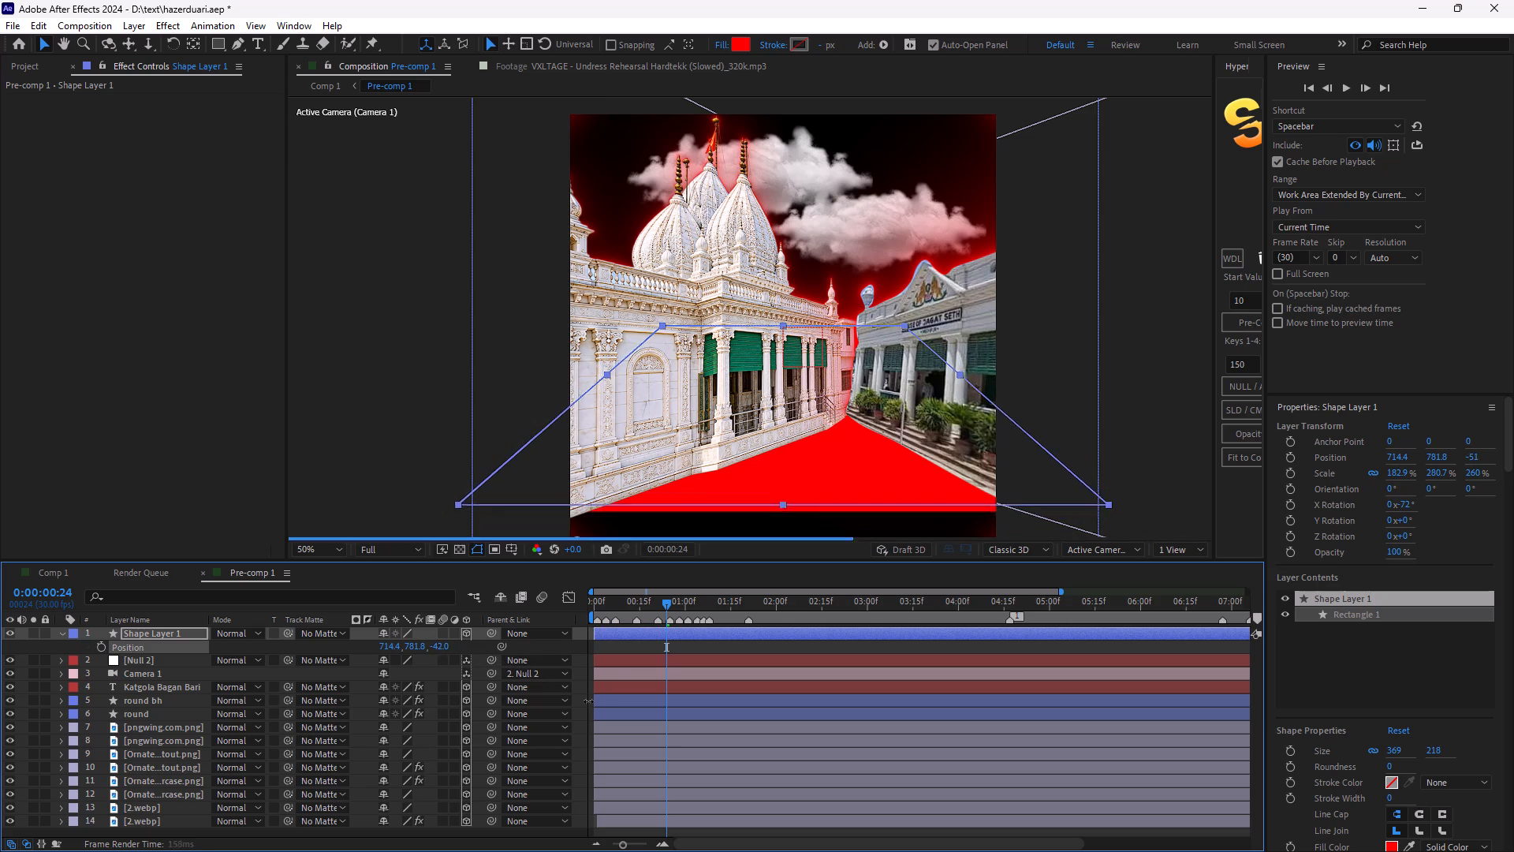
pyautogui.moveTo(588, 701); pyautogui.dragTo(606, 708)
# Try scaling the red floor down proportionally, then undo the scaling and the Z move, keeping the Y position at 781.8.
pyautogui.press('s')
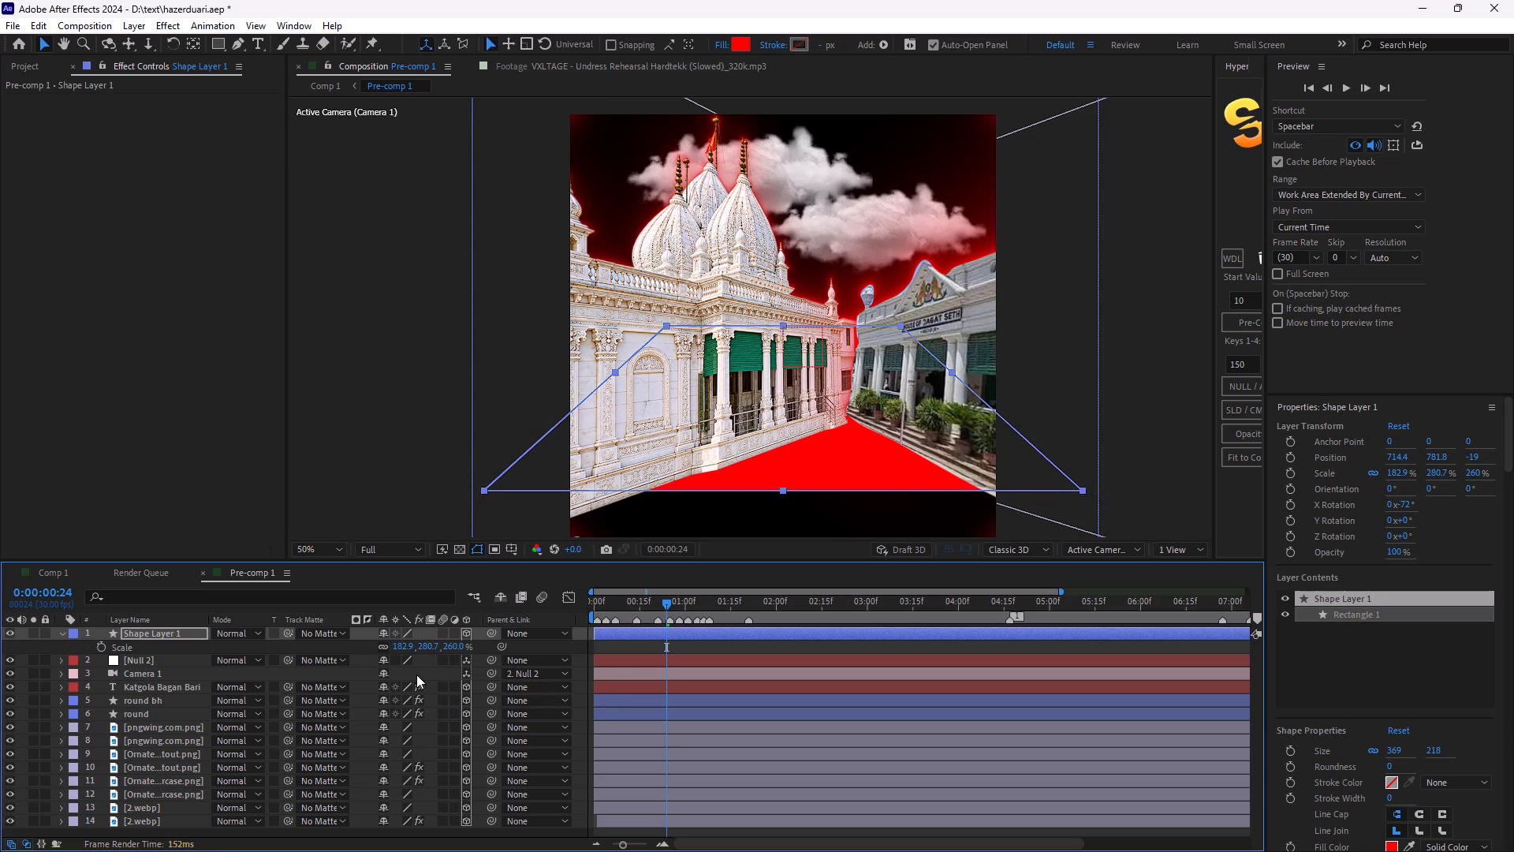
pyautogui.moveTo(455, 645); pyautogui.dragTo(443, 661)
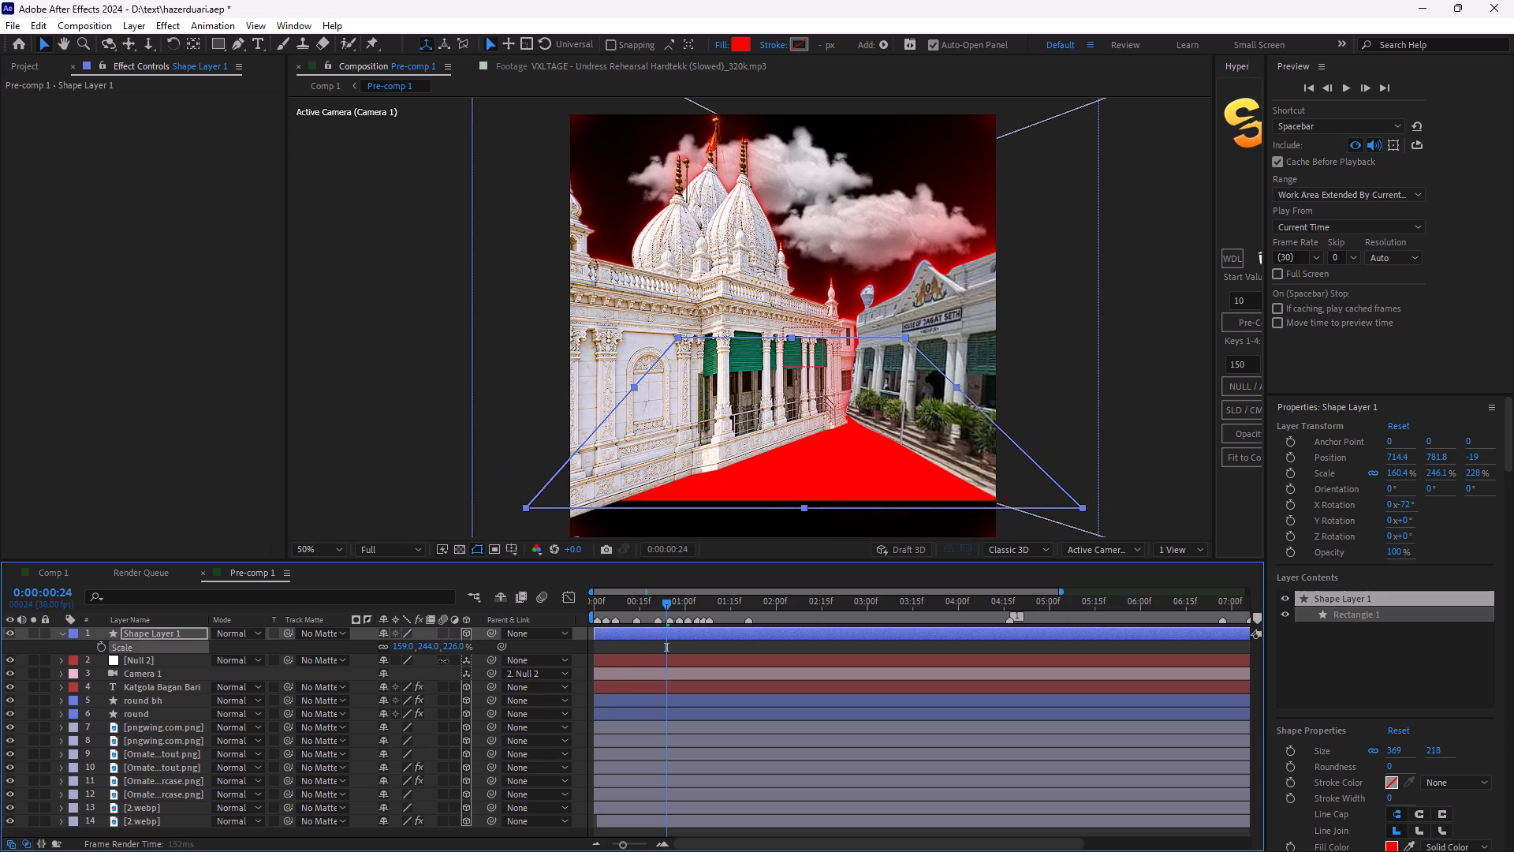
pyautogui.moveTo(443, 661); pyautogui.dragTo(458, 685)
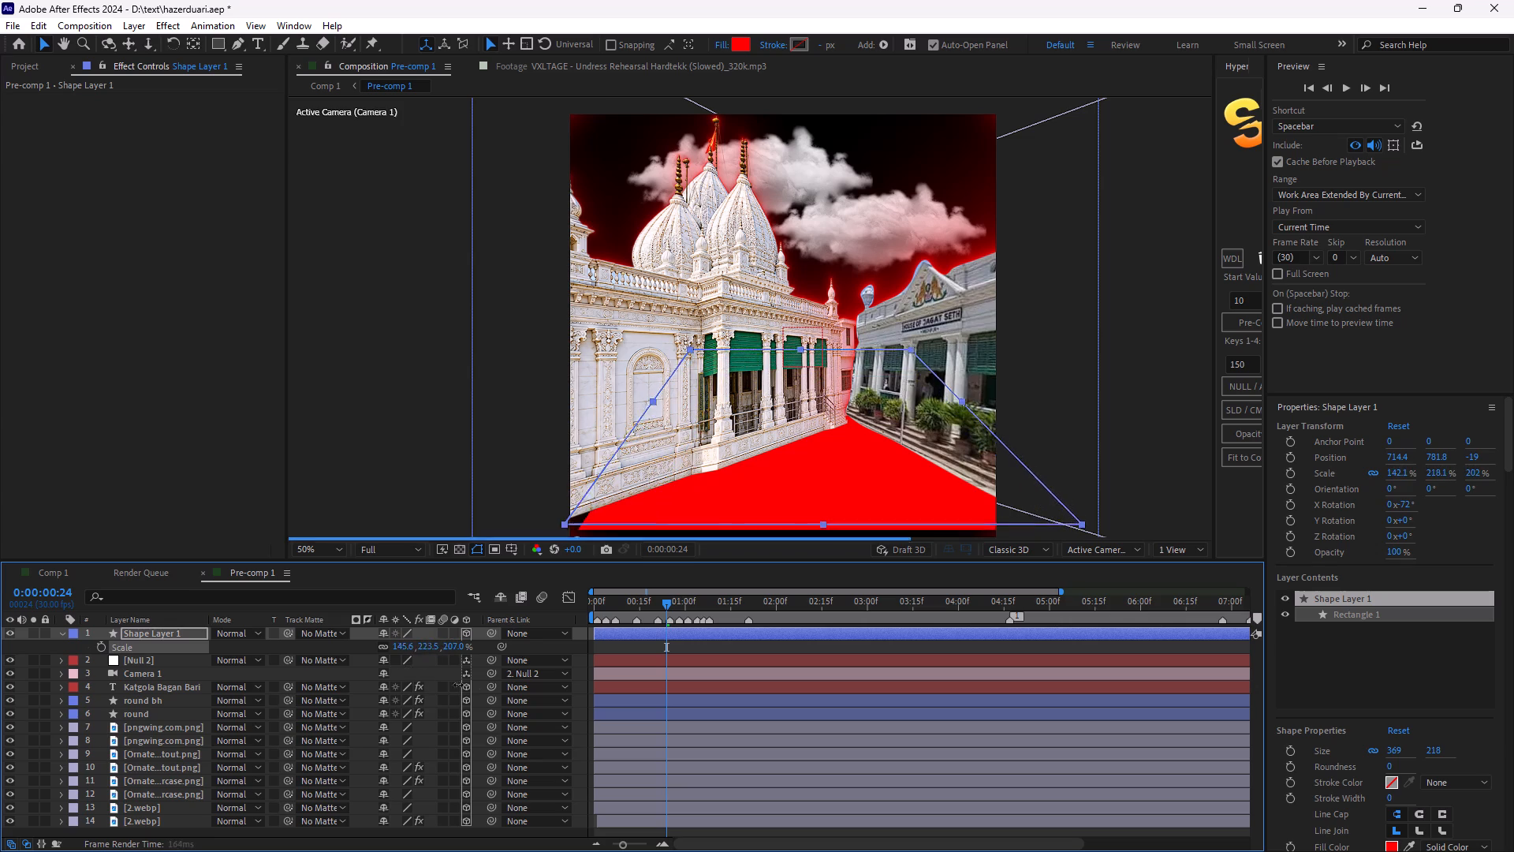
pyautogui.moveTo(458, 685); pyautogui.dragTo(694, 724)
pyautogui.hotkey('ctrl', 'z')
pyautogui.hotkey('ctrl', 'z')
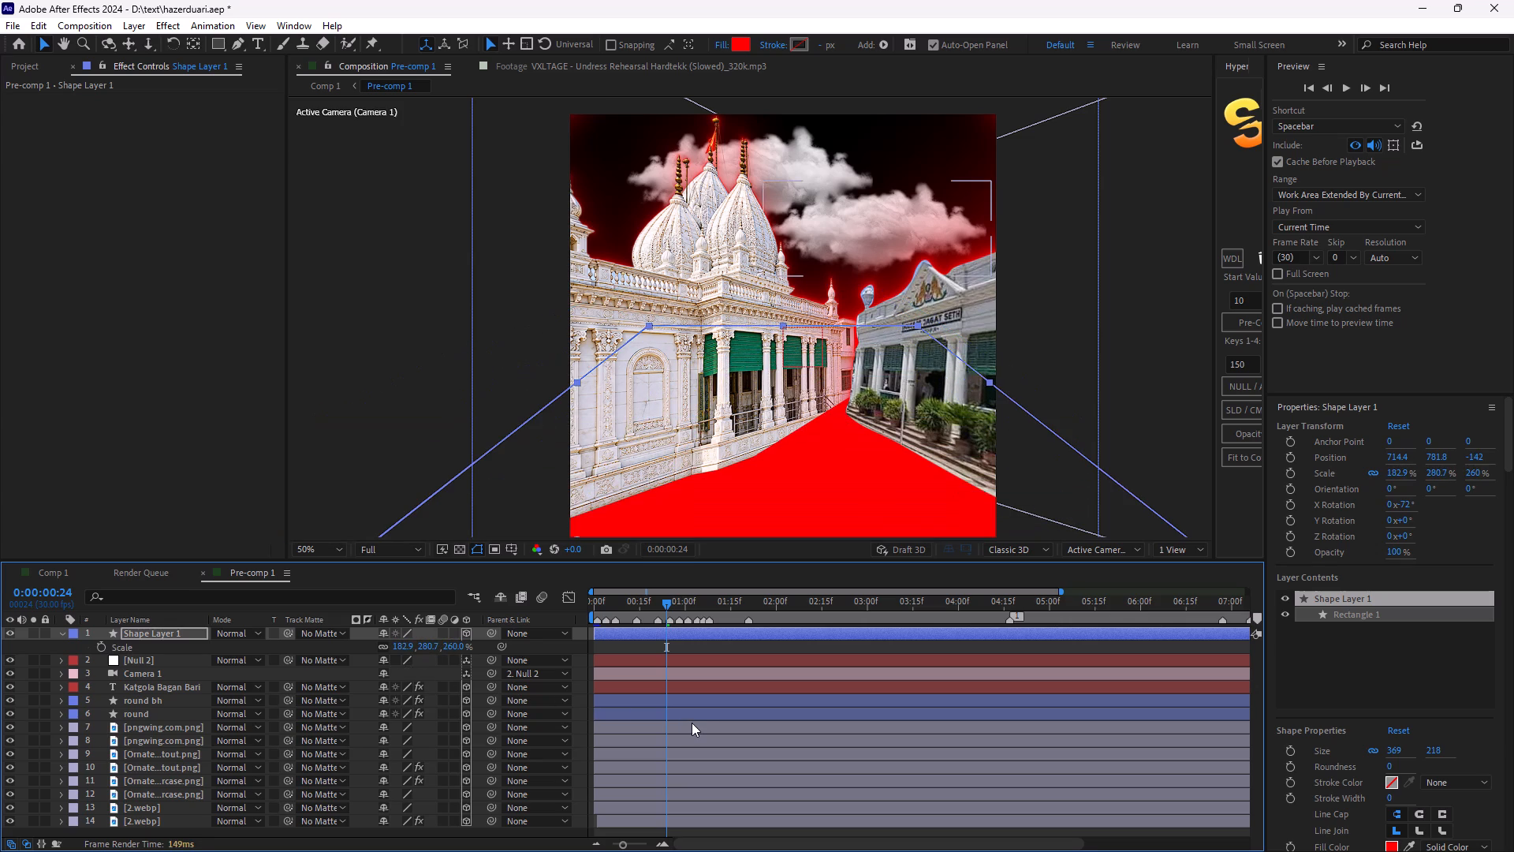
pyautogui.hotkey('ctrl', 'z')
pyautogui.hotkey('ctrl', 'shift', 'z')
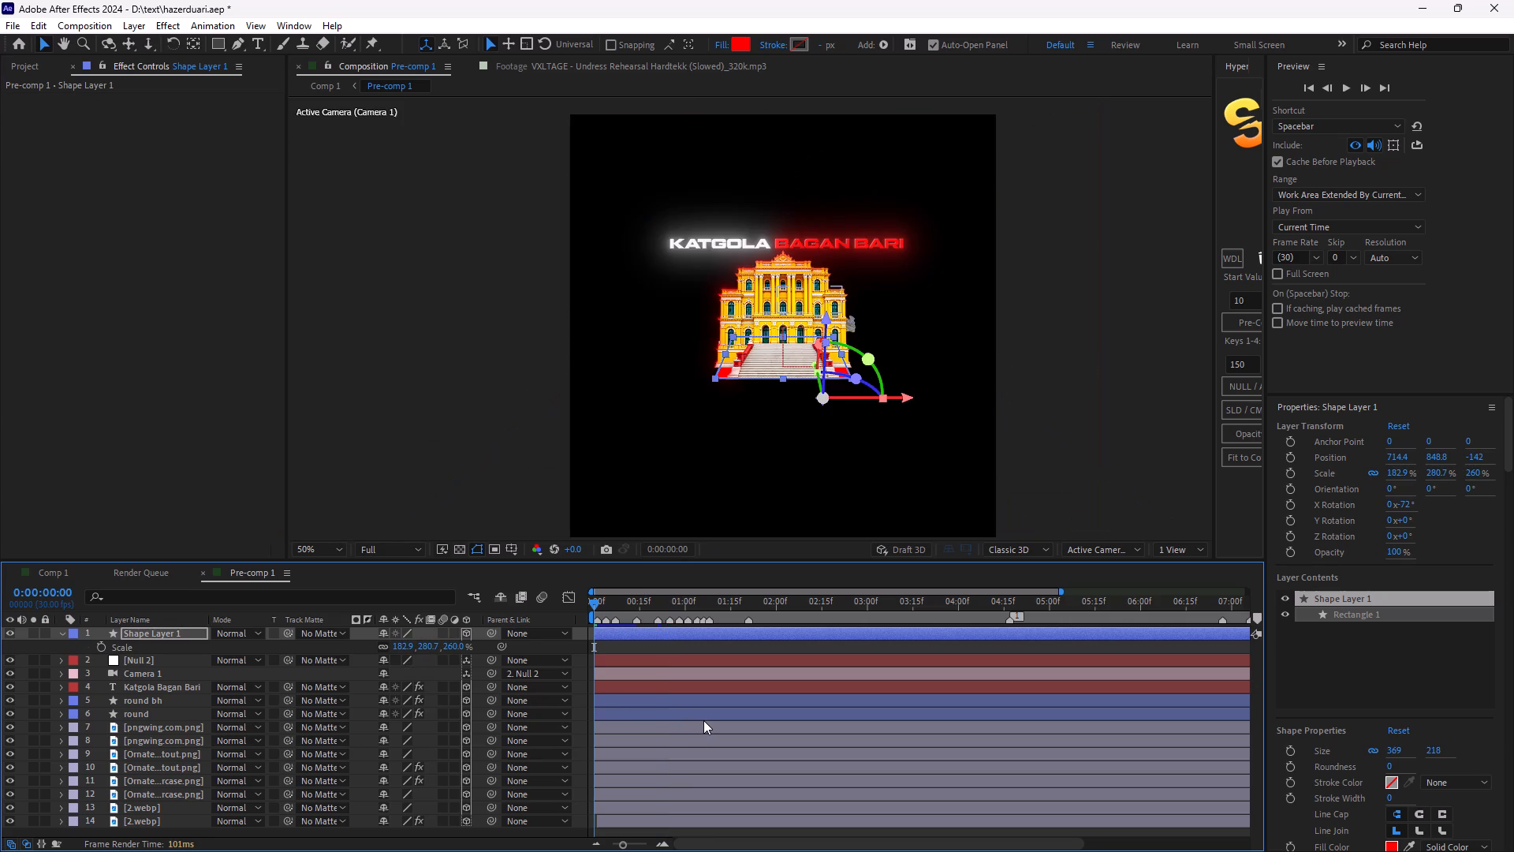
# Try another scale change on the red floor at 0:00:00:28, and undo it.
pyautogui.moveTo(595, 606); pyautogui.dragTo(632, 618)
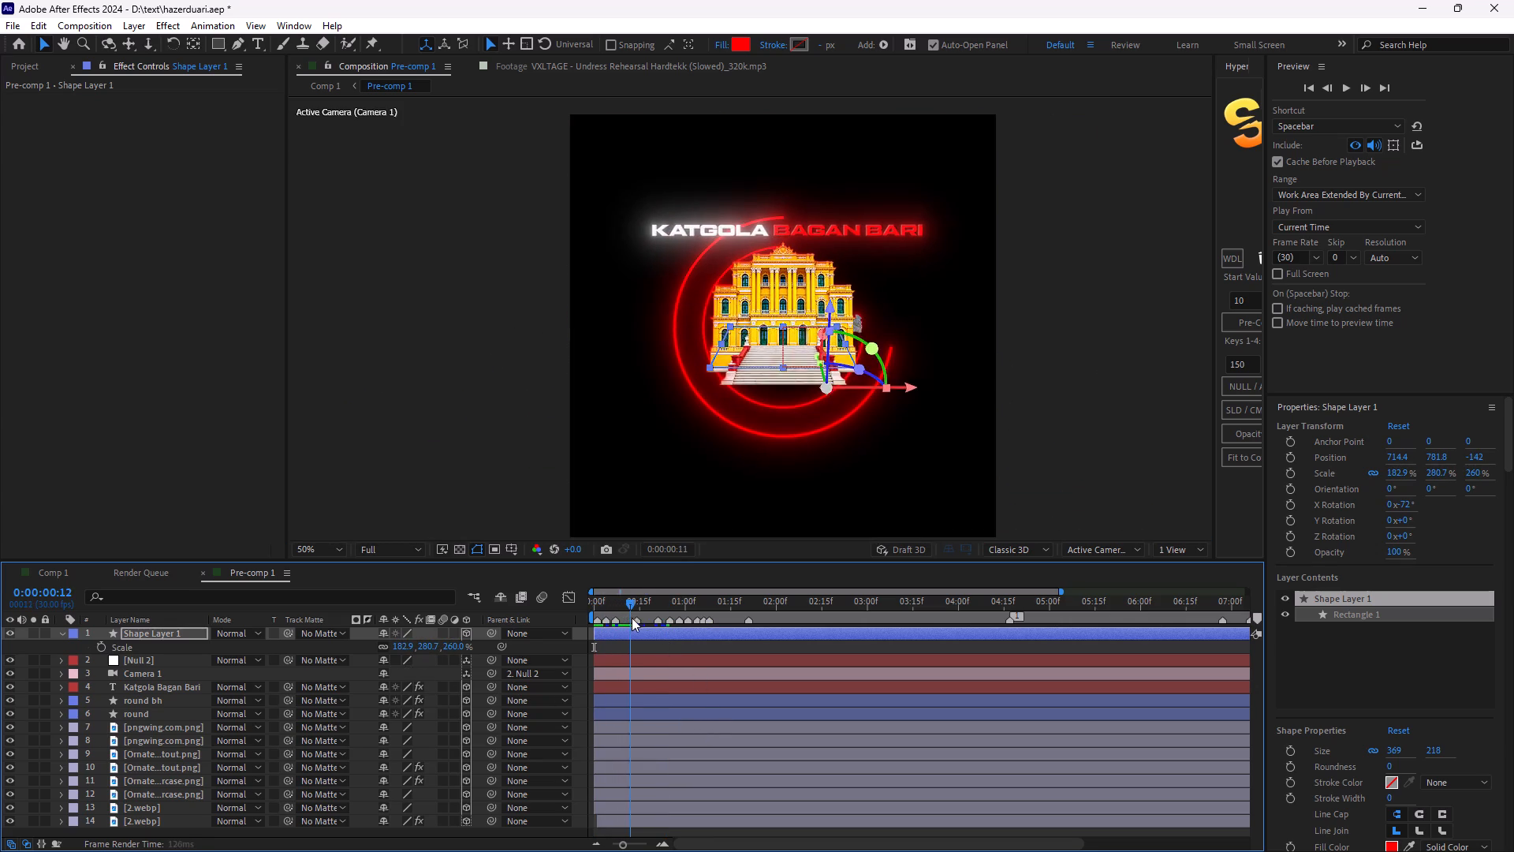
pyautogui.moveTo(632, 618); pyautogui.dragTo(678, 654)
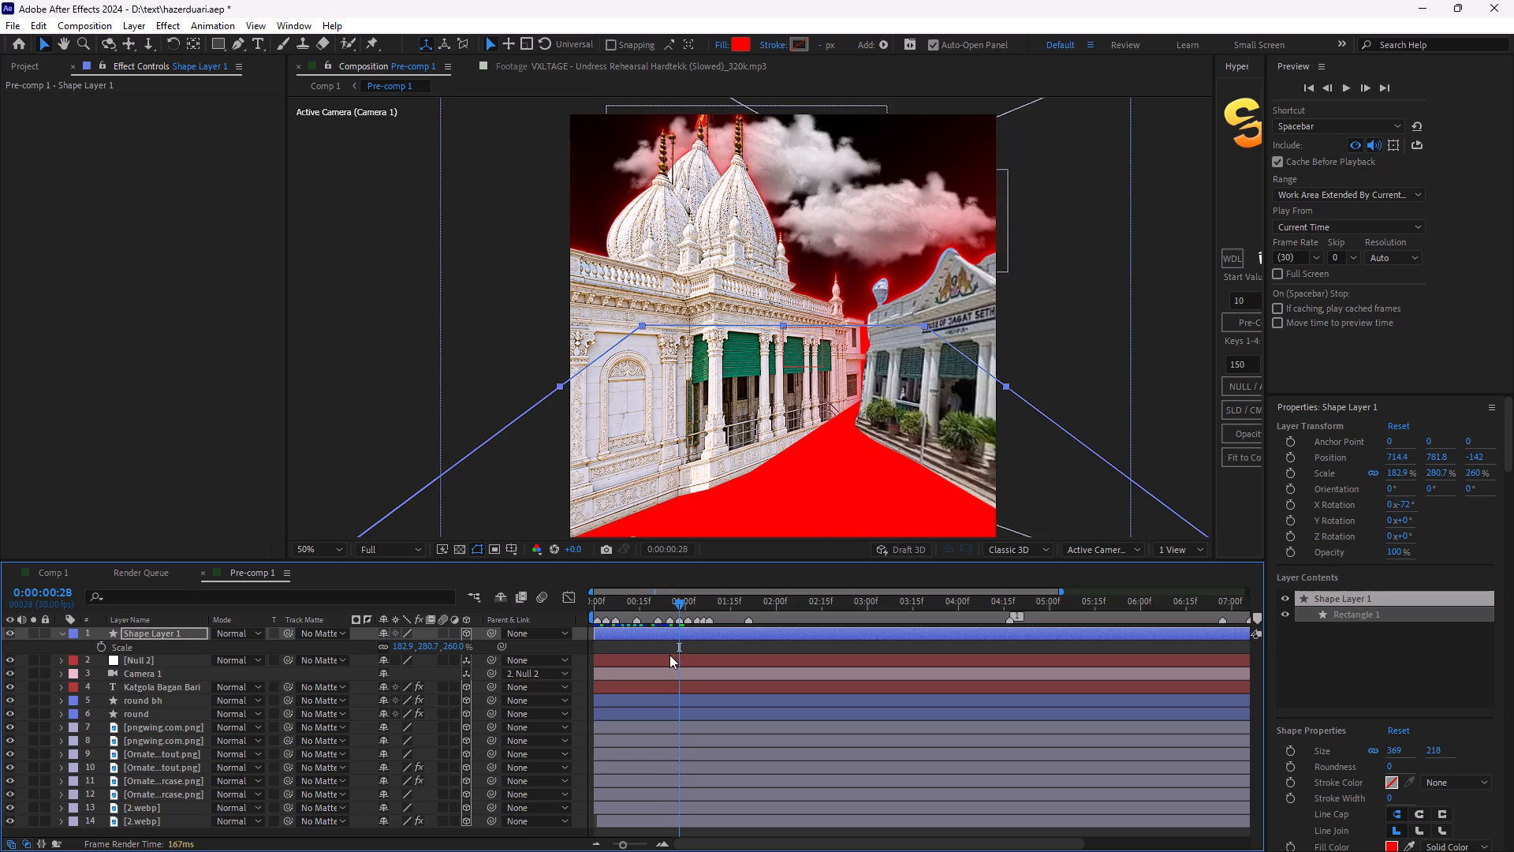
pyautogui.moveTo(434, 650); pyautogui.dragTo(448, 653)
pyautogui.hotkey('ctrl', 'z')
# Tilt the red floor flatter by setting its X Rotation to -80° at 0:00:00:28.
pyautogui.press('r')
pyautogui.moveTo(405, 659); pyautogui.dragTo(411, 660)
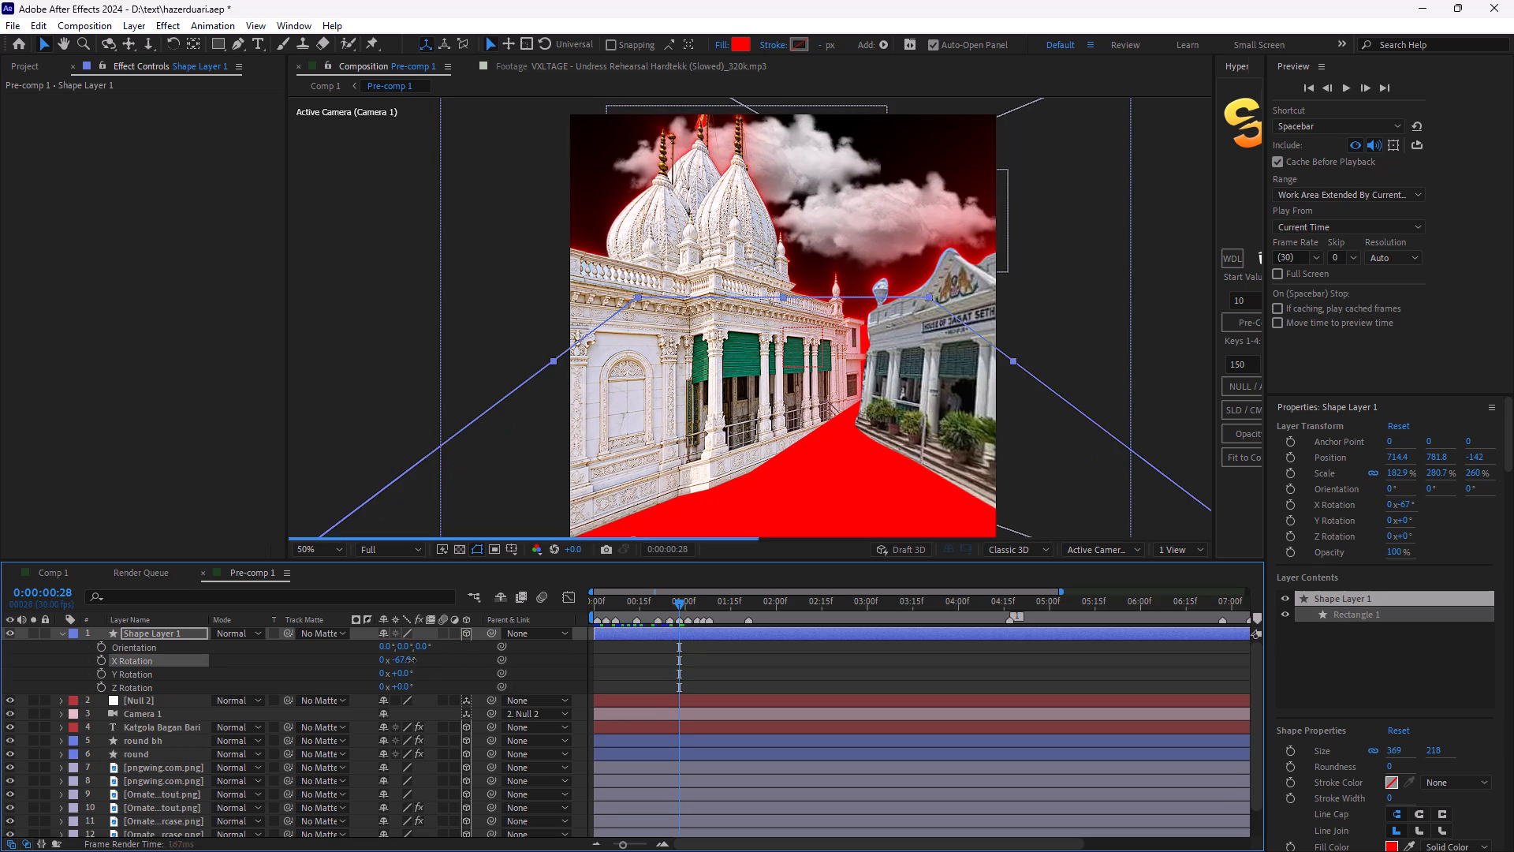
pyautogui.moveTo(411, 660); pyautogui.dragTo(402, 660)
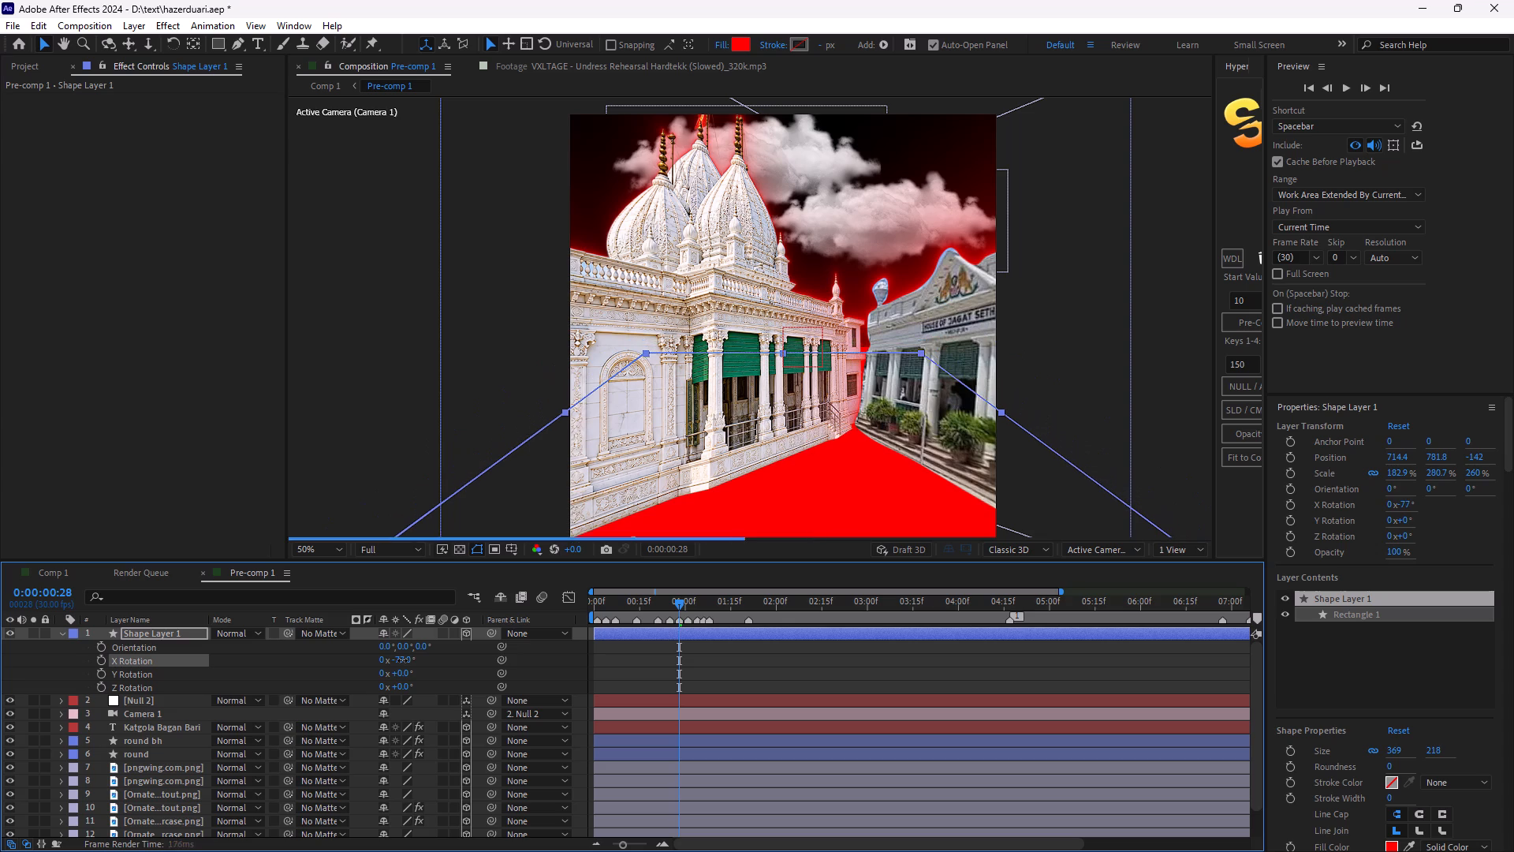
pyautogui.moveTo(402, 660); pyautogui.dragTo(397, 658)
# Preview from 0:00:00:15 and scrub to 0:00:01:07 to examine how the tilted floor covers the ground between the buildings.
pyautogui.moveTo(680, 607); pyautogui.dragTo(641, 616)
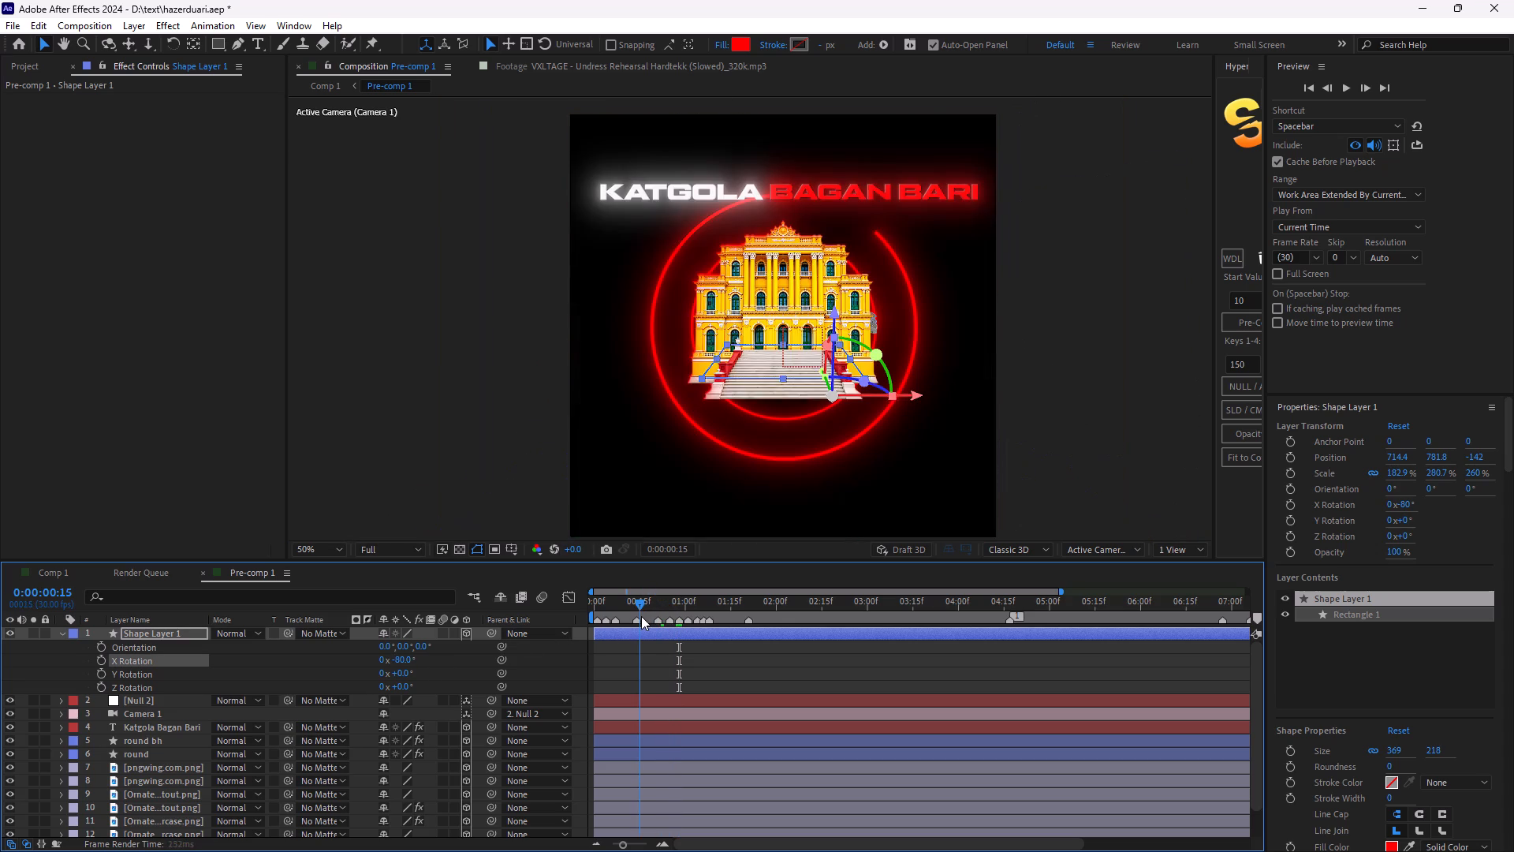
pyautogui.moveTo(641, 616); pyautogui.dragTo(640, 618)
pyautogui.click(825, 687)
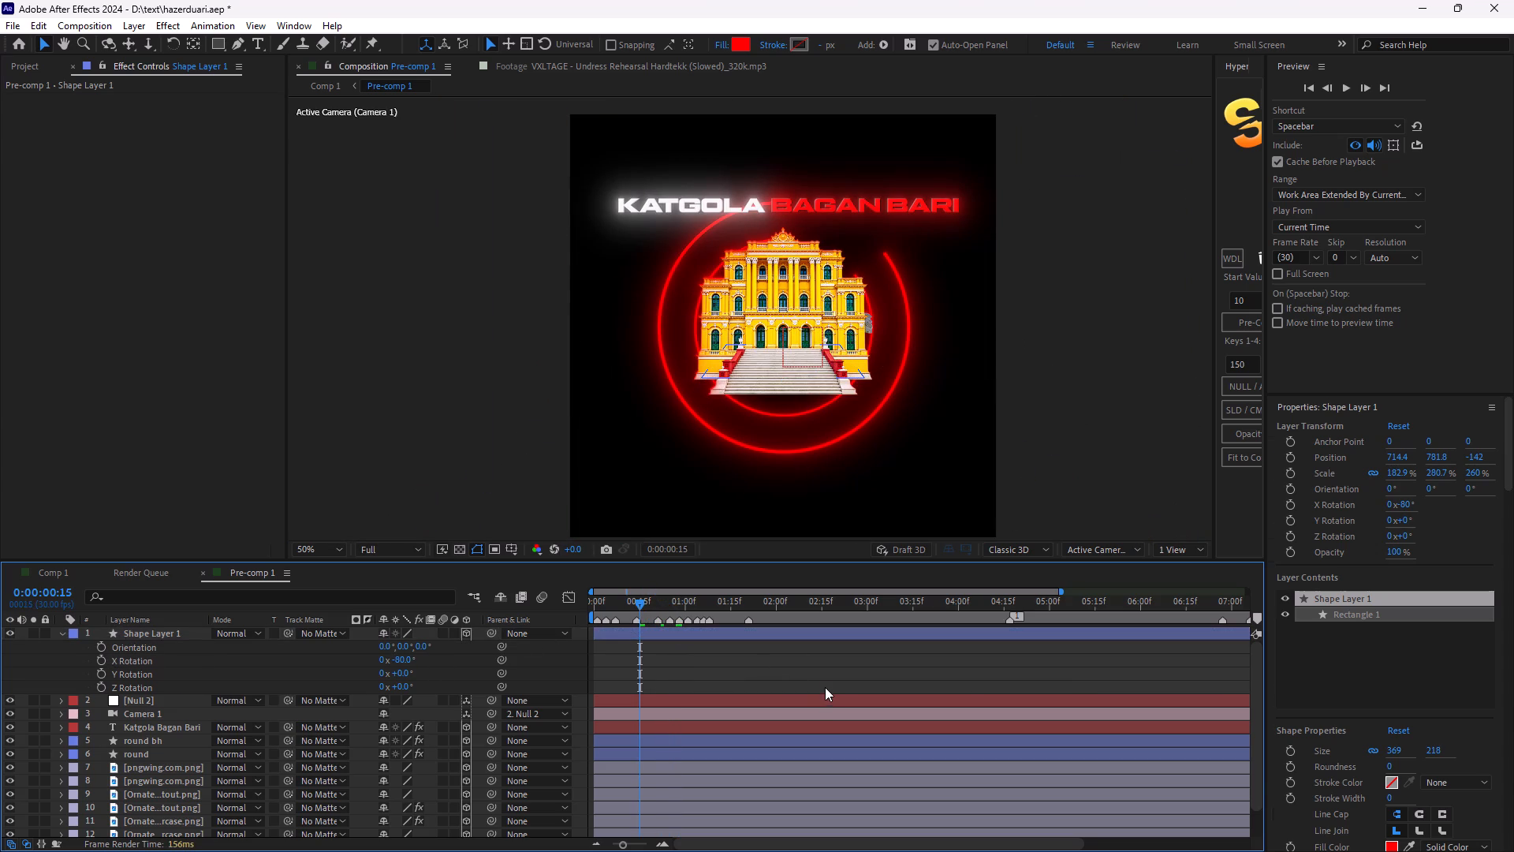
pyautogui.press('space')
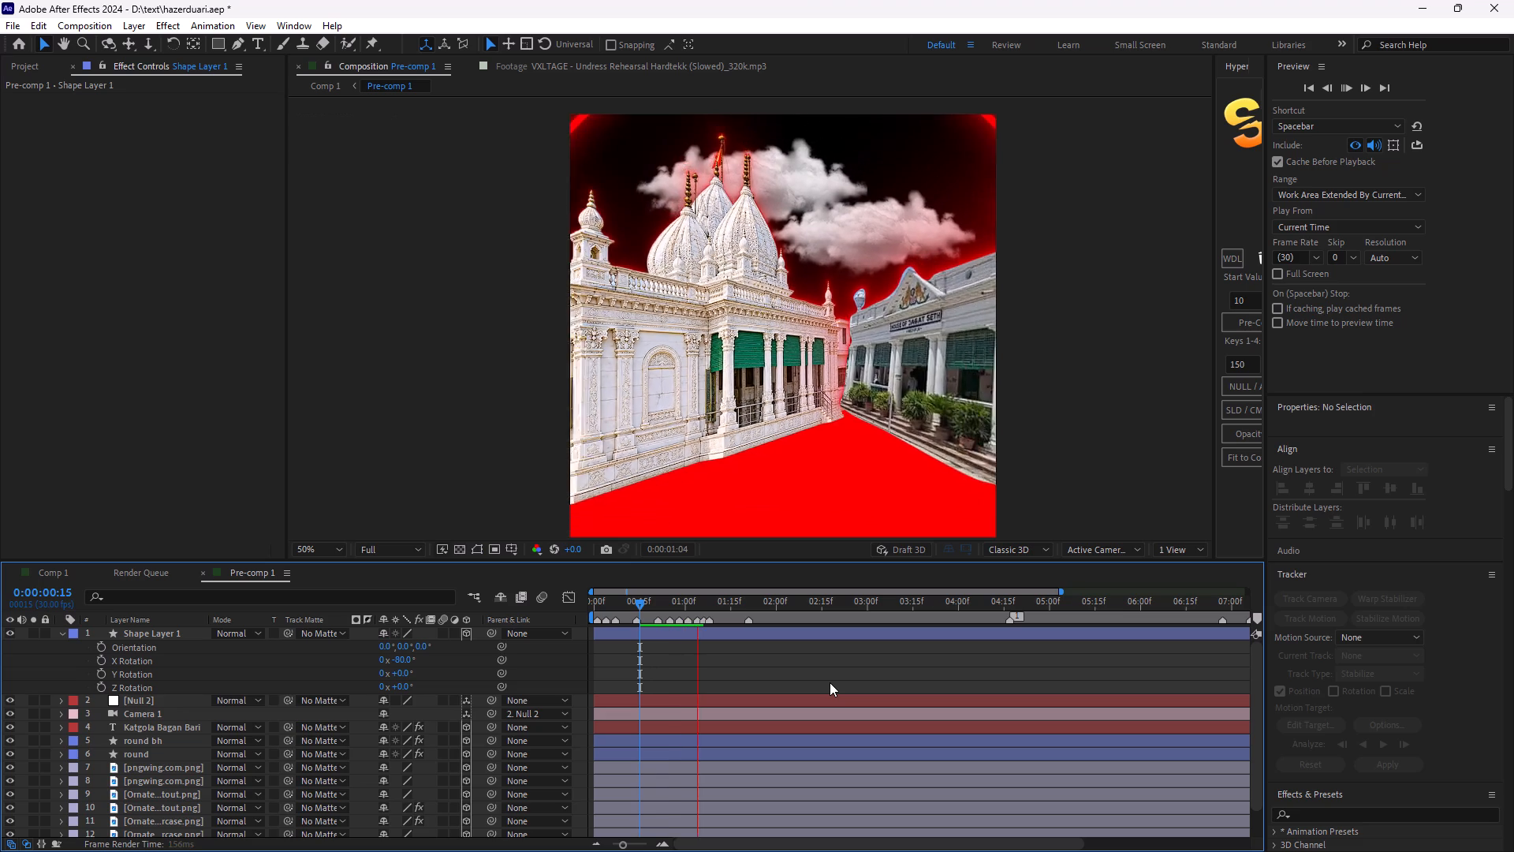
pyautogui.press('space')
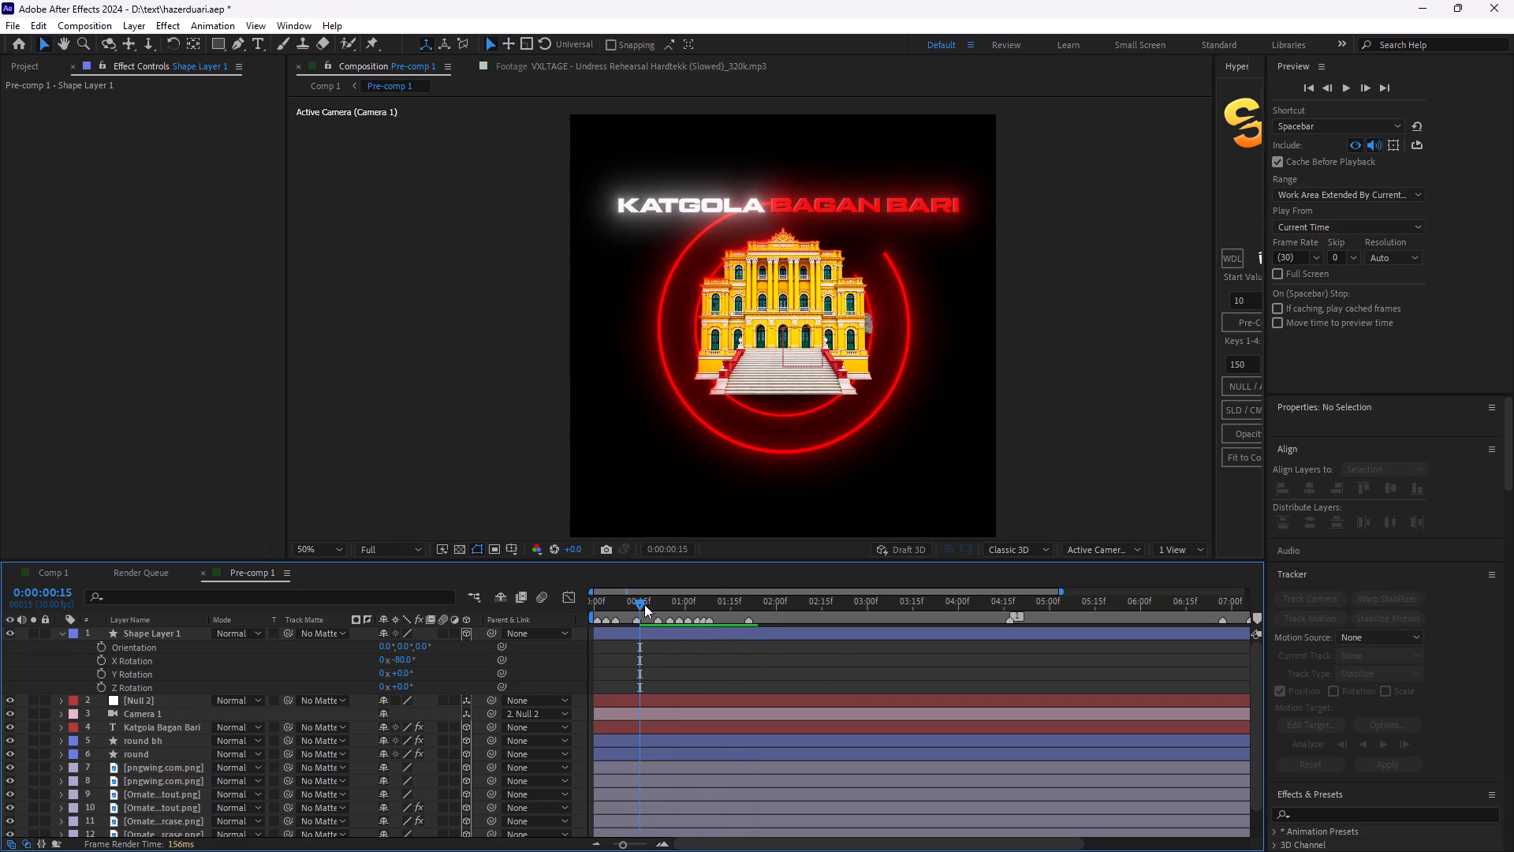
pyautogui.moveTo(644, 604); pyautogui.dragTo(667, 619)
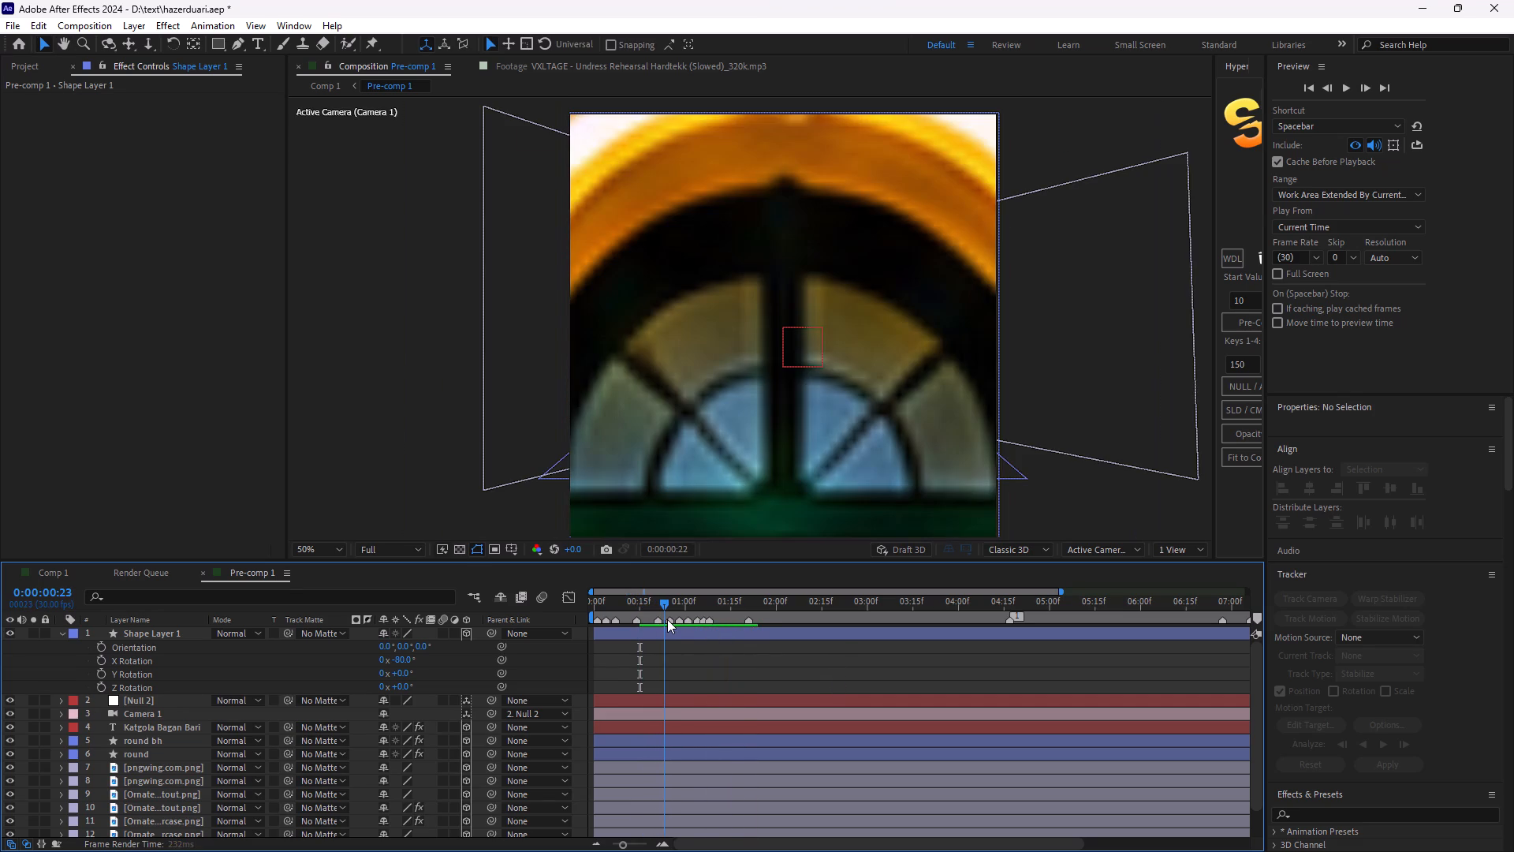
pyautogui.moveTo(667, 619); pyautogui.dragTo(700, 630)
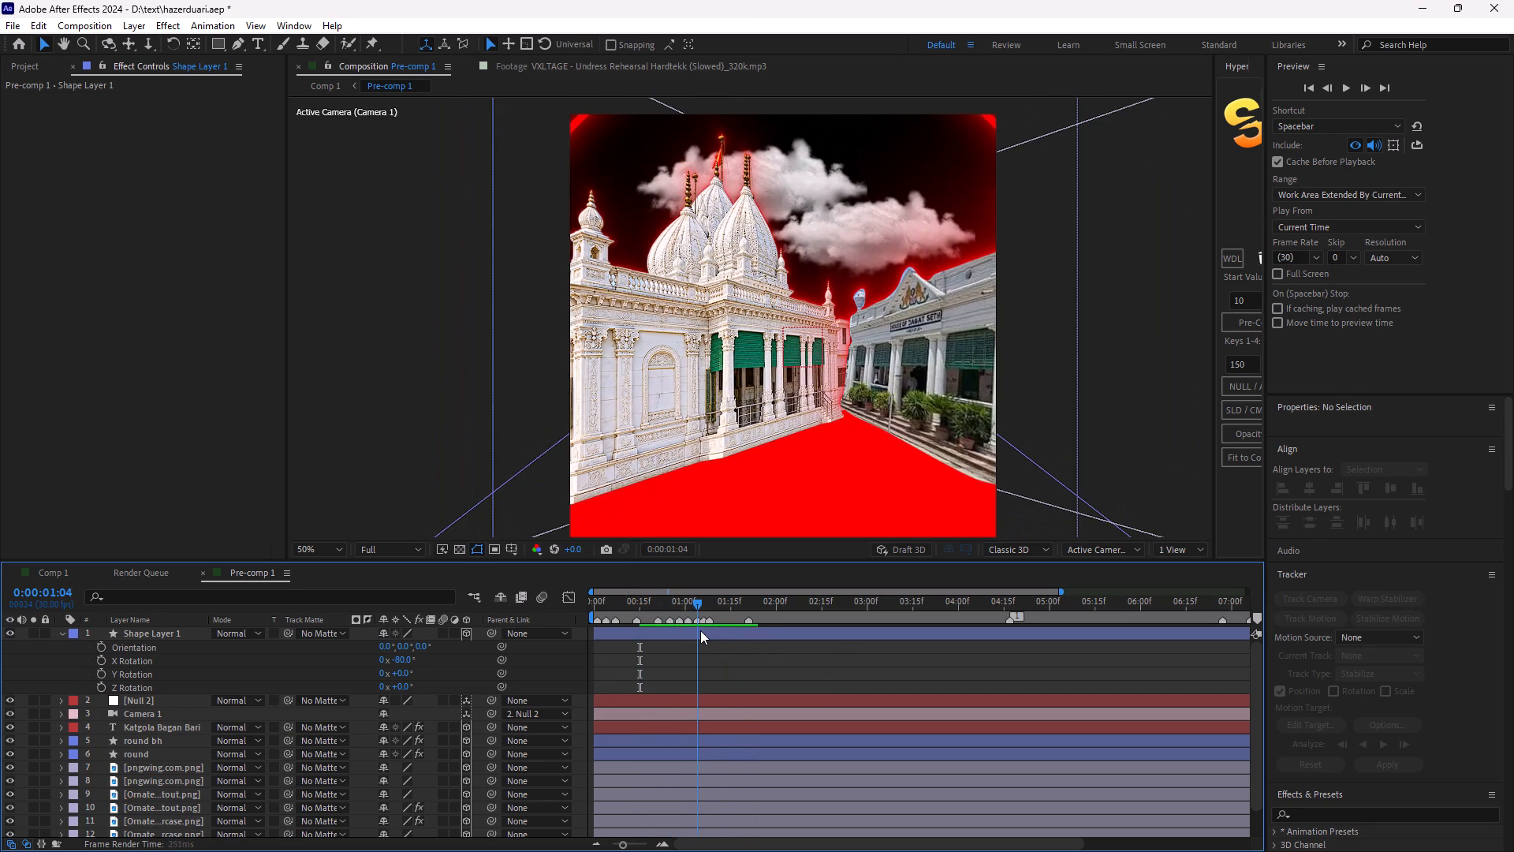
pyautogui.moveTo(700, 630); pyautogui.dragTo(713, 637)
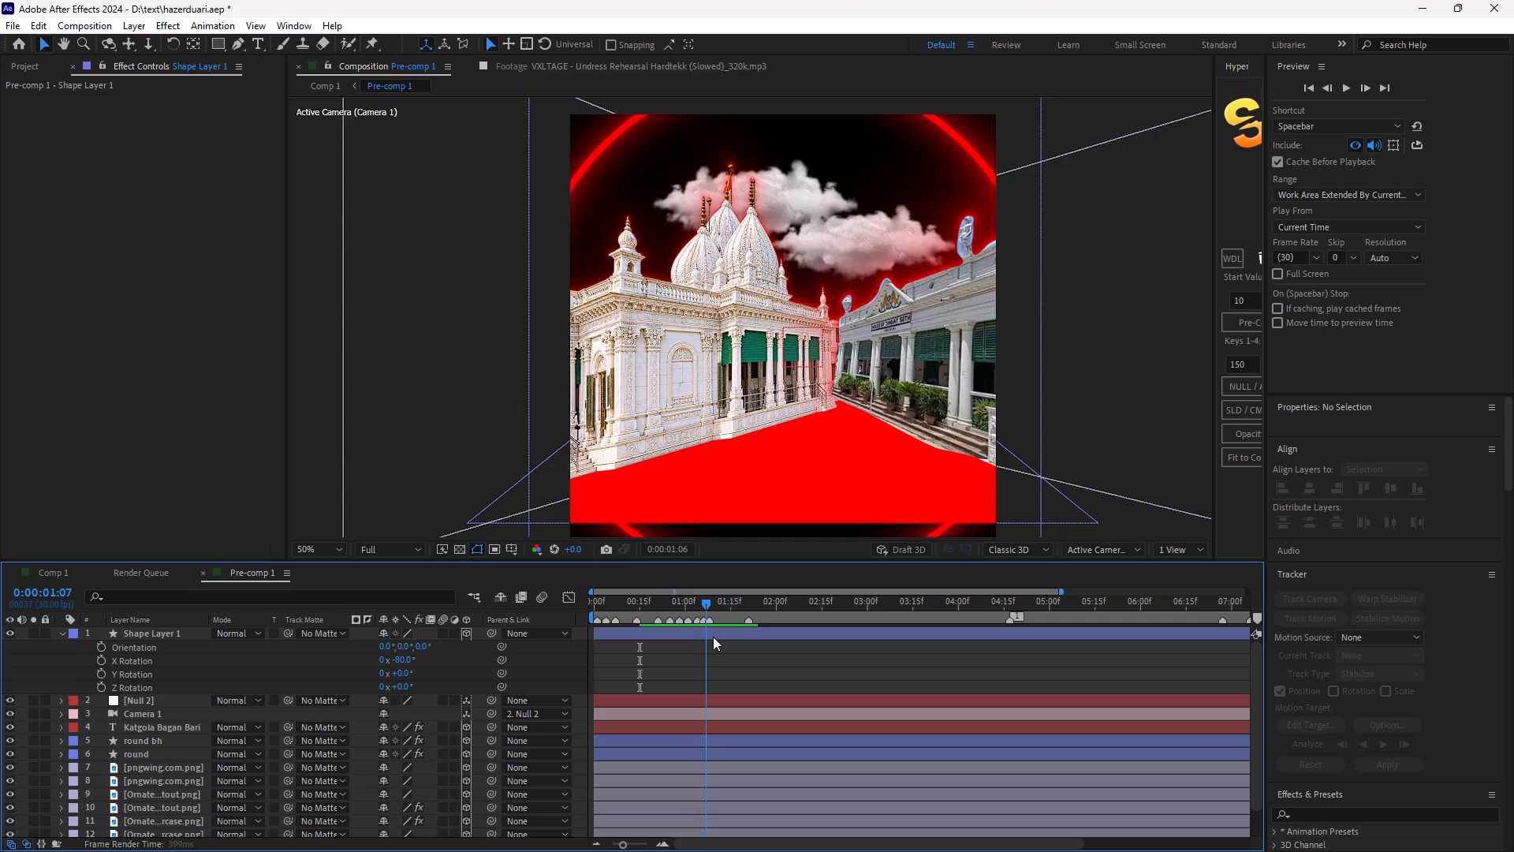
pyautogui.moveTo(713, 637); pyautogui.dragTo(711, 637)
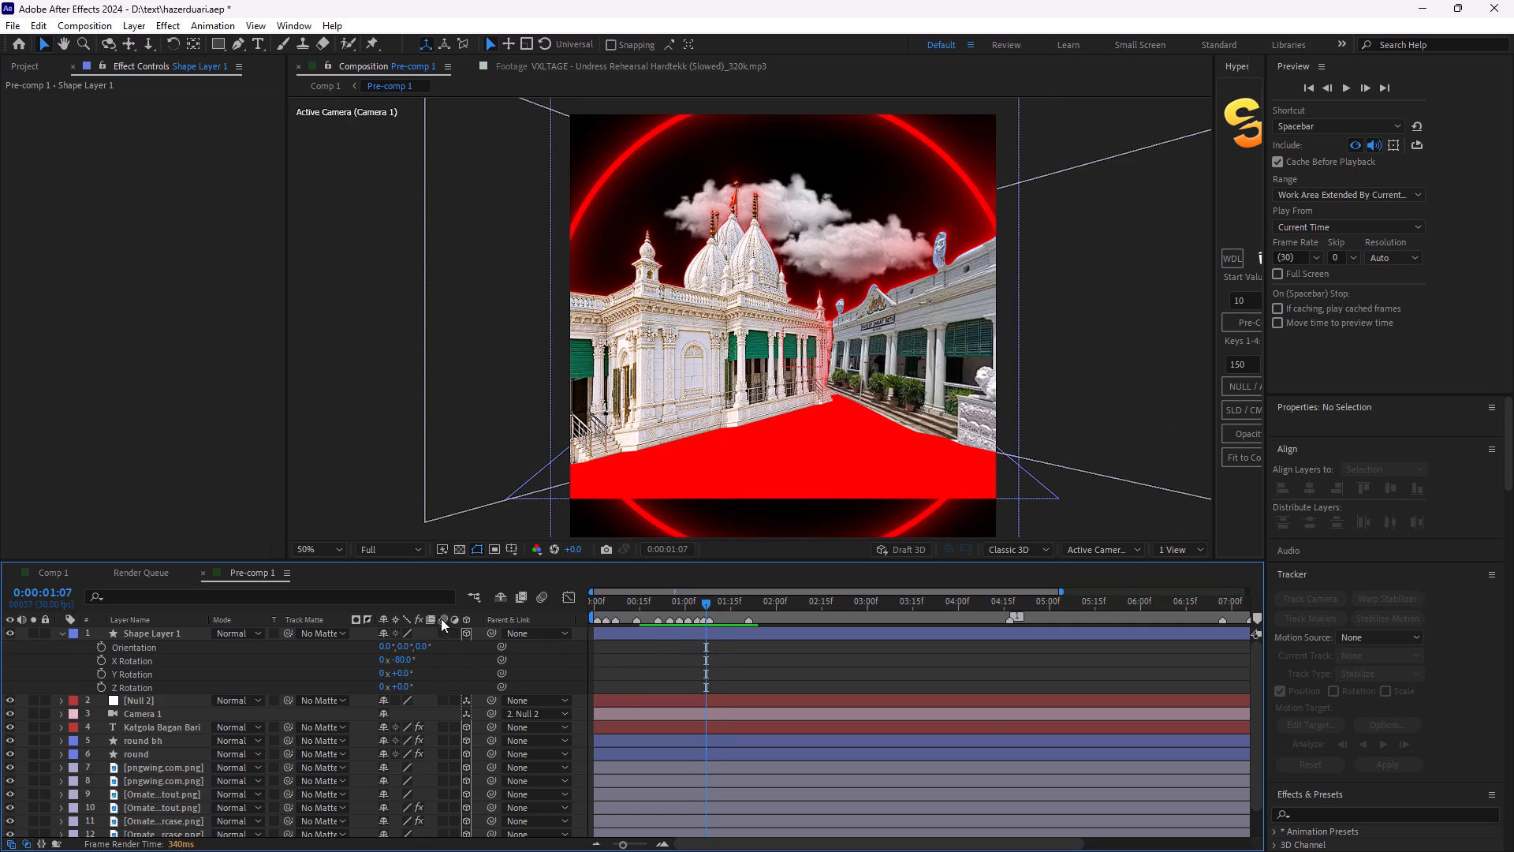
# Extend the red floor toward the camera by setting Shape Layer 1's Z position to -240, and check it up to 0:00:01:18.
pyautogui.press('p')
pyautogui.press('p')
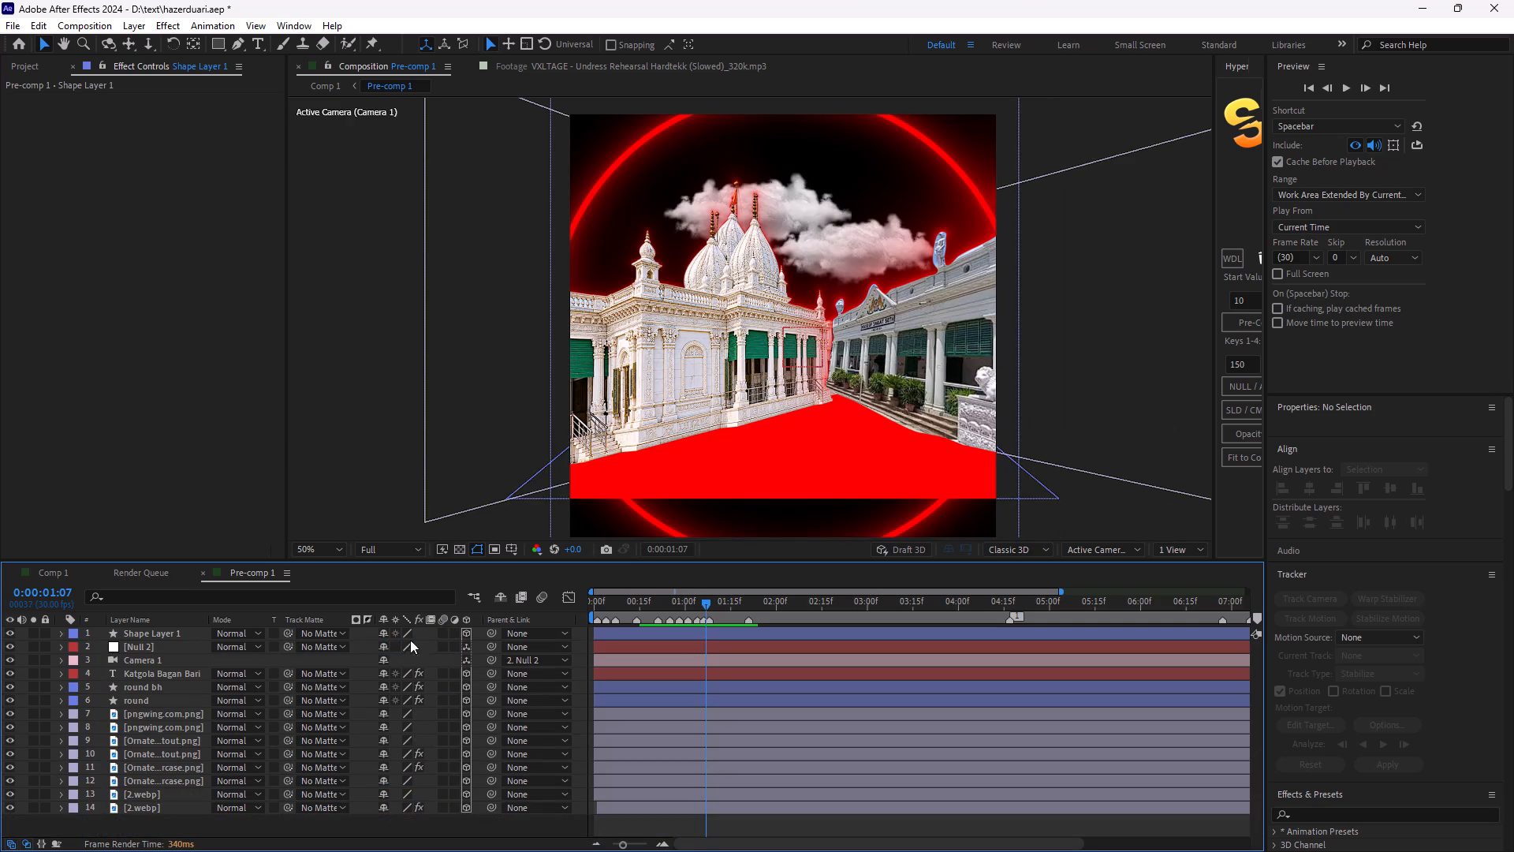
pyautogui.click(184, 630)
pyautogui.press('p')
pyautogui.moveTo(442, 646); pyautogui.dragTo(456, 648)
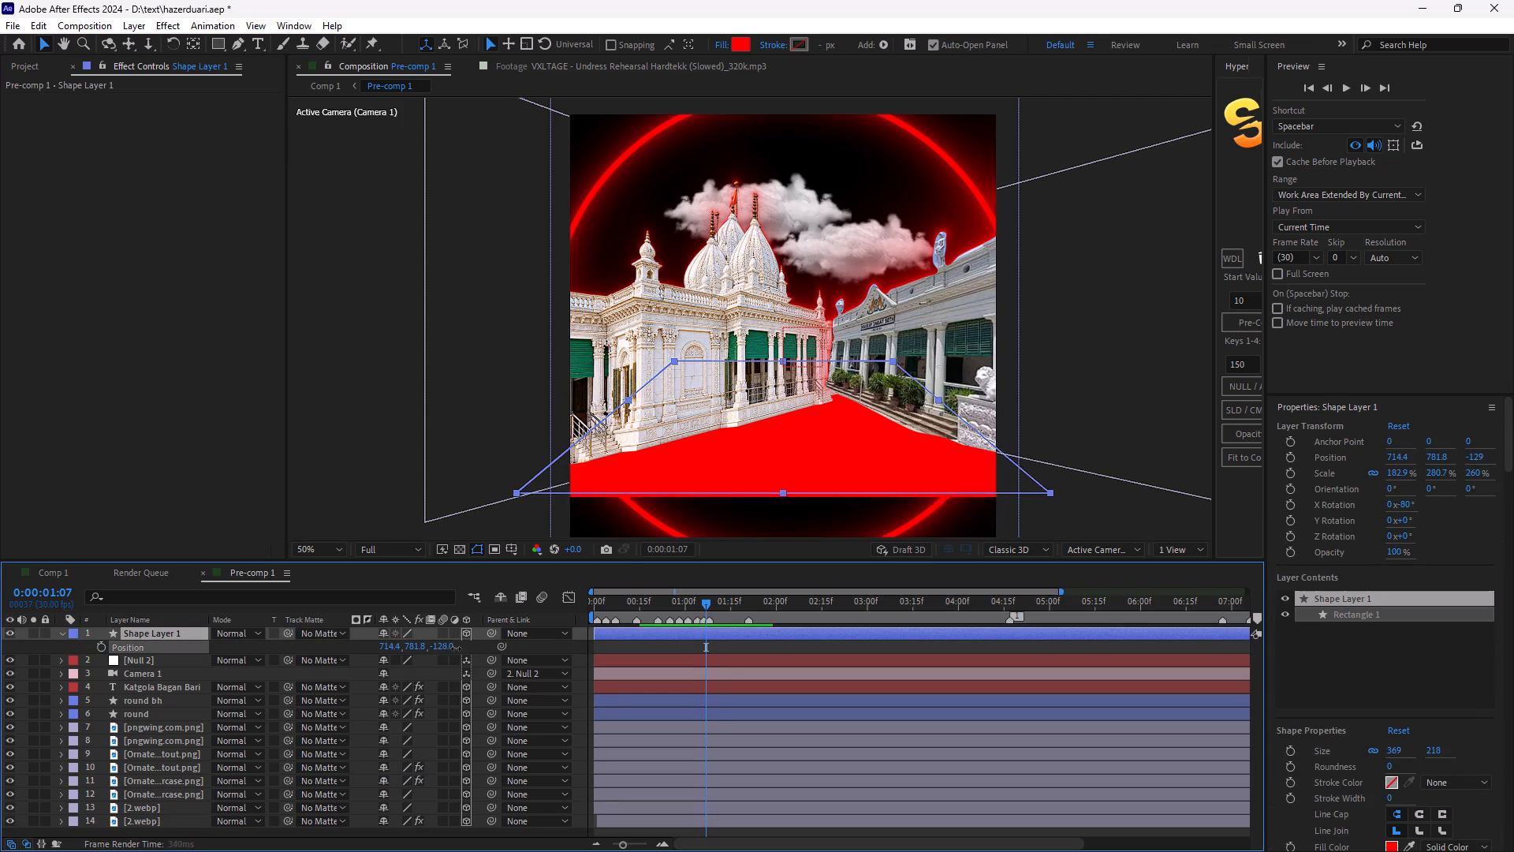
pyautogui.moveTo(456, 648); pyautogui.dragTo(377, 659)
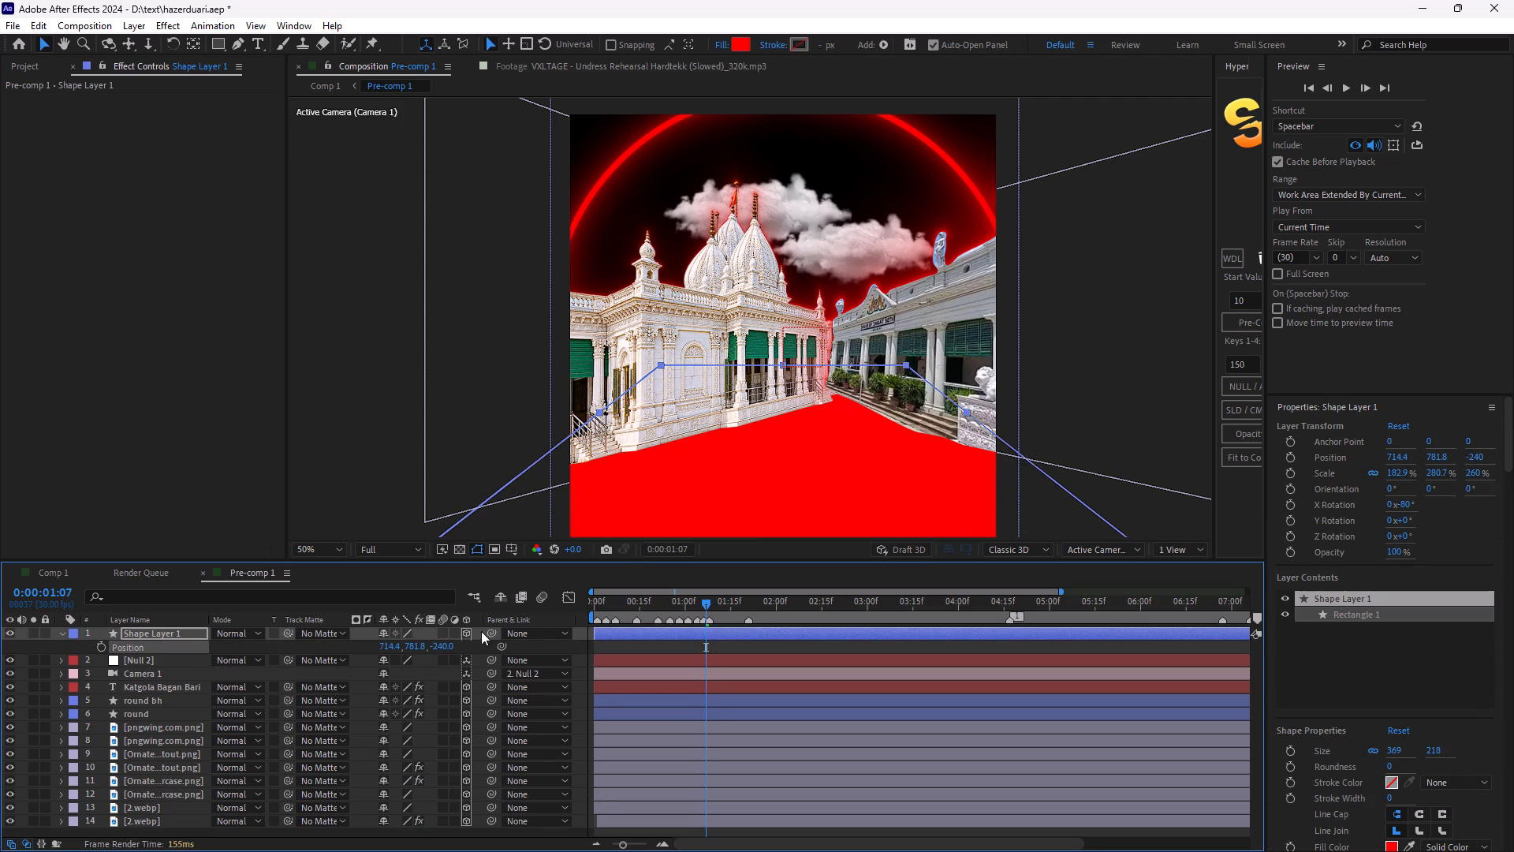
pyautogui.moveTo(707, 602); pyautogui.dragTo(718, 612)
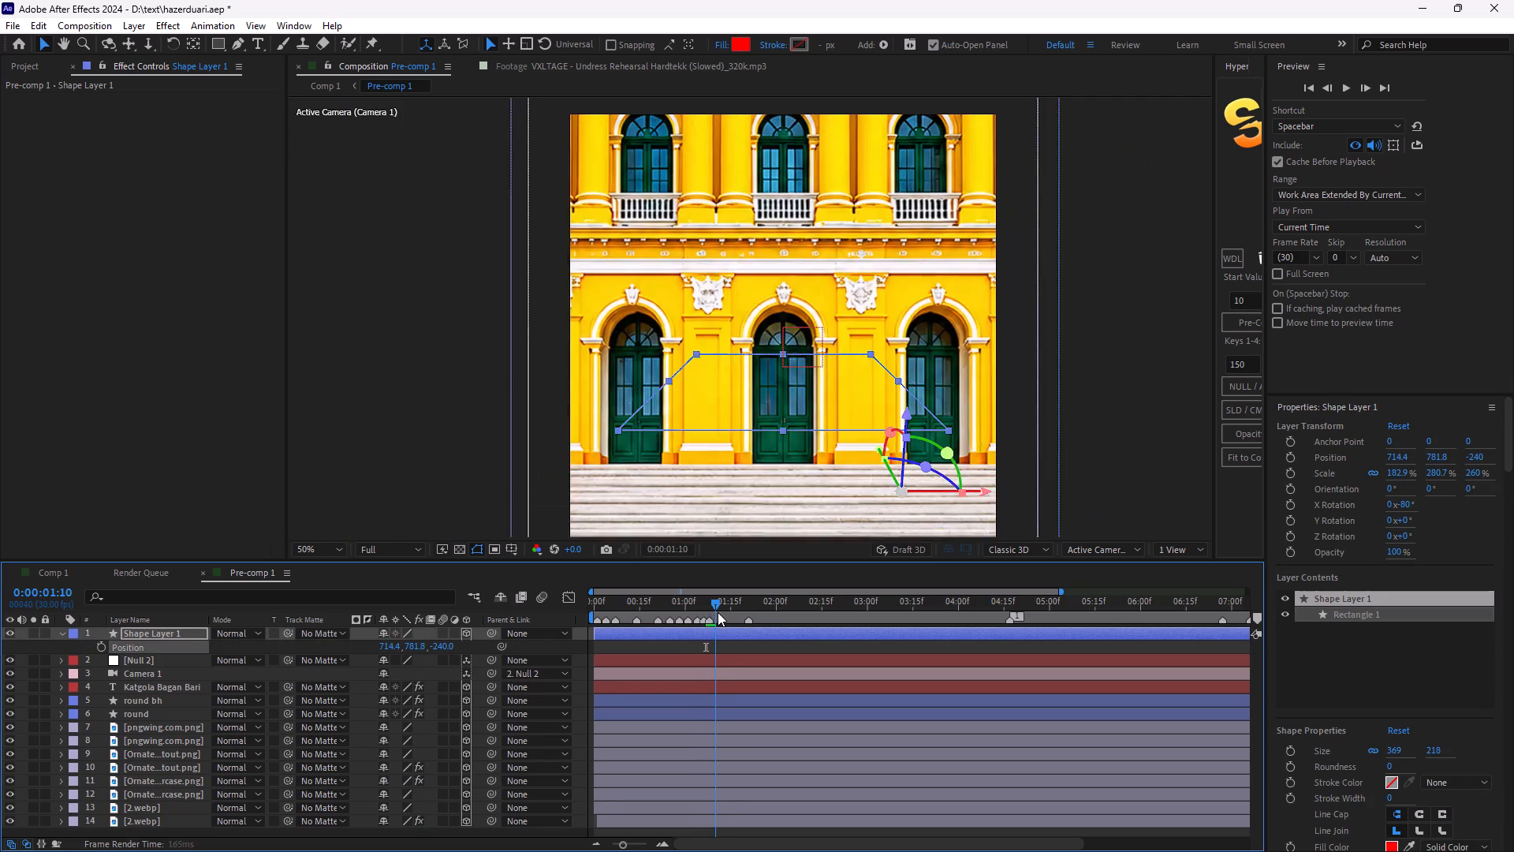
pyautogui.moveTo(718, 612); pyautogui.dragTo(740, 618)
pyautogui.click(784, 690)
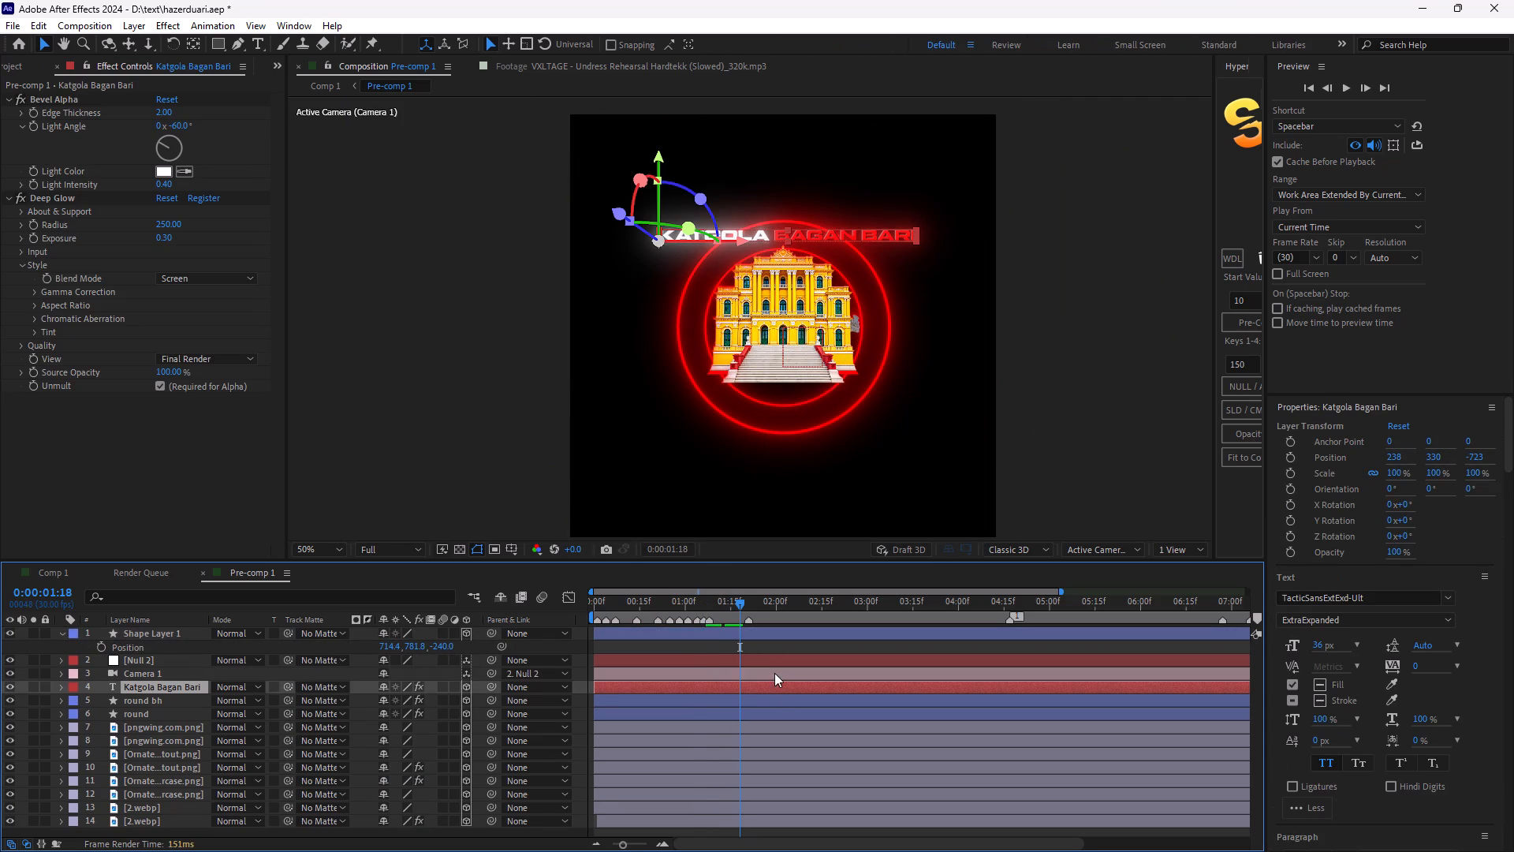
# Scrub to about 0:00:02:05 and preview the scene from 0:00:00:00 to examine the red floor during the camera move.
pyautogui.moveTo(744, 601); pyautogui.dragTo(795, 615)
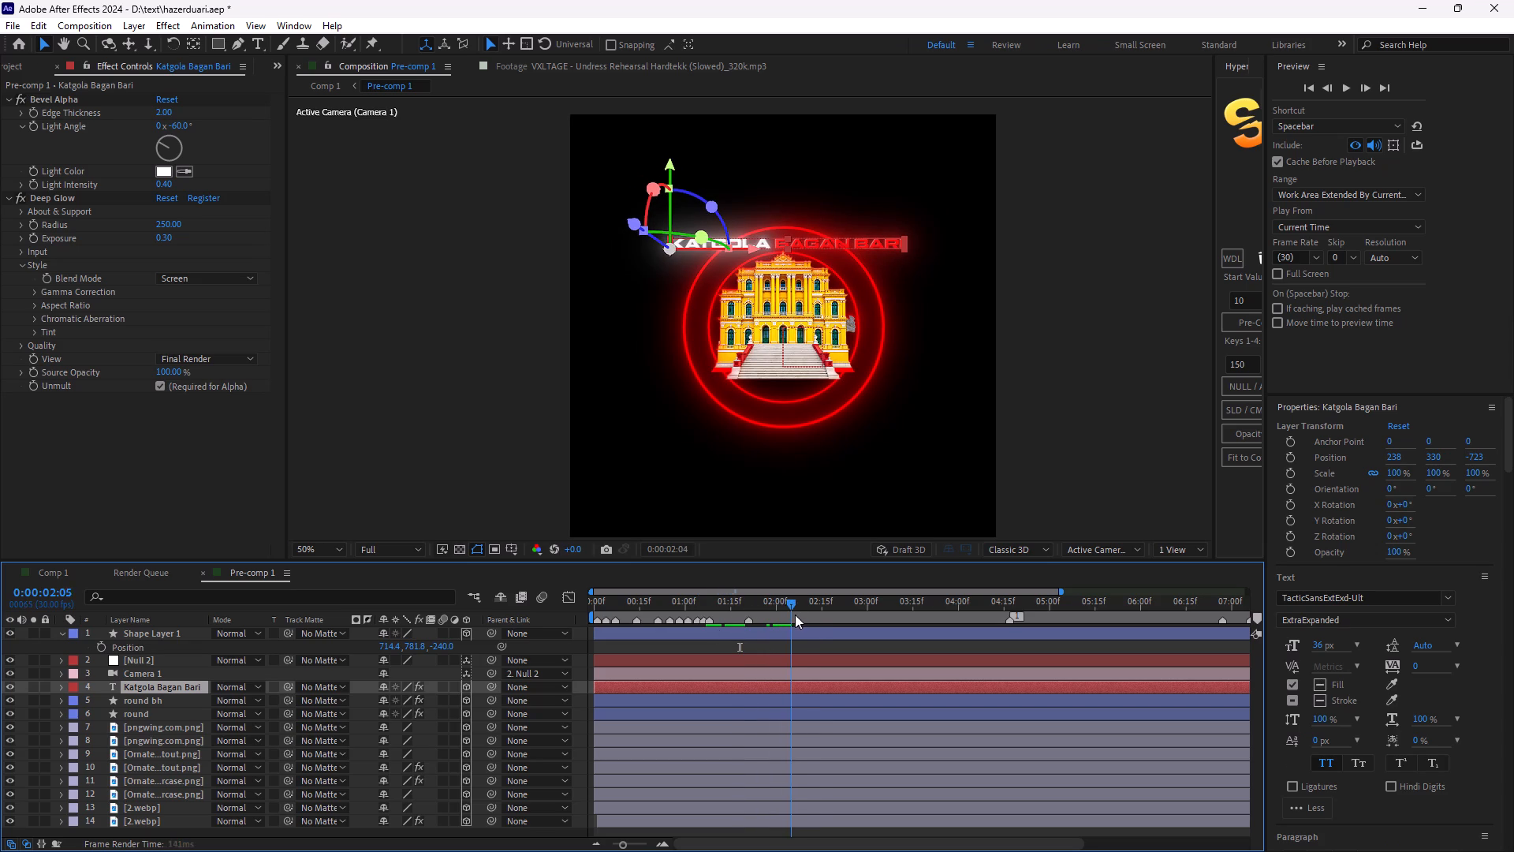
pyautogui.moveTo(795, 615); pyautogui.dragTo(571, 597)
pyautogui.press('space')
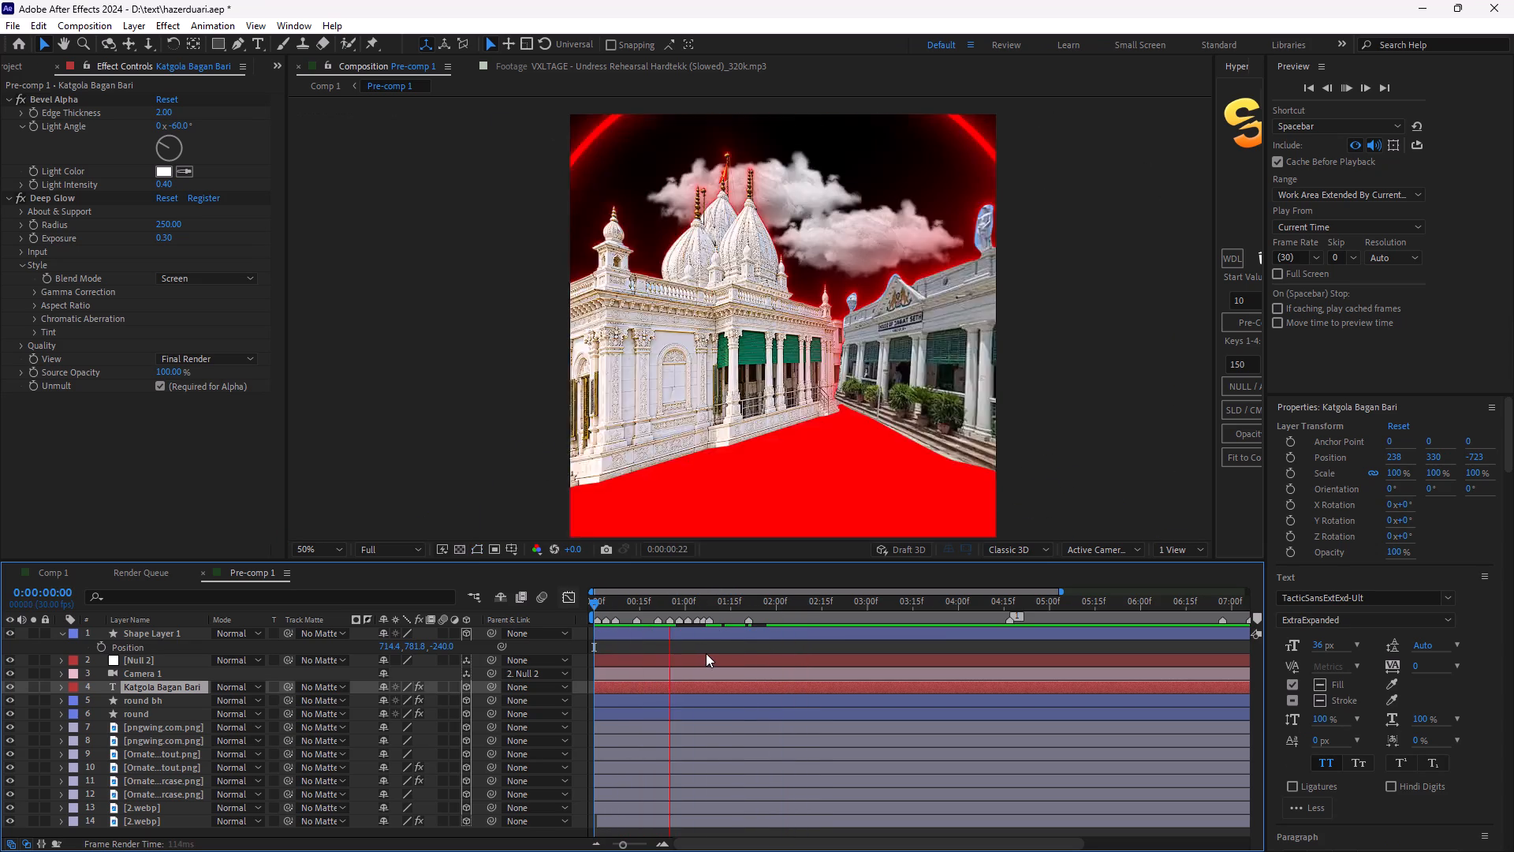
pyautogui.press('space')
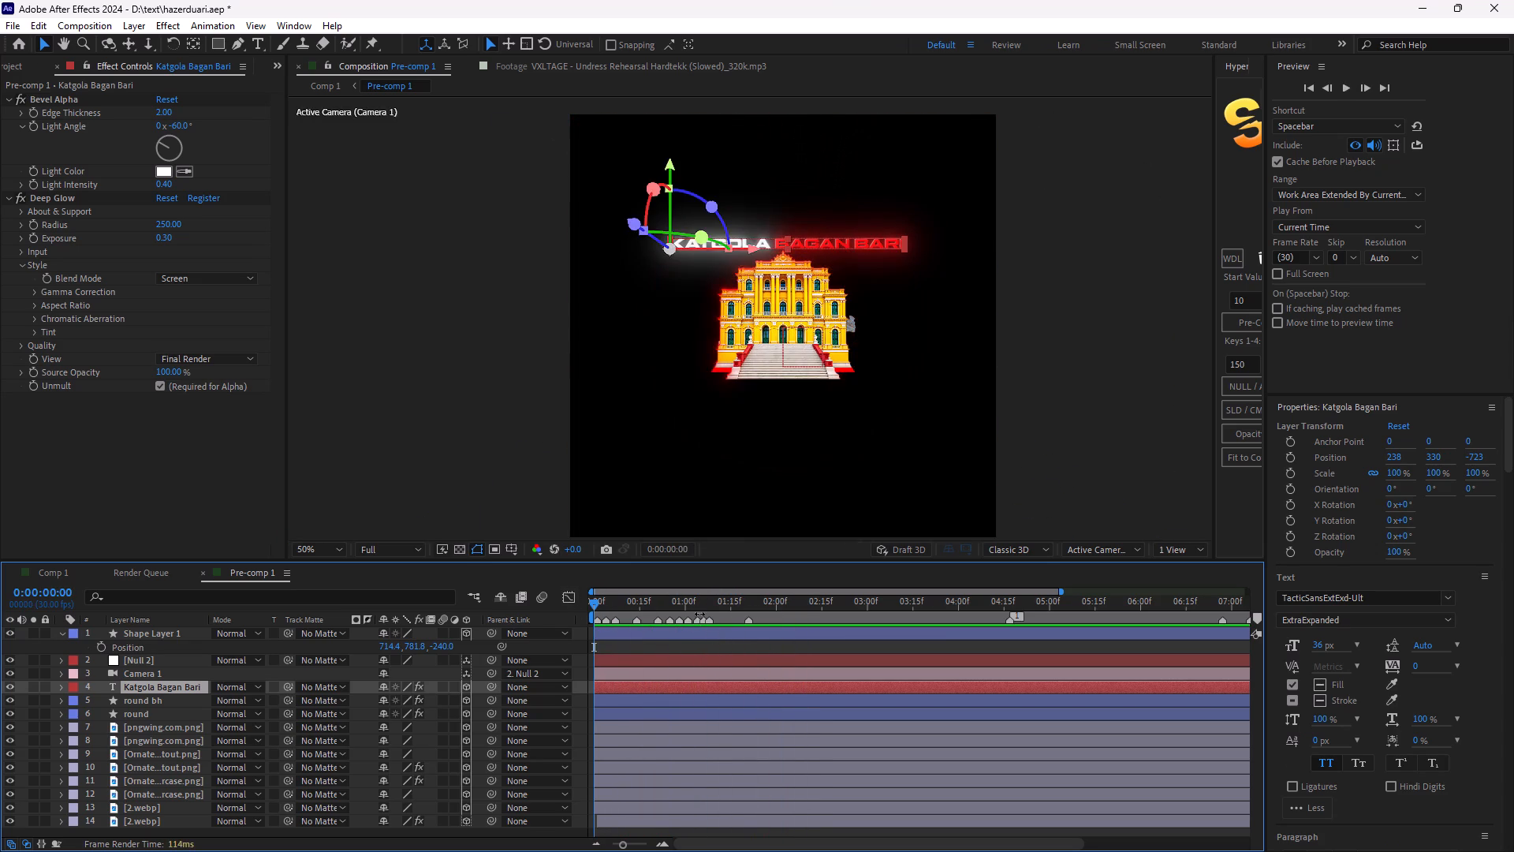
pyautogui.press('space')
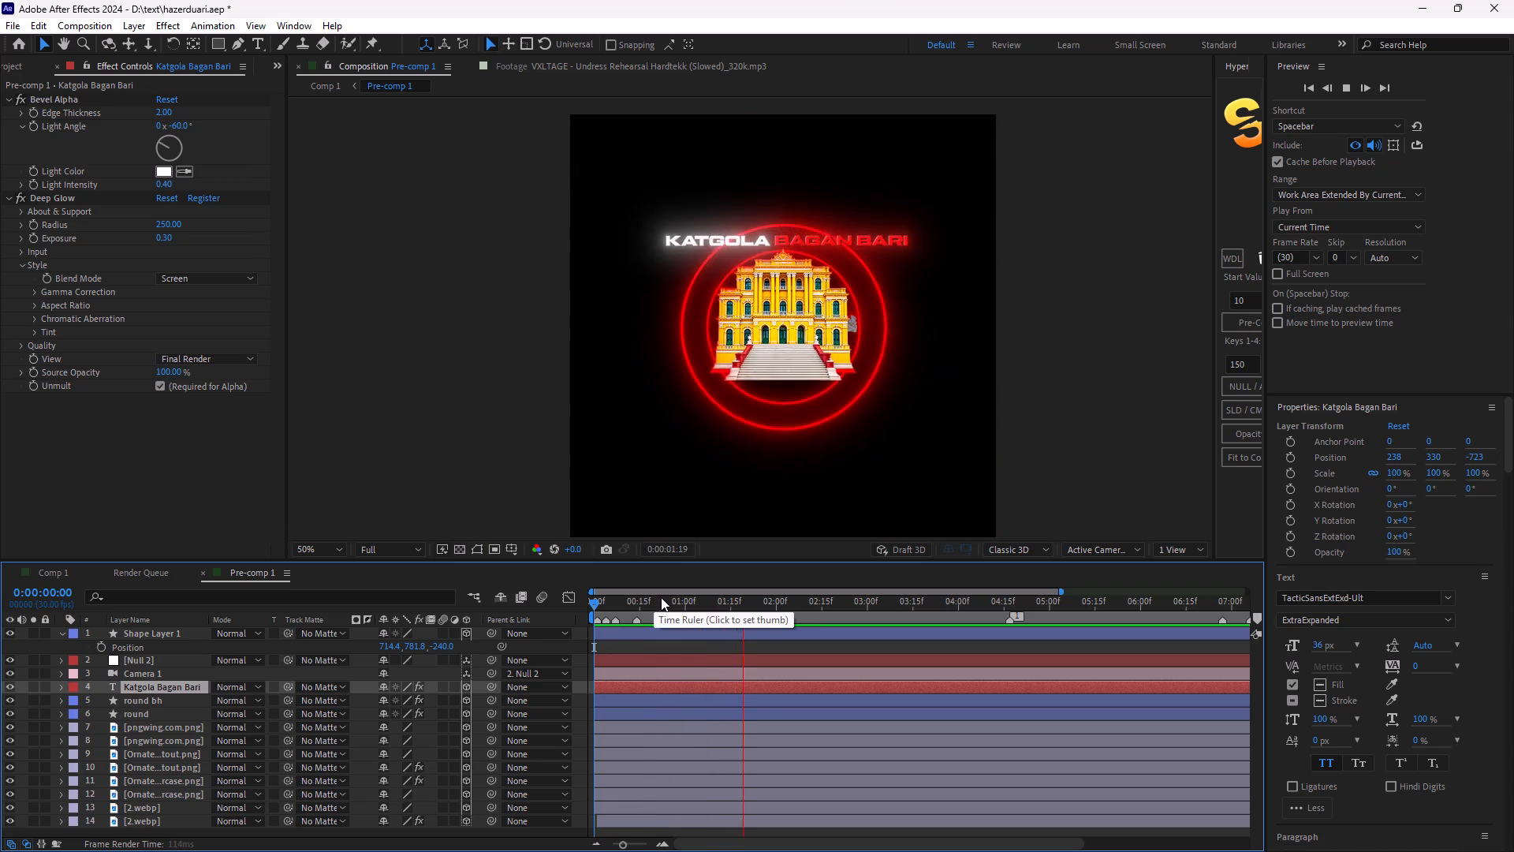
pyautogui.press('space')
# At 0:00:00:26, add the red floor's Shape Layer 1 to the selection and search the effects for "cc rod".
pyautogui.moveTo(611, 603); pyautogui.dragTo(673, 630)
pyautogui.keyDown('ctrl'); pyautogui.click(679, 633); pyautogui.keyUp('ctrl')
pyautogui.hotkey('ctrl', 'space')
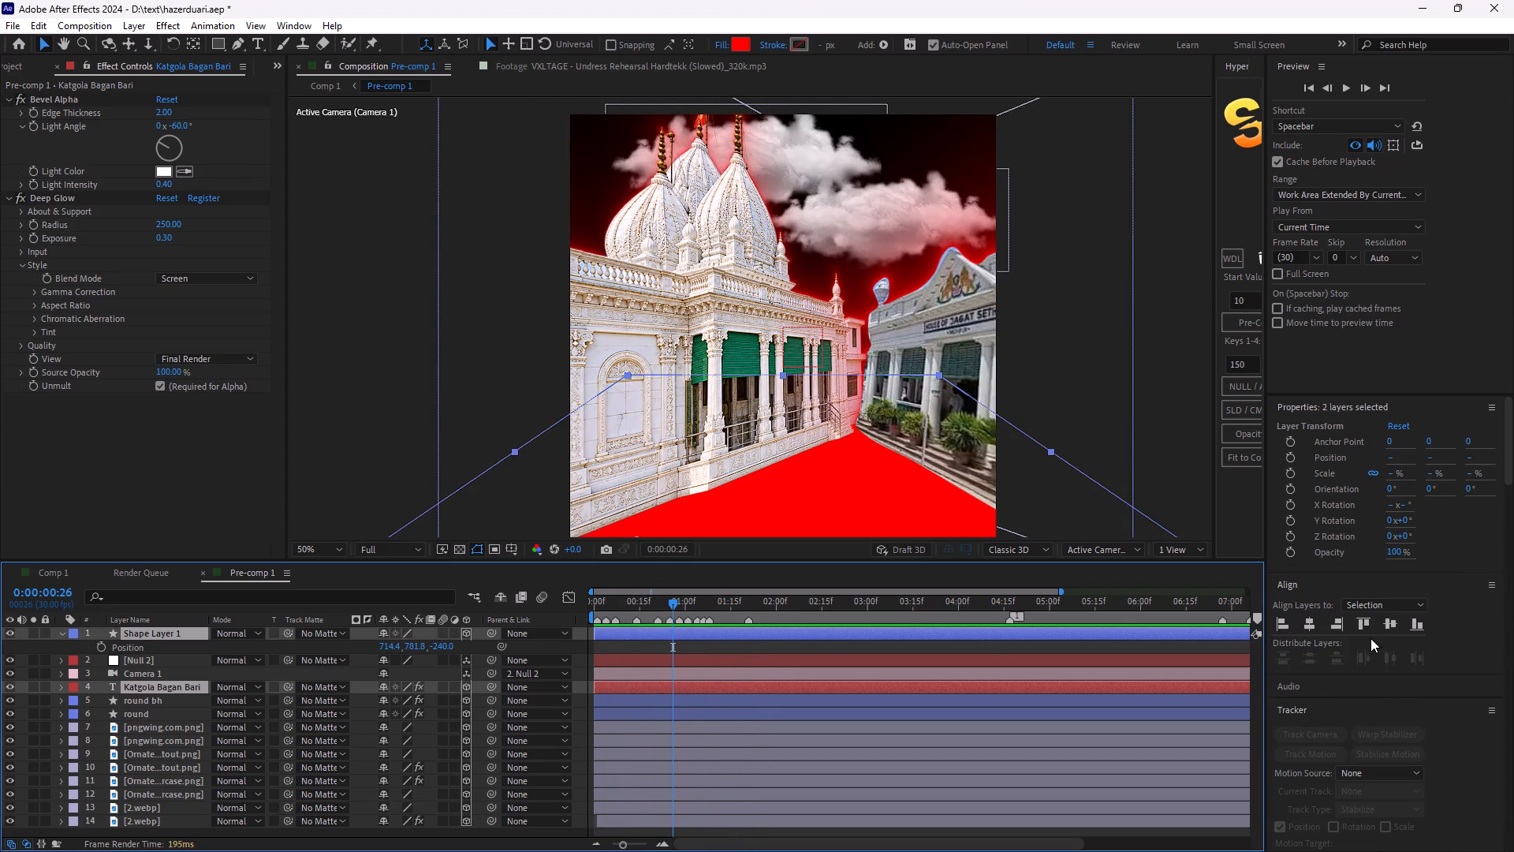
pyautogui.scroll(-4, 1366, 638)
pyautogui.click(1326, 591)
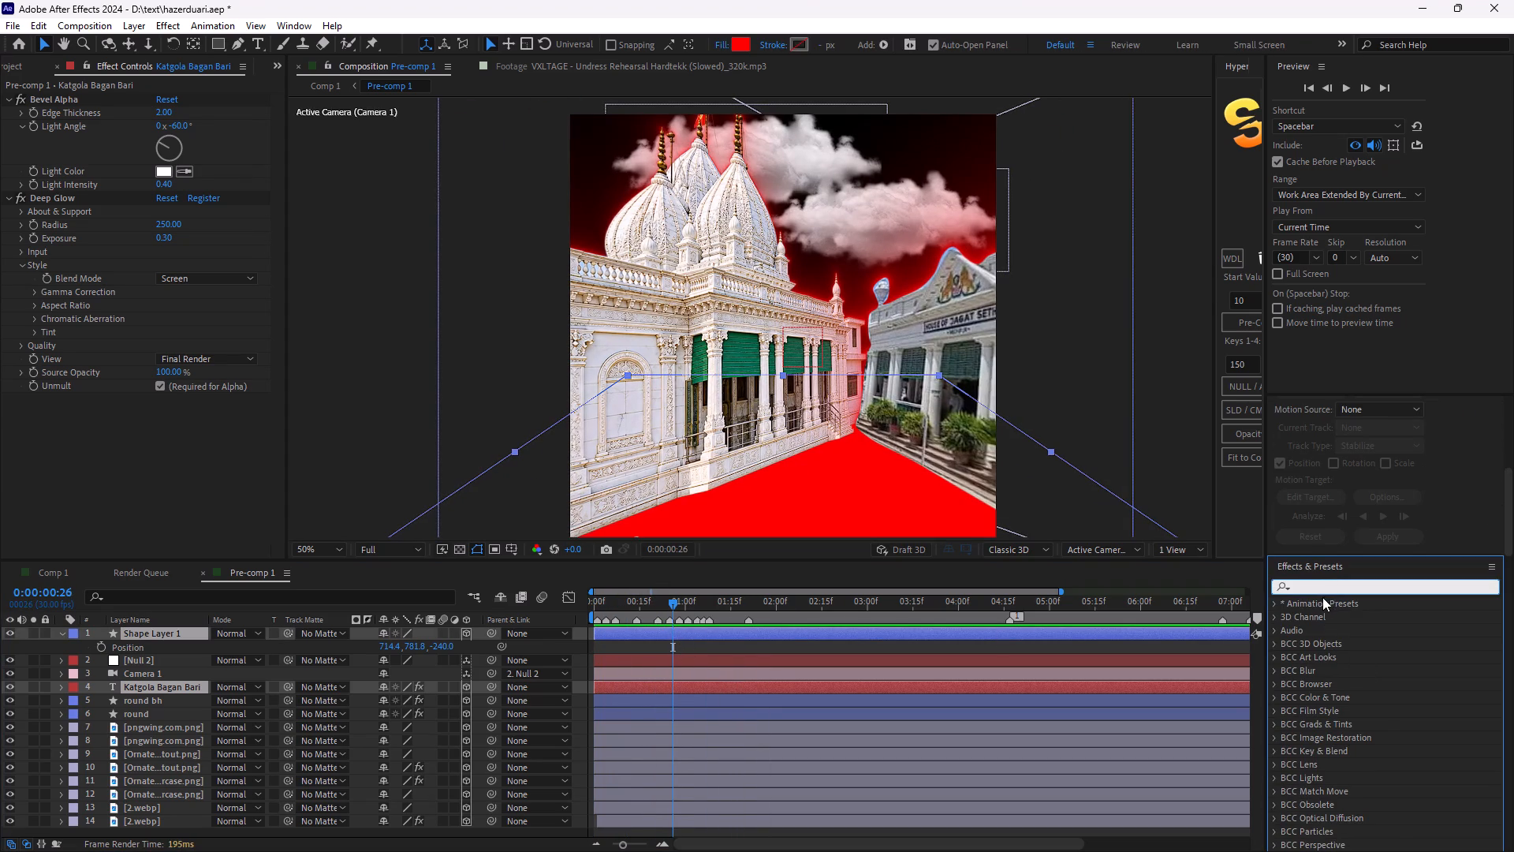
pyautogui.press('c')
pyautogui.press('c')
pyautogui.press('space')
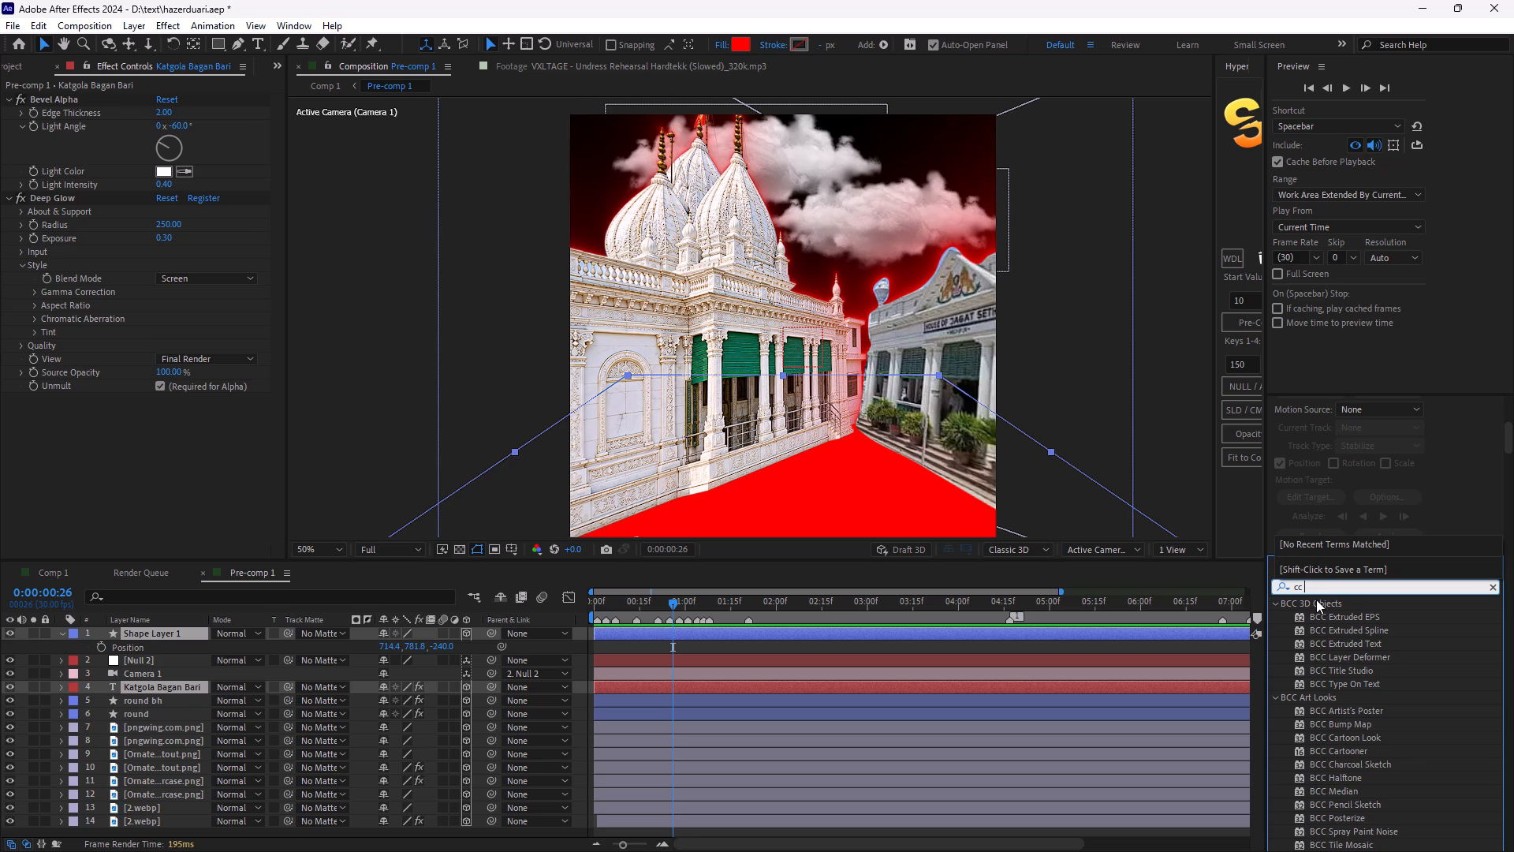
pyautogui.write('rodw')
# Search the effects and presets for "rode" and "road".
pyautogui.press('BackSpace')
pyautogui.press('BackSpace')
pyautogui.press('BackSpace')
pyautogui.press('BackSpace')
pyautogui.press('BackSpace')
pyautogui.press('BackSpace')
pyautogui.press('BackSpace')
pyautogui.press('BackSpace')
pyautogui.press('BackSpace')
pyautogui.press('BackSpace')
pyautogui.press('BackSpace')
pyautogui.press('BackSpace')
pyautogui.press('BackSpace')
pyautogui.press('BackSpace')
pyautogui.press('BackSpace')
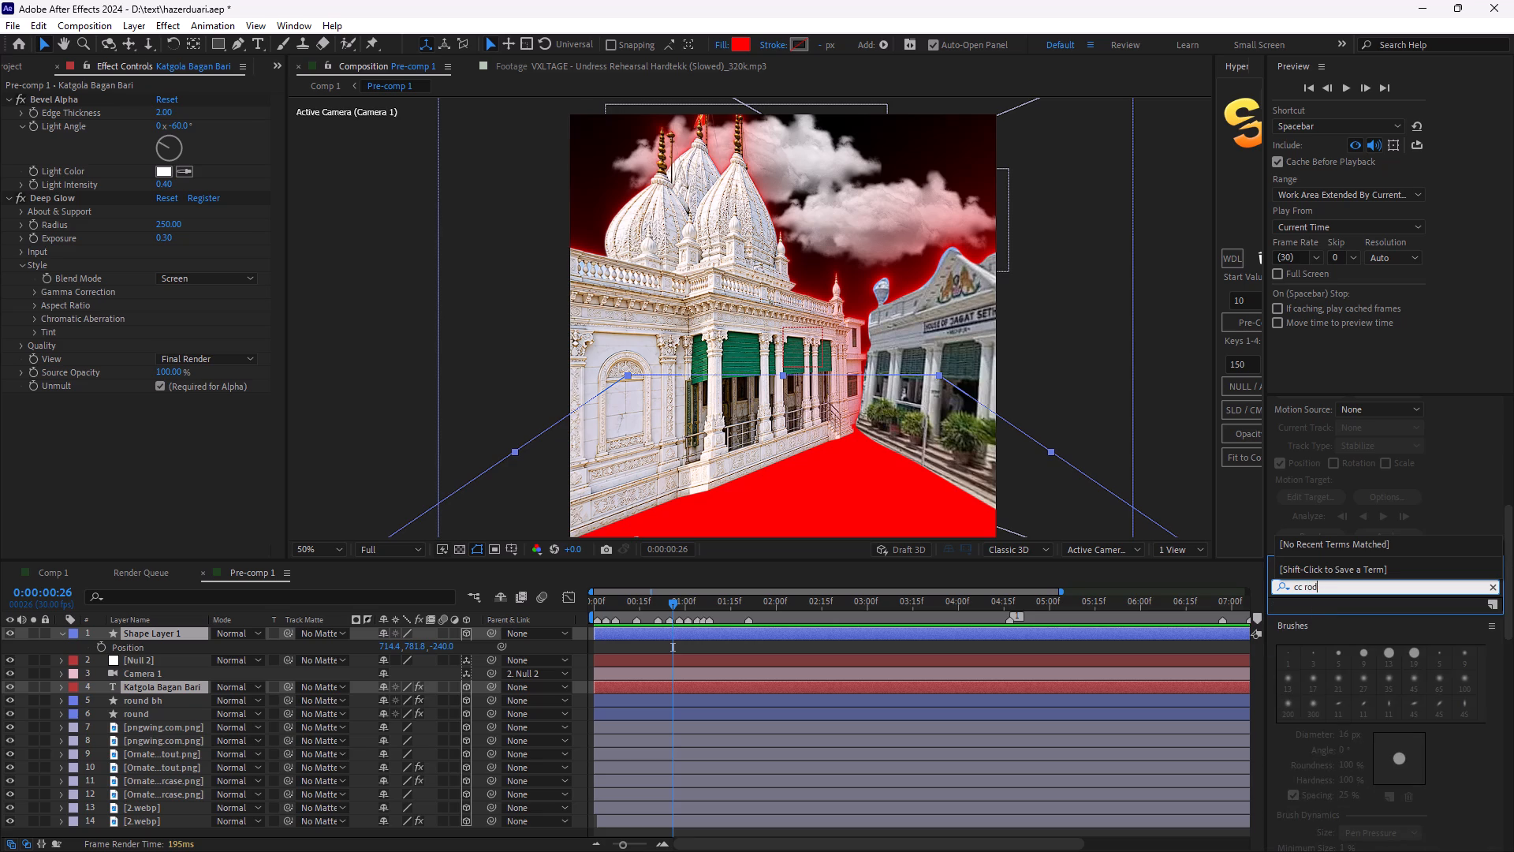
pyautogui.write('rode')
pyautogui.press('BackSpace')
pyautogui.press('BackSpace')
pyautogui.press('BackSpace')
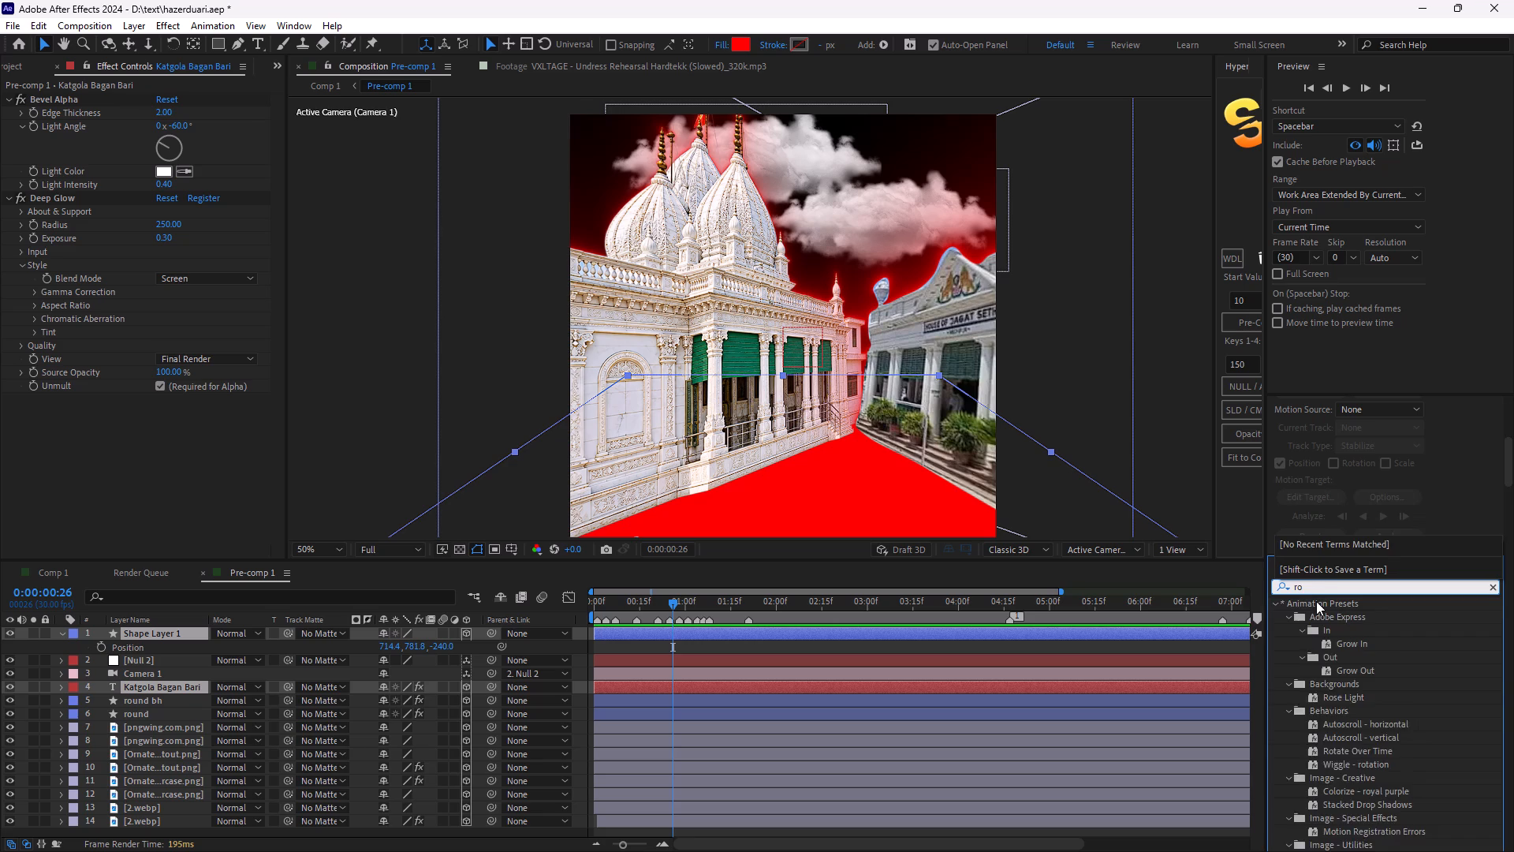
pyautogui.write('oad')
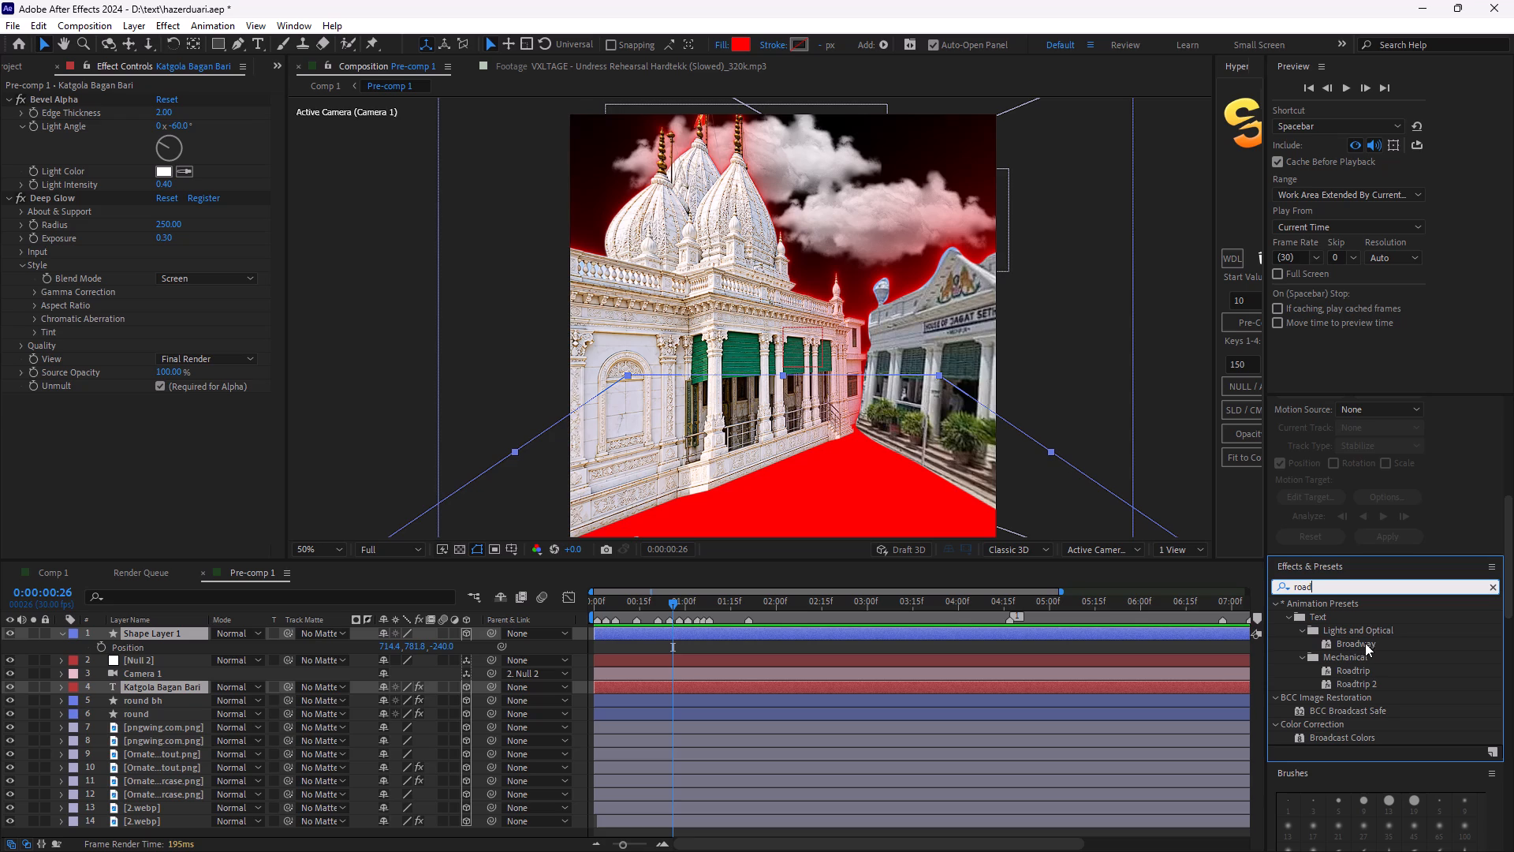
# Replace the effects search with "tru" and examine the matching effects.
pyautogui.press('BackSpace')
pyautogui.press('BackSpace')
pyautogui.press('BackSpace')
pyautogui.press('BackSpace')
pyautogui.press('BackSpace')
pyautogui.press('BackSpace')
pyautogui.press('BackSpace')
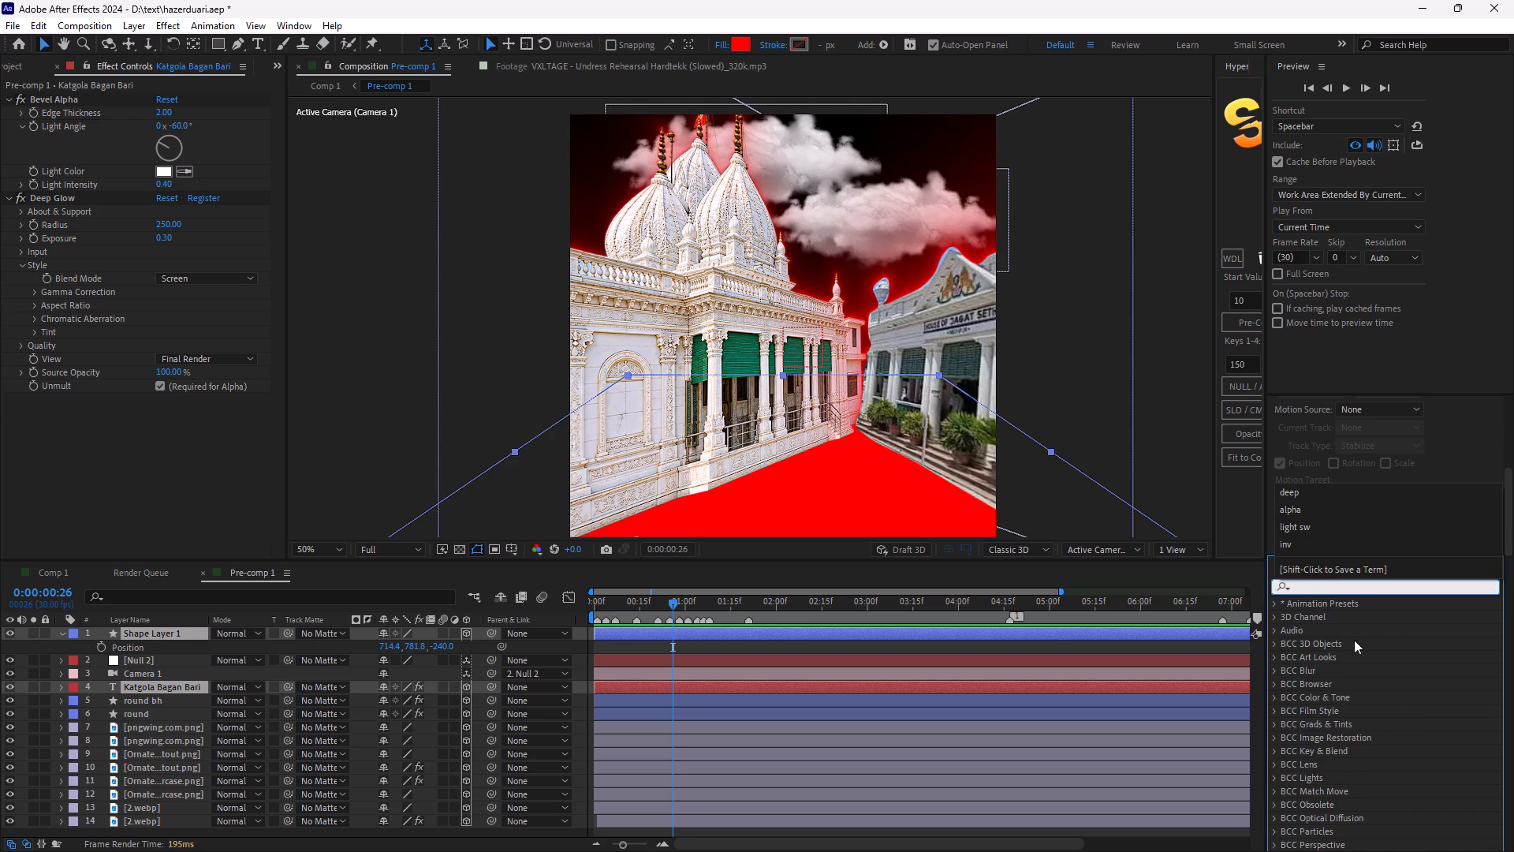
pyautogui.press('BackSpace')
pyautogui.press('BackSpace')
pyautogui.press('BackSpace')
pyautogui.press('BackSpace')
pyautogui.press('BackSpace')
pyautogui.write('tre')
pyautogui.press('BackSpace')
pyautogui.press('u')
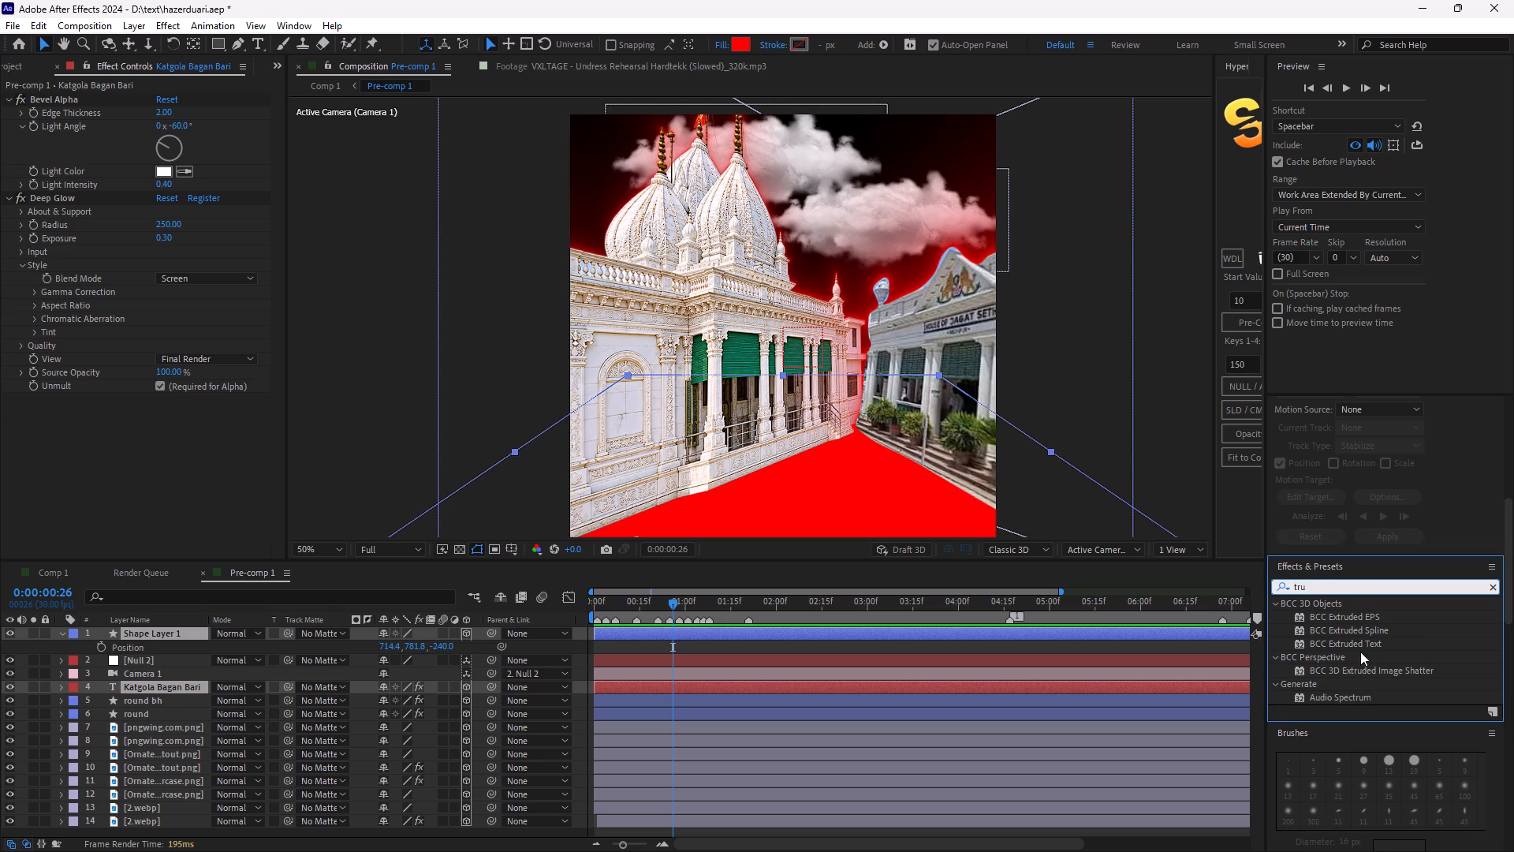
# Search the effects for "exp" and look through the matching presets and effects.
pyautogui.press('BackSpace')
pyautogui.press('BackSpace')
pyautogui.press('BackSpace')
pyautogui.press('BackSpace')
pyautogui.press('BackSpace')
pyautogui.press('BackSpace')
pyautogui.press('BackSpace')
pyautogui.press('BackSpace')
pyautogui.press('BackSpace')
pyautogui.press('BackSpace')
pyautogui.press('BackSpace')
pyautogui.press('BackSpace')
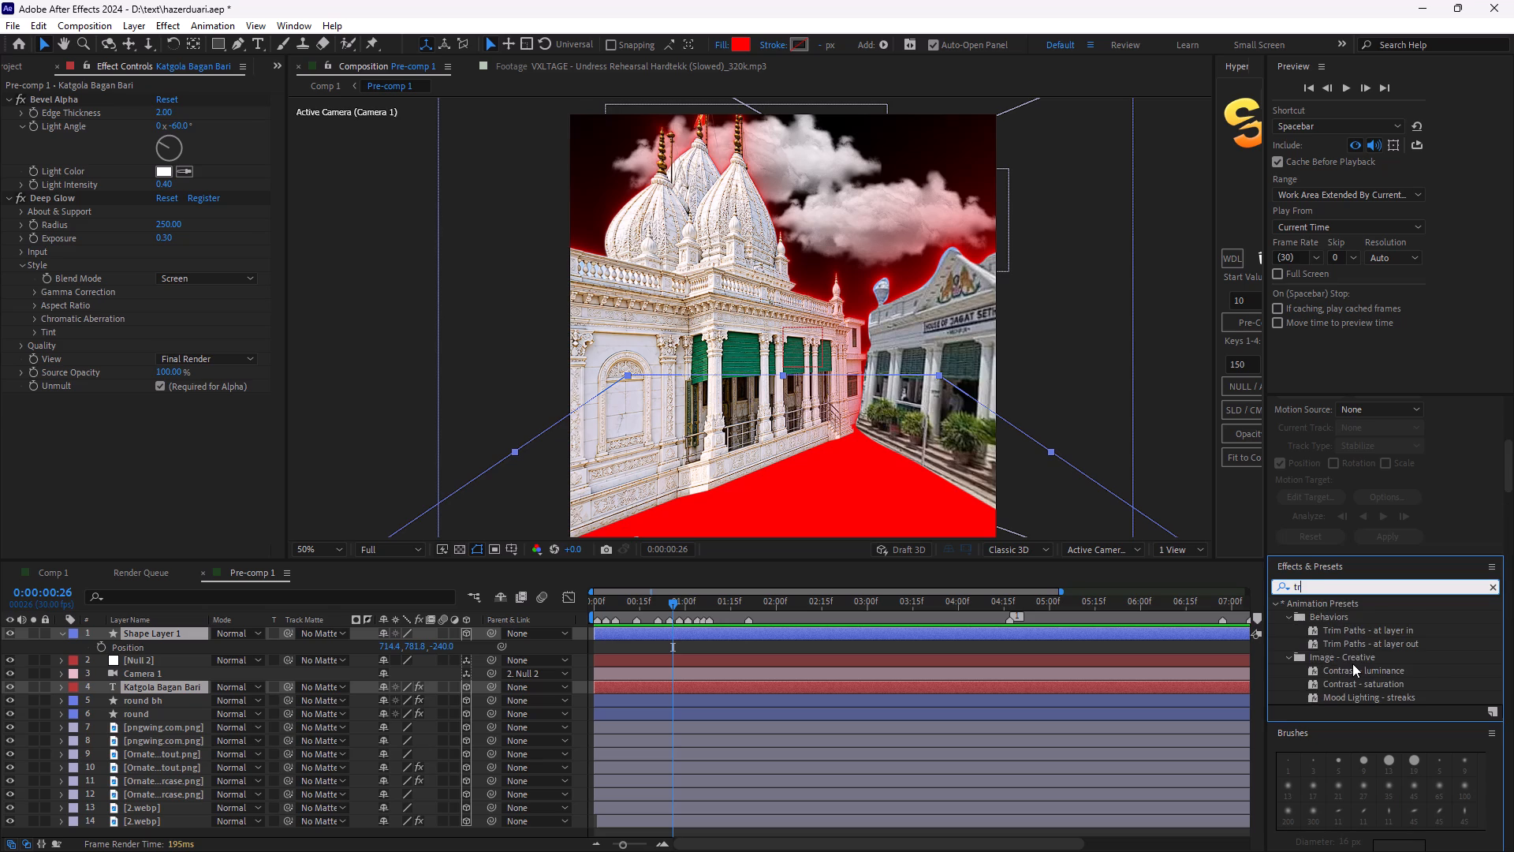
pyautogui.write('exp')
pyautogui.scroll(-3, 1355, 665)
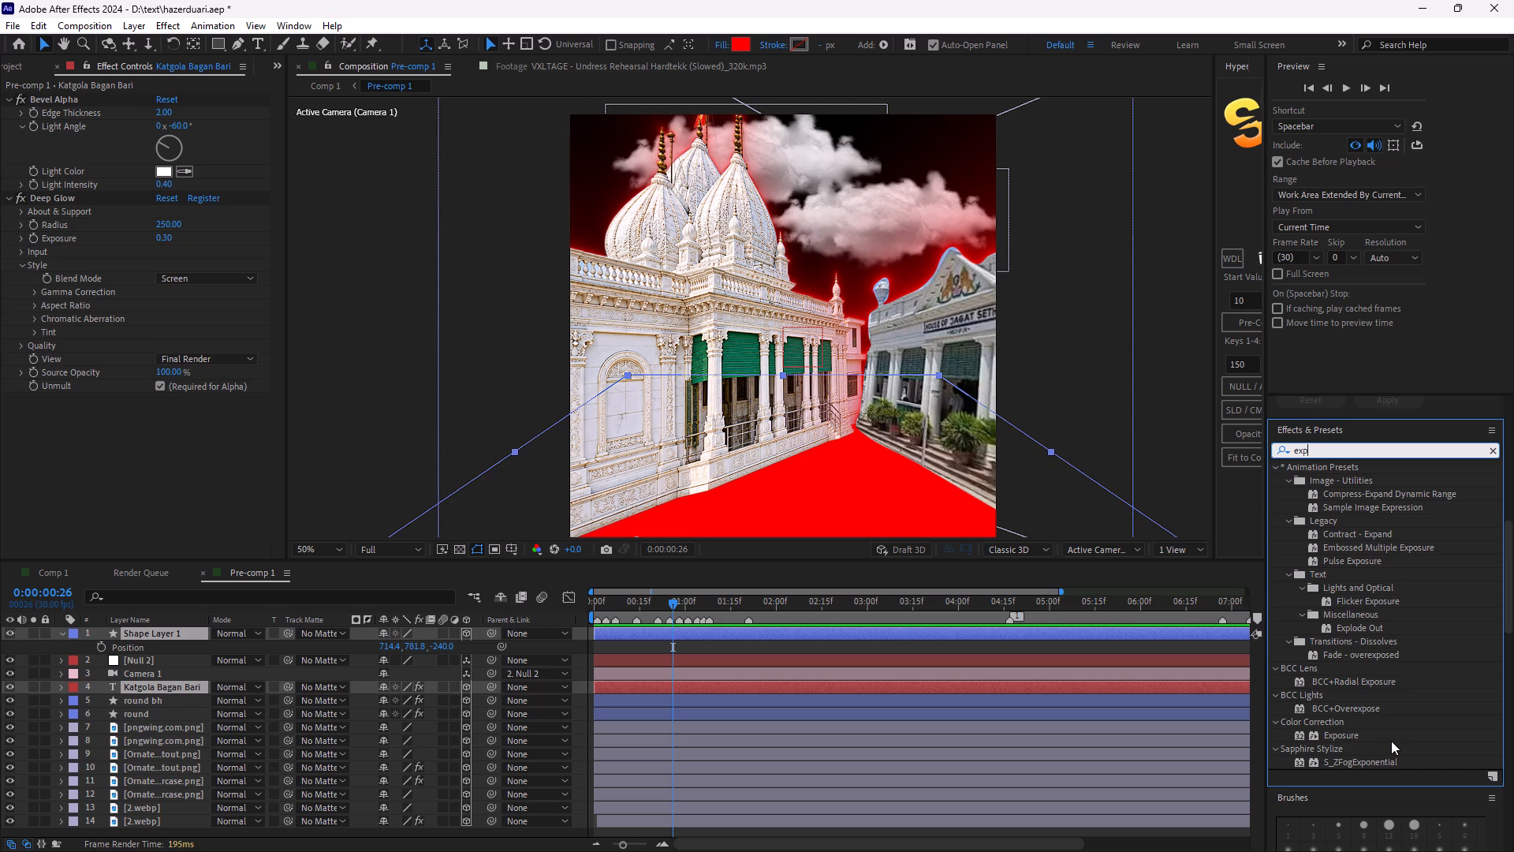
# Clear the effects search and browse the full category list, including Text and Transition, for an effect to use on the floor.
pyautogui.press('BackSpace')
pyautogui.press('BackSpace')
pyautogui.press('BackSpace')
pyautogui.press('BackSpace')
pyautogui.press('BackSpace')
pyautogui.scroll(-1, 1327, 640)
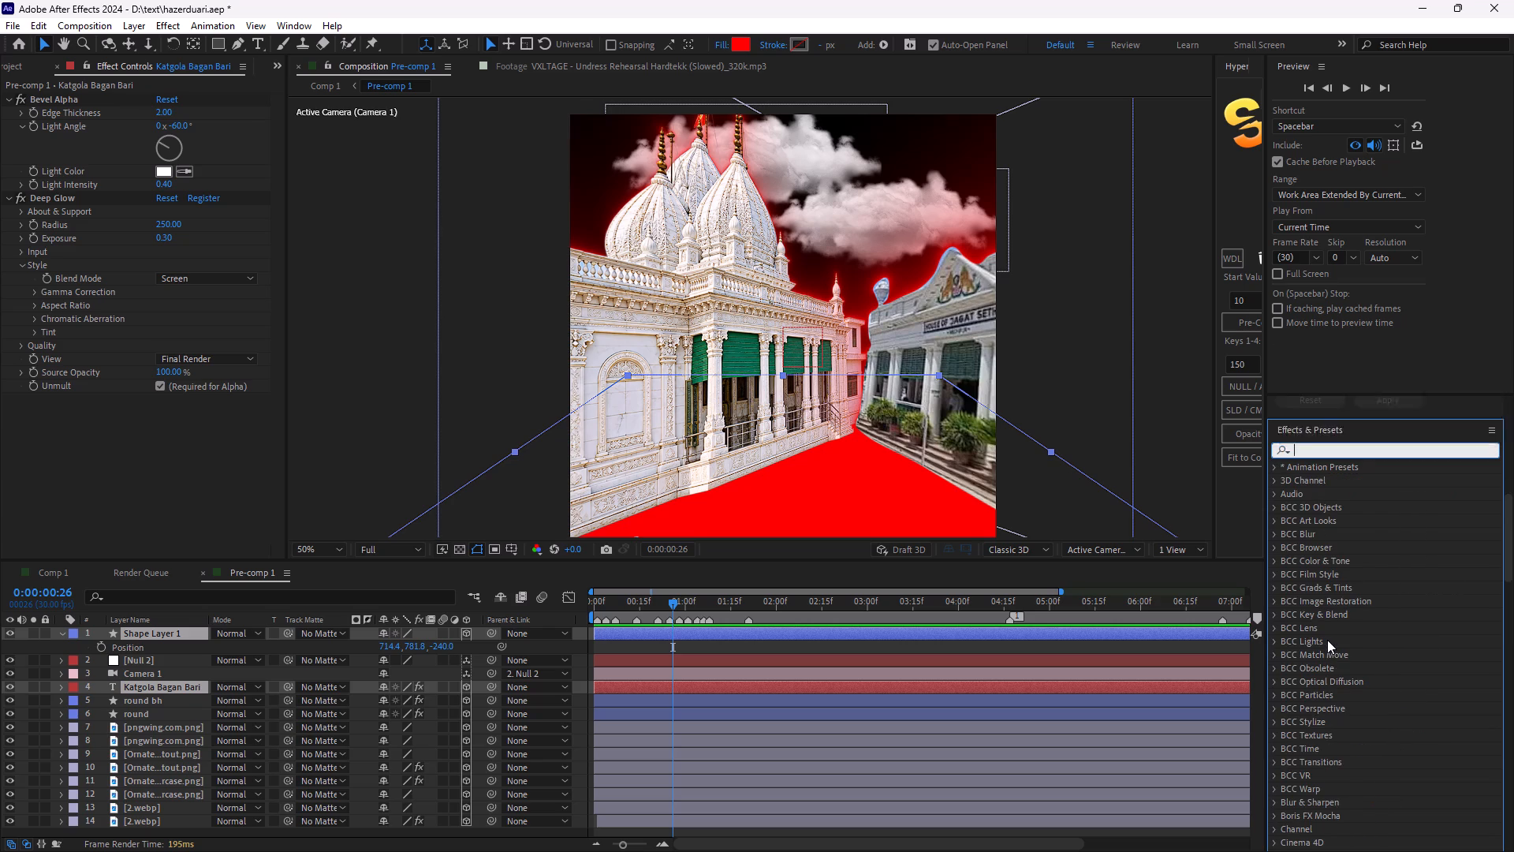
pyautogui.scroll(-11, 1327, 640)
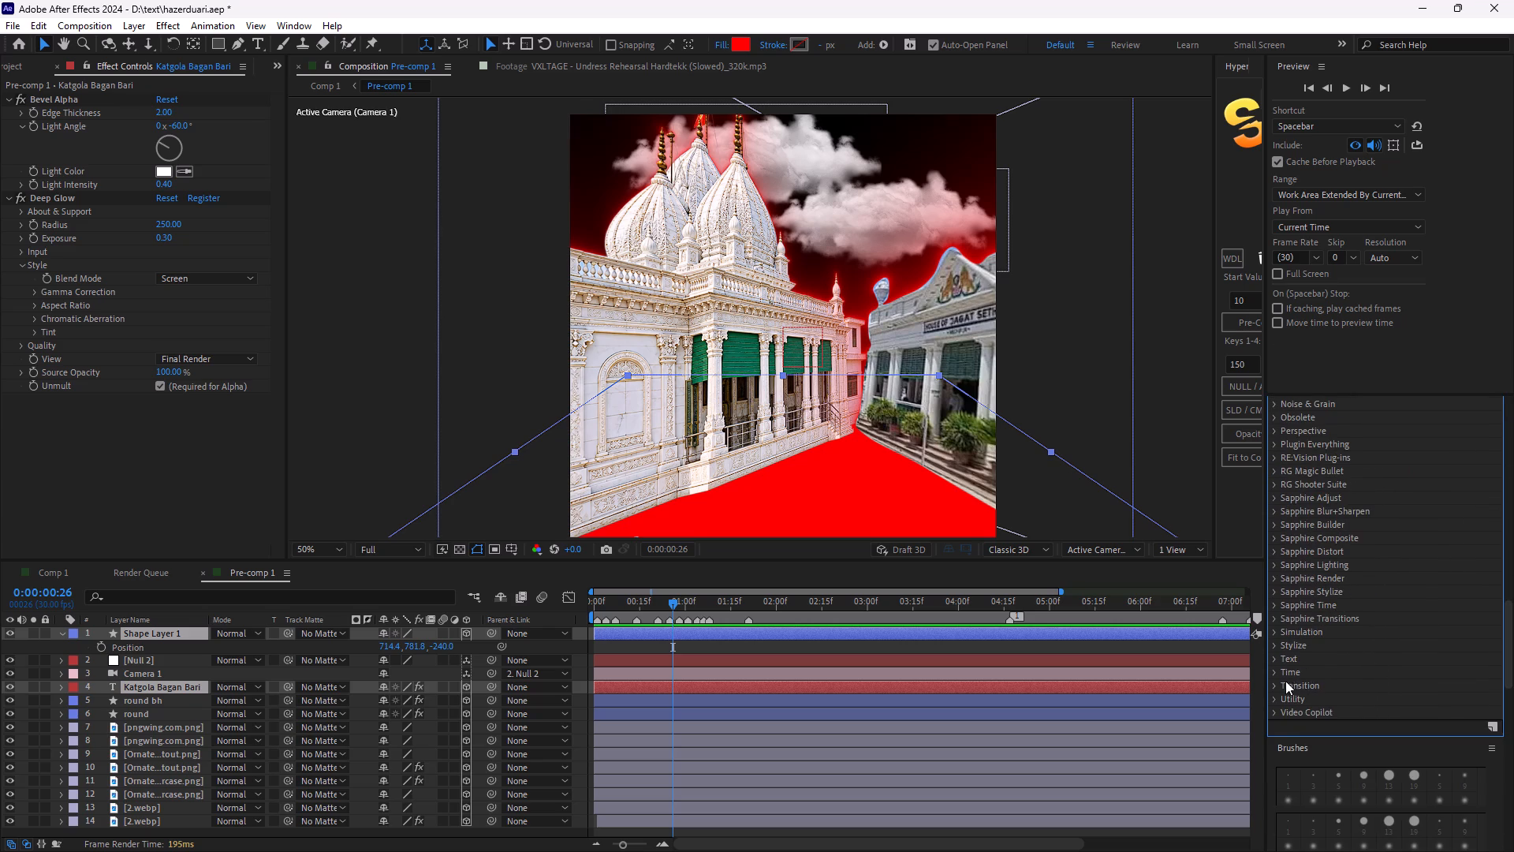
pyautogui.click(1276, 659)
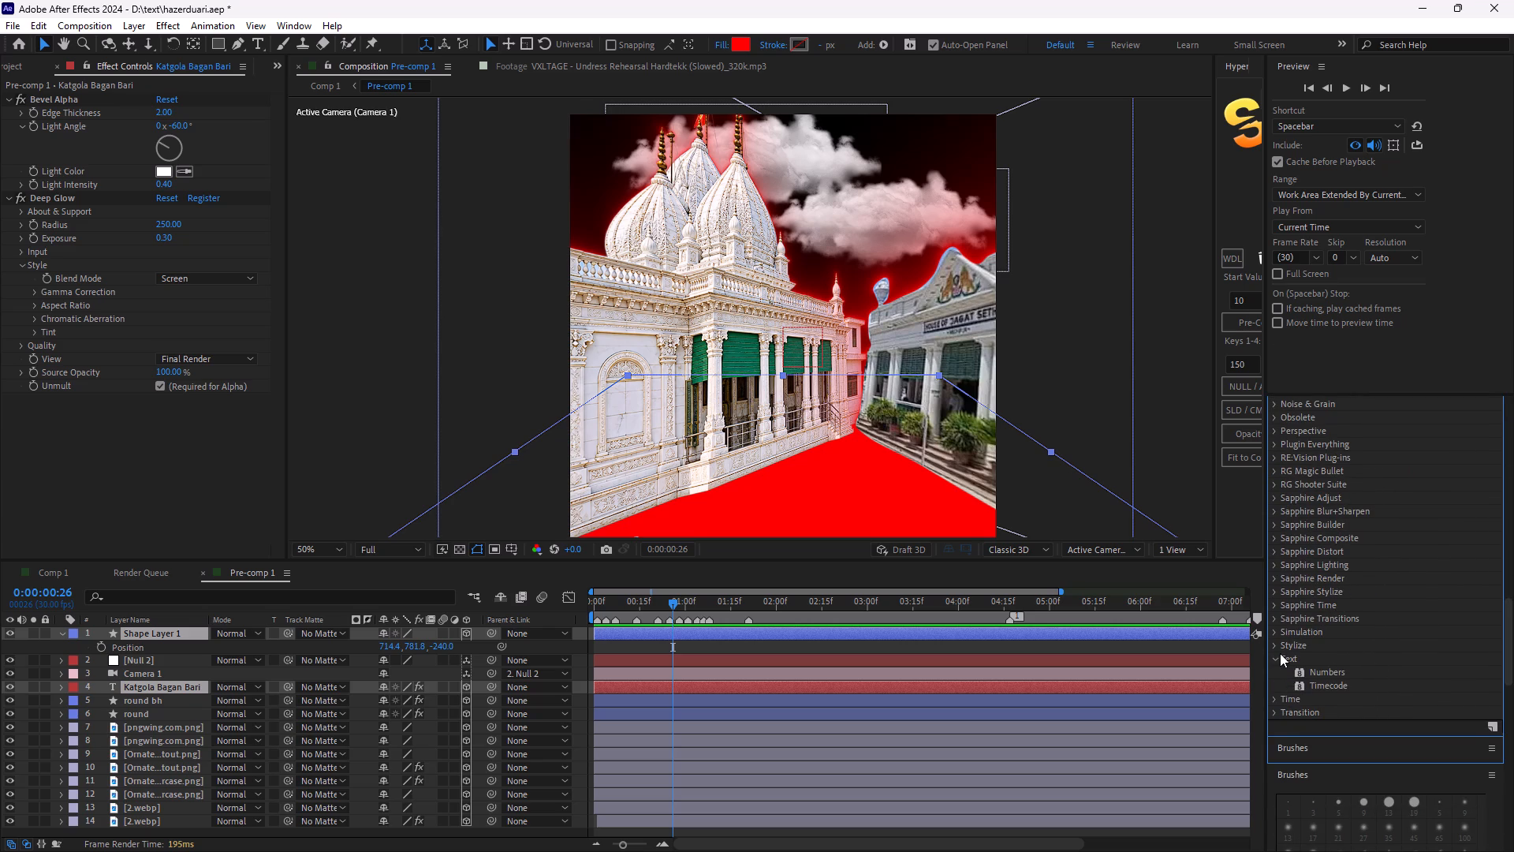
pyautogui.click(1276, 653)
pyautogui.click(1275, 683)
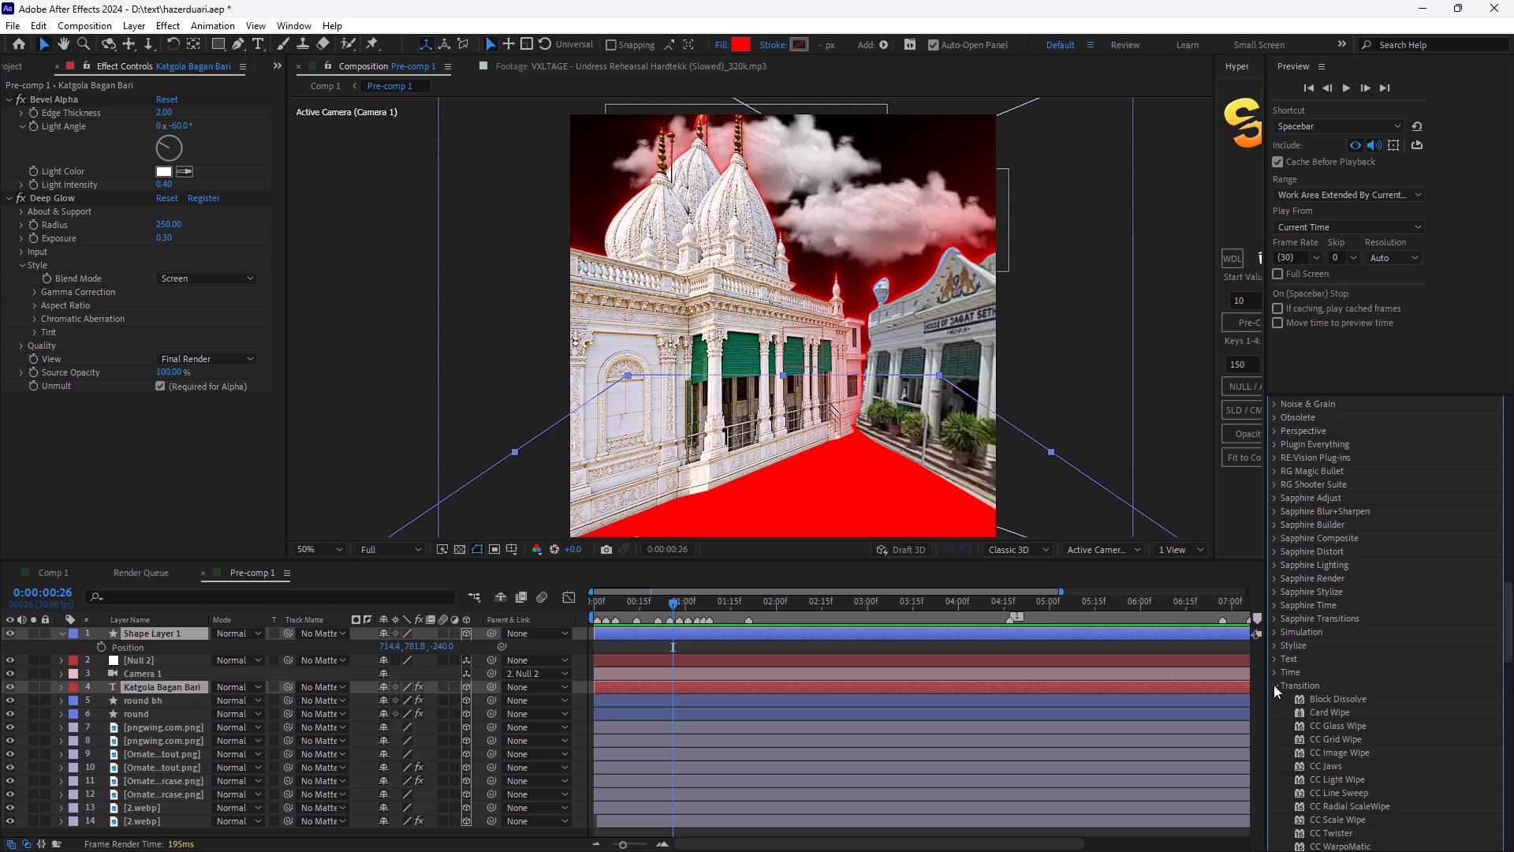
pyautogui.scroll(-4, 1273, 685)
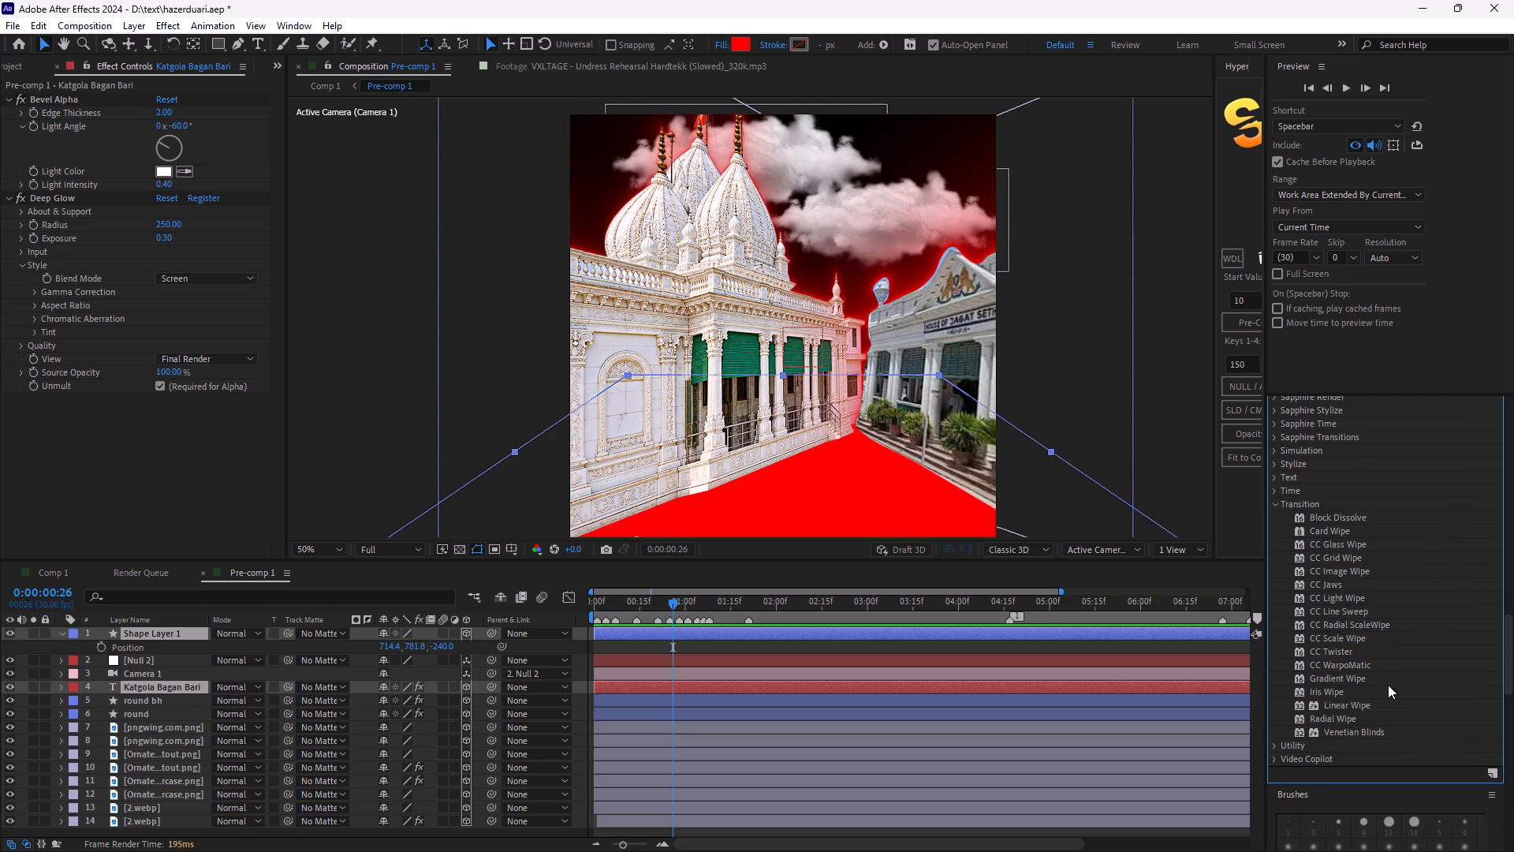
pyautogui.click(1281, 499)
pyautogui.scroll(1, 1286, 505)
pyautogui.click(1281, 545)
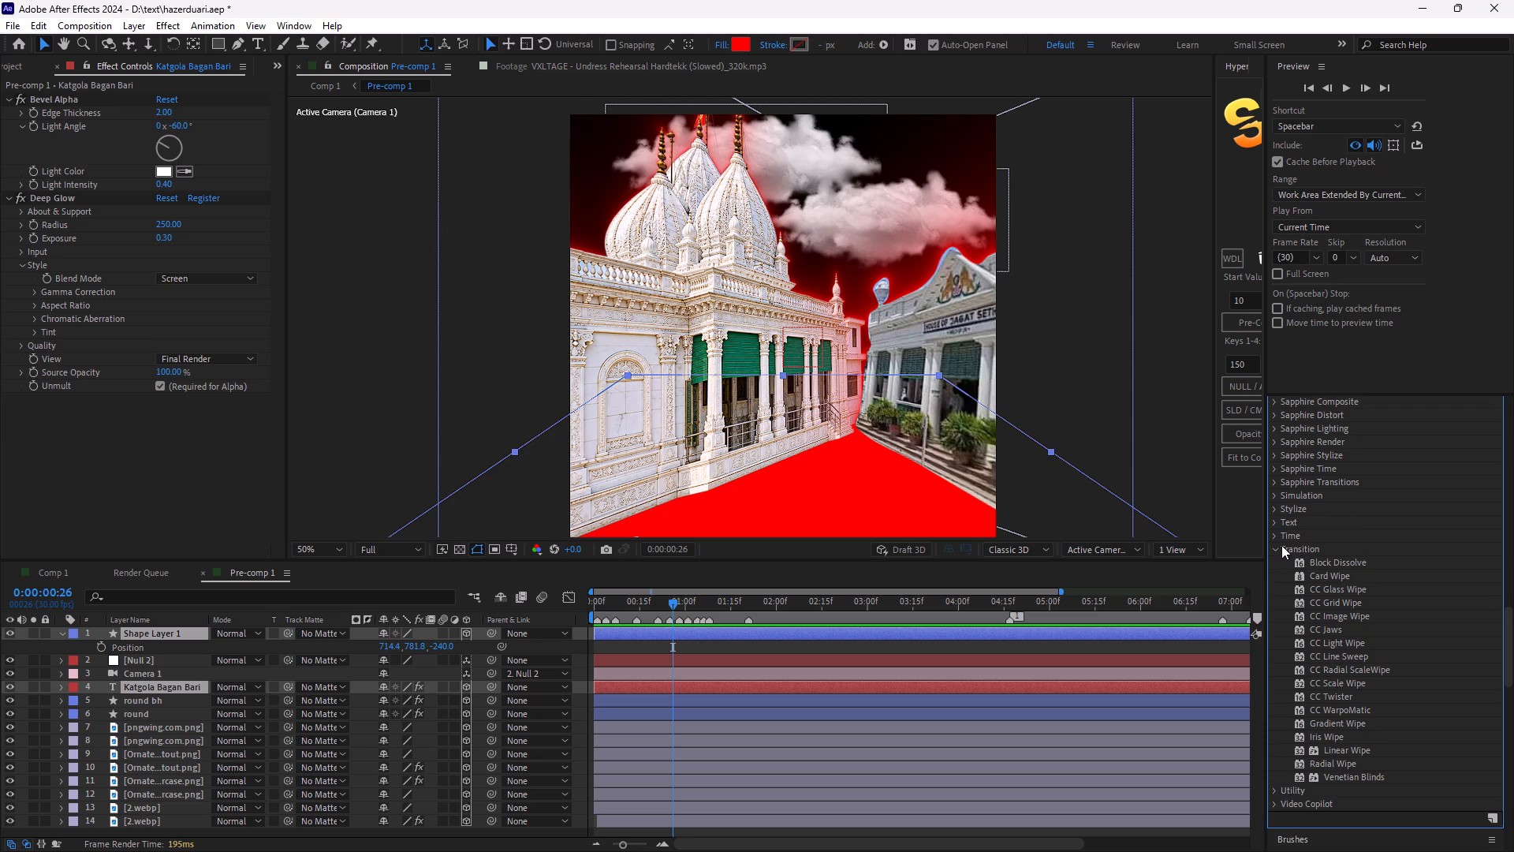
pyautogui.click(1278, 549)
pyautogui.scroll(3, 1284, 547)
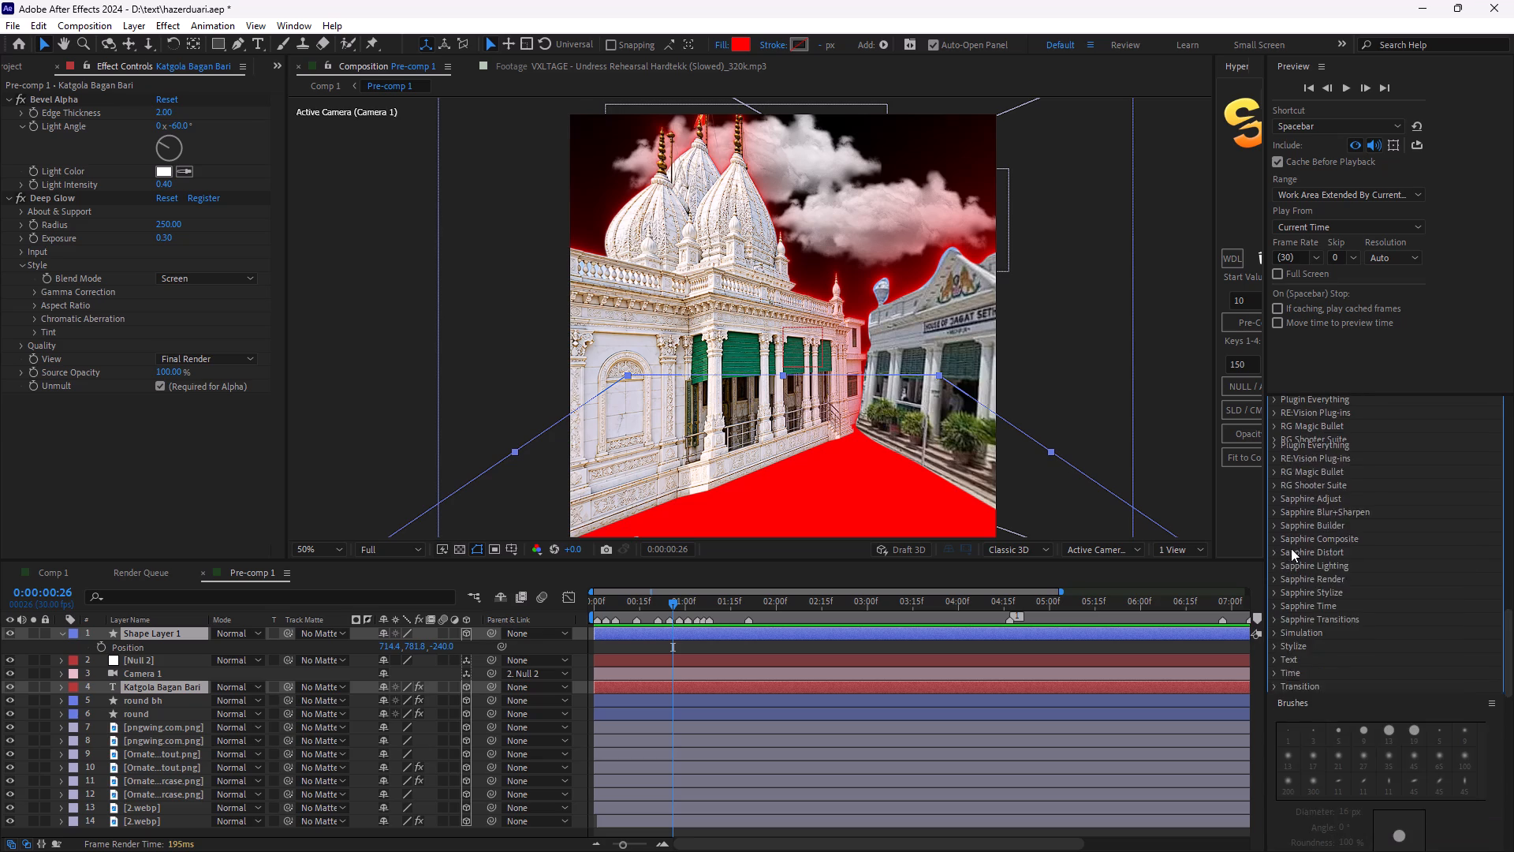
pyautogui.scroll(6, 1291, 548)
pyautogui.scroll(-3, 1328, 545)
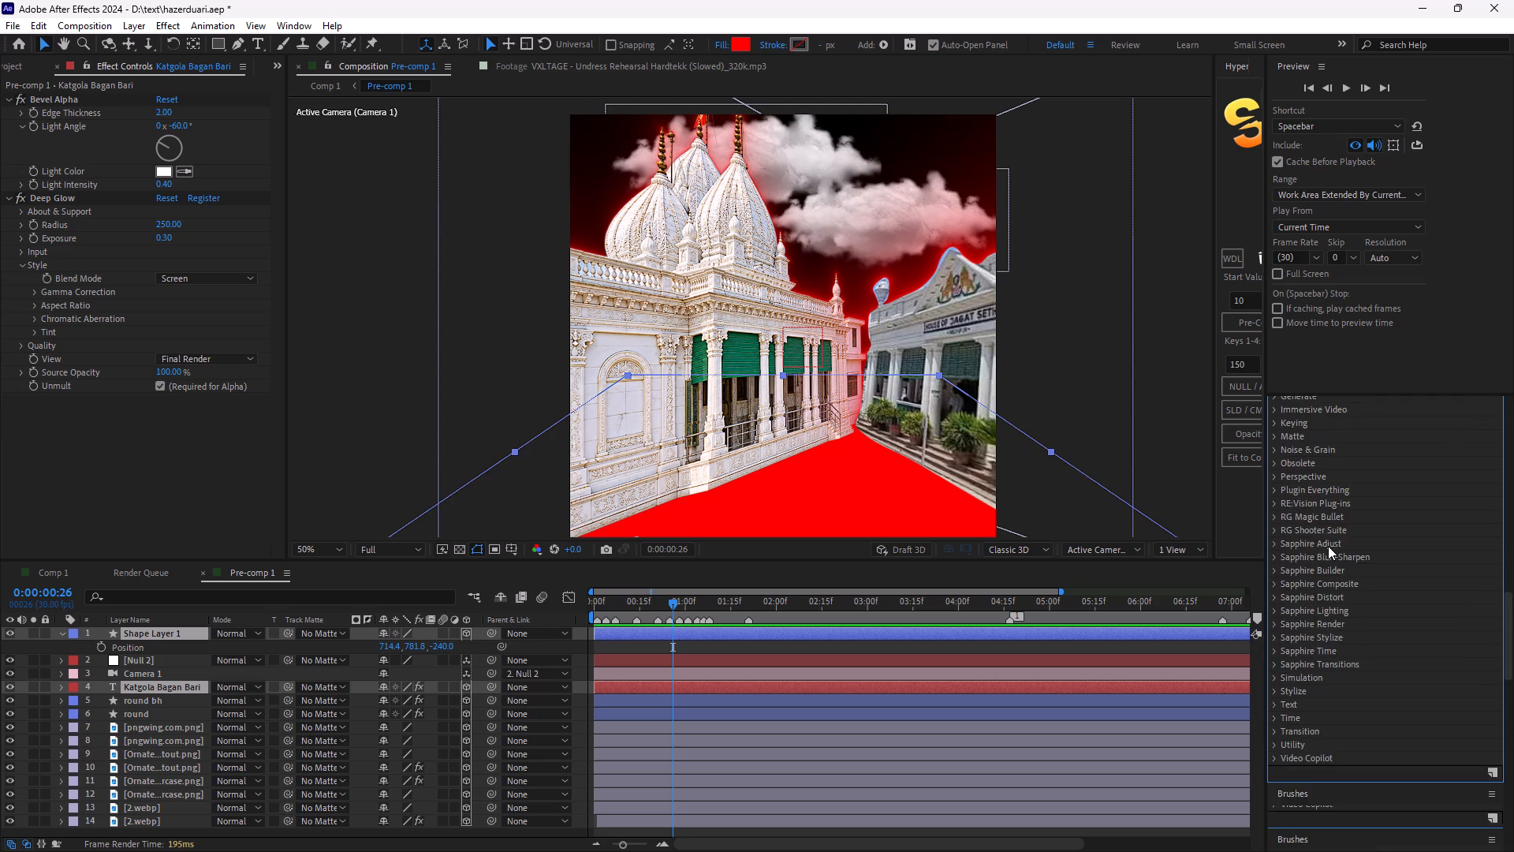
pyautogui.scroll(-7, 1328, 546)
pyautogui.click(1302, 550)
pyautogui.click(1303, 538)
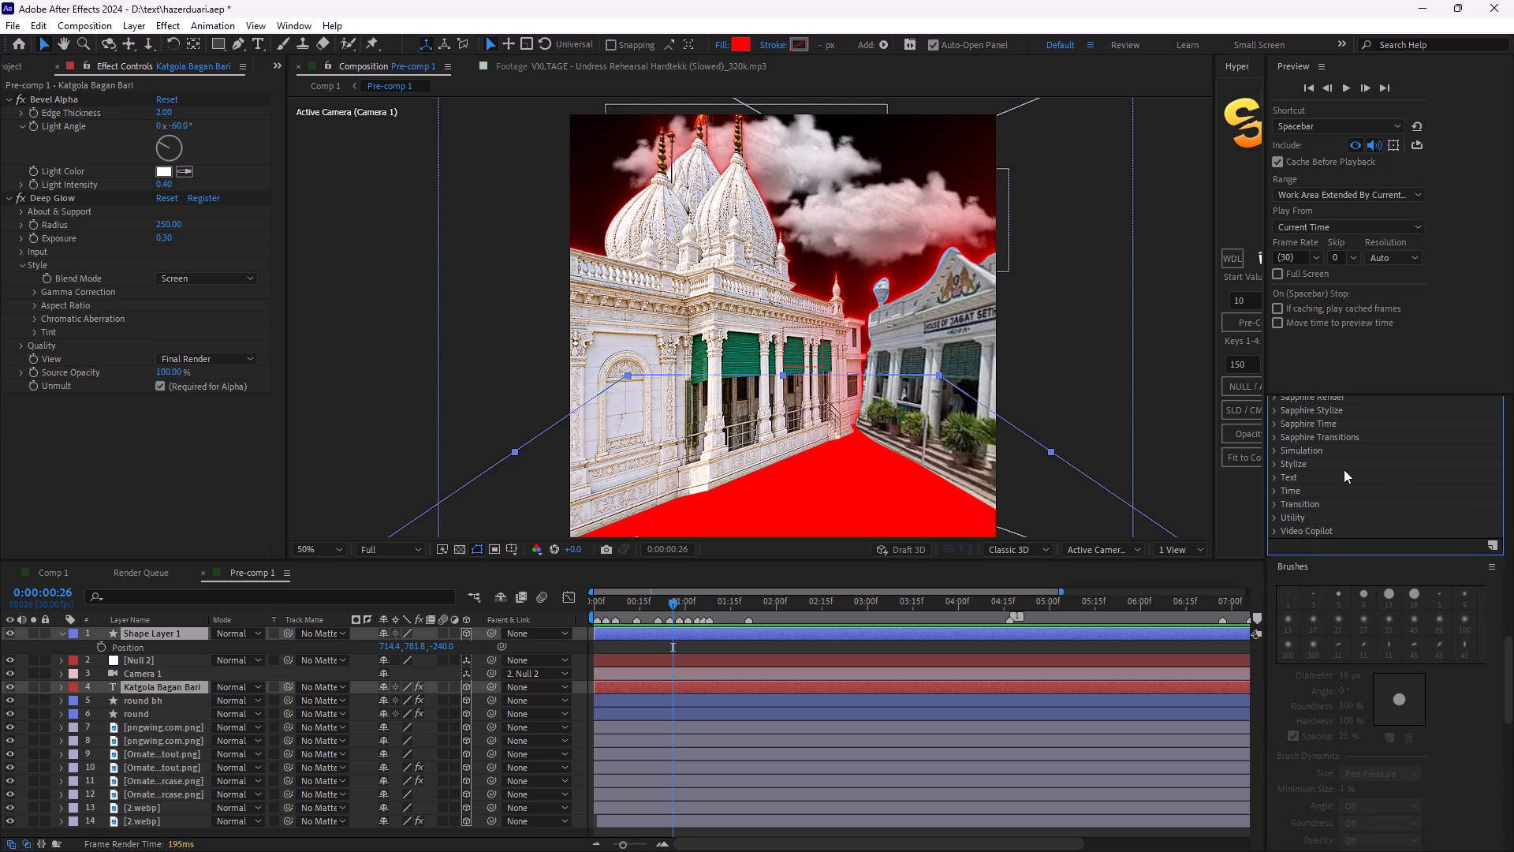
# Find the S_NightSky effect by searching for "sky" and apply it to Shape Layer 1, the red floor.
pyautogui.scroll(16, 1350, 464)
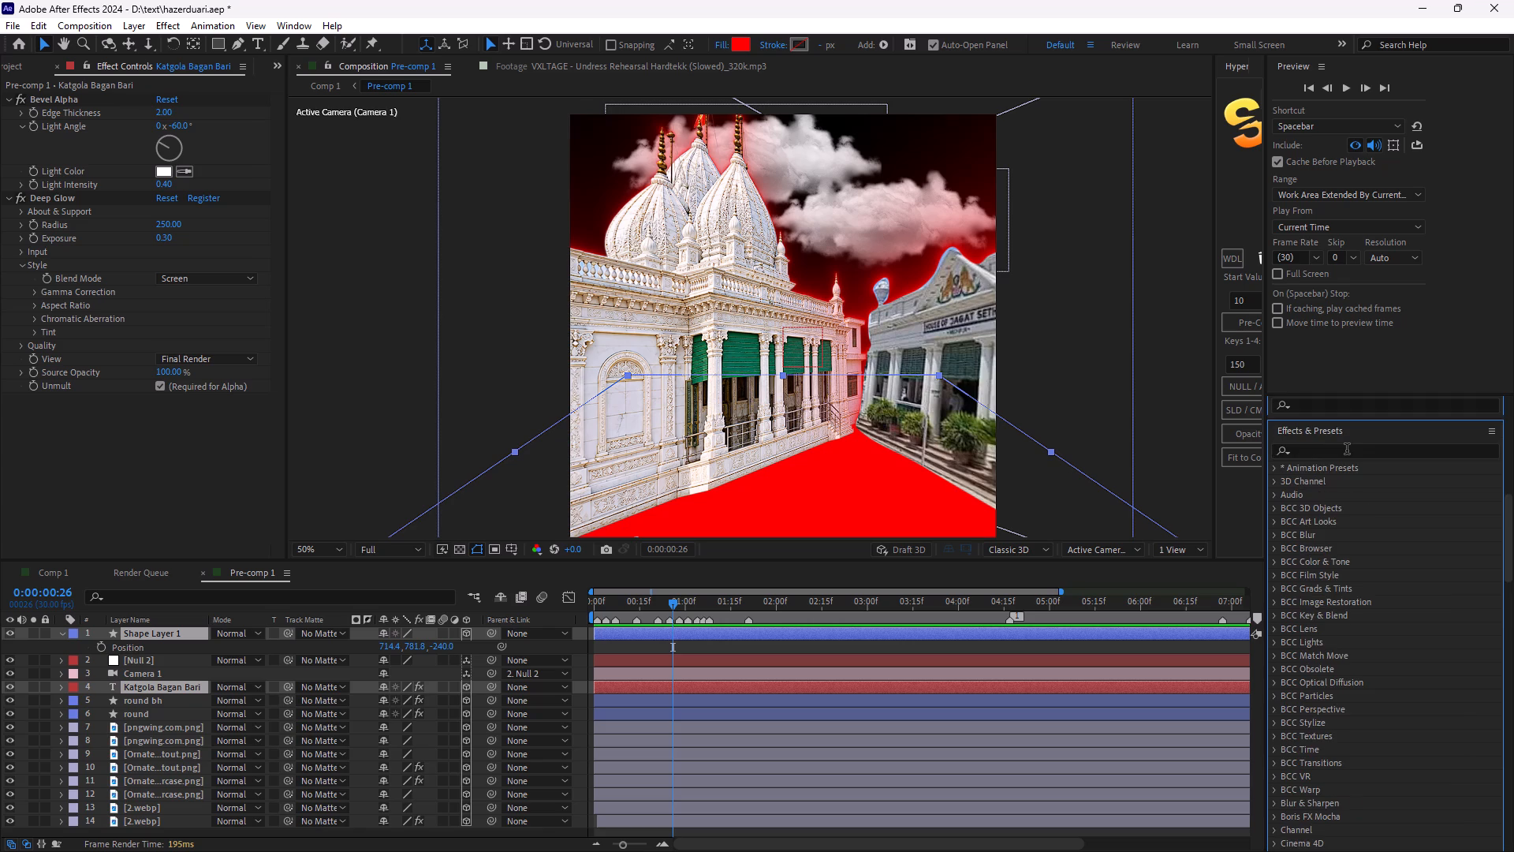
pyautogui.click(1348, 453)
pyautogui.write('sky')
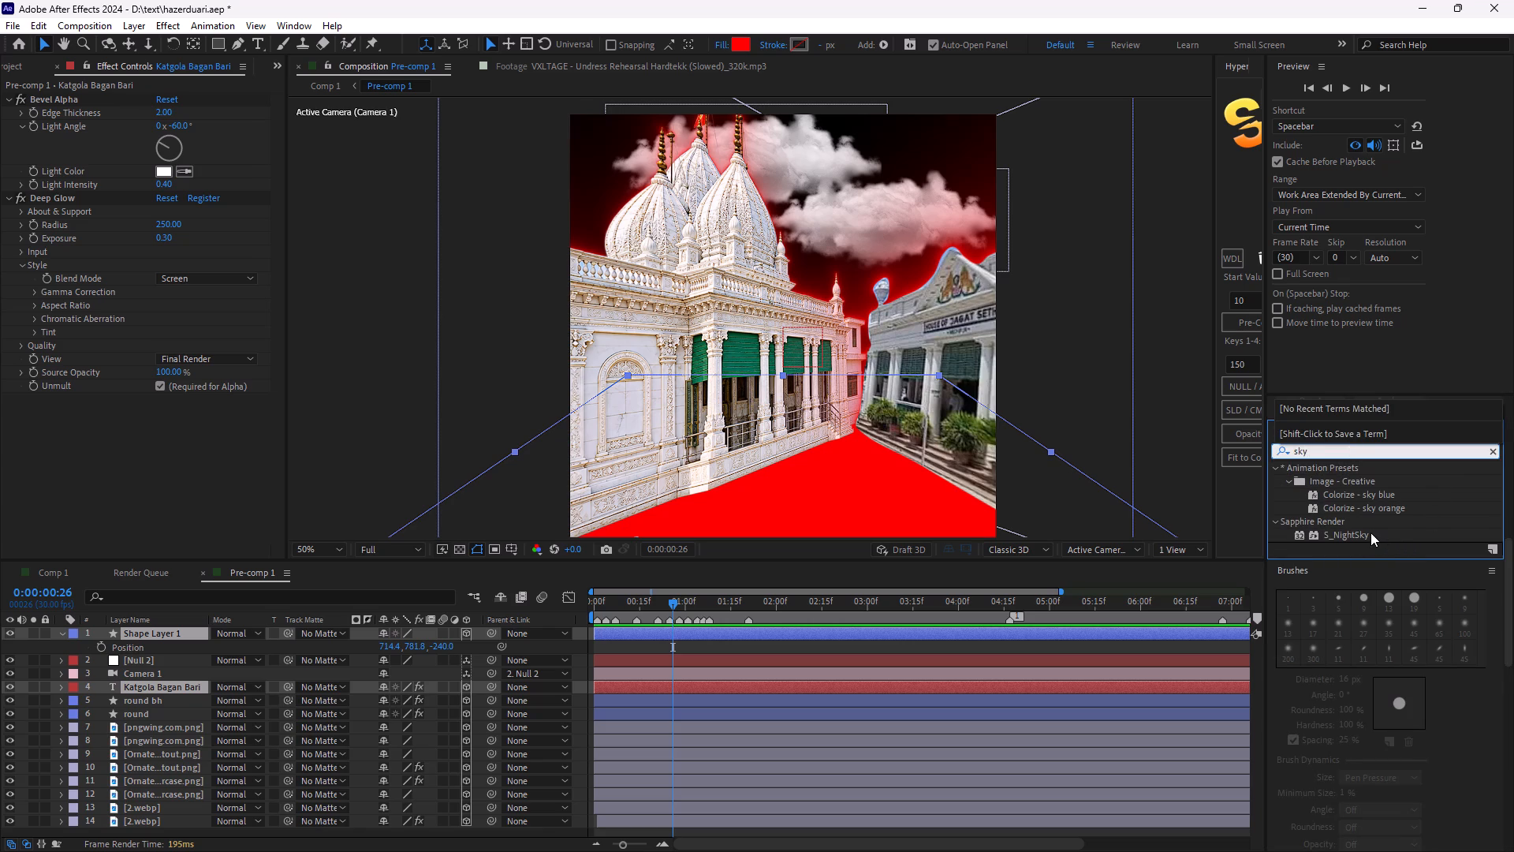
pyautogui.moveTo(1367, 532); pyautogui.dragTo(948, 633)
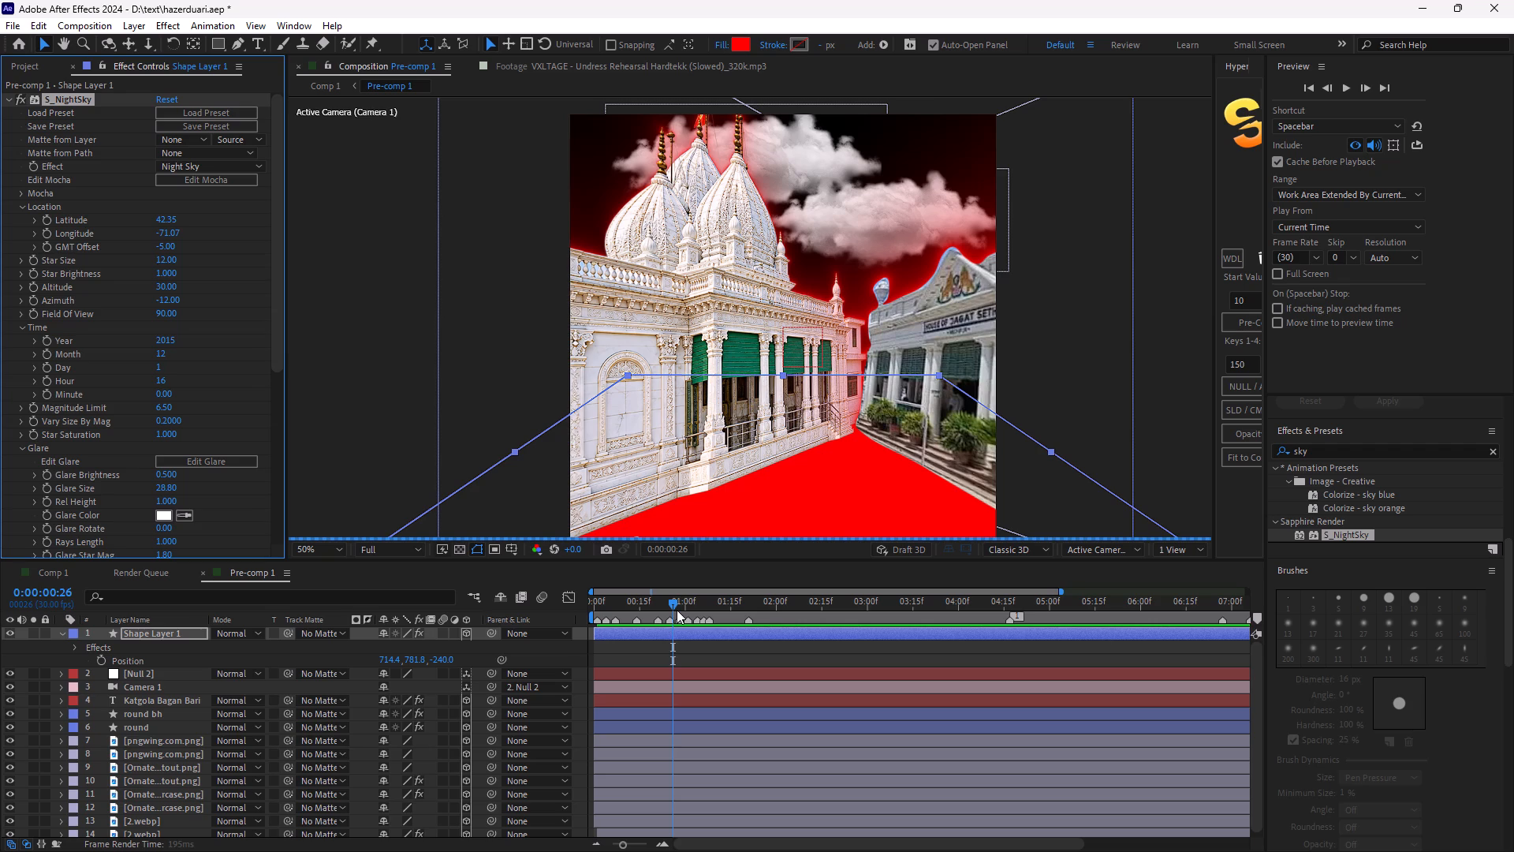
# At 0:00:00:29, set the S_NightSky Latitude on the red floor to 63.35.
pyautogui.moveTo(675, 603); pyautogui.dragTo(684, 608)
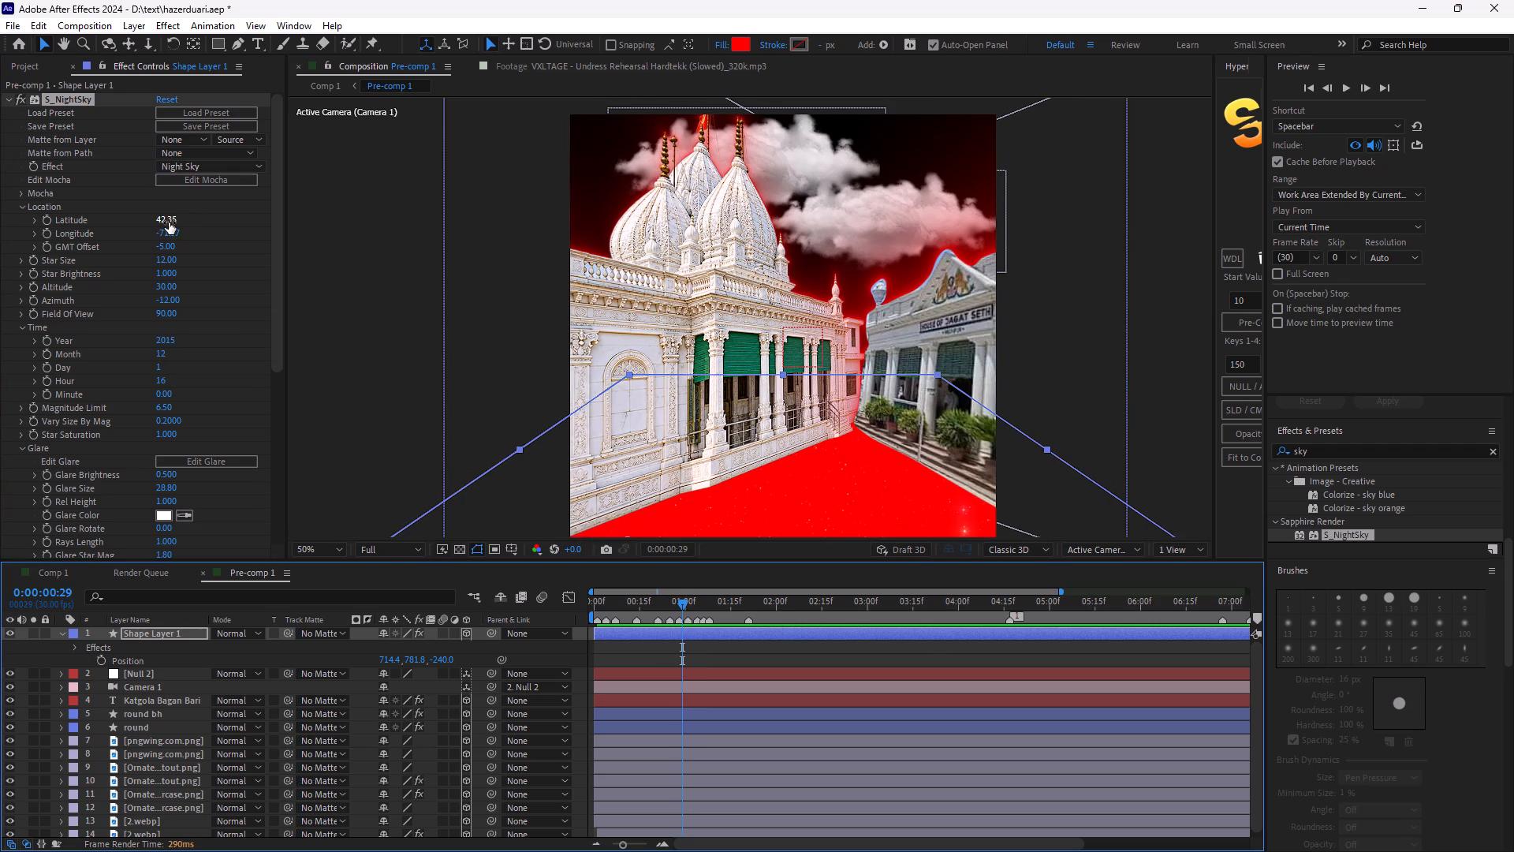
pyautogui.moveTo(170, 222); pyautogui.dragTo(192, 227)
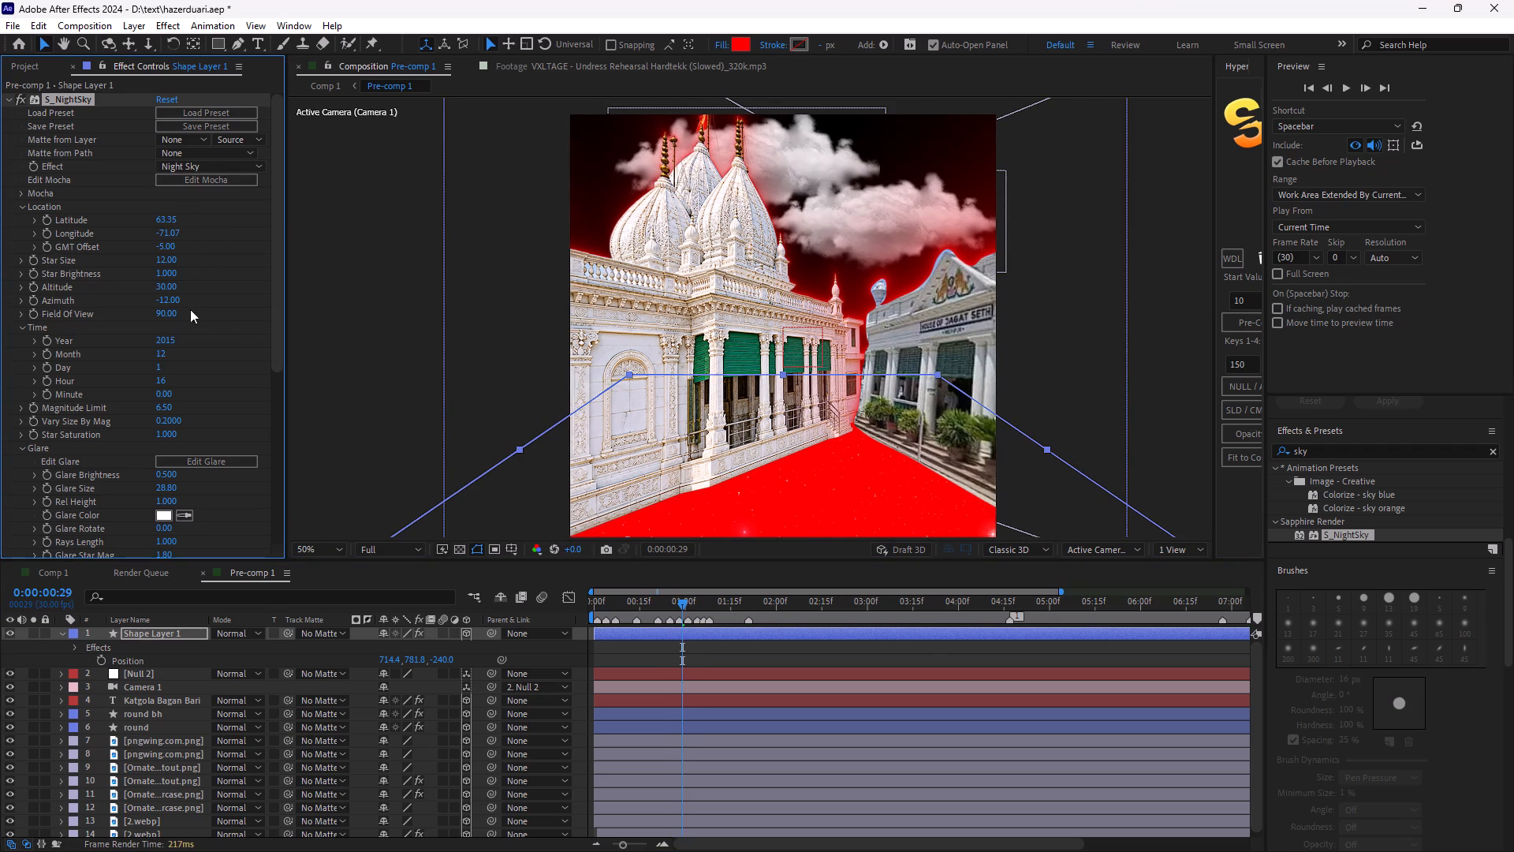
# Set the Combine mode of S_NightSky on Shape Layer 1 to Mult.
pyautogui.scroll(-17, 203, 451)
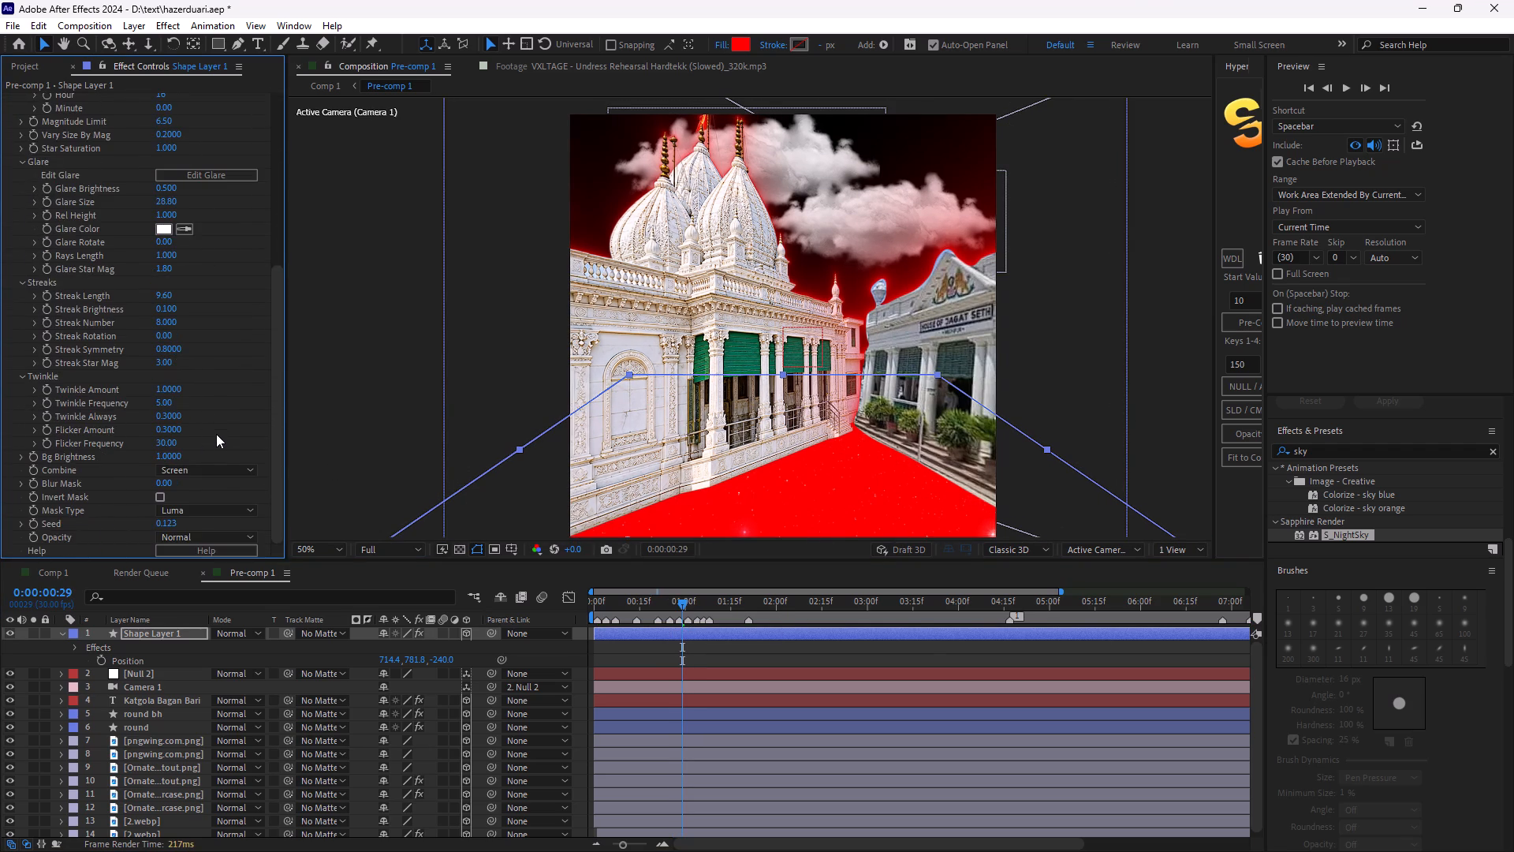
pyautogui.click(232, 469)
pyautogui.click(235, 504)
pyautogui.click(233, 473)
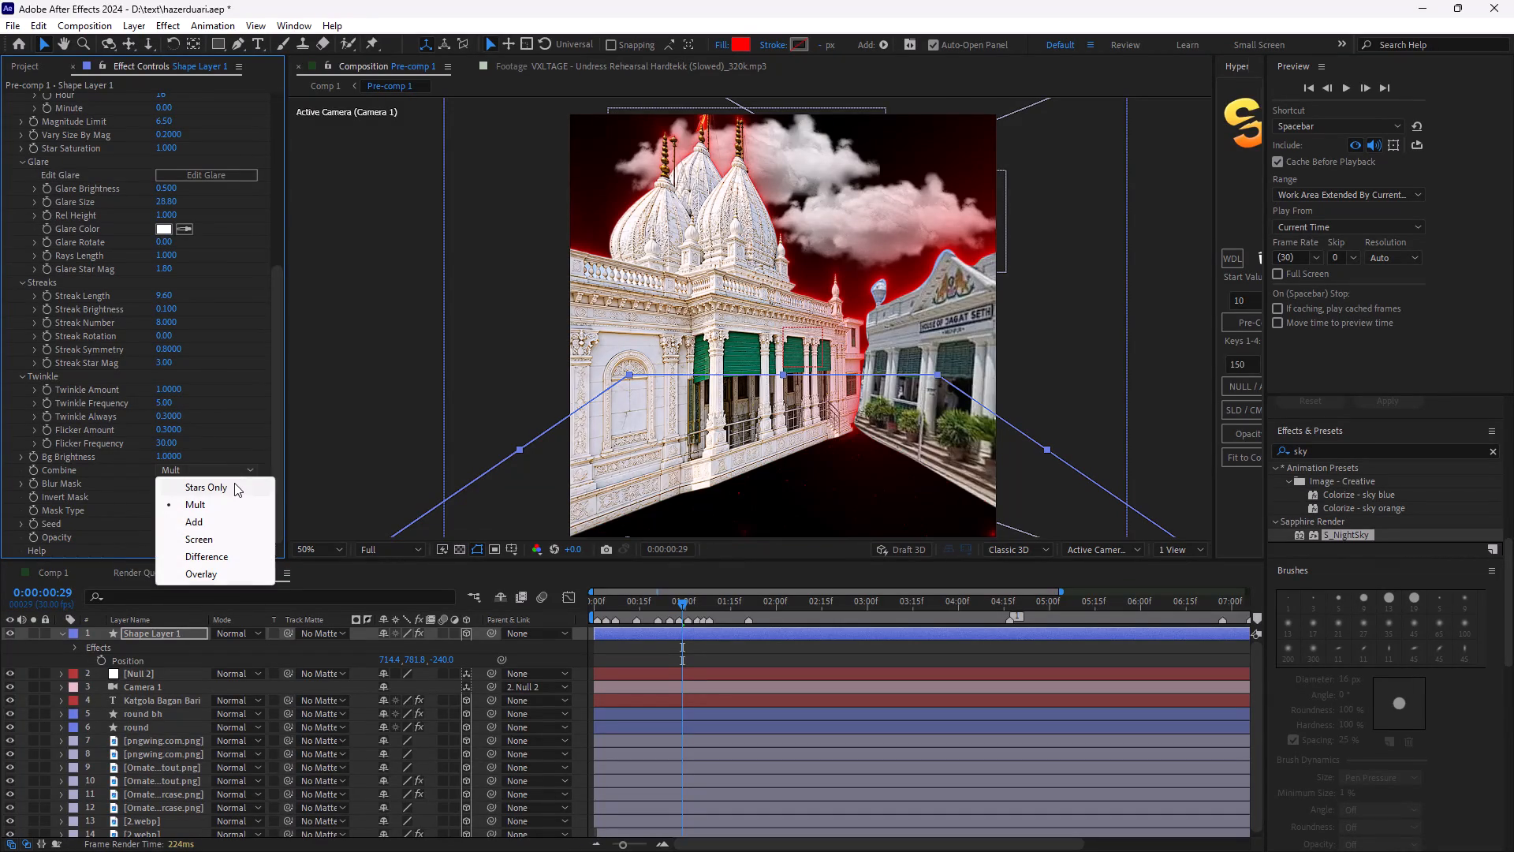
pyautogui.moveTo(684, 603); pyautogui.dragTo(687, 603)
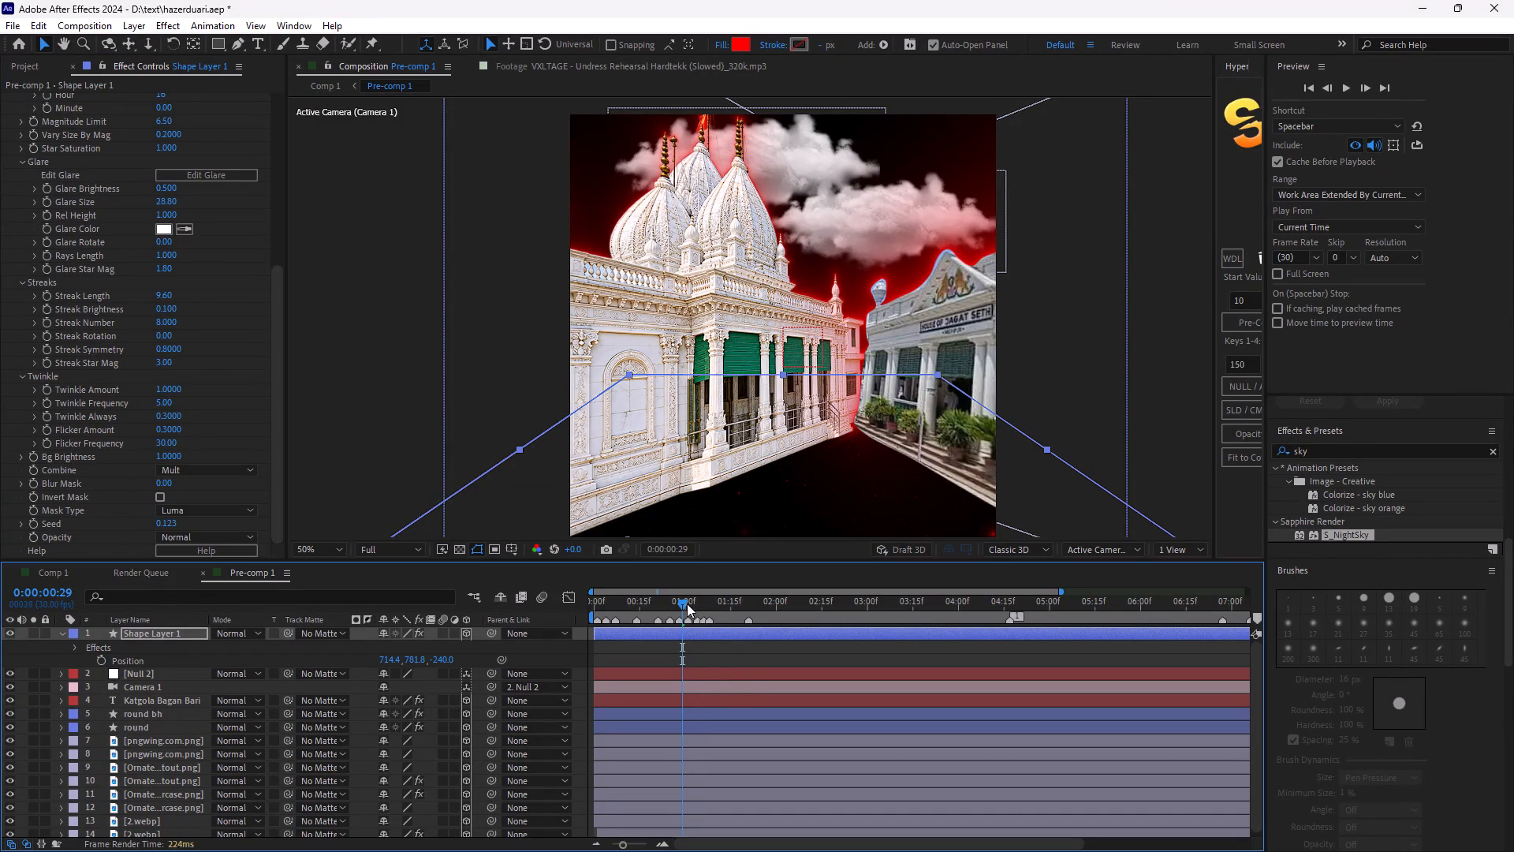
# Play back Pre-comp 1 from the start to check the S_NightSky floor, and delete Shape Layer 1.
pyautogui.moveTo(687, 603); pyautogui.dragTo(688, 608)
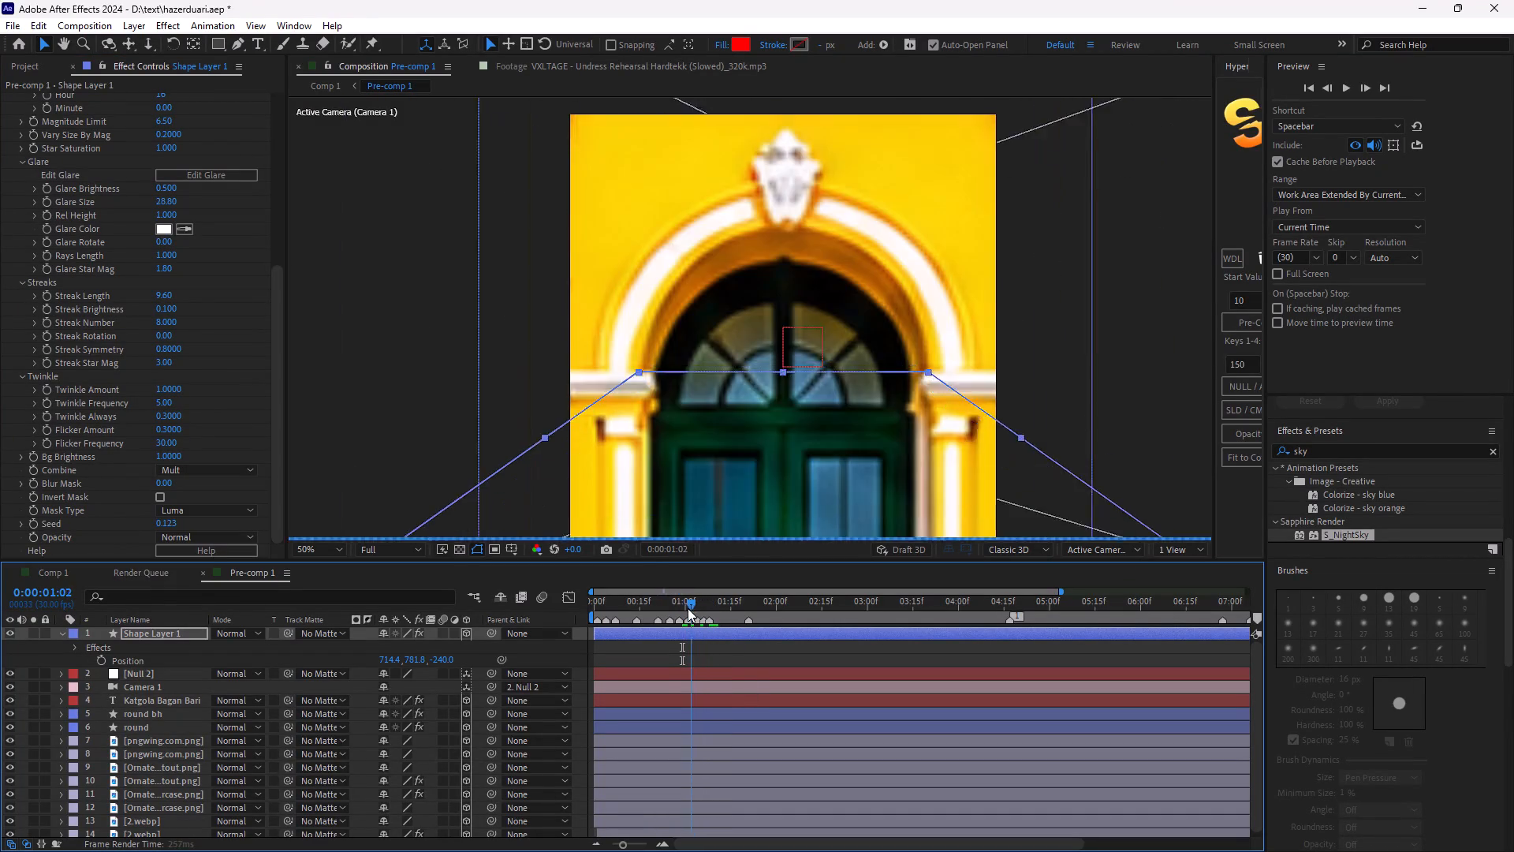
pyautogui.moveTo(688, 608); pyautogui.dragTo(665, 610)
pyautogui.click(748, 707)
pyautogui.press('space')
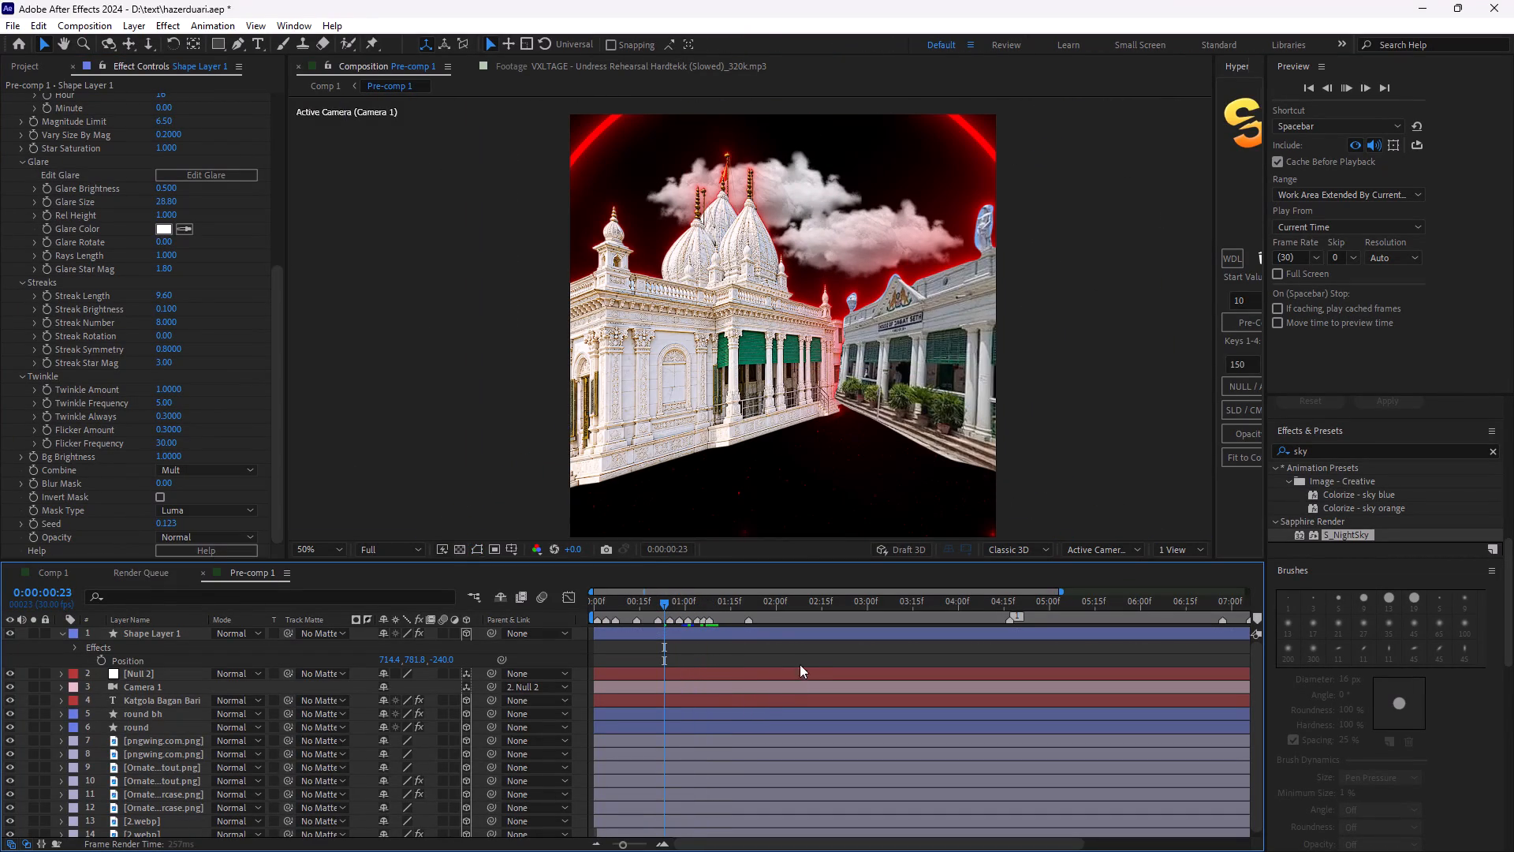
pyautogui.moveTo(661, 603); pyautogui.dragTo(609, 611)
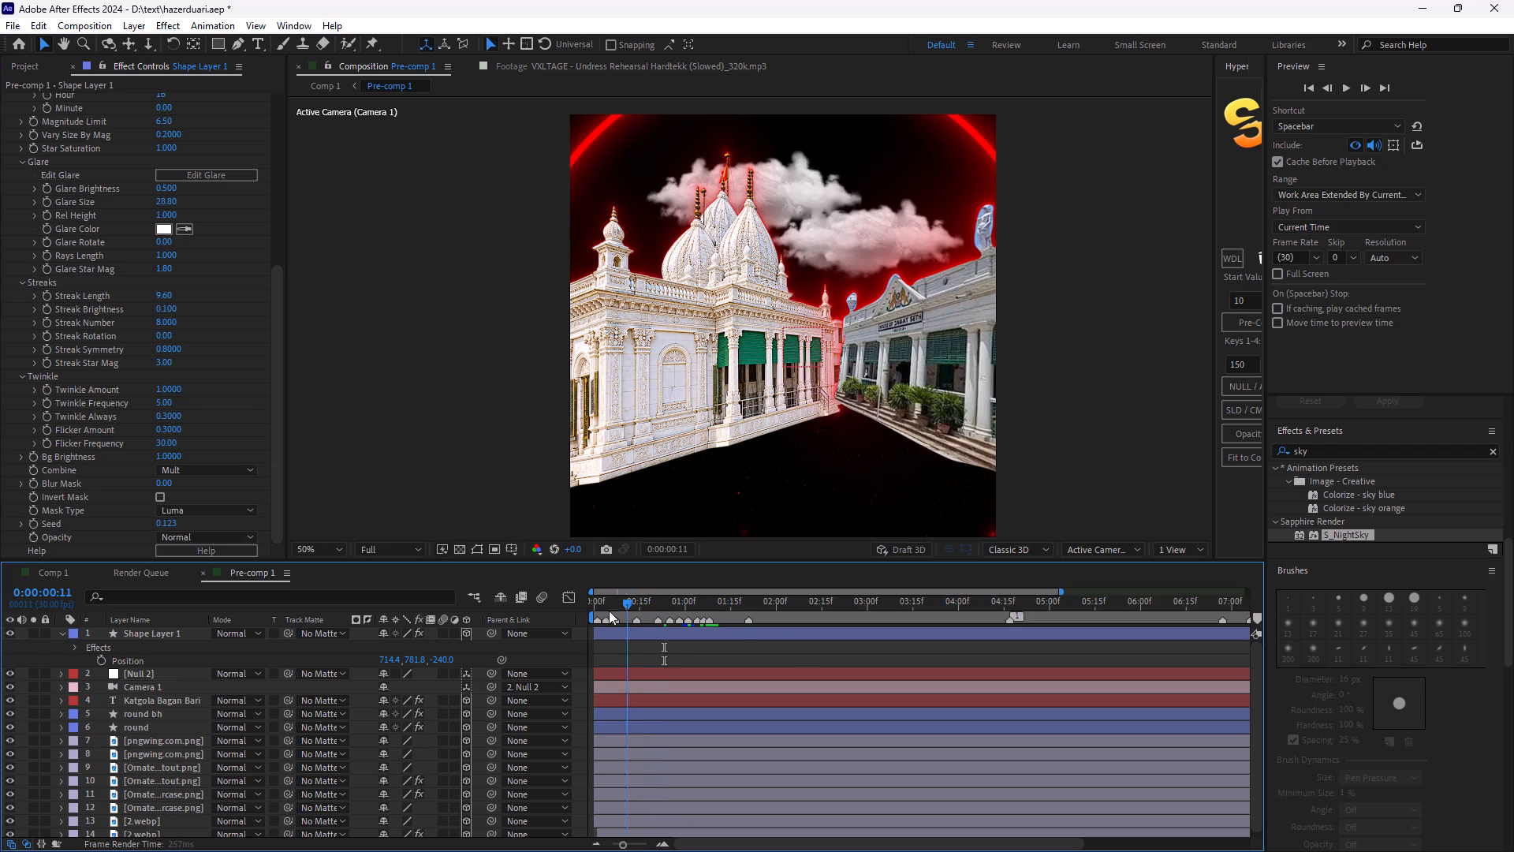
pyautogui.moveTo(609, 611); pyautogui.dragTo(559, 609)
pyautogui.press('space')
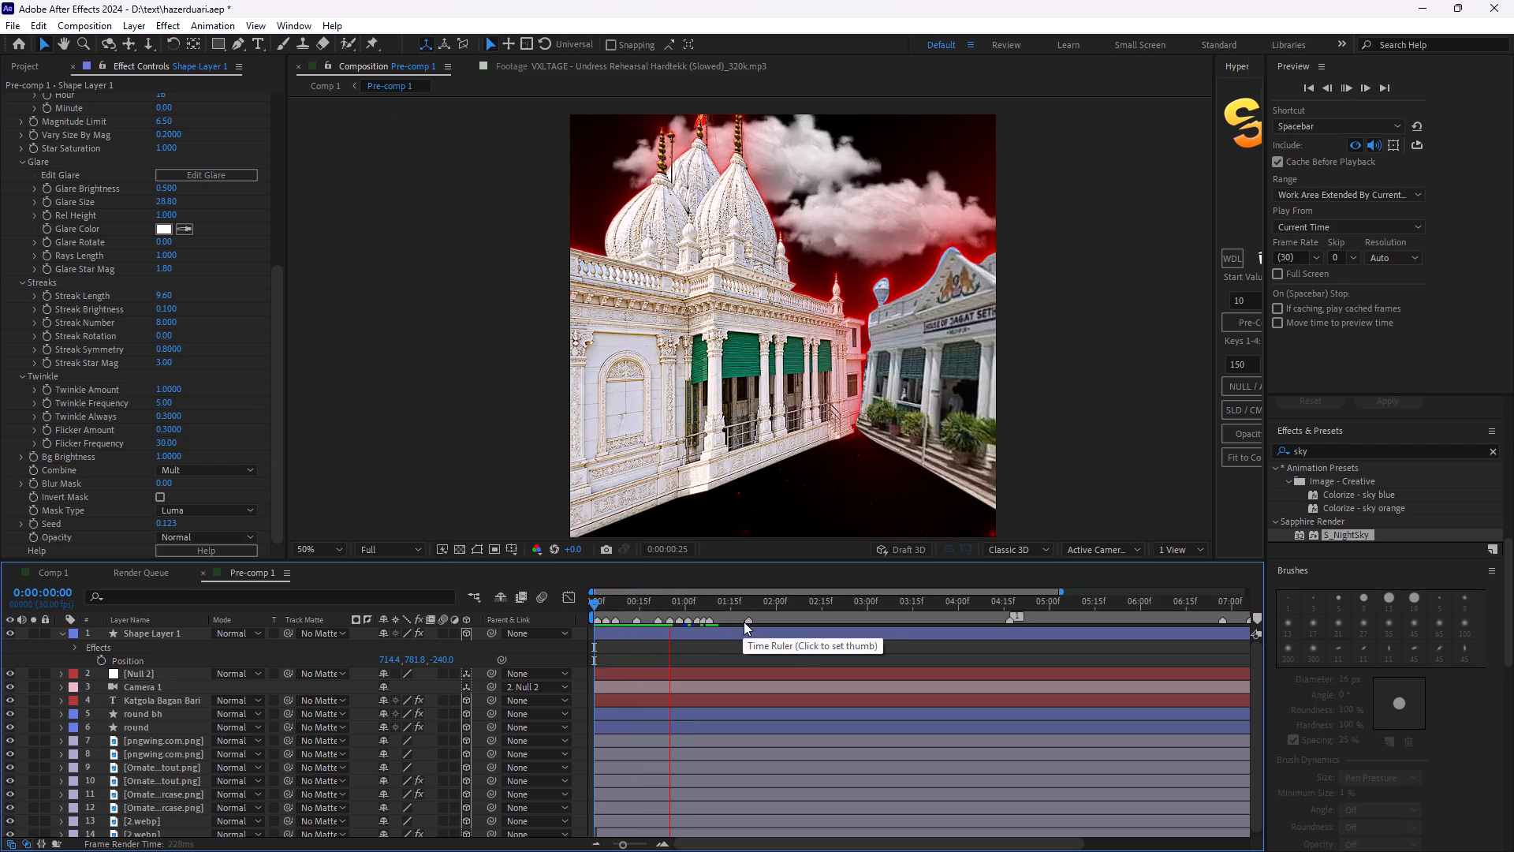
pyautogui.click(740, 628)
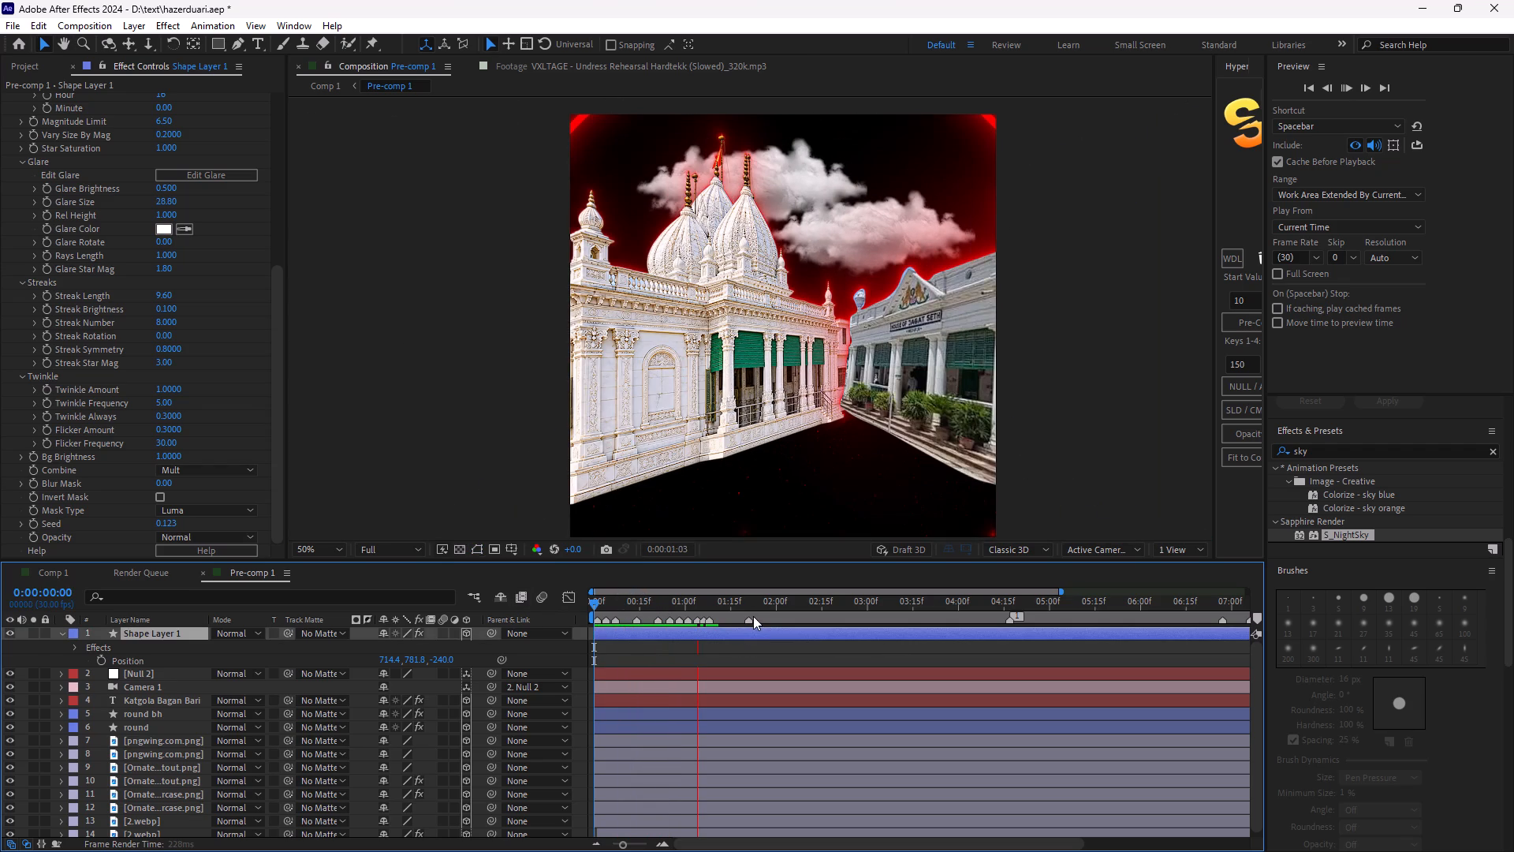
pyautogui.press('Delete')
# Switch to Comp 1 and set its second view, Front, to Active Camera.
pyautogui.click(76, 570)
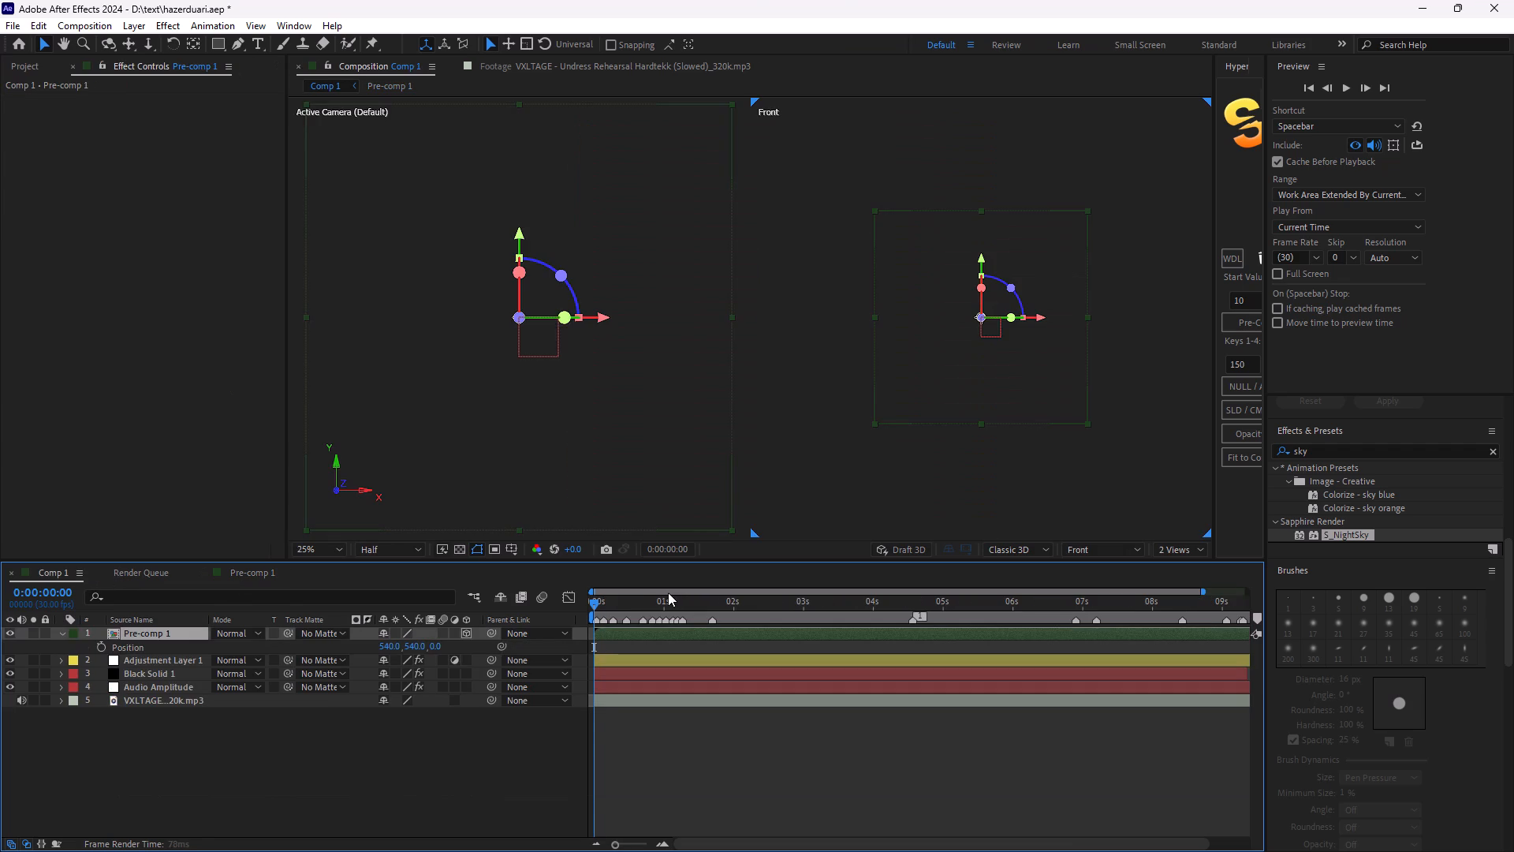
pyautogui.press('space')
pyautogui.press('space')
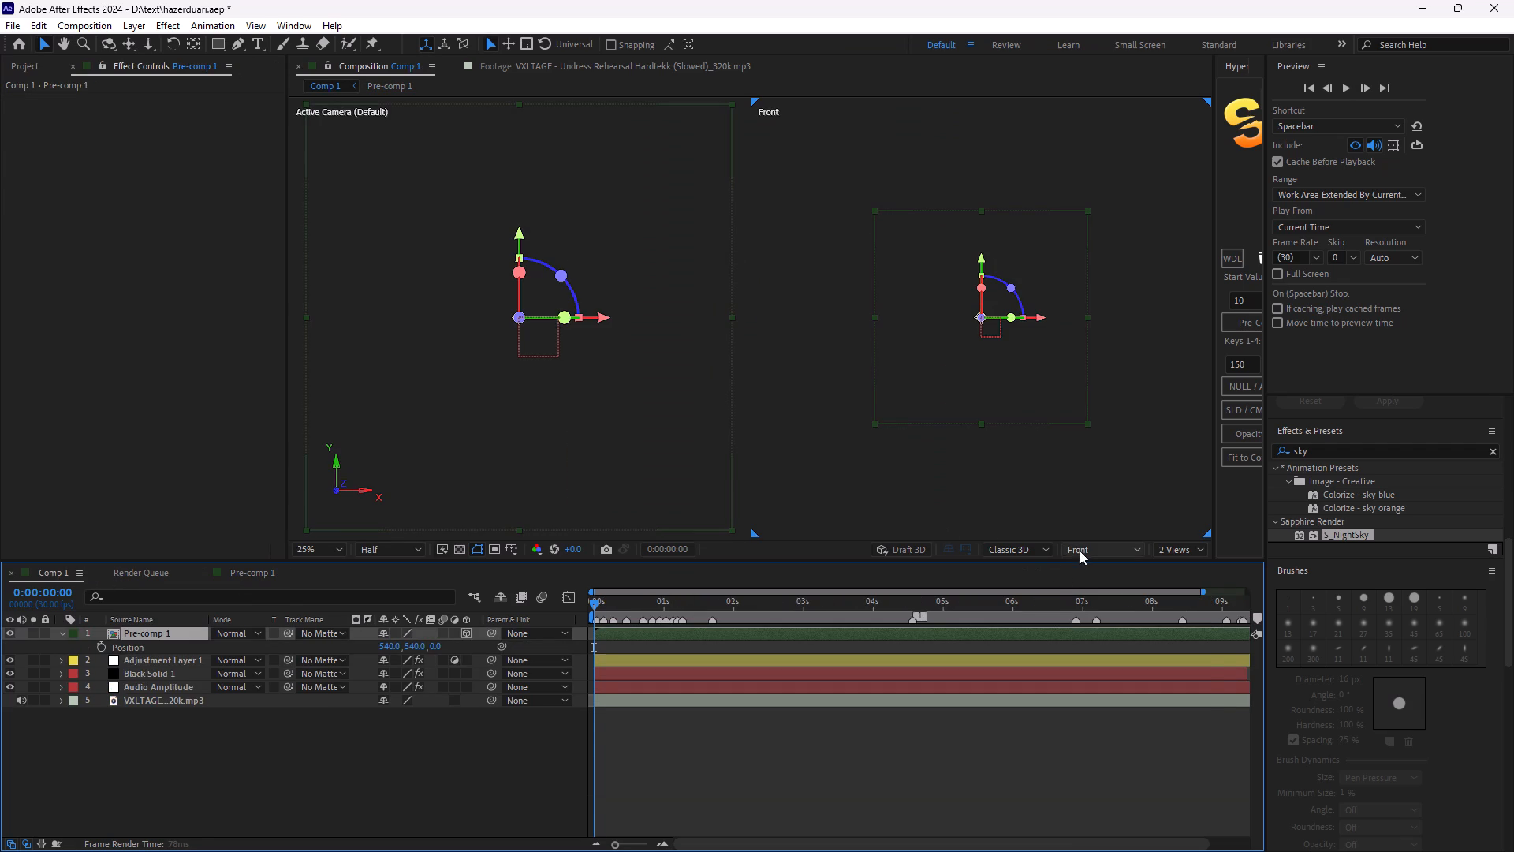
pyautogui.click(1080, 550)
pyautogui.click(1101, 567)
# Preview Comp 1 from the start and set the composition viewer to the 1 View layout.
pyautogui.press('space')
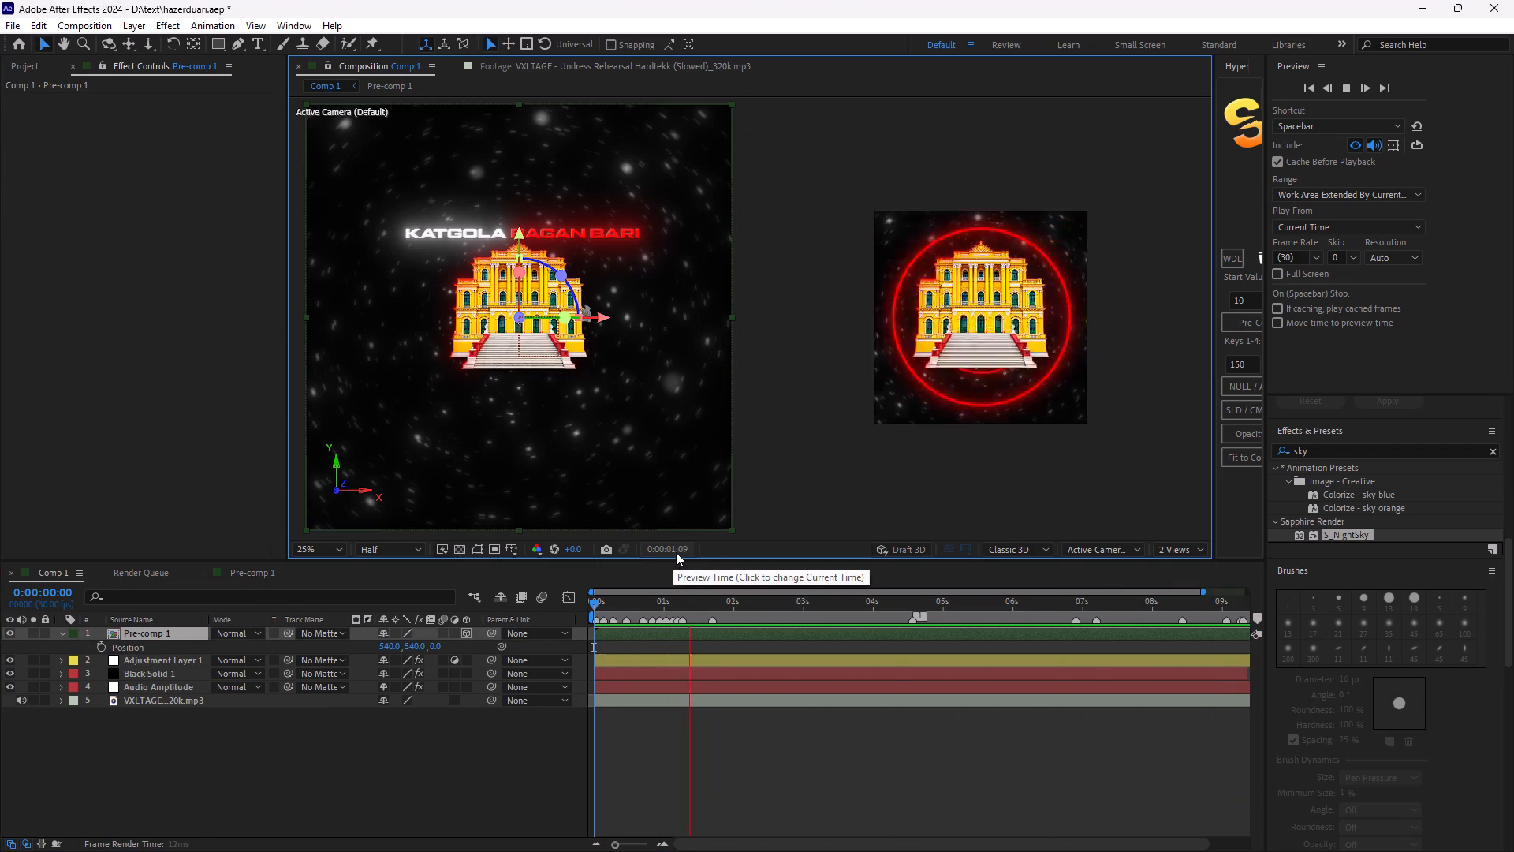
pyautogui.press('space')
pyautogui.press('space')
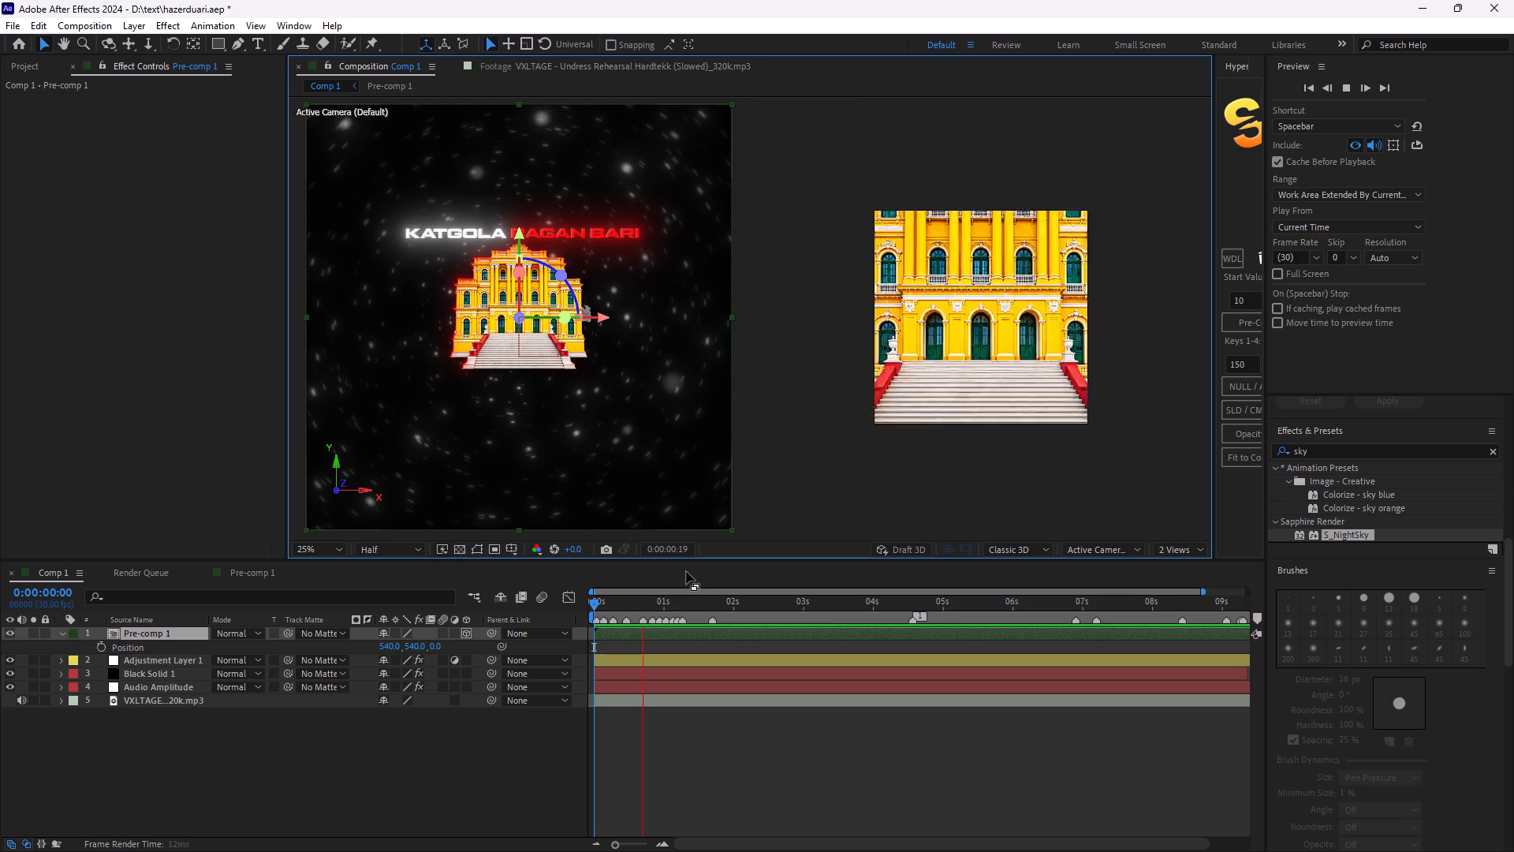
pyautogui.press('space')
pyautogui.moveTo(602, 605); pyautogui.dragTo(622, 611)
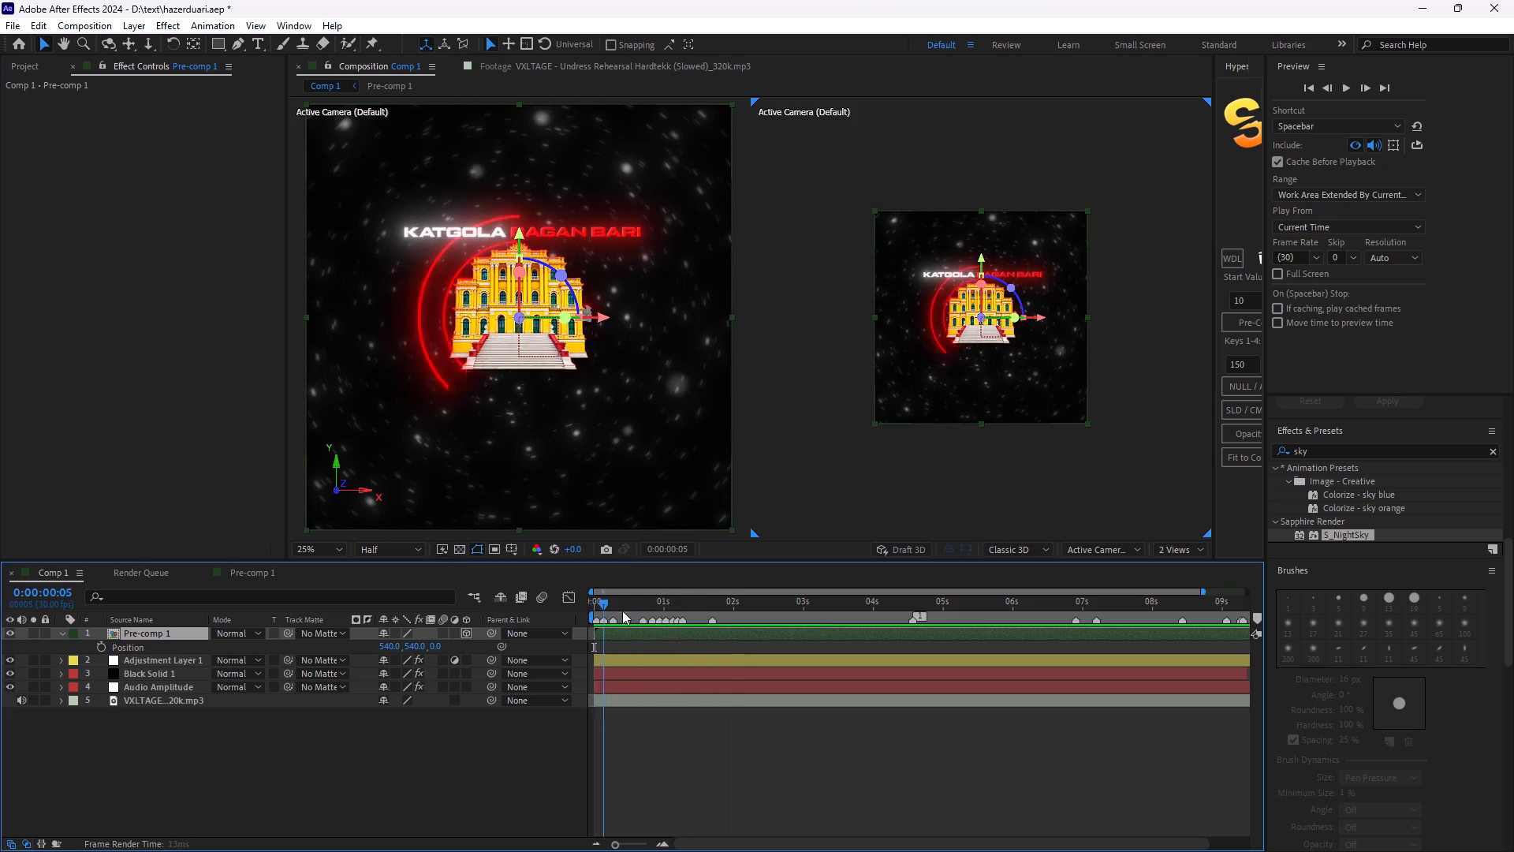
pyautogui.moveTo(622, 611); pyautogui.dragTo(542, 632)
pyautogui.press('space')
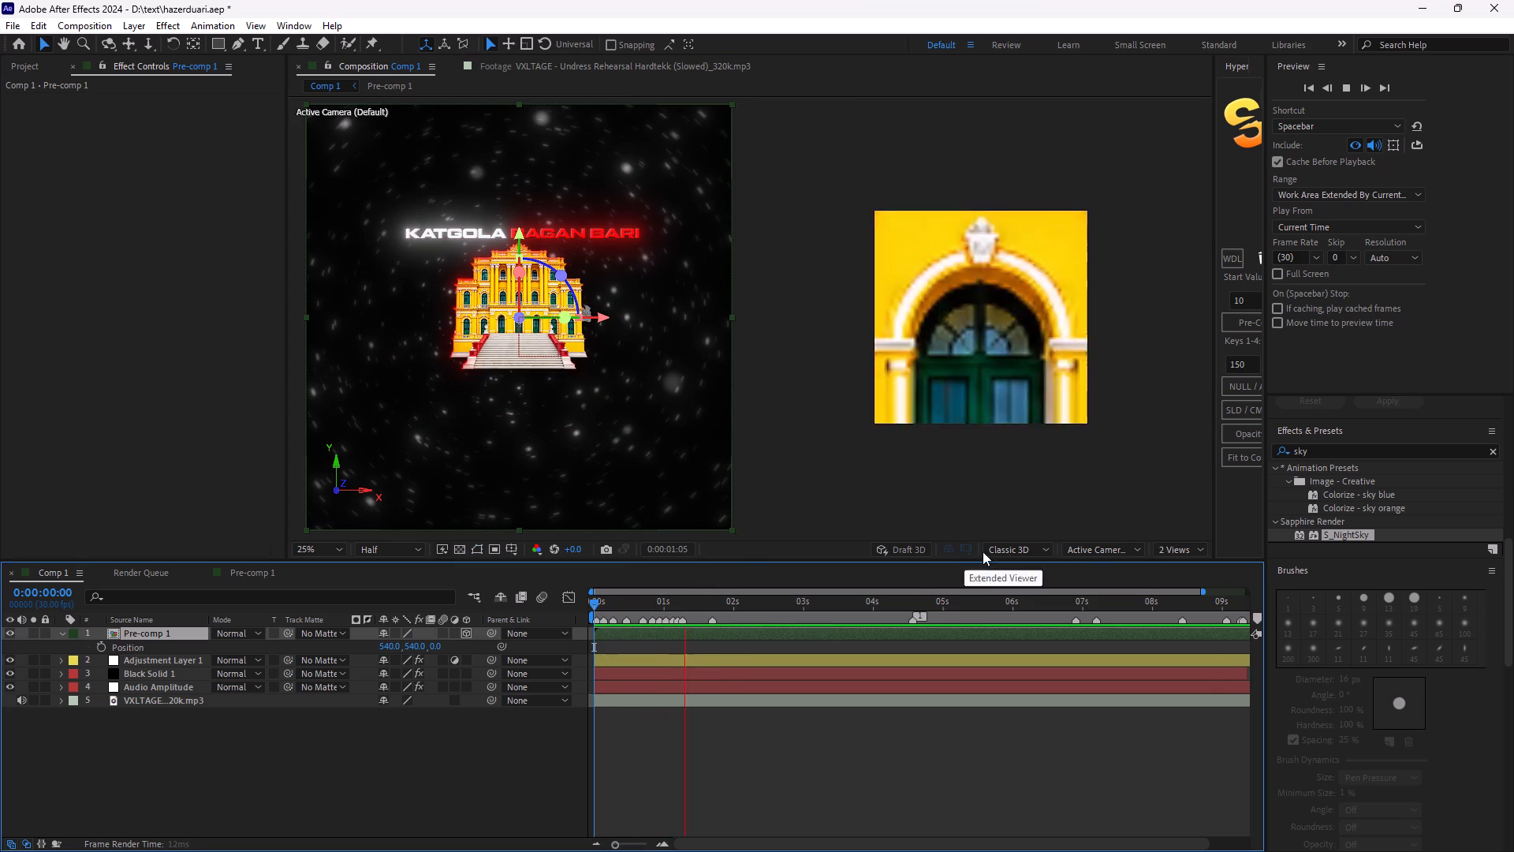
pyautogui.click(1102, 547)
pyautogui.click(1167, 547)
pyautogui.click(1167, 566)
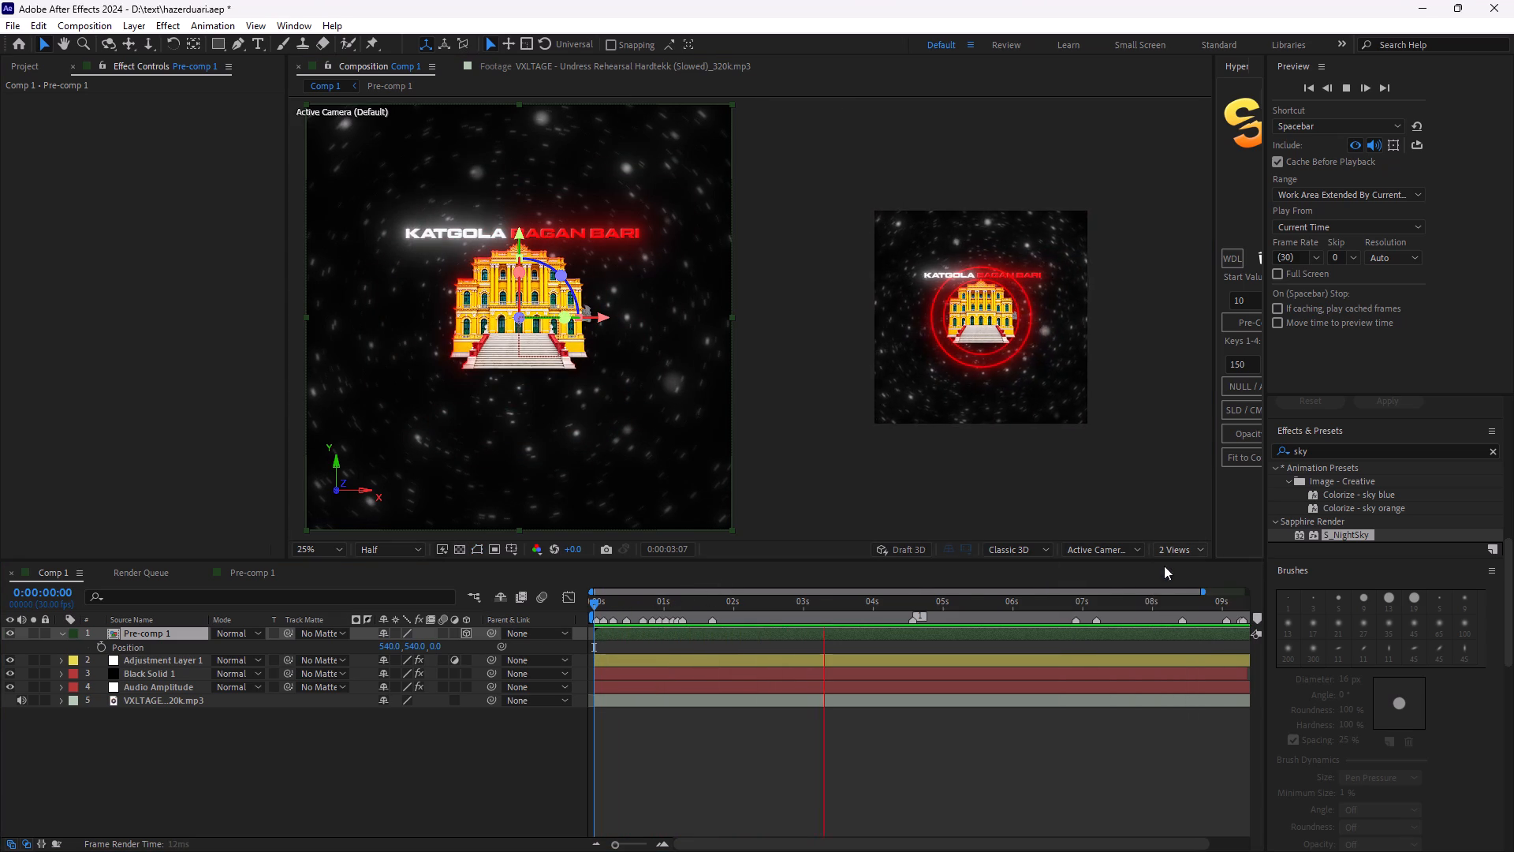
# Preview Comp 1 in the single view and set the viewer magnification to Fit.
pyautogui.press('space')
pyautogui.press('space')
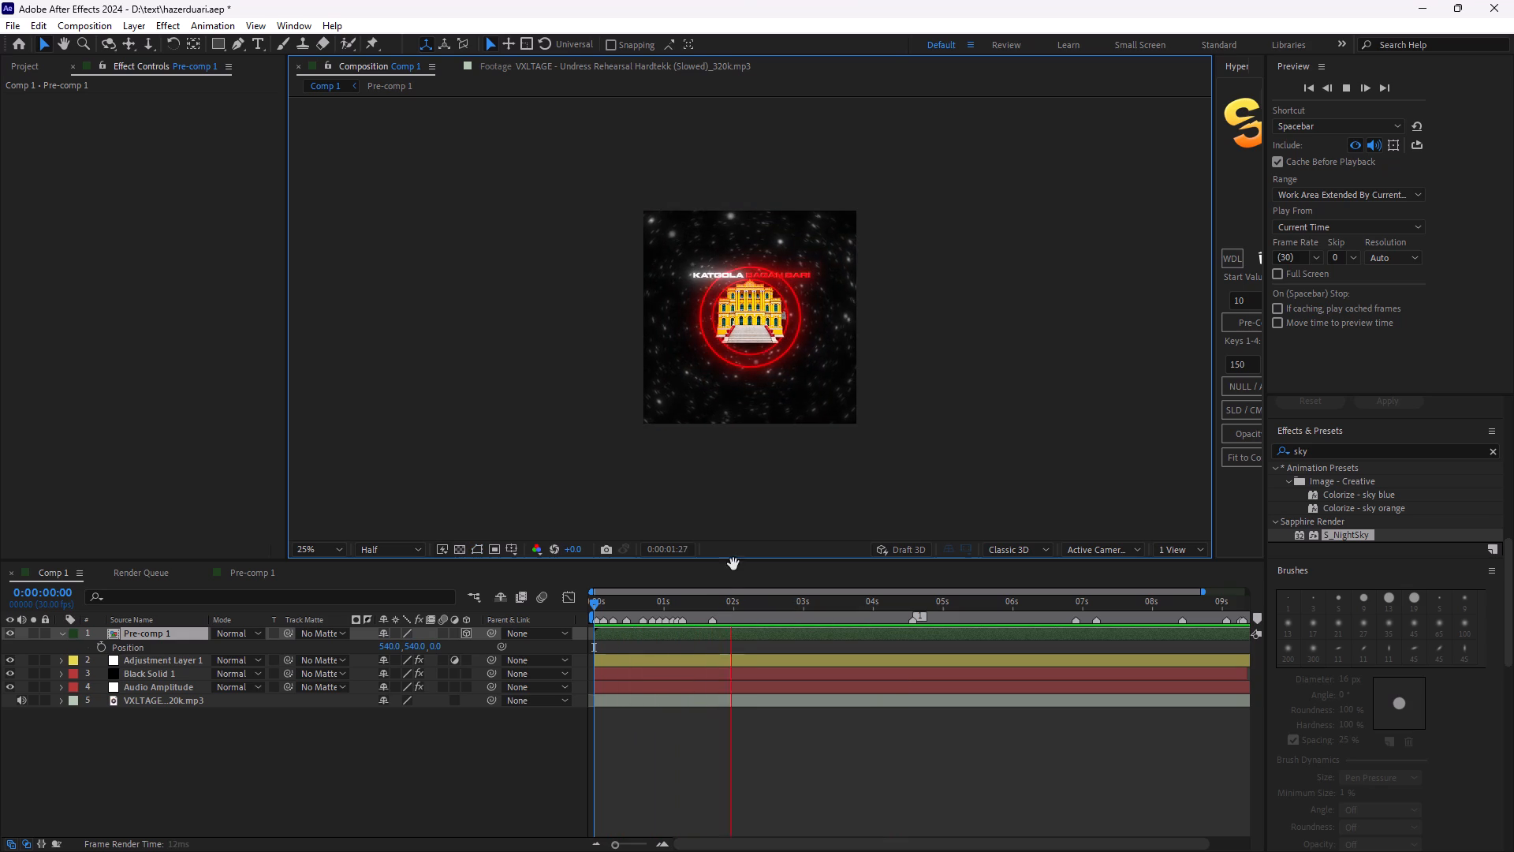
pyautogui.press('space')
pyautogui.click(328, 546)
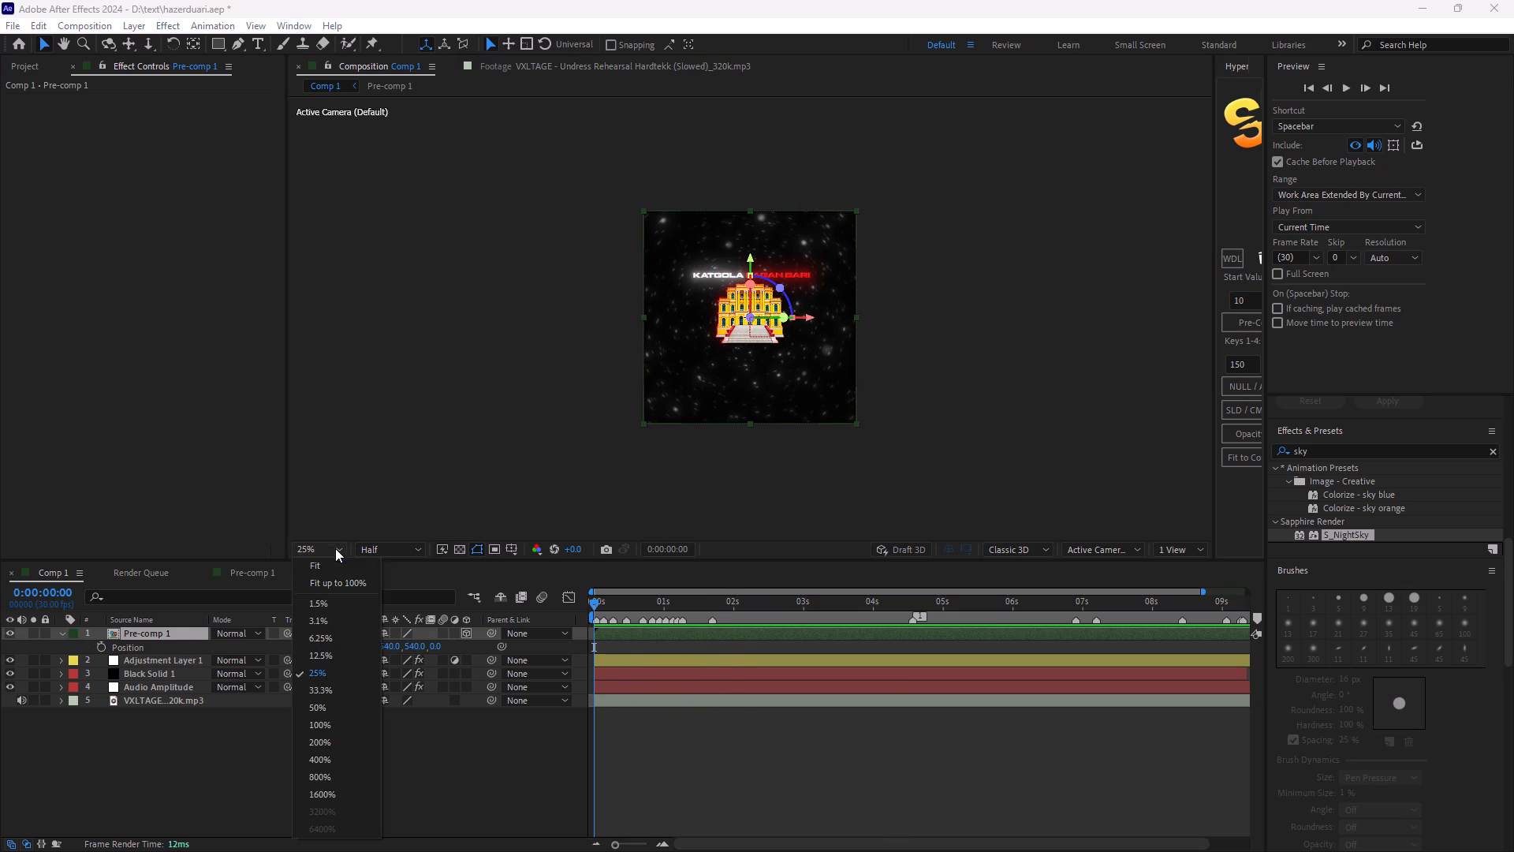
pyautogui.click(335, 563)
# Play and scrub through the first two seconds of Comp 1 to examine the camera move, building transitions and marker timing.
pyautogui.press('space')
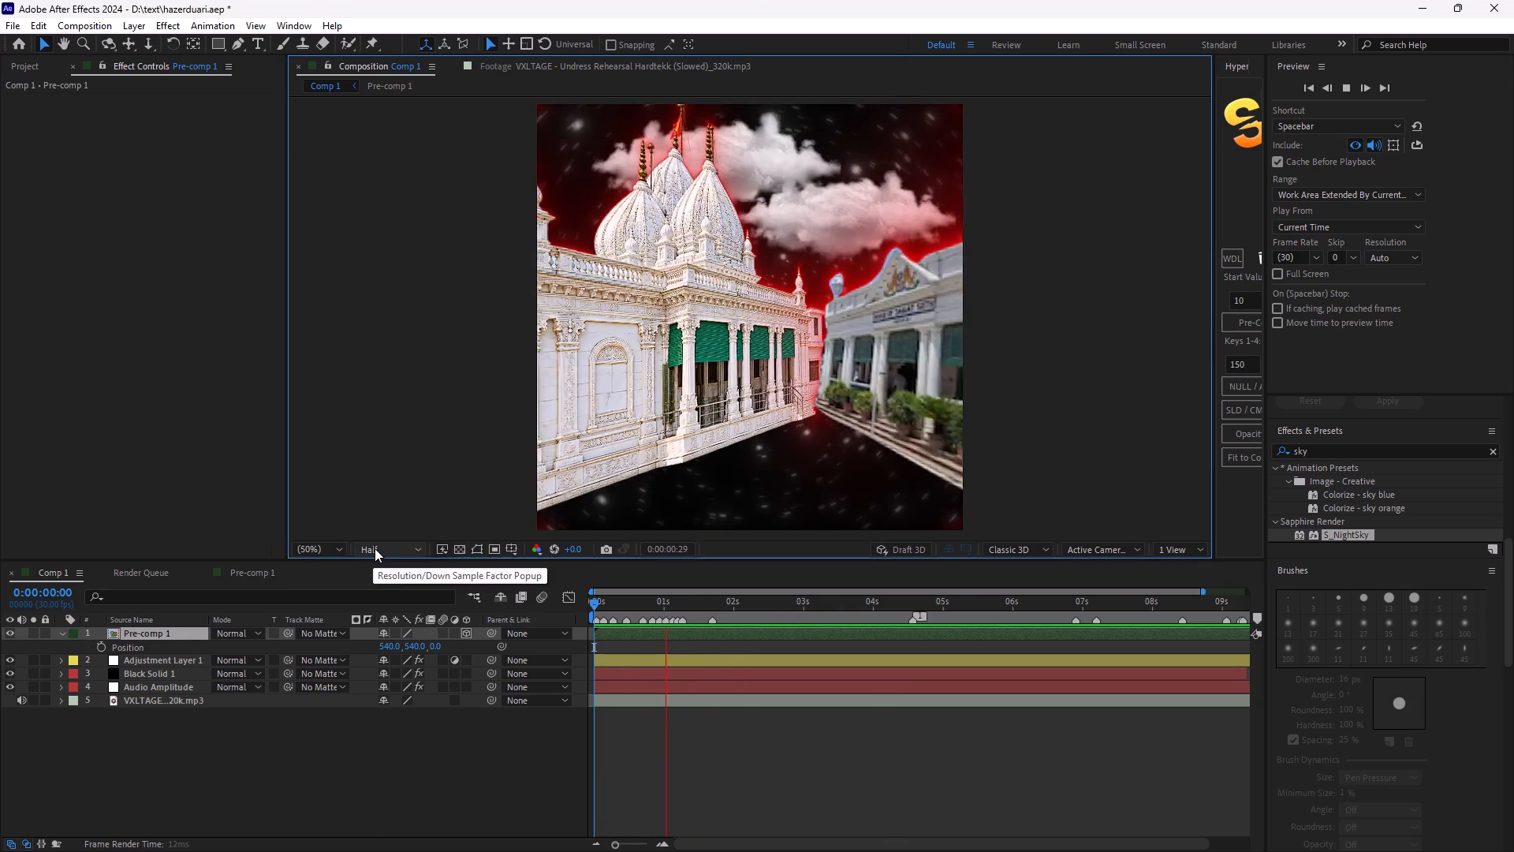
pyautogui.press('space')
pyautogui.press('space')
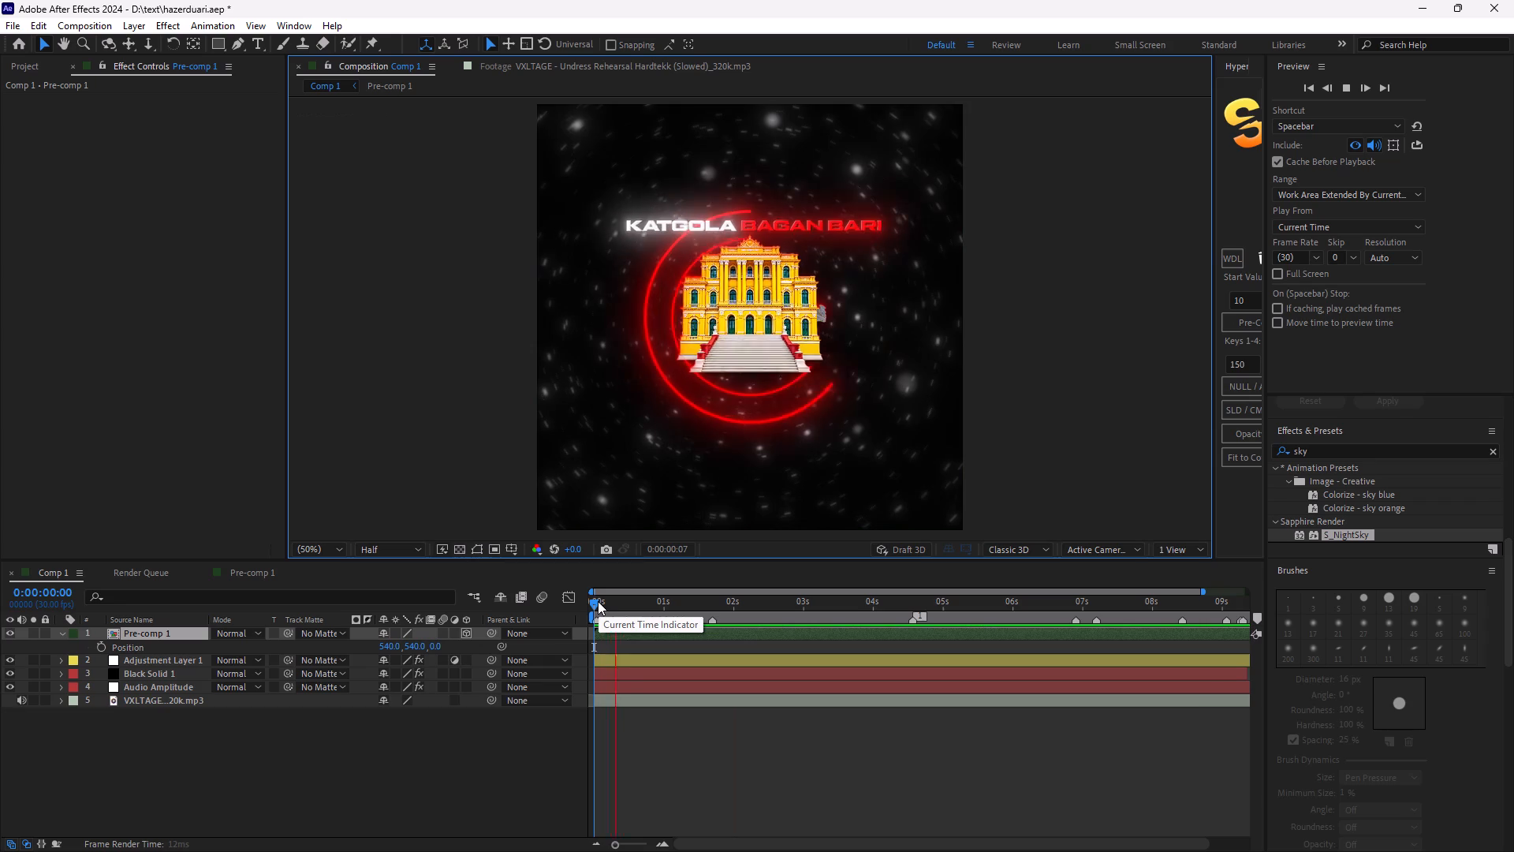
pyautogui.press('space')
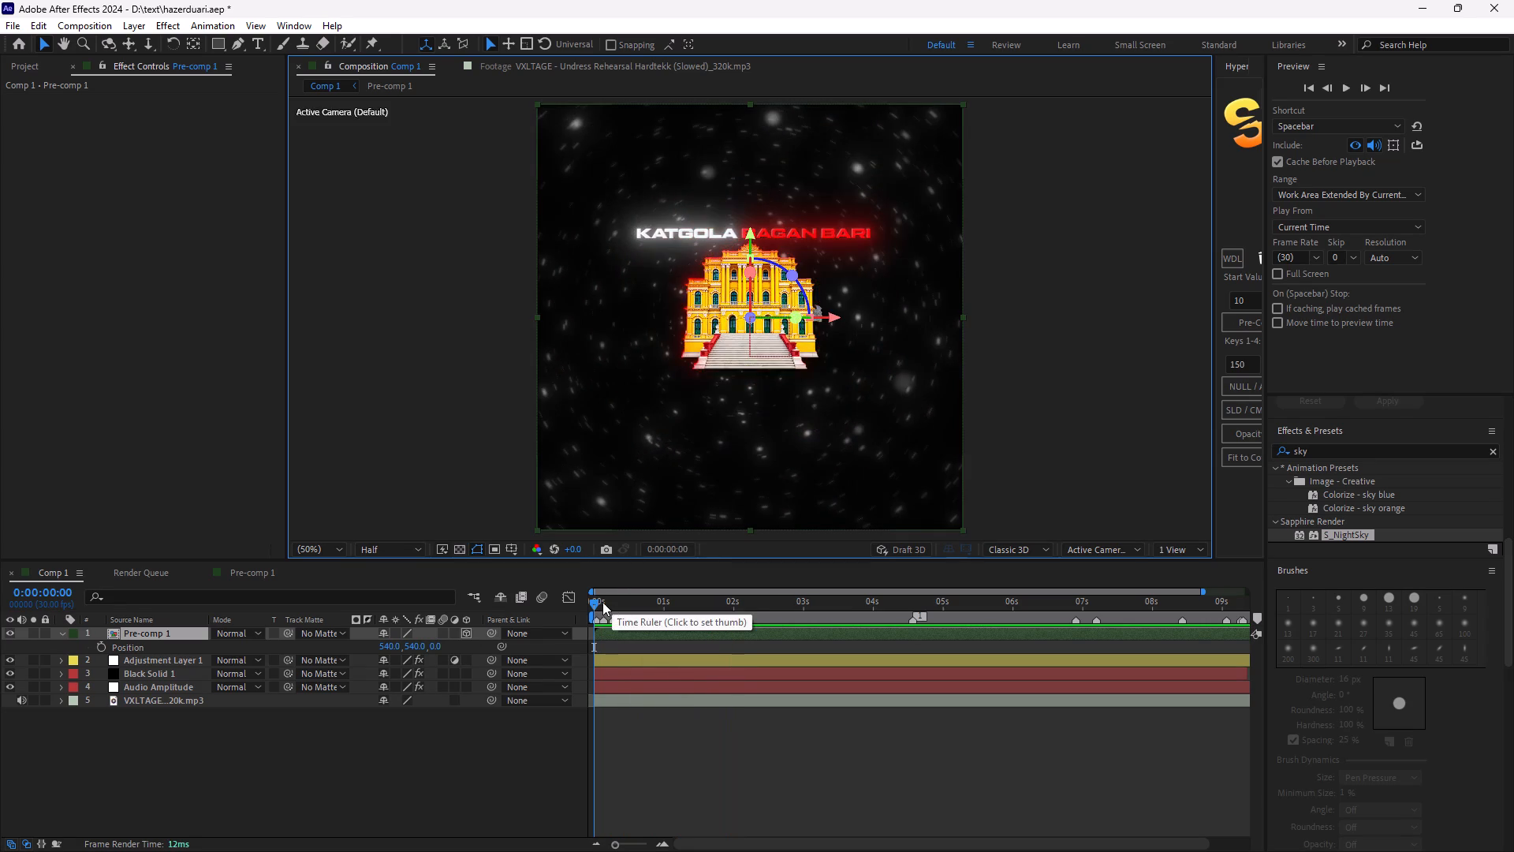
pyautogui.moveTo(602, 602); pyautogui.dragTo(659, 615)
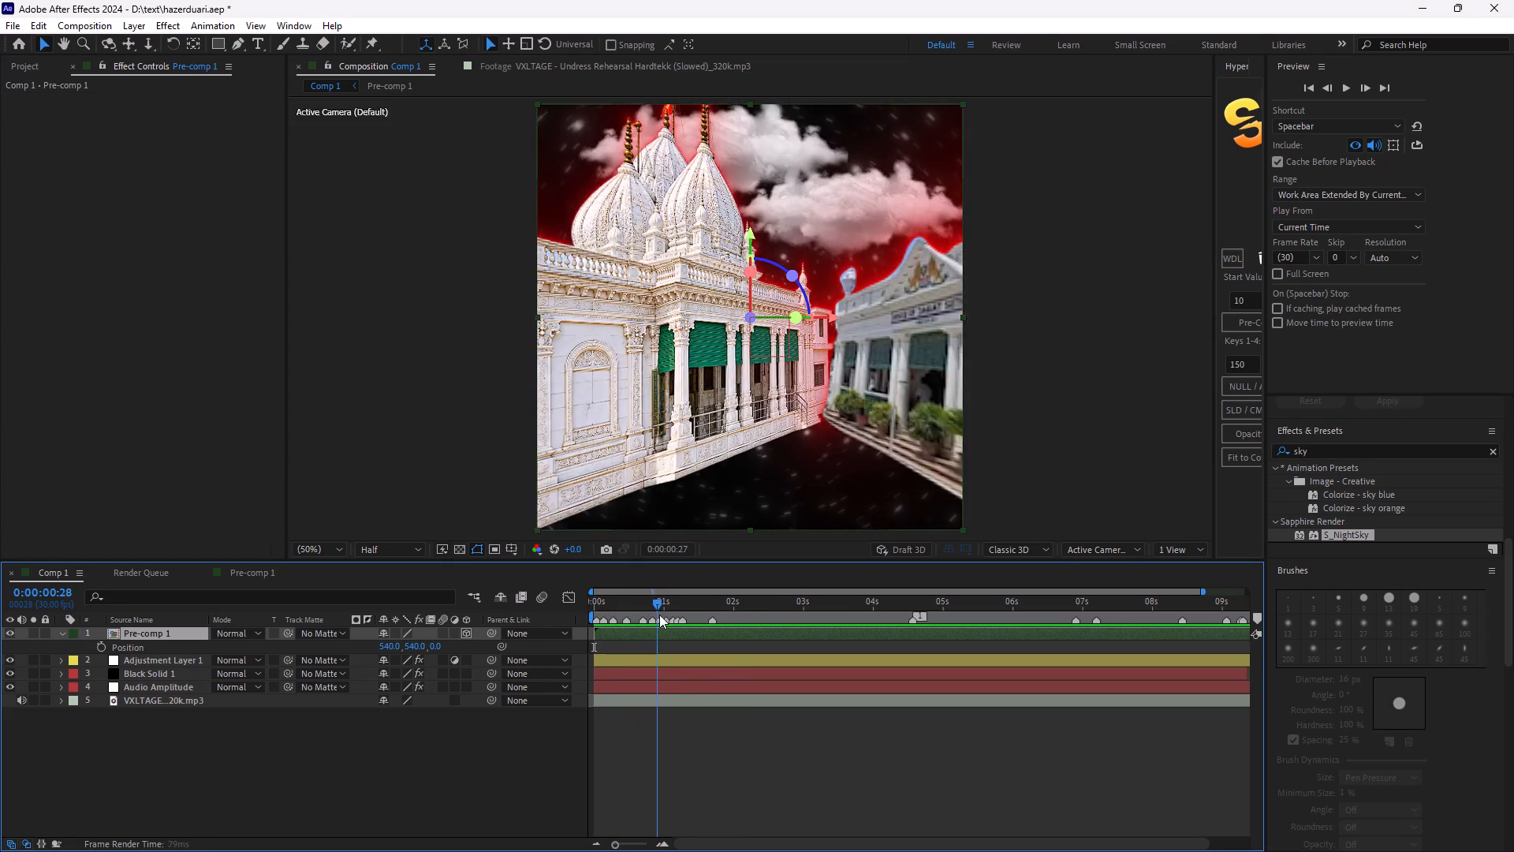
pyautogui.moveTo(659, 615); pyautogui.dragTo(587, 622)
pyautogui.press('space')
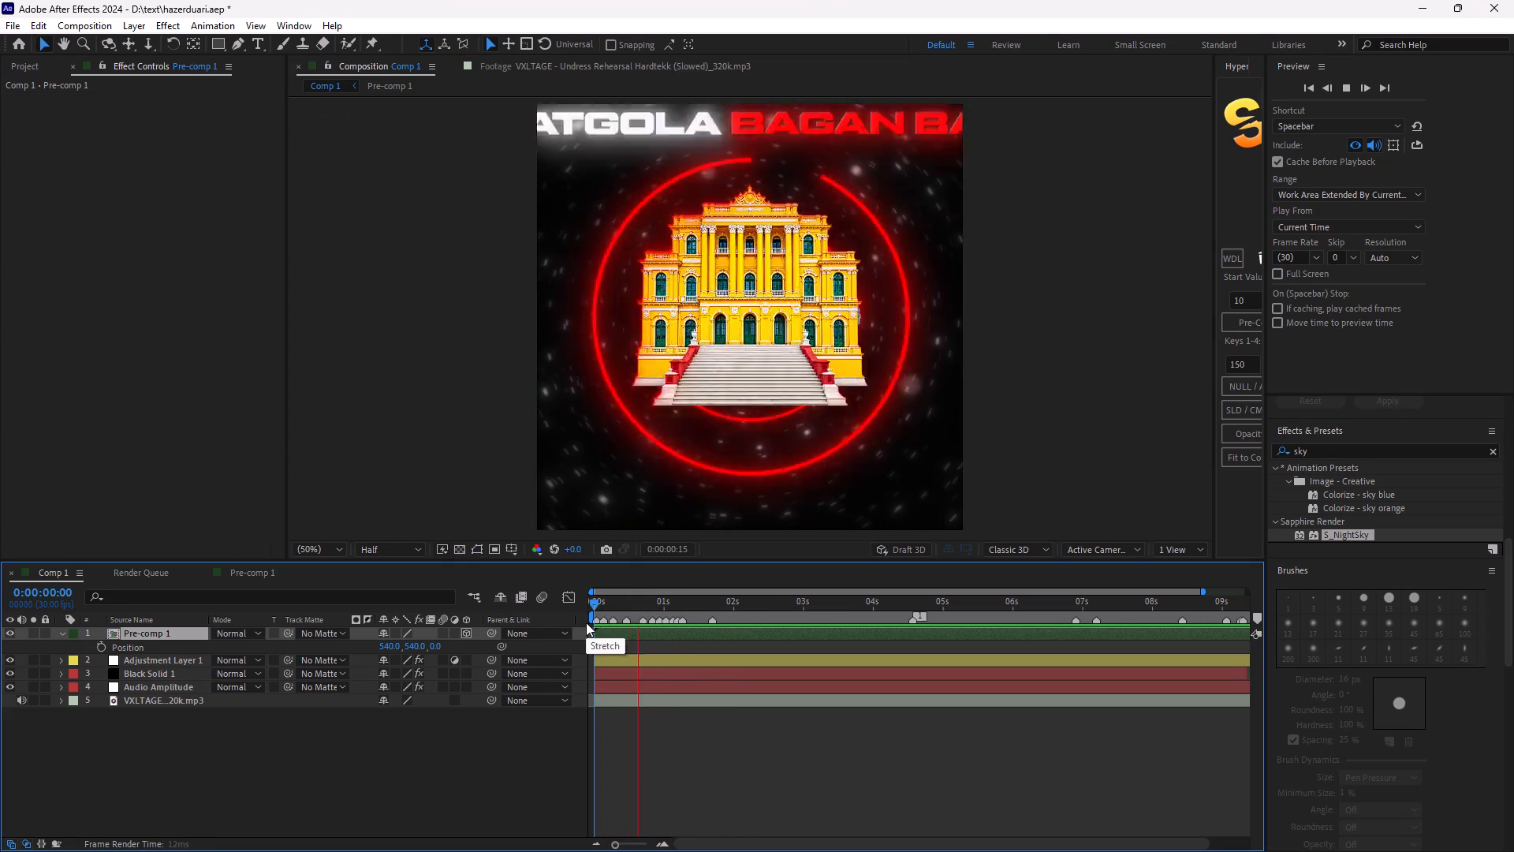
pyautogui.press('space')
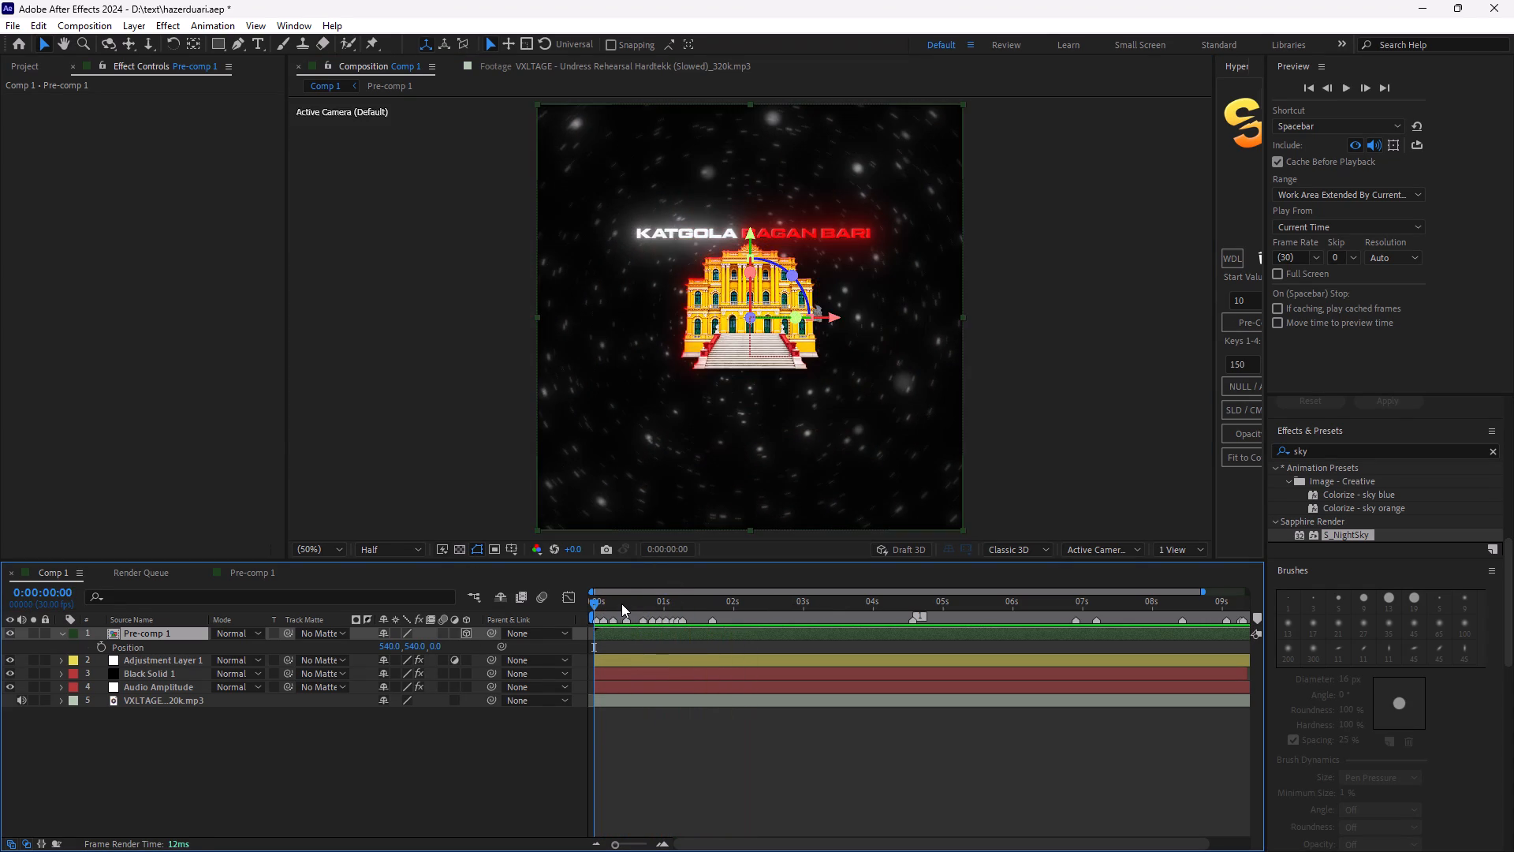
pyautogui.press('space')
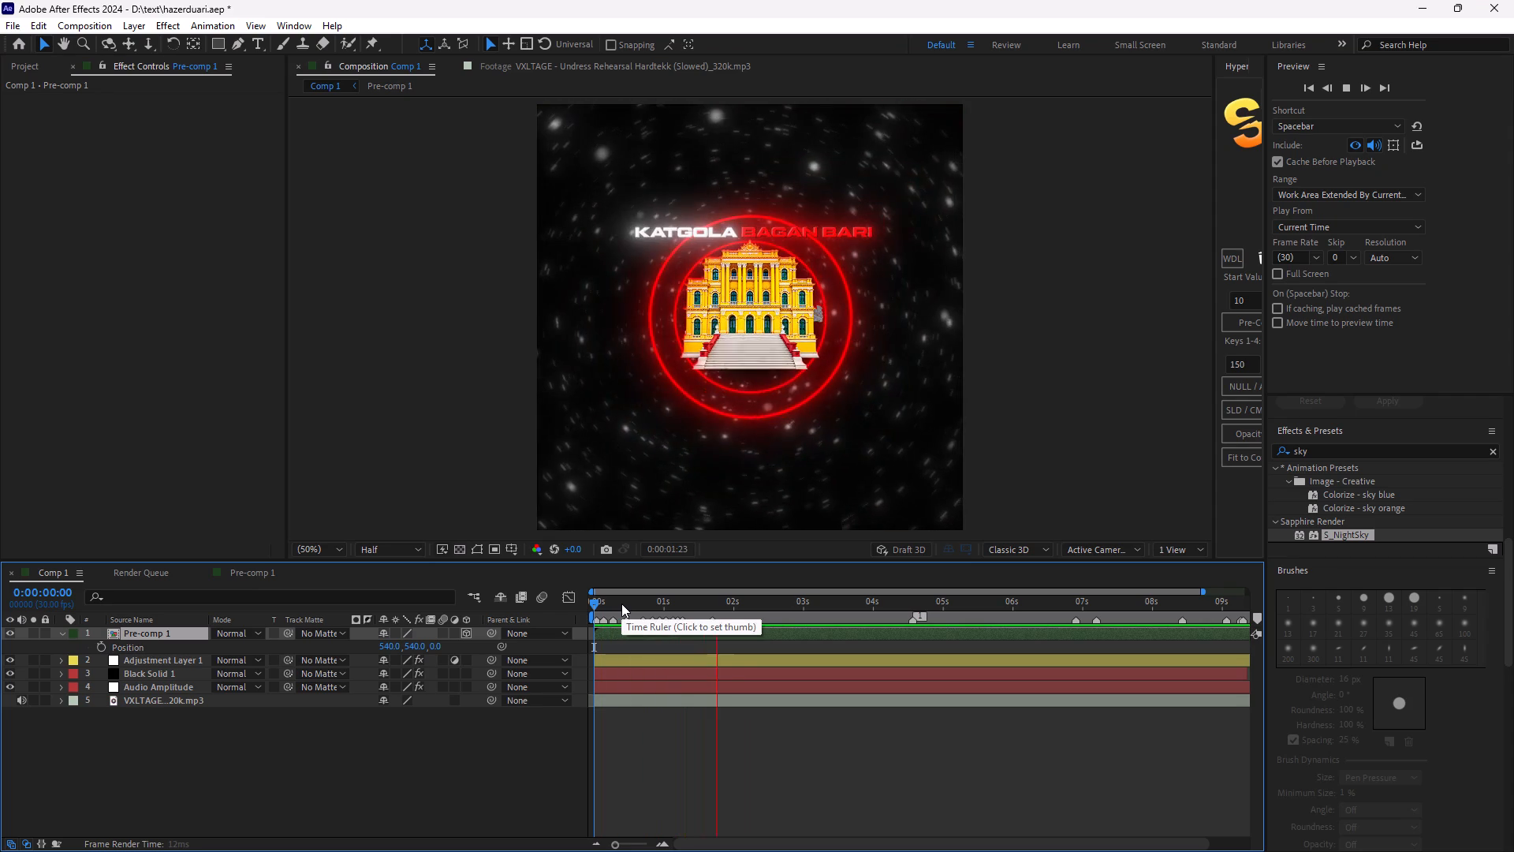
pyautogui.press('space')
pyautogui.moveTo(611, 608); pyautogui.dragTo(664, 616)
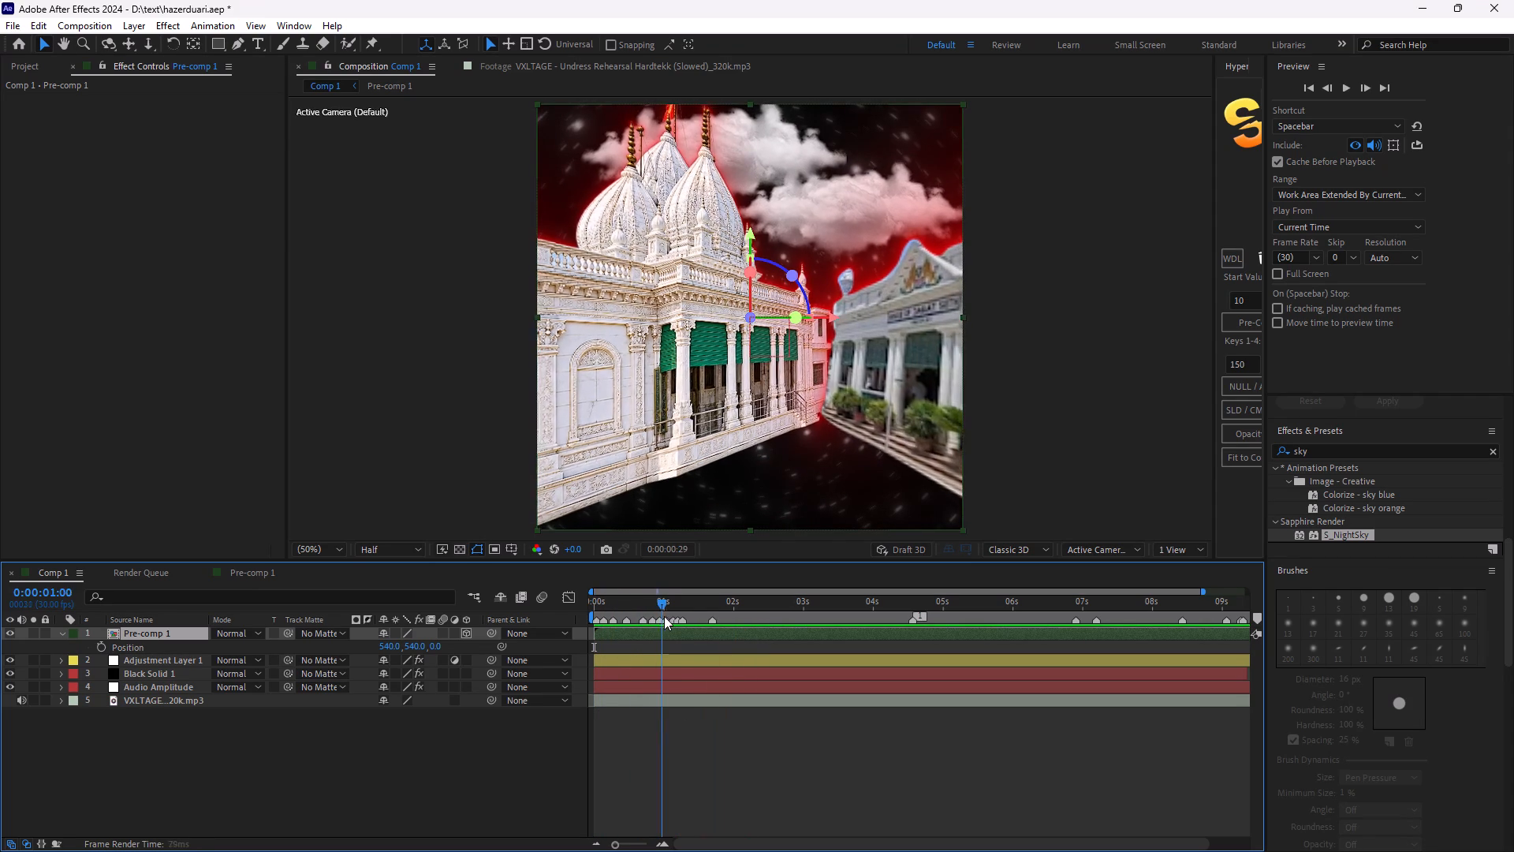
pyautogui.moveTo(664, 616); pyautogui.dragTo(668, 622)
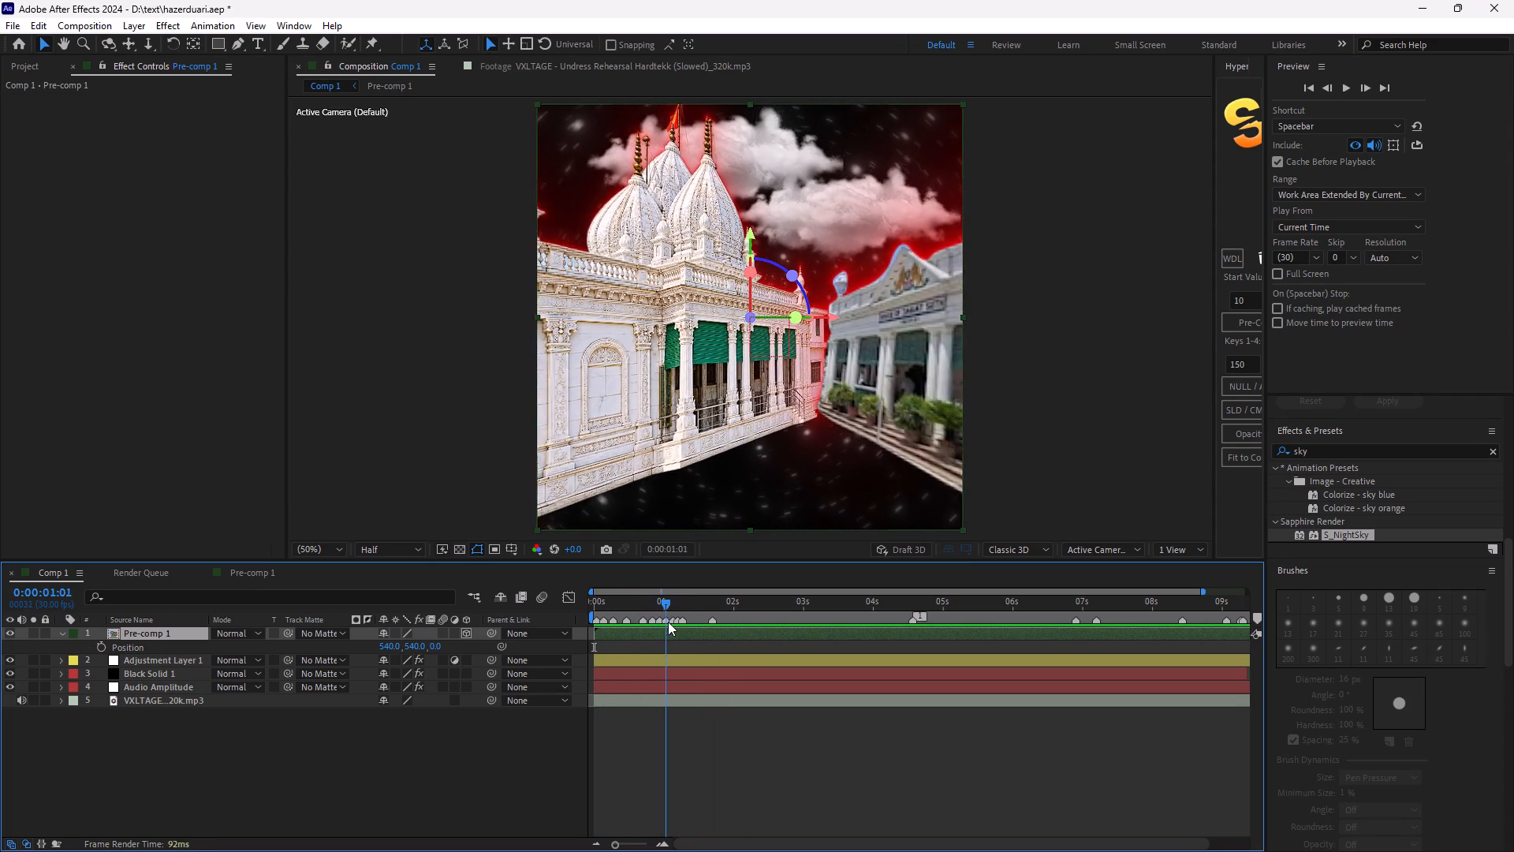
pyautogui.moveTo(668, 622); pyautogui.dragTo(678, 625)
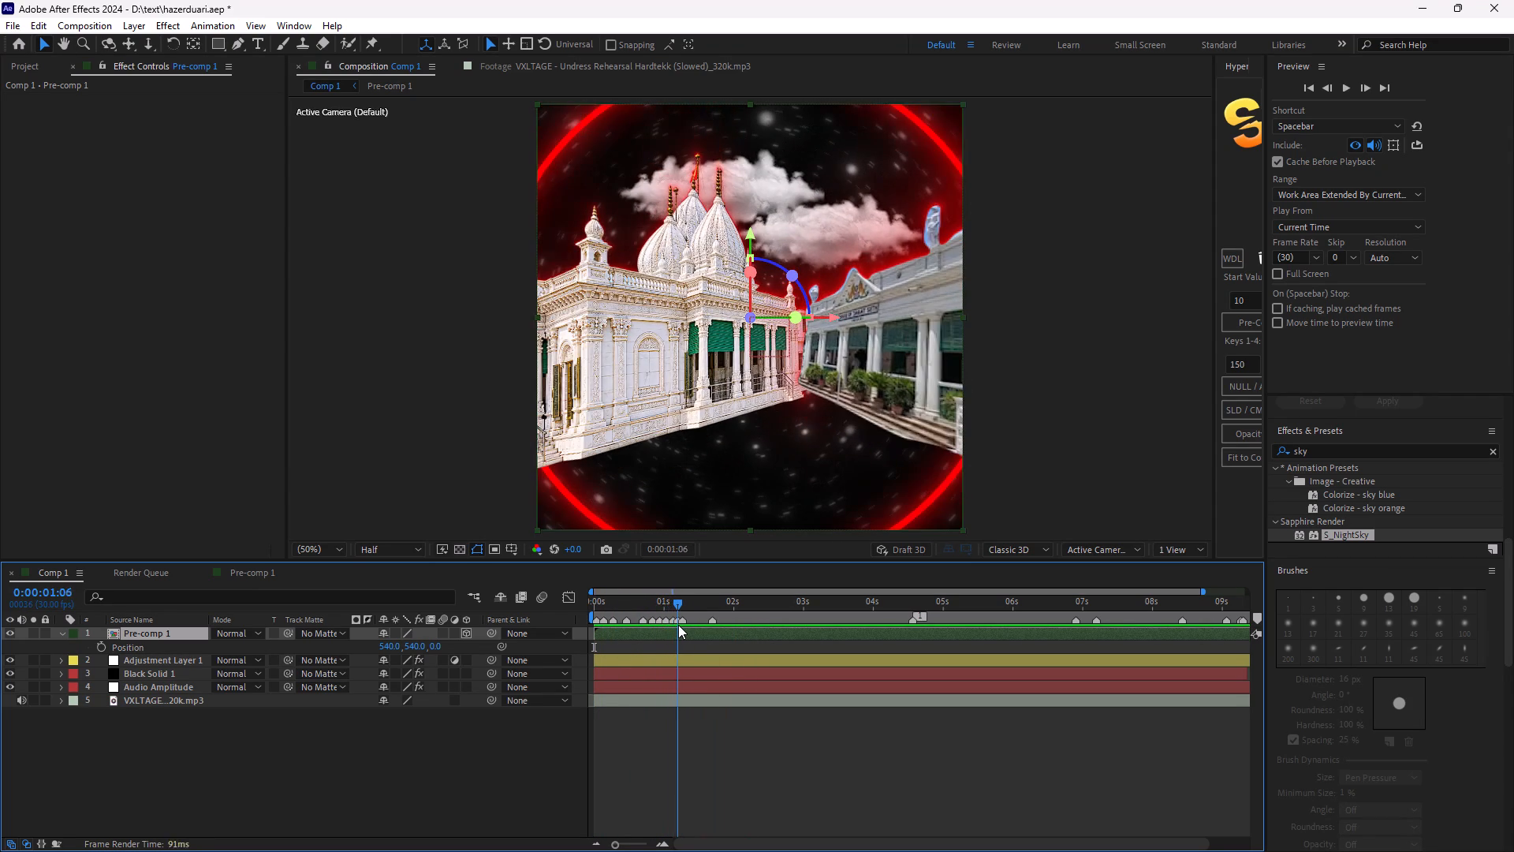
pyautogui.moveTo(678, 625); pyautogui.dragTo(648, 625)
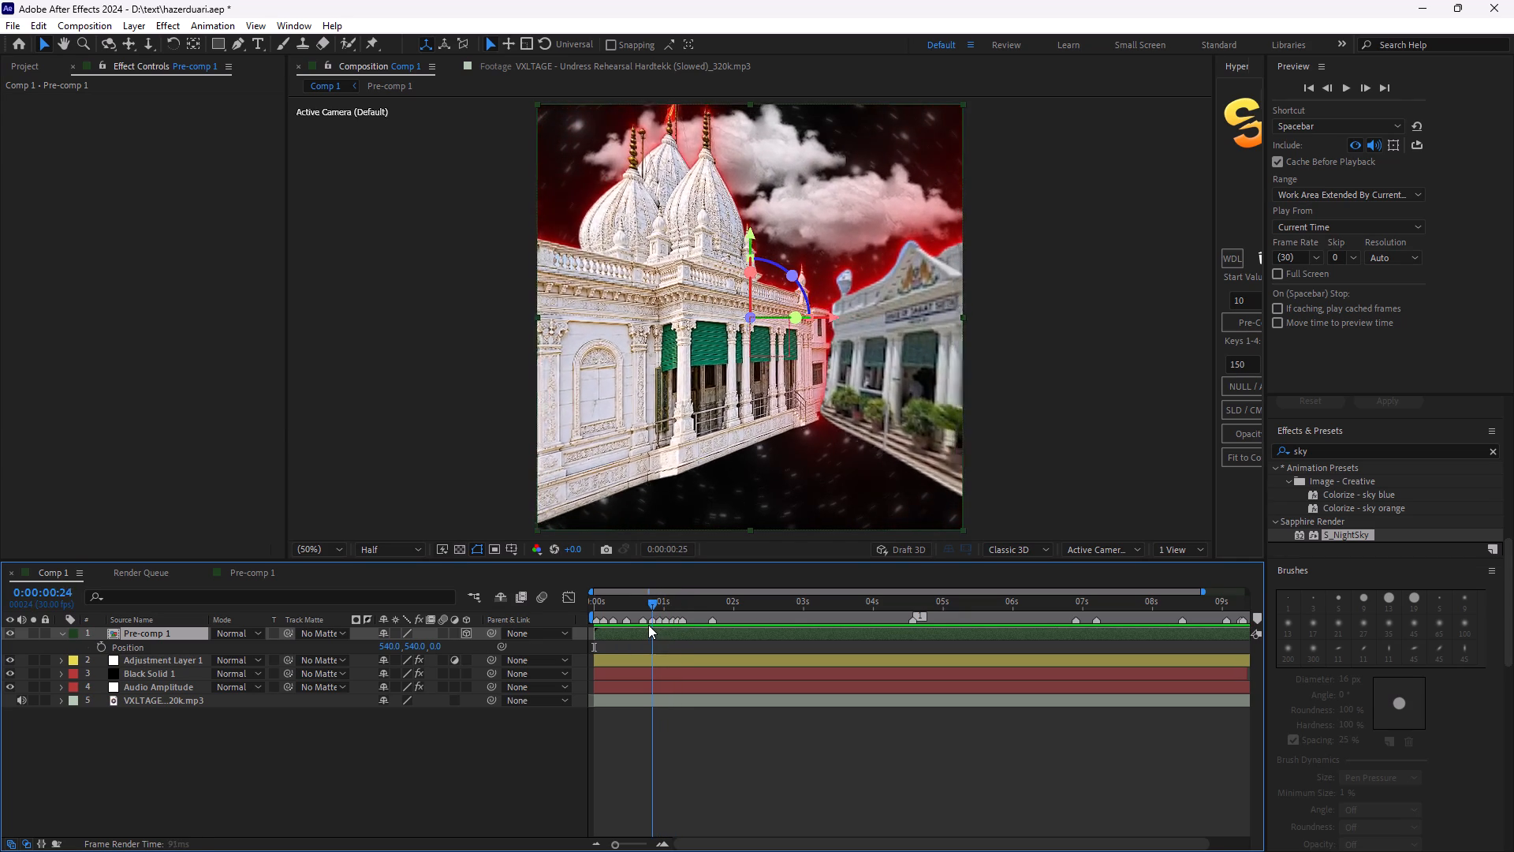
pyautogui.moveTo(648, 625); pyautogui.dragTo(587, 626)
pyautogui.press('space')
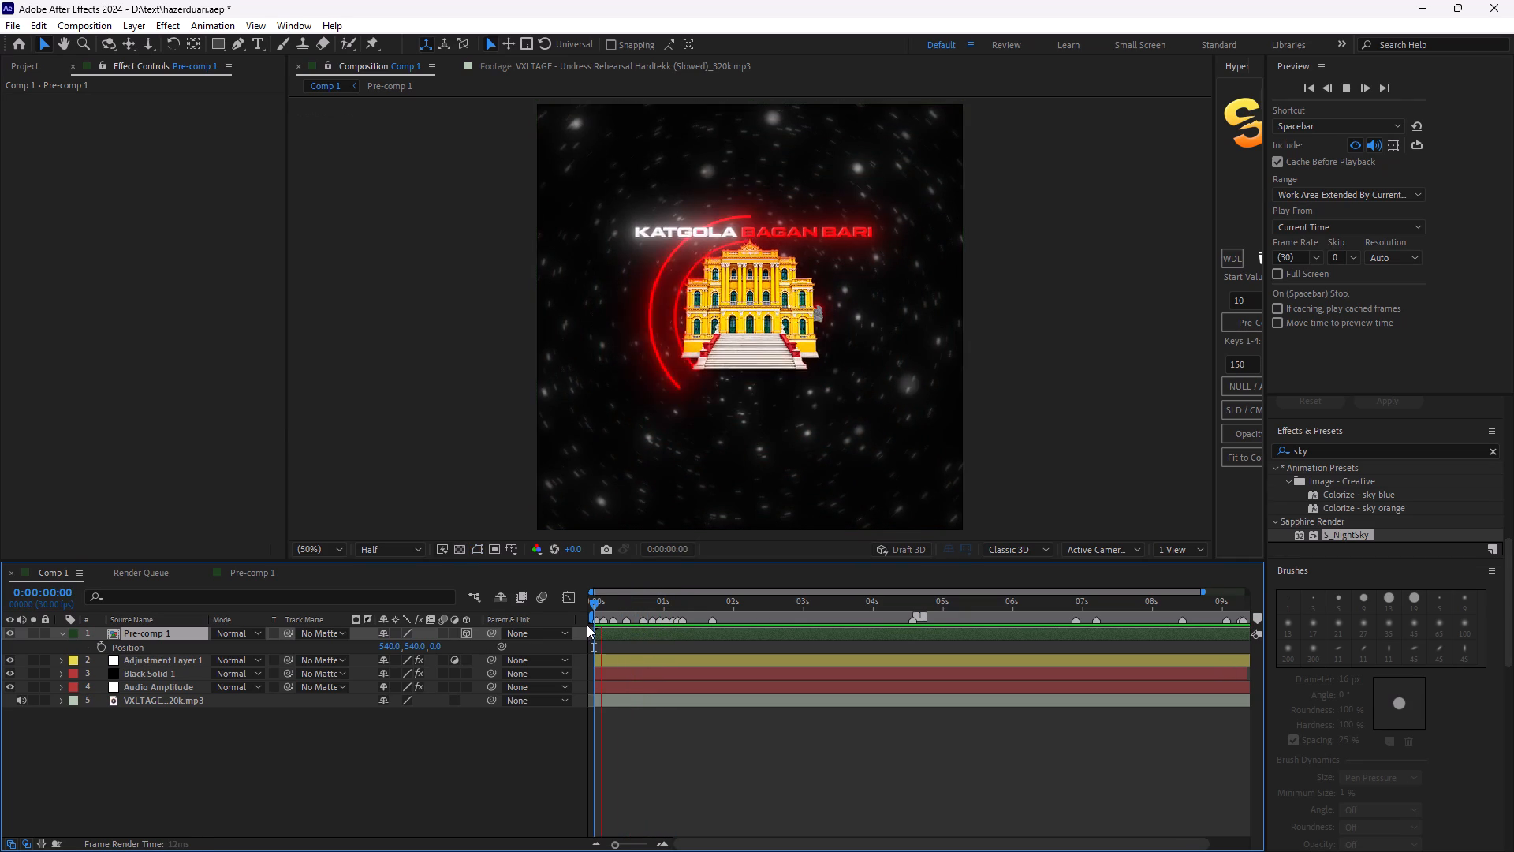
pyautogui.press('space')
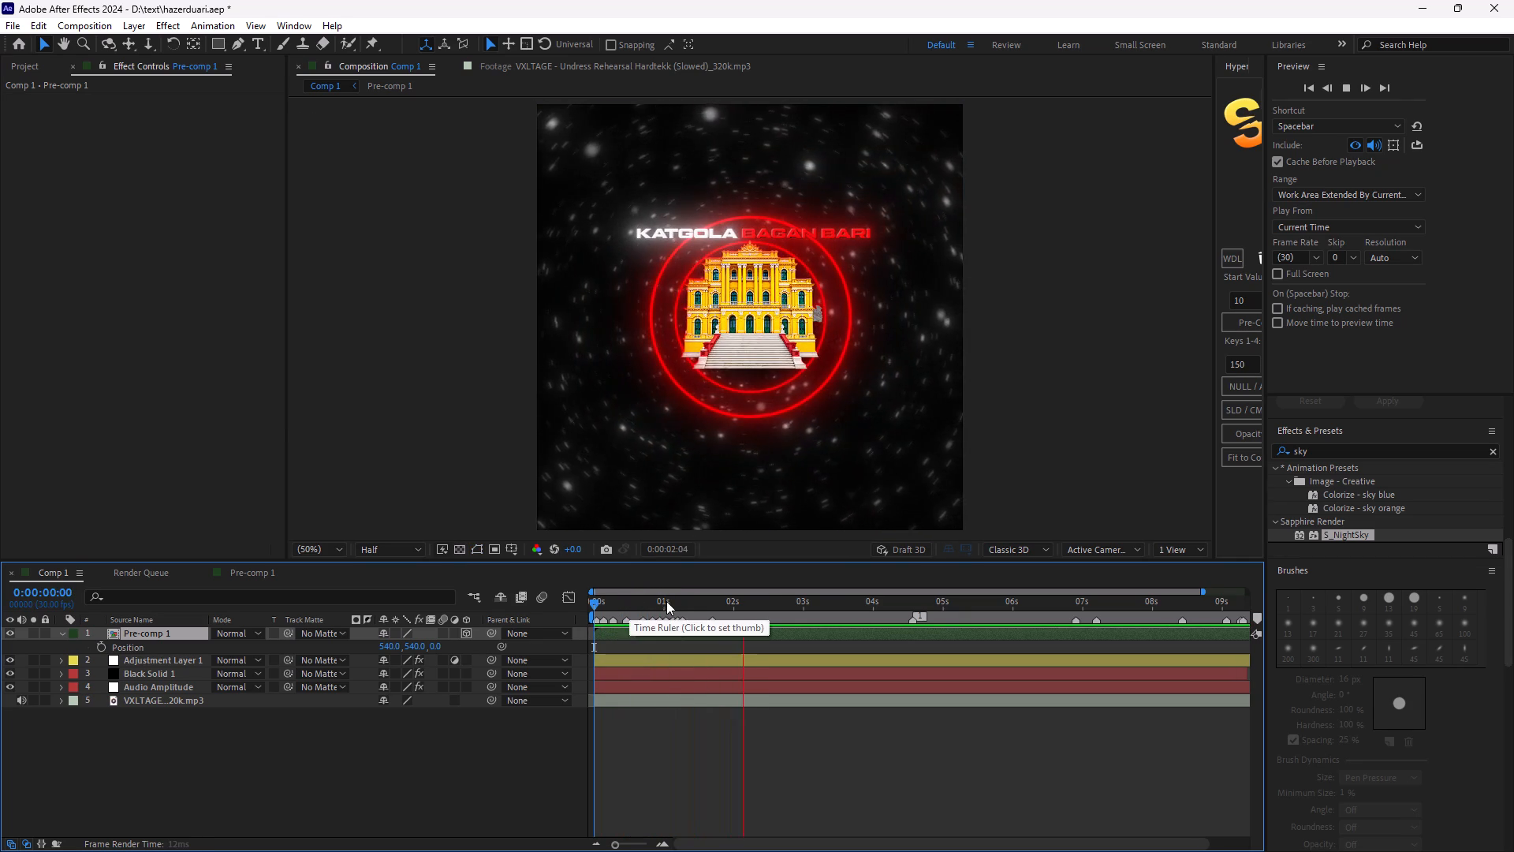
pyautogui.press('space')
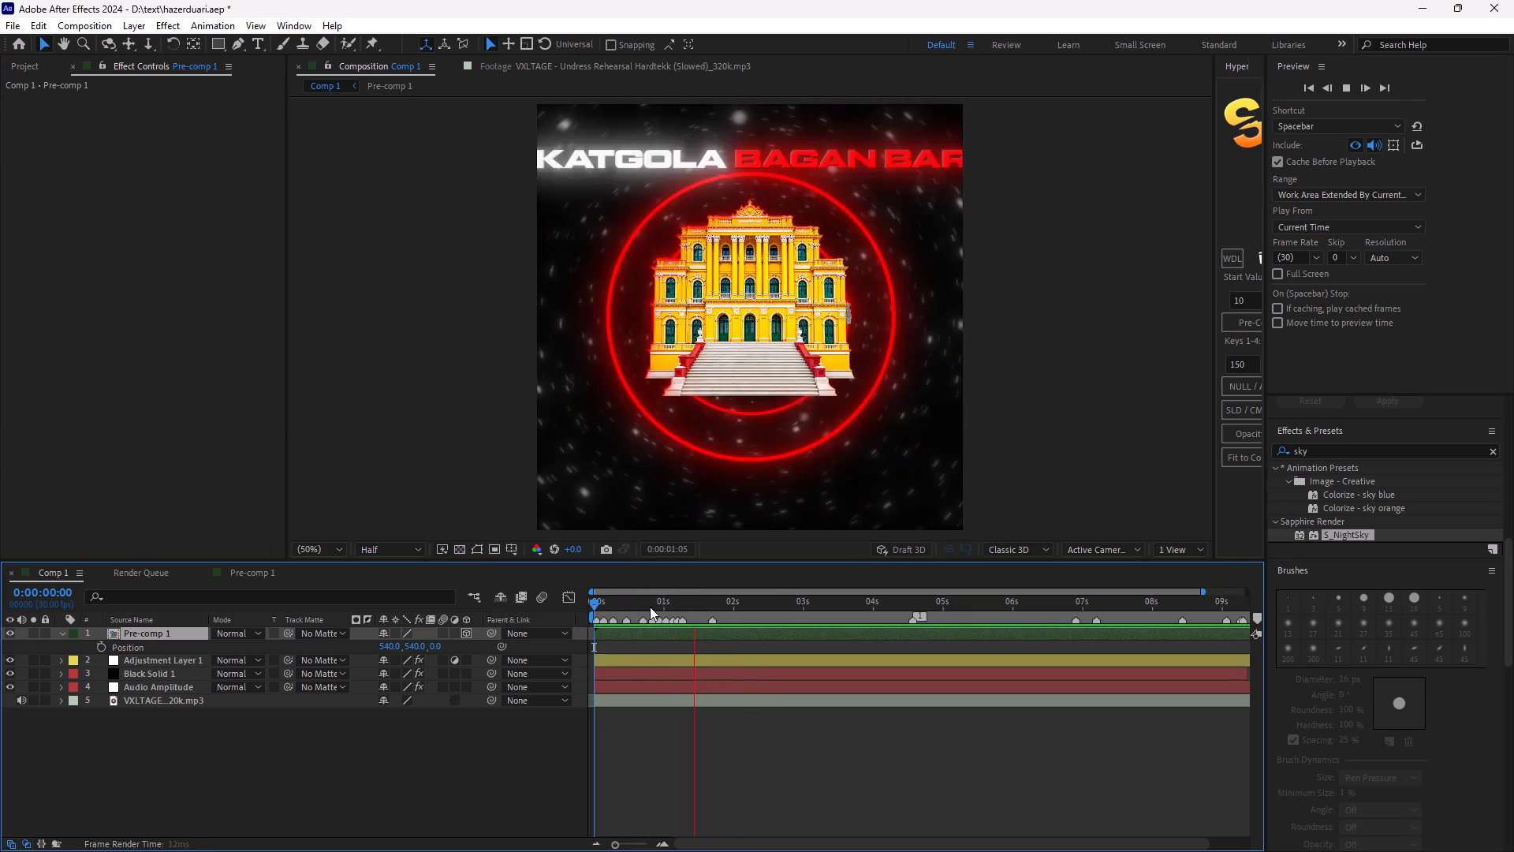
pyautogui.press('space')
pyautogui.moveTo(606, 606); pyautogui.dragTo(631, 611)
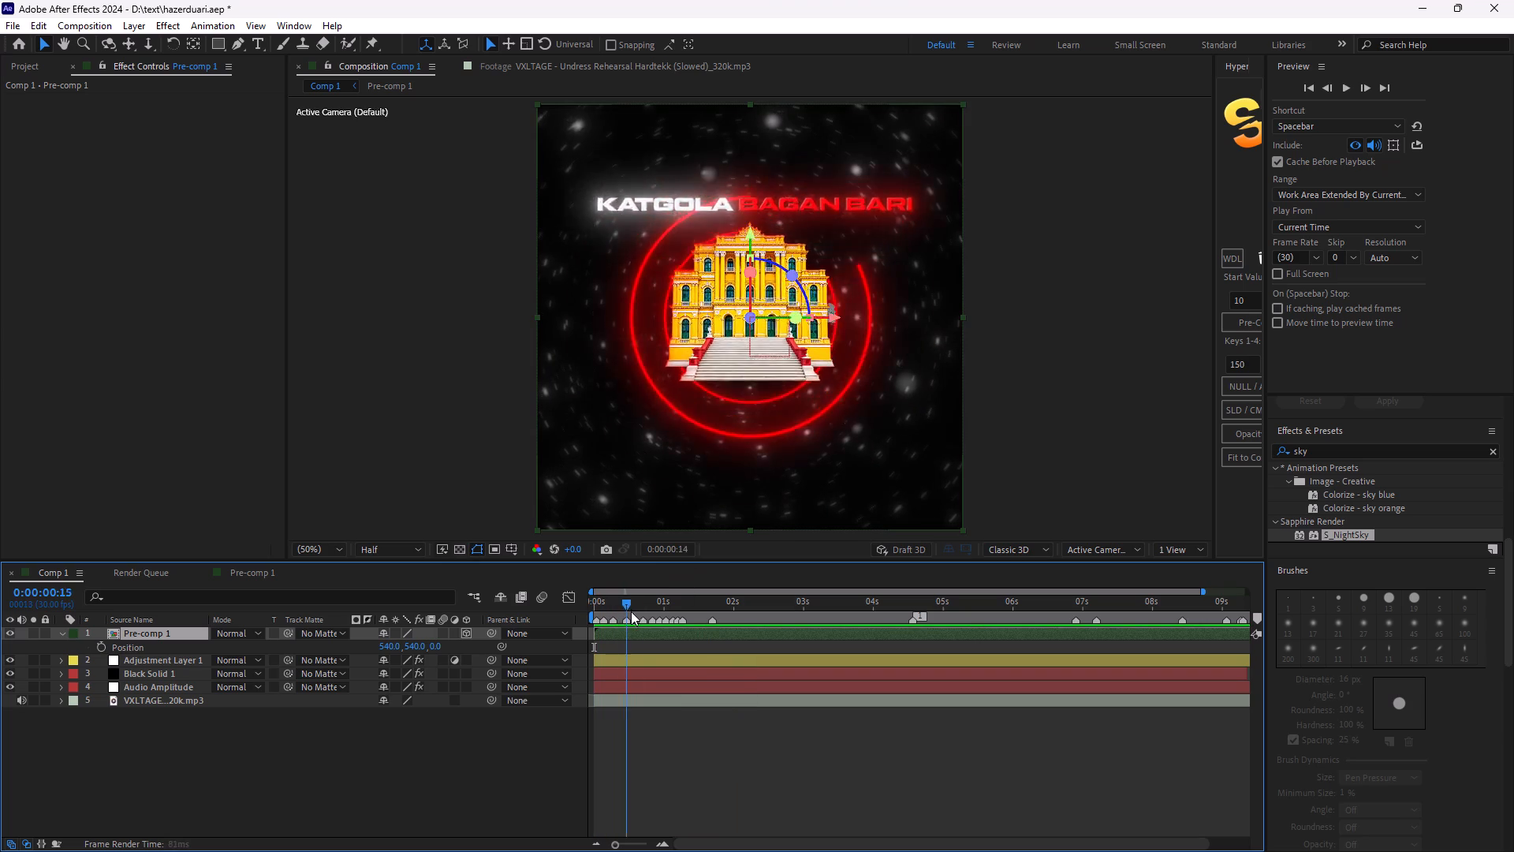
pyautogui.moveTo(631, 611); pyautogui.dragTo(699, 632)
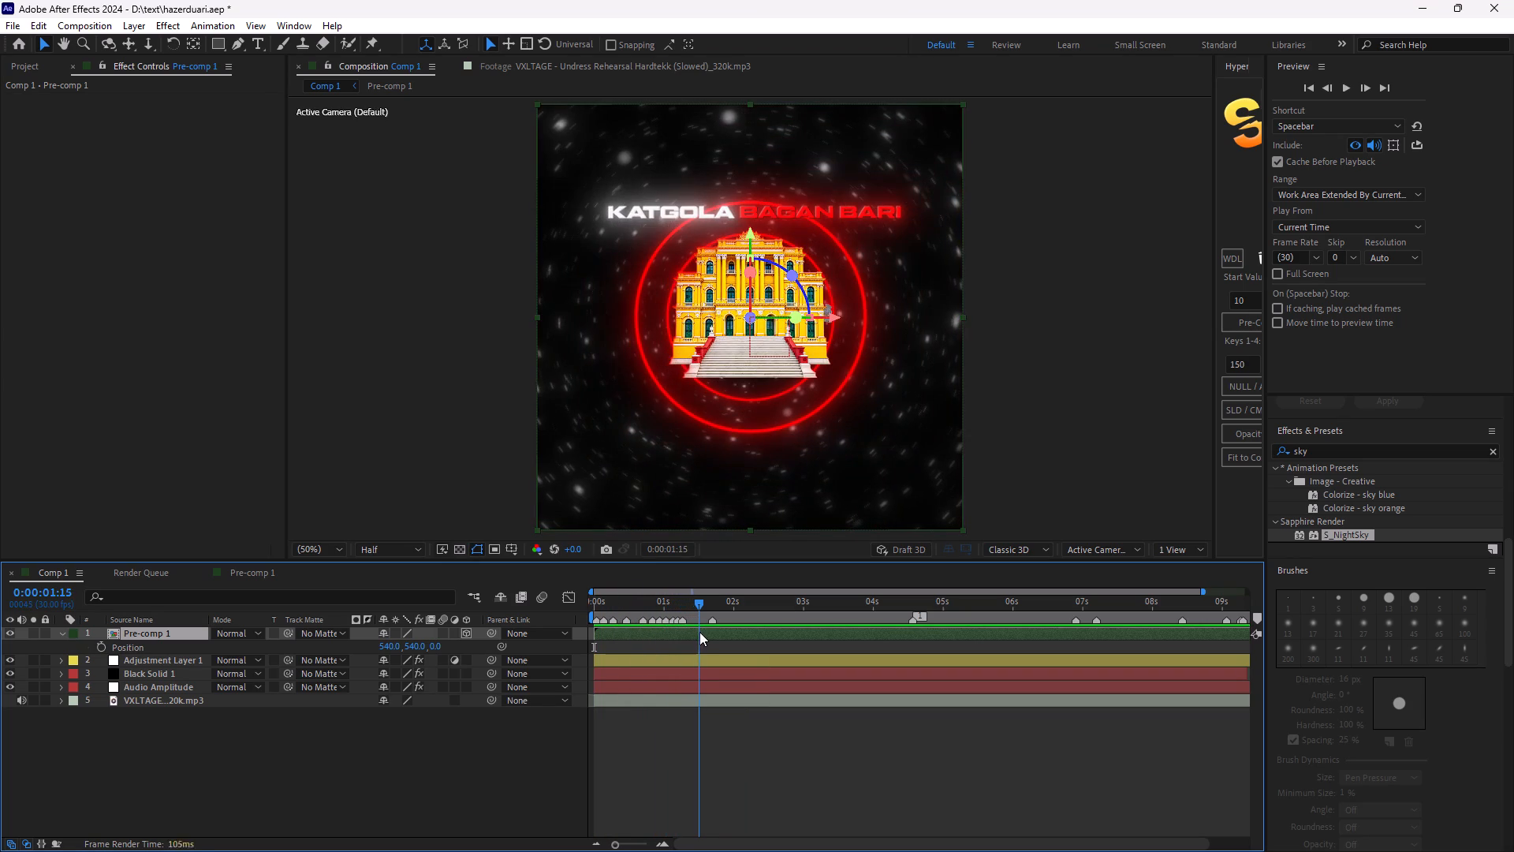
pyautogui.moveTo(699, 632); pyautogui.dragTo(711, 637)
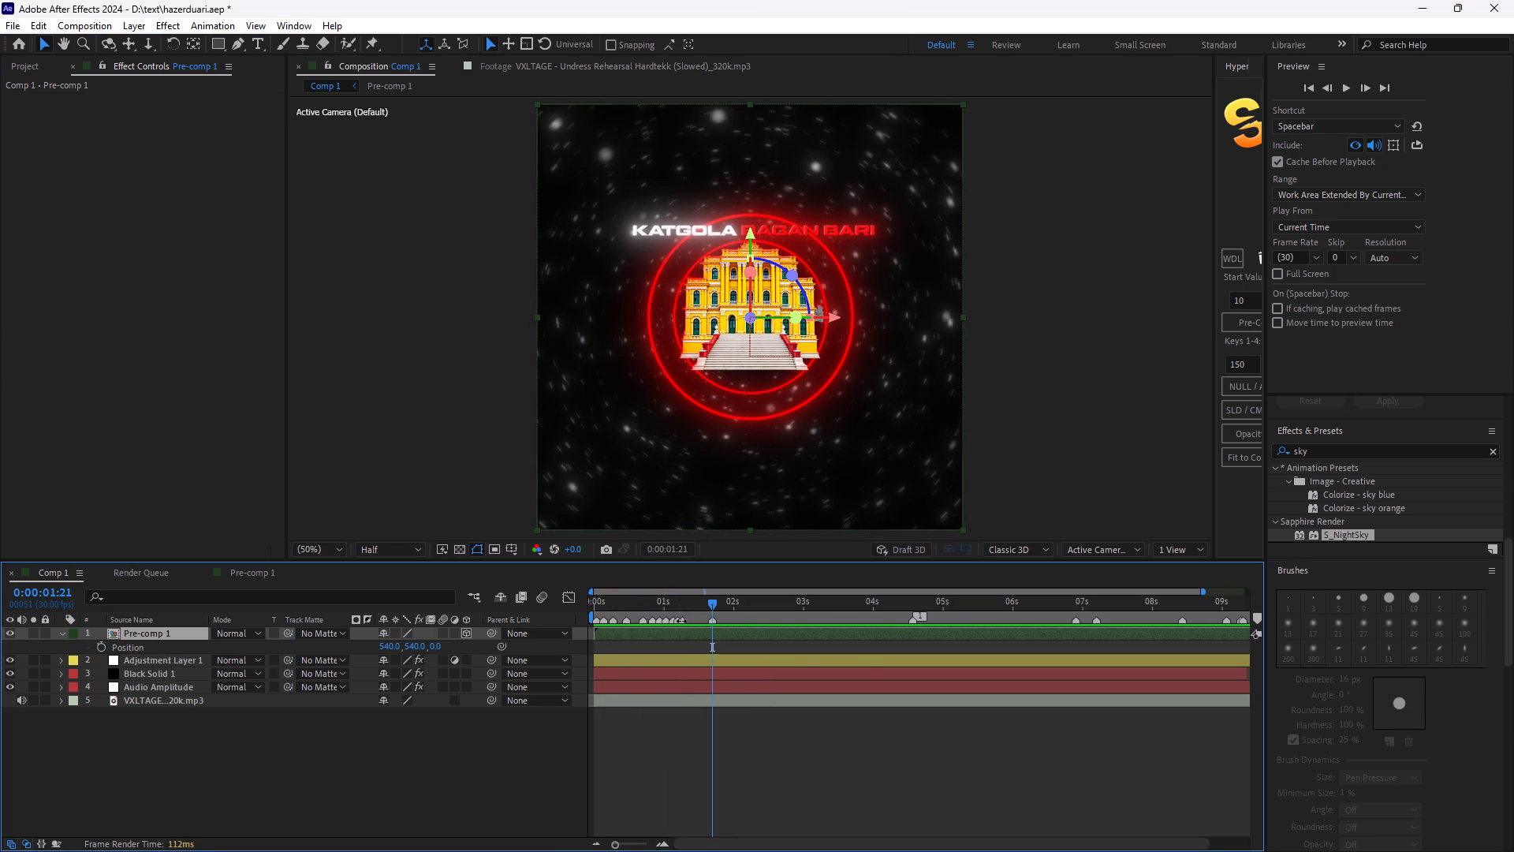
# Remove the cluster of seven closely spaced composition markers around 0:00:01:00 from the Comp 1 timeline.
pyautogui.moveTo(681, 621); pyautogui.dragTo(1450, 711)
pyautogui.moveTo(676, 620); pyautogui.dragTo(1509, 657)
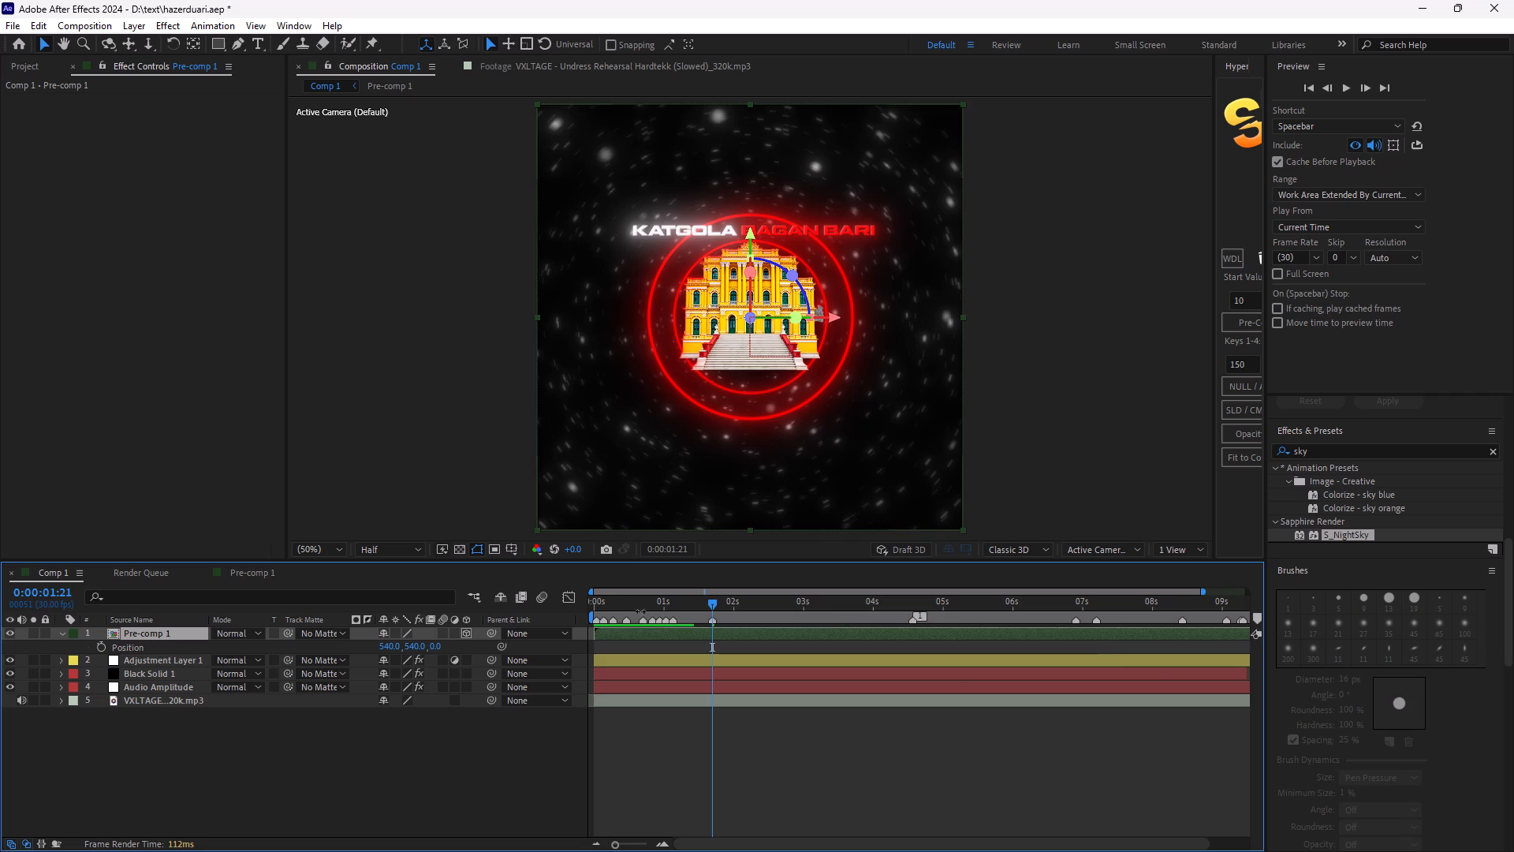
pyautogui.moveTo(670, 622); pyautogui.dragTo(1493, 695)
pyautogui.moveTo(666, 622); pyautogui.dragTo(725, 628)
pyautogui.moveTo(725, 628); pyautogui.dragTo(1513, 661)
pyautogui.click(664, 618)
pyautogui.moveTo(659, 621); pyautogui.dragTo(1499, 654)
pyautogui.moveTo(654, 622); pyautogui.dragTo(1513, 658)
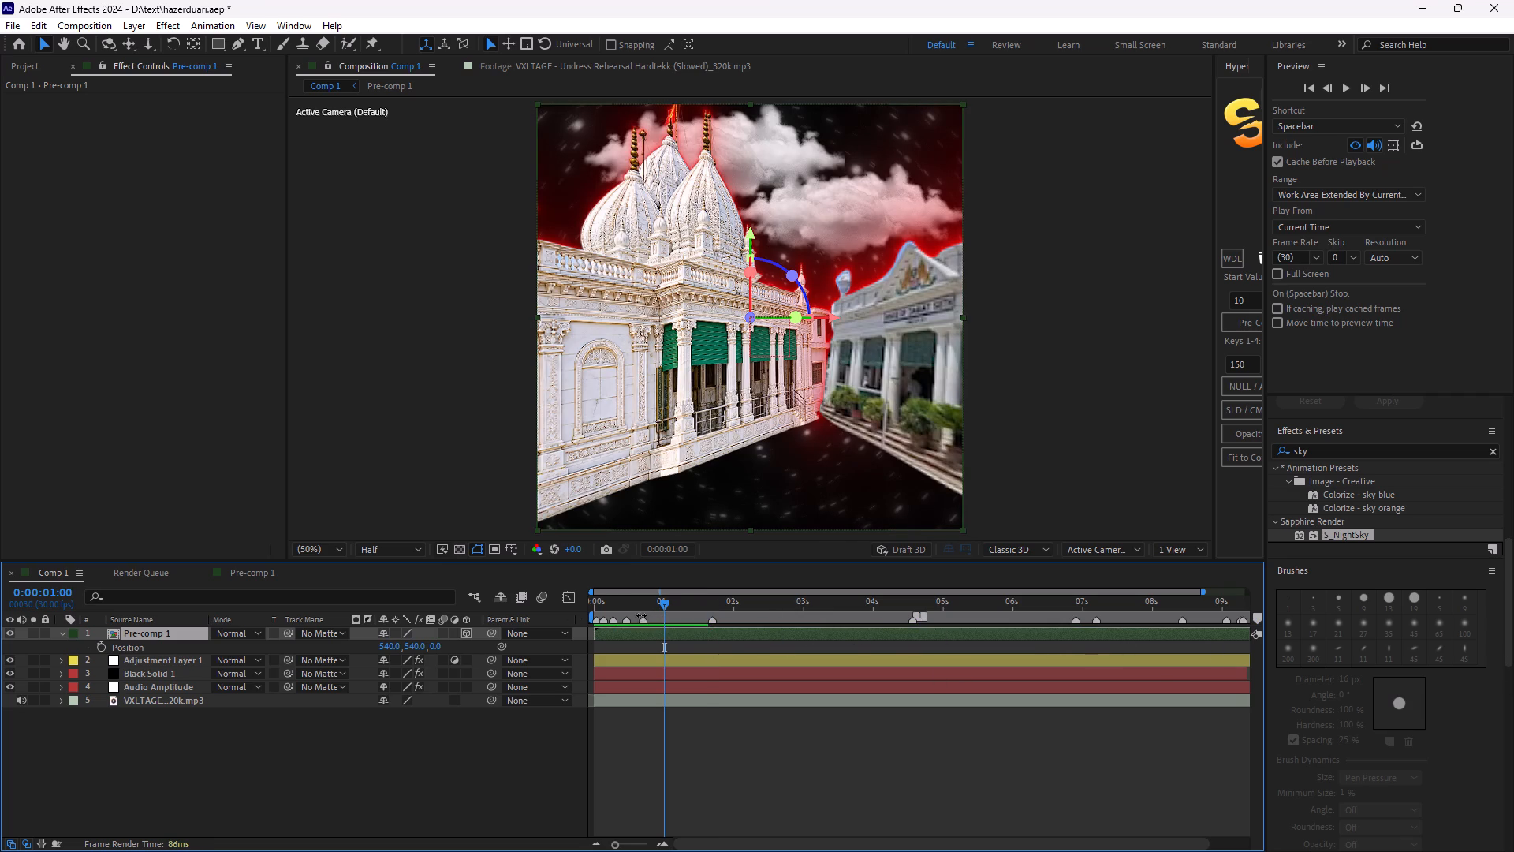
pyautogui.moveTo(646, 622); pyautogui.dragTo(1417, 627)
pyautogui.click(632, 624)
# Remove the three composition markers within the first half second of Comp 1, keeping the one at the very start.
pyautogui.moveTo(625, 620); pyautogui.dragTo(1513, 670)
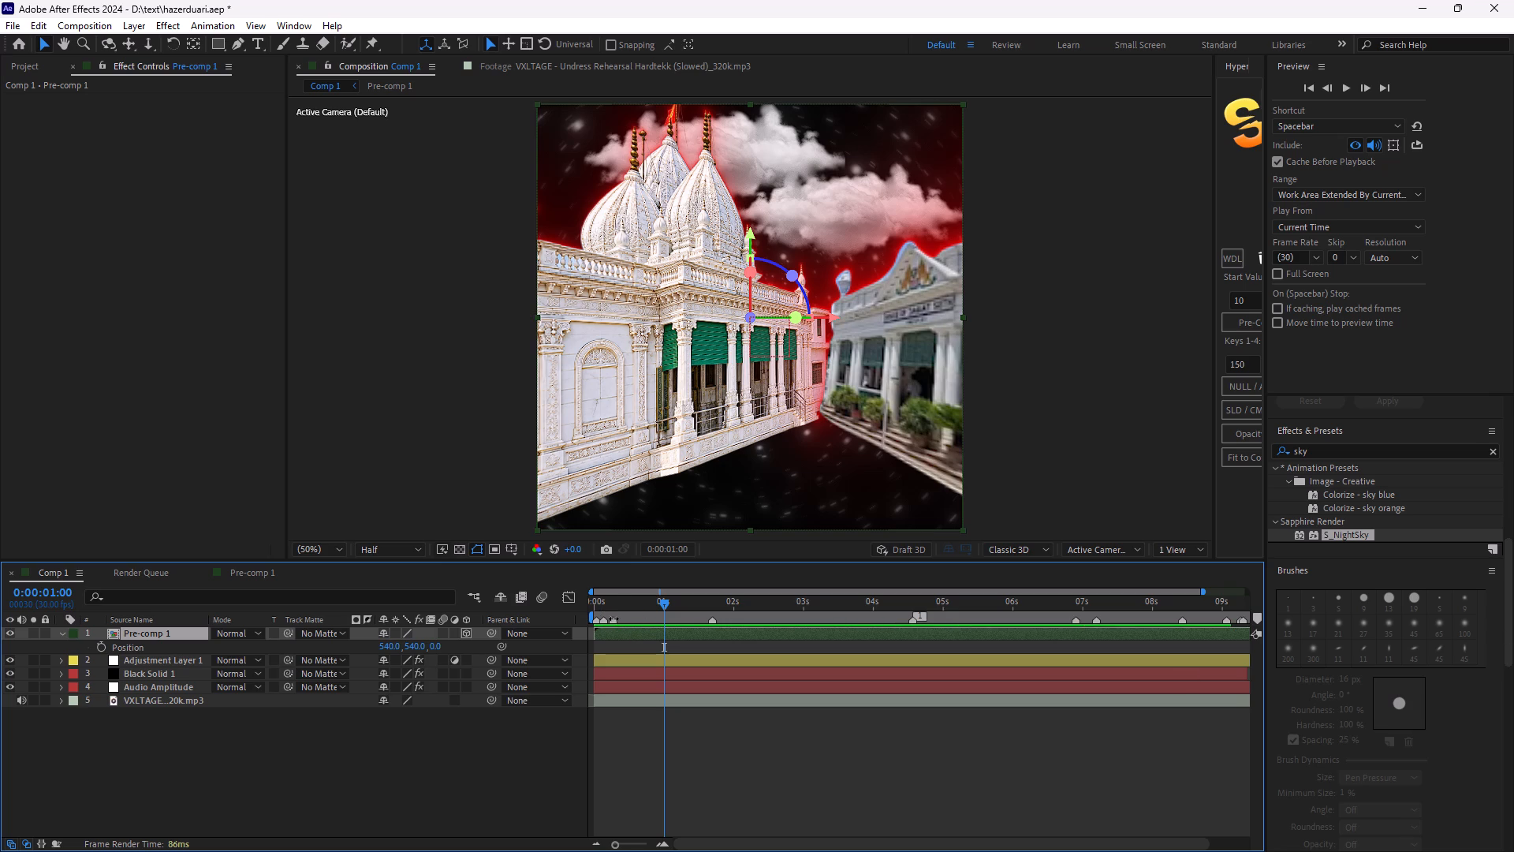
pyautogui.moveTo(613, 618); pyautogui.dragTo(1513, 658)
pyautogui.moveTo(604, 619); pyautogui.dragTo(1513, 633)
# Preview Comp 1 from the start and scrub to the marker at 0:00:01:21 to check its timing against the music.
pyautogui.moveTo(662, 602); pyautogui.dragTo(550, 595)
pyautogui.press('space')
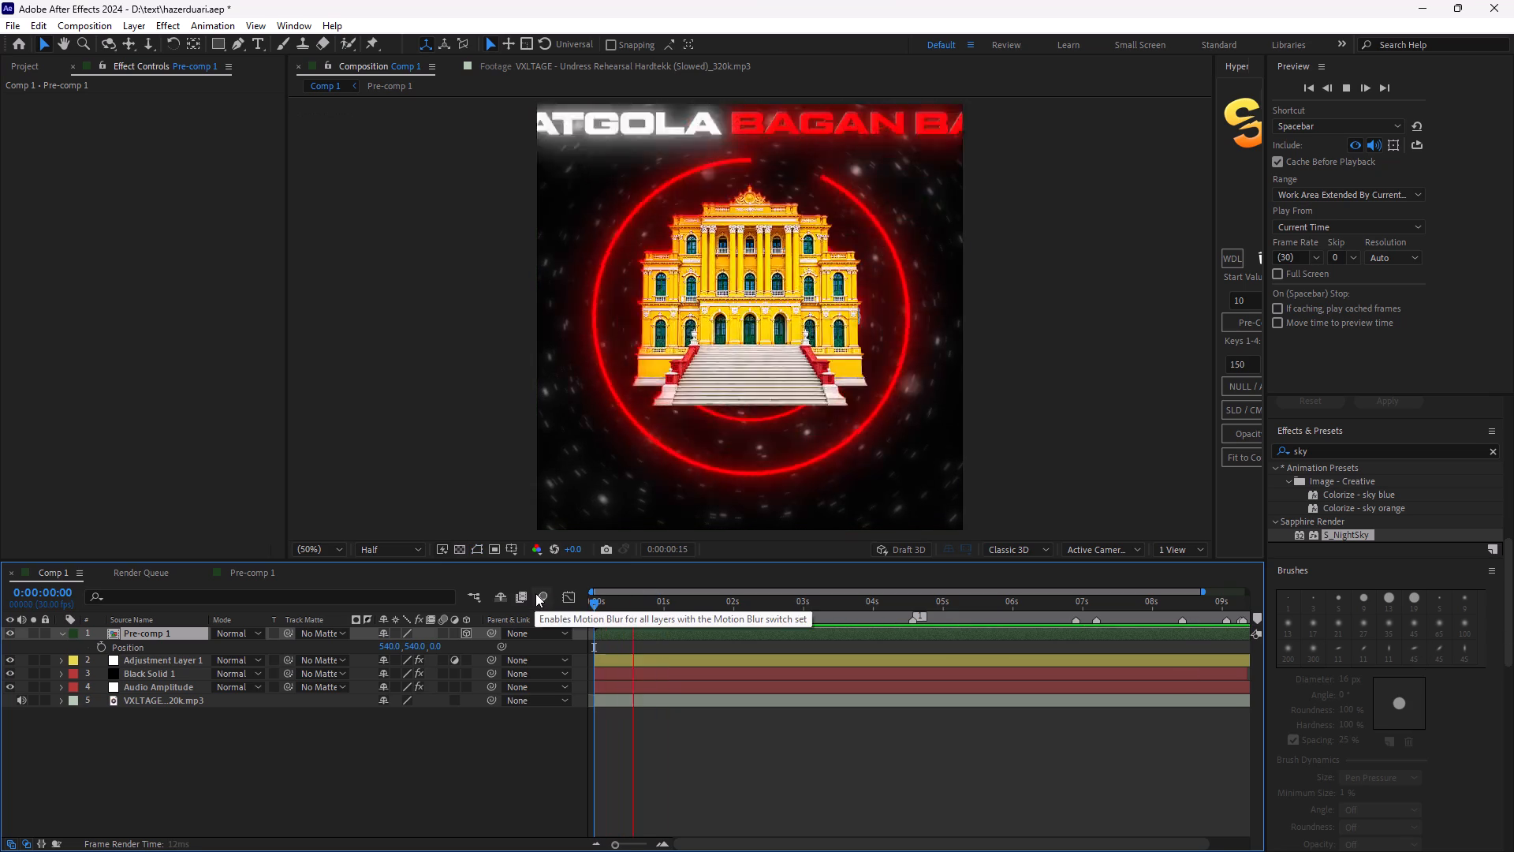
pyautogui.press('space')
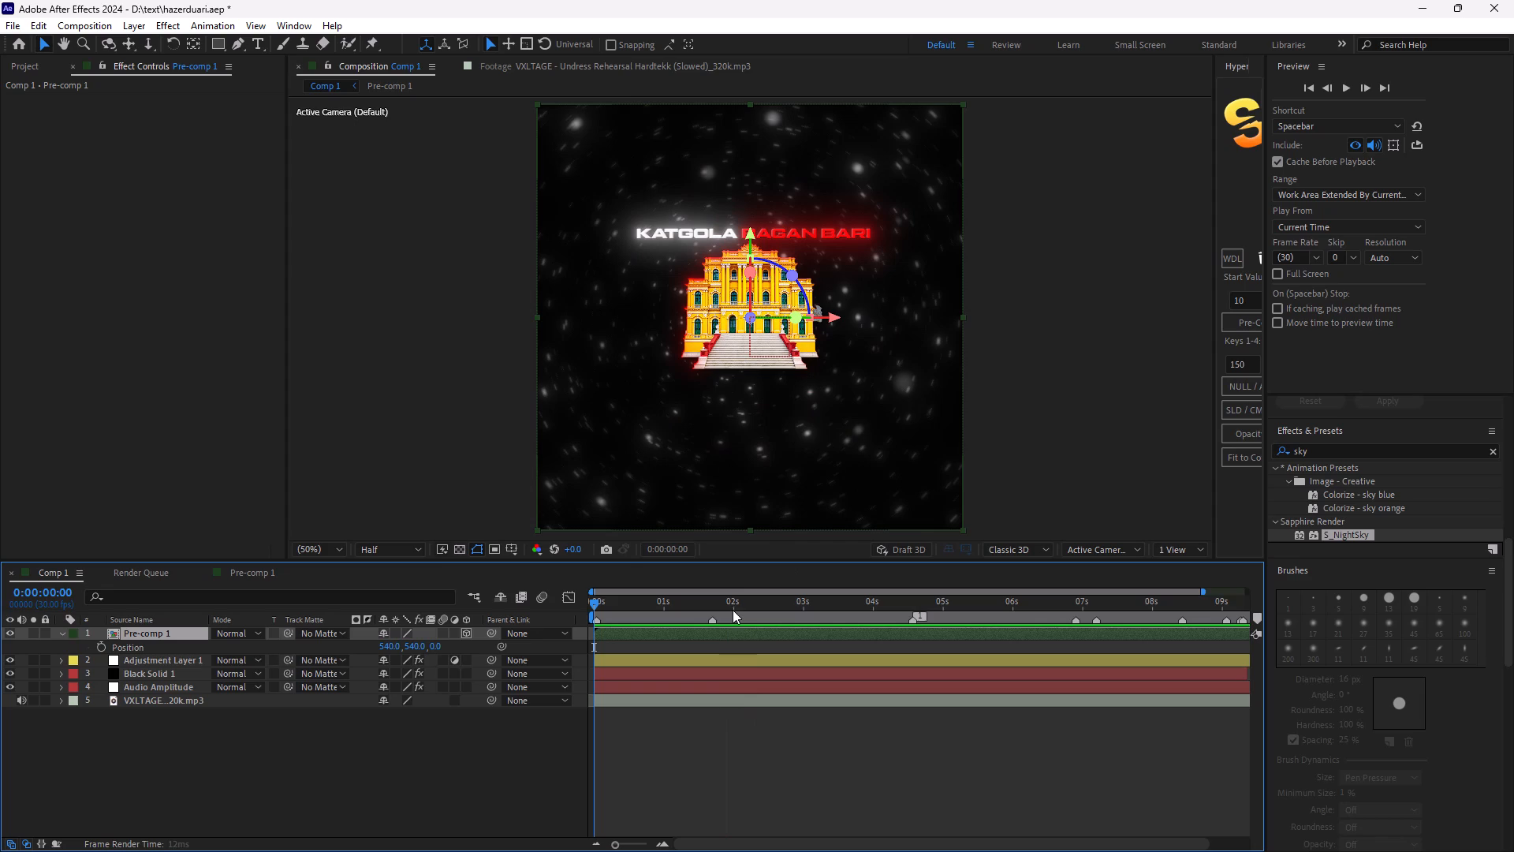
pyautogui.press('space')
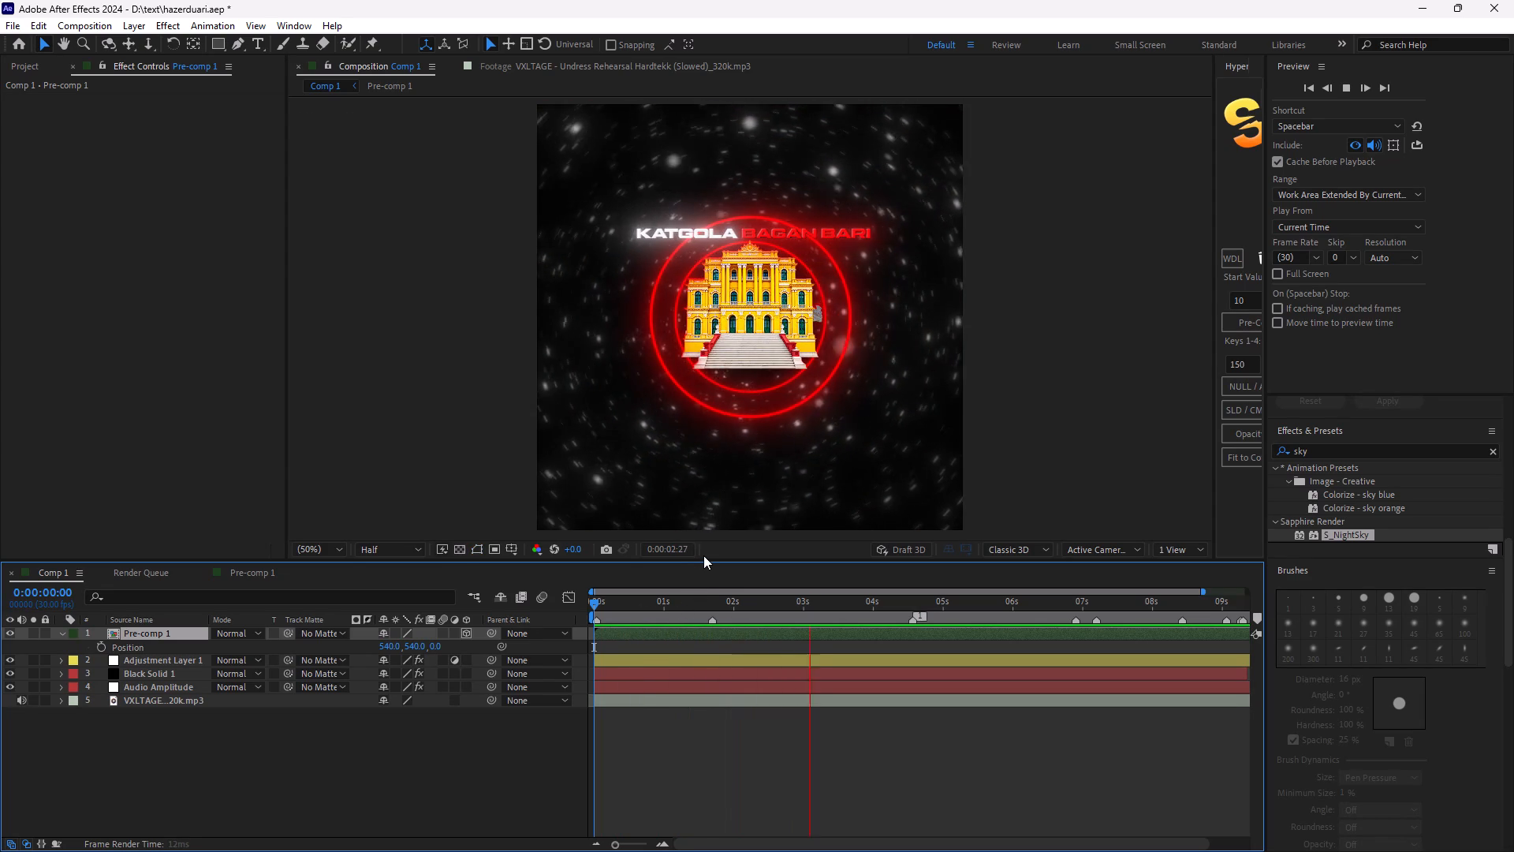
pyautogui.press('space')
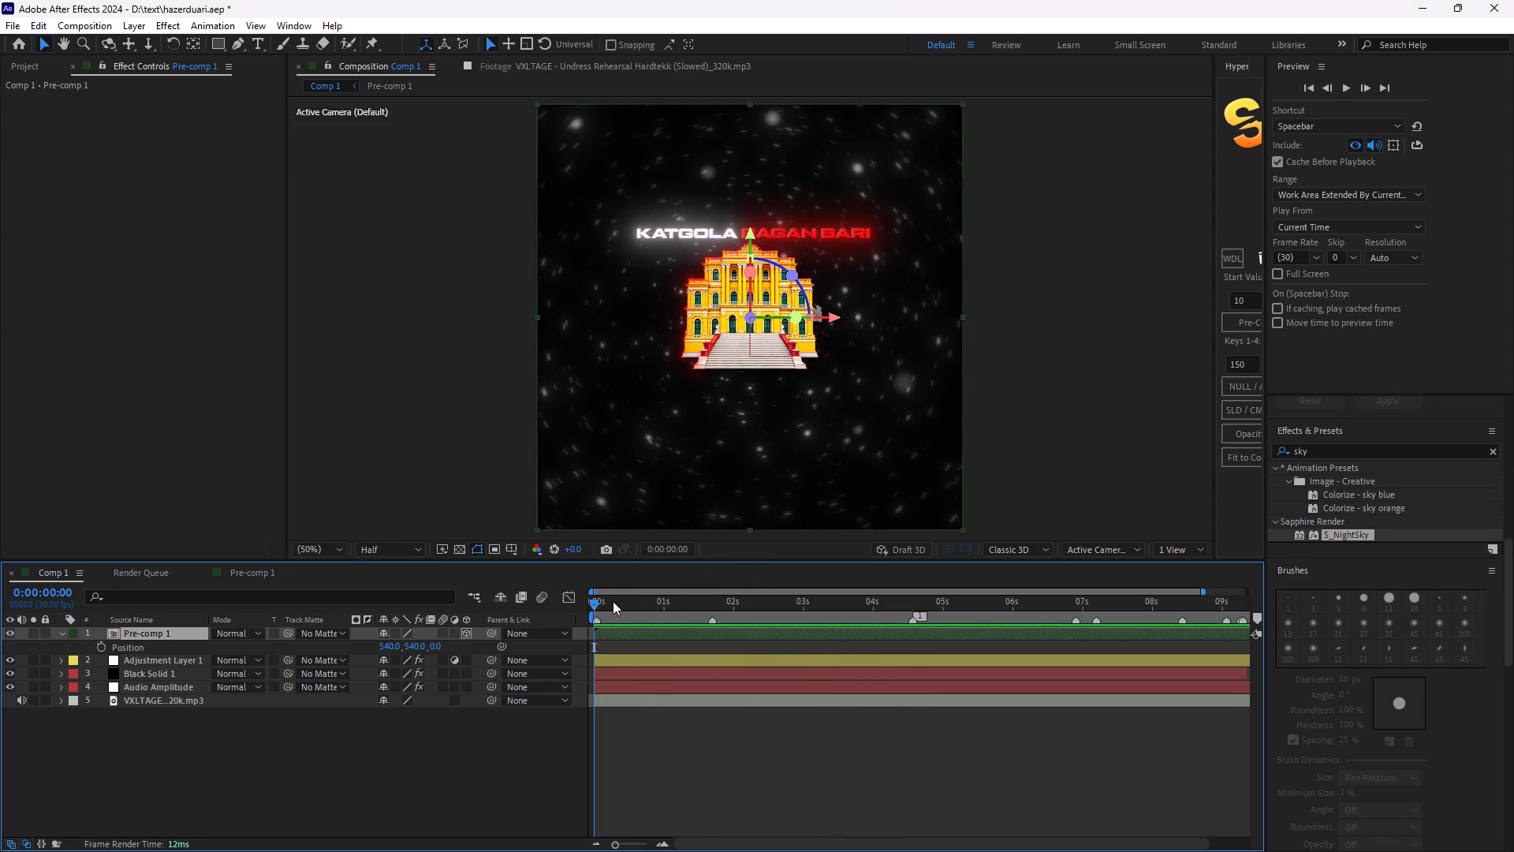
pyautogui.moveTo(604, 601); pyautogui.dragTo(710, 632)
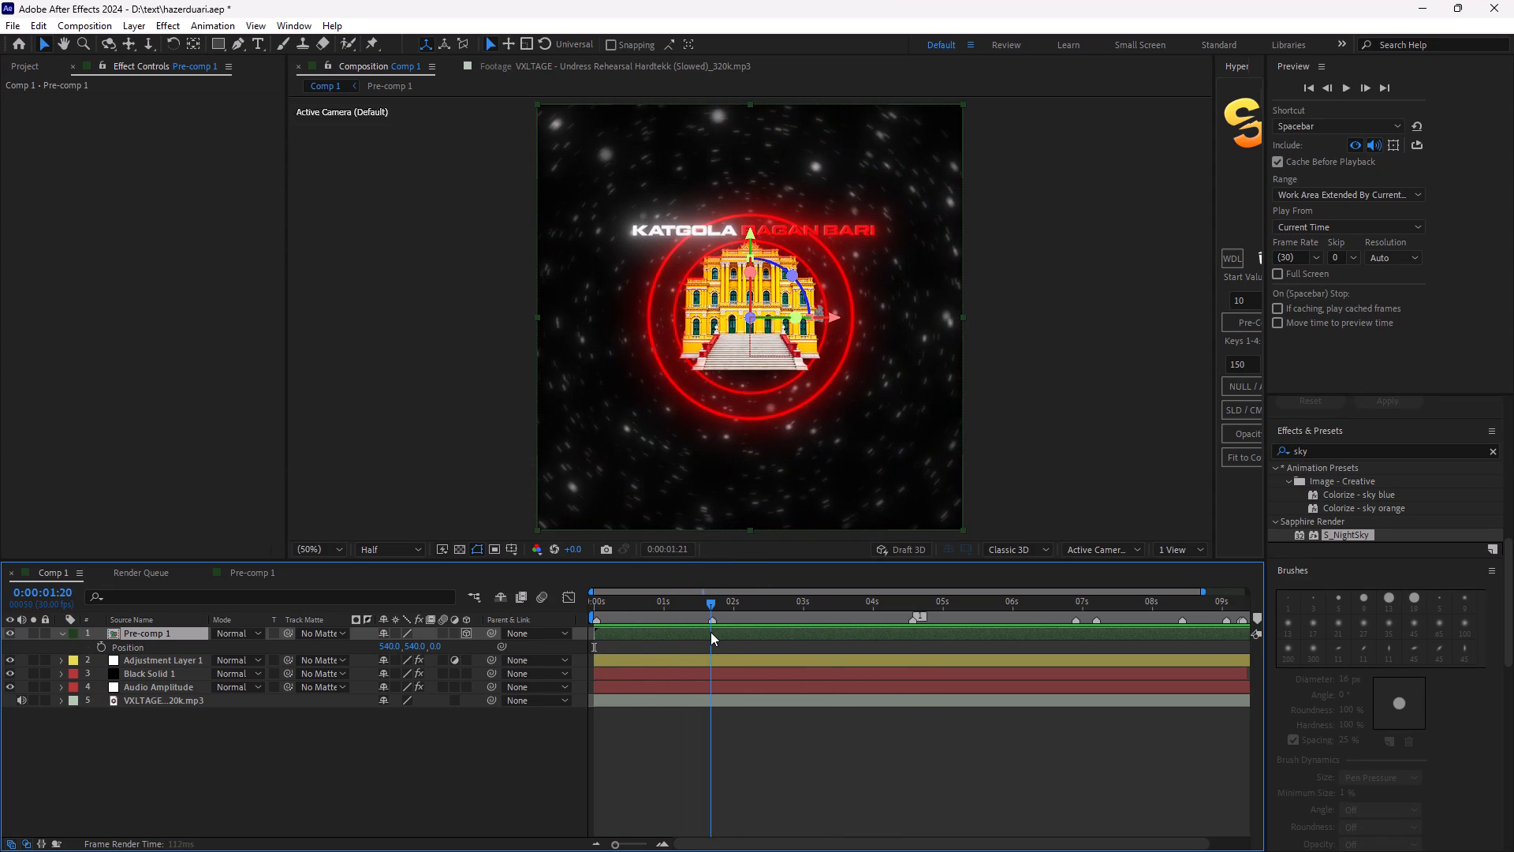
pyautogui.moveTo(710, 632); pyautogui.dragTo(712, 633)
# Reveal the Audio Amplitude layer's keyframed properties and display its Left Channel and Right Channel Slider curves in the Graph Editor.
pyautogui.click(152, 687)
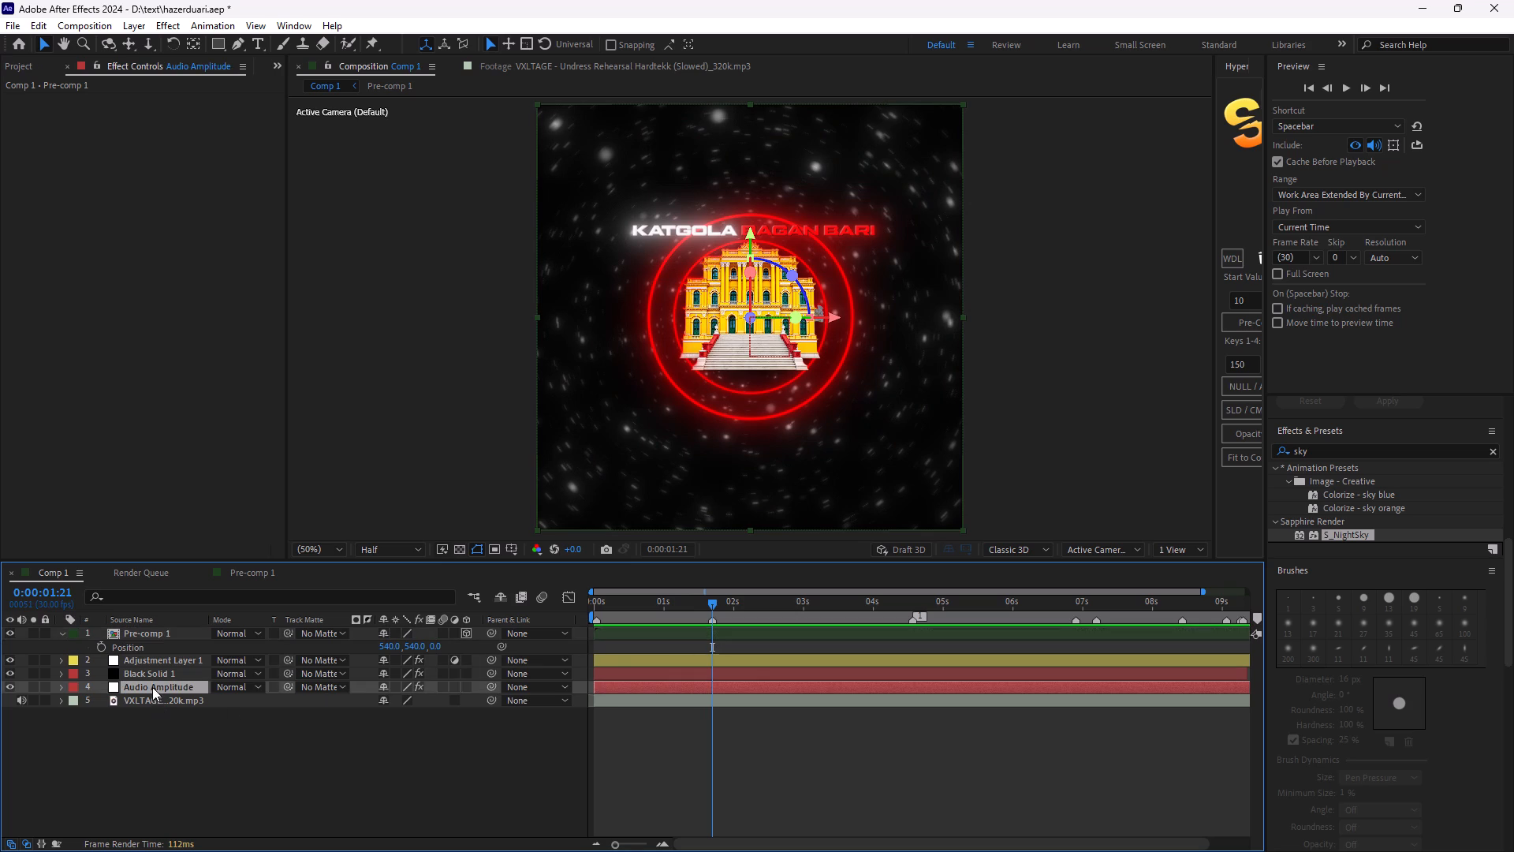
pyautogui.press('u')
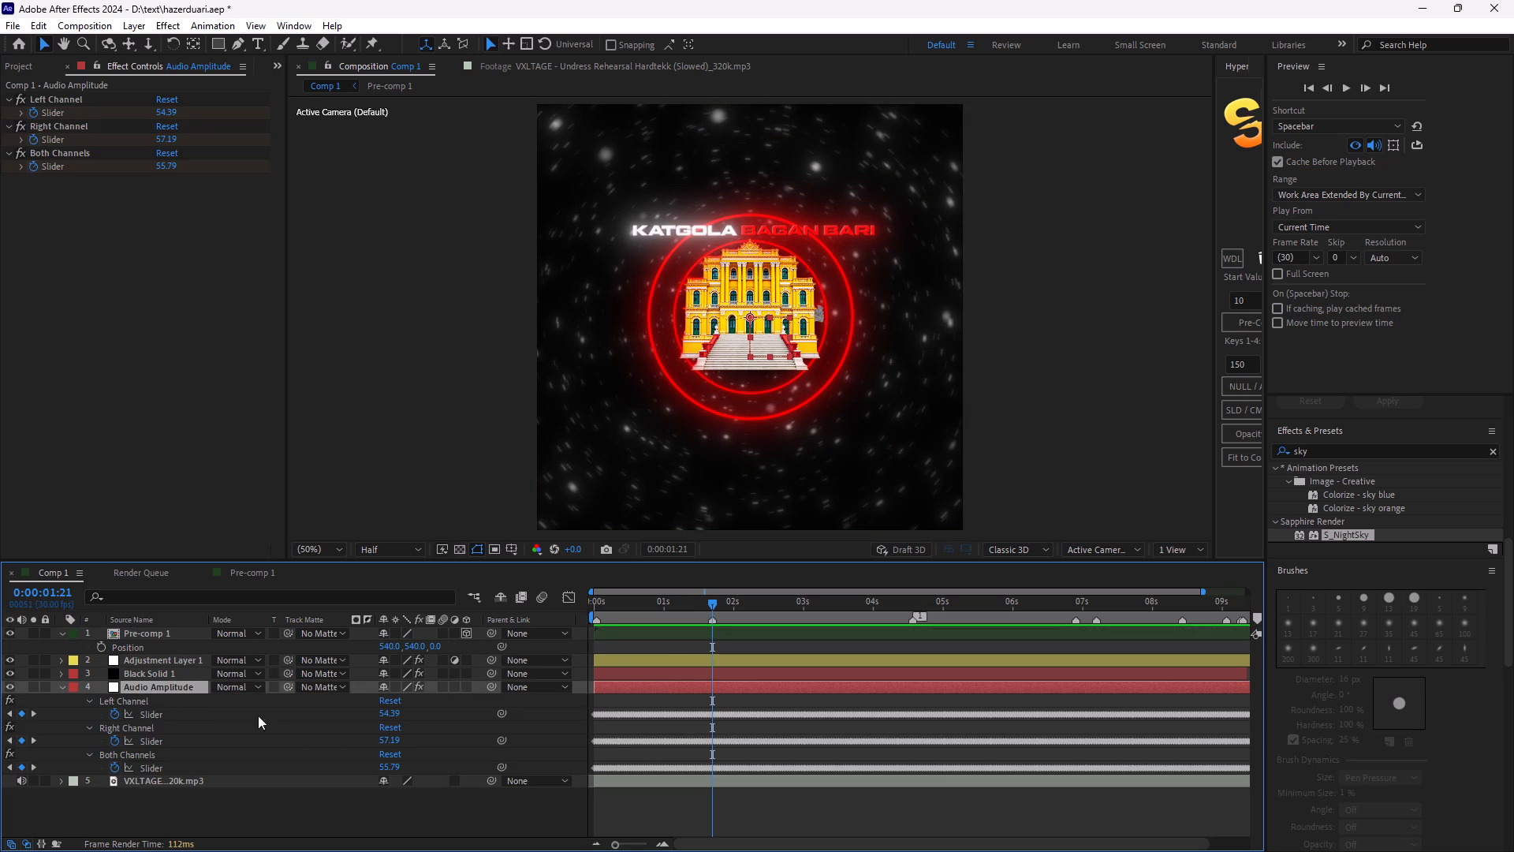
pyautogui.keyDown('ctrl'); pyautogui.click(131, 702); pyautogui.keyUp('ctrl')
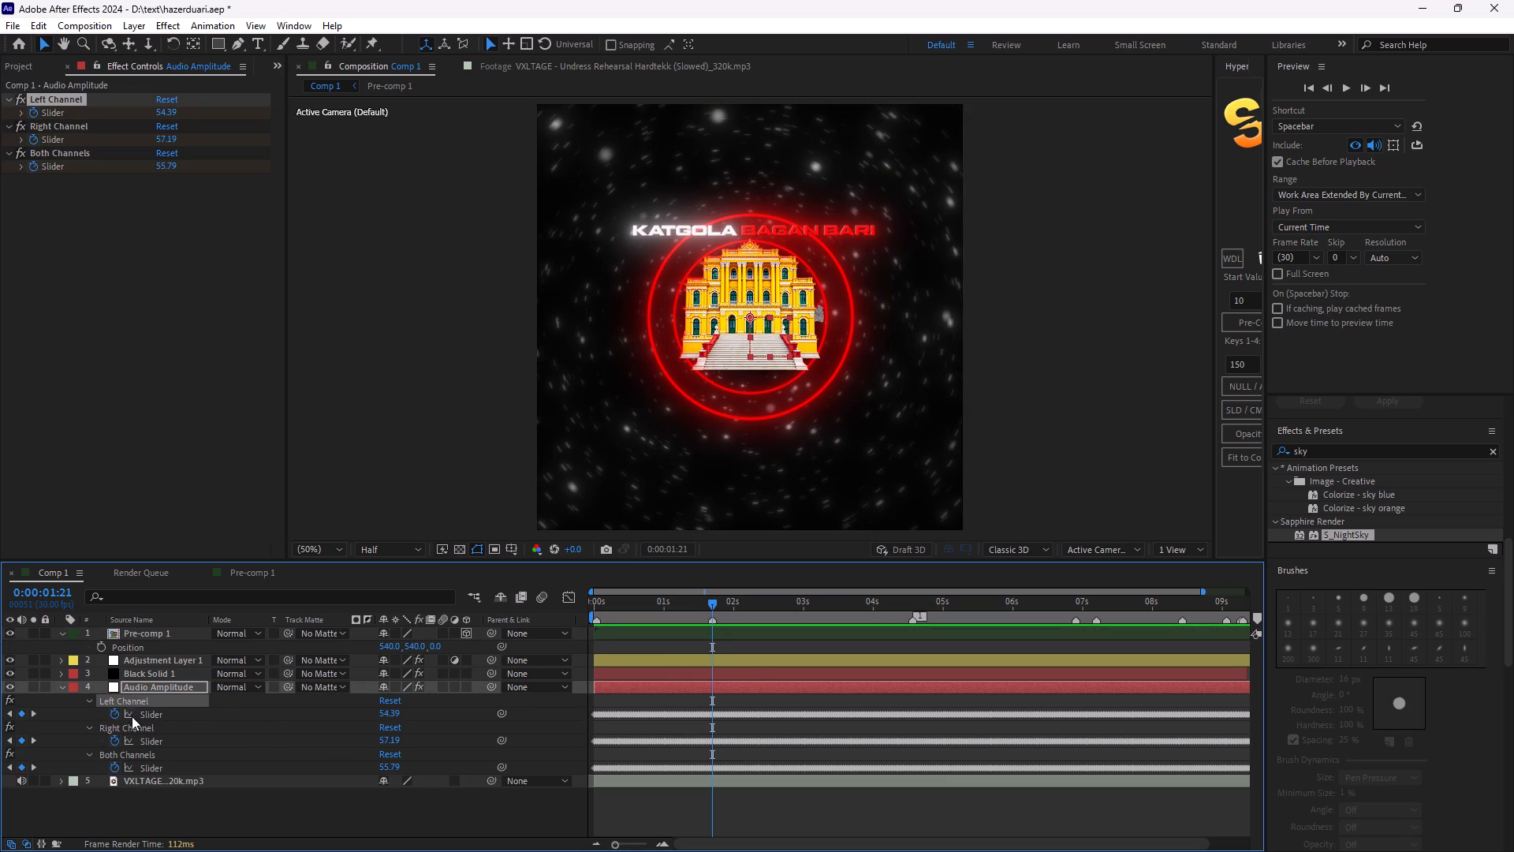
pyautogui.keyDown('ctrl'); pyautogui.click(132, 727); pyautogui.keyUp('ctrl')
pyautogui.click(565, 596)
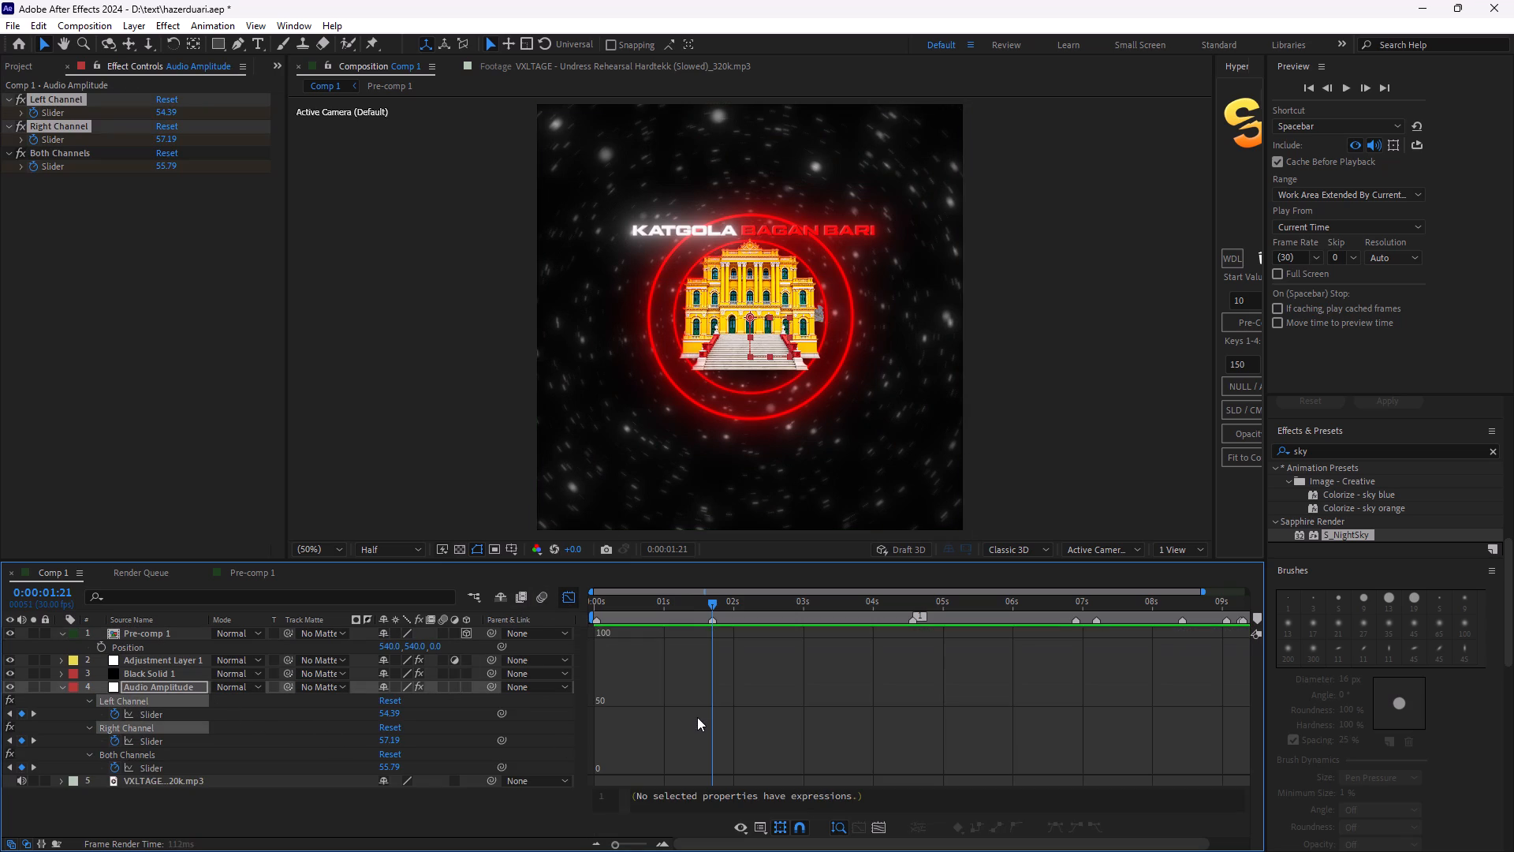
pyautogui.click(577, 592)
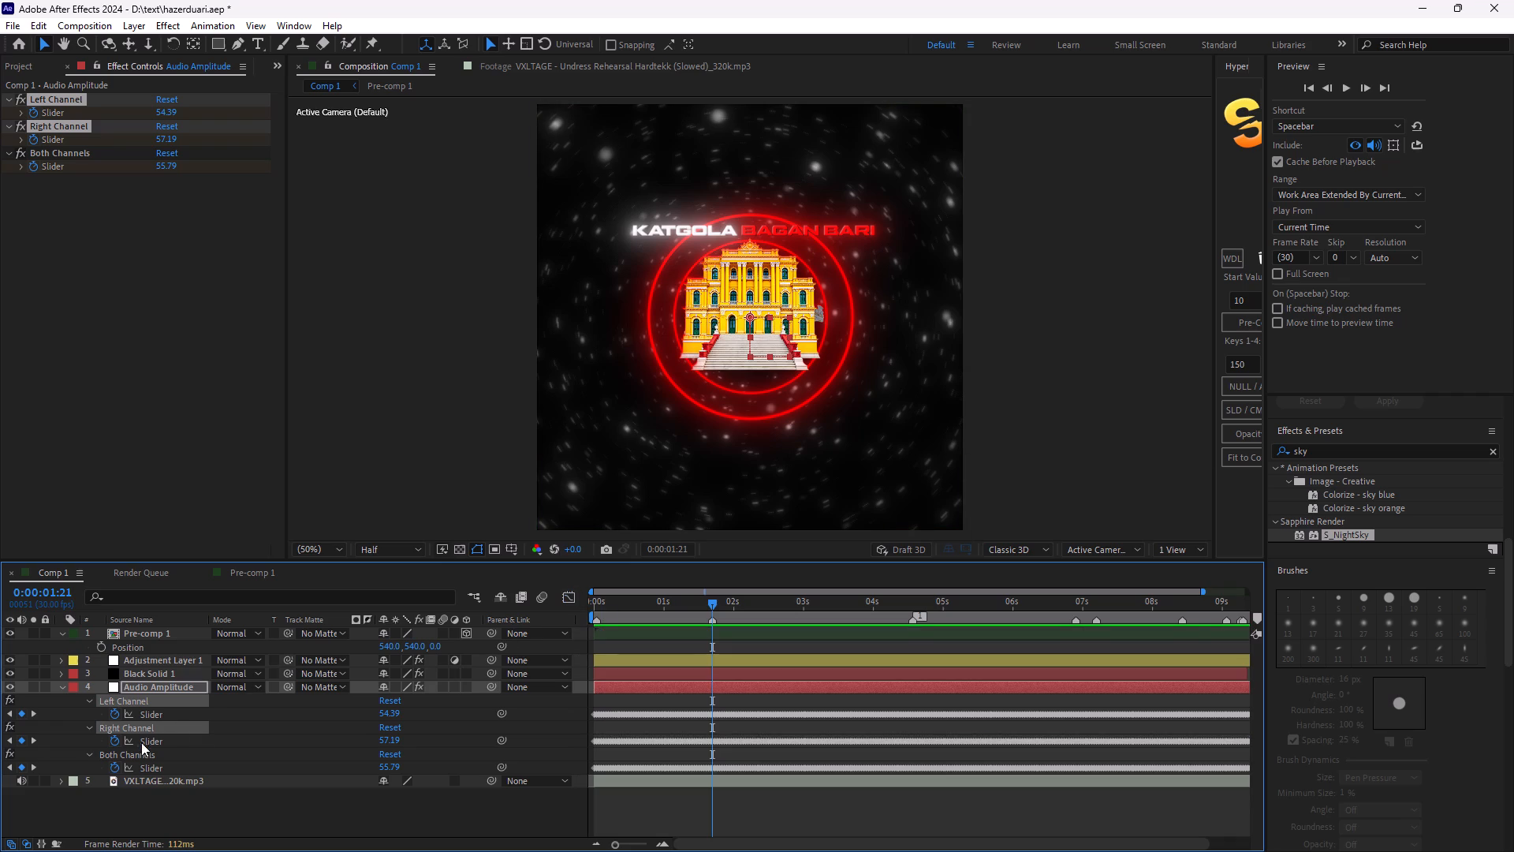
pyautogui.keyDown('ctrl'); pyautogui.click(141, 742); pyautogui.keyUp('ctrl')
pyautogui.keyDown('ctrl'); pyautogui.click(151, 719); pyautogui.keyUp('ctrl')
pyautogui.click(559, 594)
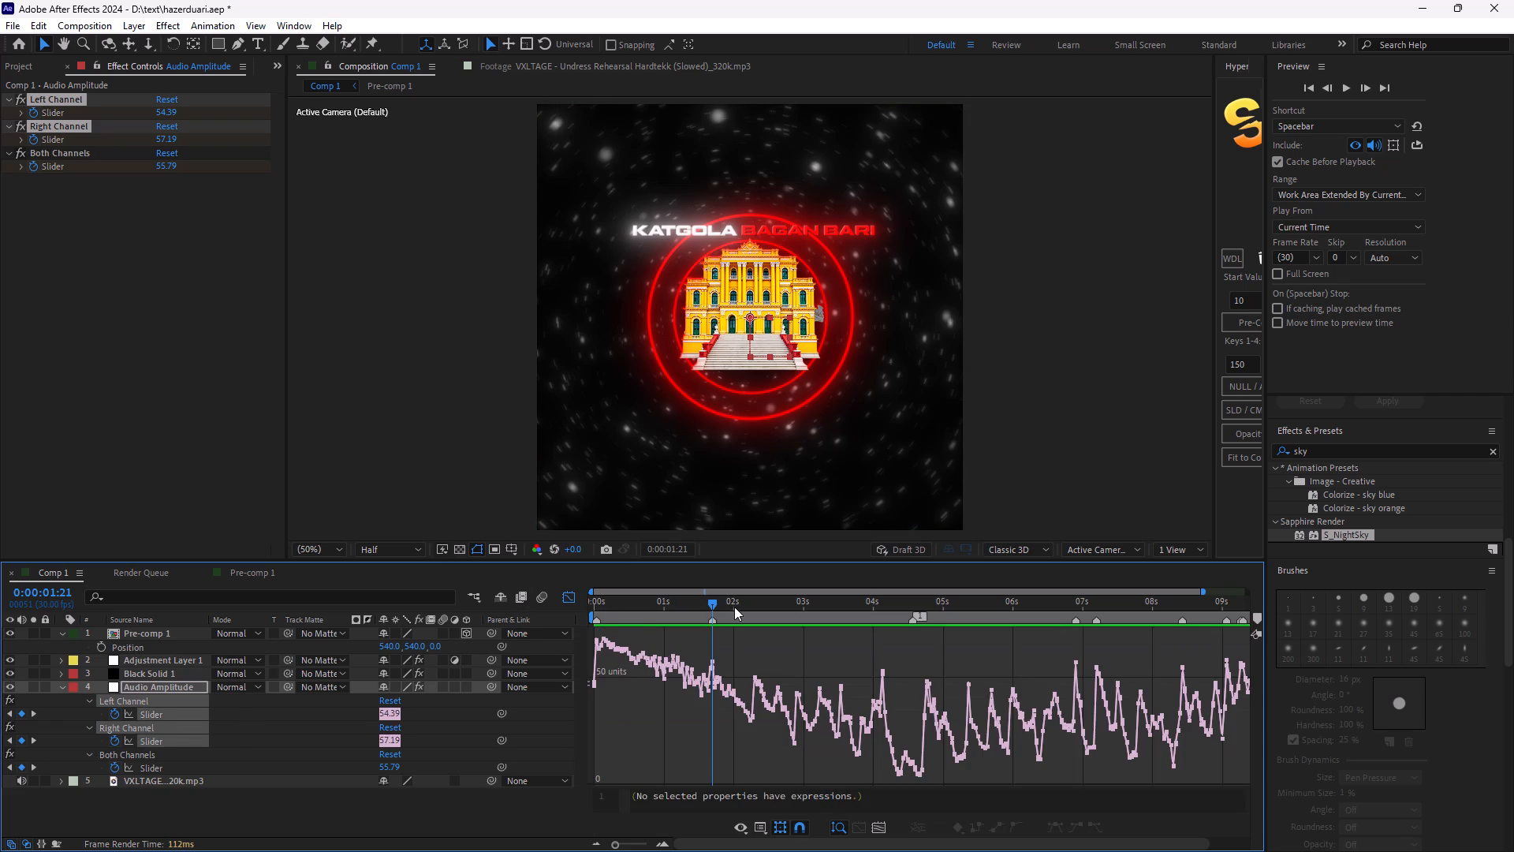
# Preview the opening against the amplitude curve and add a composition marker at the audio peak at 0:00:02:09.
pyautogui.moveTo(718, 600); pyautogui.dragTo(598, 615)
pyautogui.press('space')
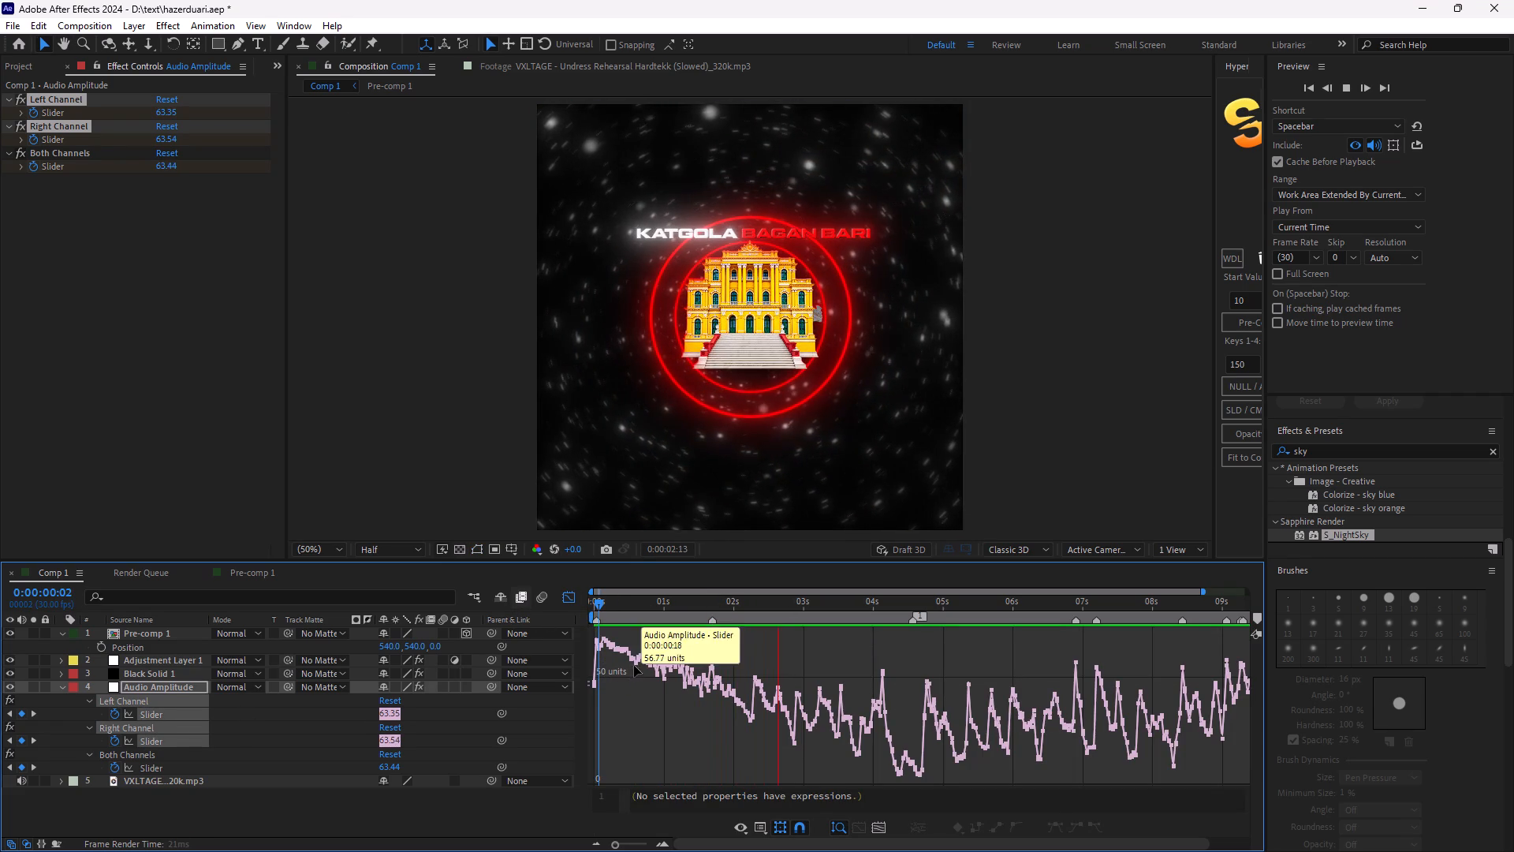
pyautogui.press('space')
pyautogui.press('space')
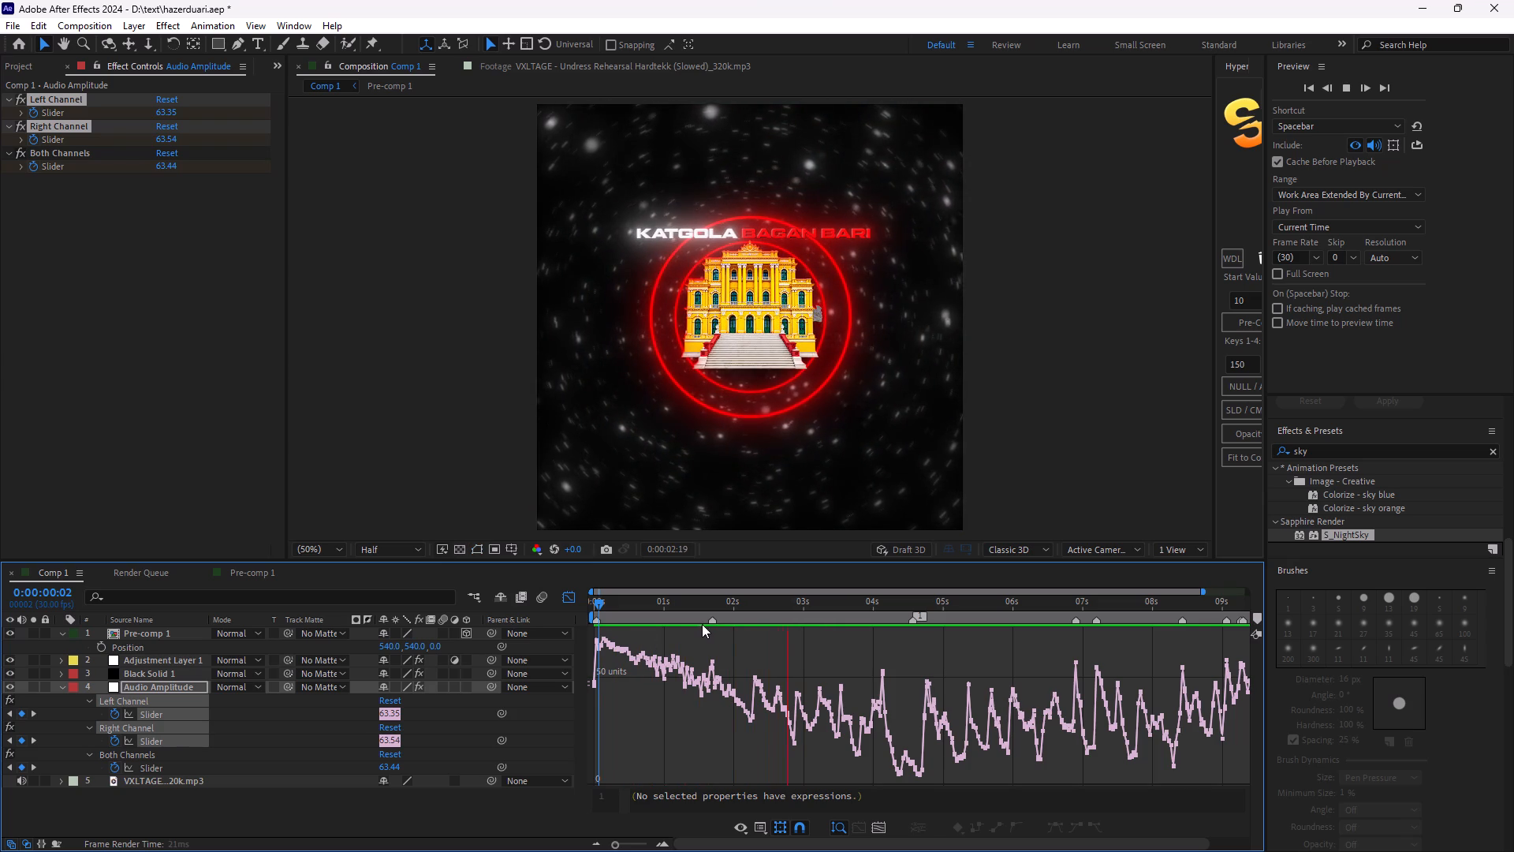
pyautogui.press('space')
pyautogui.moveTo(600, 604); pyautogui.dragTo(755, 703)
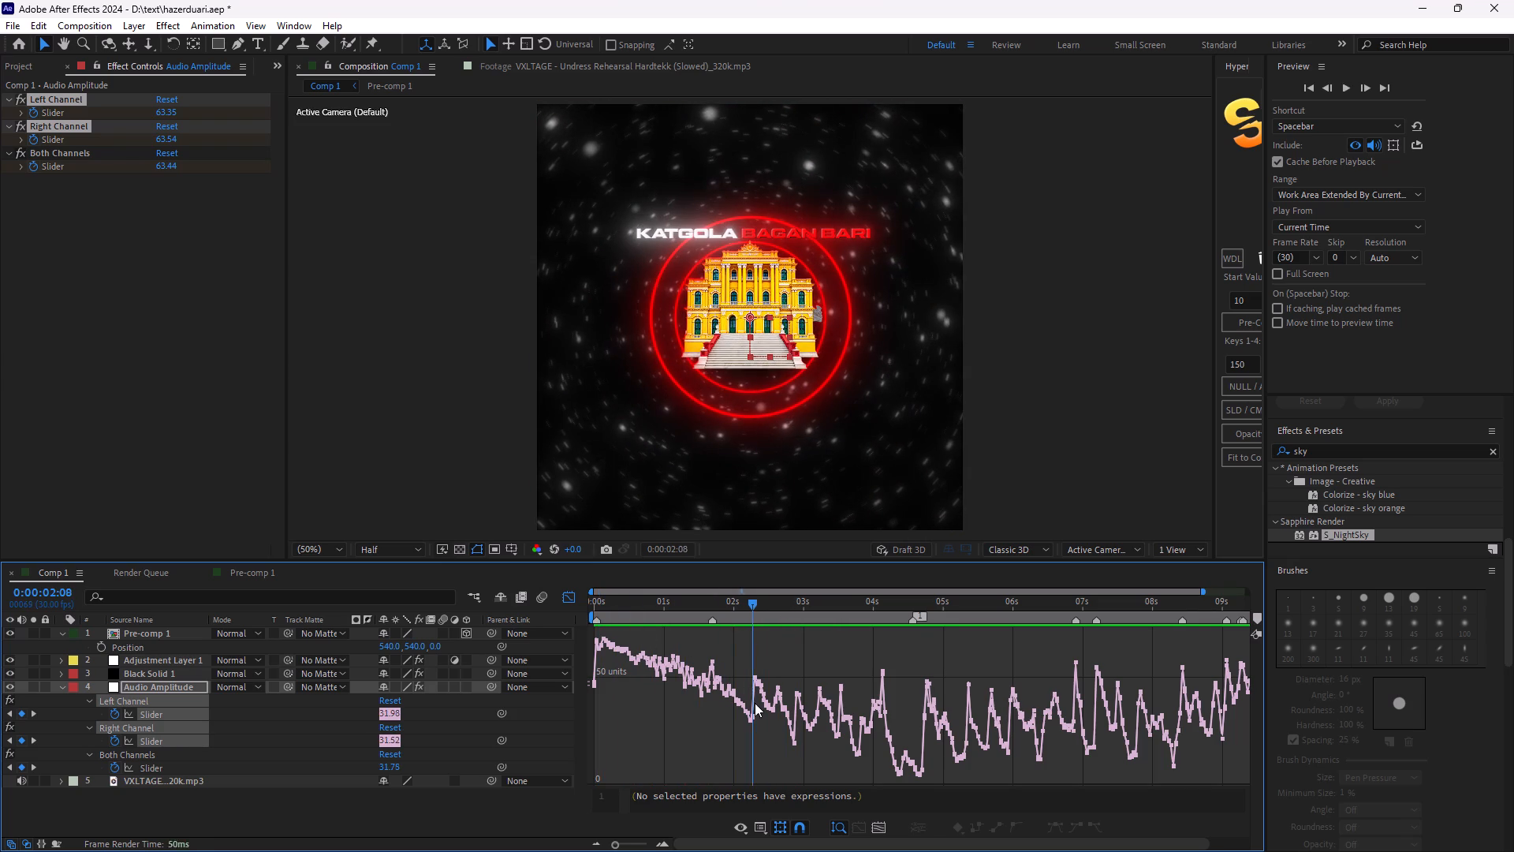
pyautogui.moveTo(755, 703); pyautogui.dragTo(755, 704)
pyautogui.click(1255, 621)
# Play through the next beats and add a composition marker at the audio peak at 0:00:03:07.
pyautogui.press('space')
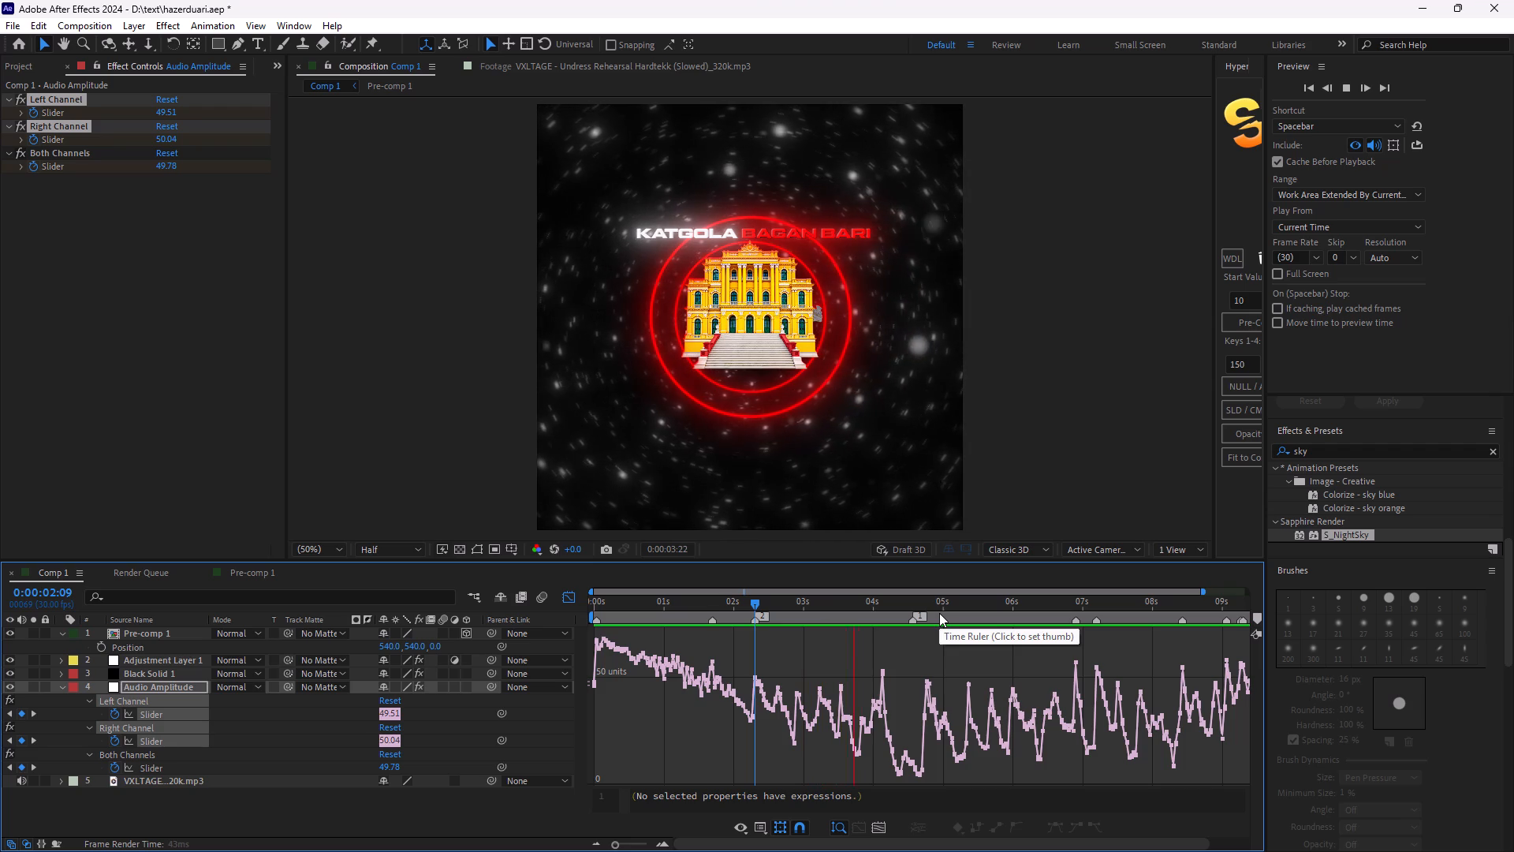
pyautogui.press('space')
pyautogui.moveTo(755, 605); pyautogui.dragTo(554, 613)
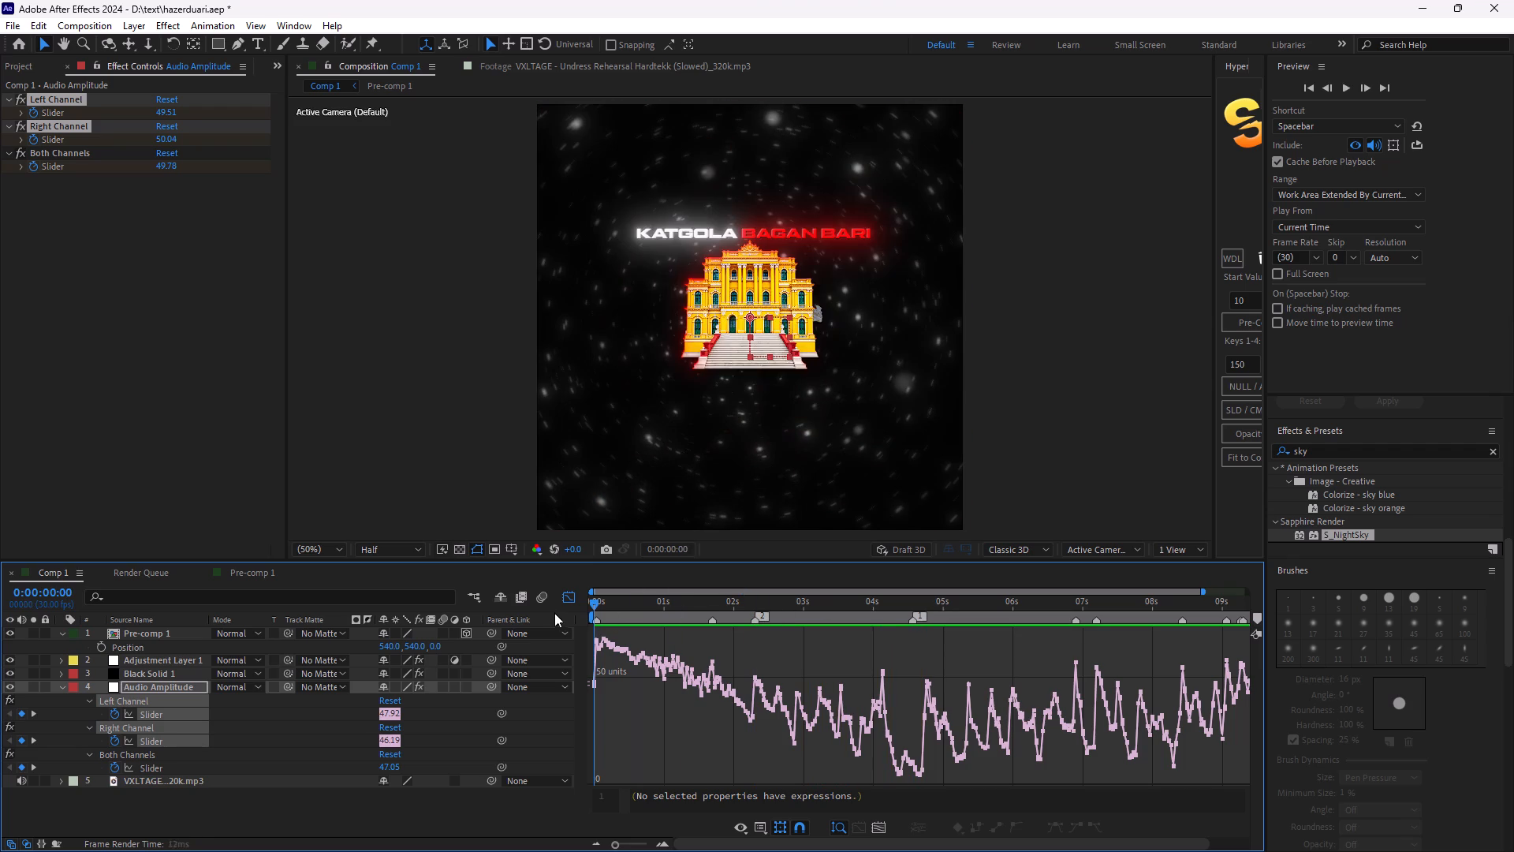
pyautogui.moveTo(554, 613); pyautogui.dragTo(555, 613)
pyautogui.press('space')
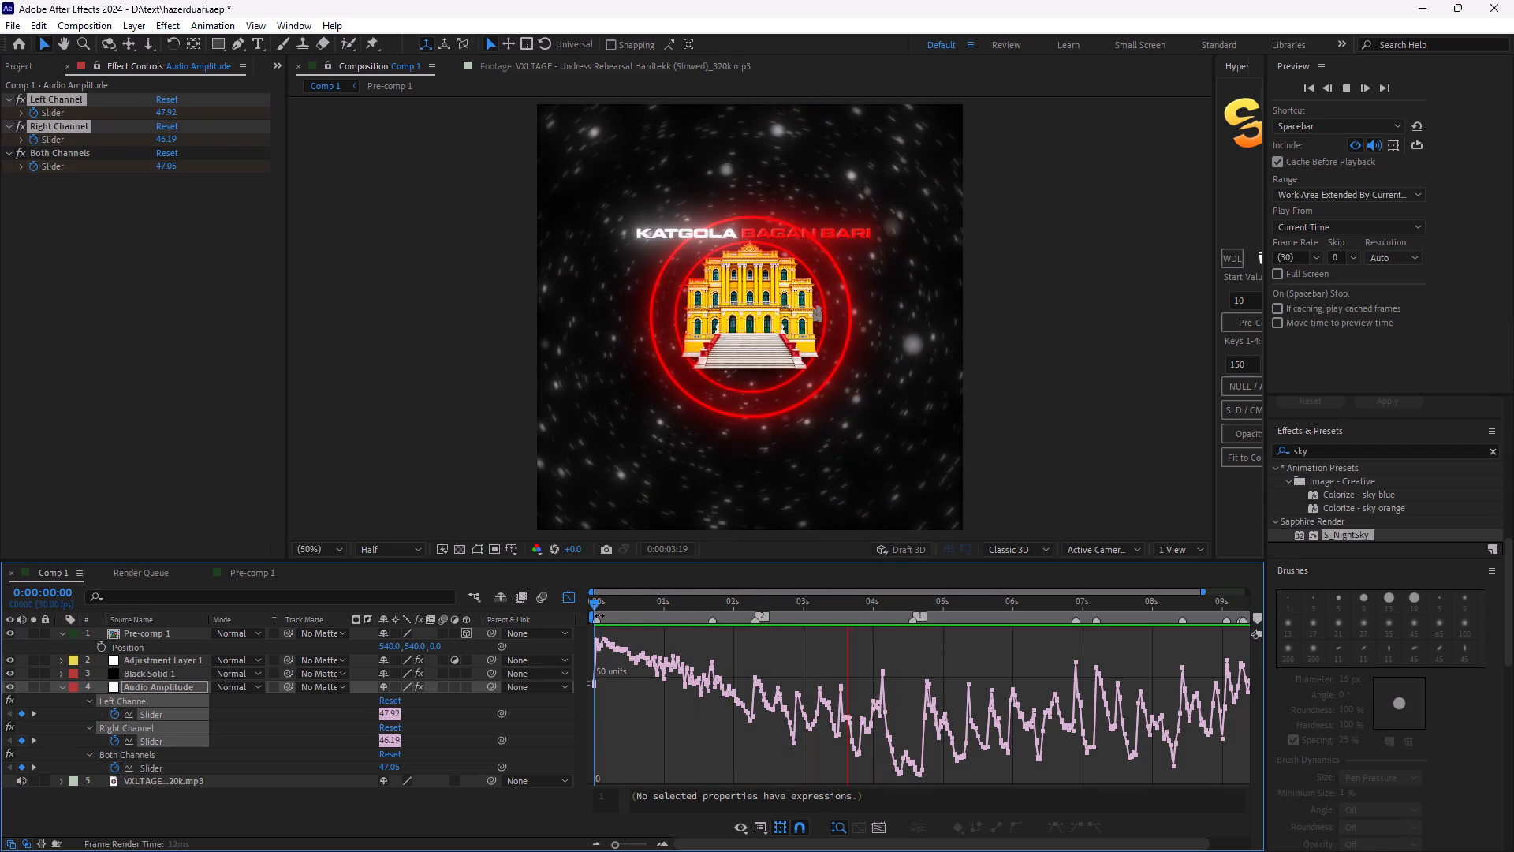
pyautogui.press('space')
pyautogui.moveTo(599, 601); pyautogui.dragTo(818, 663)
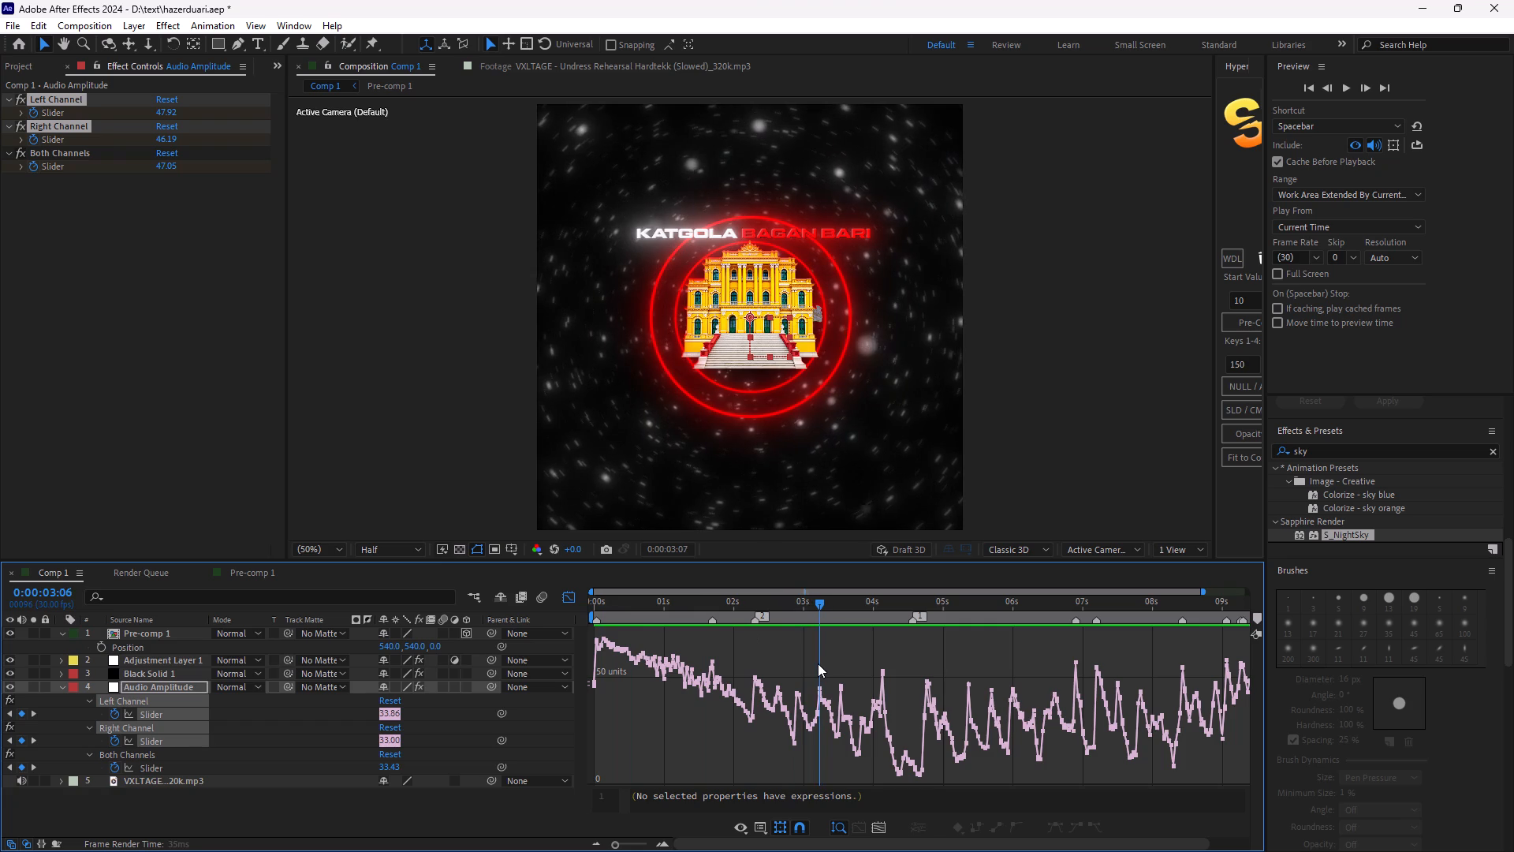
pyautogui.moveTo(818, 663); pyautogui.dragTo(819, 663)
pyautogui.click(1258, 622)
# Play Comp 1 onward from the 0:00:03:07 marker and scrub to about 0:00:04:08 to examine the next amplitude peak.
pyautogui.press('space')
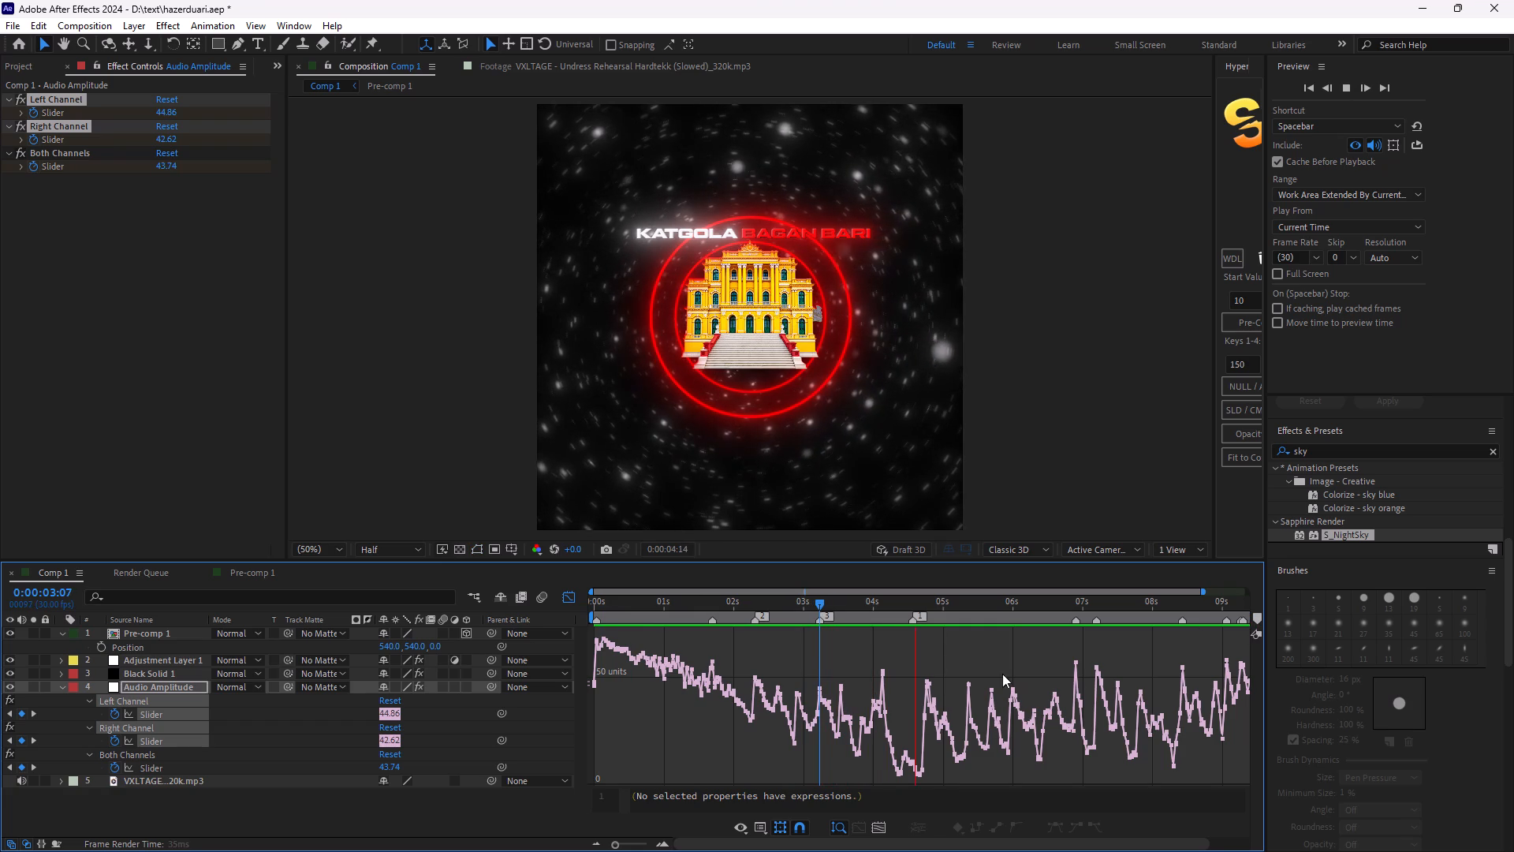
pyautogui.press('space')
pyautogui.moveTo(830, 600); pyautogui.dragTo(889, 662)
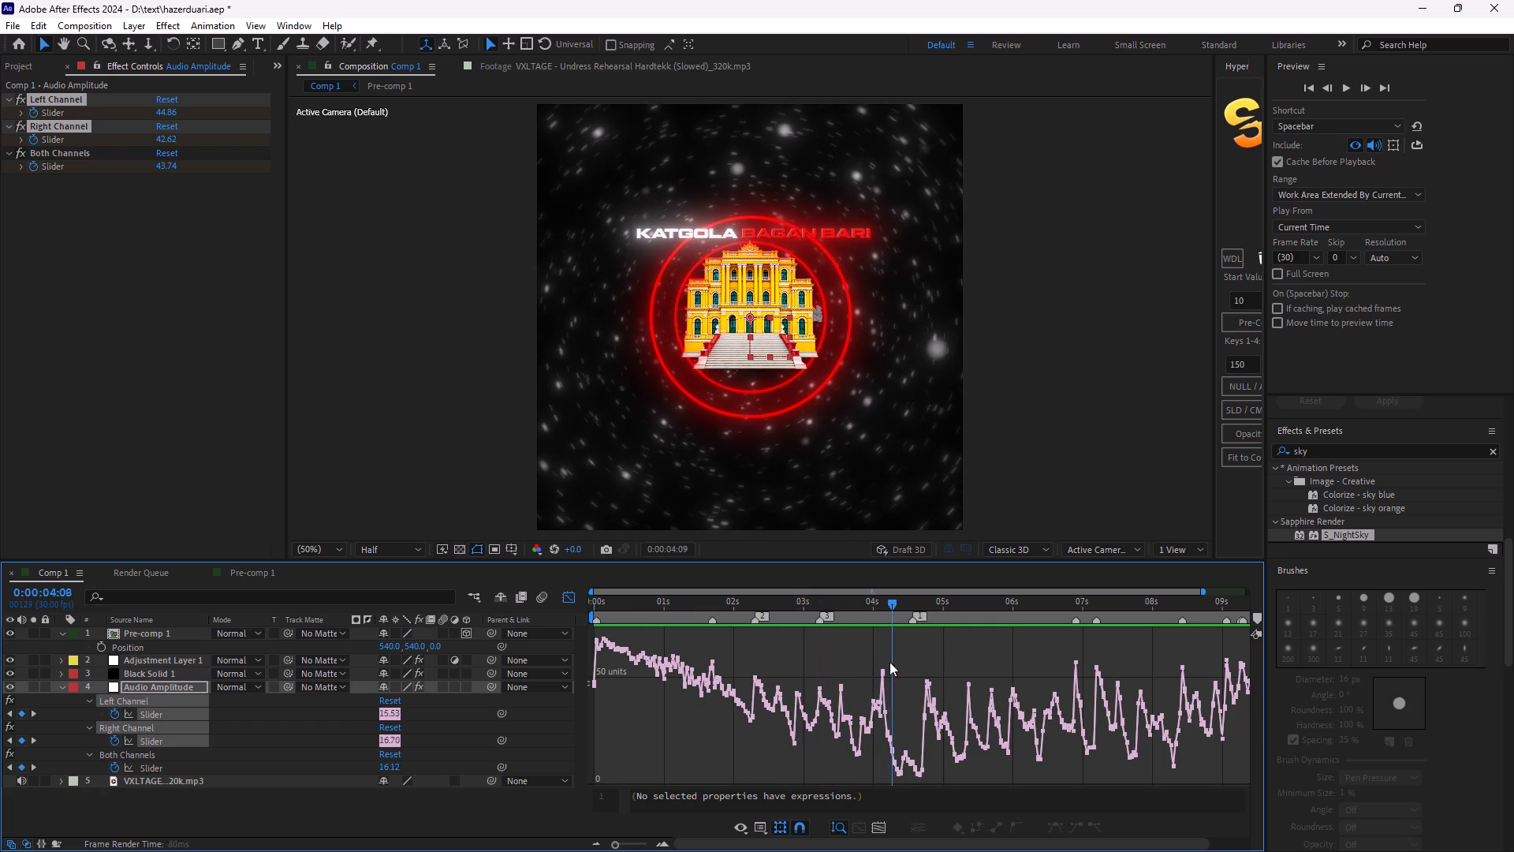
# Preview the first five seconds of Comp 1 repeatedly from 0:00:00:00, checking the composition markers against the beats and amplitude curve.
pyautogui.moveTo(889, 662); pyautogui.dragTo(499, 641)
pyautogui.press('space')
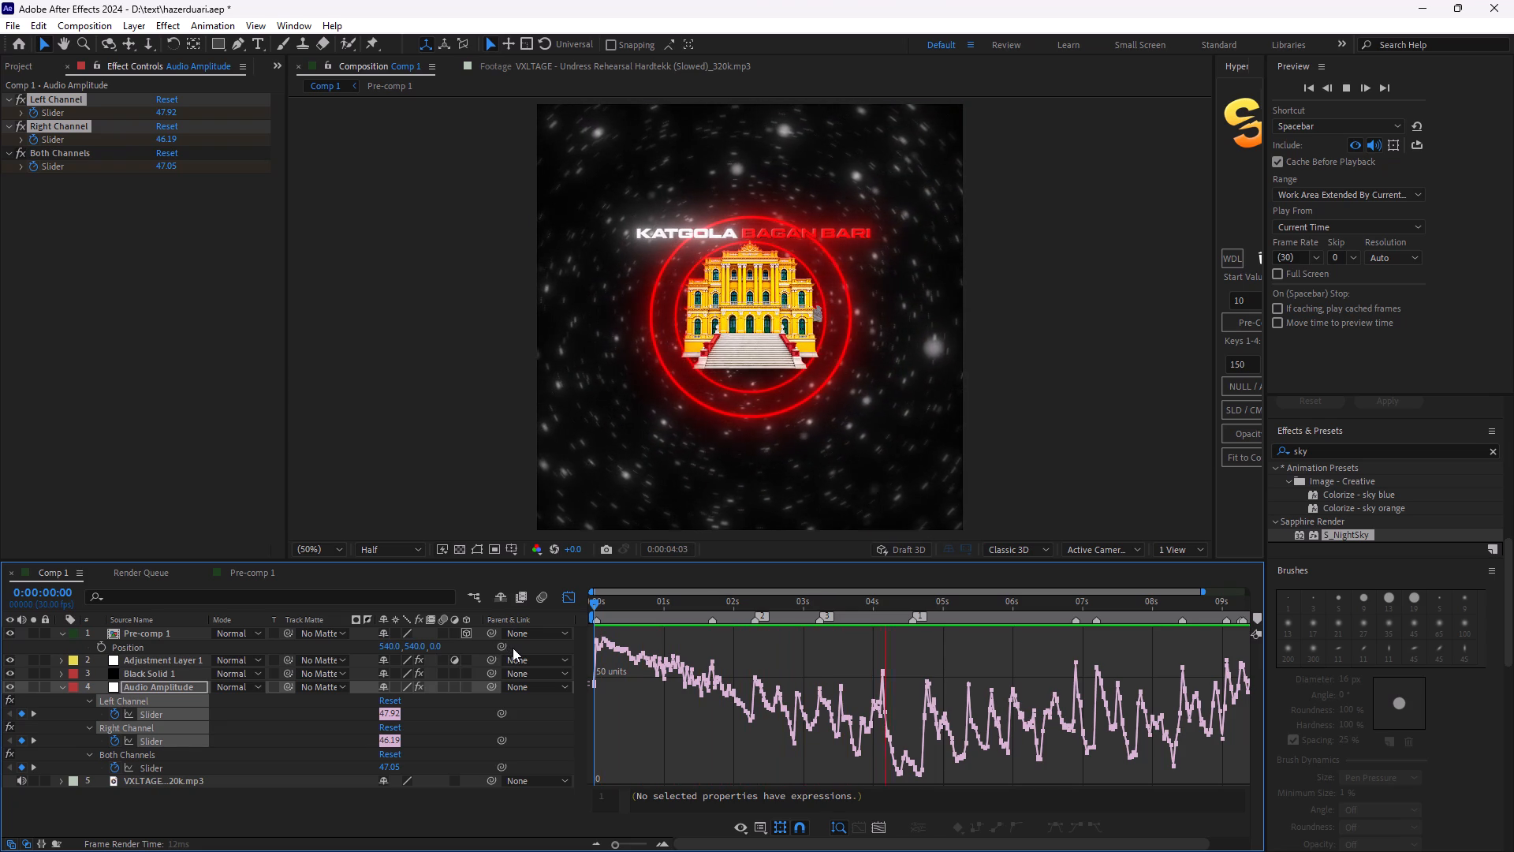
pyautogui.press('space')
pyautogui.press('space')
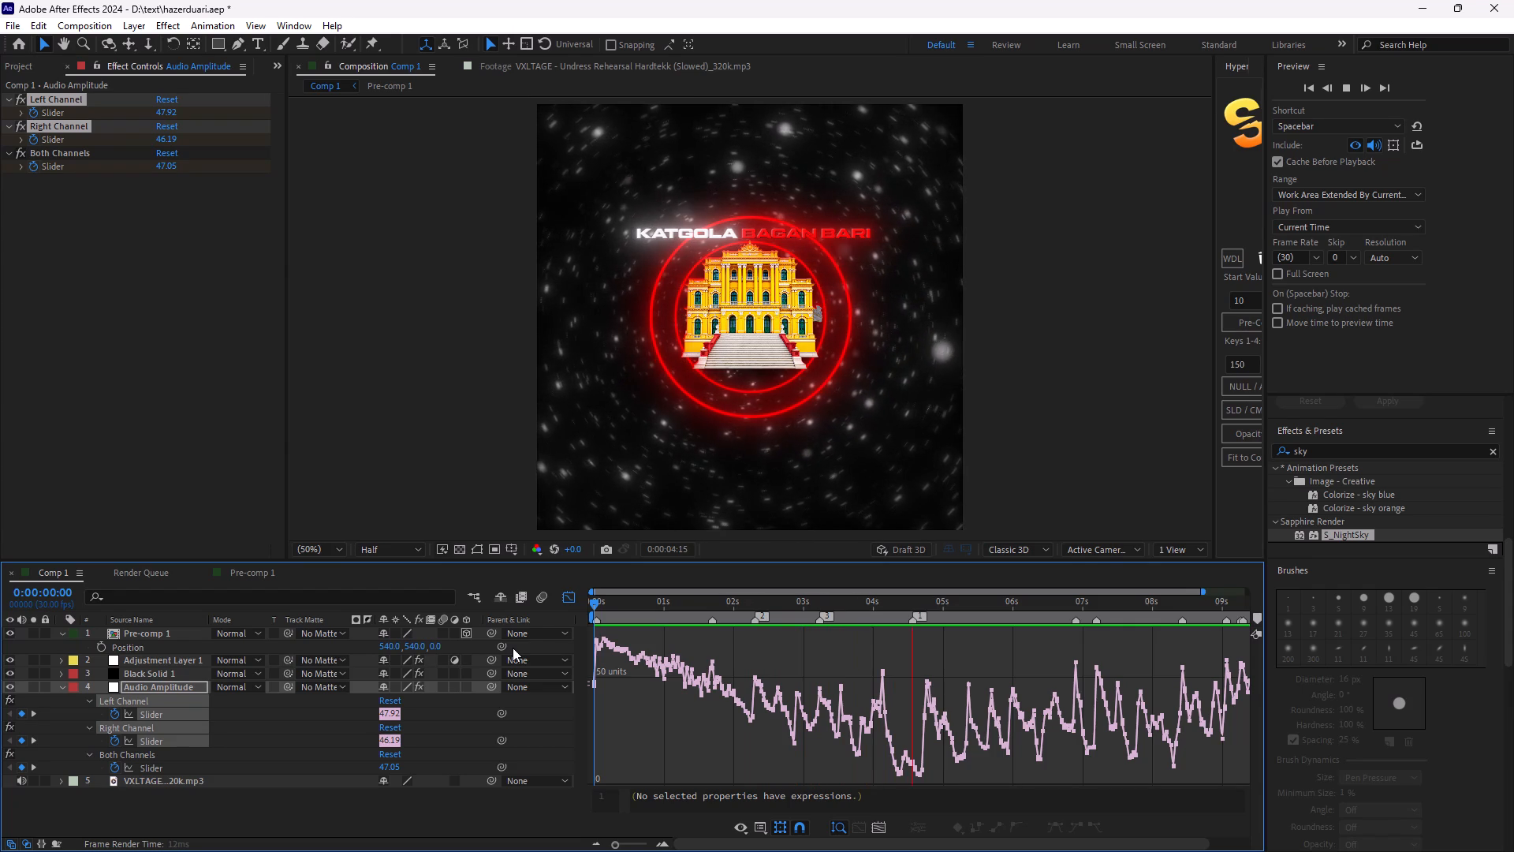
pyautogui.press('space')
pyautogui.press('space')
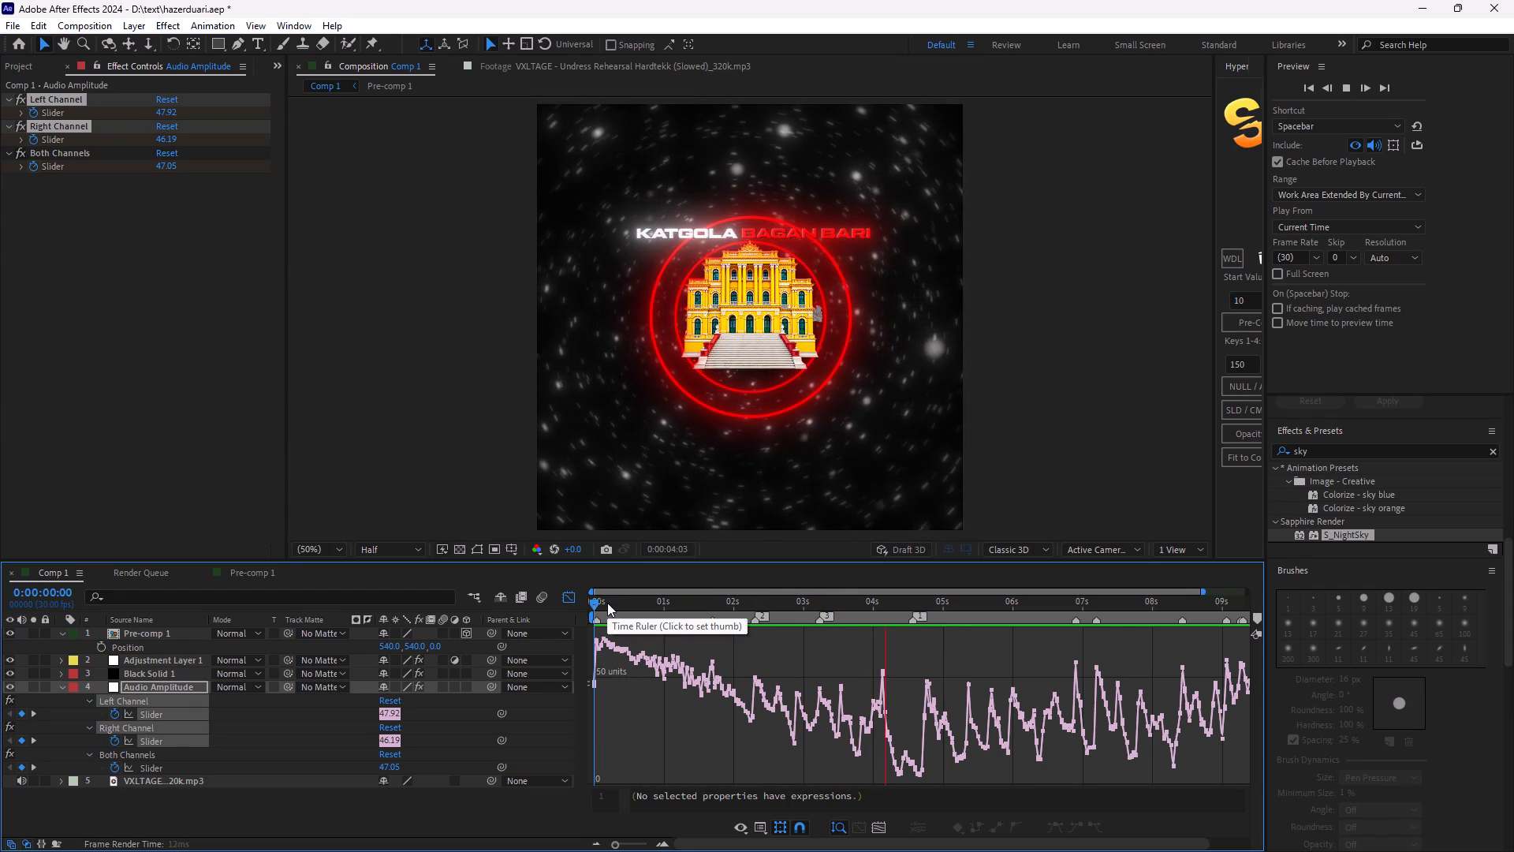
pyautogui.press('space')
pyautogui.press('space')
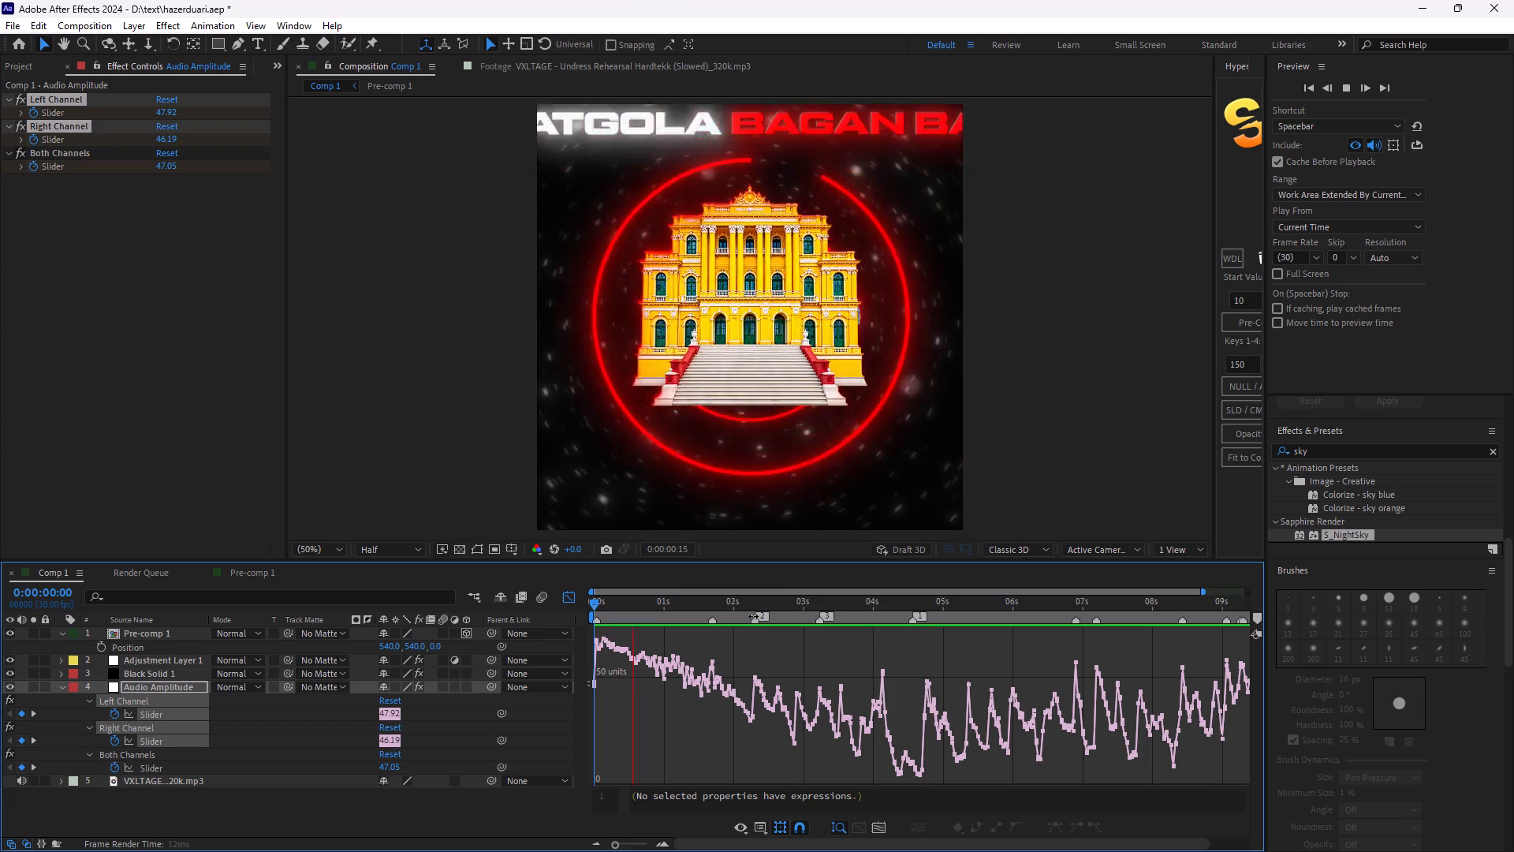
pyautogui.press('space')
pyautogui.press('space')
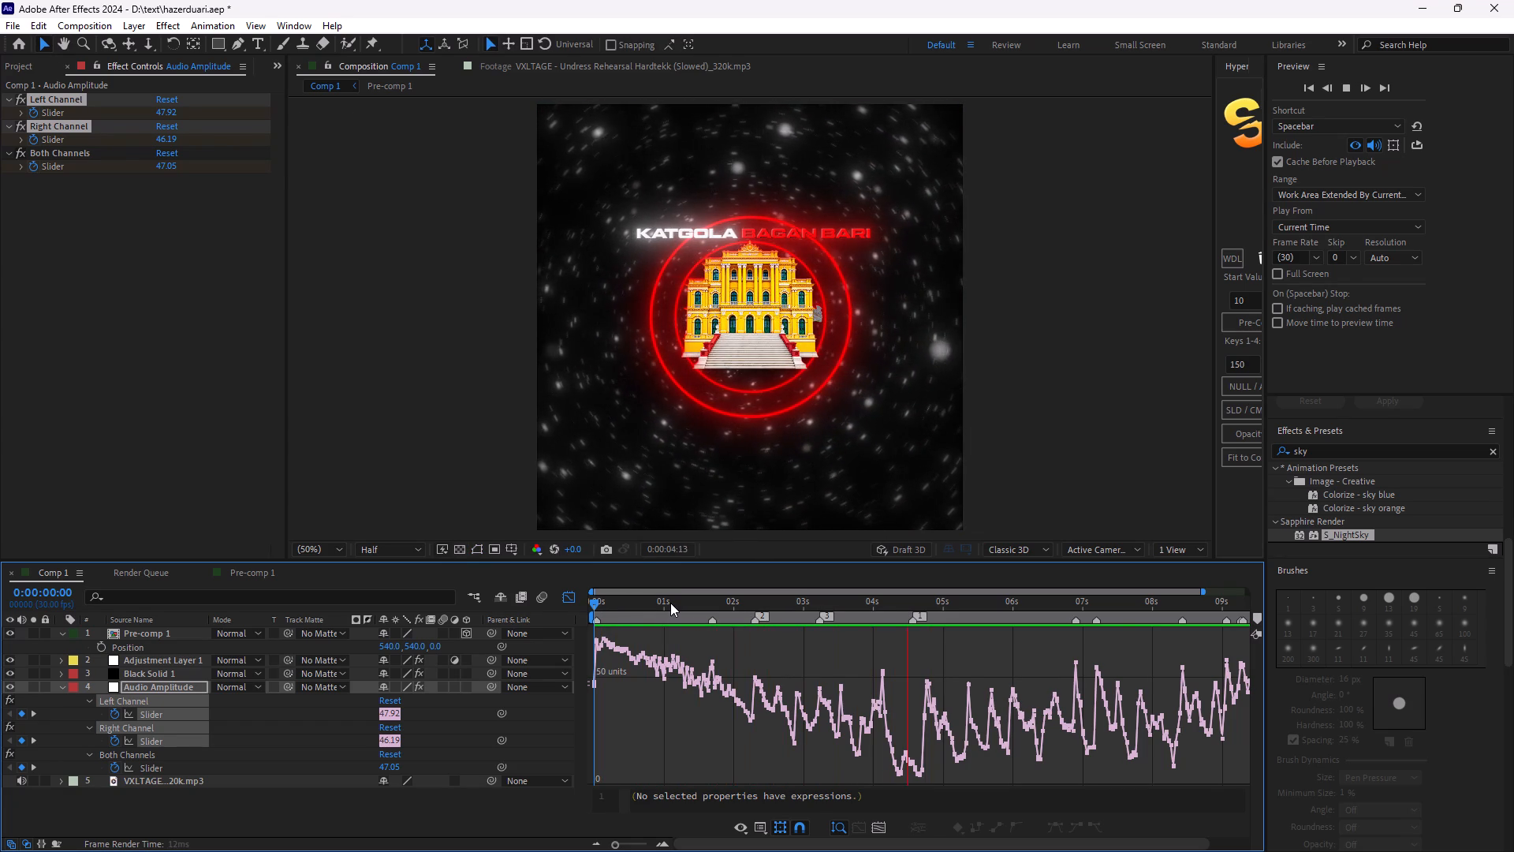
pyautogui.press('space')
pyautogui.press('space')
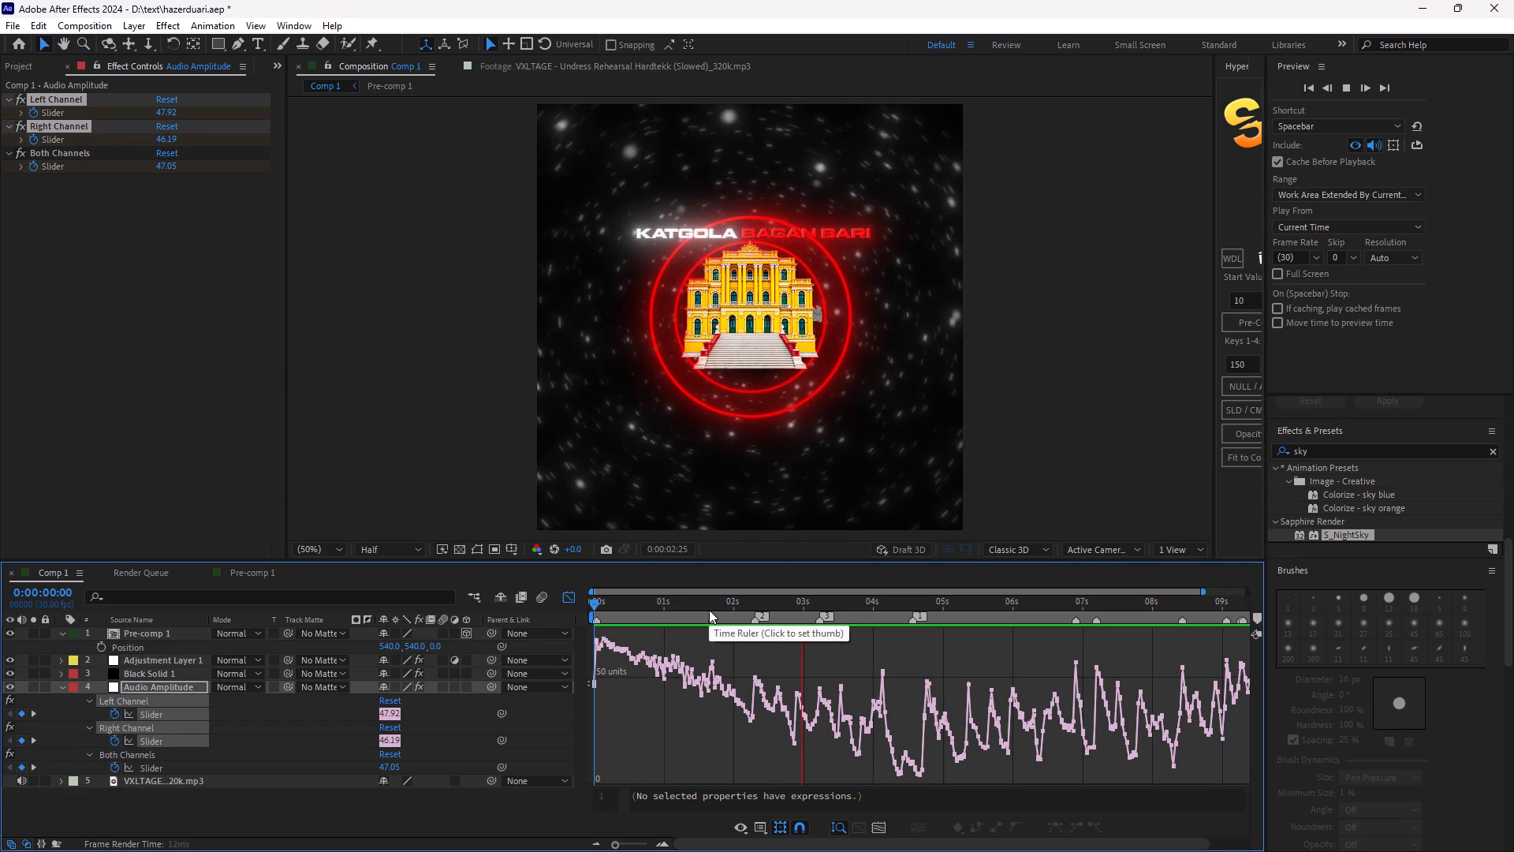
pyautogui.press('space')
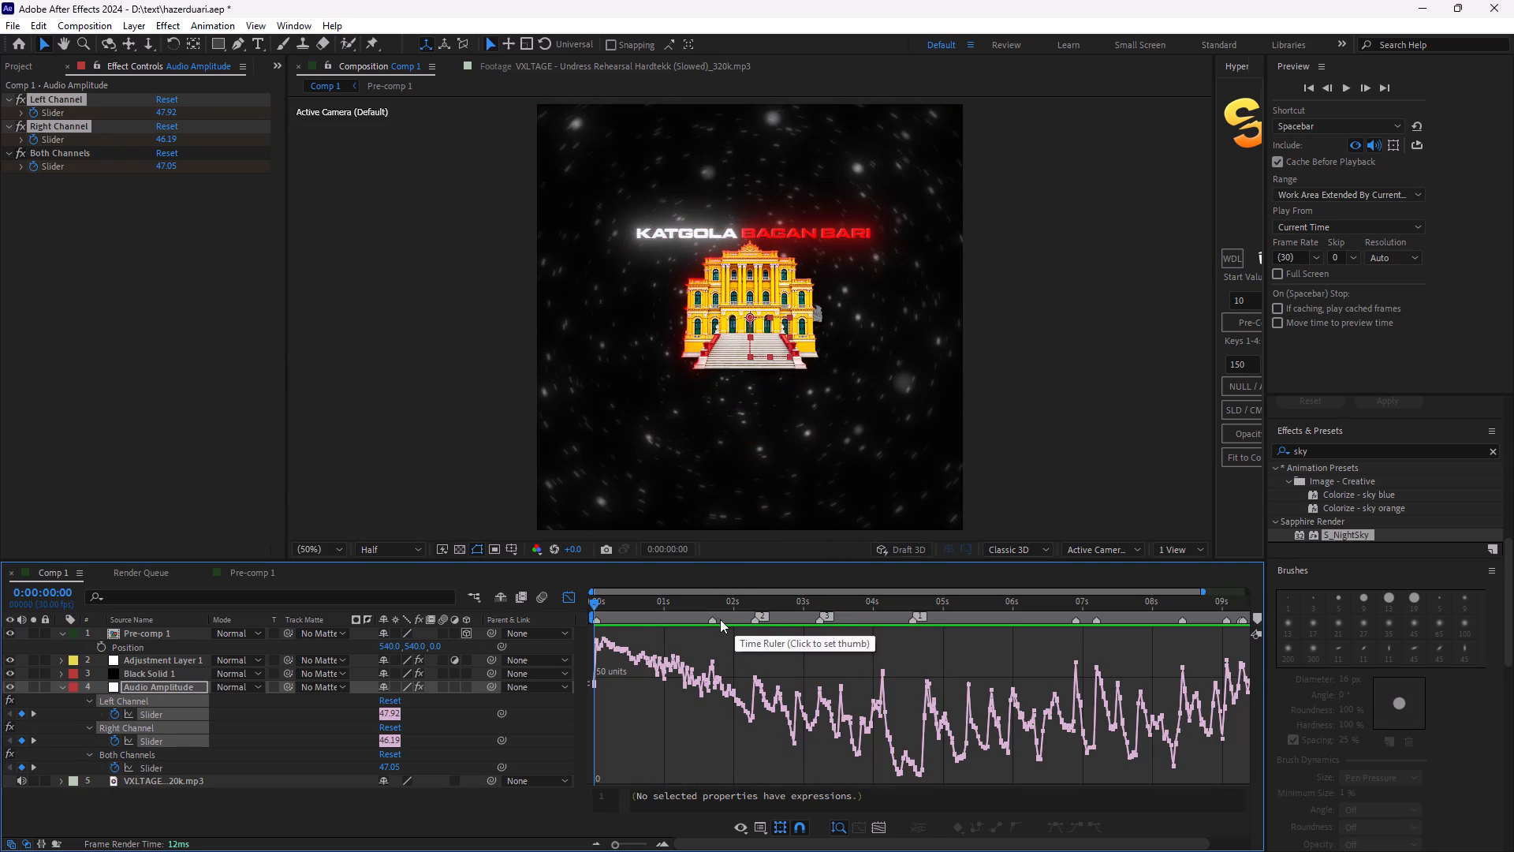
pyautogui.press('space')
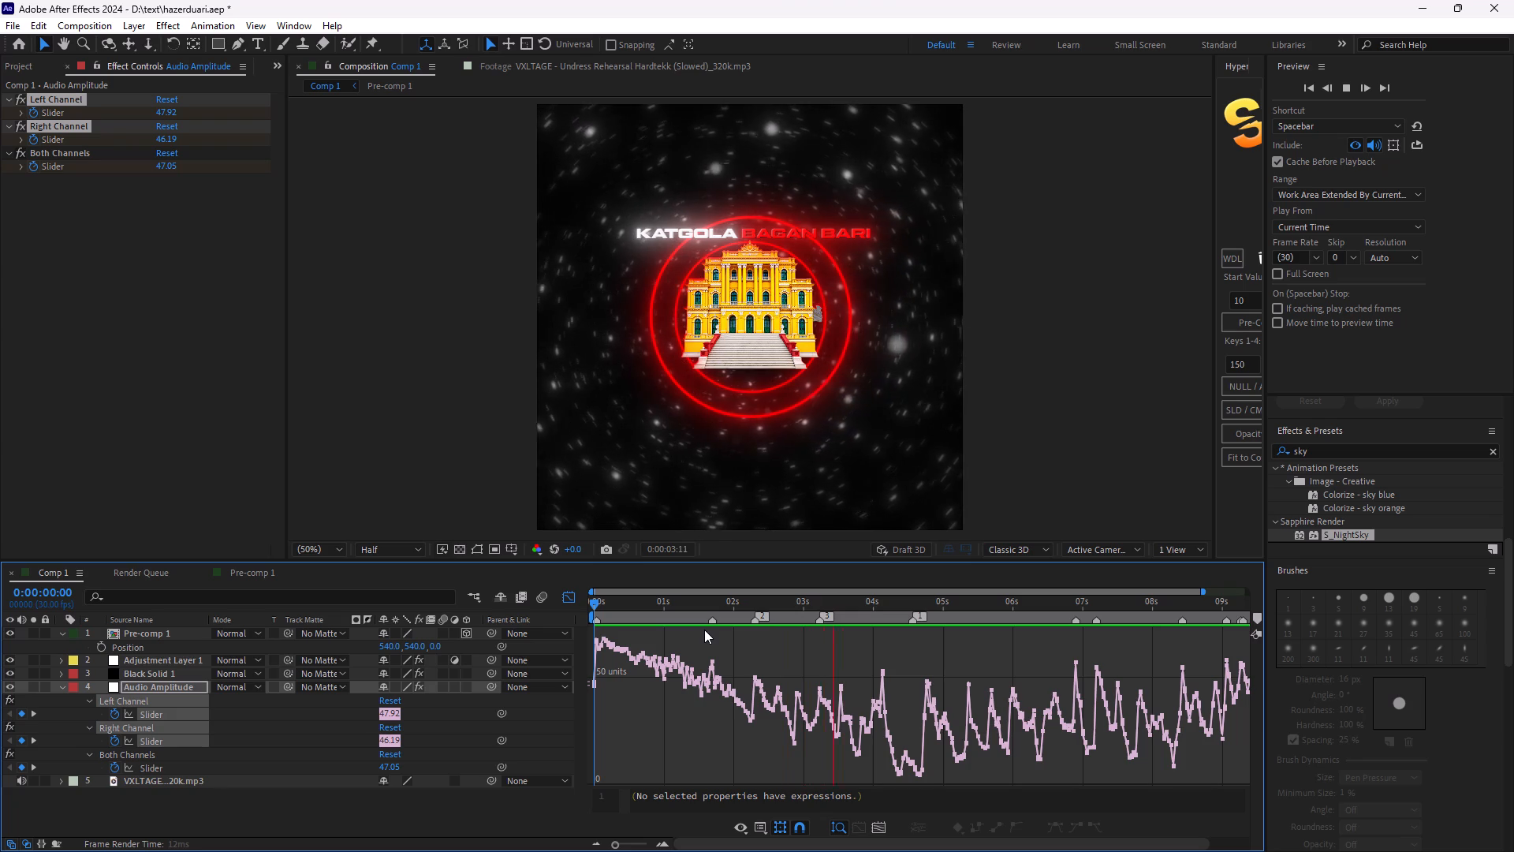
pyautogui.press('space')
pyautogui.press('space')
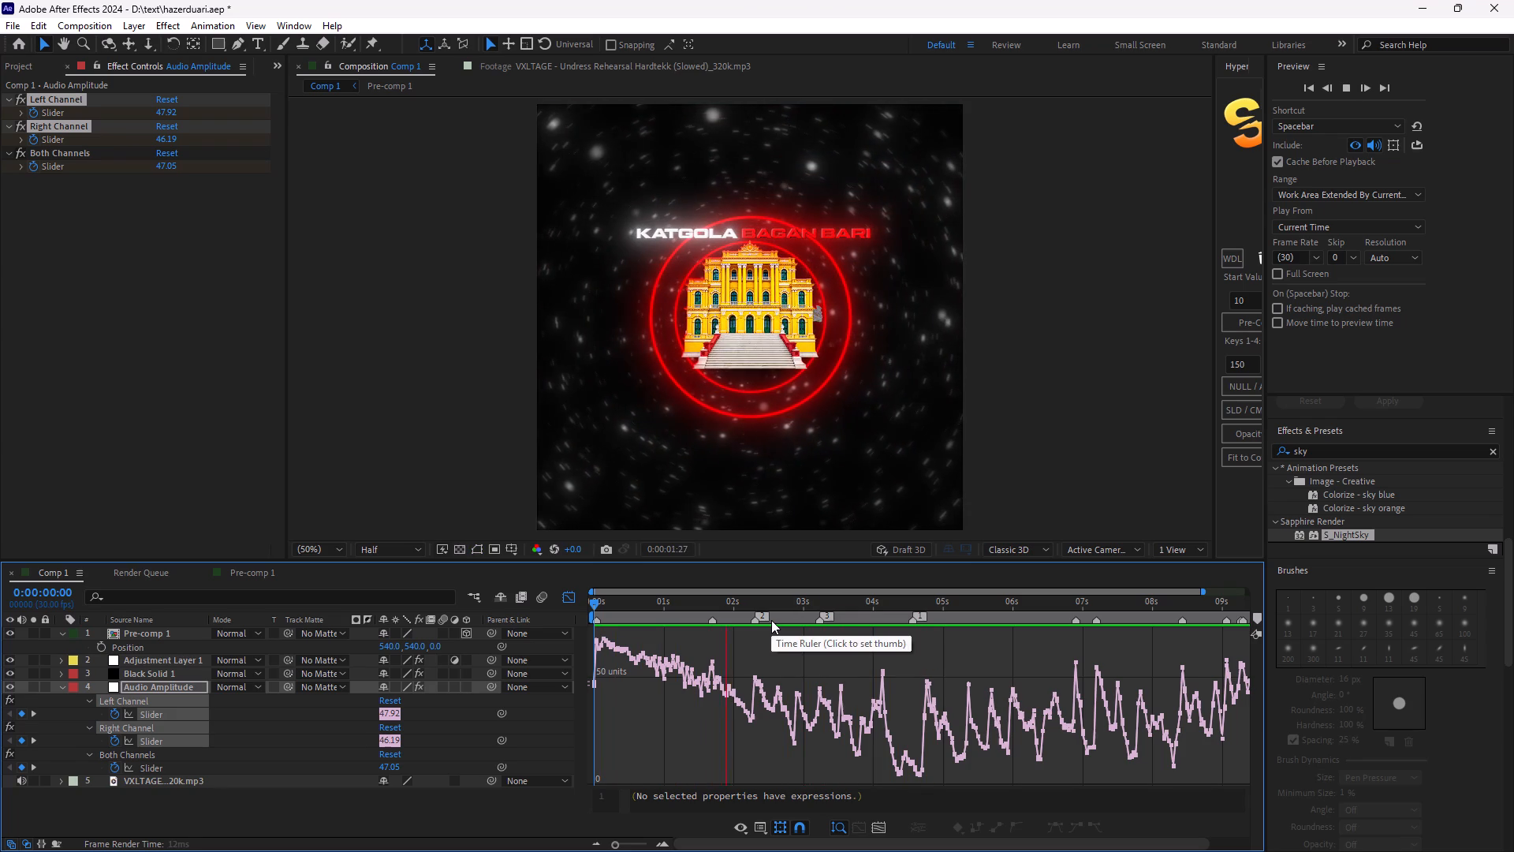
pyautogui.press('space')
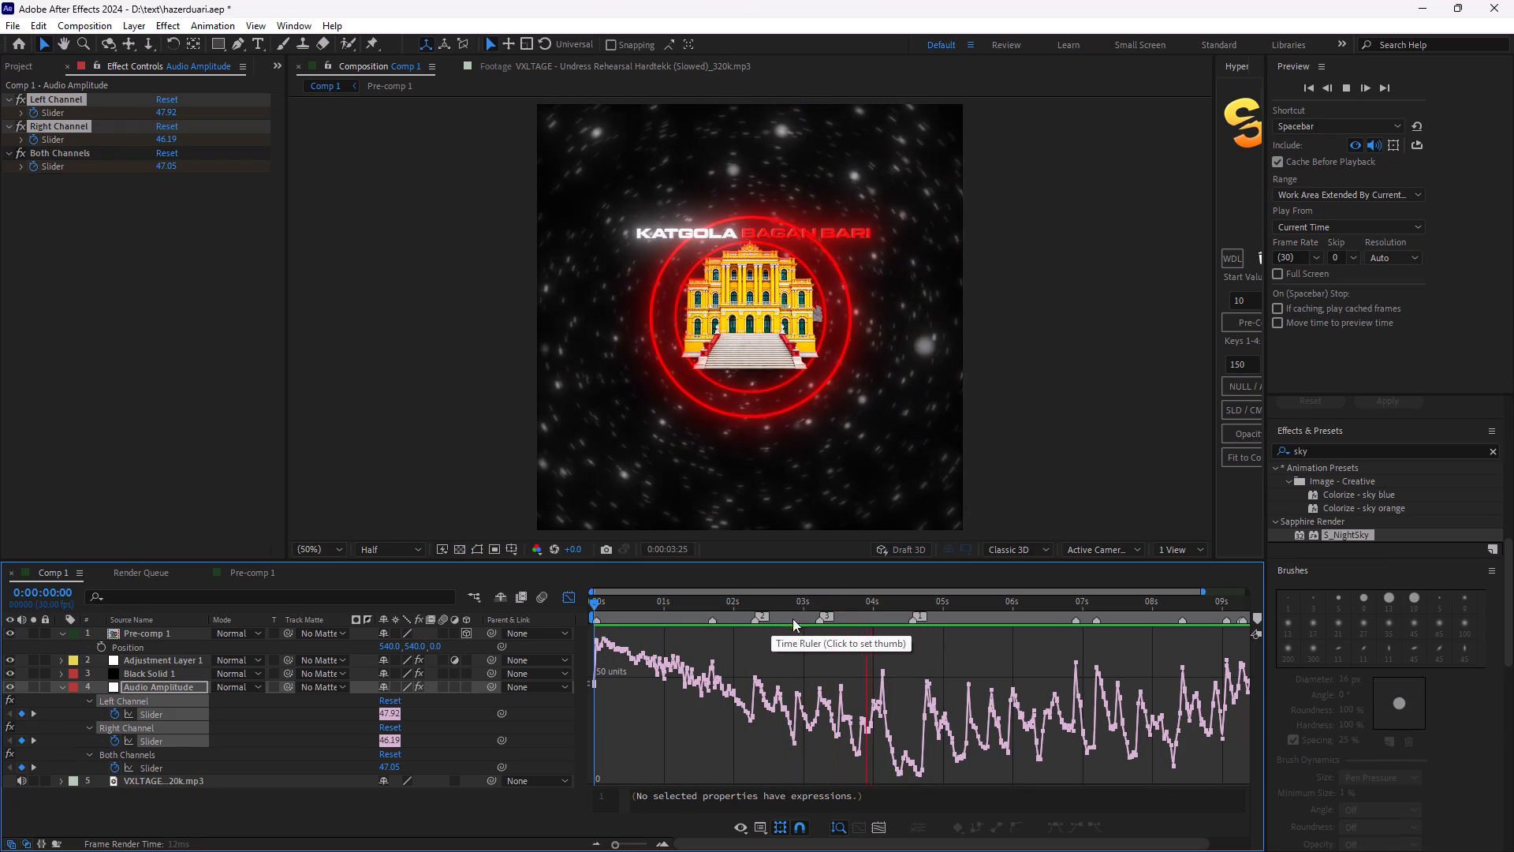
pyautogui.press('space')
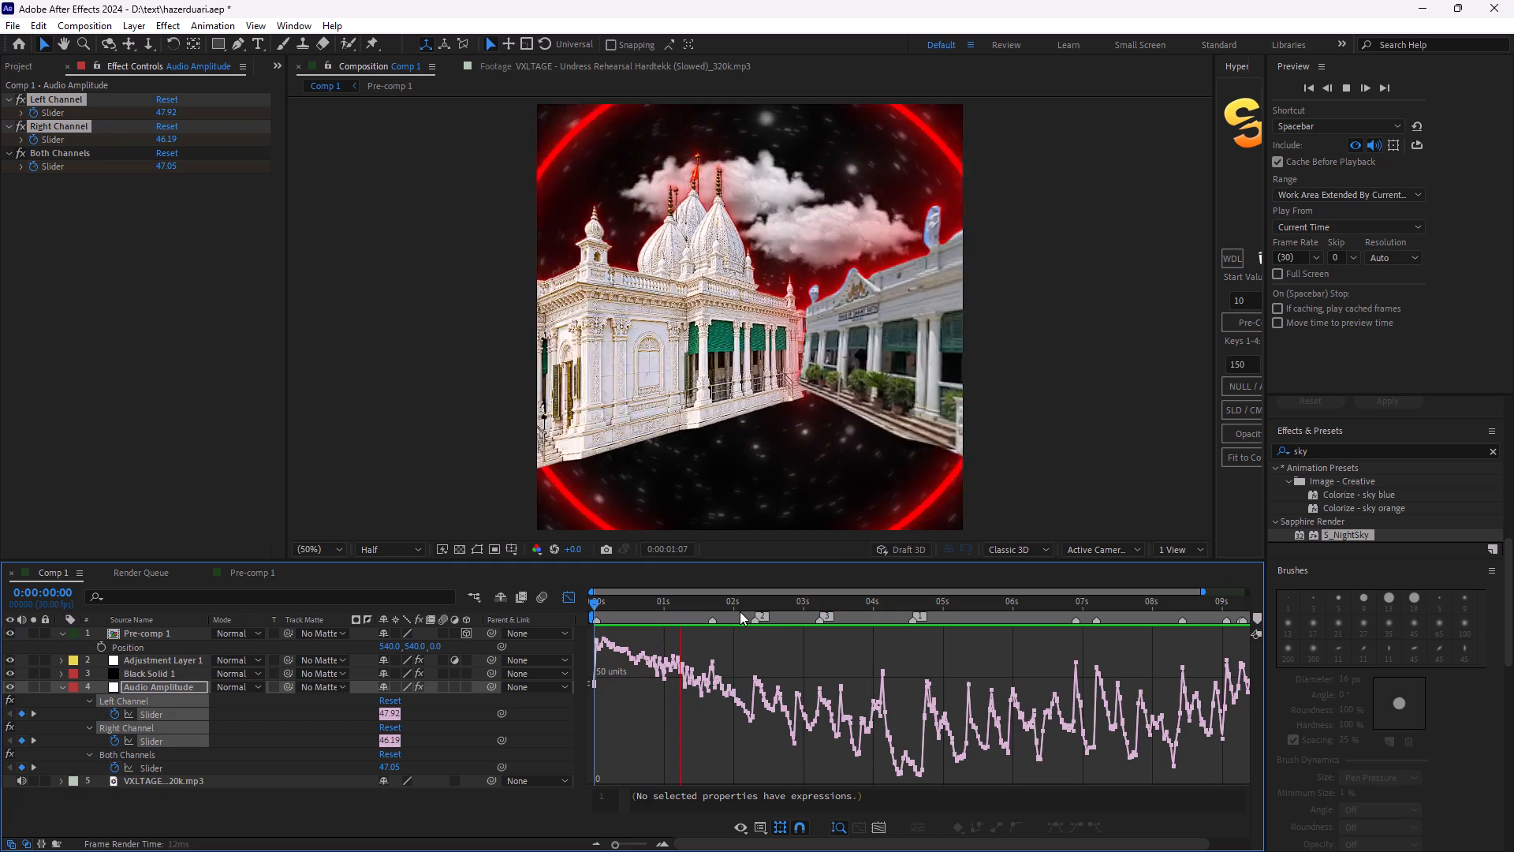
pyautogui.press('space')
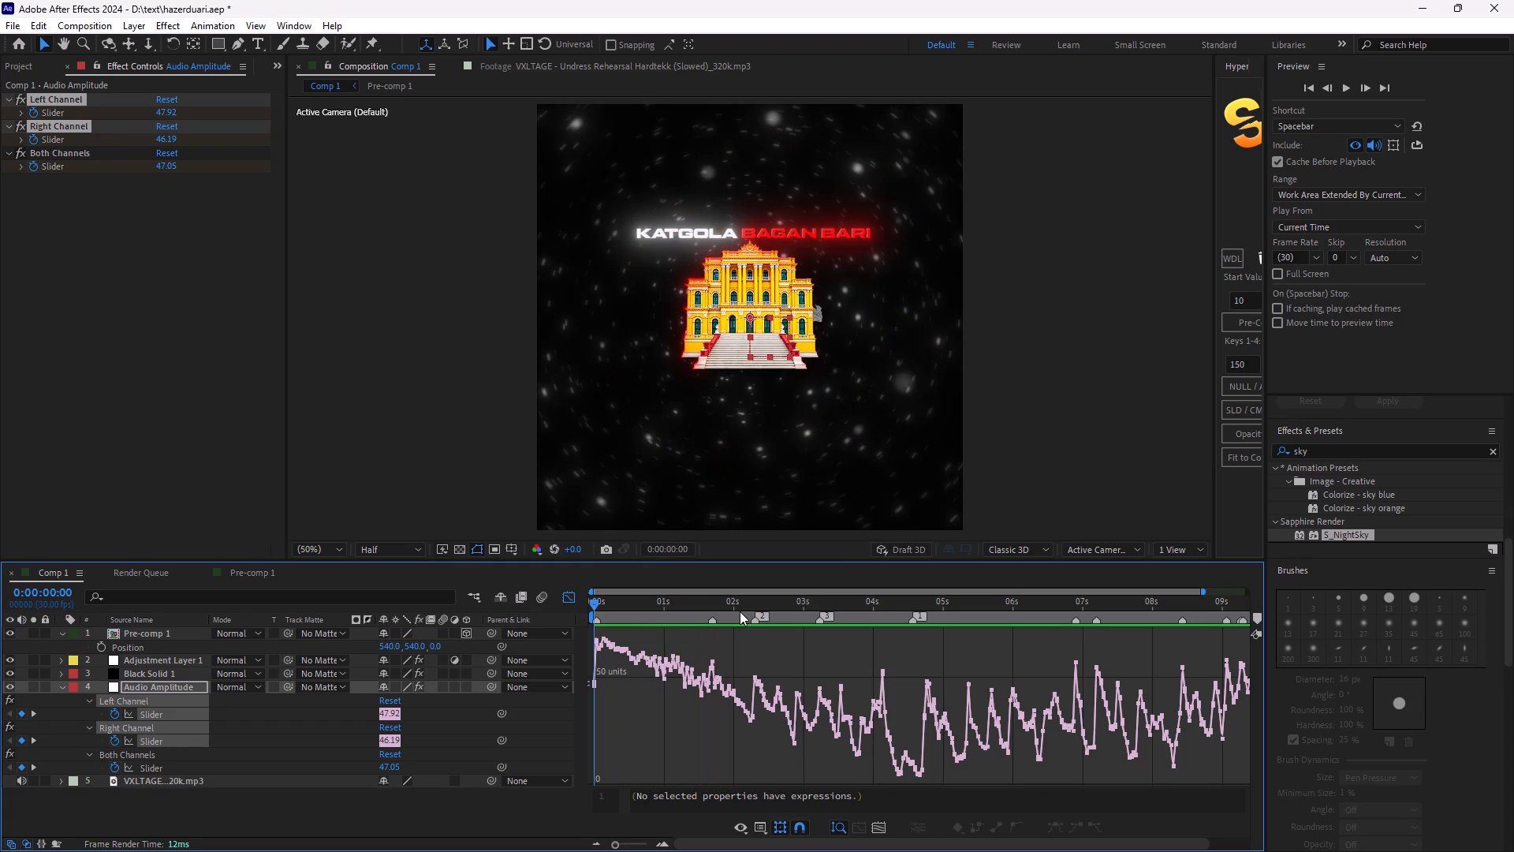
pyautogui.press('space')
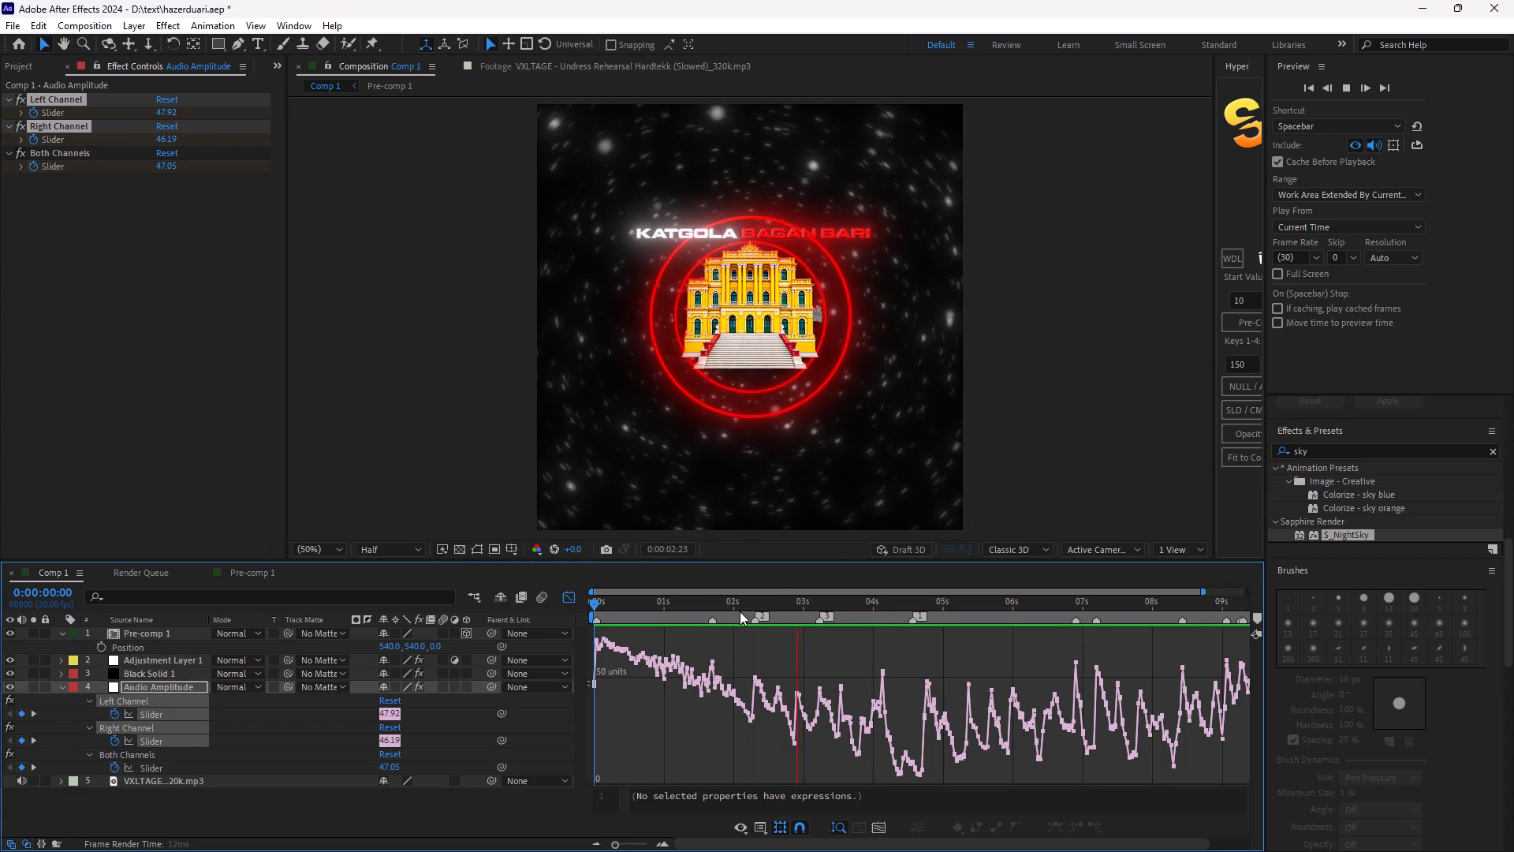
pyautogui.press('space')
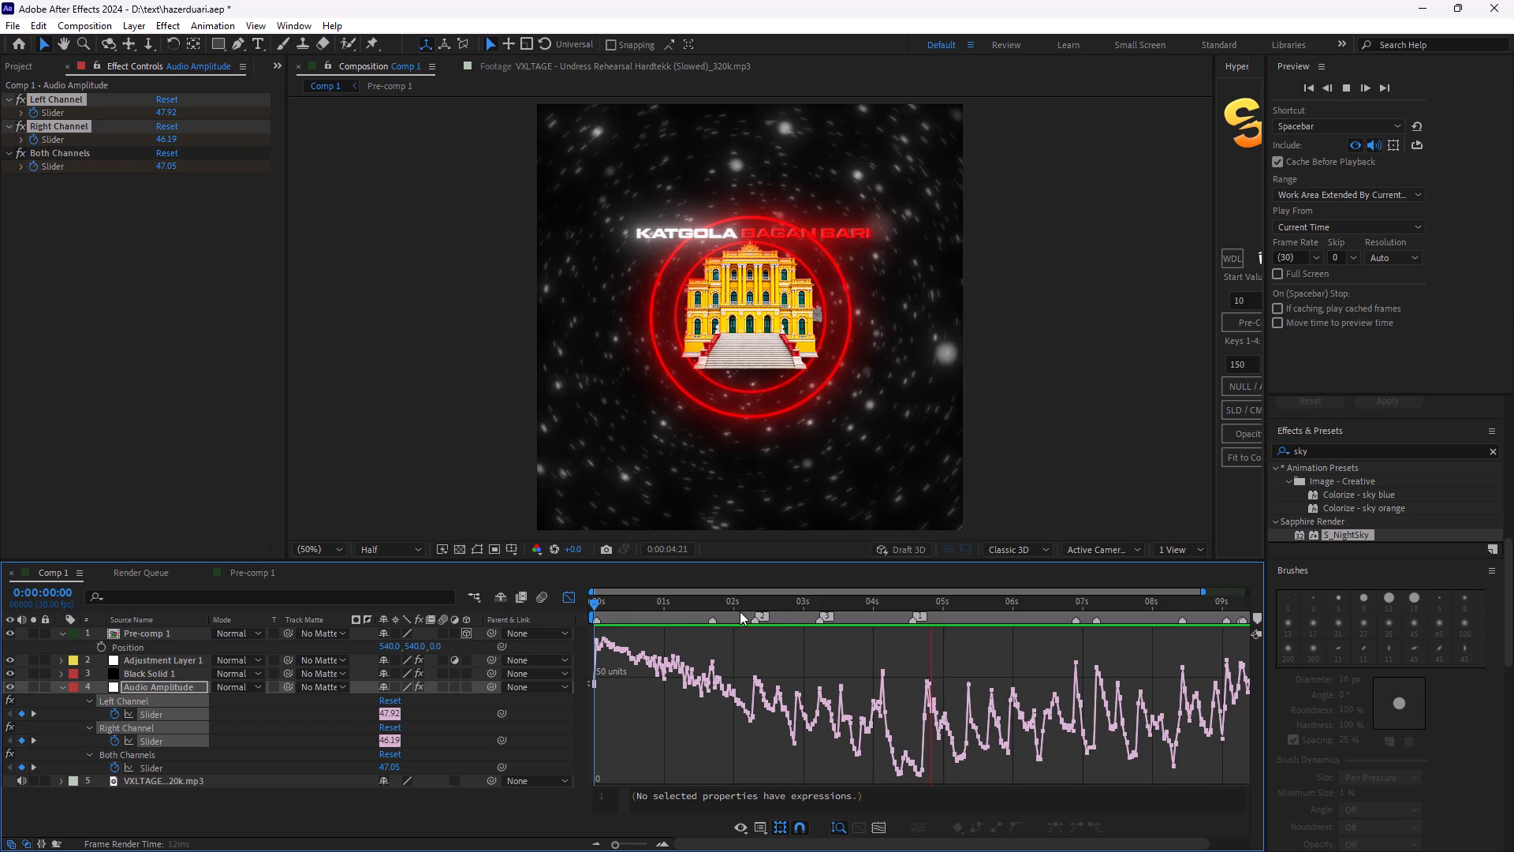
# Replay Comp 1 from the opening frames through about 0:00:07:02 to check the animation and marker timing against the music.
pyautogui.moveTo(602, 603); pyautogui.dragTo(572, 635)
pyautogui.press('space')
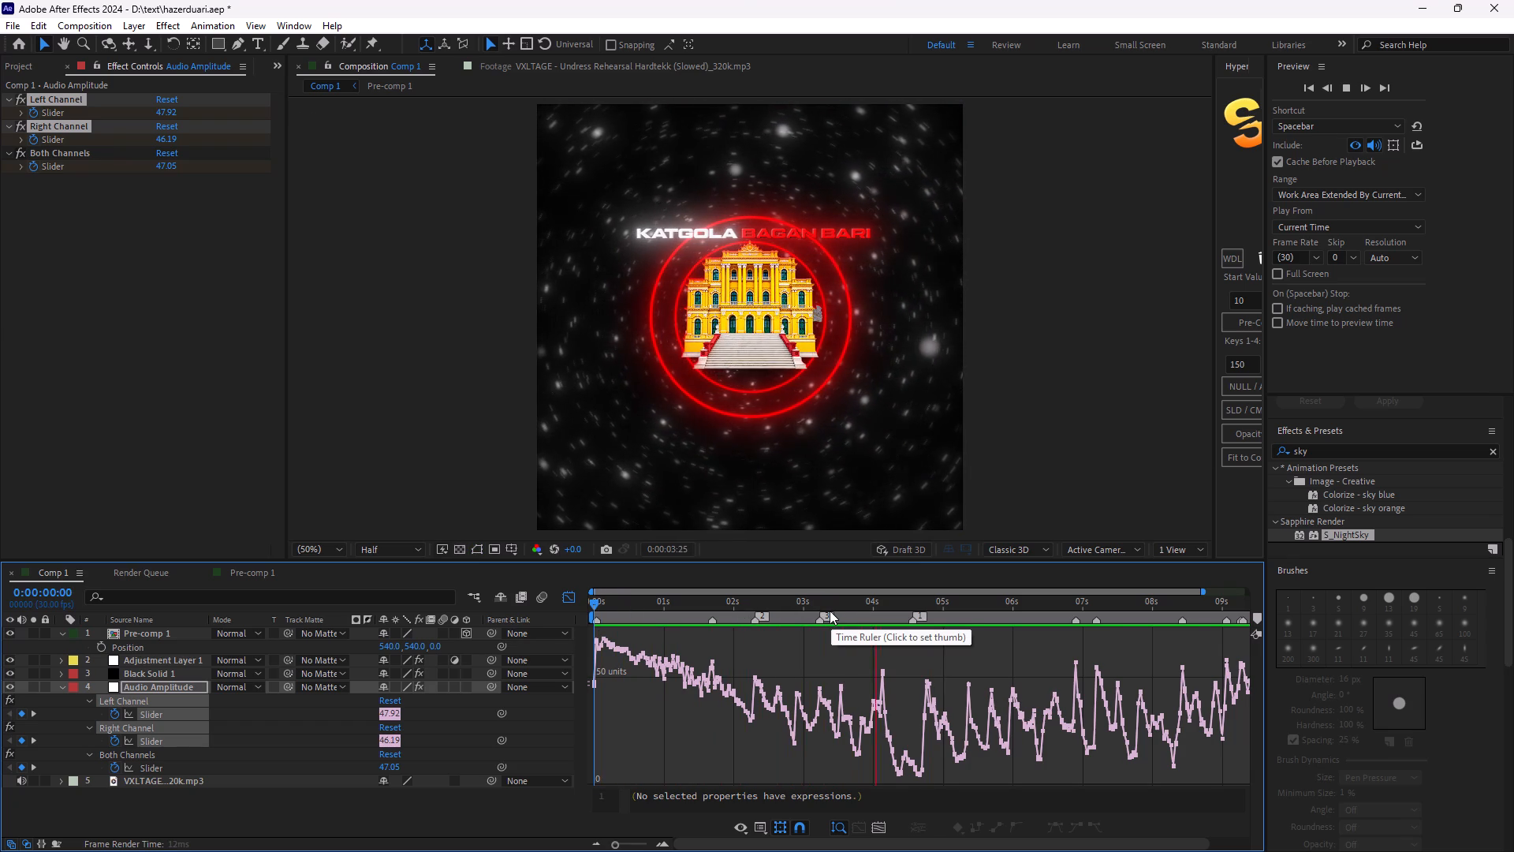
pyautogui.press('space')
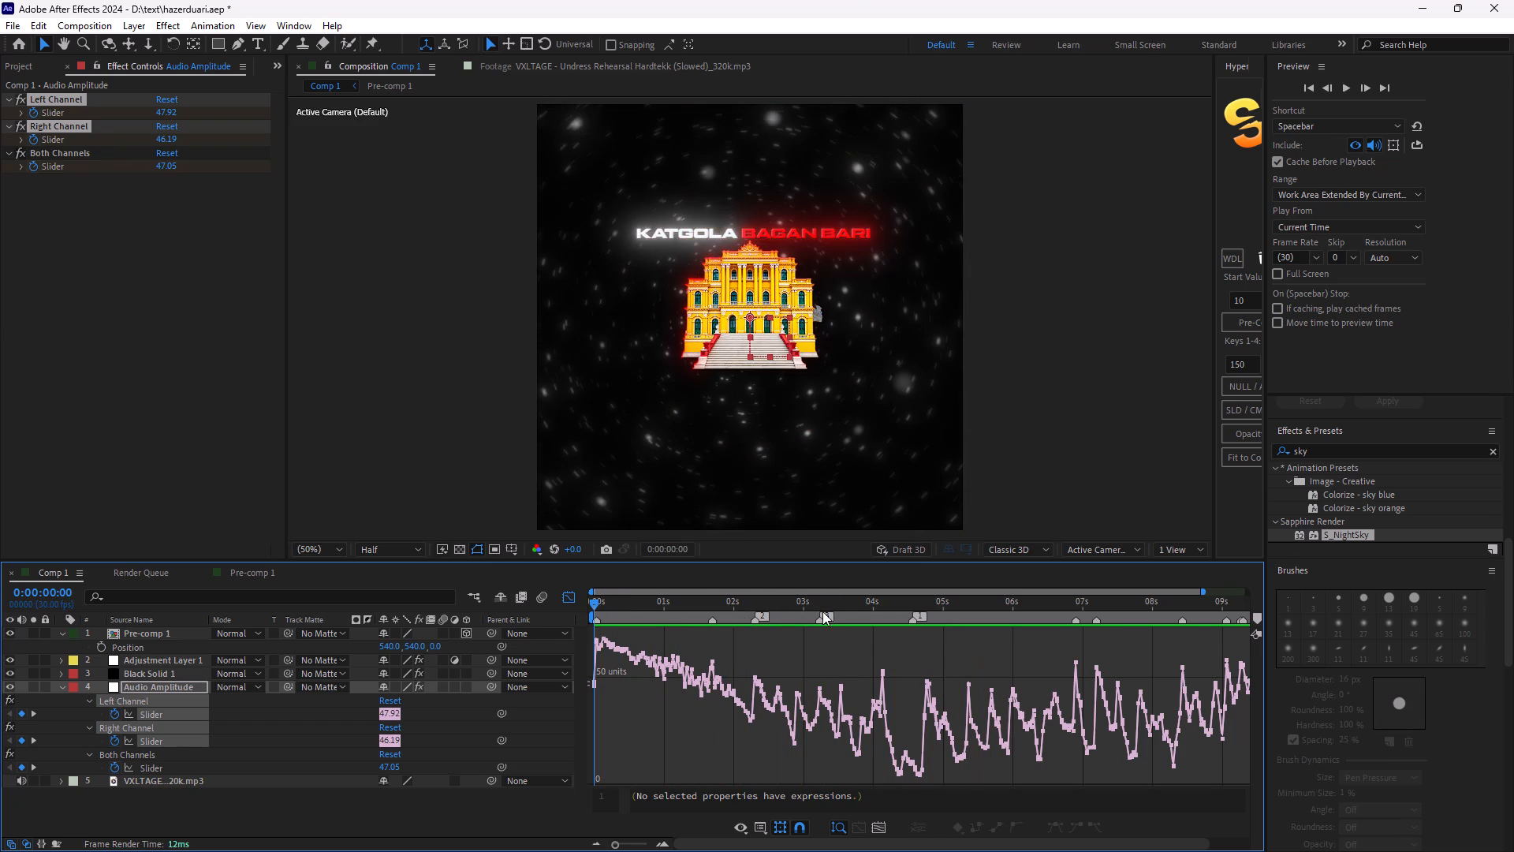
pyautogui.click(594, 605)
pyautogui.press('space')
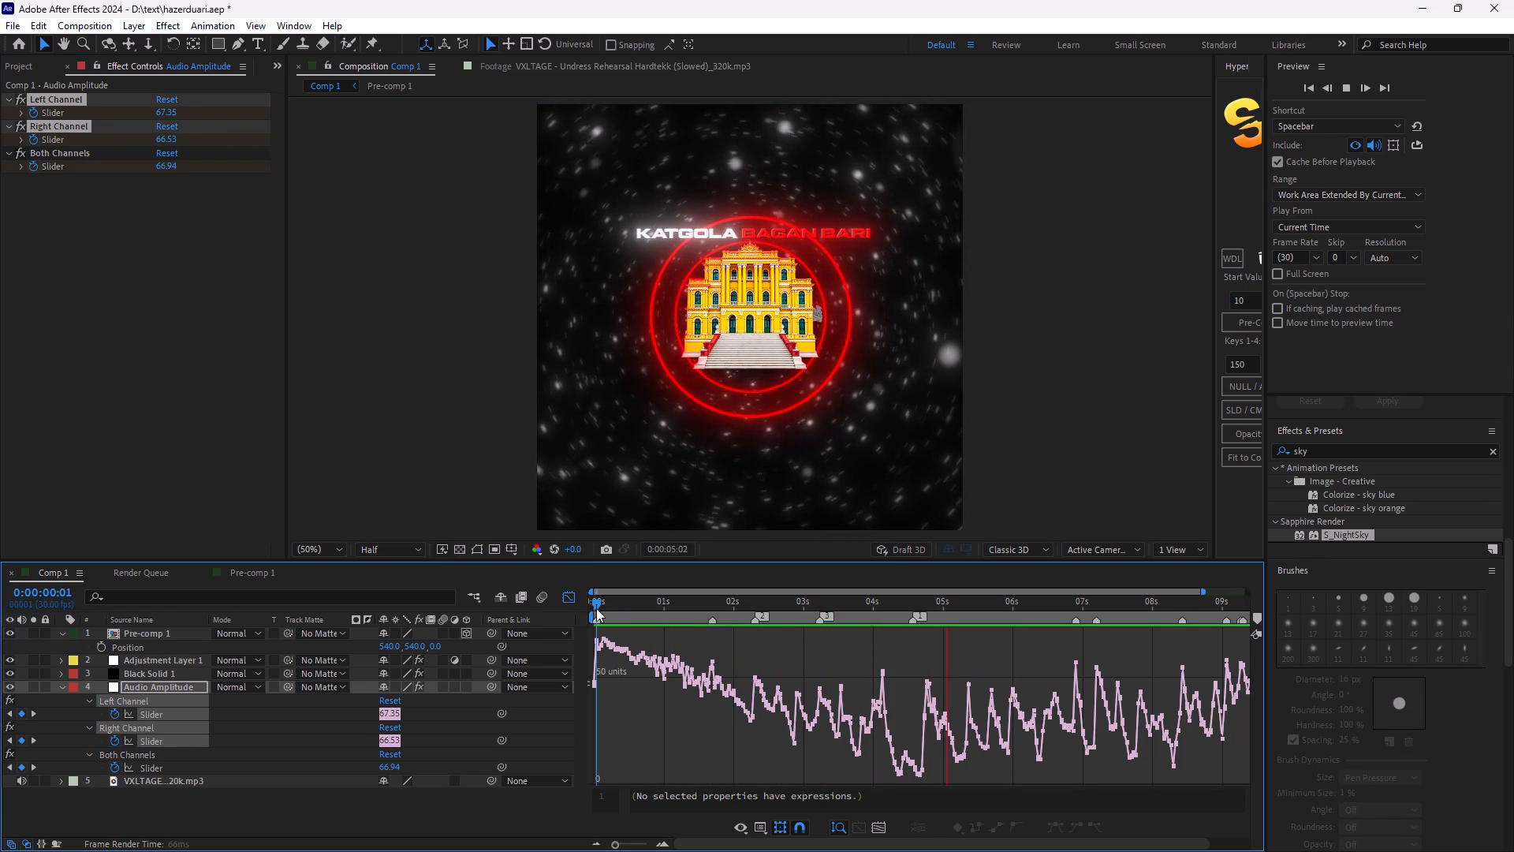
pyautogui.press('space')
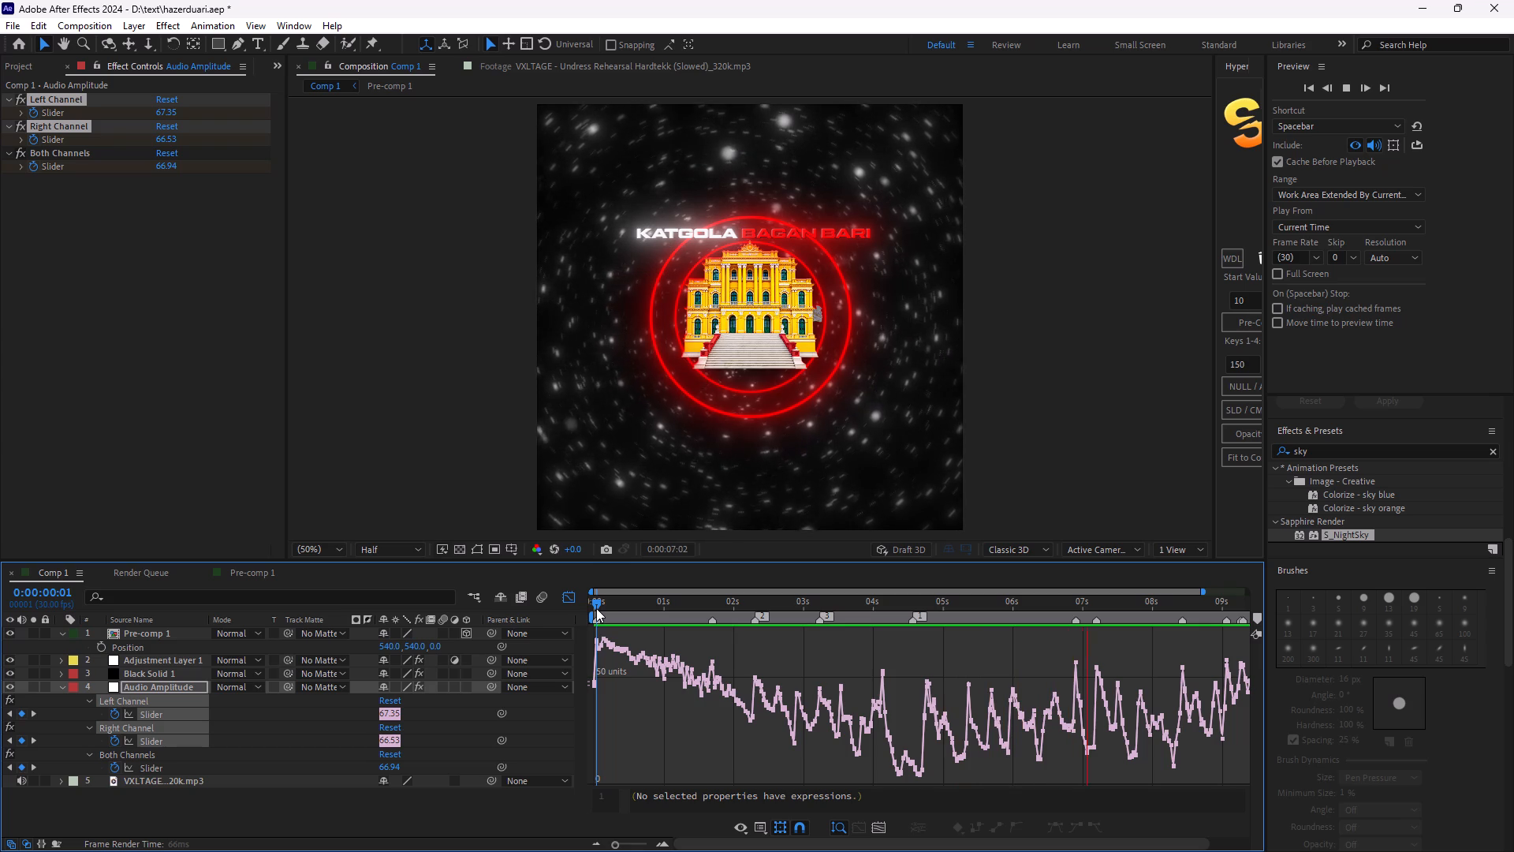
pyautogui.press('space')
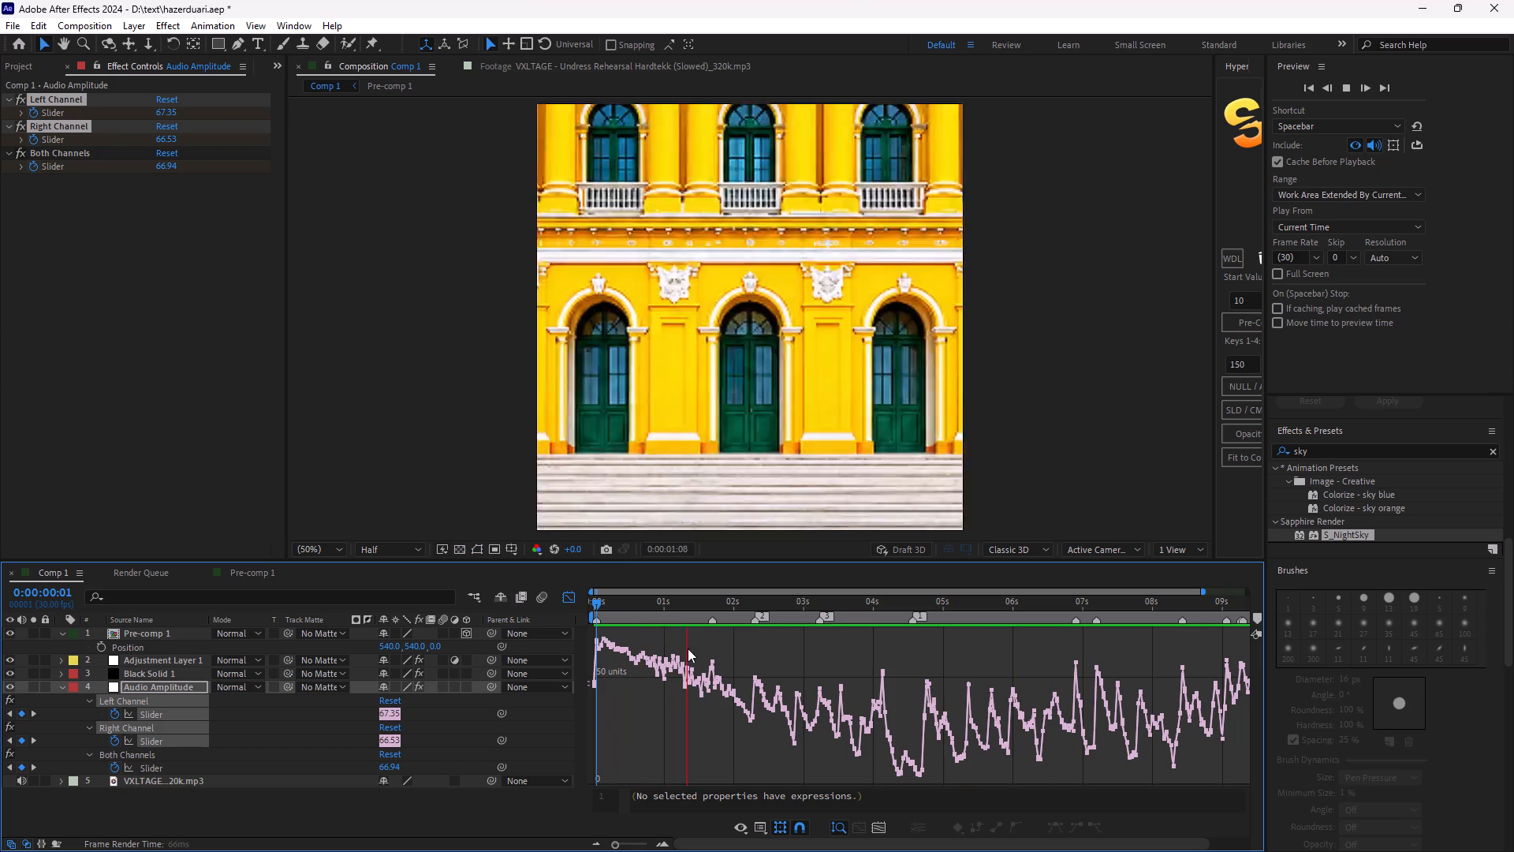
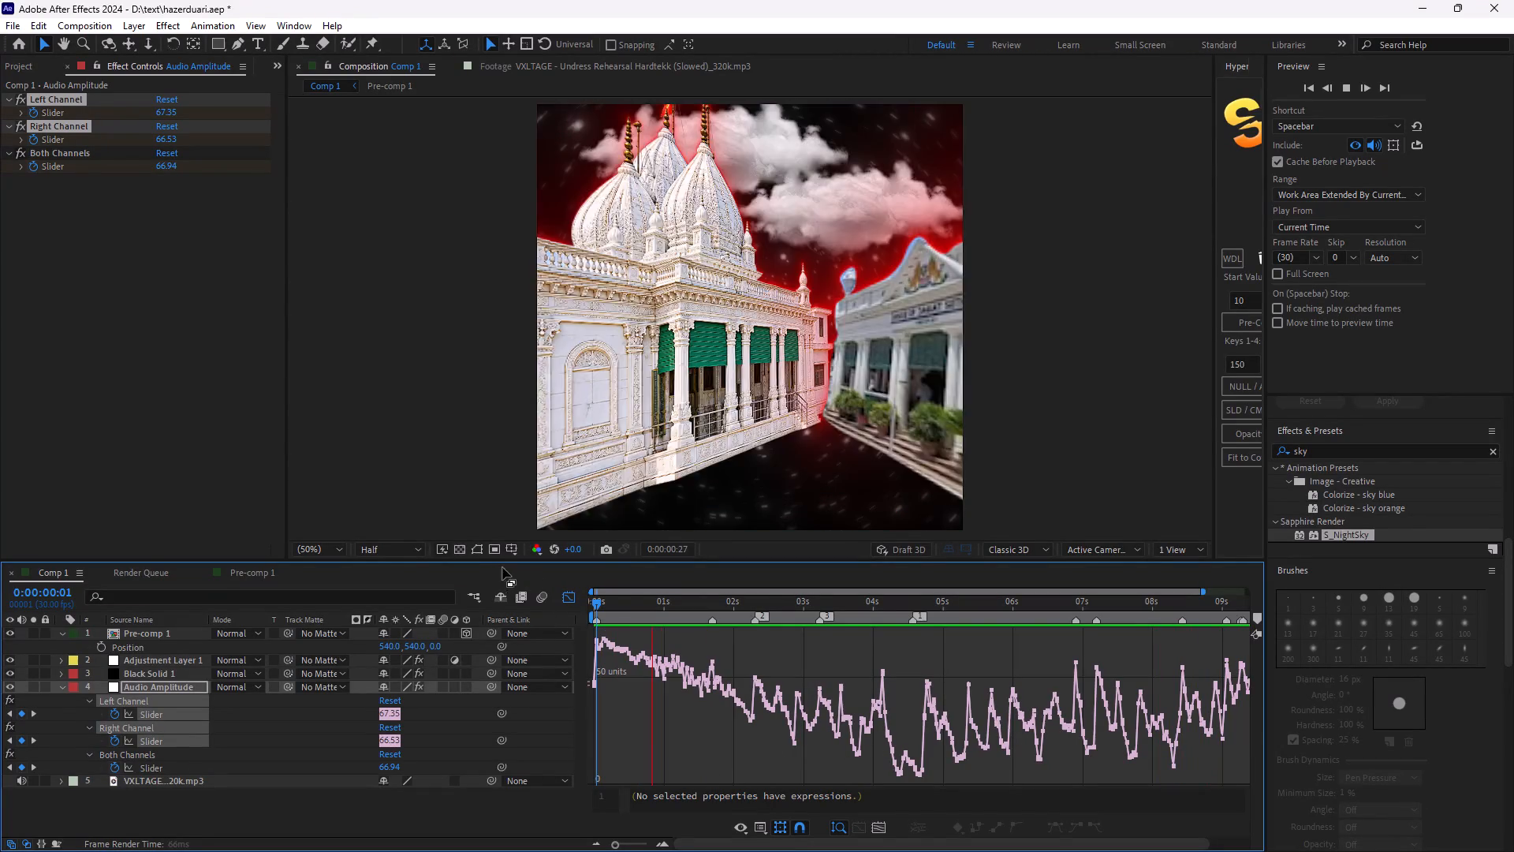
# Switch the timeline from the graph back to layer bars and extend the VXLTAGE audio layer to the end of Comp 1.
pyautogui.click(566, 596)
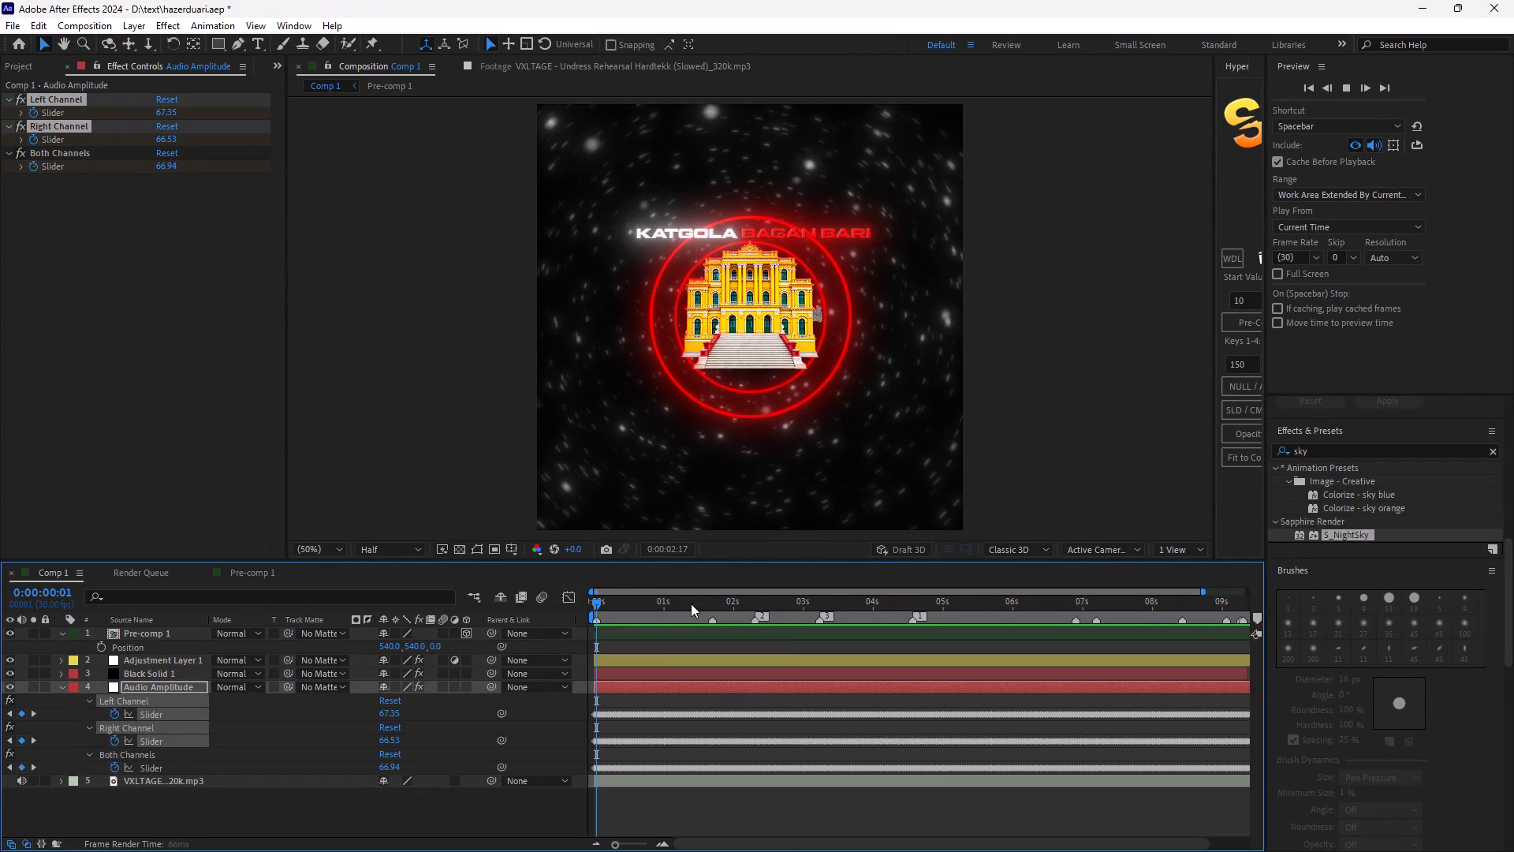
pyautogui.press('space')
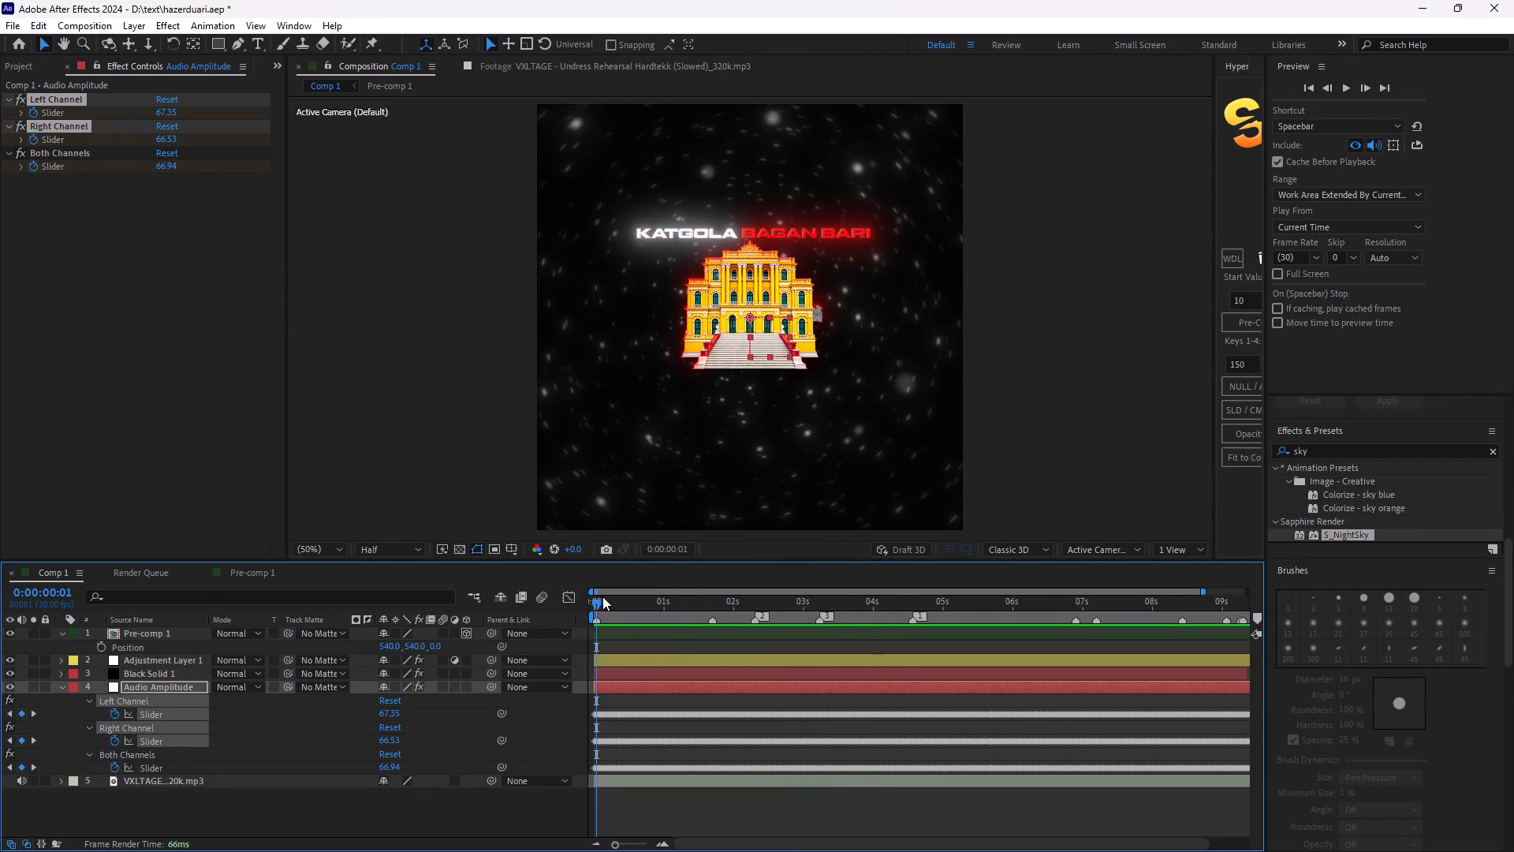
pyautogui.moveTo(598, 599); pyautogui.dragTo(1303, 720)
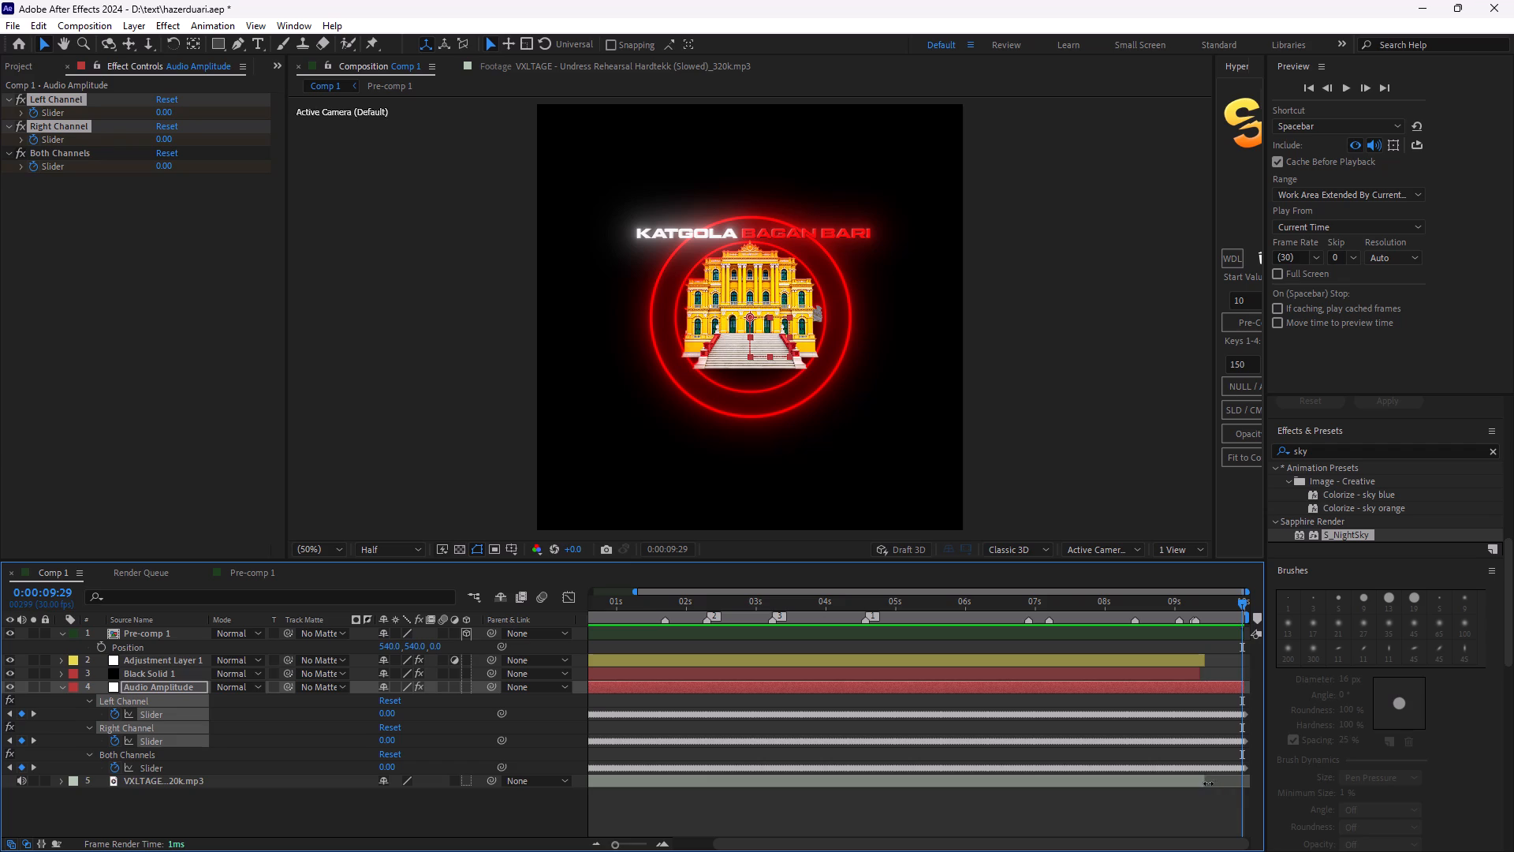
pyautogui.moveTo(1208, 783); pyautogui.dragTo(1257, 796)
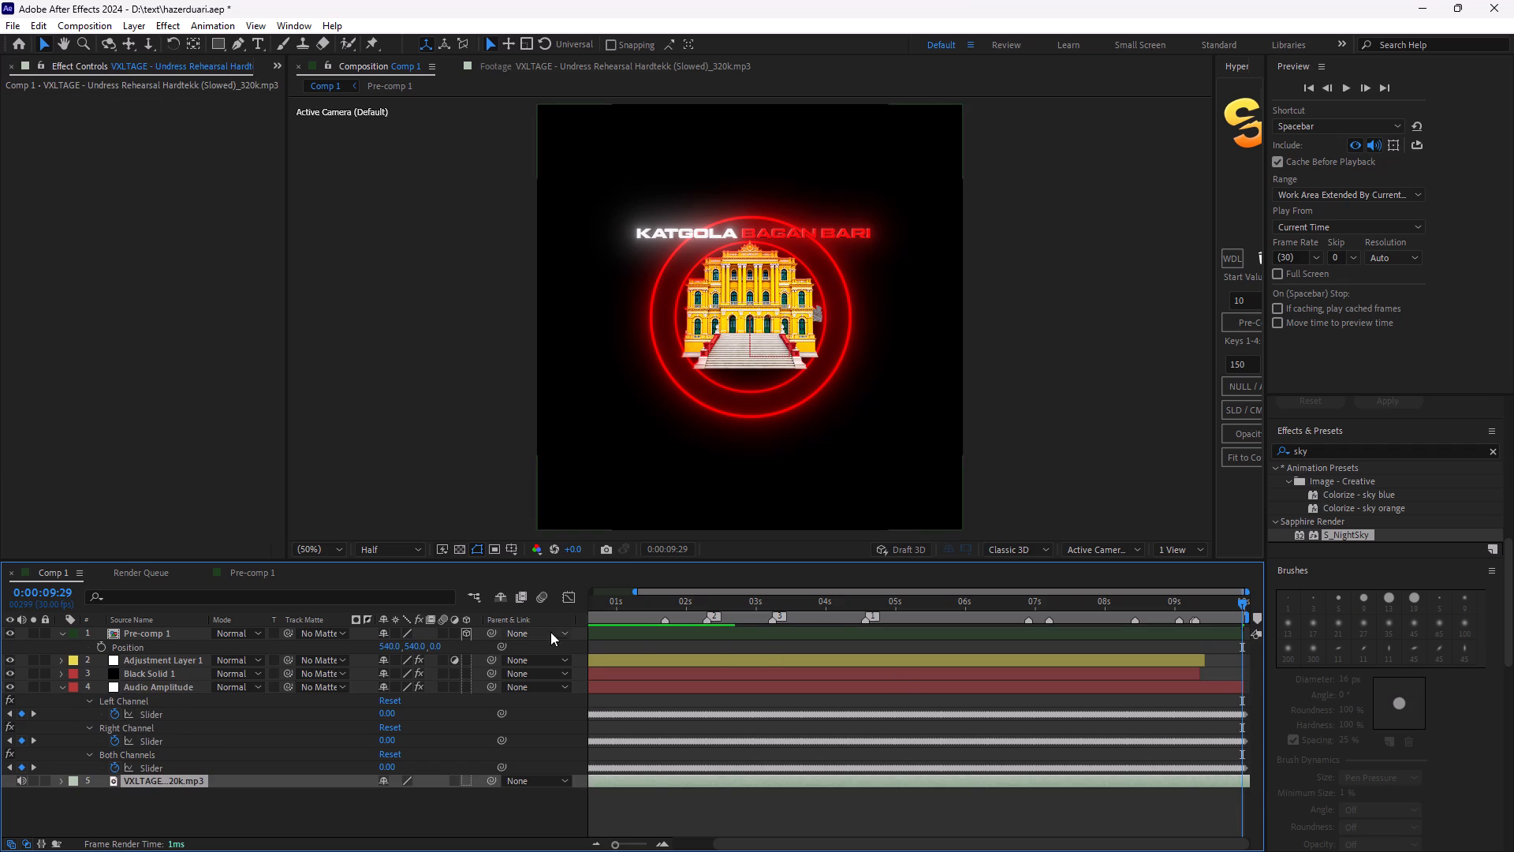
# Open the VXLTAGE audio in its layer view, extend its out point to 0:00:30:05 and play the extended range.
pyautogui.doubleClick(783, 785)
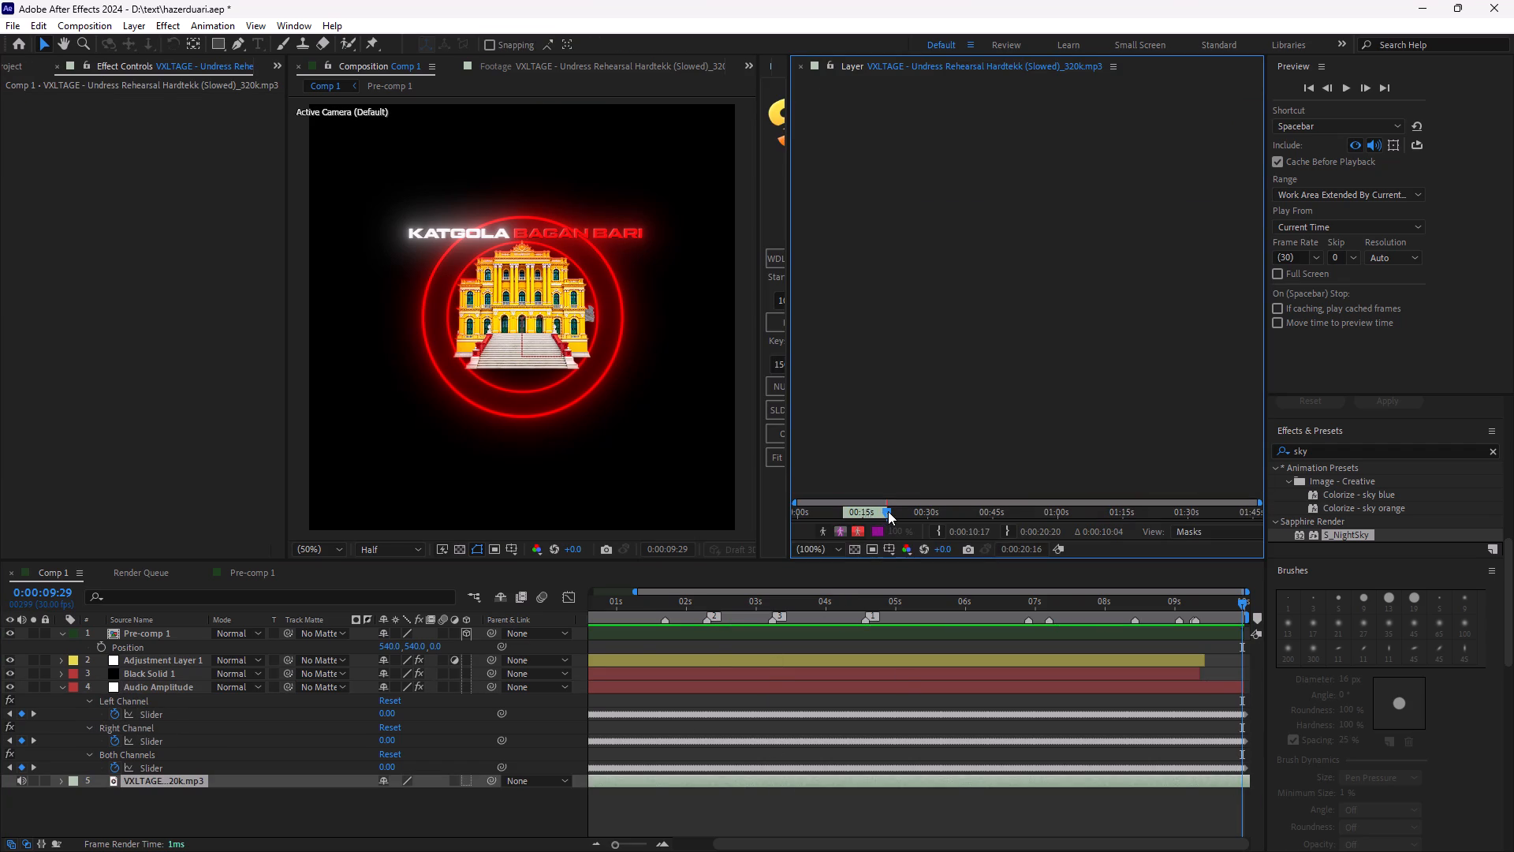
pyautogui.moveTo(886, 511); pyautogui.dragTo(932, 521)
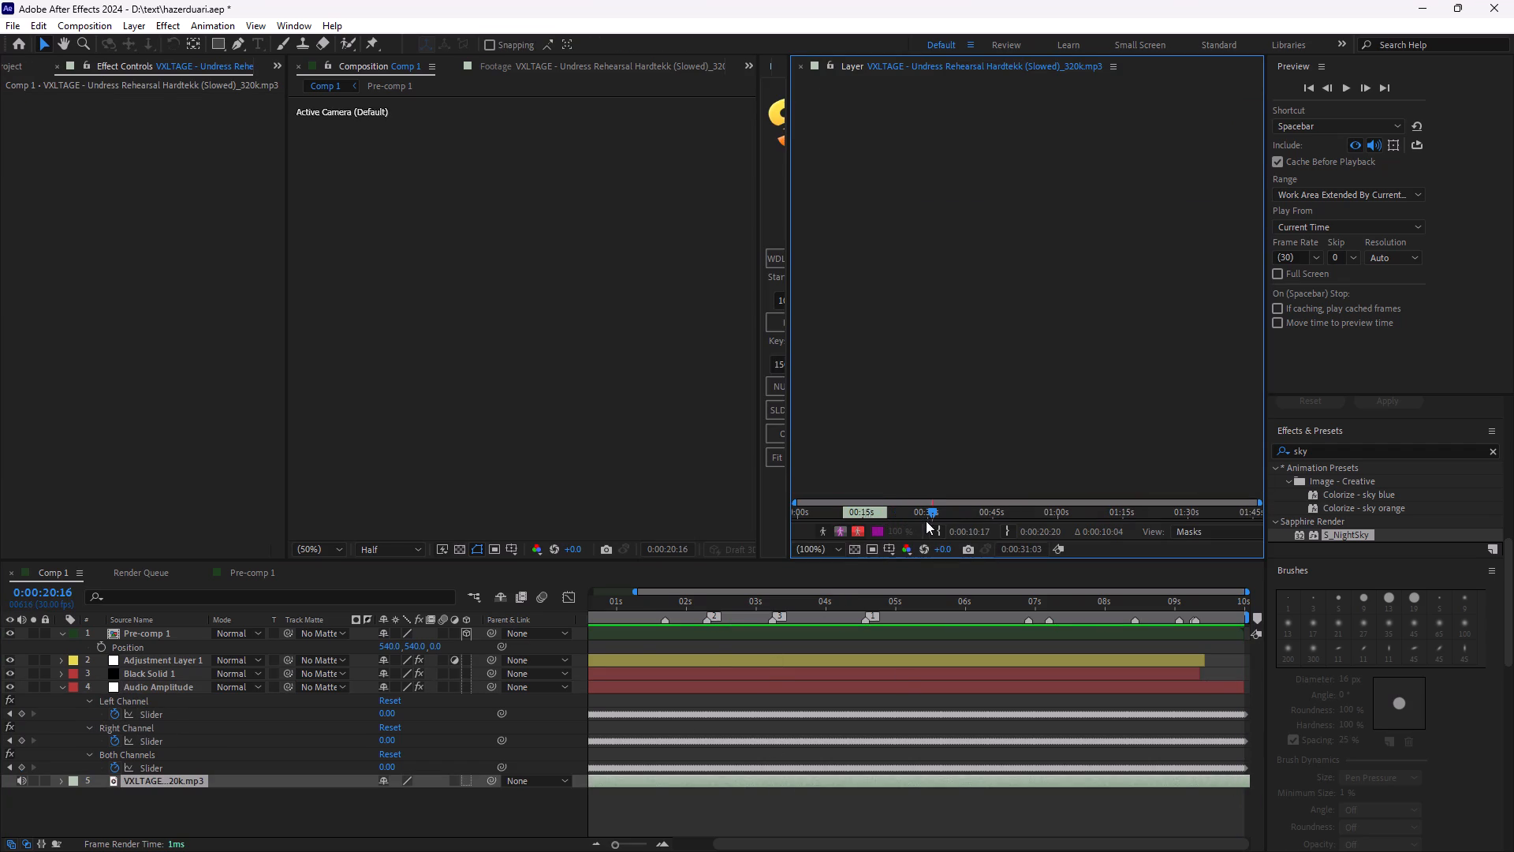
pyautogui.moveTo(889, 513); pyautogui.dragTo(930, 517)
pyautogui.moveTo(933, 511); pyautogui.dragTo(852, 515)
pyautogui.press('space')
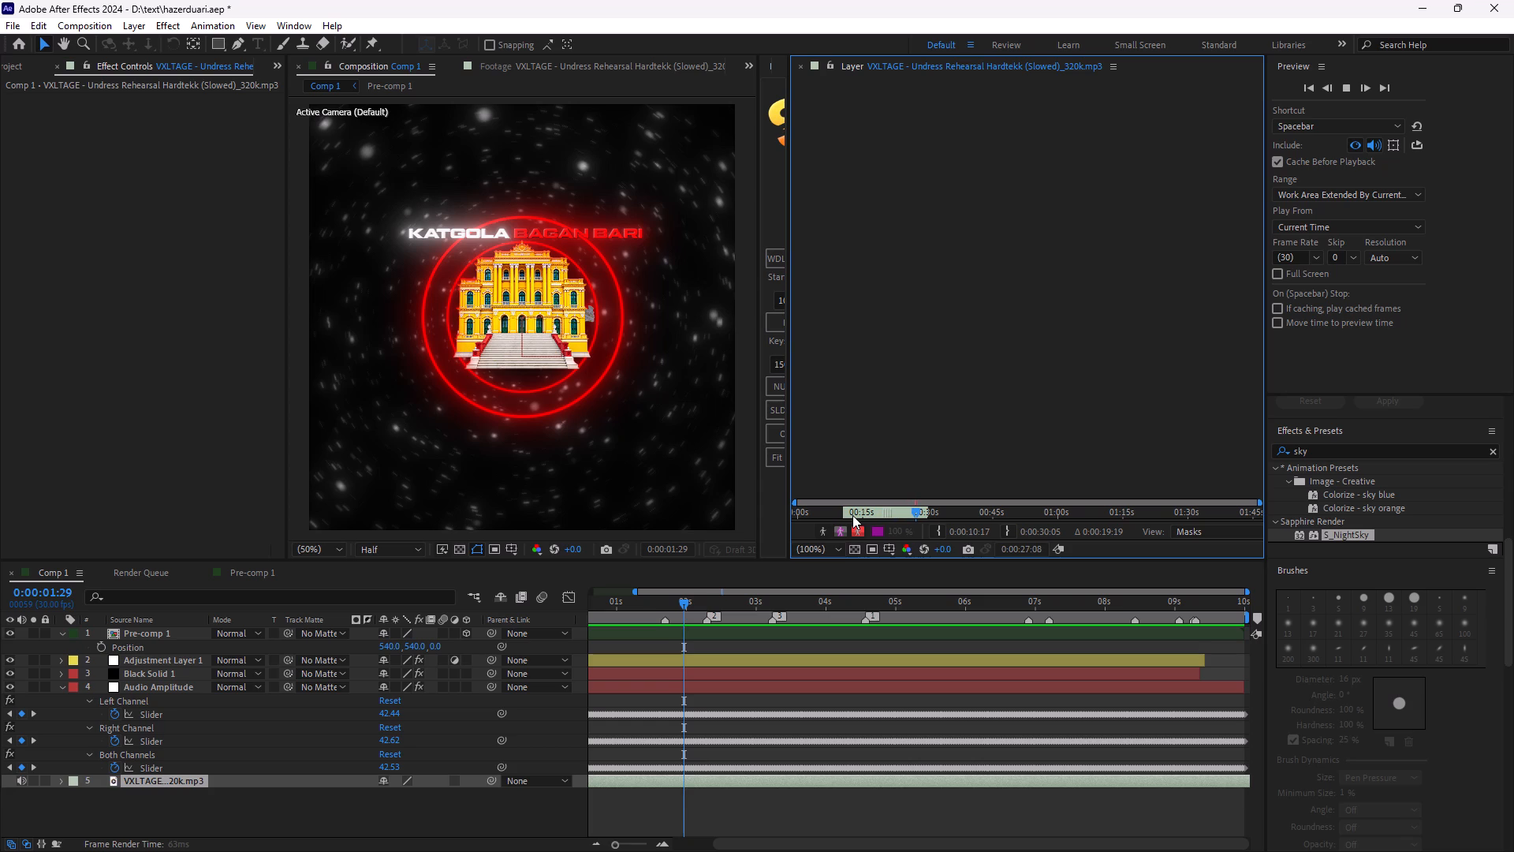
# Lower the system sound volume to about 62.
pyautogui.click(1434, 829)
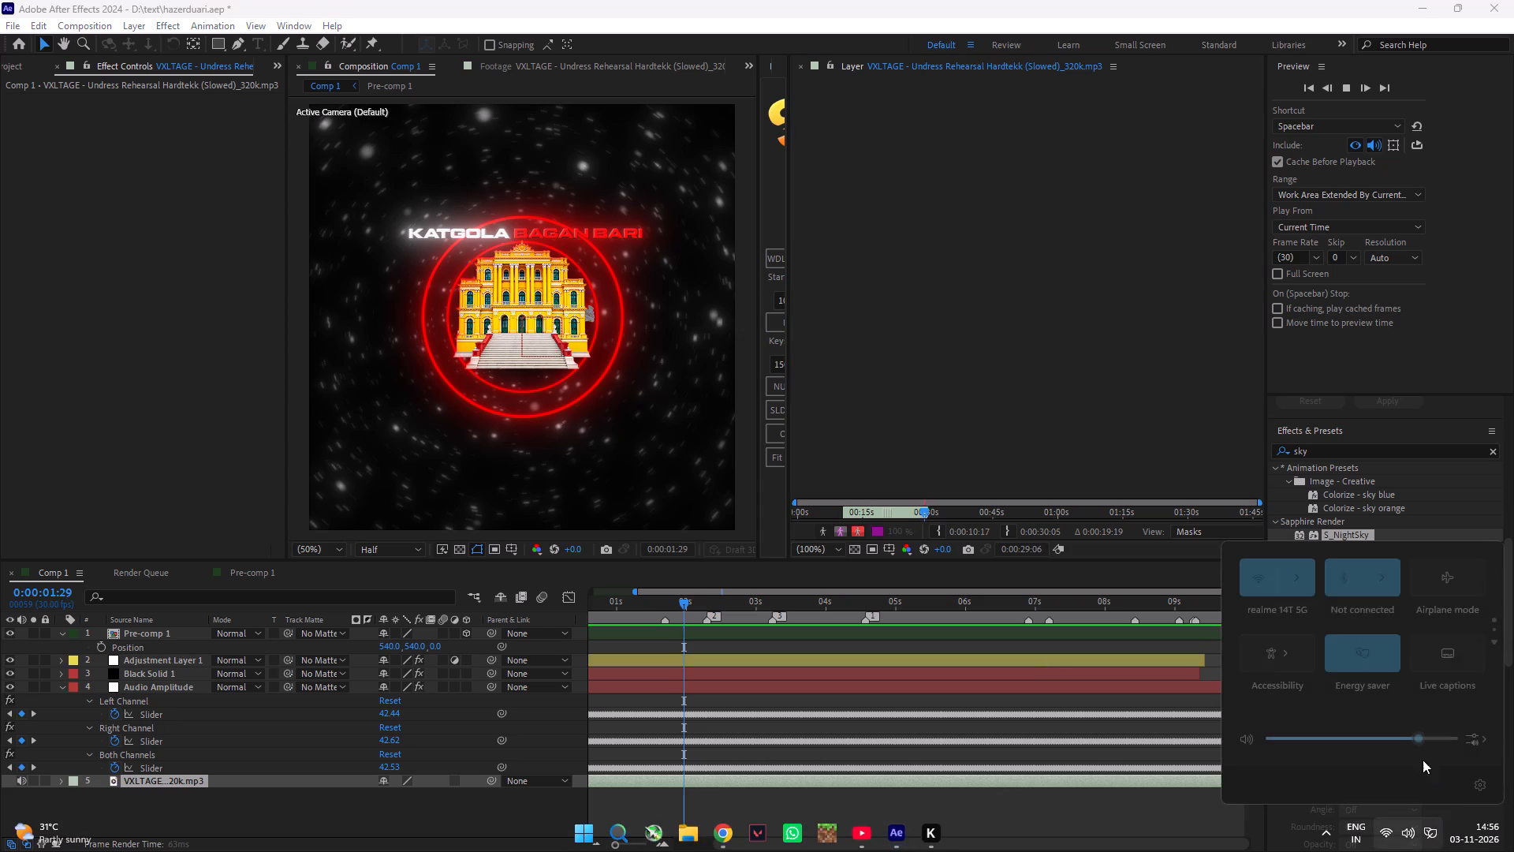
pyautogui.moveTo(1400, 745); pyautogui.dragTo(1384, 745)
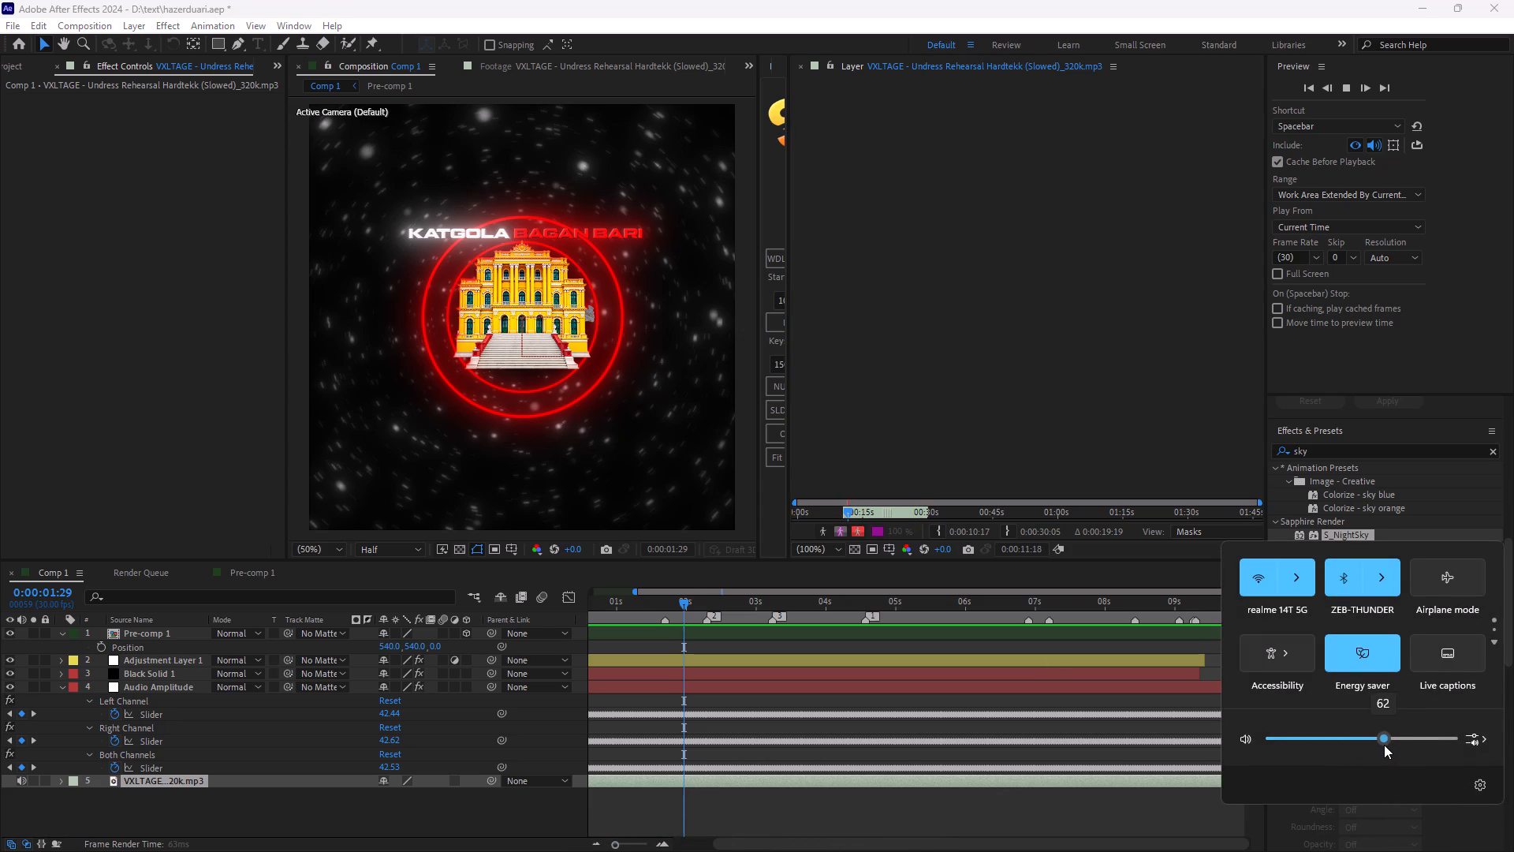
pyautogui.moveTo(1384, 745); pyautogui.dragTo(1382, 745)
pyautogui.click(1173, 790)
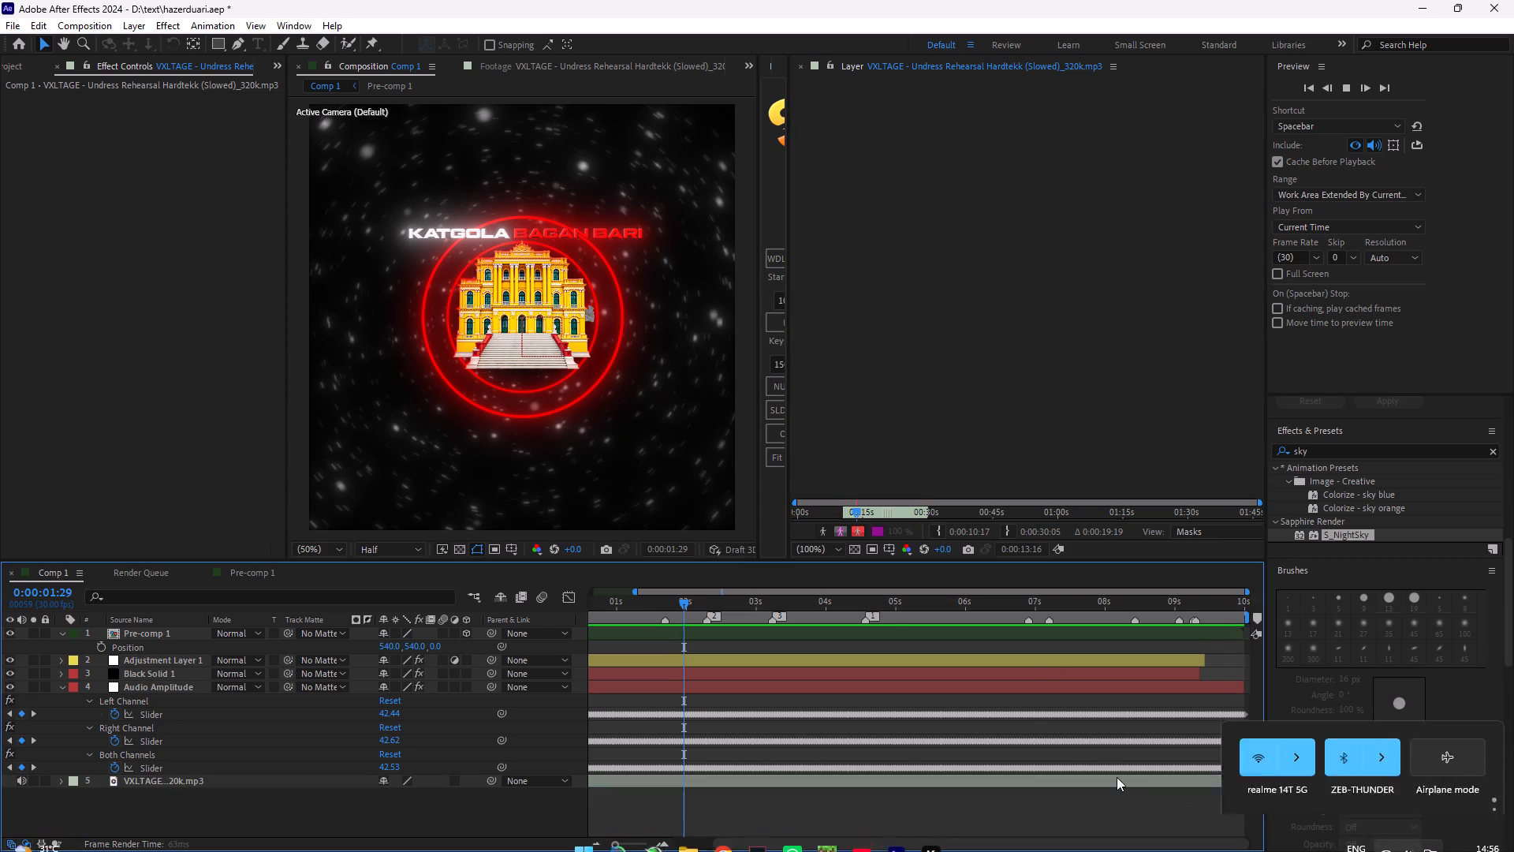
# Close the audio layer view and replay Comp 1 repeatedly from 0:00:00:00 to check the animation and markers against the music.
pyautogui.moveTo(684, 600); pyautogui.dragTo(580, 620)
pyautogui.press('space')
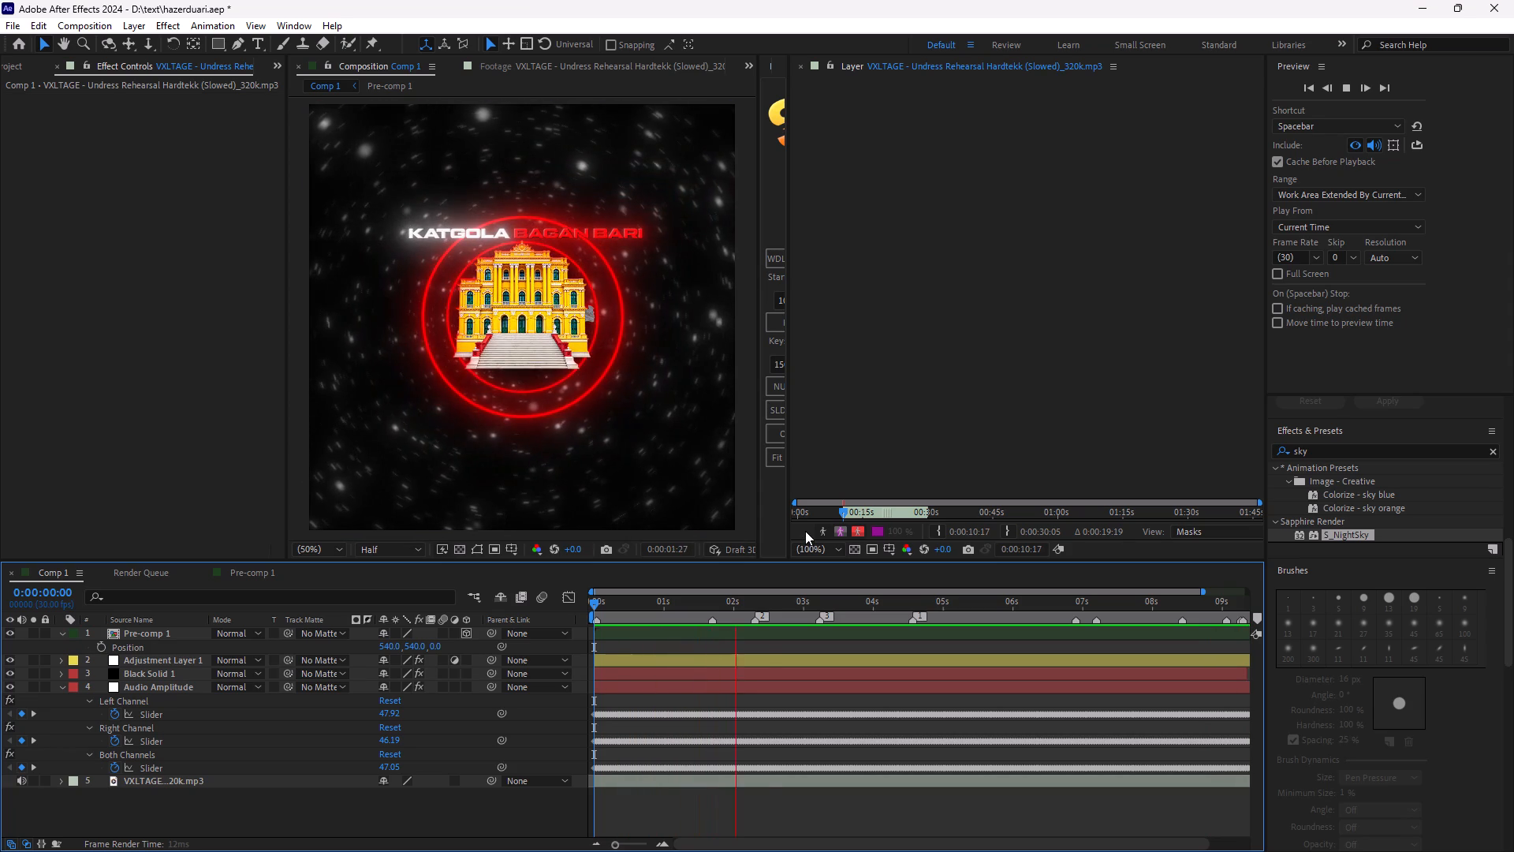
pyautogui.click(800, 61)
pyautogui.press('space')
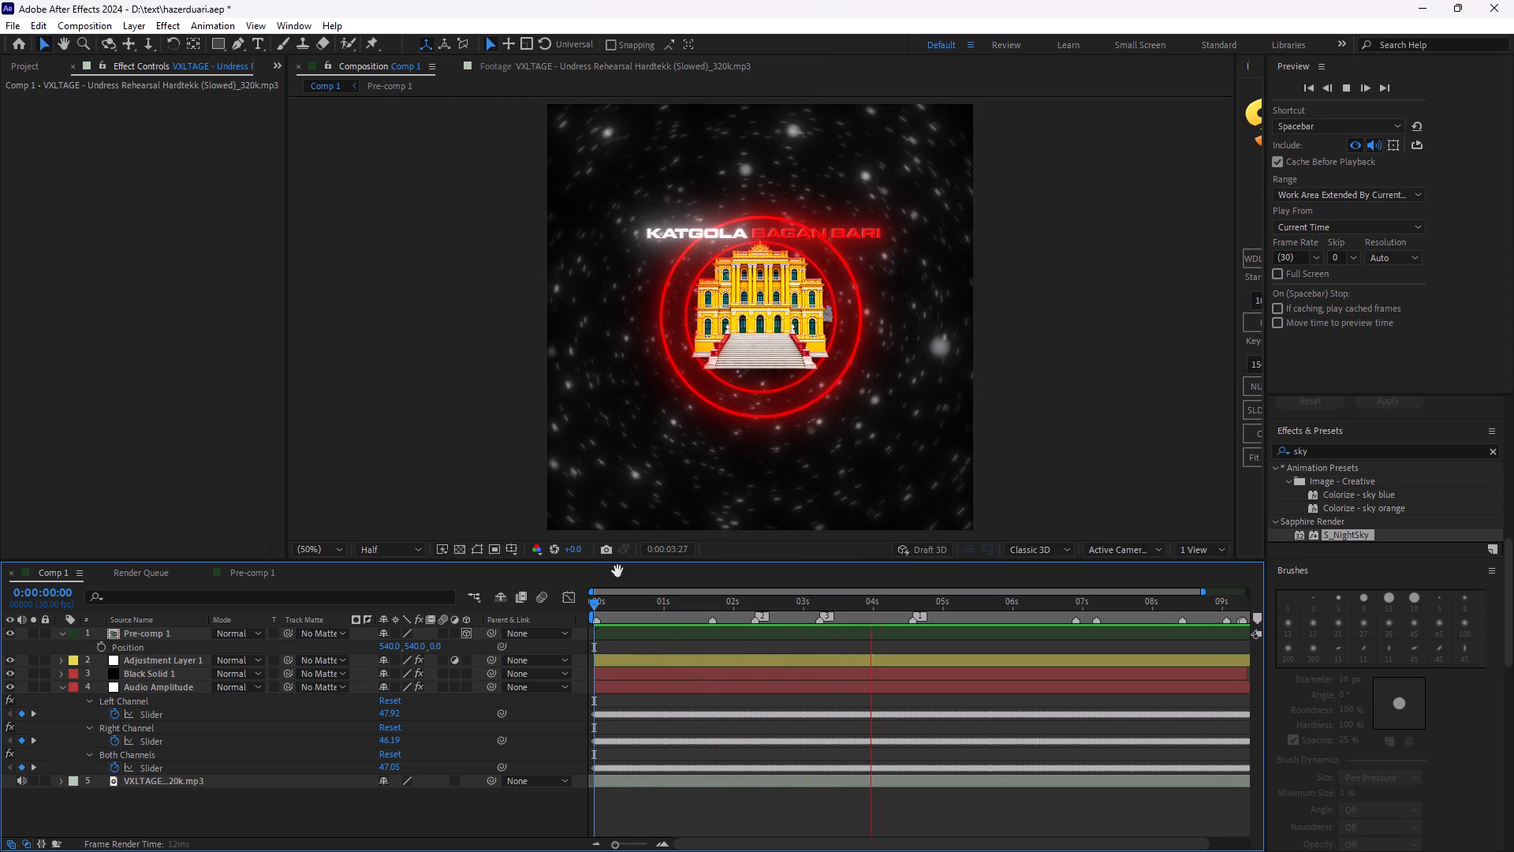
pyautogui.moveTo(599, 603); pyautogui.dragTo(579, 631)
pyautogui.press('space')
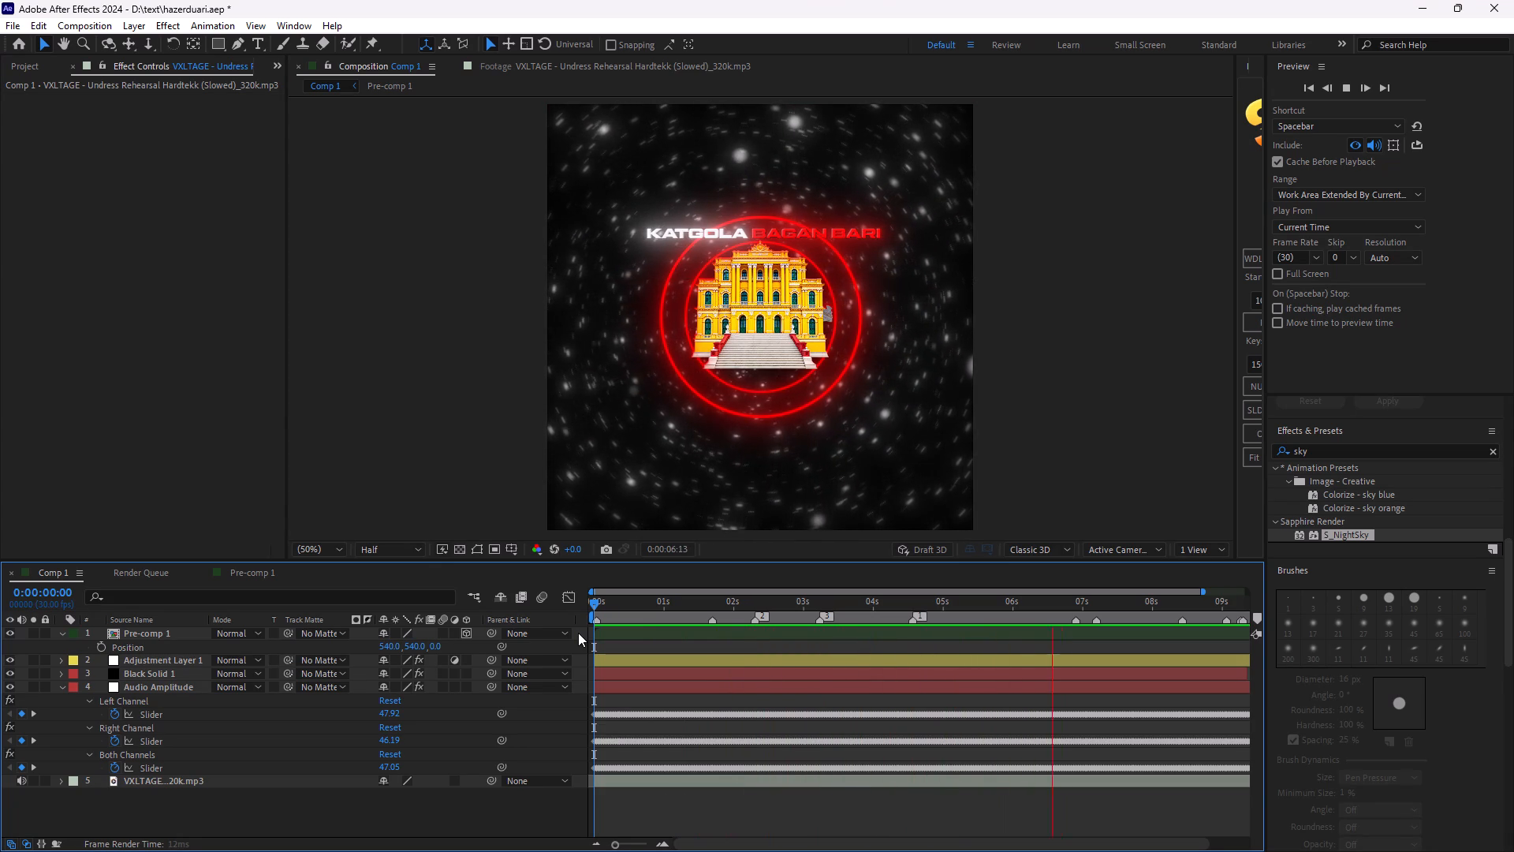
pyautogui.press('space')
pyautogui.moveTo(600, 608); pyautogui.dragTo(594, 622)
pyautogui.press('space')
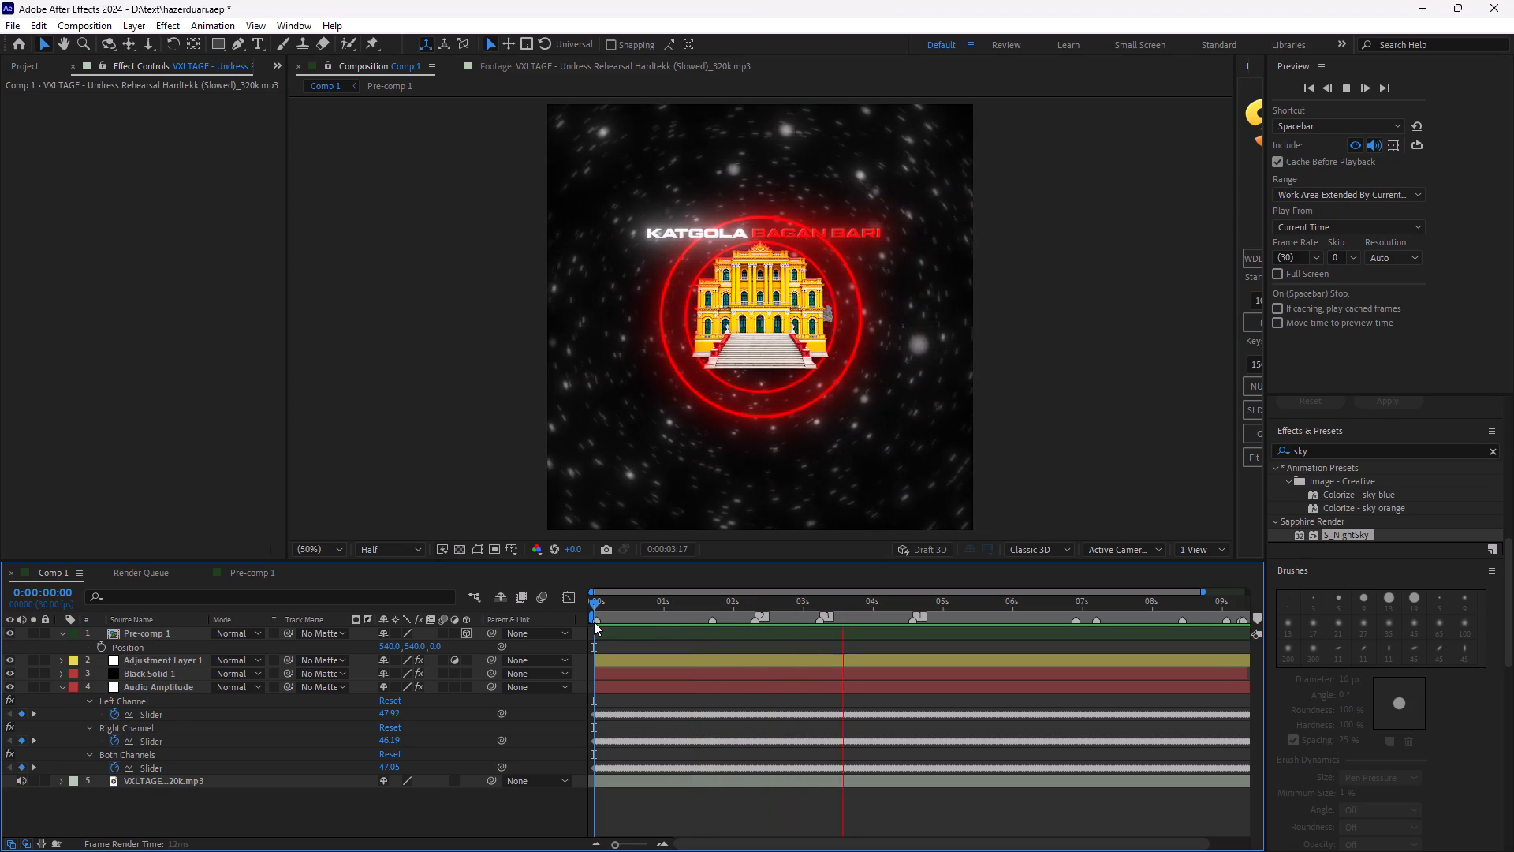
pyautogui.press('space')
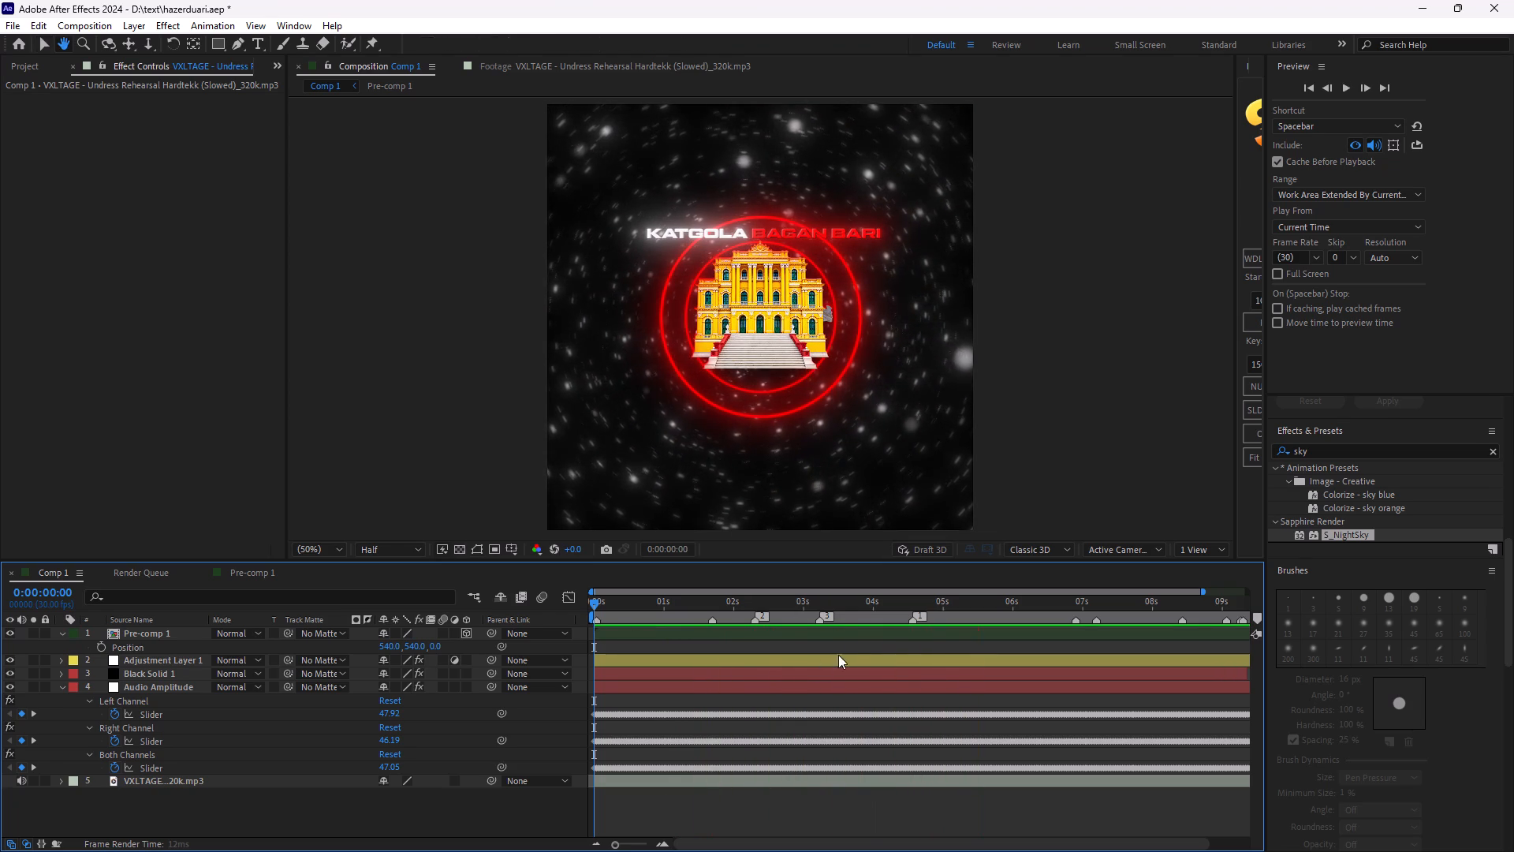
# Add a composition marker in Comp 1 at 0:00:05:01.
pyautogui.moveTo(600, 604); pyautogui.dragTo(940, 672)
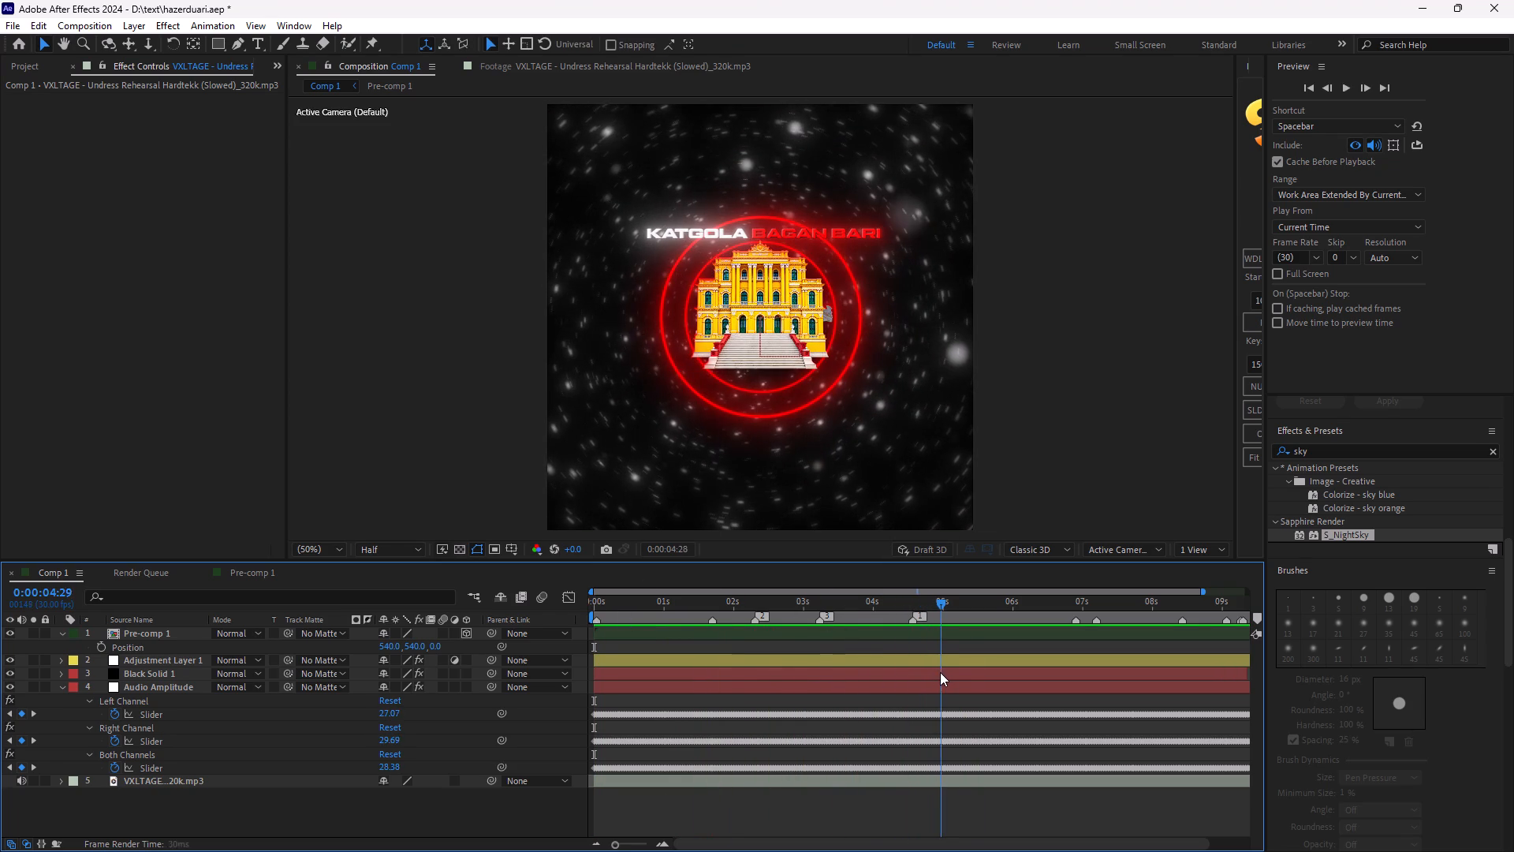
pyautogui.moveTo(940, 672); pyautogui.dragTo(945, 680)
pyautogui.click(1261, 615)
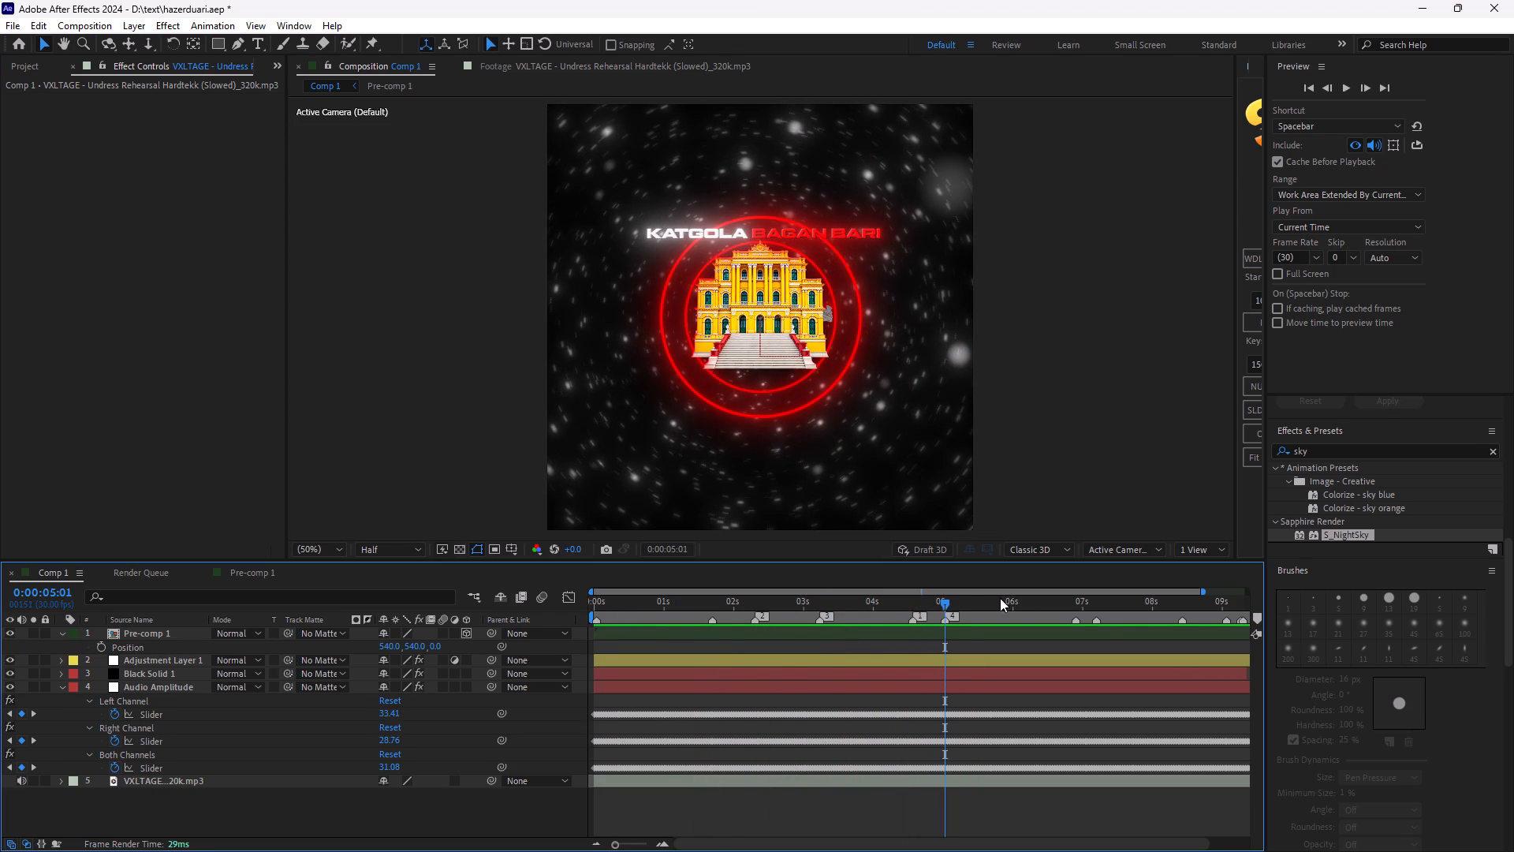
# Replay Comp 1 from 0:00:00:00 and collapse the expanded properties of the Pre-comp 1 and Audio Amplitude layers.
pyautogui.moveTo(949, 600); pyautogui.dragTo(464, 585)
pyautogui.press('space')
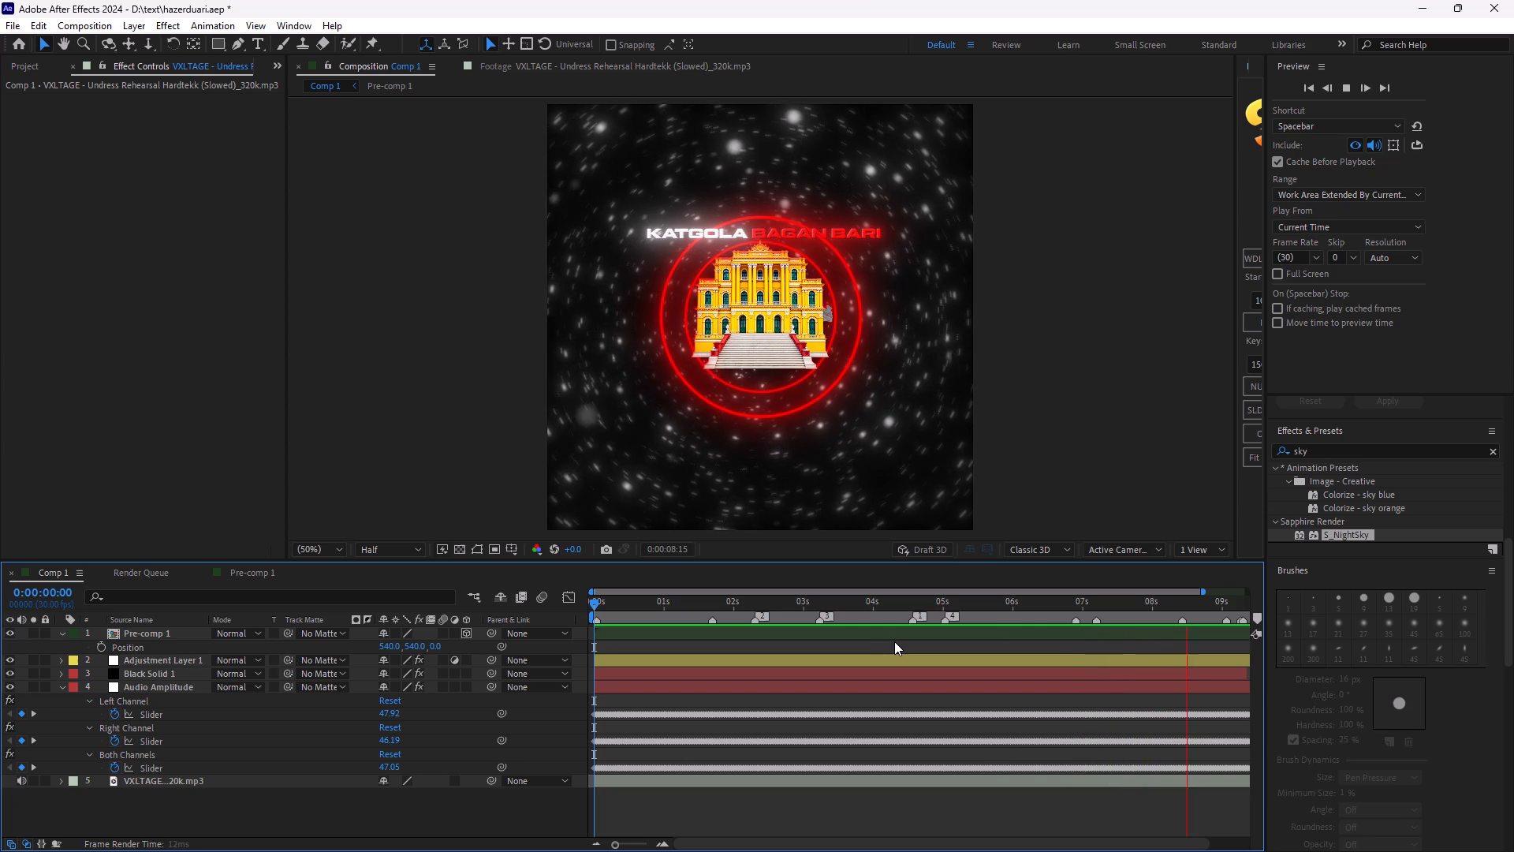
pyautogui.click(65, 637)
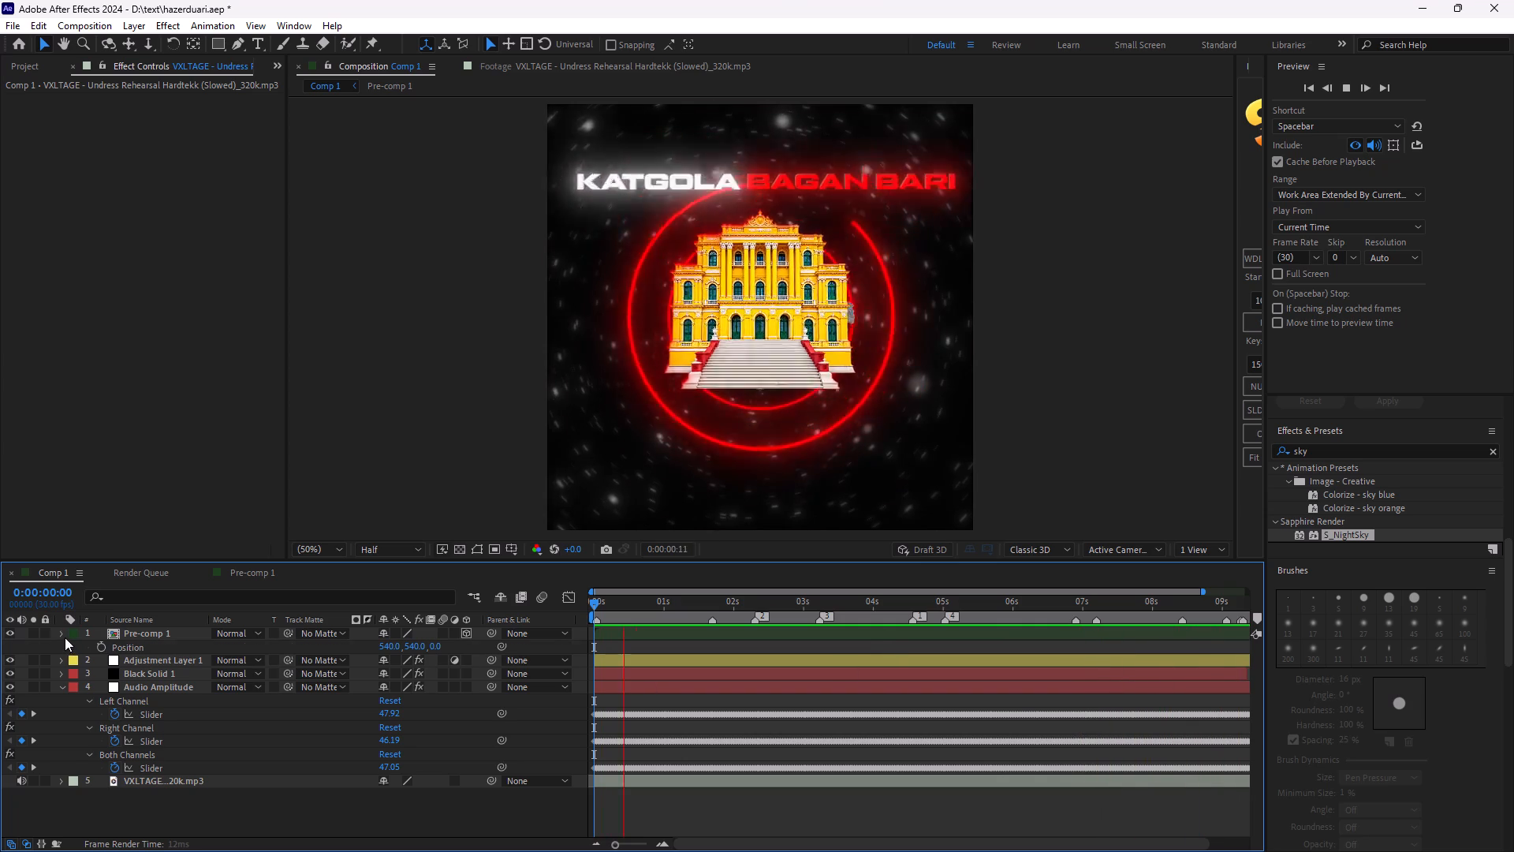
pyautogui.click(57, 674)
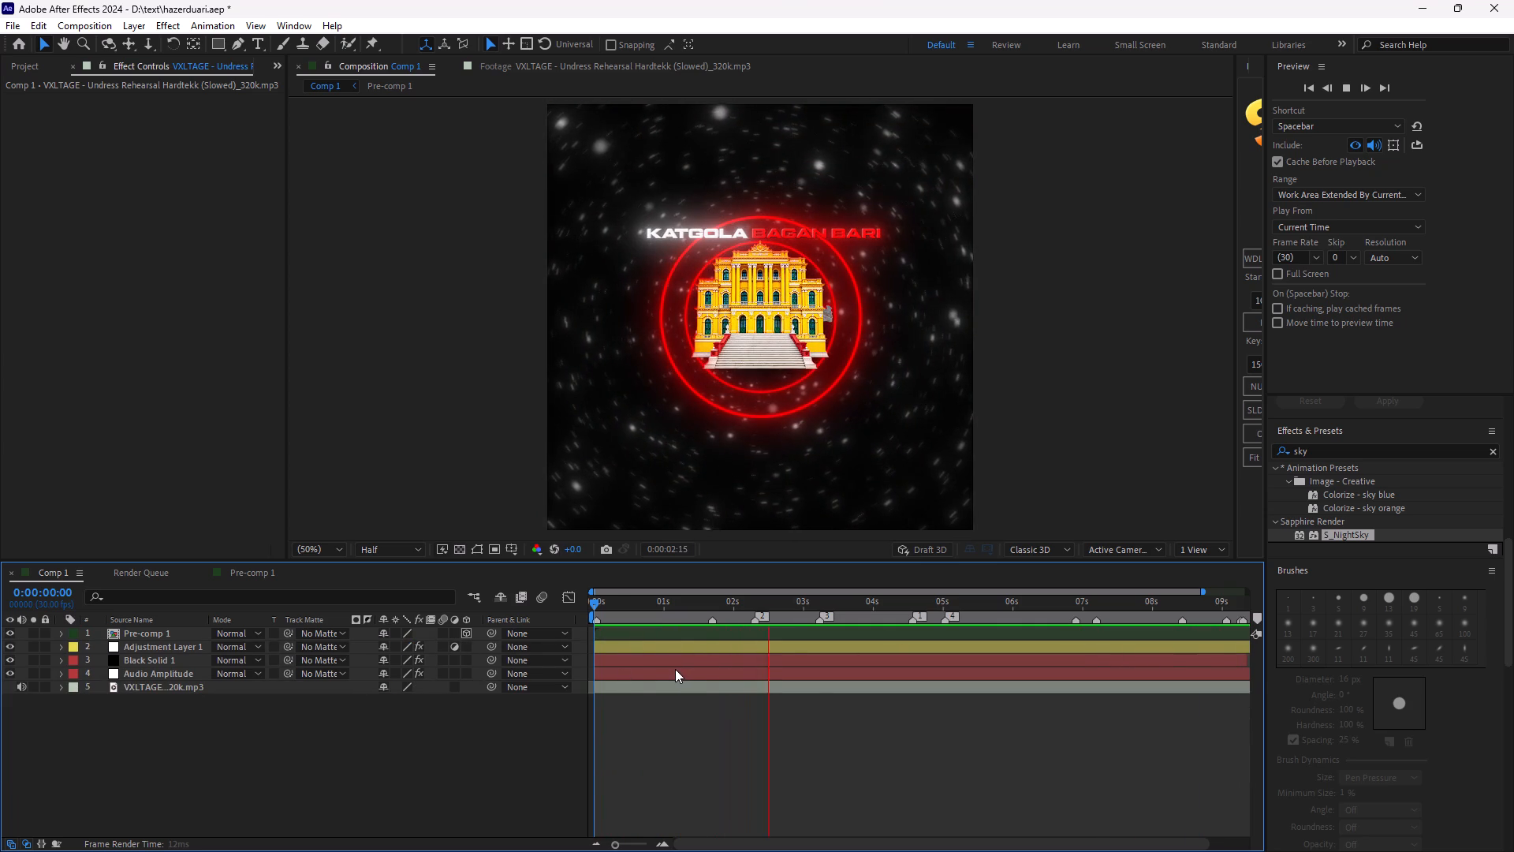
pyautogui.press('space')
pyautogui.moveTo(604, 607); pyautogui.dragTo(654, 618)
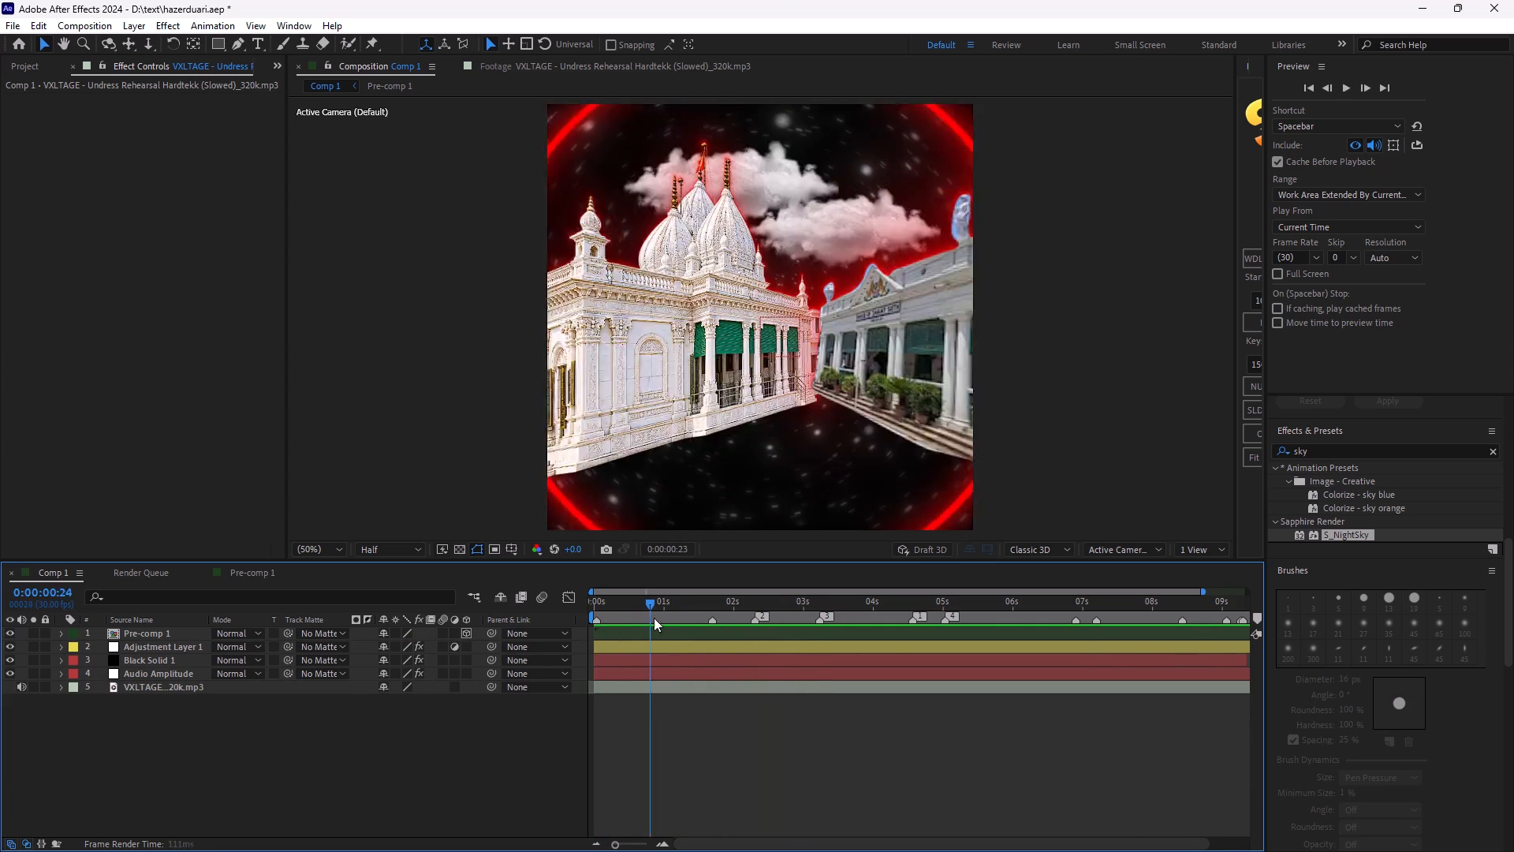
pyautogui.moveTo(654, 618); pyautogui.dragTo(392, 663)
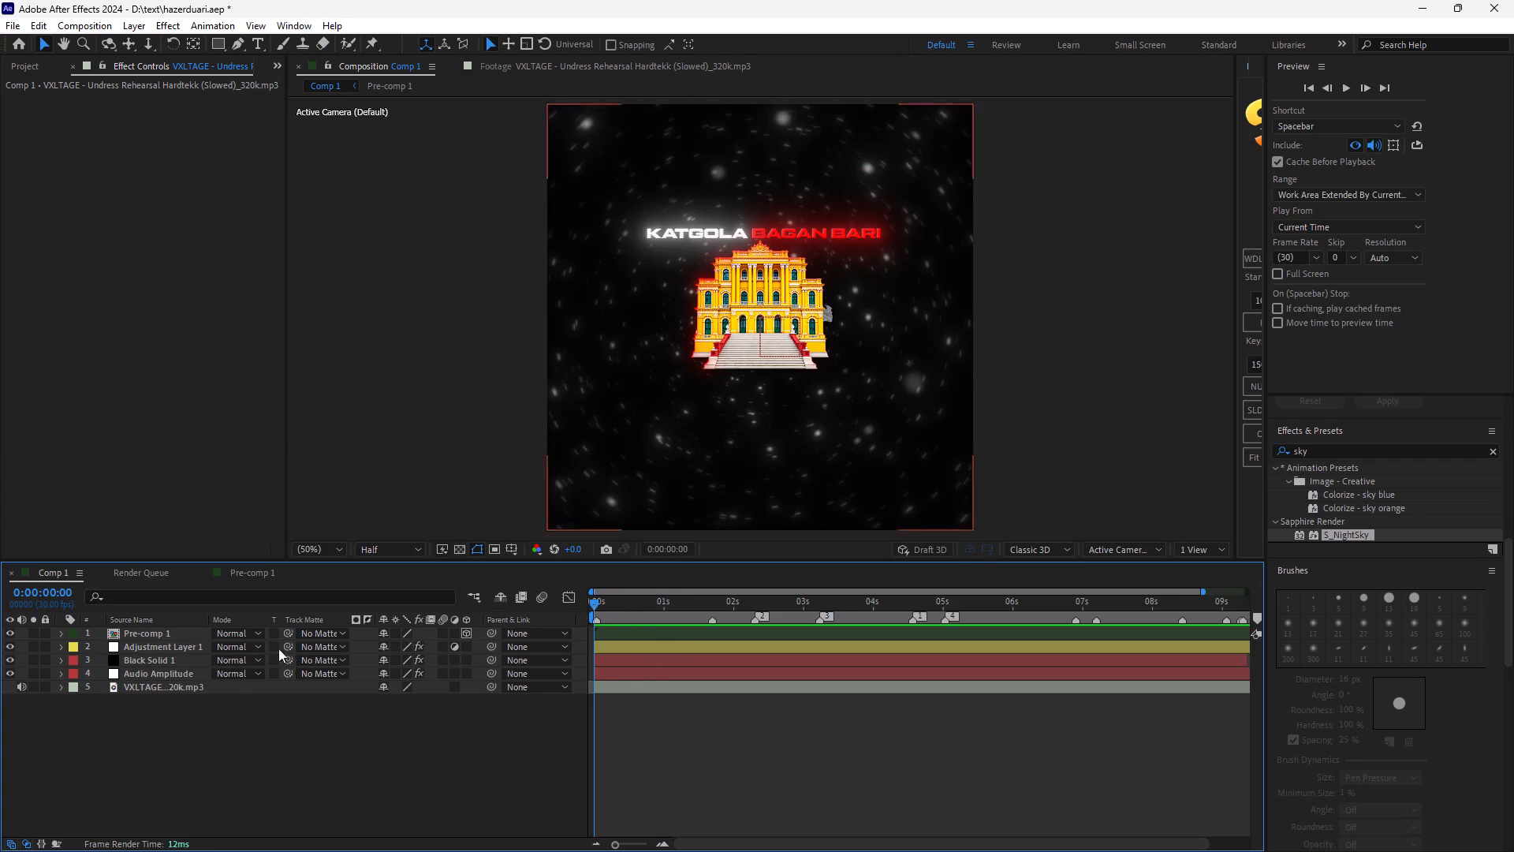
# Rename the Pre-comp 1 composition in the project as "katgola".
pyautogui.click(49, 73)
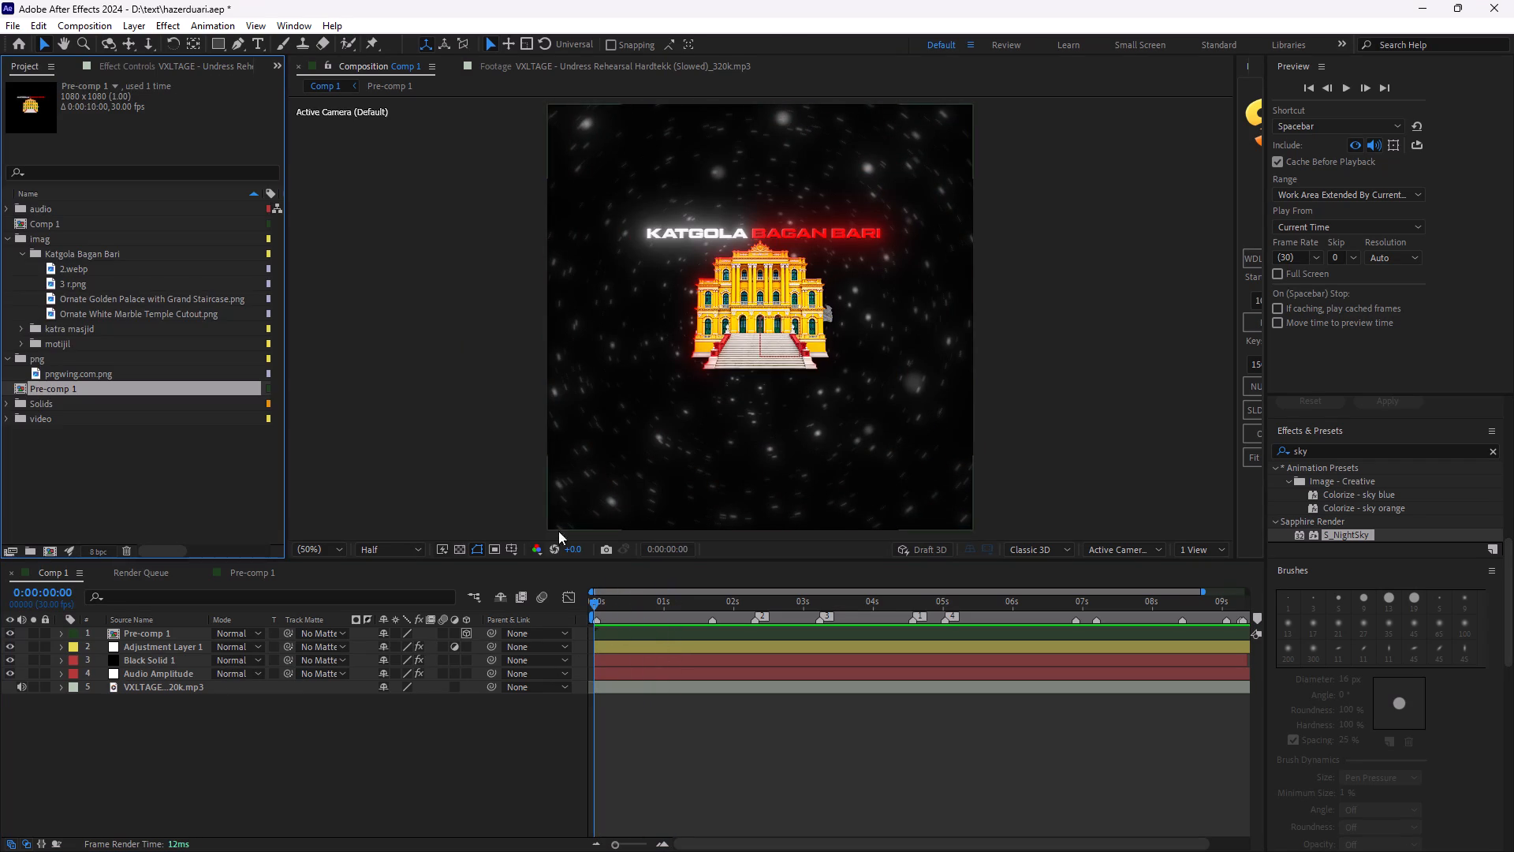
pyautogui.click(602, 636)
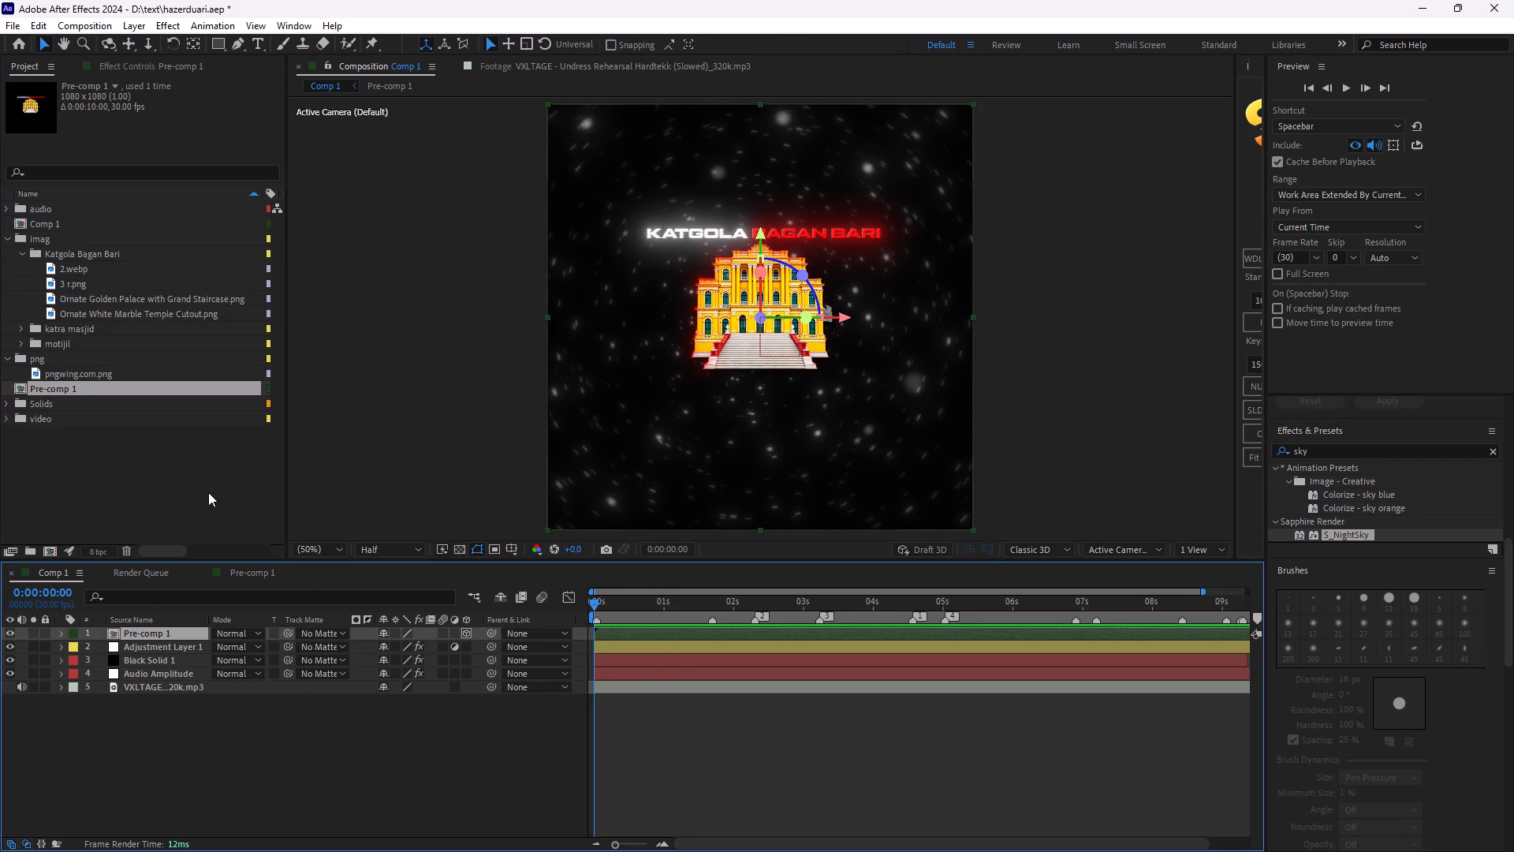
pyautogui.rightClick(33, 390)
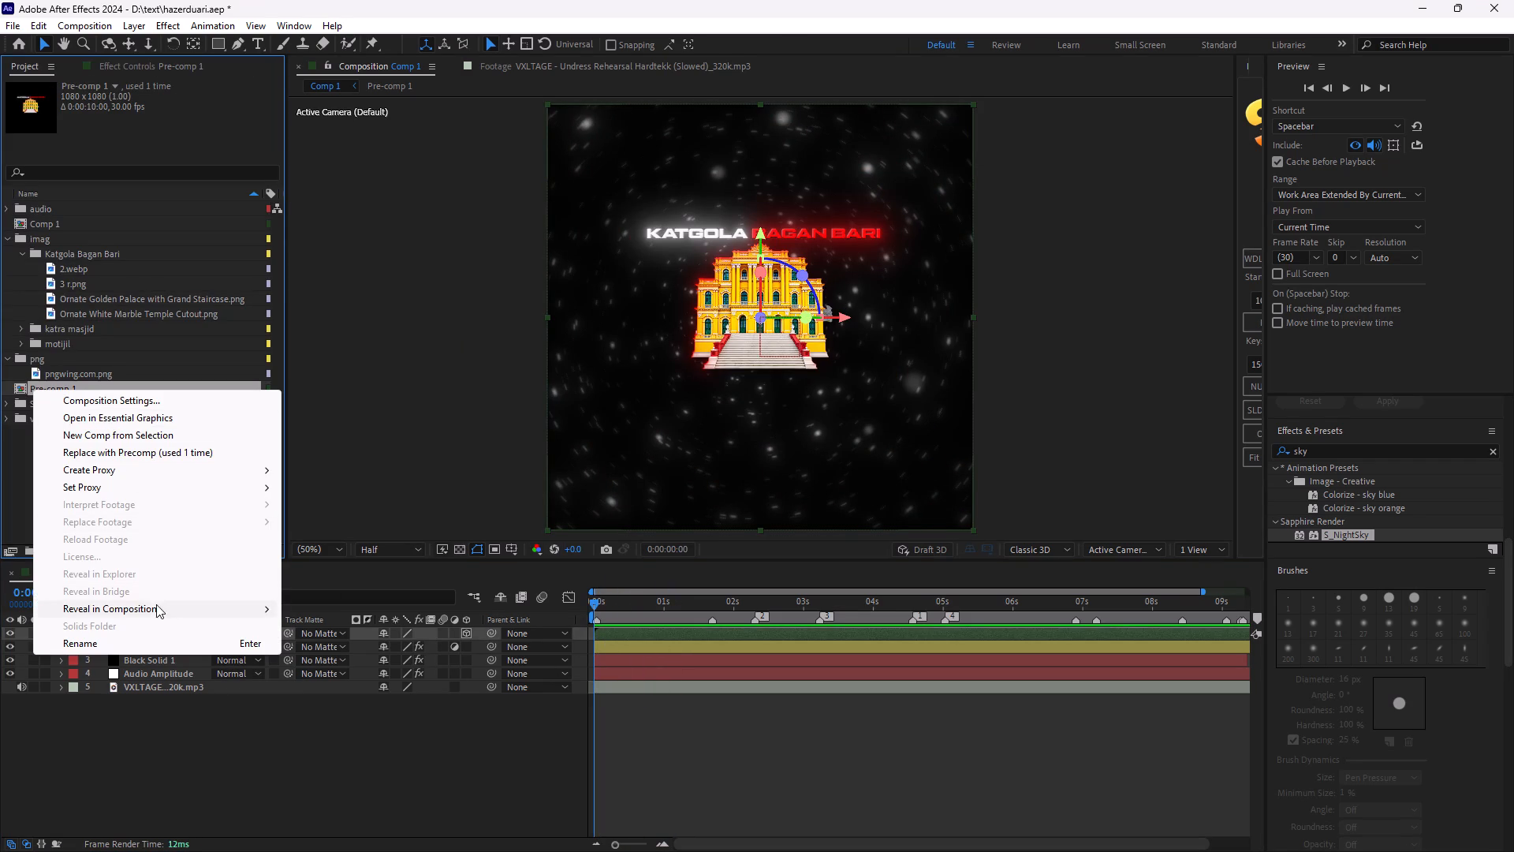
pyautogui.click(151, 645)
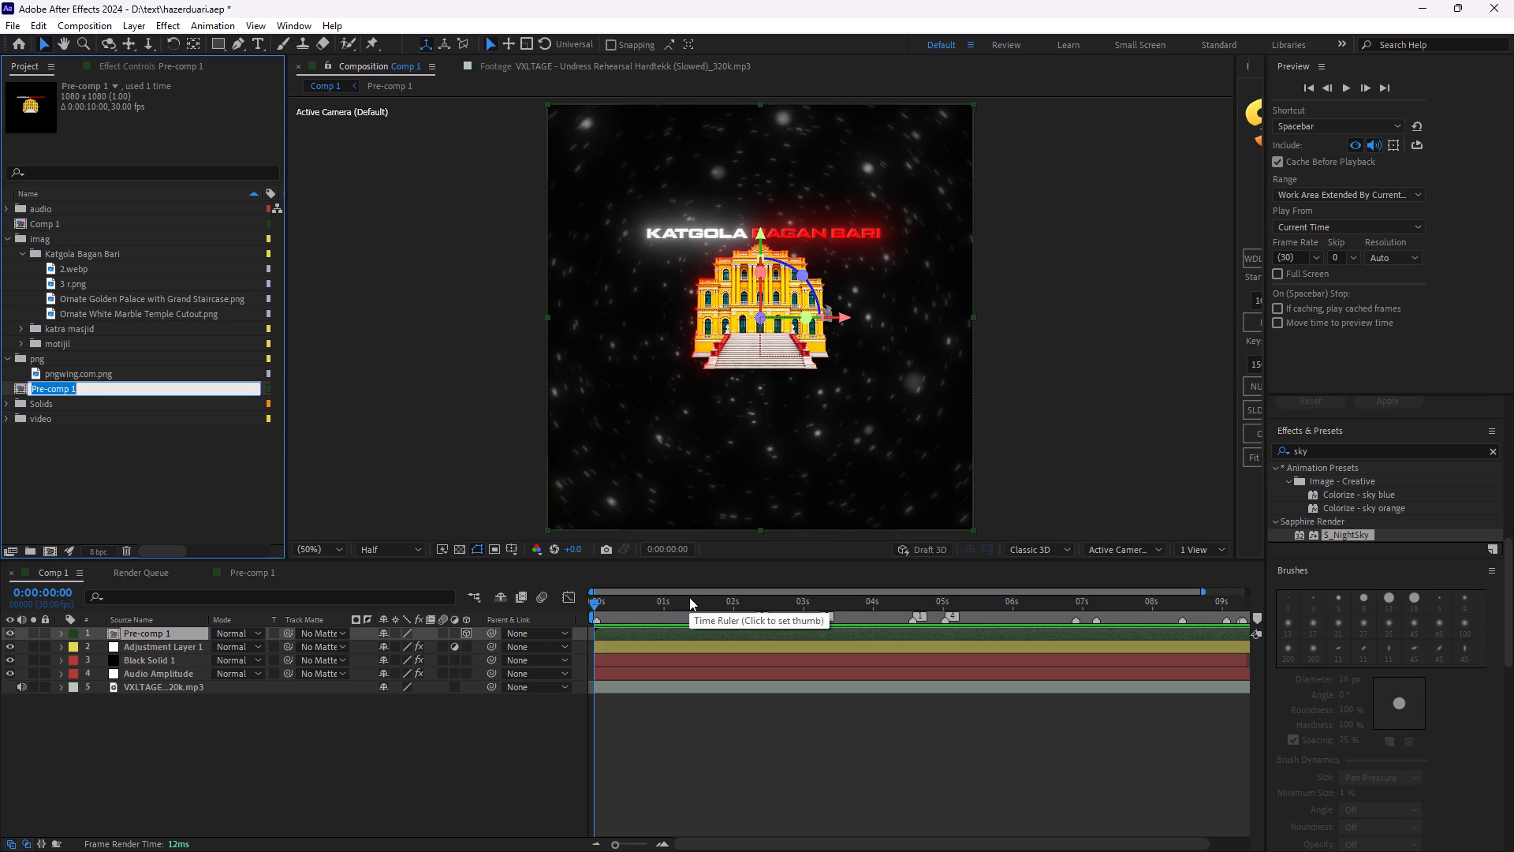
pyautogui.press('BackSpace')
pyautogui.press('BackSpace')
pyautogui.press('BackSpace')
pyautogui.write('kat')
pyautogui.write('gola')
pyautogui.click(152, 469)
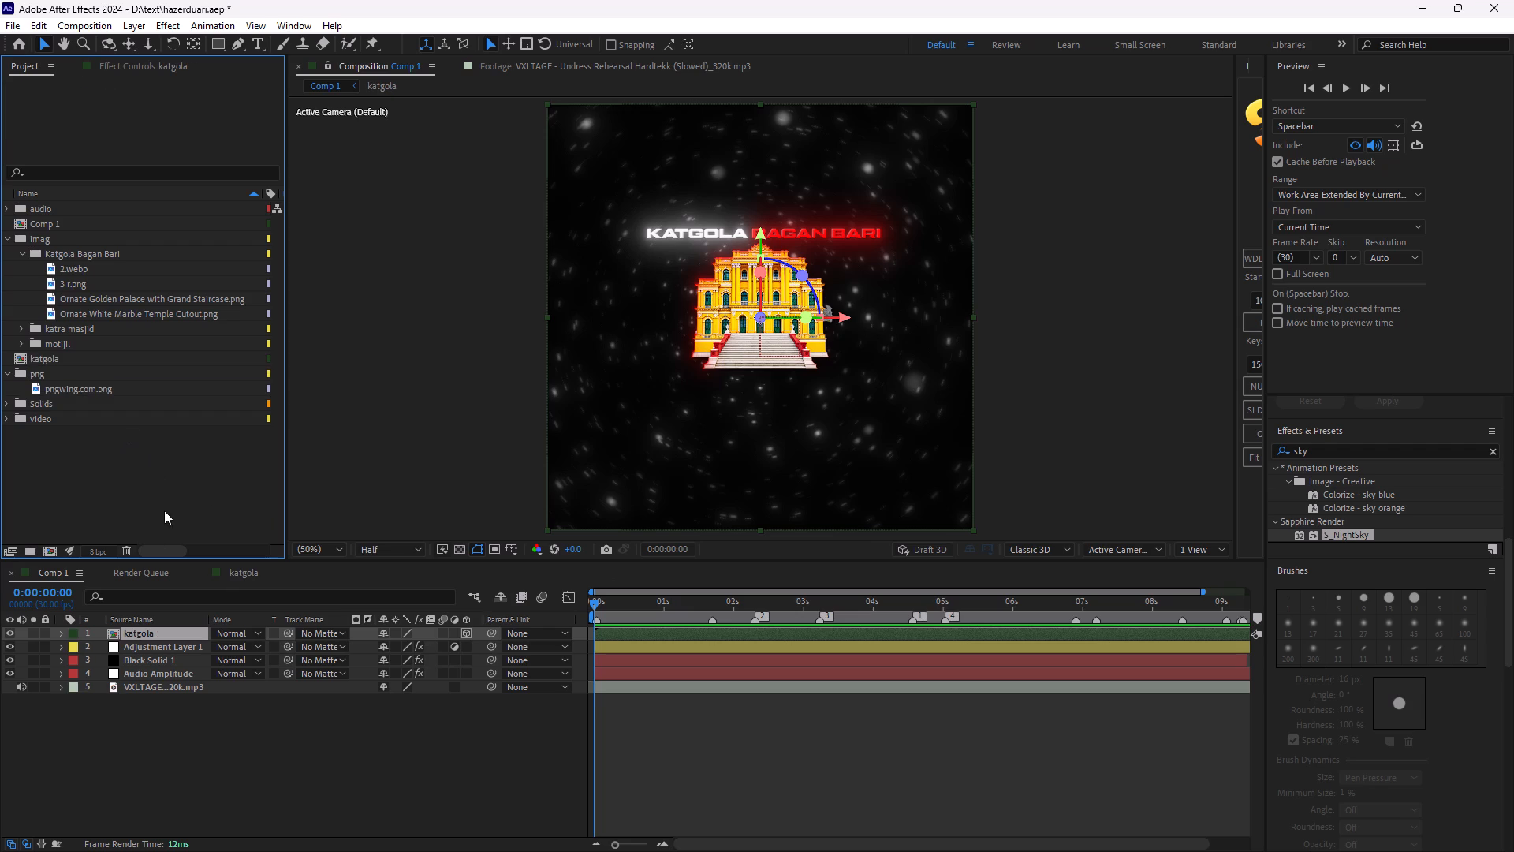
# Rename the Comp 1 composition in the project as "main projet".
pyautogui.rightClick(39, 226)
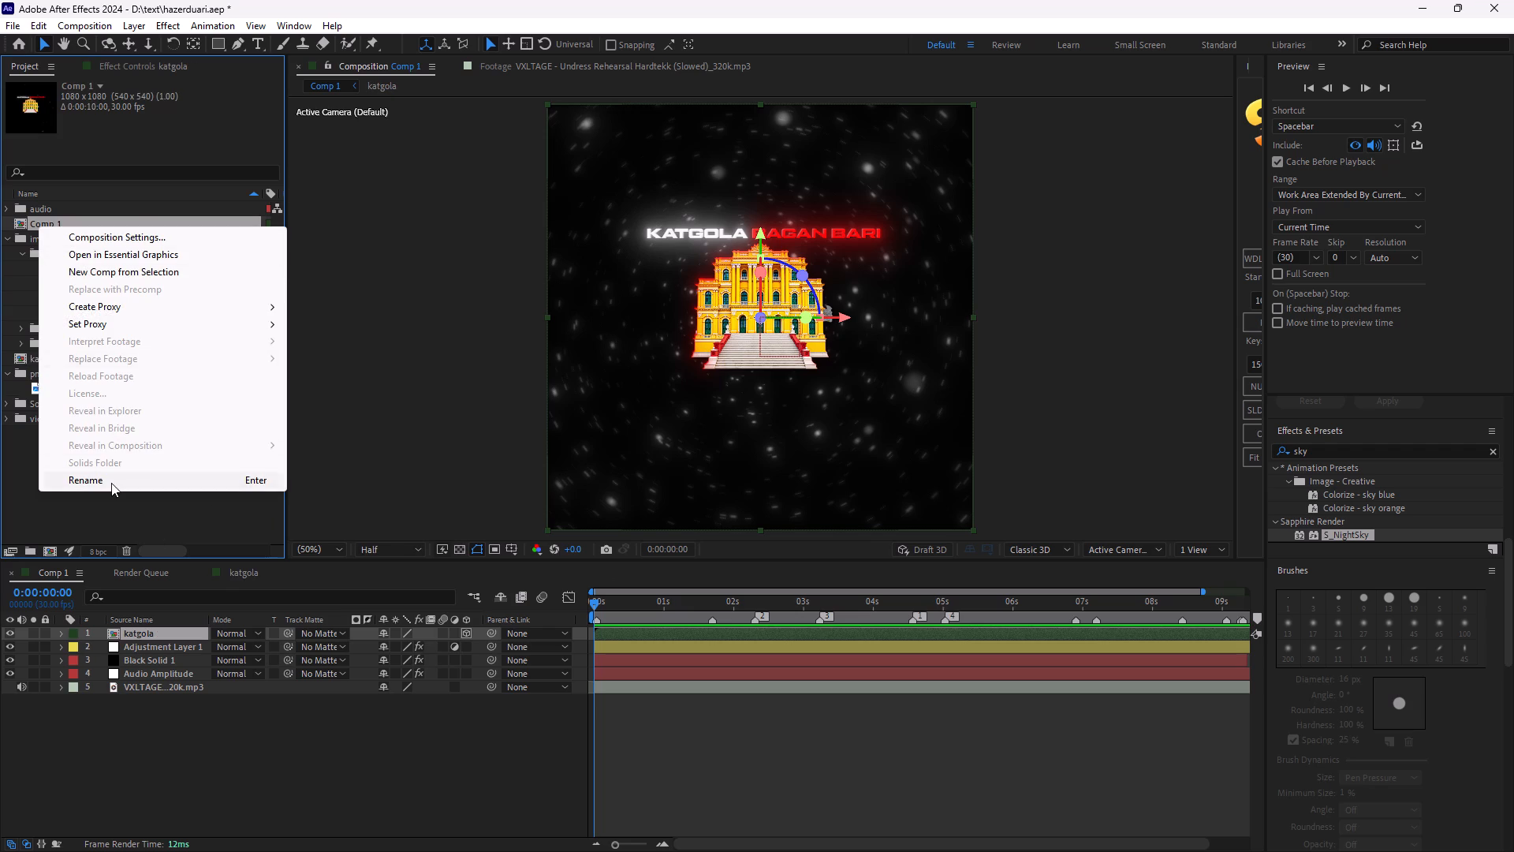
pyautogui.click(111, 483)
pyautogui.press('BackSpace')
pyautogui.write('mani')
pyautogui.press('space')
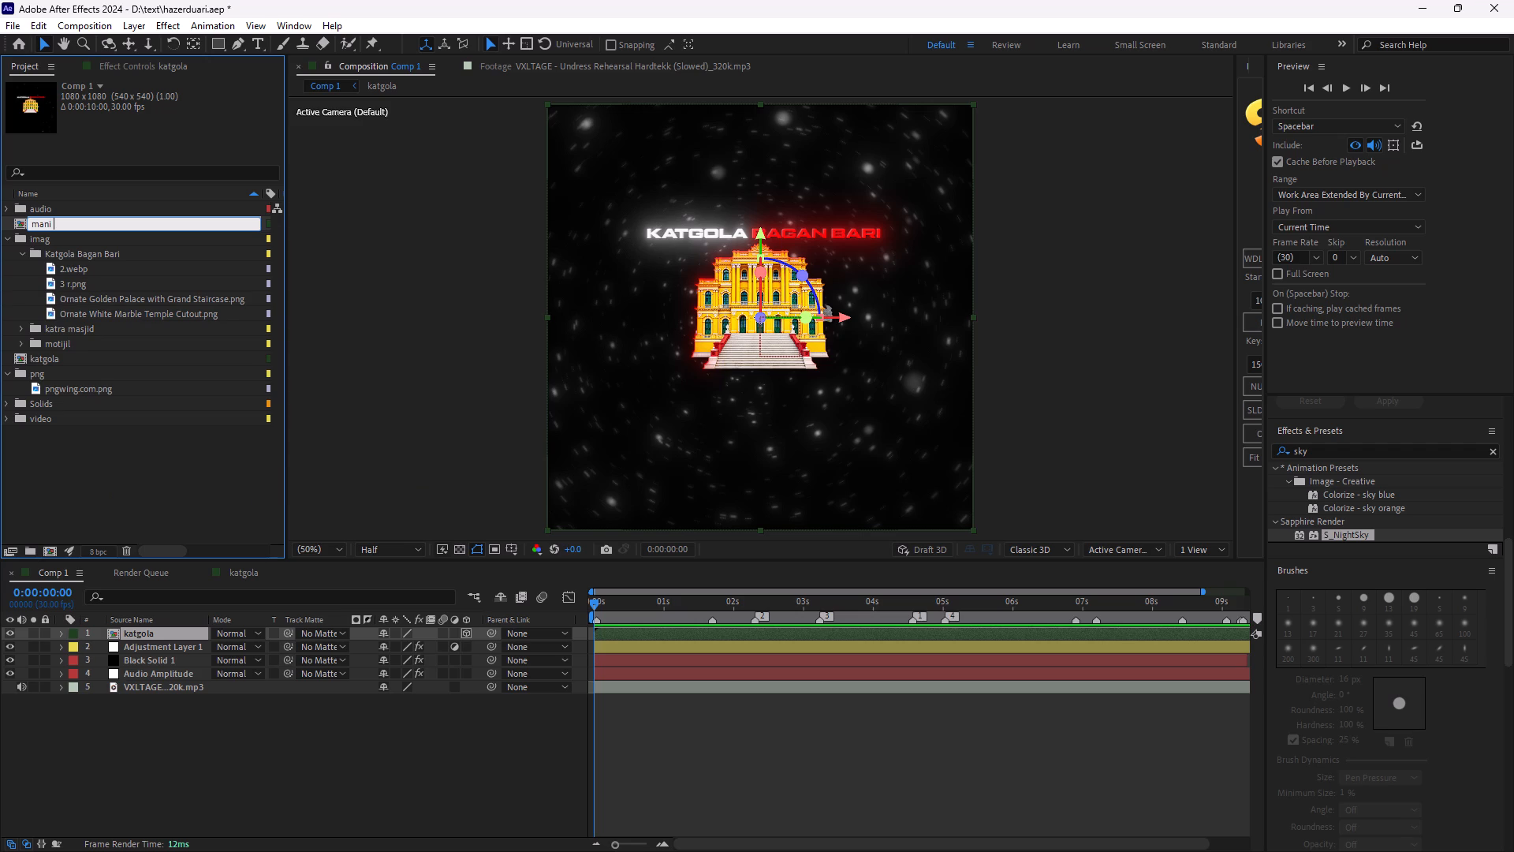
pyautogui.press('BackSpace')
pyautogui.press('BackSpace')
pyautogui.press('BackSpace')
pyautogui.write('in')
pyautogui.press('space')
pyautogui.write('projer')
pyautogui.press('BackSpace')
pyautogui.press('t')
pyautogui.press('Return')
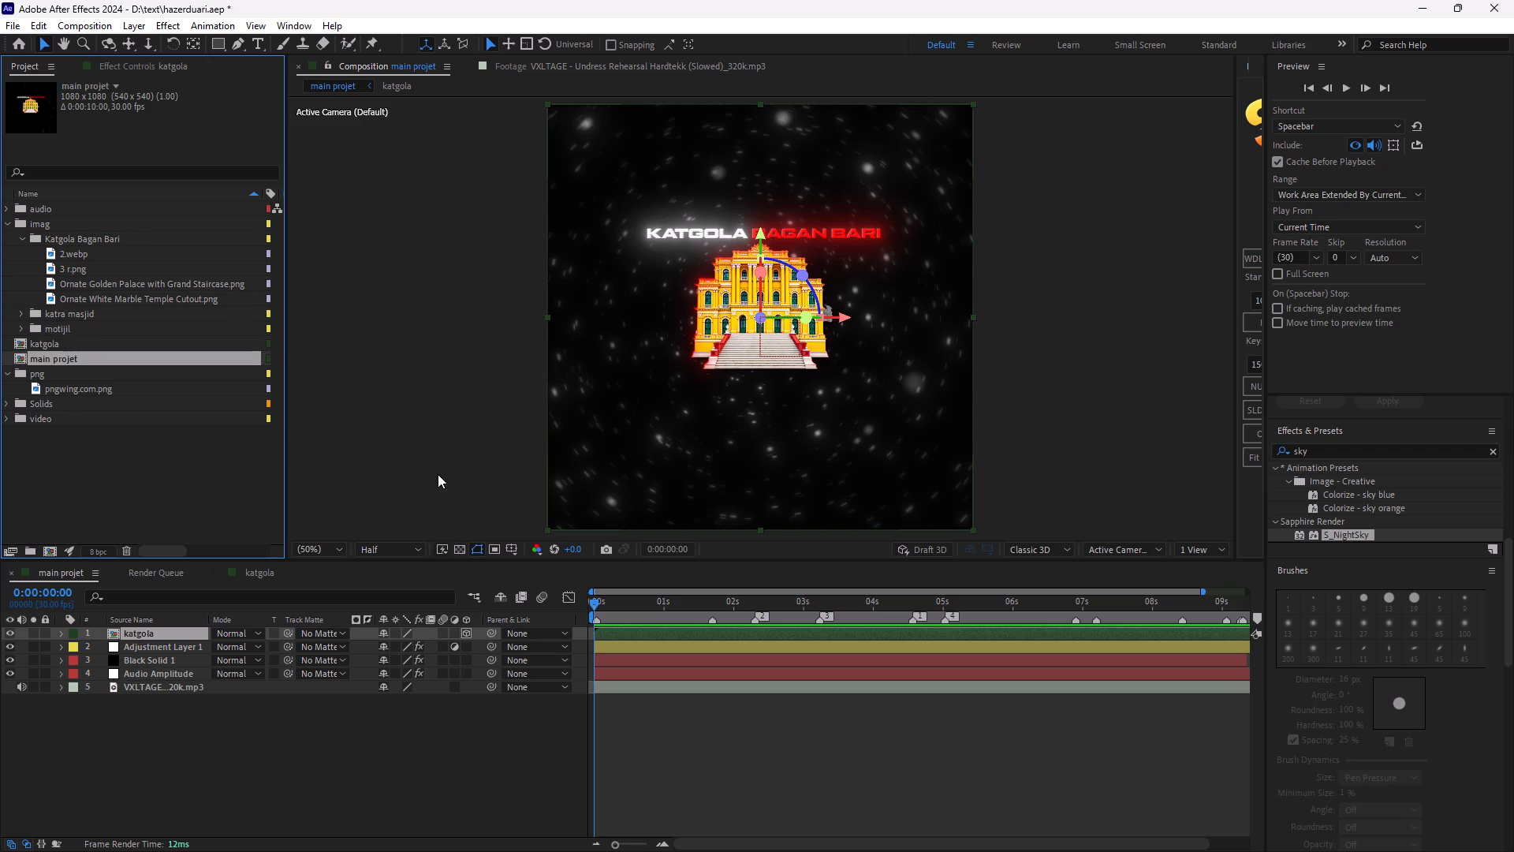
pyautogui.click(158, 473)
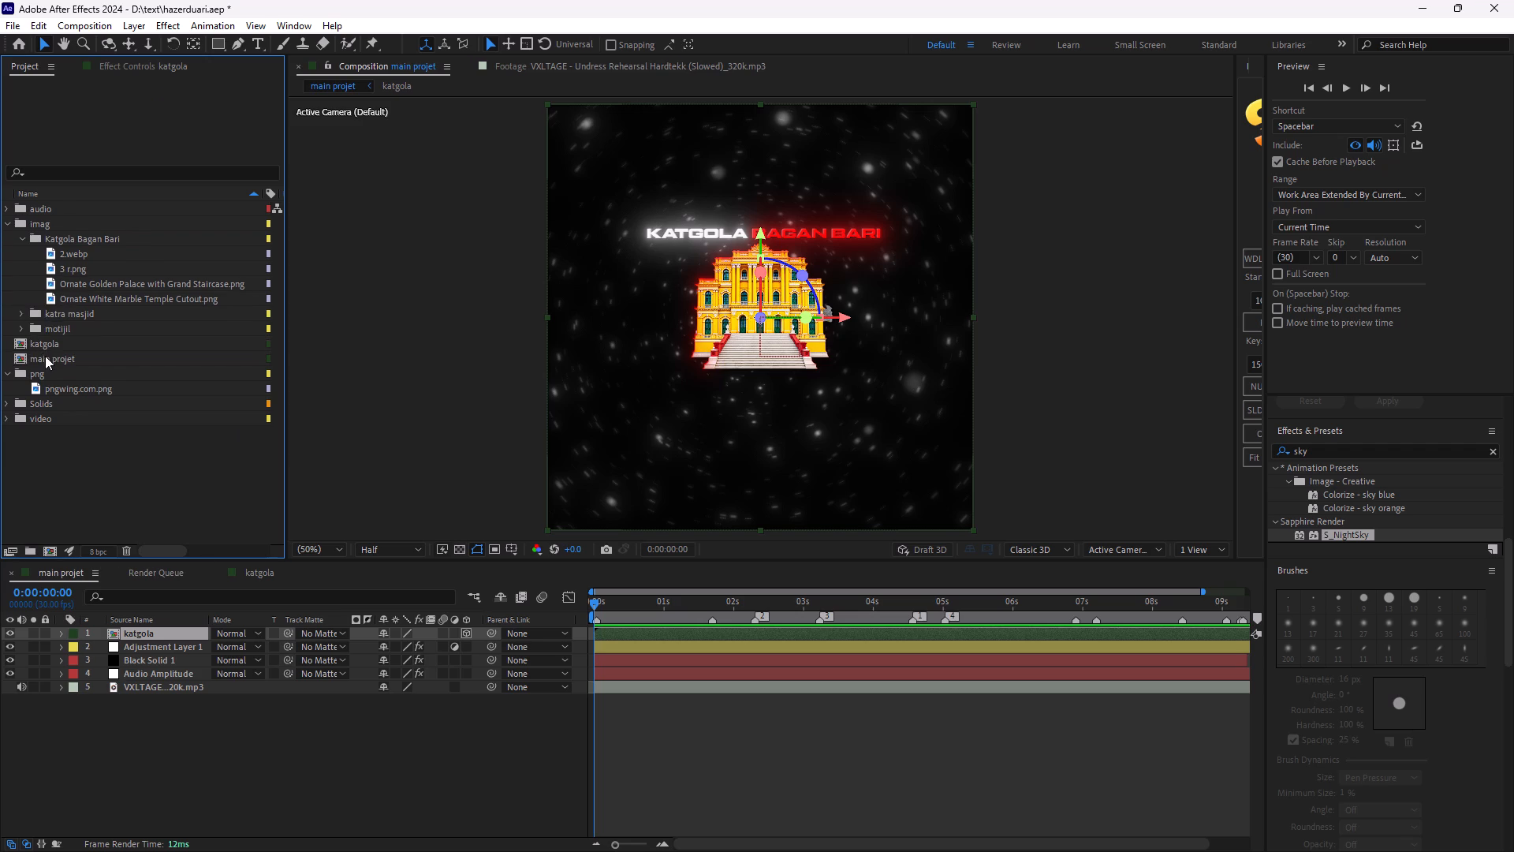
# Correct the name of the "main projet" composition in the project to "main project".
pyautogui.click(45, 356)
pyautogui.rightClick(46, 357)
pyautogui.click(118, 608)
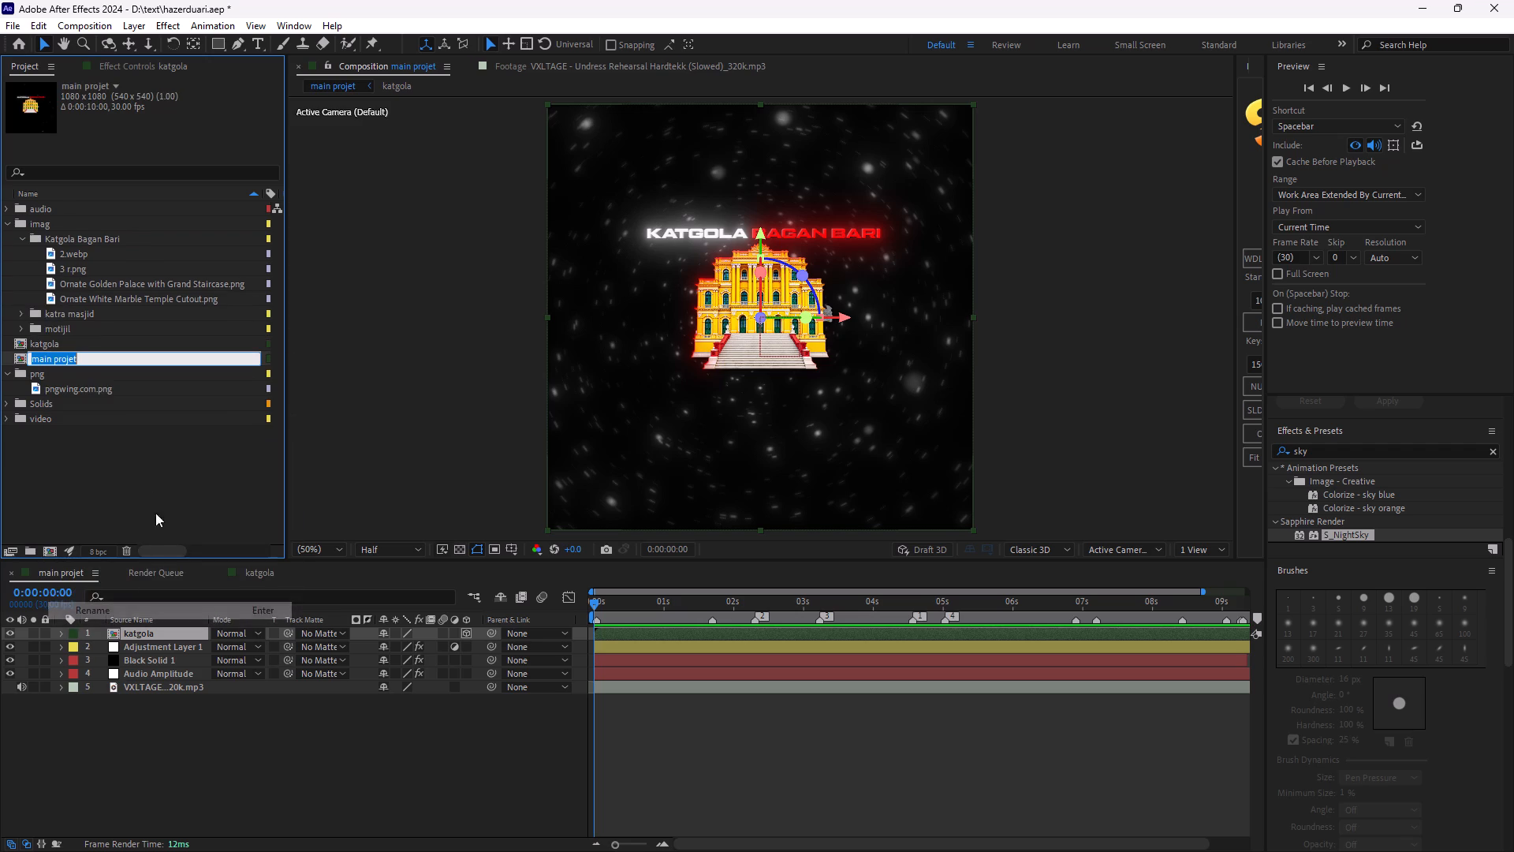
pyautogui.click(89, 358)
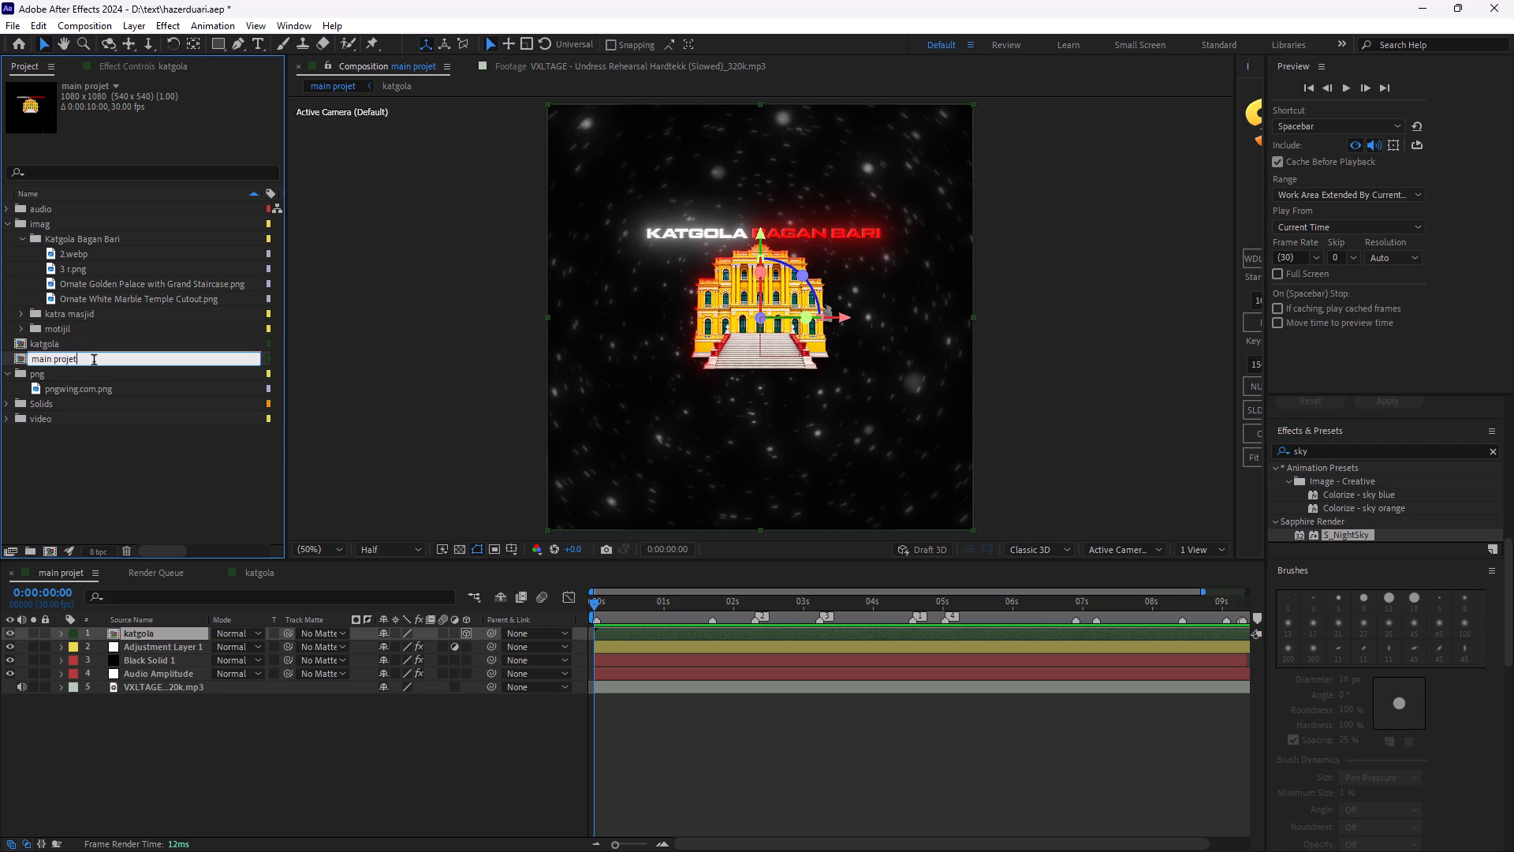
pyautogui.press('BackSpace')
pyautogui.write('ct')
pyautogui.press('Return')
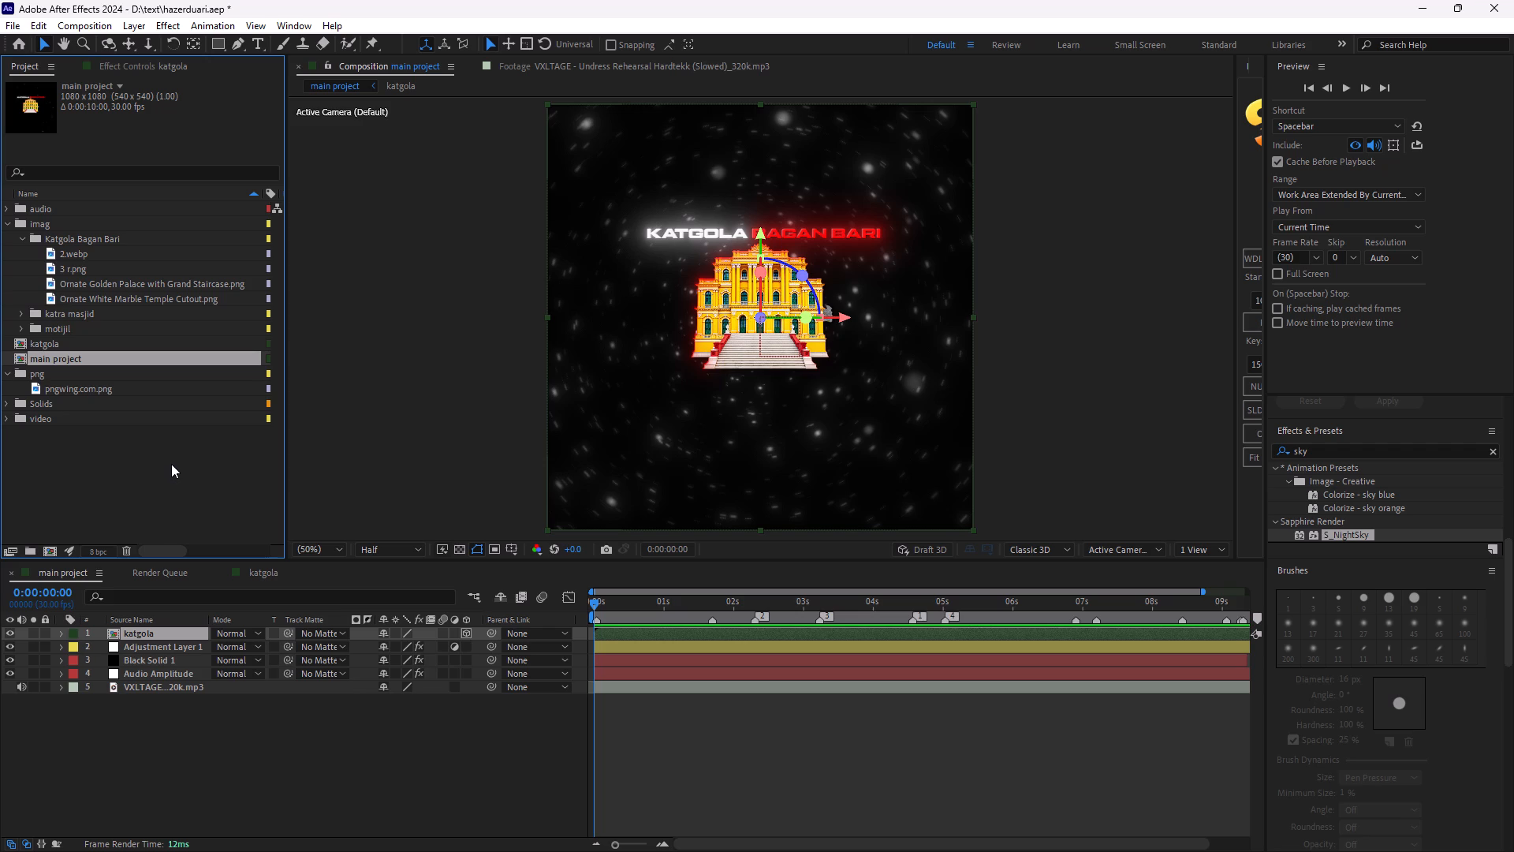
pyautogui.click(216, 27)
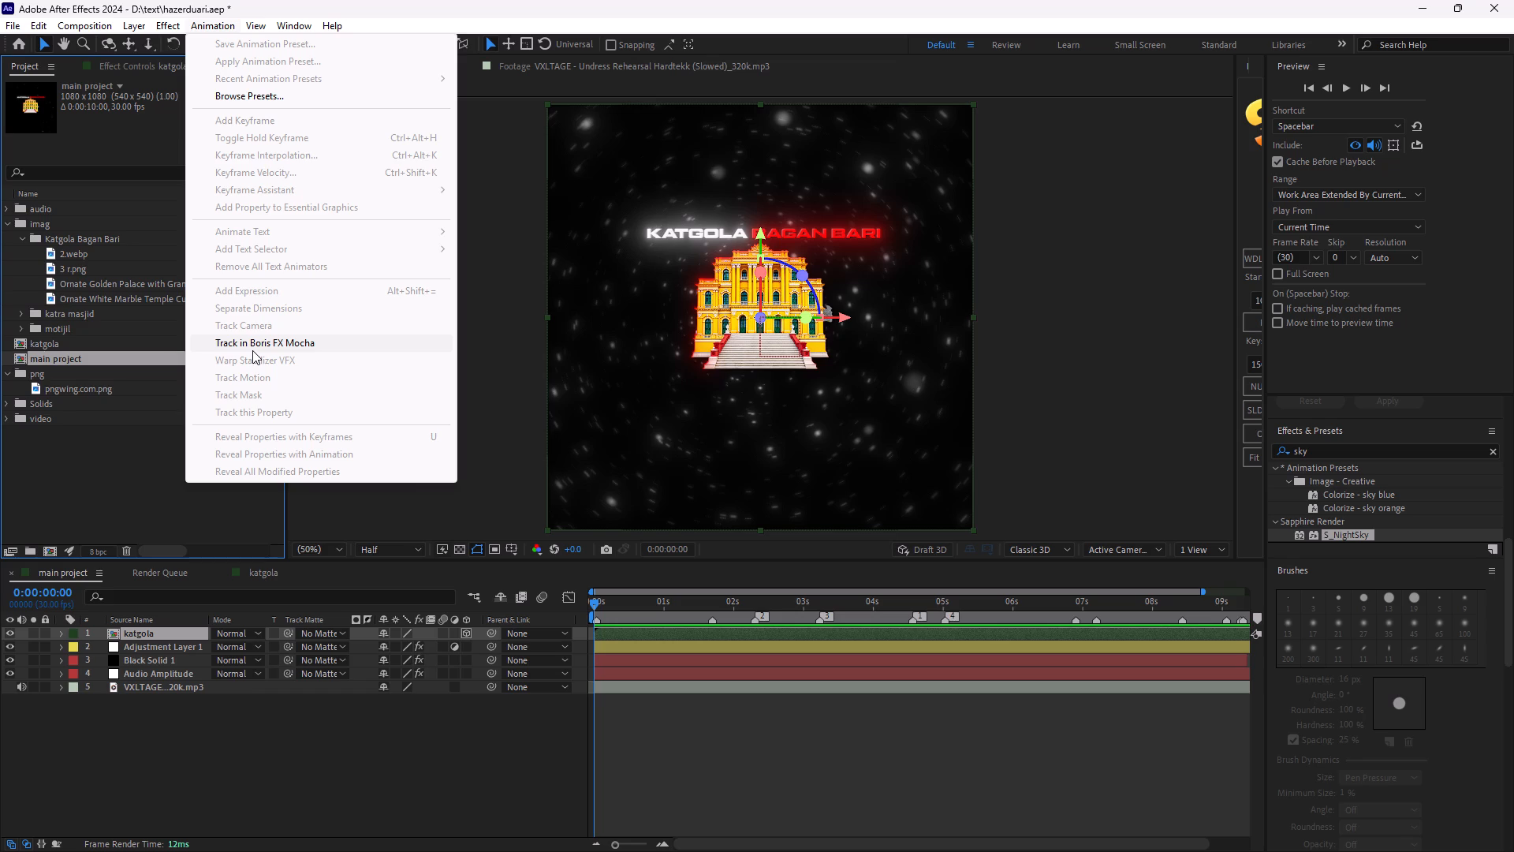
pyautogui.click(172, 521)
# Preview the main project composition against its music markers, playing from the start and again from 0:00:01:21.
pyautogui.press('space')
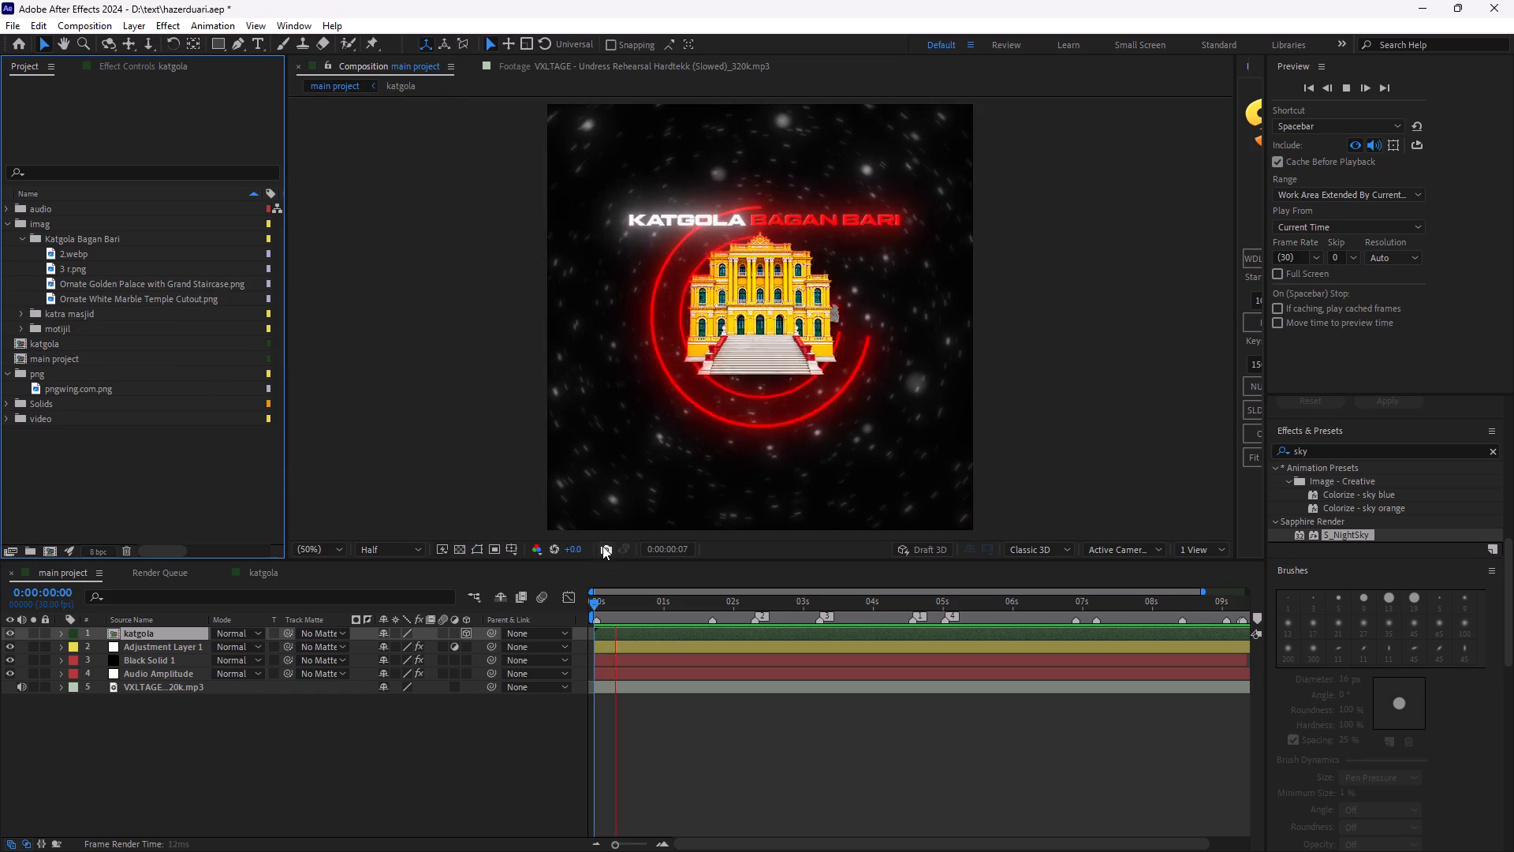
pyautogui.press('space')
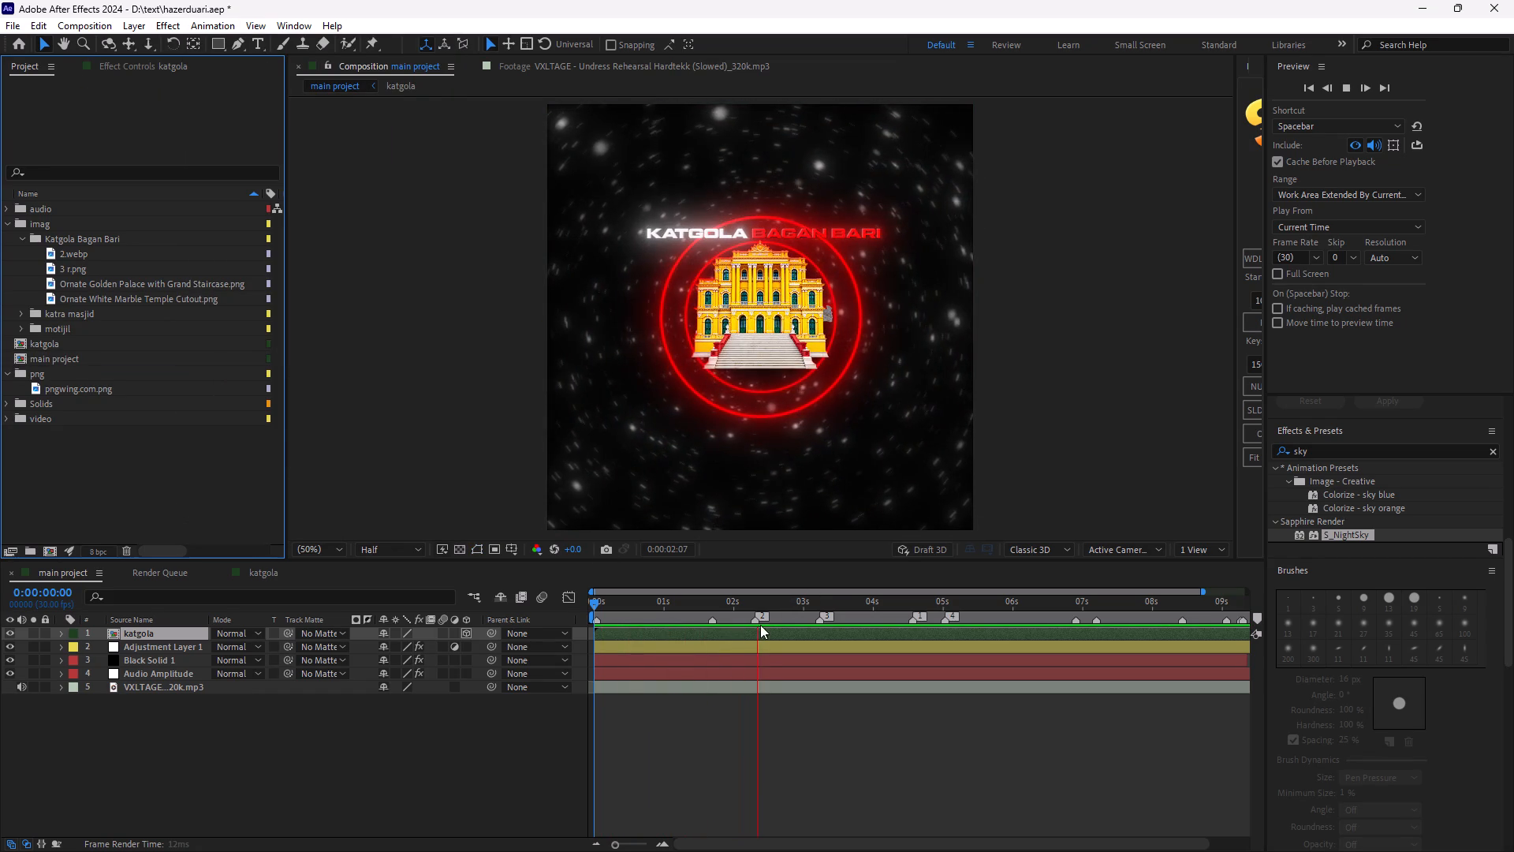
pyautogui.press('space')
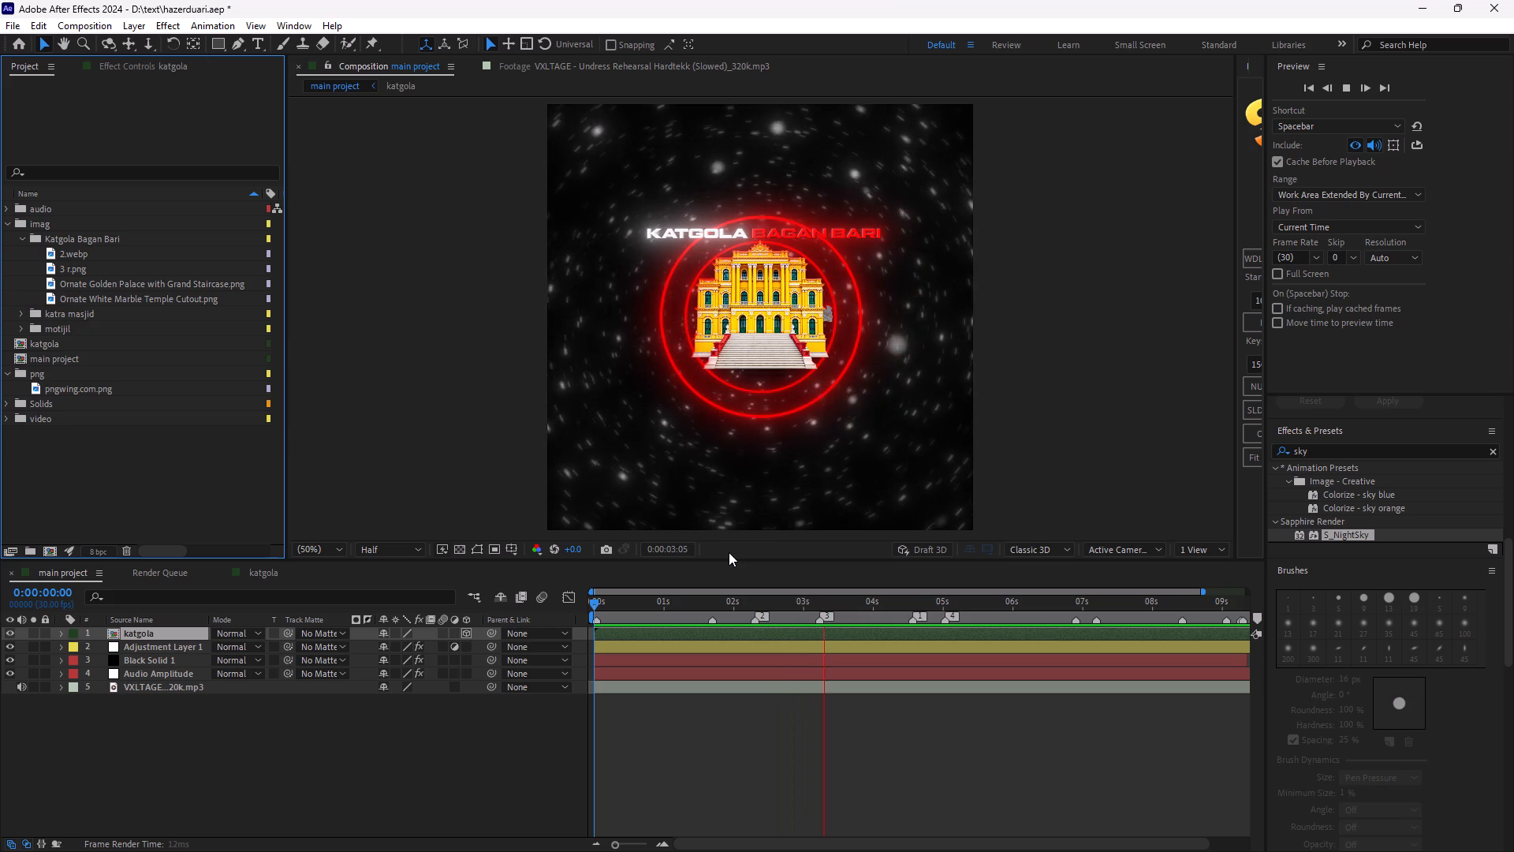
pyautogui.press('space')
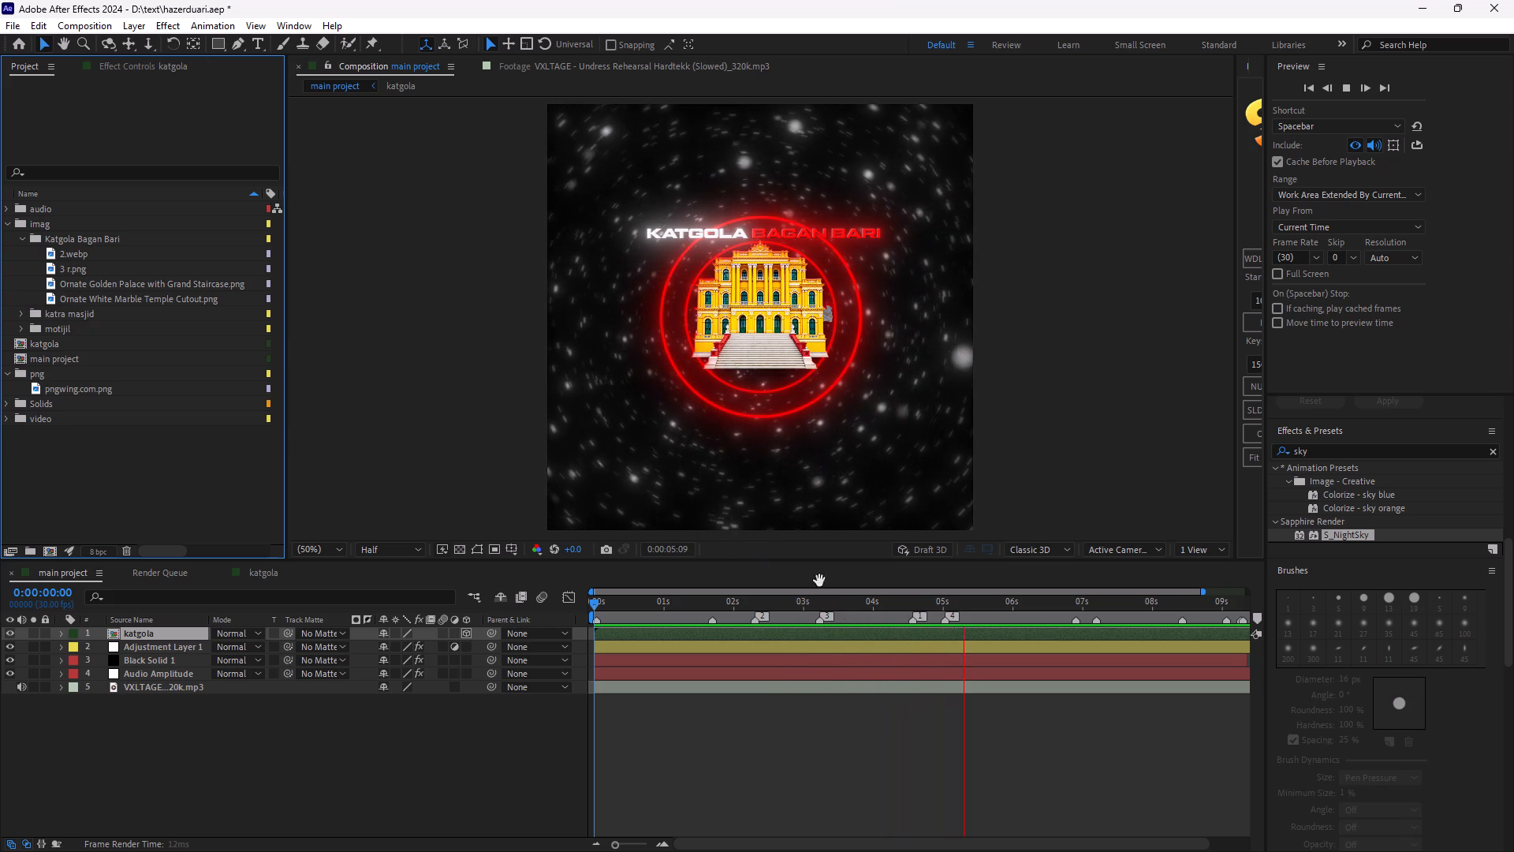
pyautogui.moveTo(595, 605); pyautogui.dragTo(711, 651)
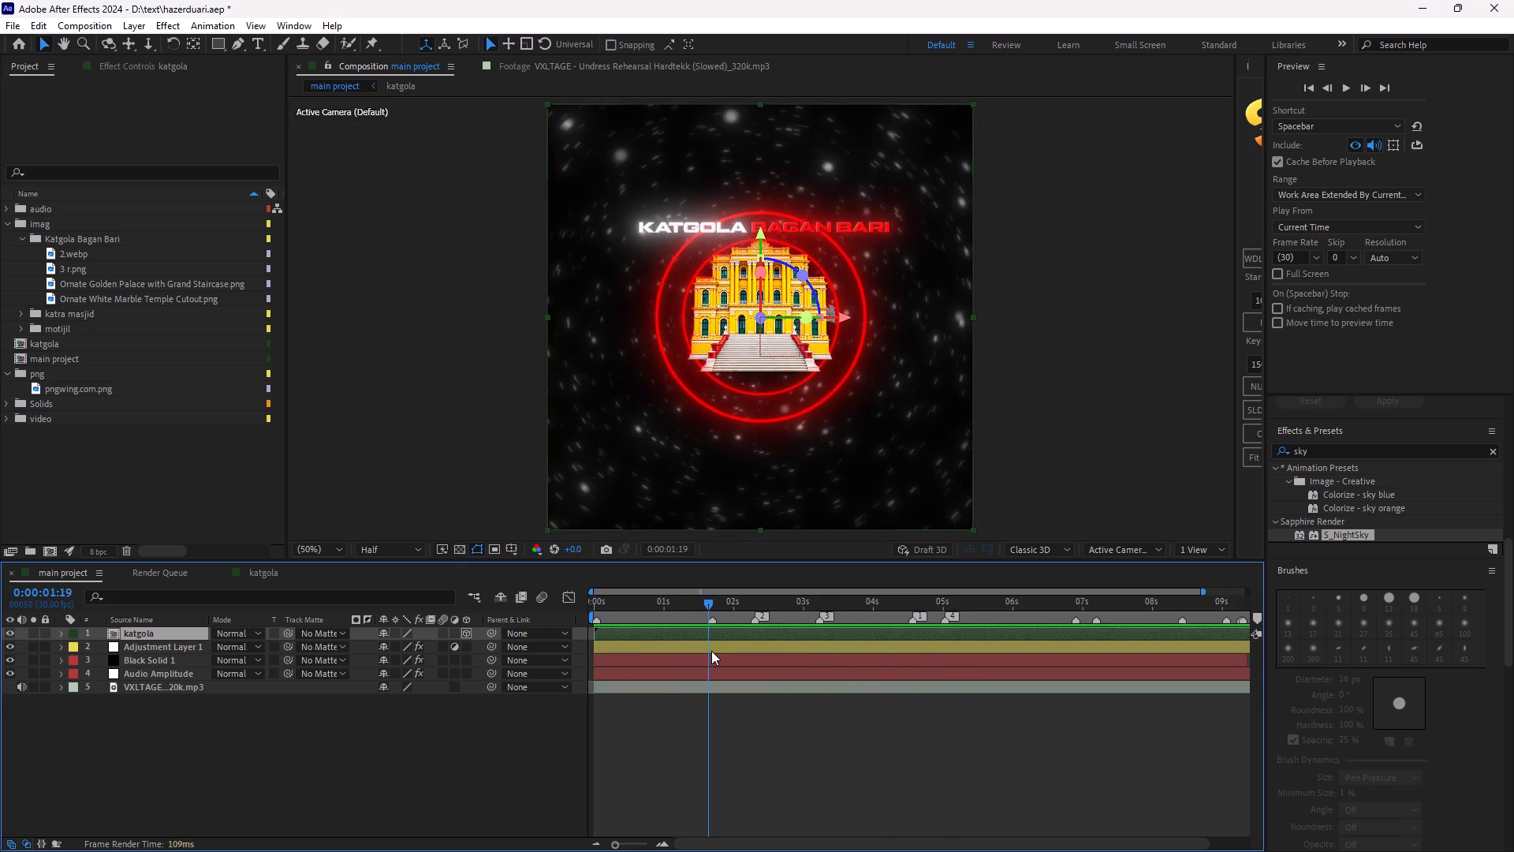
pyautogui.moveTo(711, 651); pyautogui.dragTo(713, 653)
pyautogui.press('space')
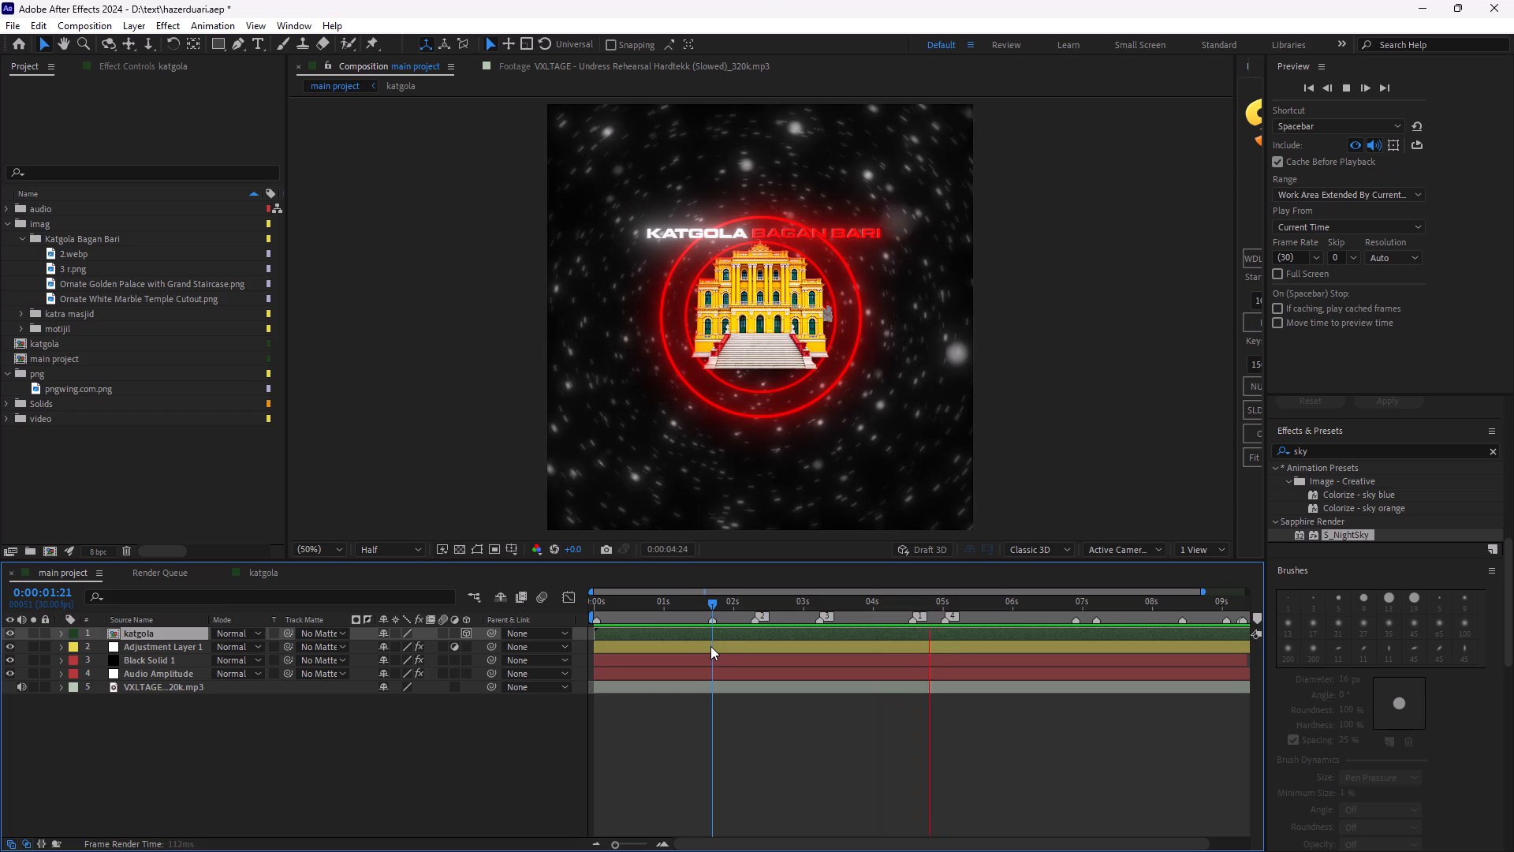
pyautogui.press('space')
pyautogui.moveTo(714, 596); pyautogui.dragTo(582, 628)
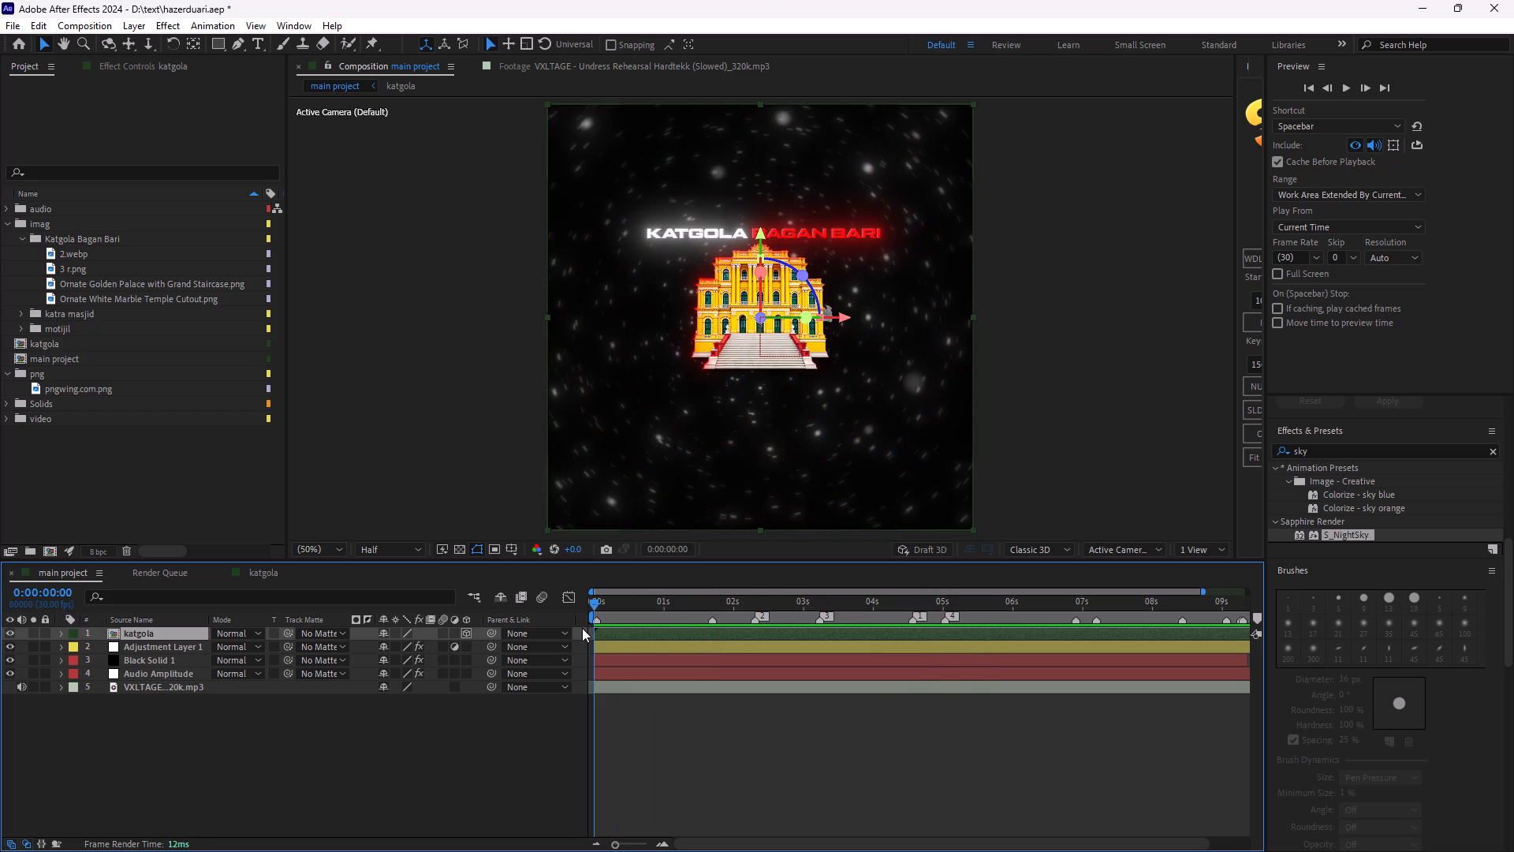
pyautogui.moveTo(582, 628); pyautogui.dragTo(582, 627)
pyautogui.press('space')
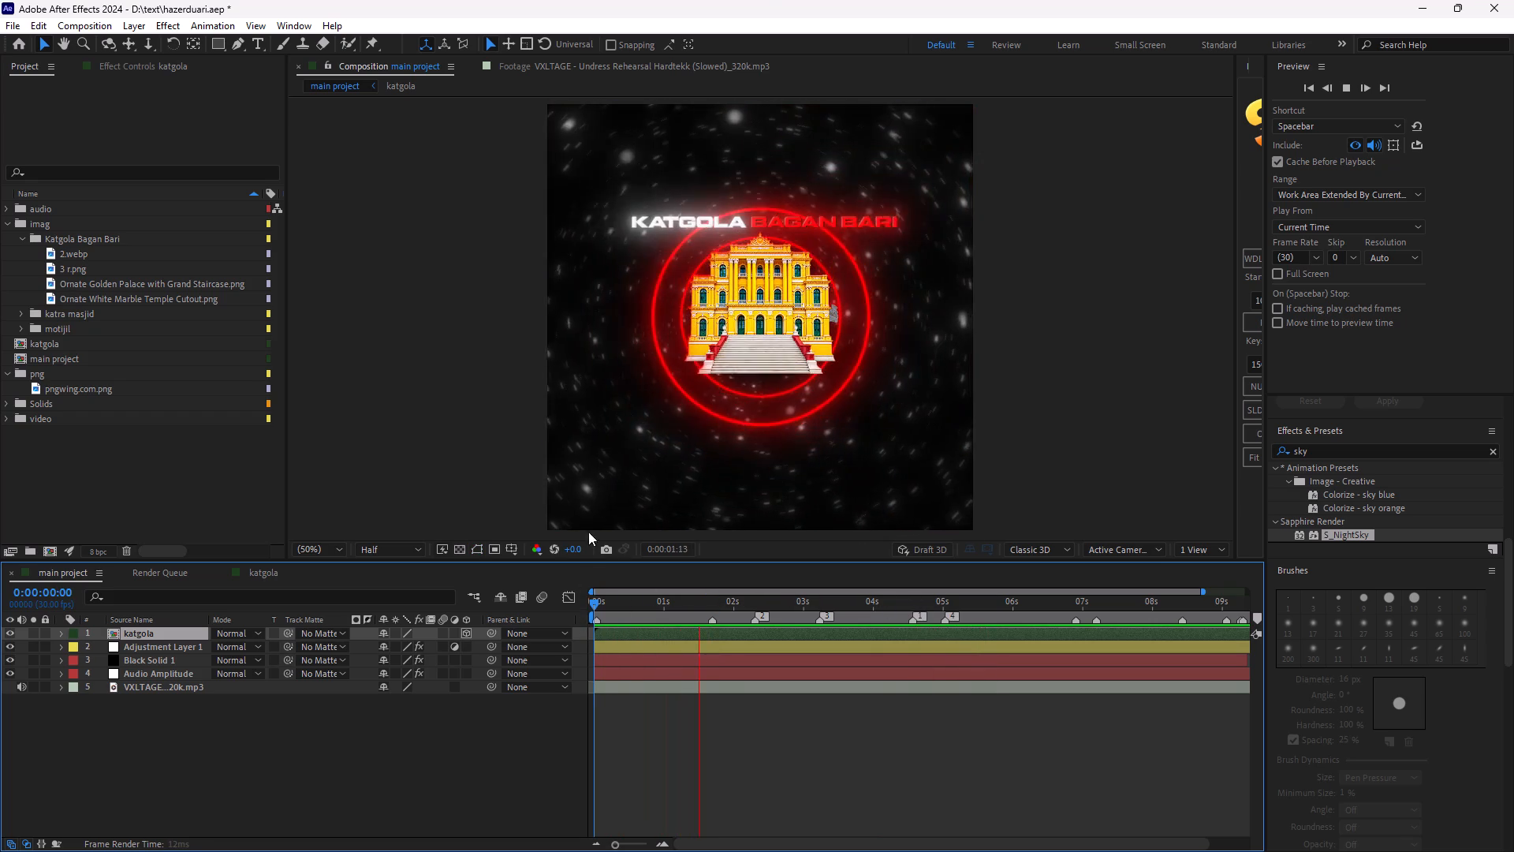
pyautogui.press('space')
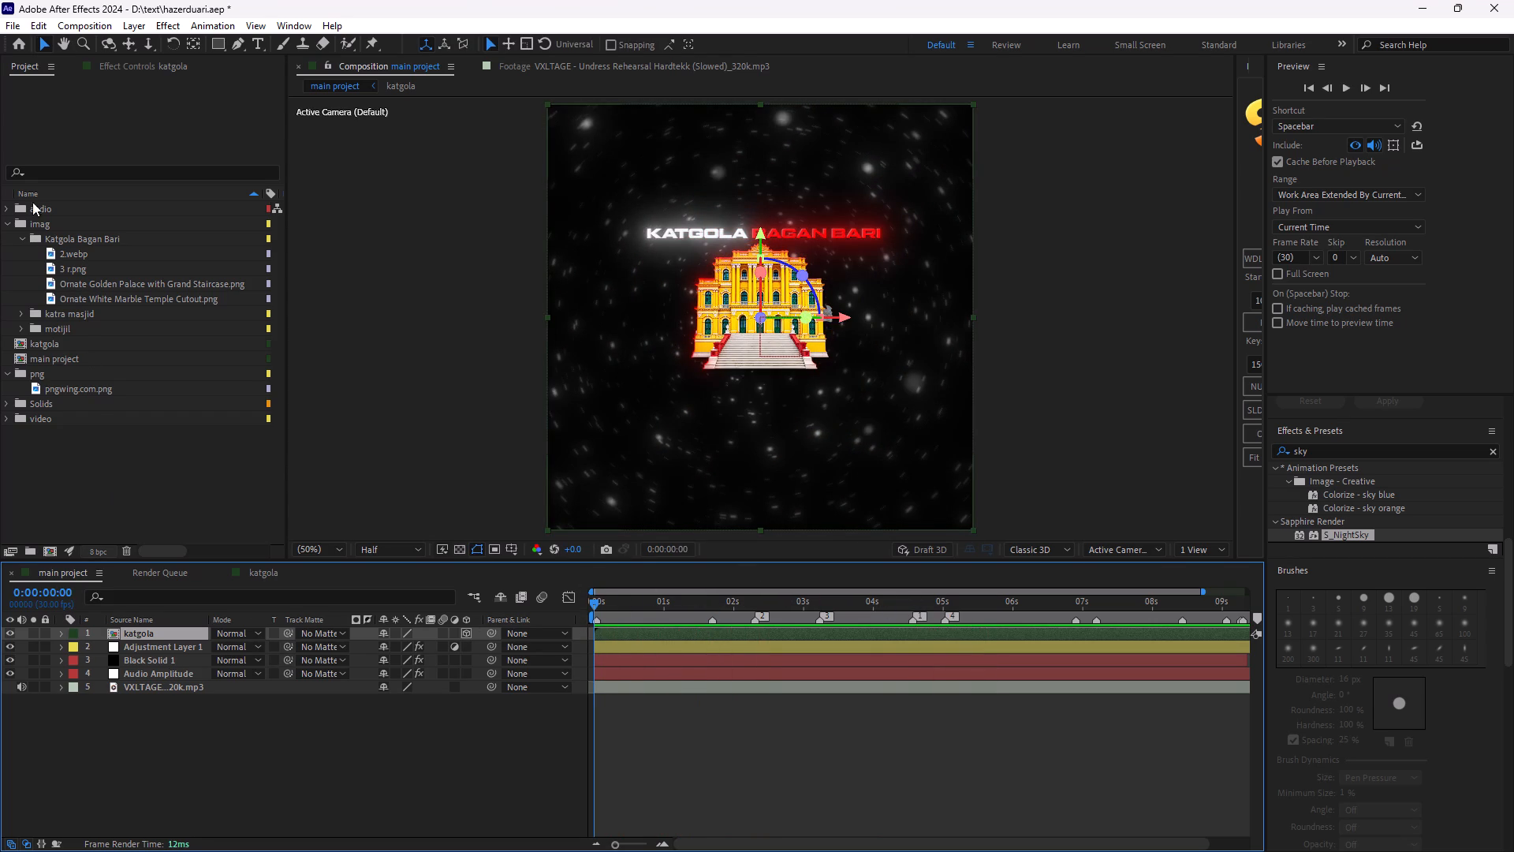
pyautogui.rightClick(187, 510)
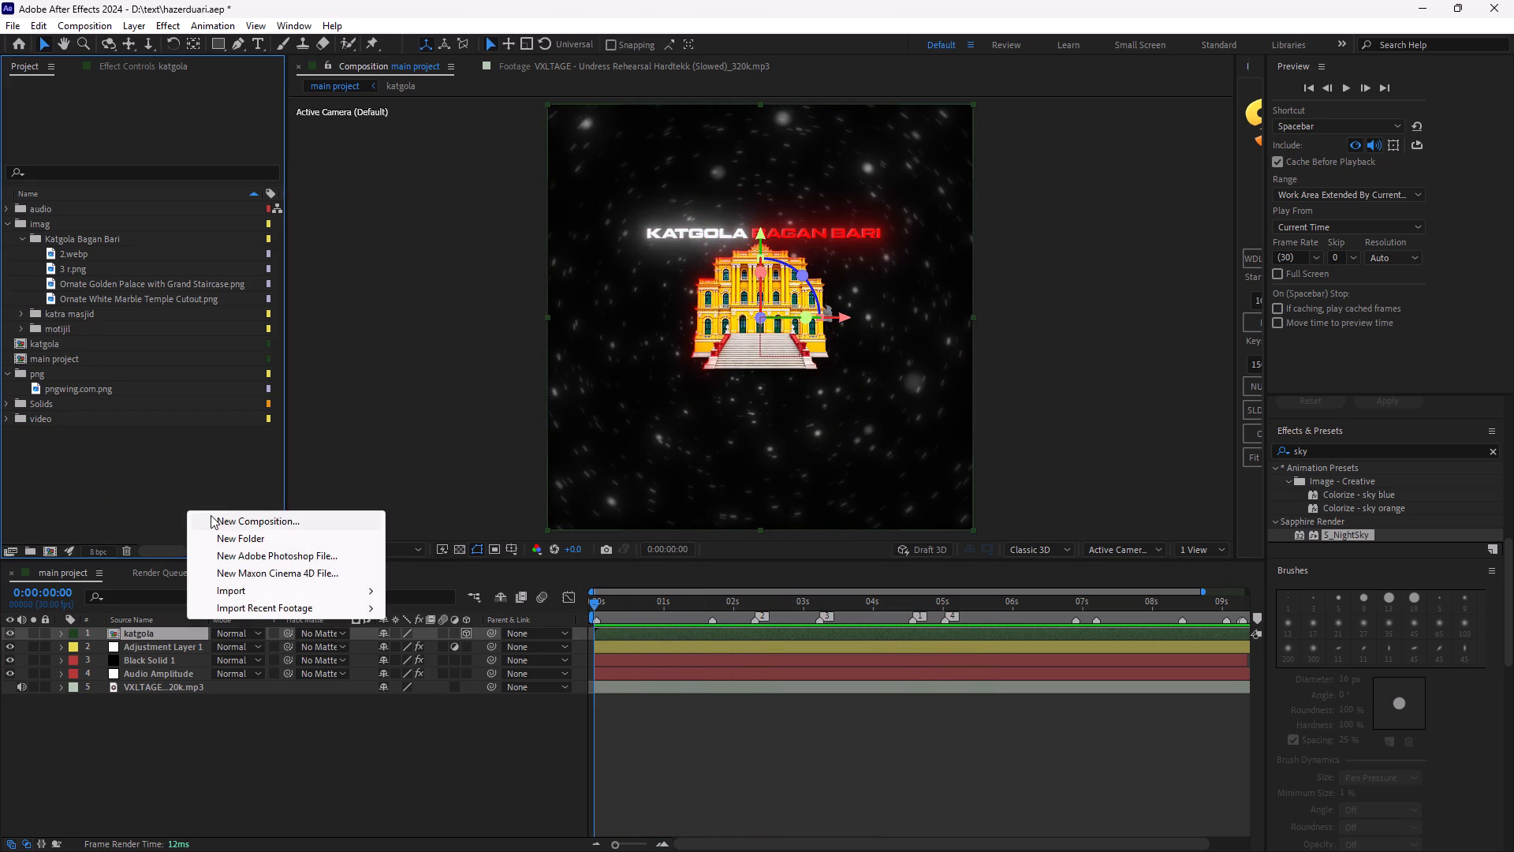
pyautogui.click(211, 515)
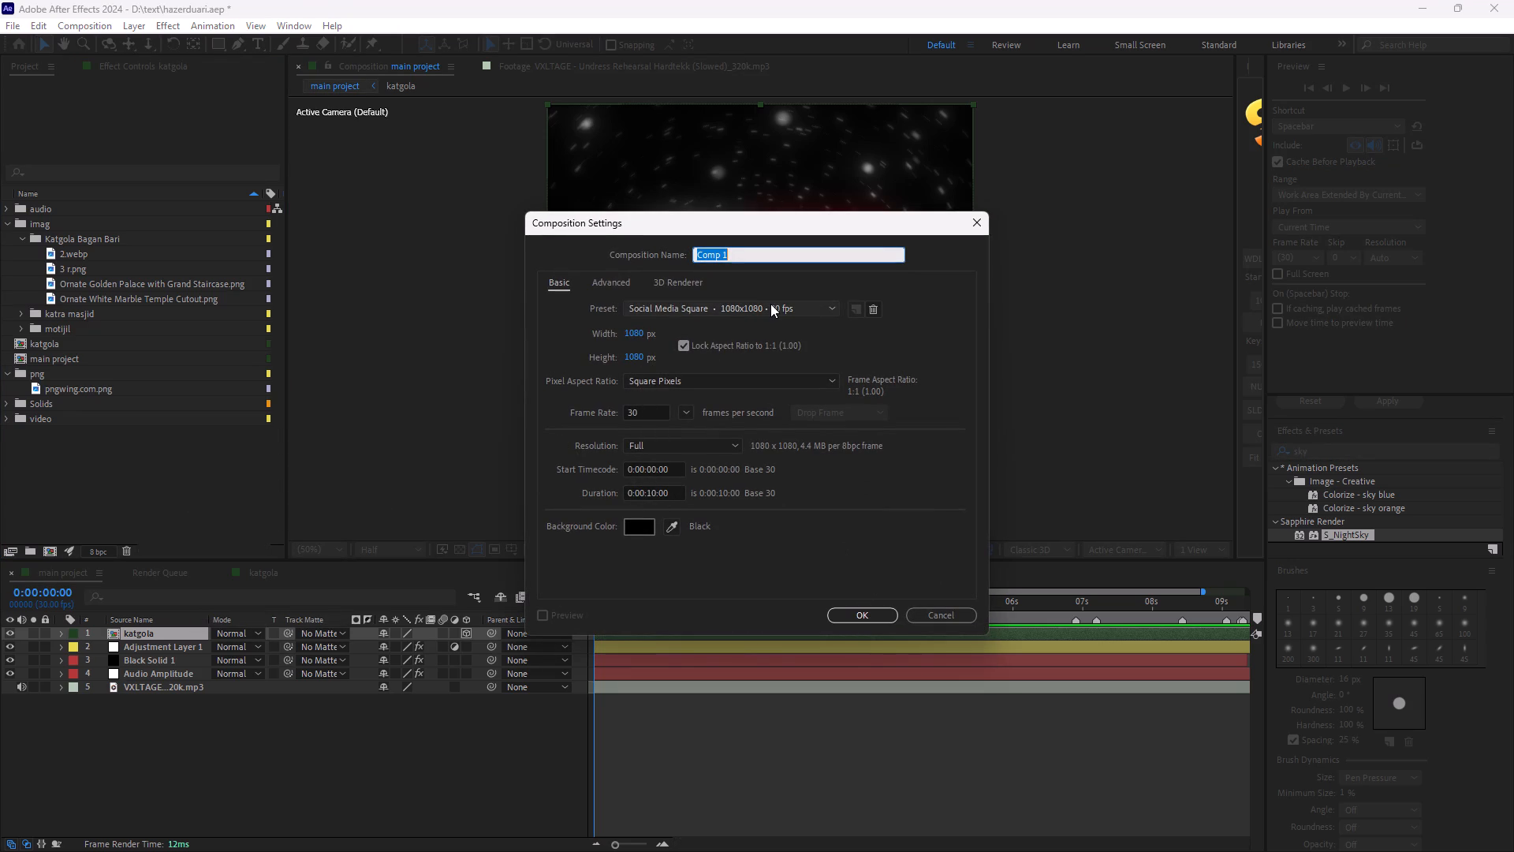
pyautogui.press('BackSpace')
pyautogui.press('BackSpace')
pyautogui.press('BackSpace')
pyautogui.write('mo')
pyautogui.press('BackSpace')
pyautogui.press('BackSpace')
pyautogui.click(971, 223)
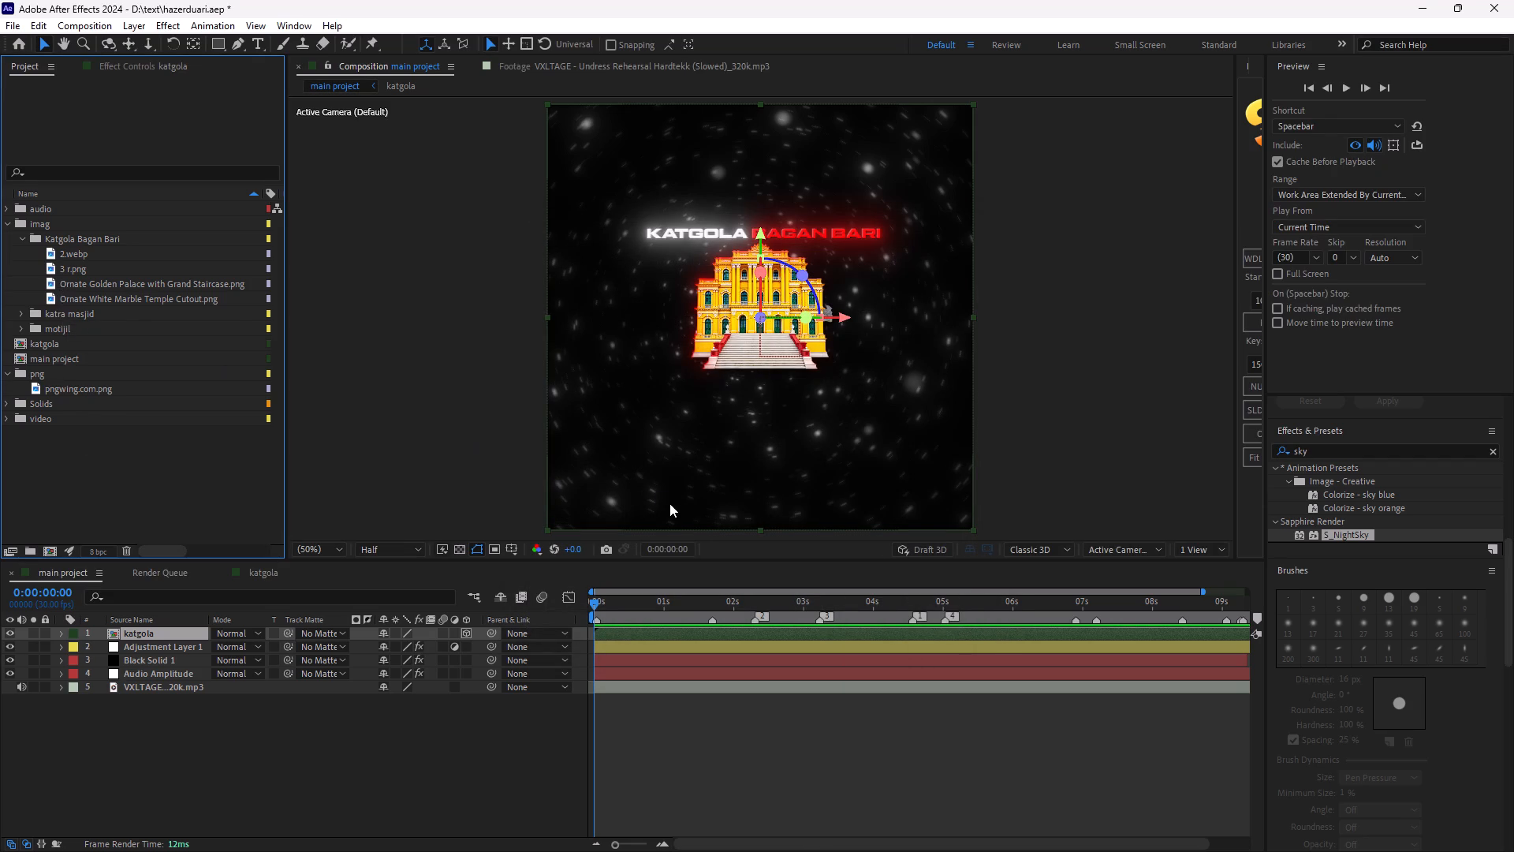
# Replay the main project composition from 0:00:00:00 to review the Katgola animation against the music, and return to the start.
pyautogui.press('space')
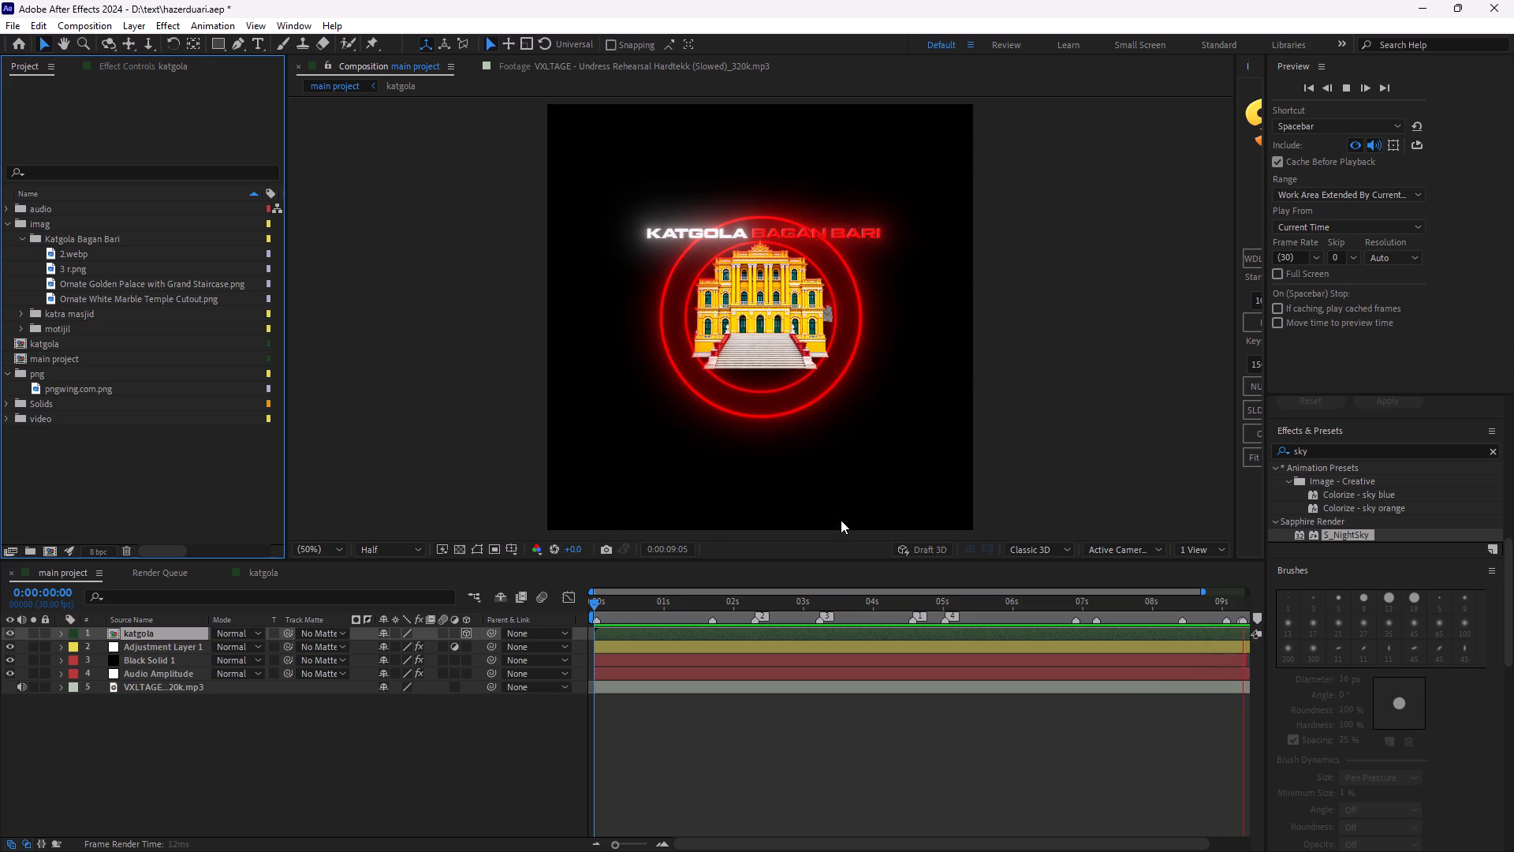
pyautogui.press('space')
pyautogui.moveTo(606, 594); pyautogui.dragTo(600, 611)
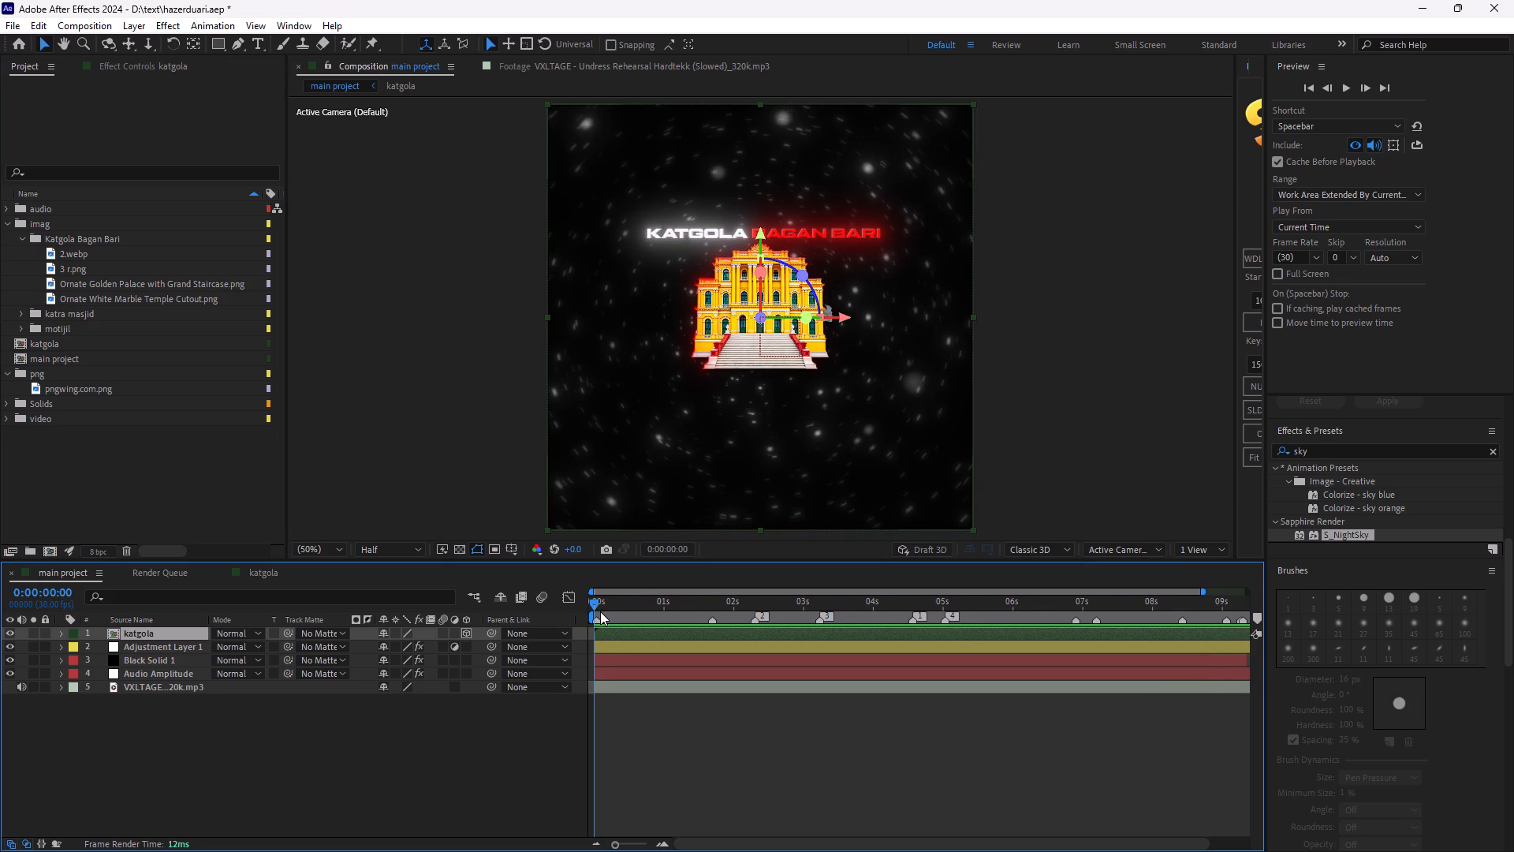
pyautogui.moveTo(601, 605); pyautogui.dragTo(608, 637)
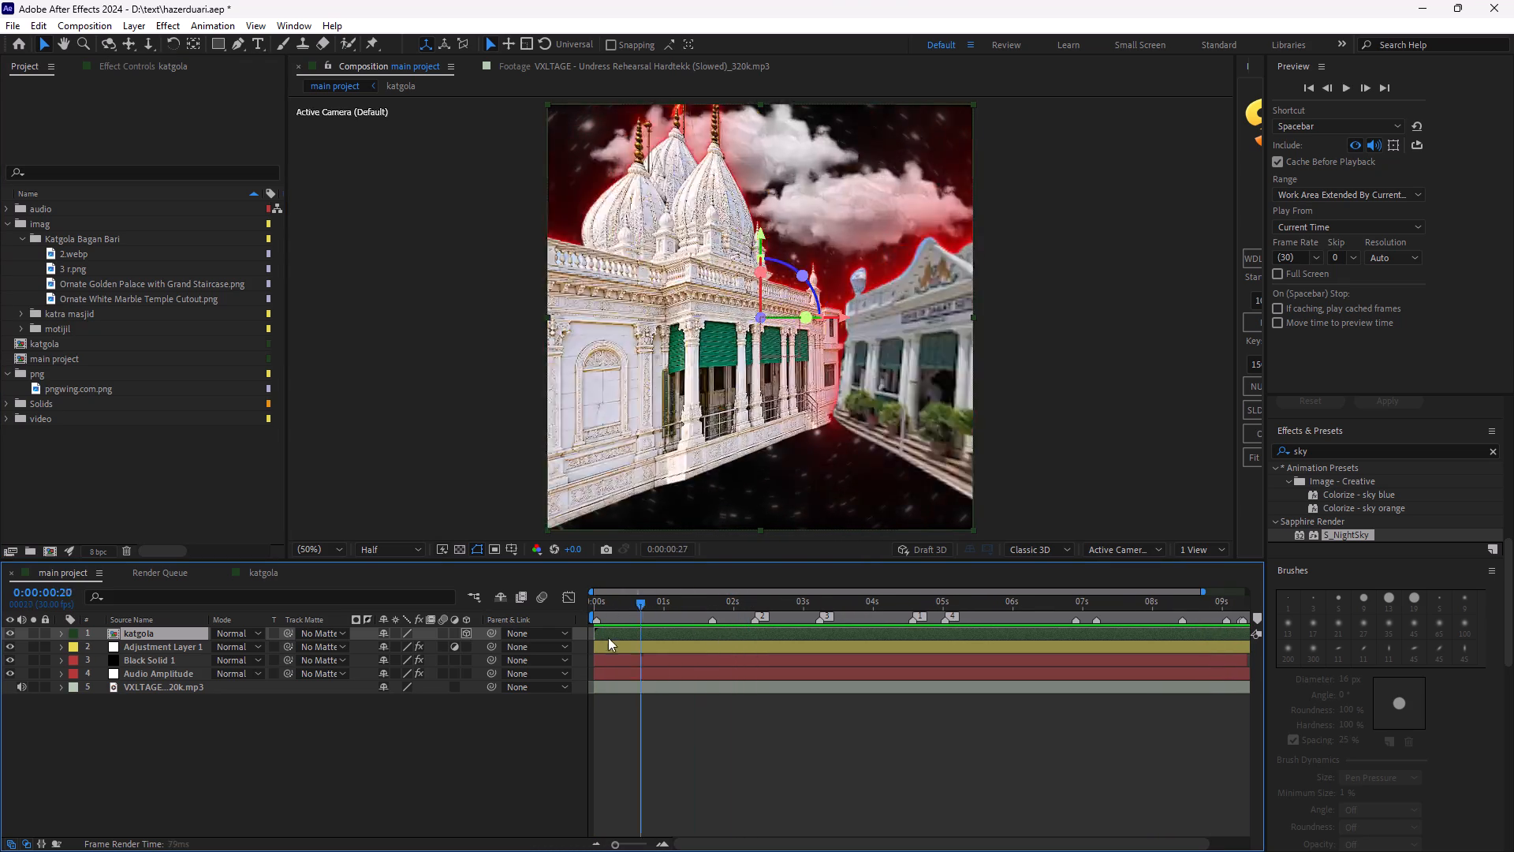
pyautogui.moveTo(608, 637); pyautogui.dragTo(554, 629)
pyautogui.press('space')
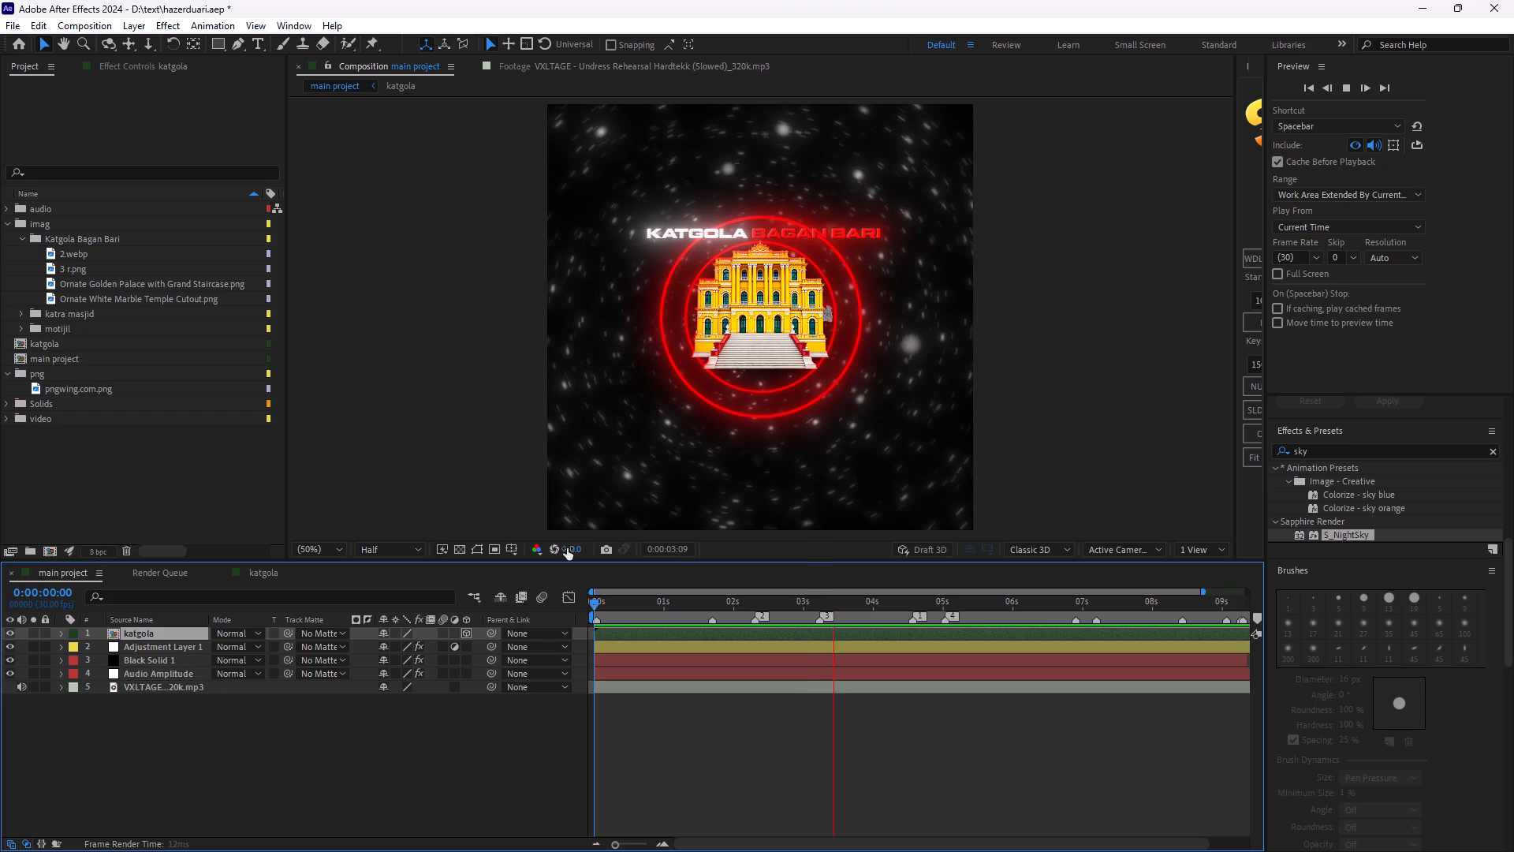
pyautogui.press('space')
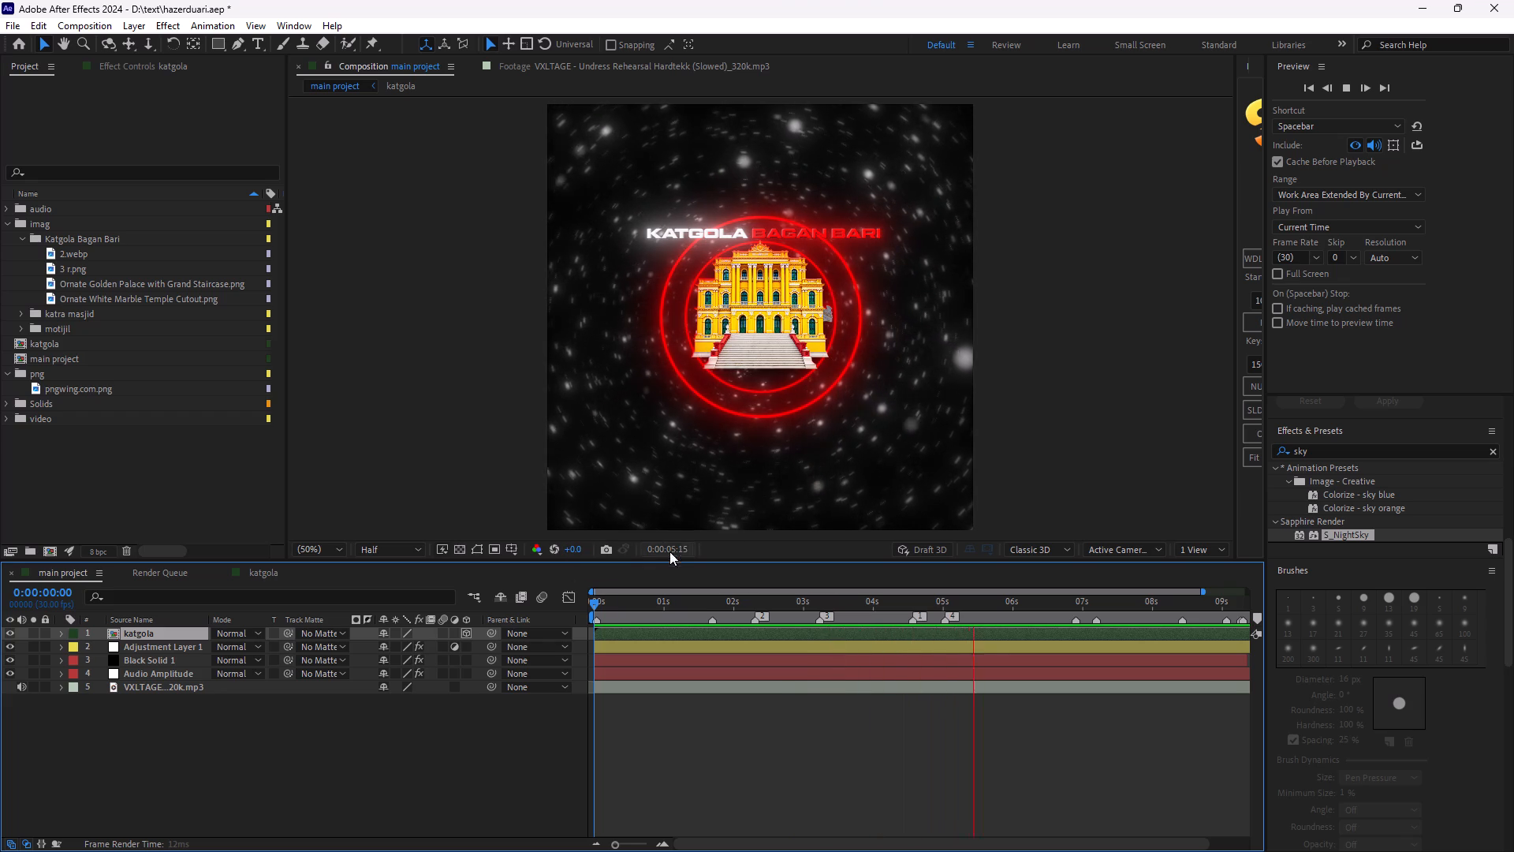
pyautogui.moveTo(598, 601); pyautogui.dragTo(506, 651)
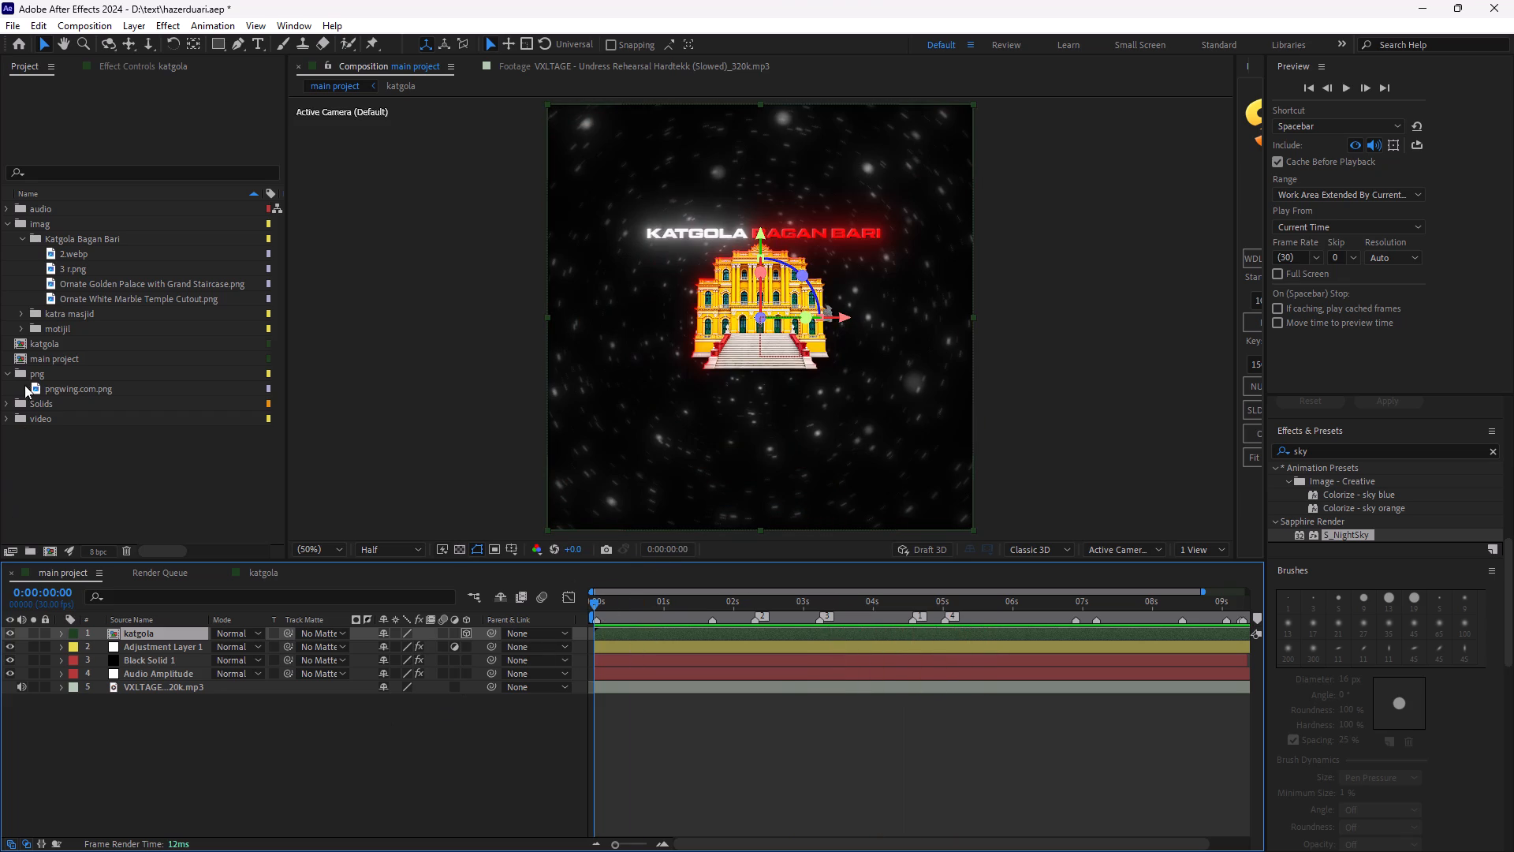
# Check the contents of the motijil and katra masjid image folders, and collapse them along with the png and Katgola Bagan Bari folders.
pyautogui.click(19, 330)
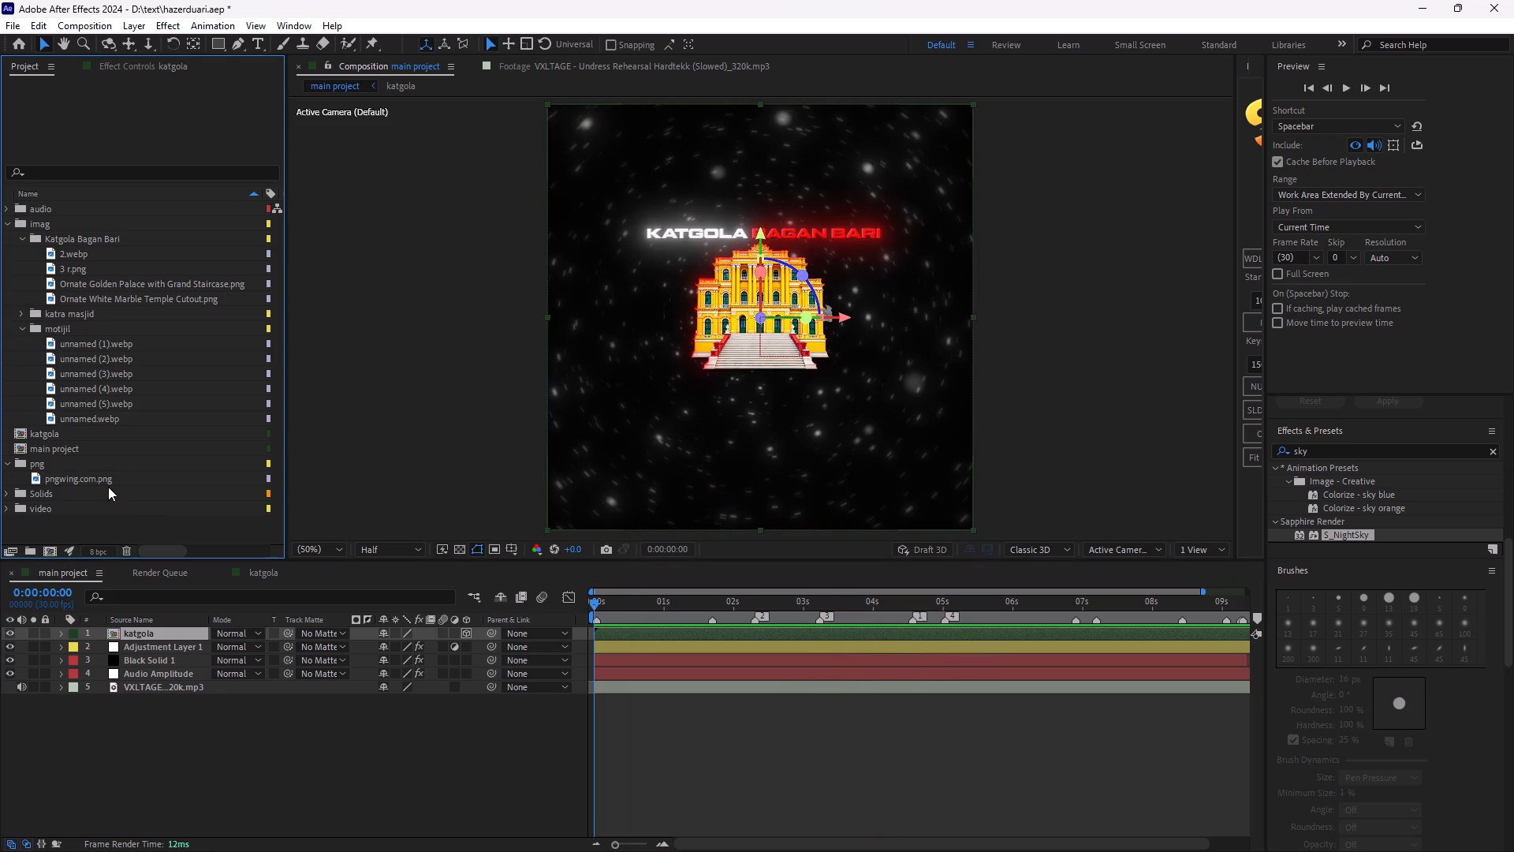
pyautogui.click(10, 458)
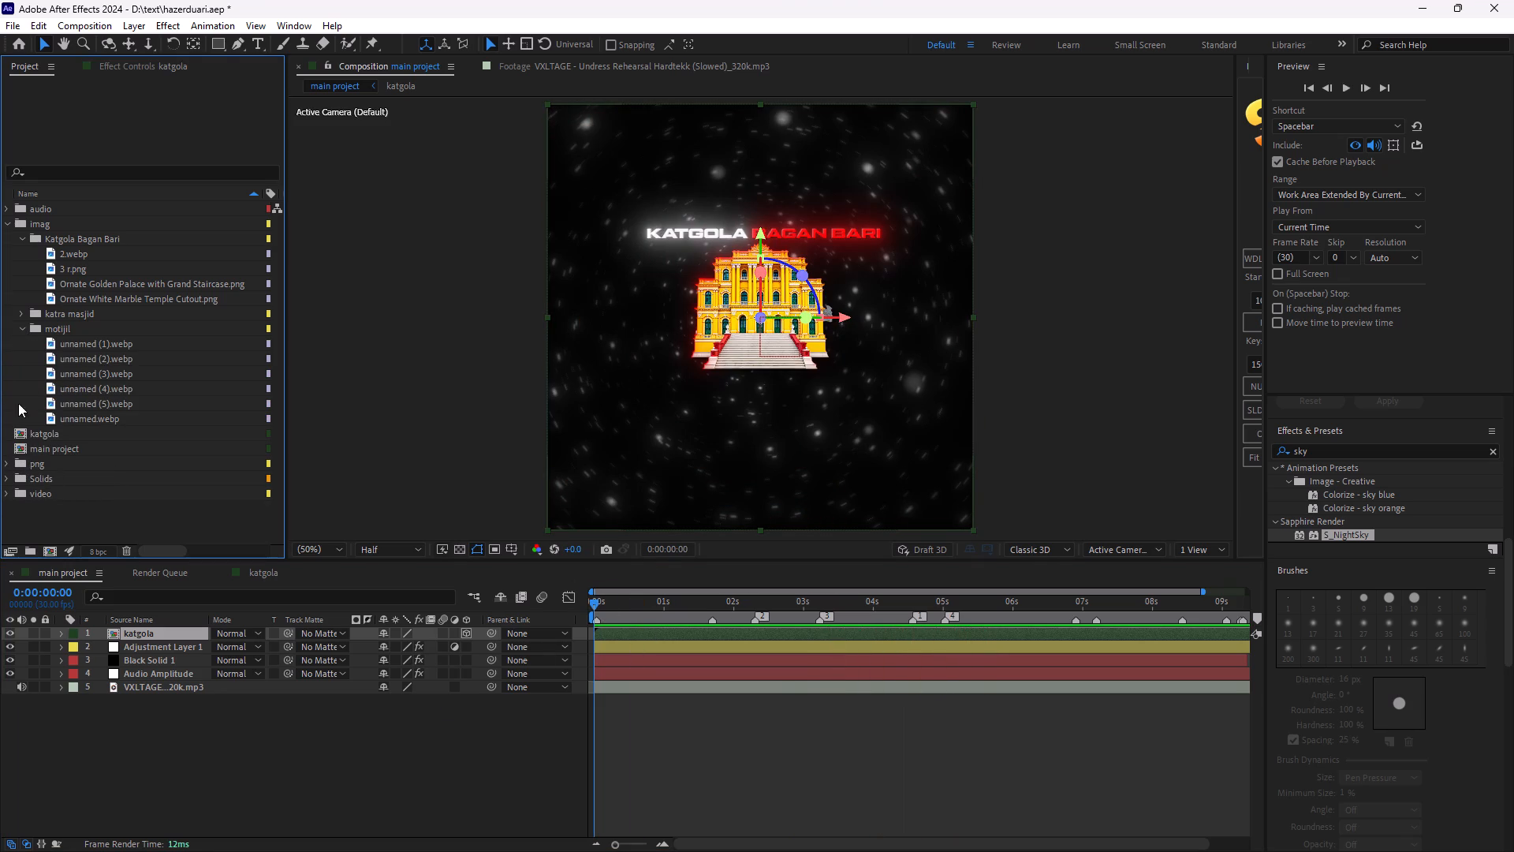
pyautogui.click(19, 328)
pyautogui.click(25, 316)
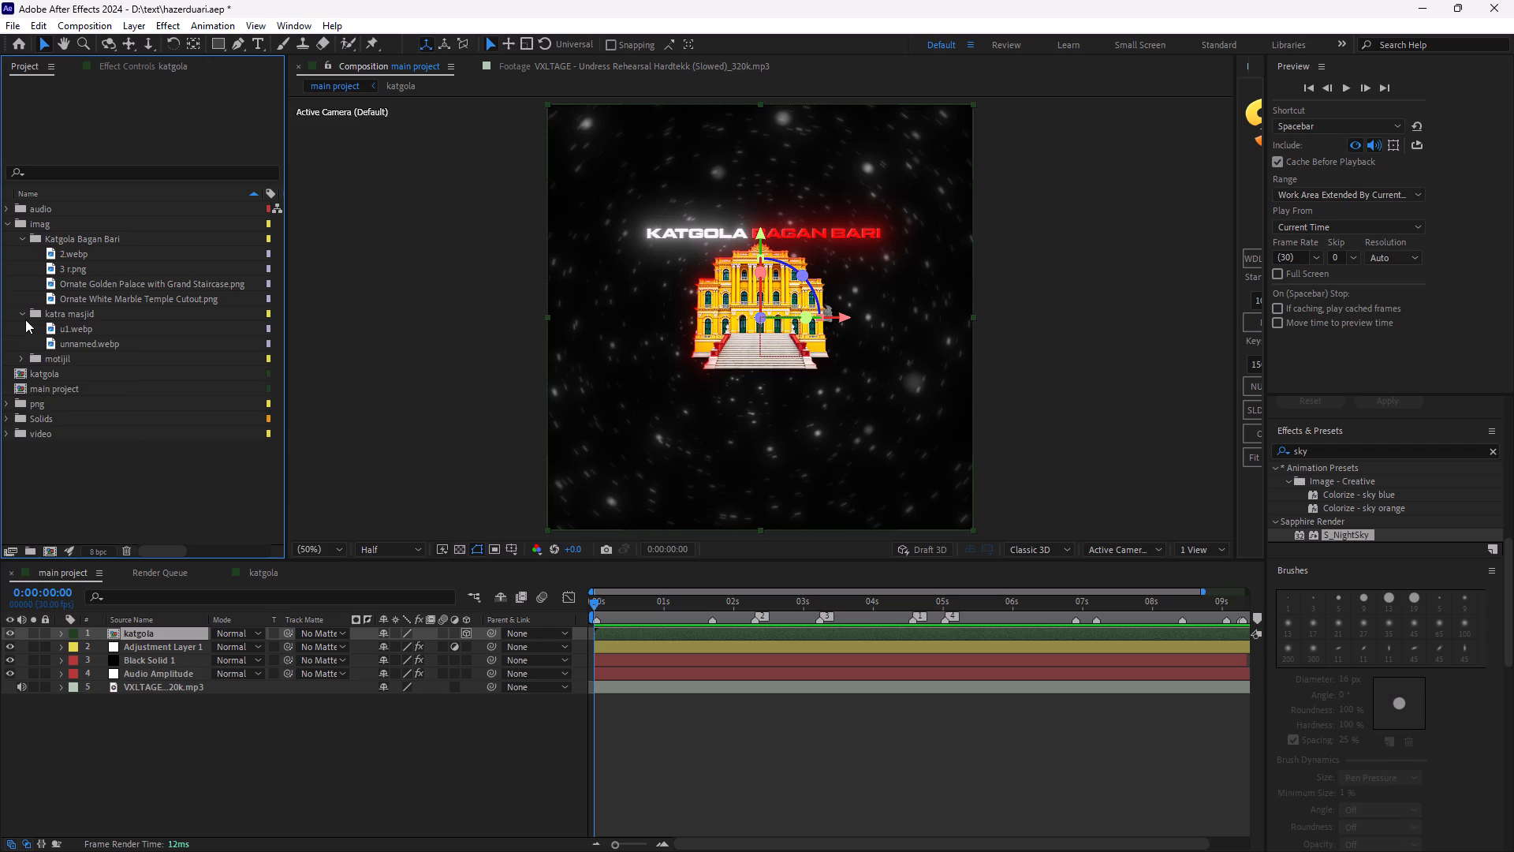
pyautogui.click(25, 316)
pyautogui.click(23, 238)
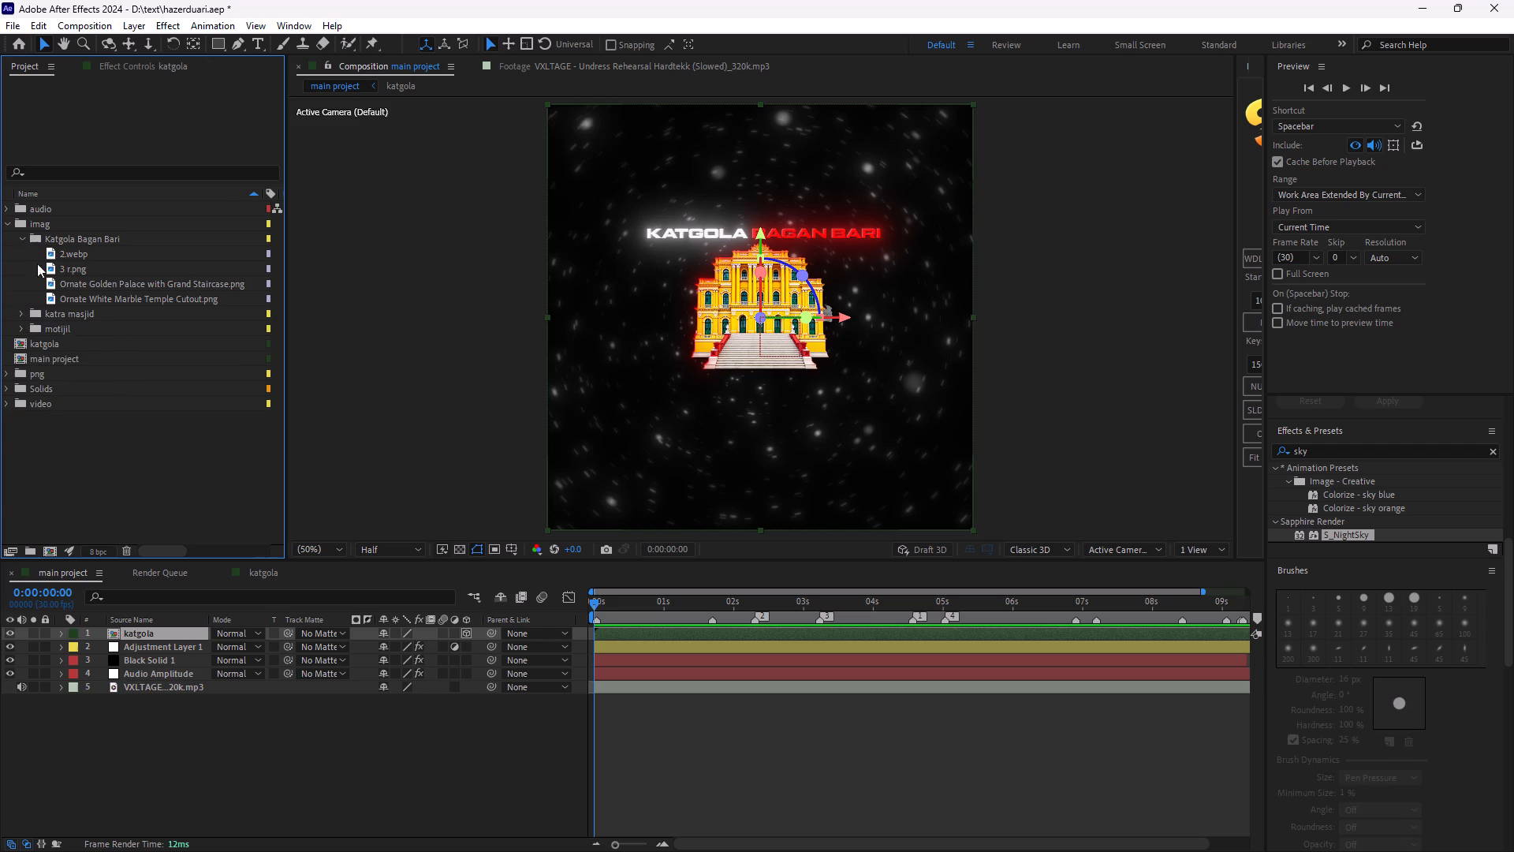
# Create a new 1080 x 1080, 30 fps, 10-second composition named "motijil", reusing the name of the motijil image folder.
pyautogui.rightClick(124, 455)
pyautogui.click(64, 268)
pyautogui.rightClick(67, 271)
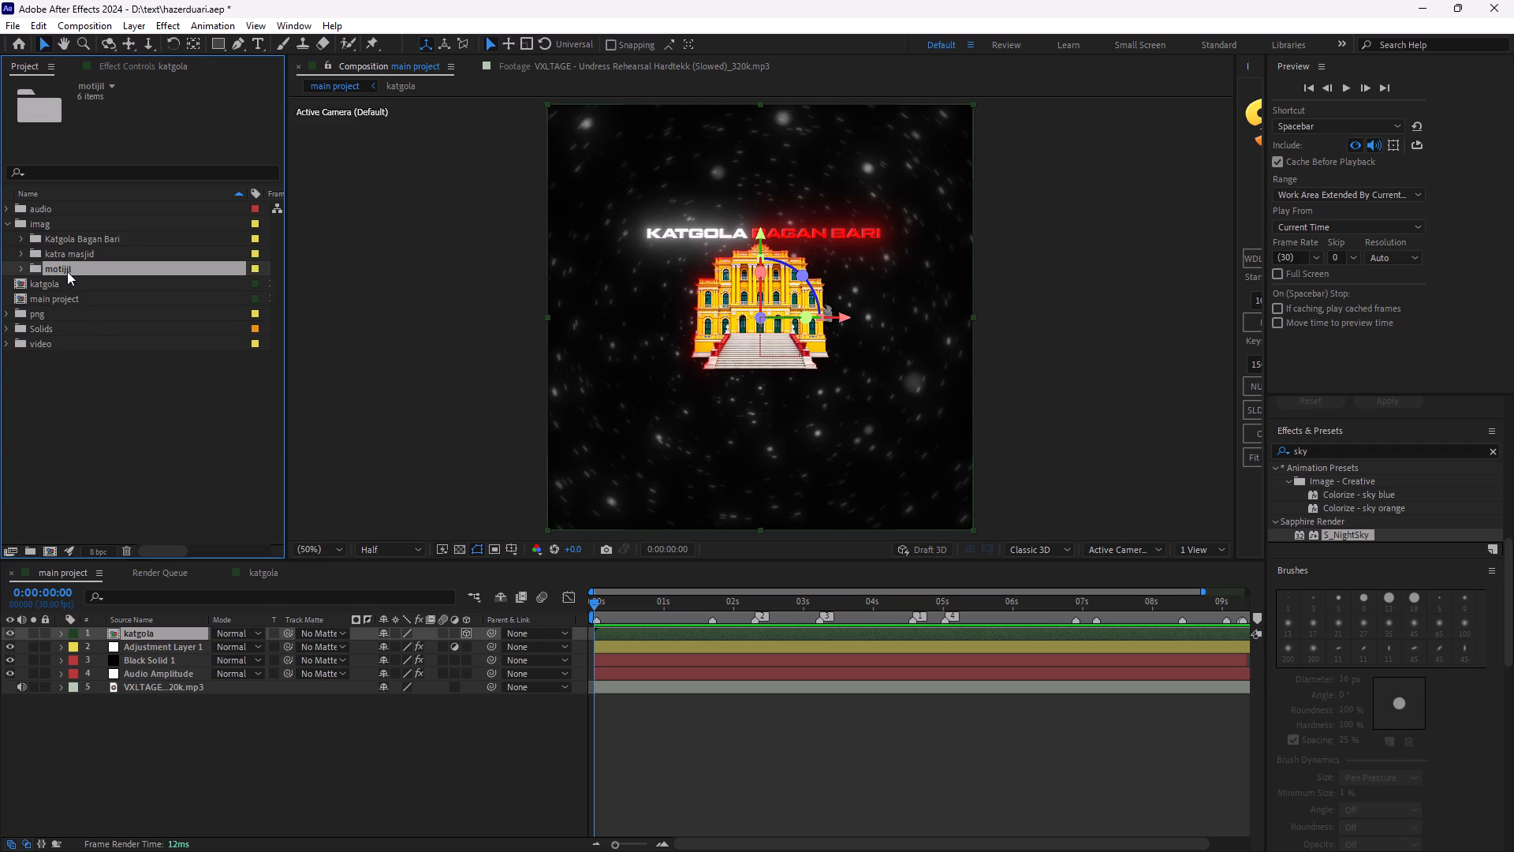
pyautogui.click(145, 525)
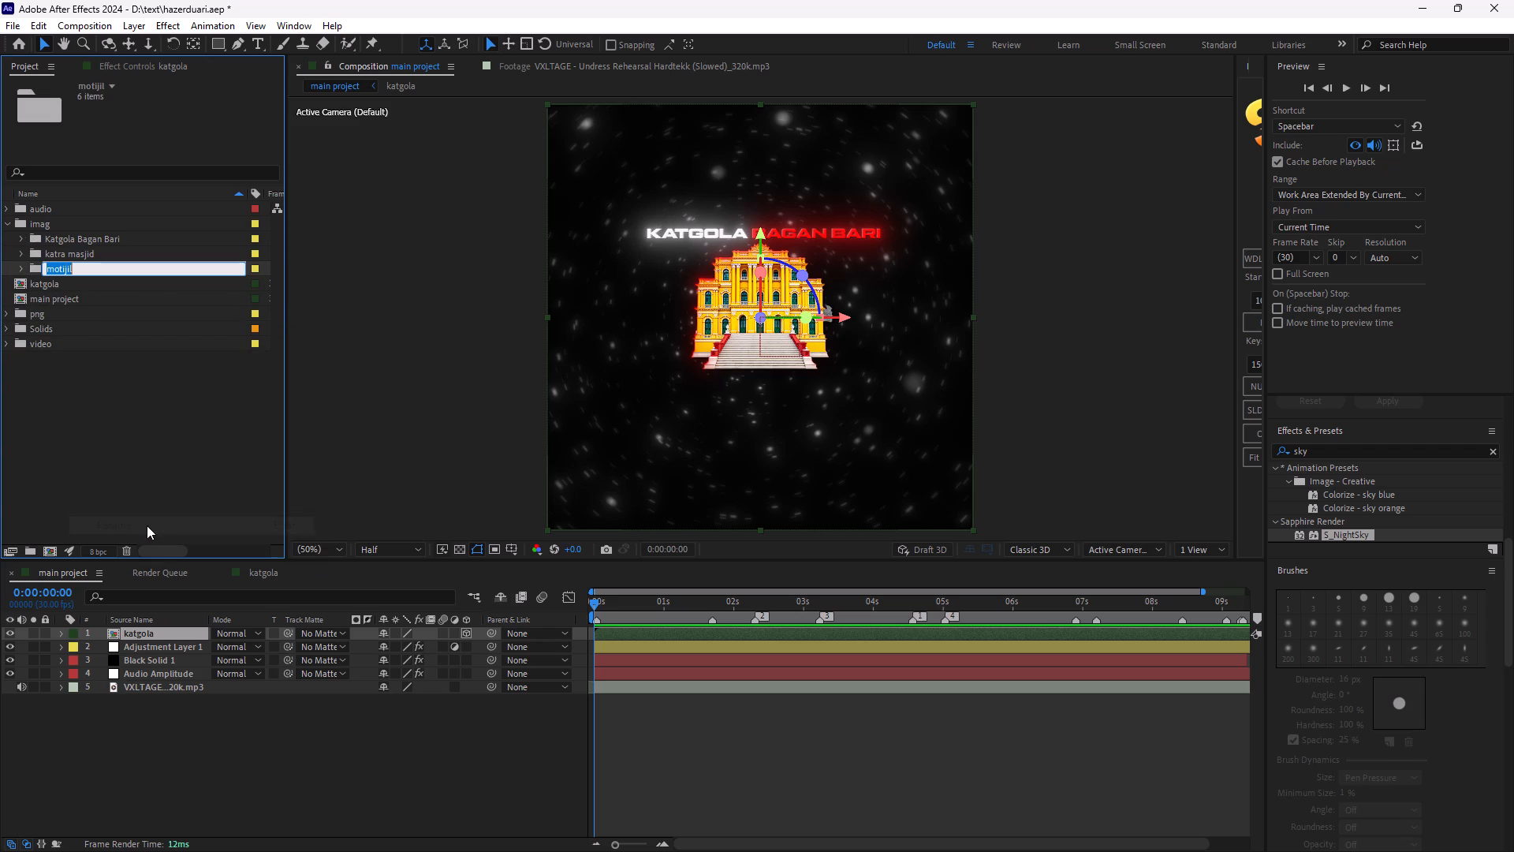
pyautogui.hotkey('ctrl', 'c')
pyautogui.click(77, 450)
pyautogui.rightClick(94, 432)
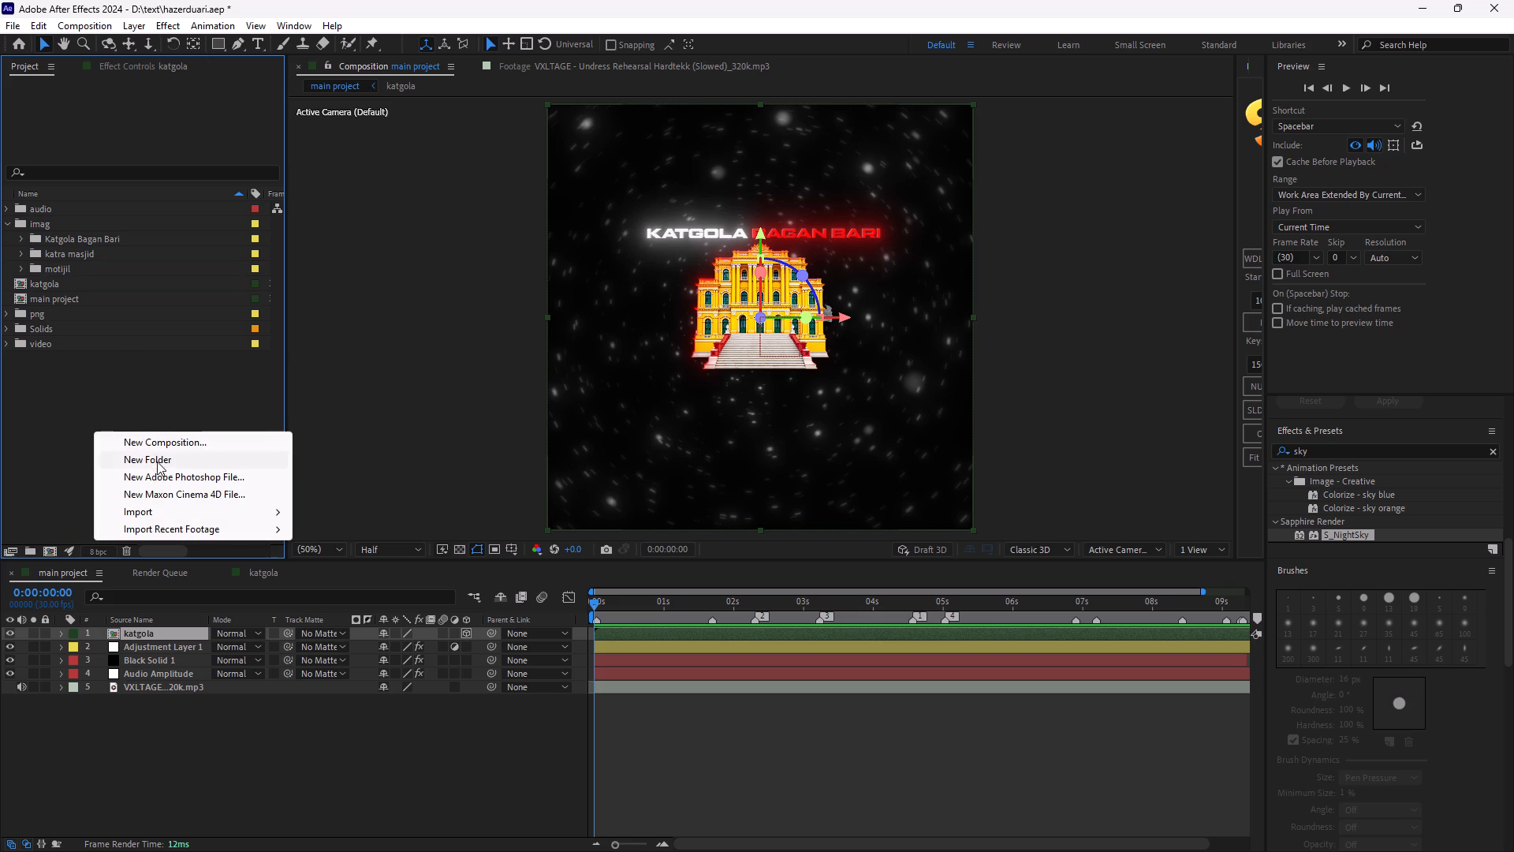
pyautogui.click(160, 444)
pyautogui.press('BackSpace')
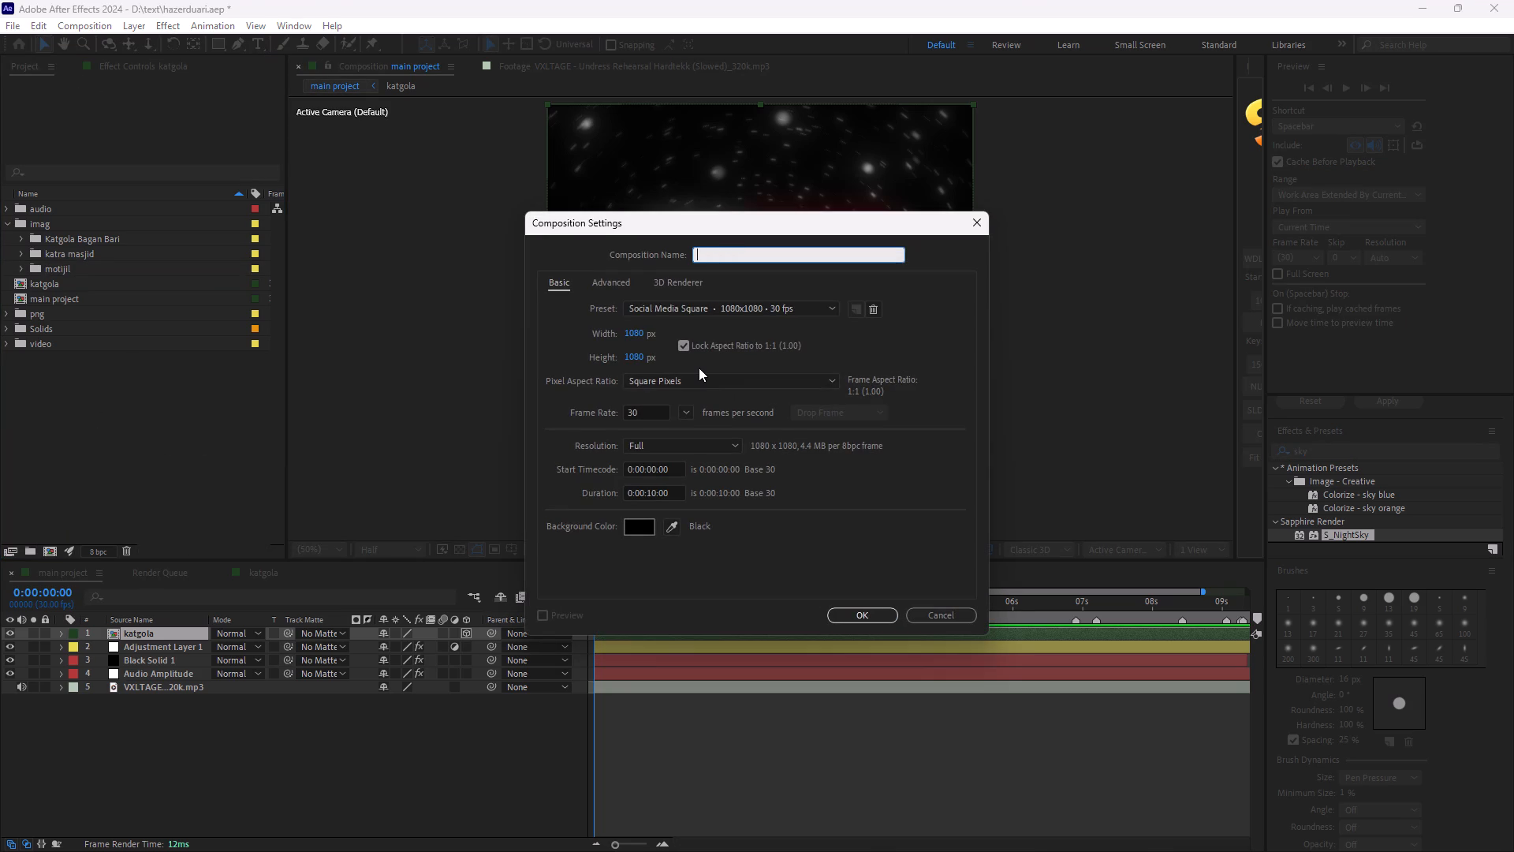
pyautogui.hotkey('ctrl', 'v')
pyautogui.press('Return')
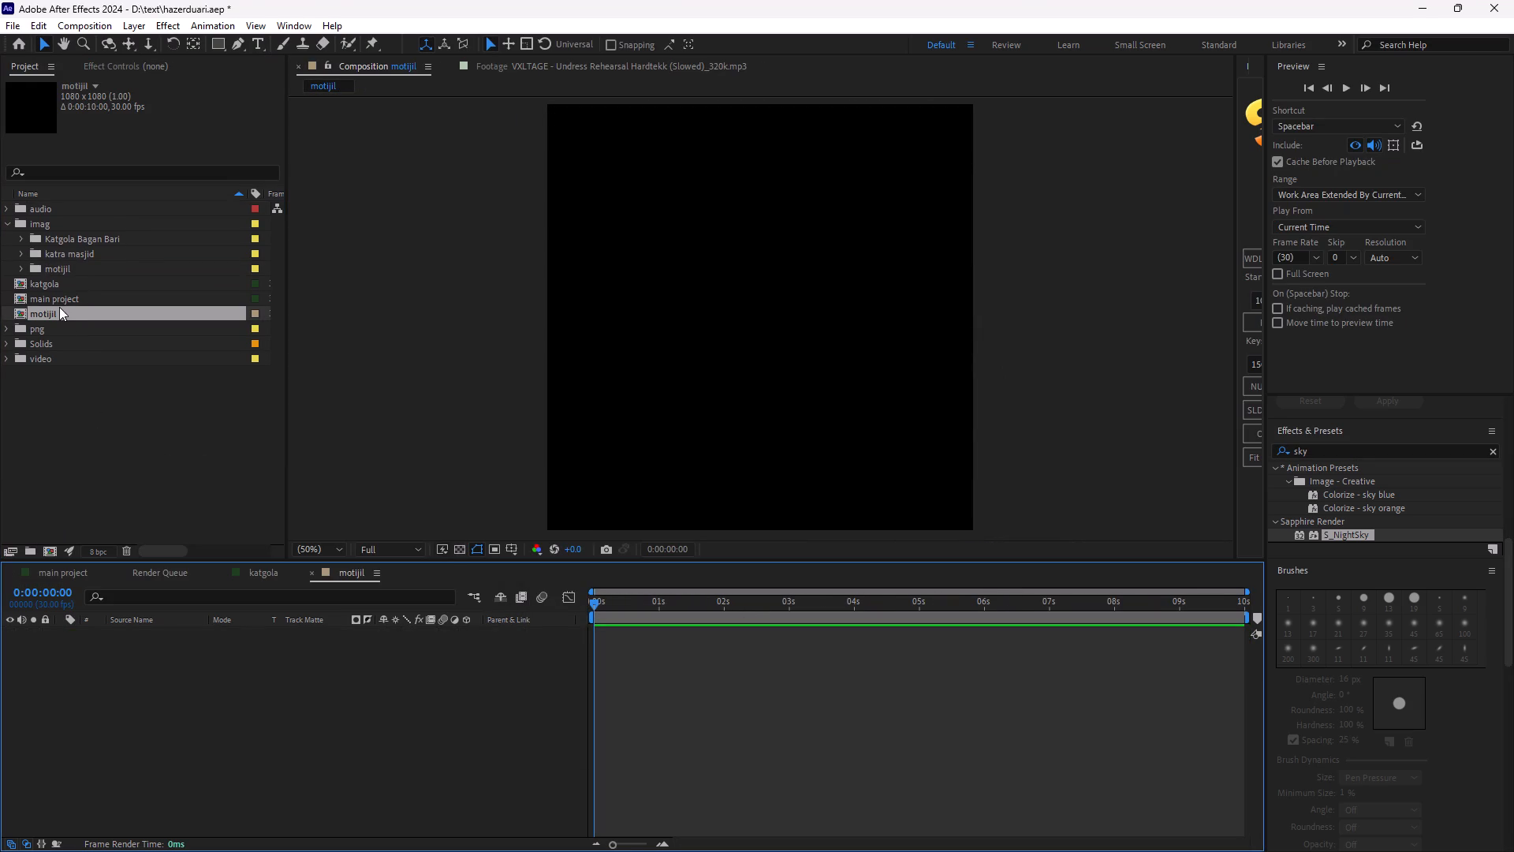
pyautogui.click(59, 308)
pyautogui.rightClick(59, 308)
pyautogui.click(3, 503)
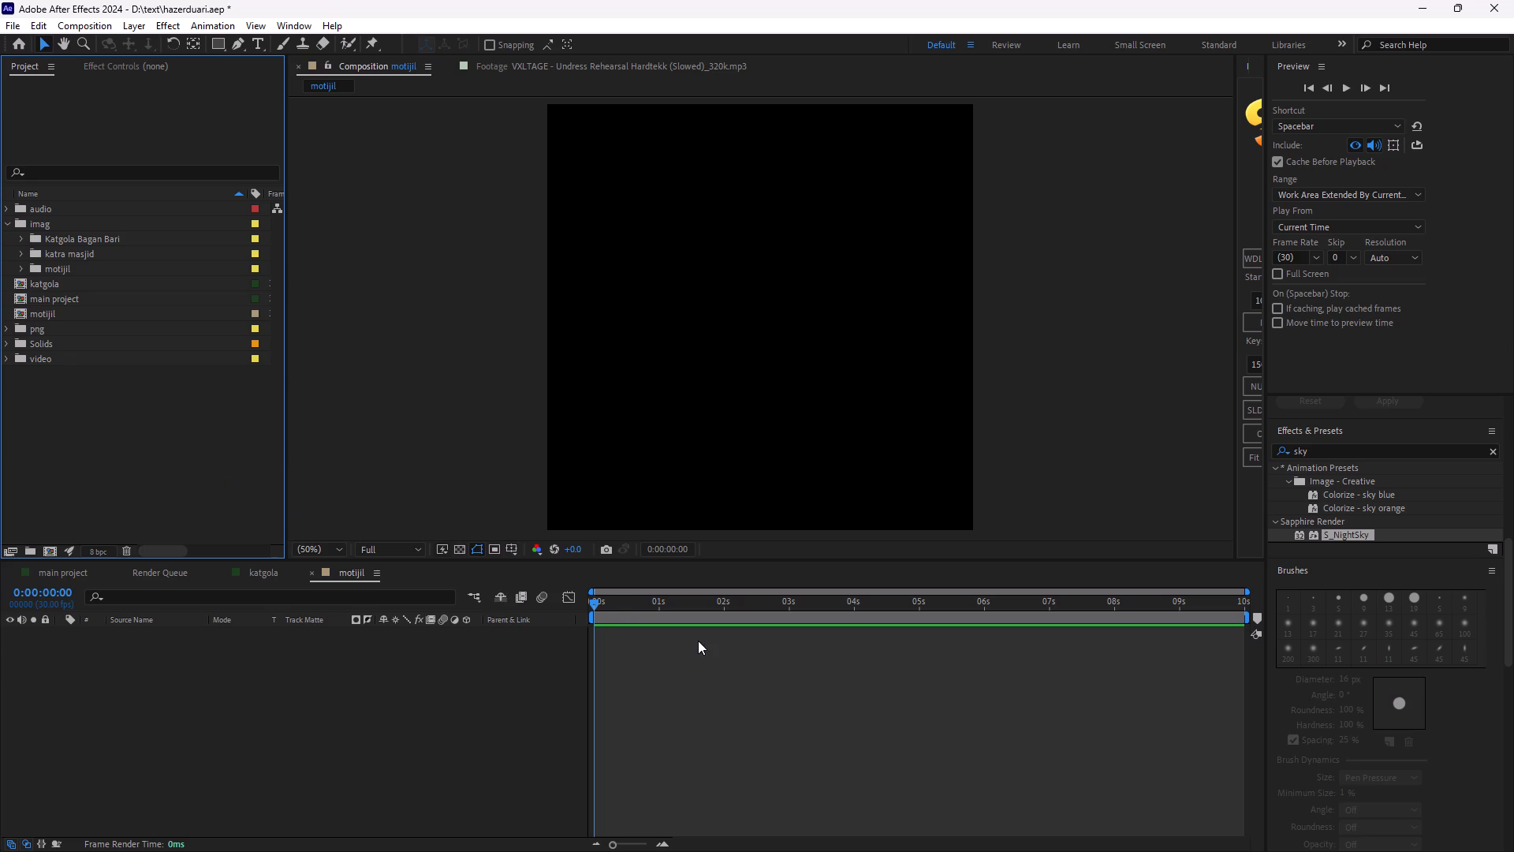
# Return to the main project composition's timeline.
pyautogui.click(70, 568)
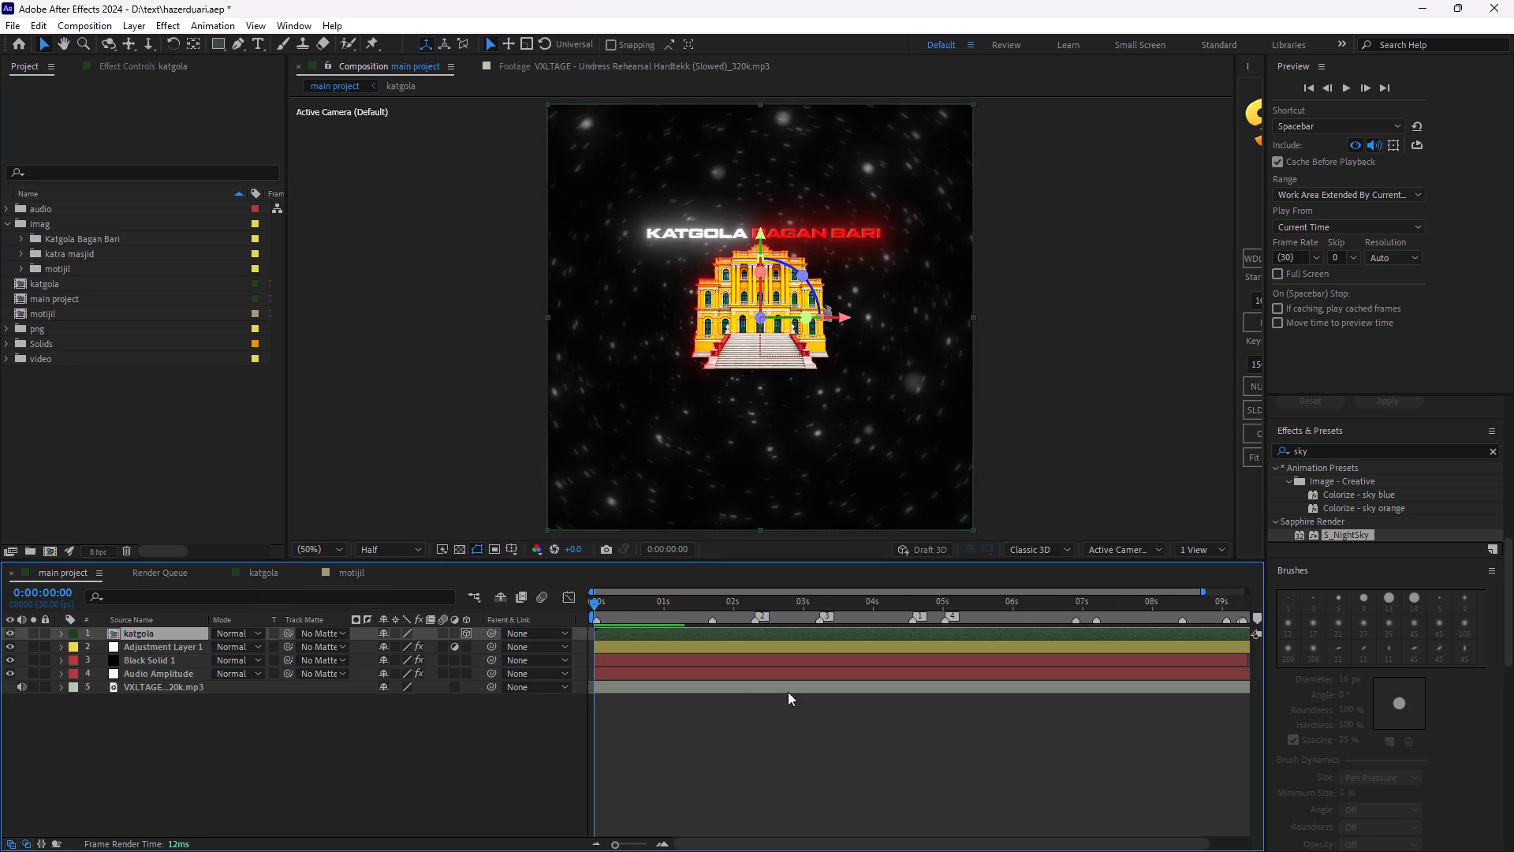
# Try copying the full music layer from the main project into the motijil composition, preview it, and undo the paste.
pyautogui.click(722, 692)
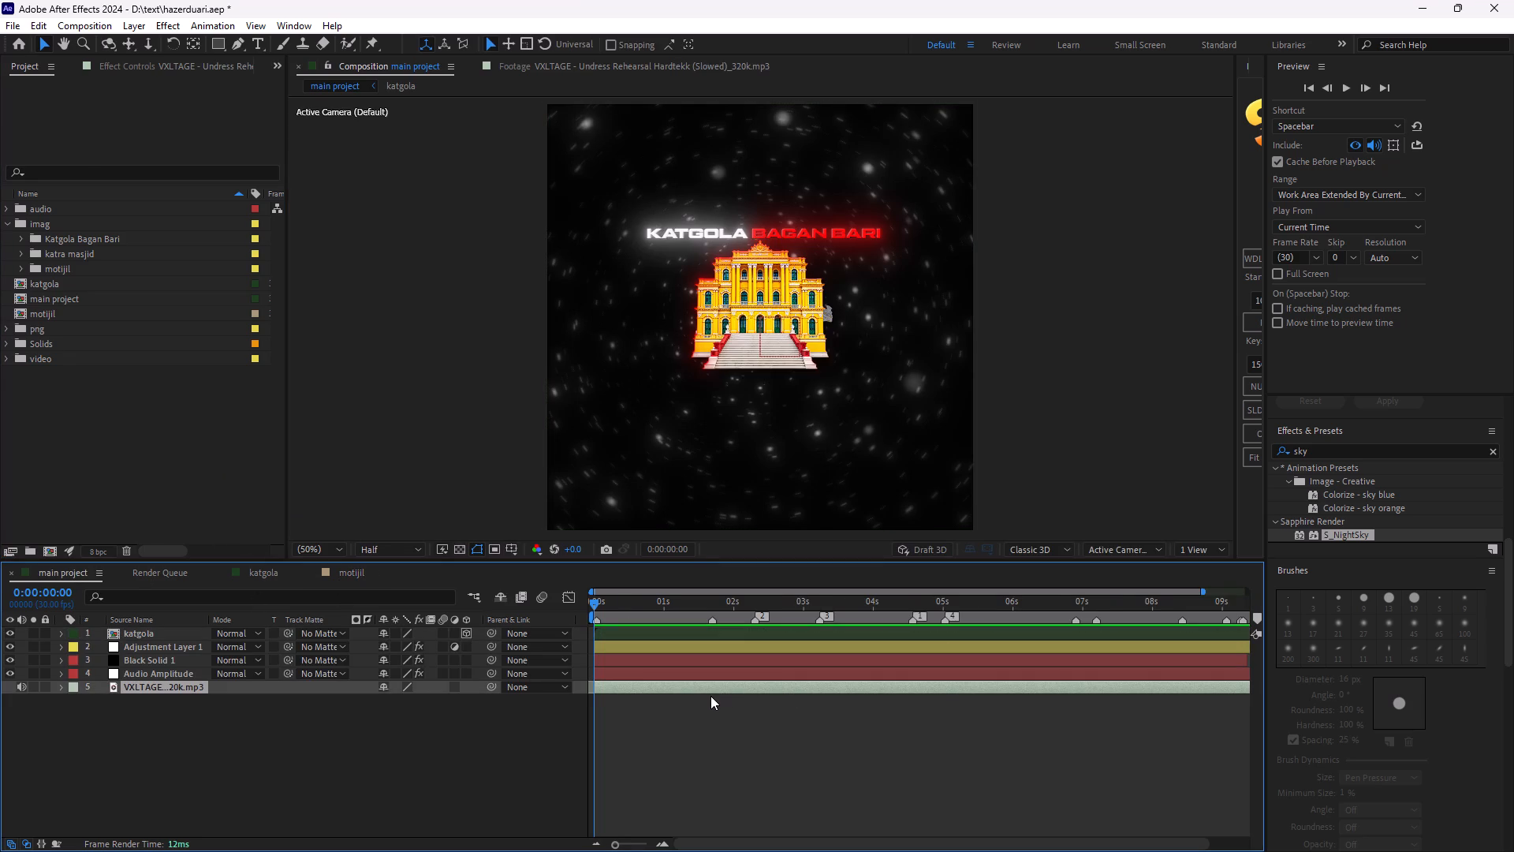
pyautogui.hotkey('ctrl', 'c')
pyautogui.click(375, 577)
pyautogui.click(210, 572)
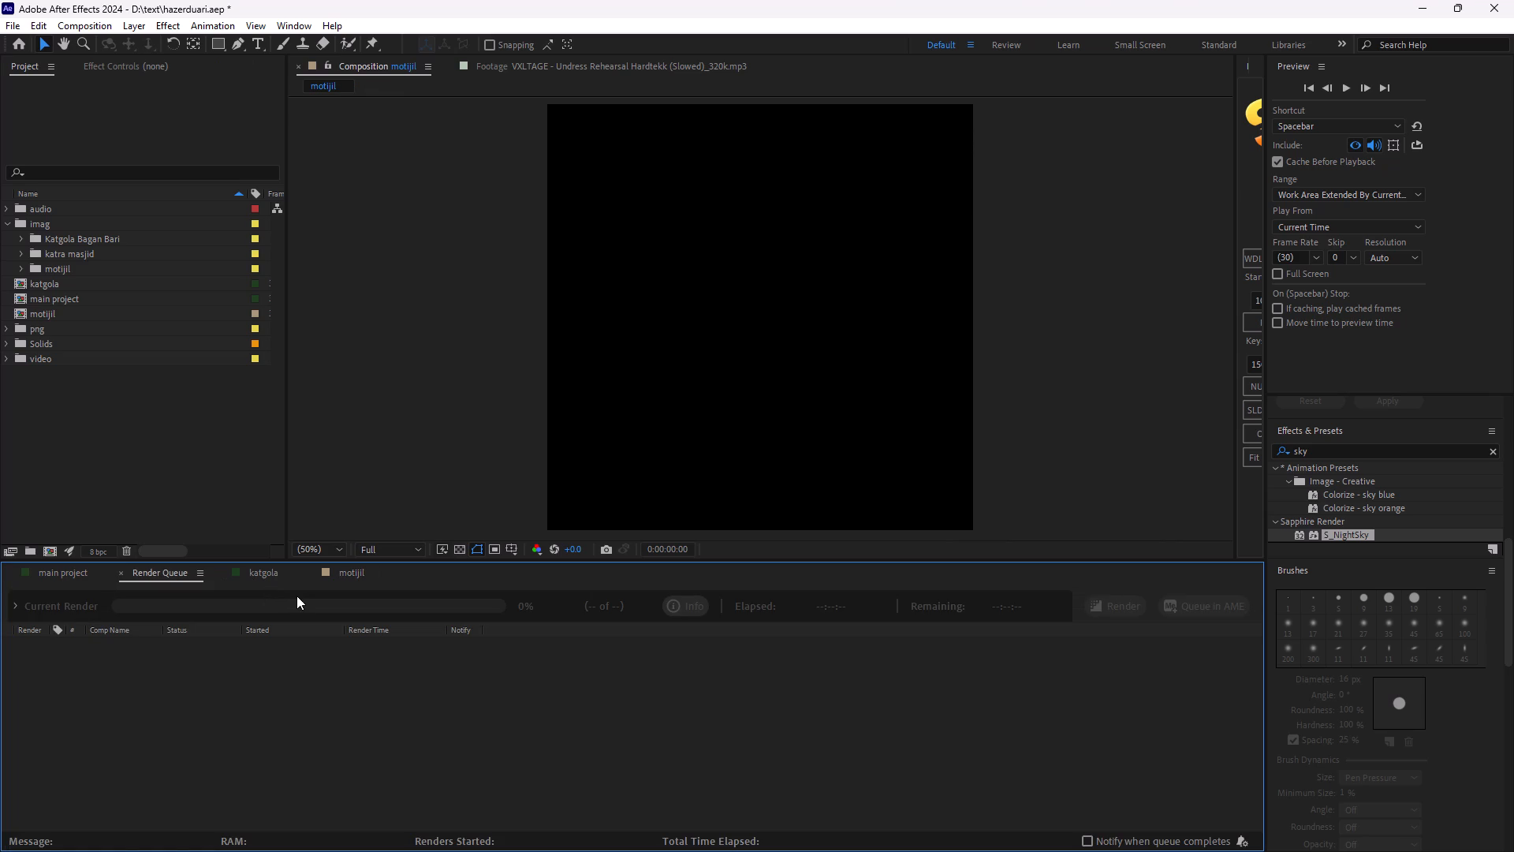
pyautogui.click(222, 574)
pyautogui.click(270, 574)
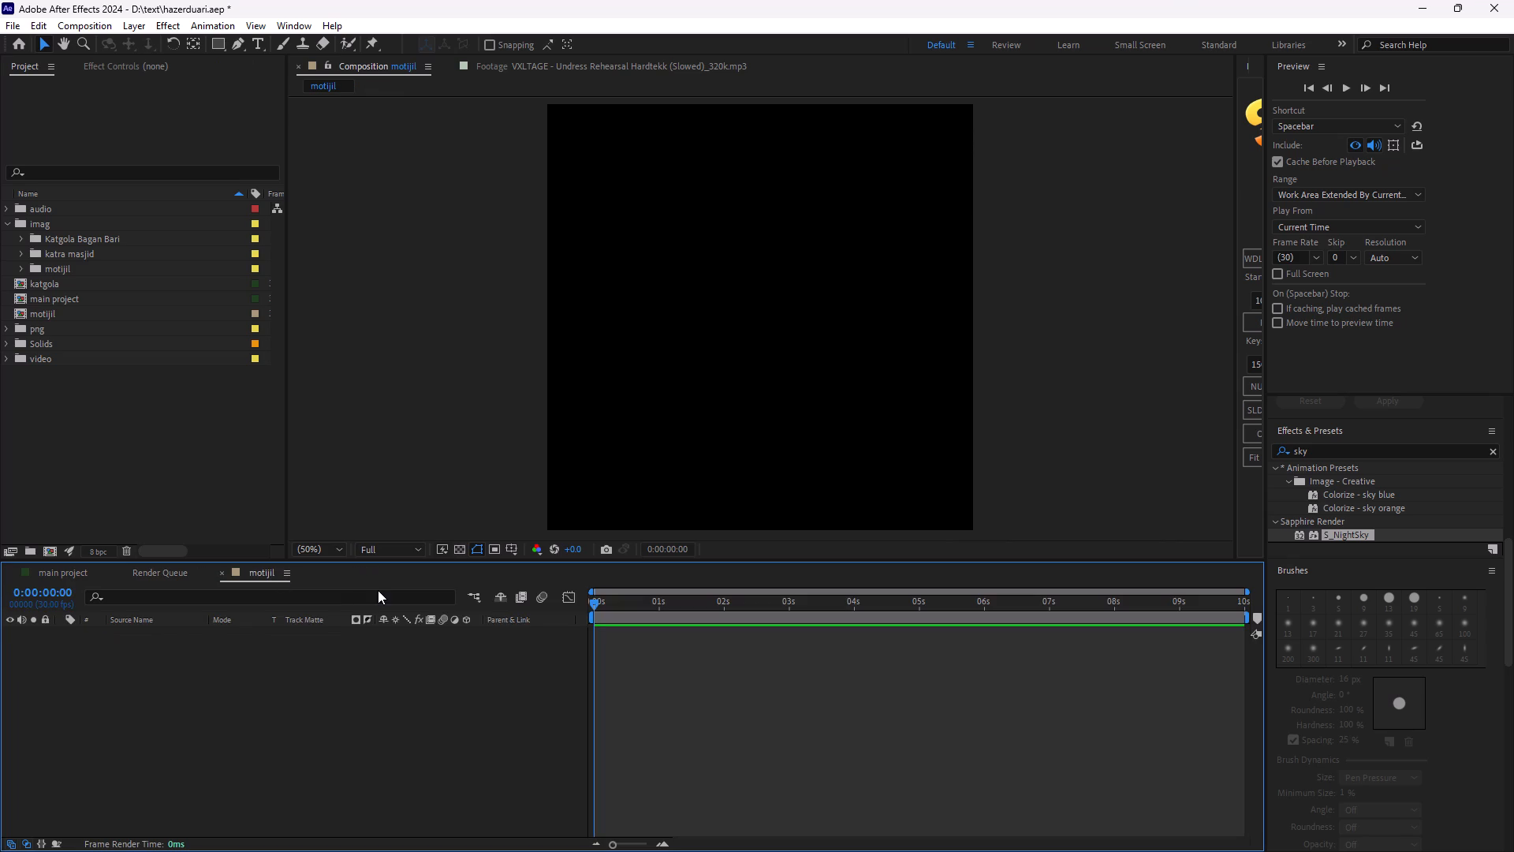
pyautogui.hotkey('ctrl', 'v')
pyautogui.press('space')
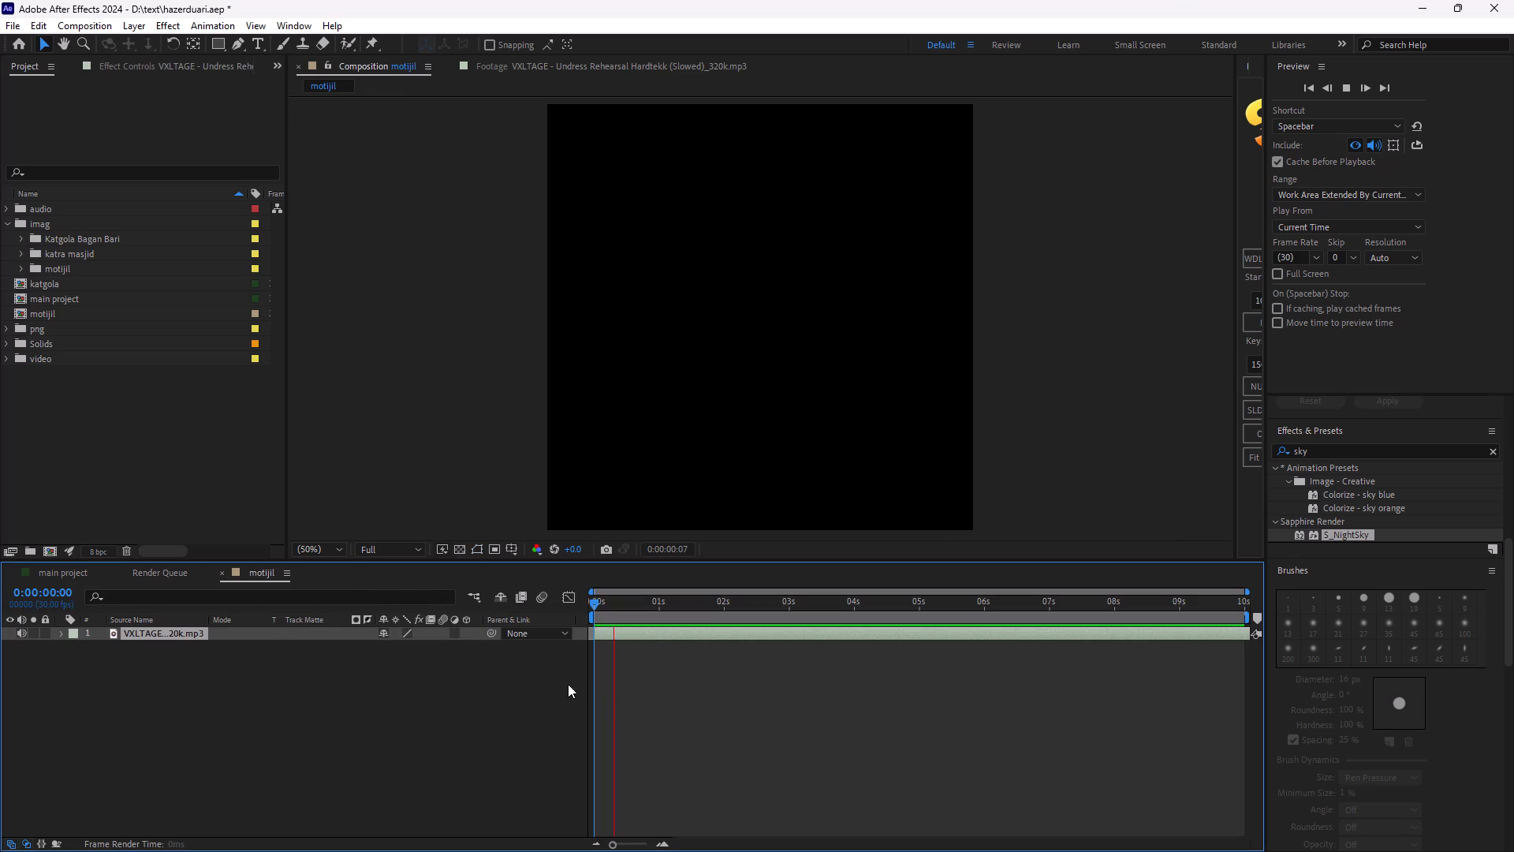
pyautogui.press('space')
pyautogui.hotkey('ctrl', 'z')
# Split the main project's music layer at 0:00:02:09, copy the part after the cut, and undo the split.
pyautogui.click(67, 574)
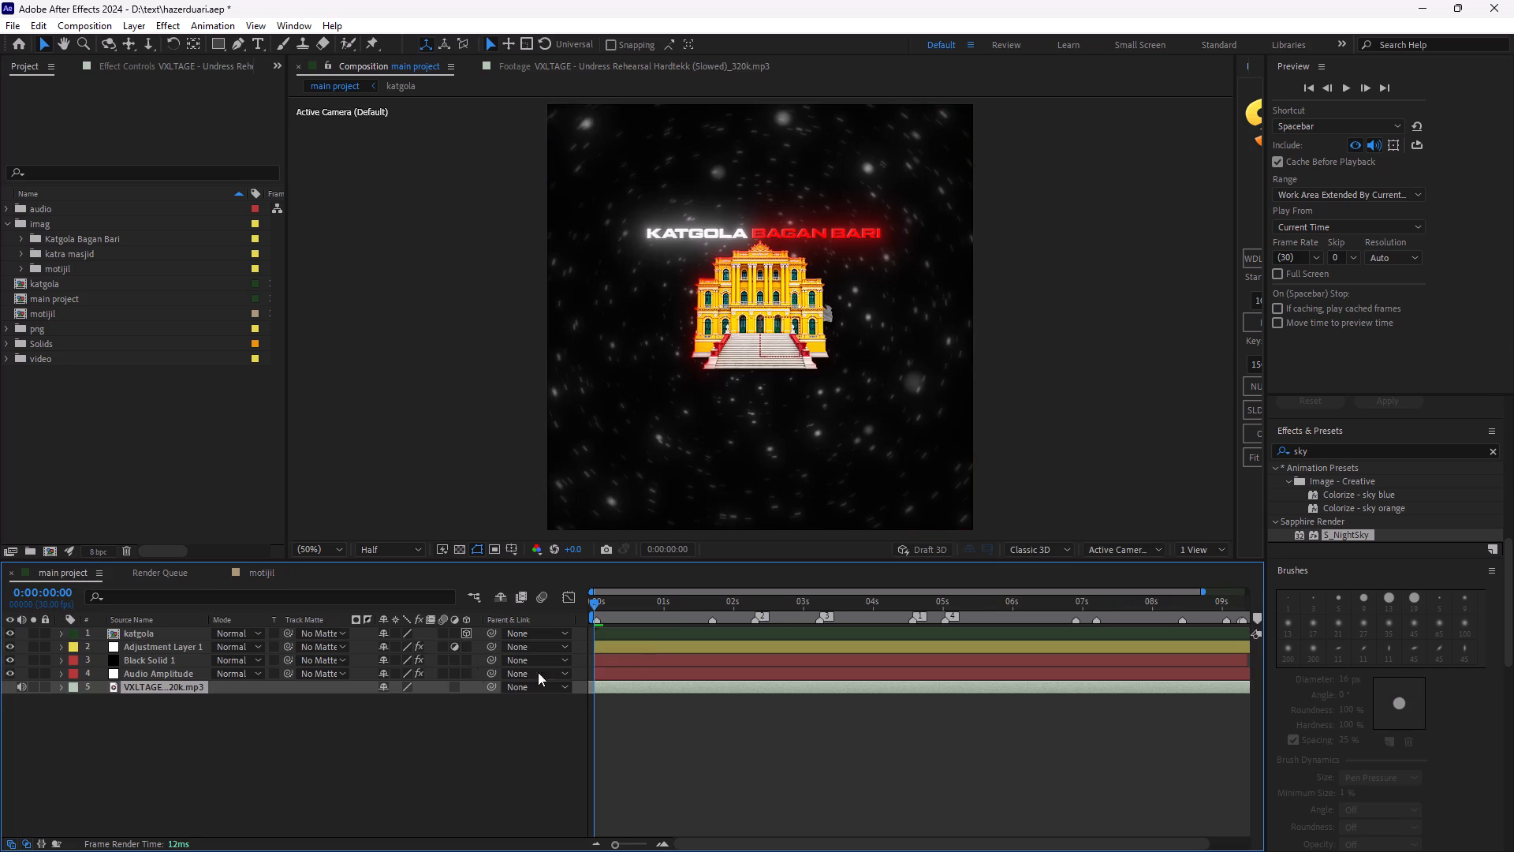
pyautogui.moveTo(601, 596); pyautogui.dragTo(704, 651)
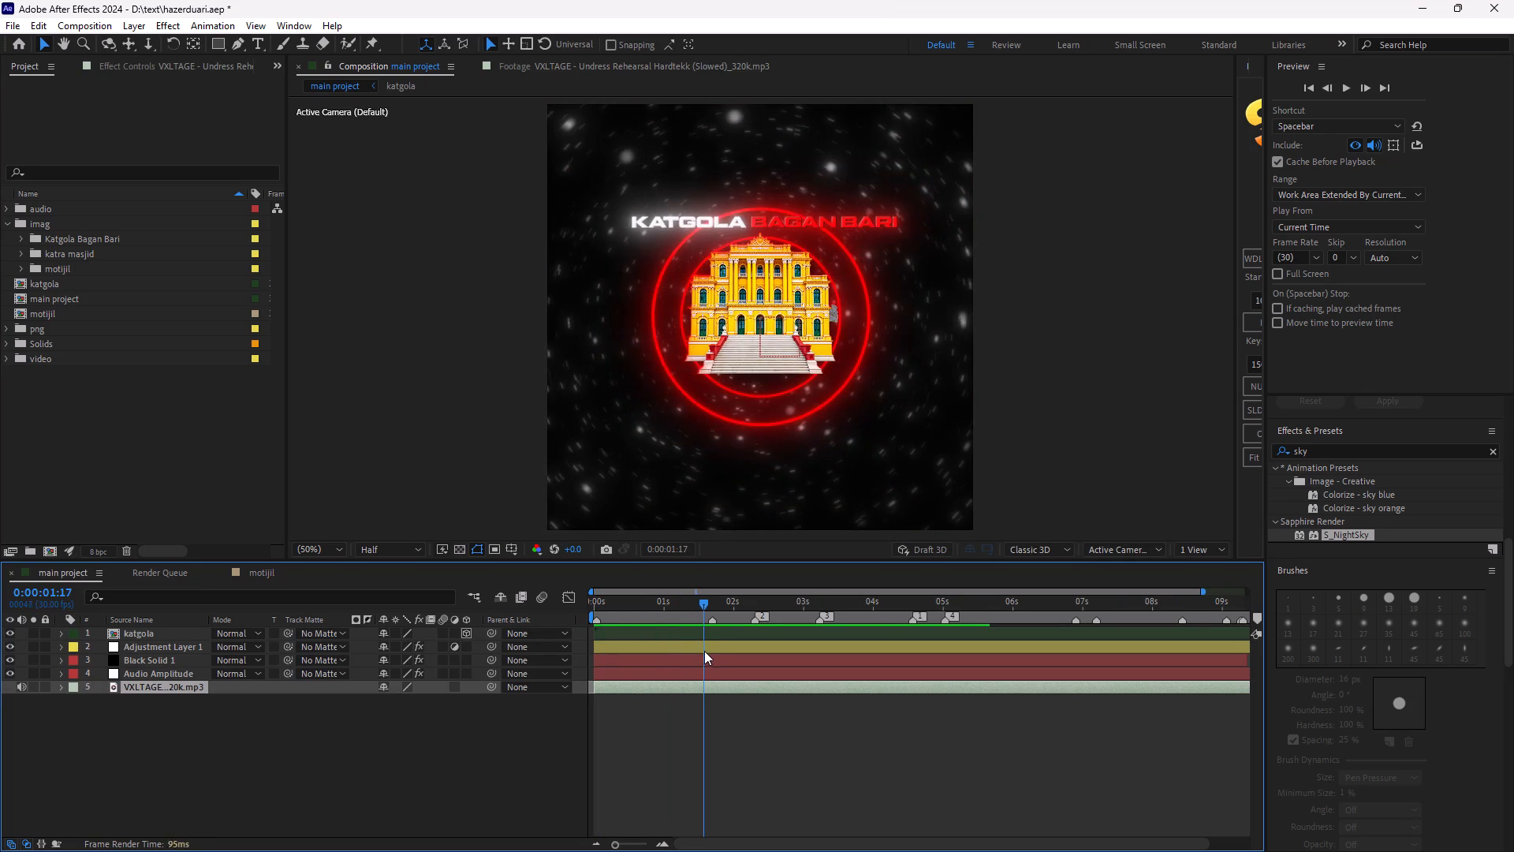
pyautogui.moveTo(704, 651); pyautogui.dragTo(711, 657)
pyautogui.press('space')
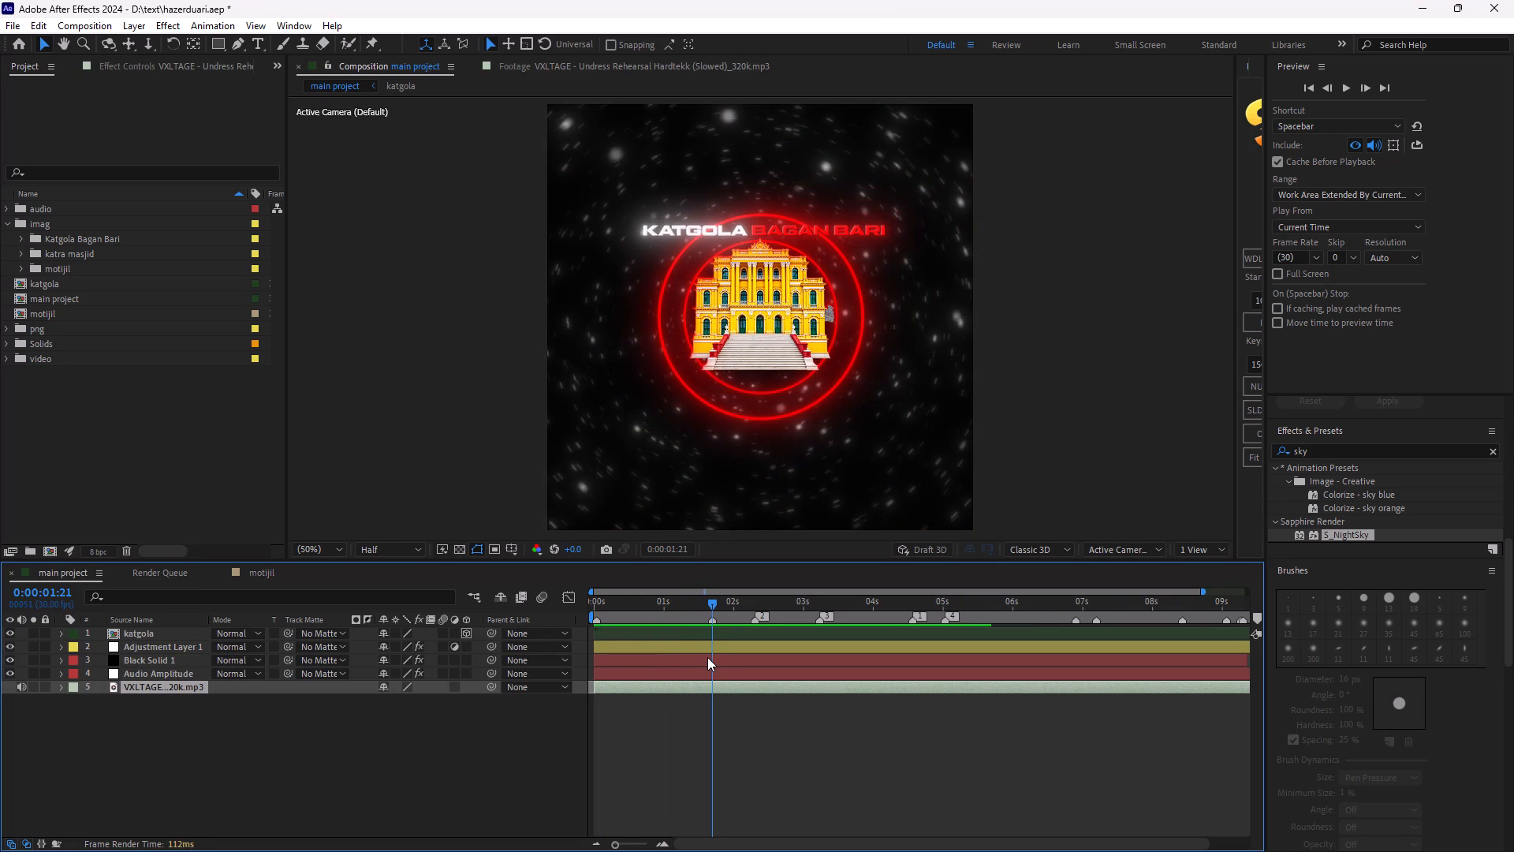
pyautogui.press('space')
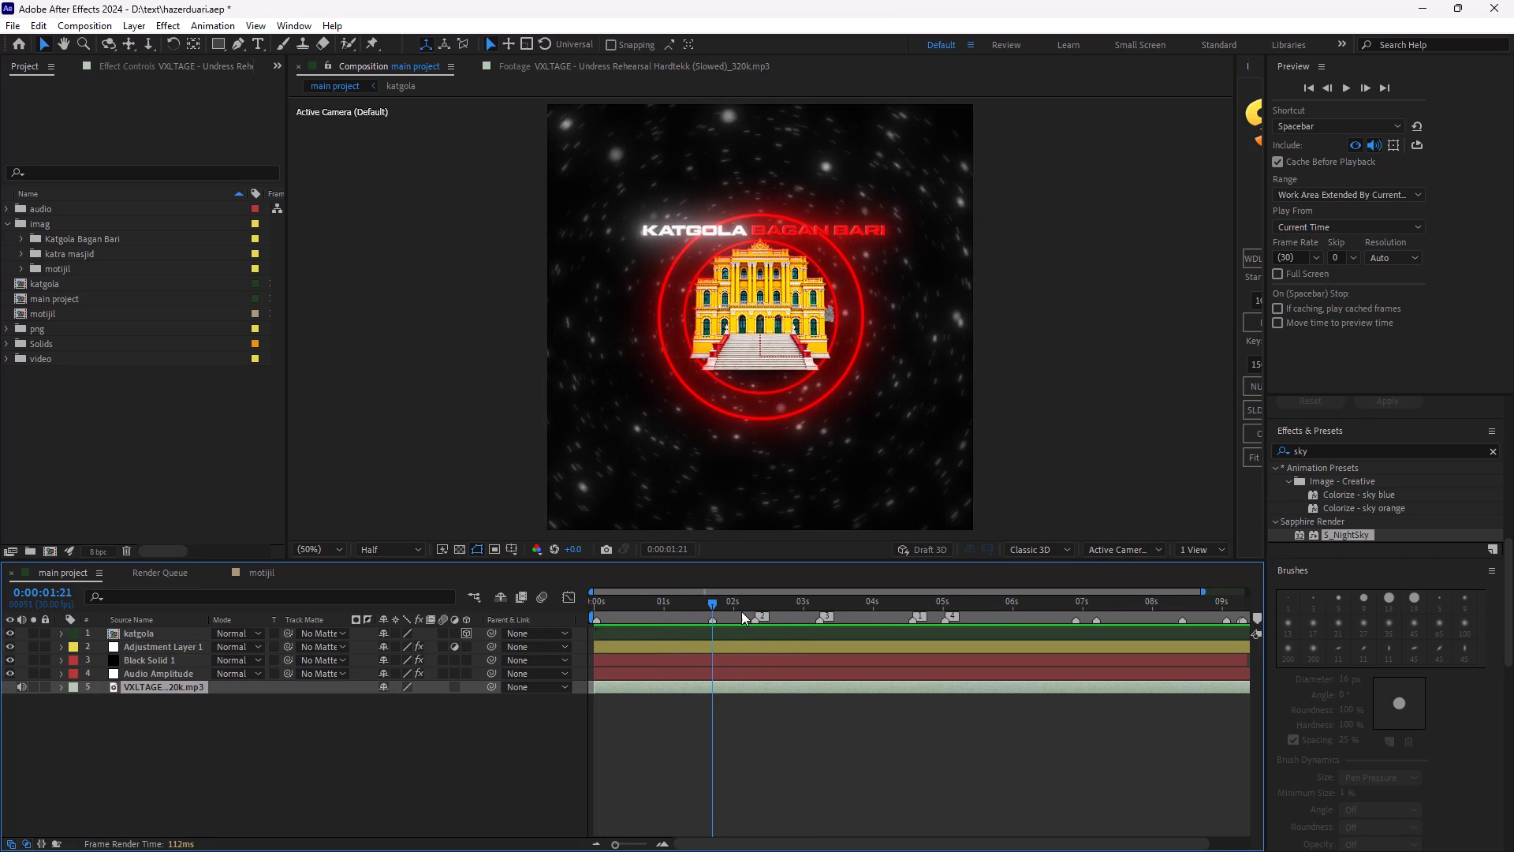
pyautogui.moveTo(710, 594); pyautogui.dragTo(746, 651)
pyautogui.moveTo(674, 600); pyautogui.dragTo(708, 636)
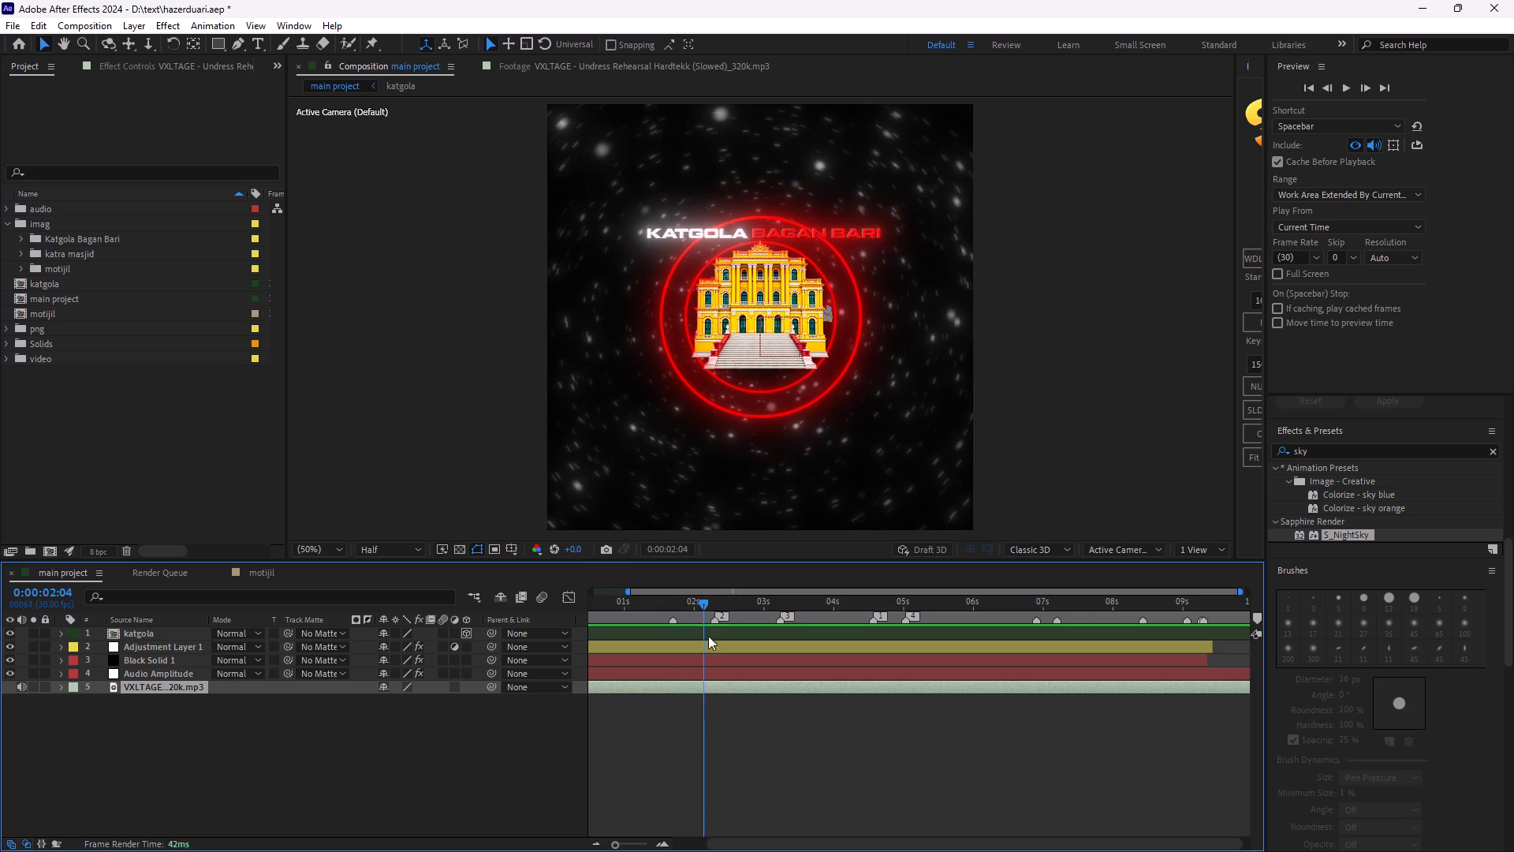
pyautogui.moveTo(708, 636); pyautogui.dragTo(716, 648)
pyautogui.keyDown('ctrl'); pyautogui.click(733, 688); pyautogui.keyUp('ctrl')
pyautogui.keyDown('ctrl'); pyautogui.click(733, 689); pyautogui.keyUp('ctrl')
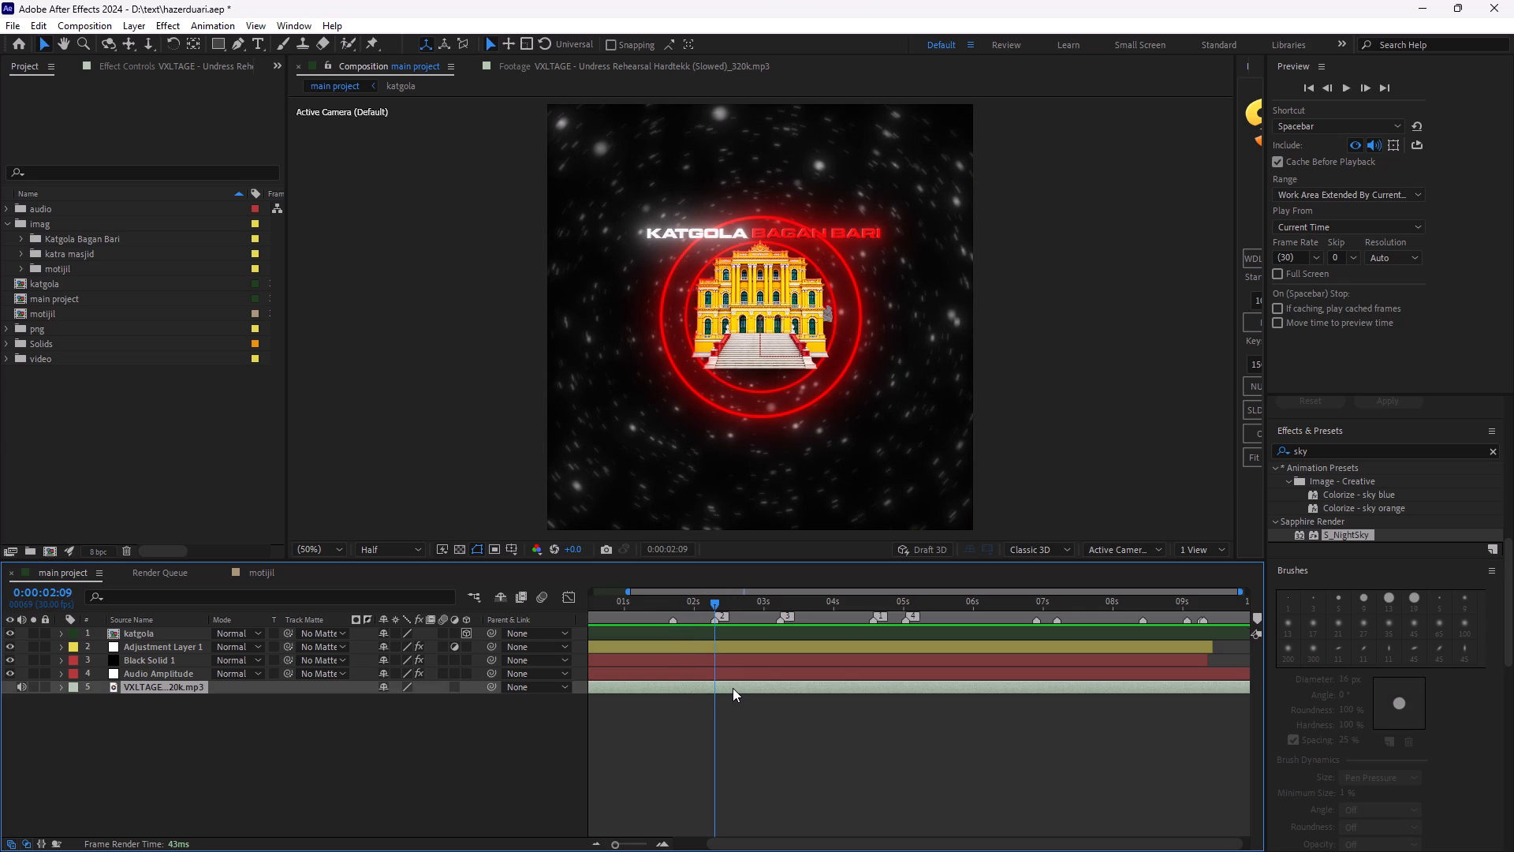
pyautogui.hotkey('ctrl', 'shift', 'd')
pyautogui.click(735, 688)
pyautogui.hotkey('ctrl', 'c')
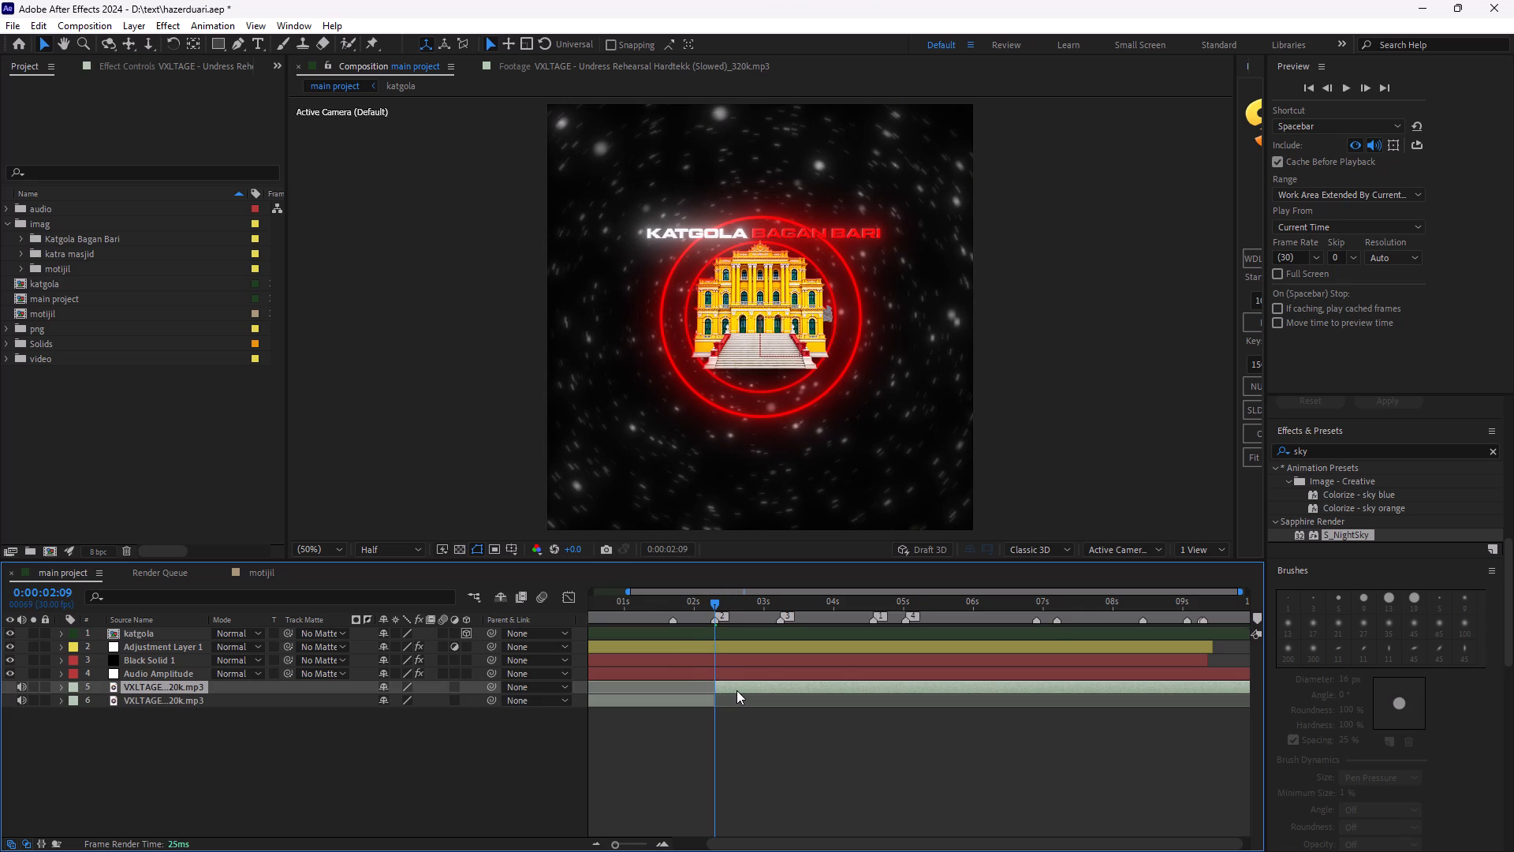
pyautogui.hotkey('ctrl', 'z')
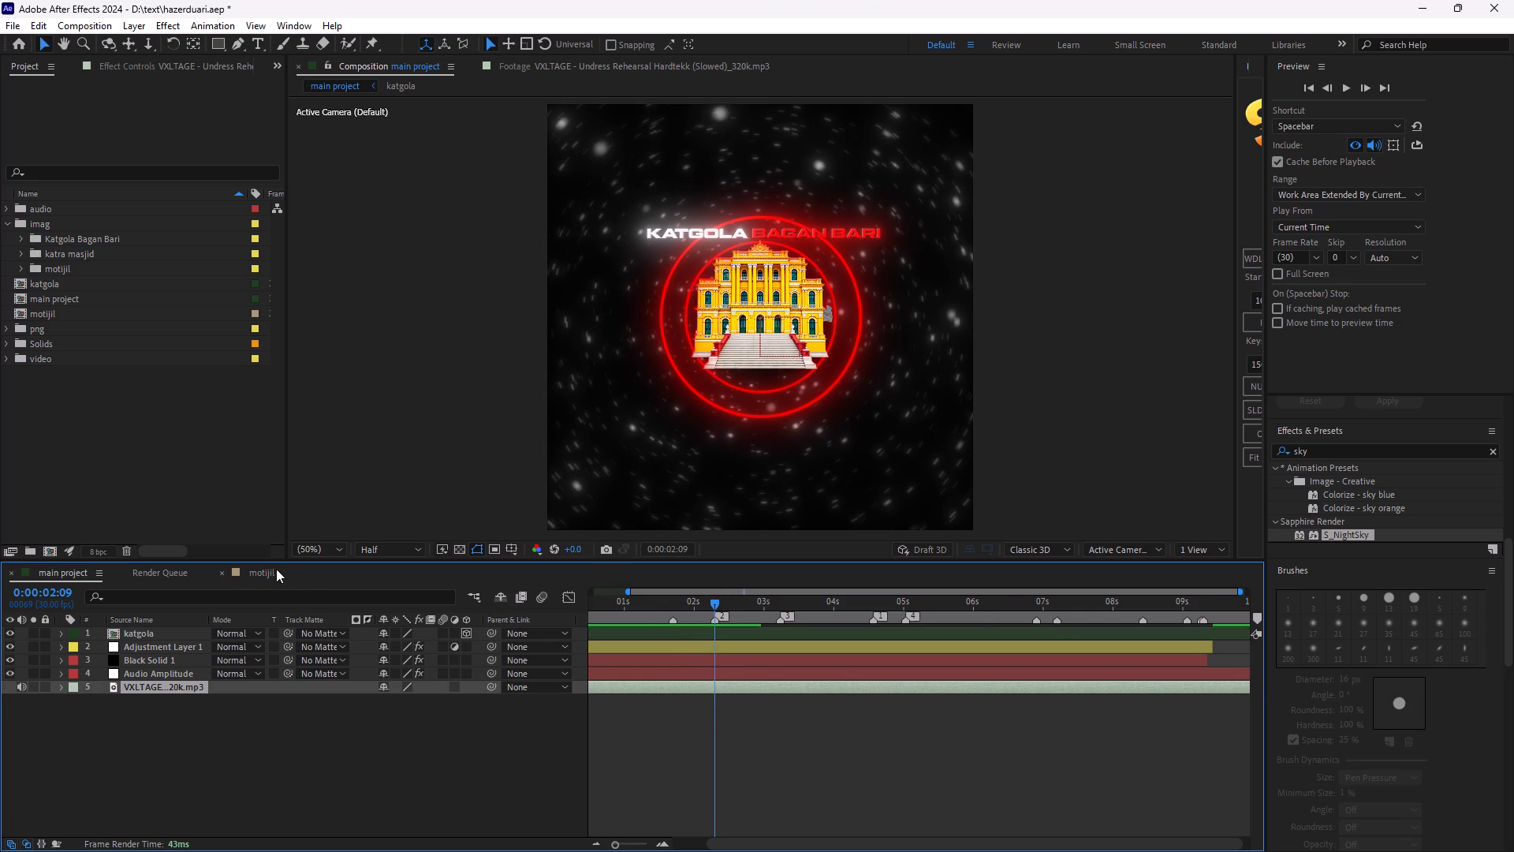
# Paste the trimmed music into motijil, shift it to begin at 0:00:00:00, and preview it.
pyautogui.click(276, 569)
pyautogui.hotkey('ctrl', 'v')
pyautogui.press('space')
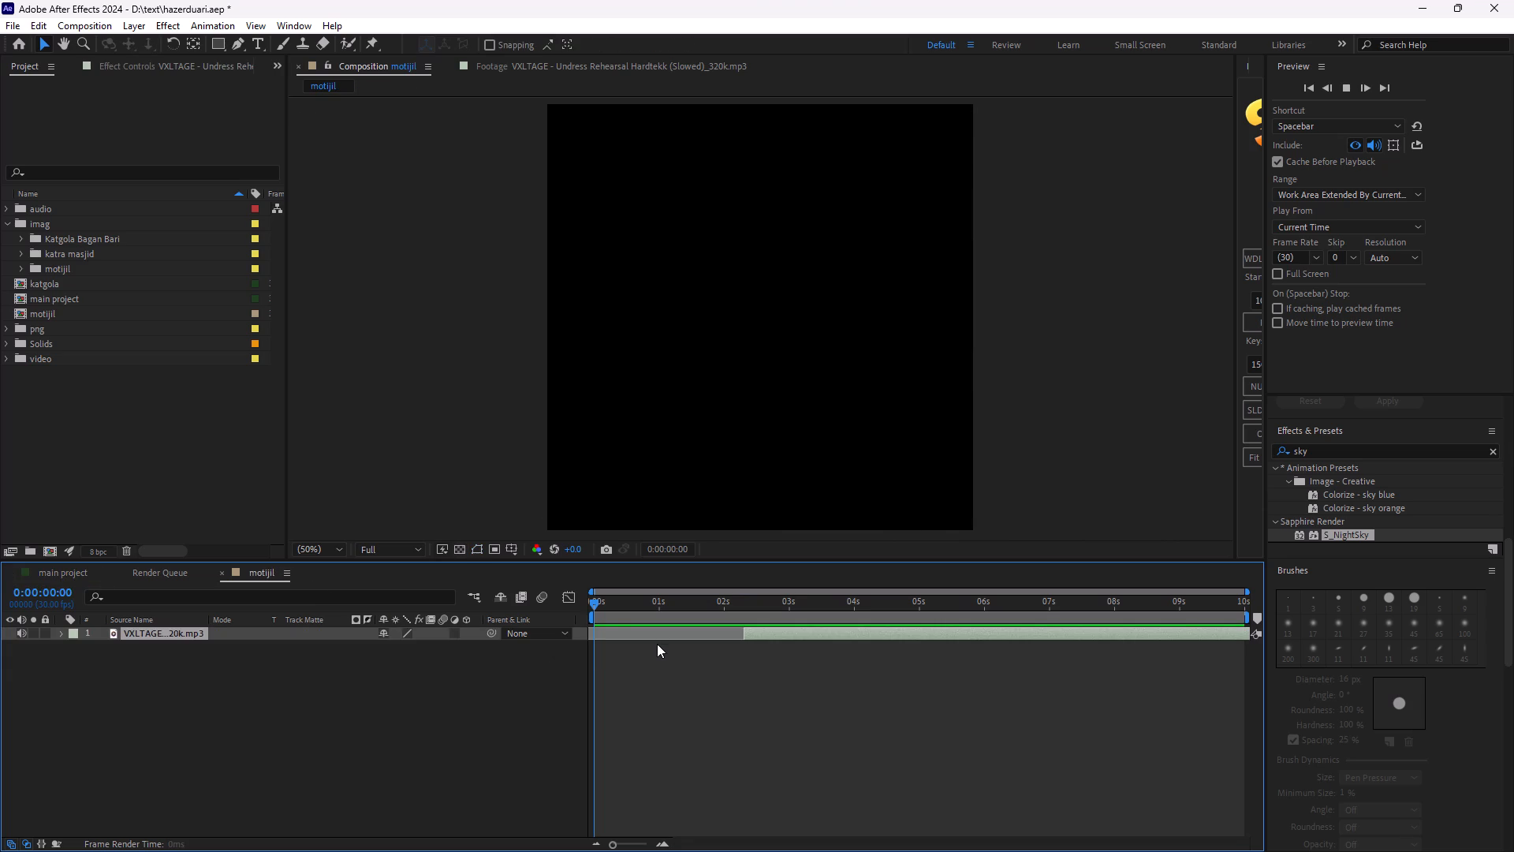
pyautogui.moveTo(779, 634); pyautogui.dragTo(647, 658)
pyautogui.press('space')
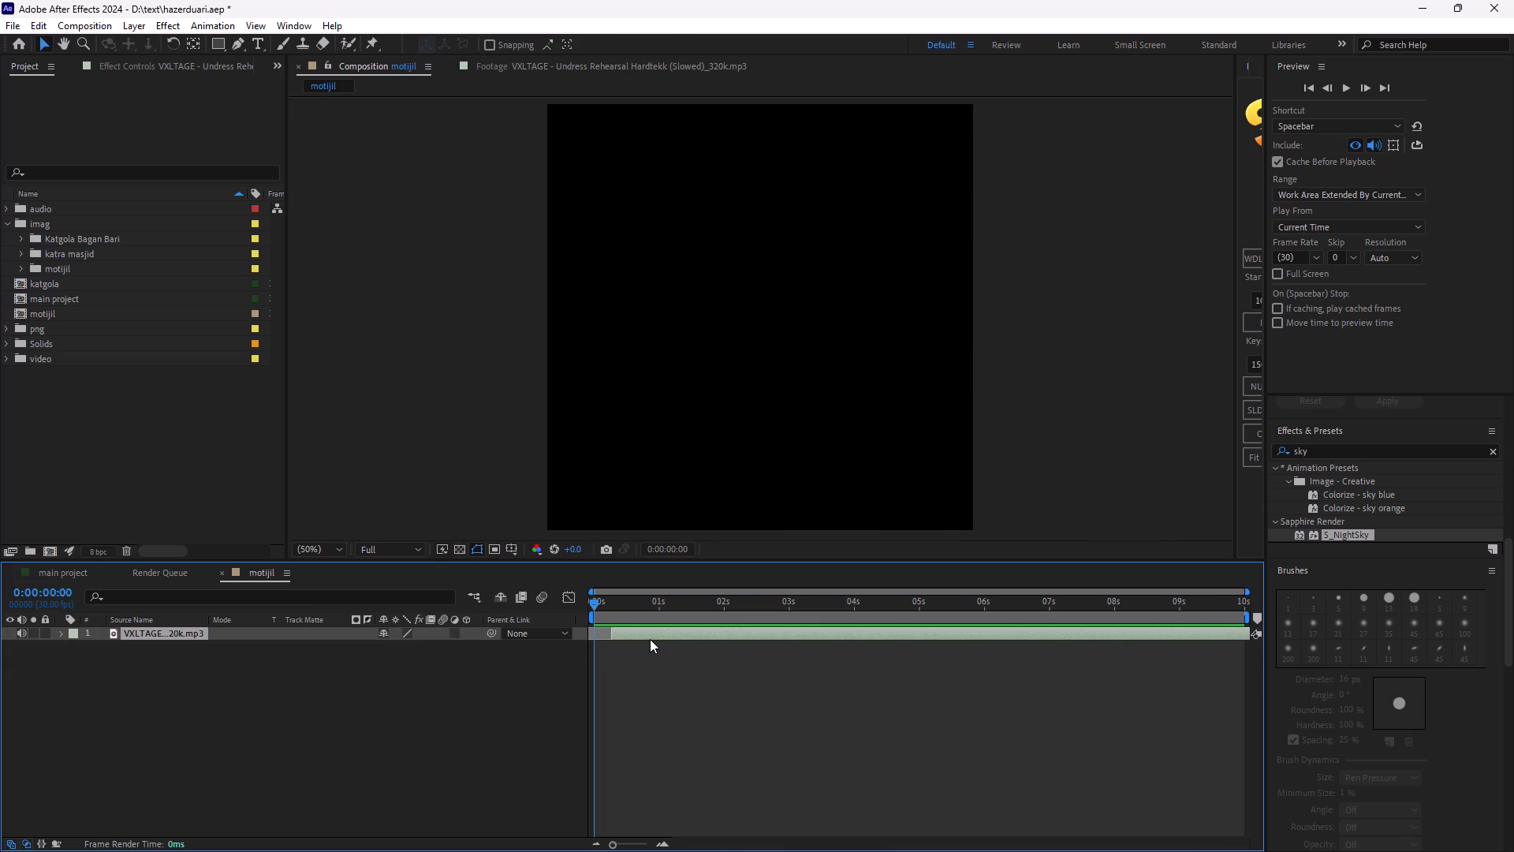
pyautogui.moveTo(649, 637); pyautogui.dragTo(632, 640)
pyautogui.press('space')
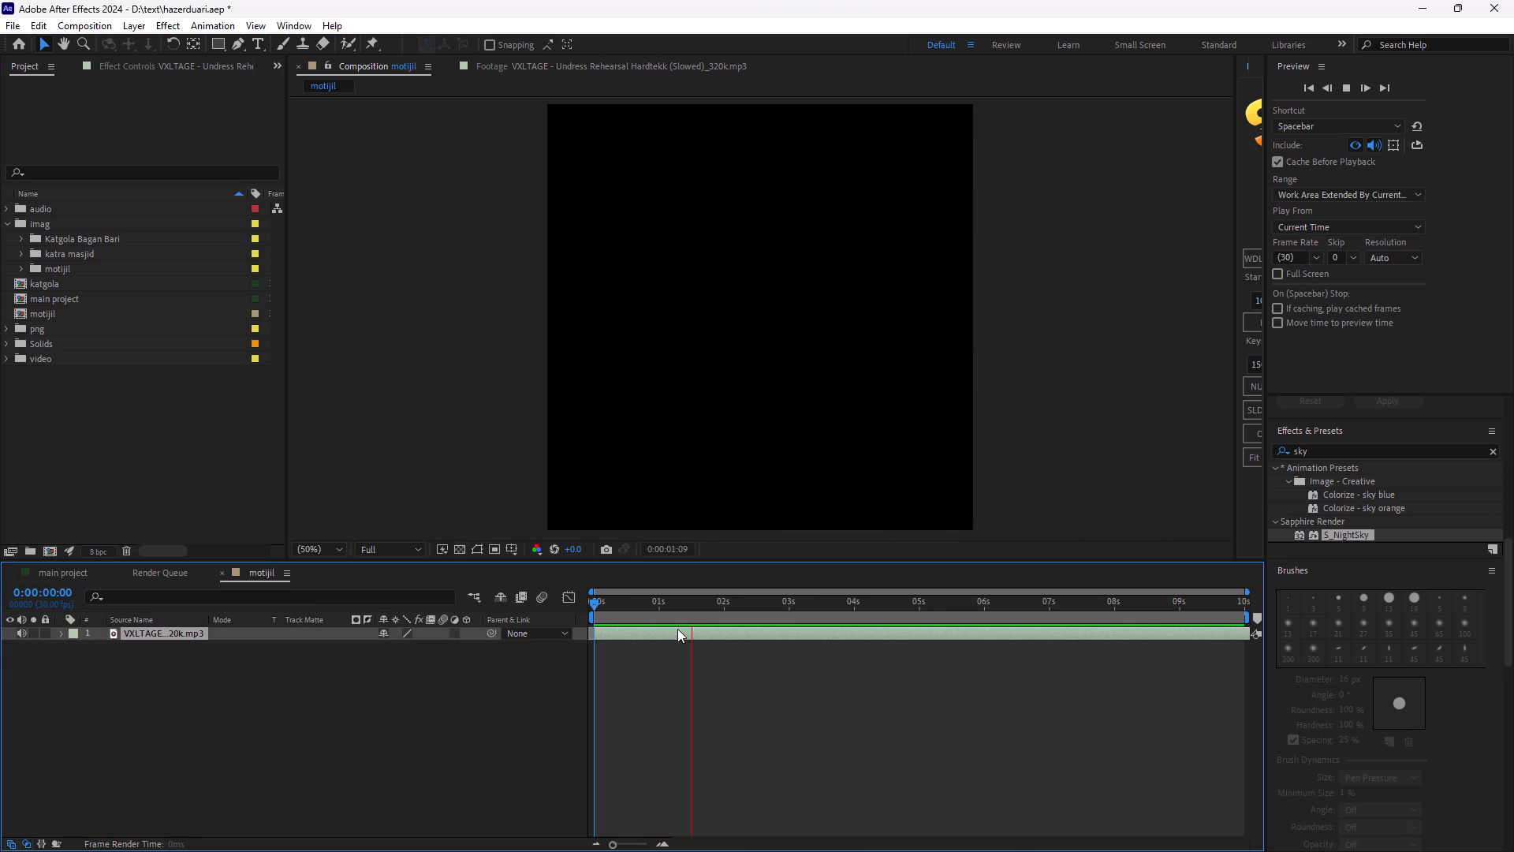
pyautogui.click(677, 629)
pyautogui.press('space')
# Widen the Hyper Speed V2 script area beside the composition view so all its controls can be used.
pyautogui.rightClick(681, 630)
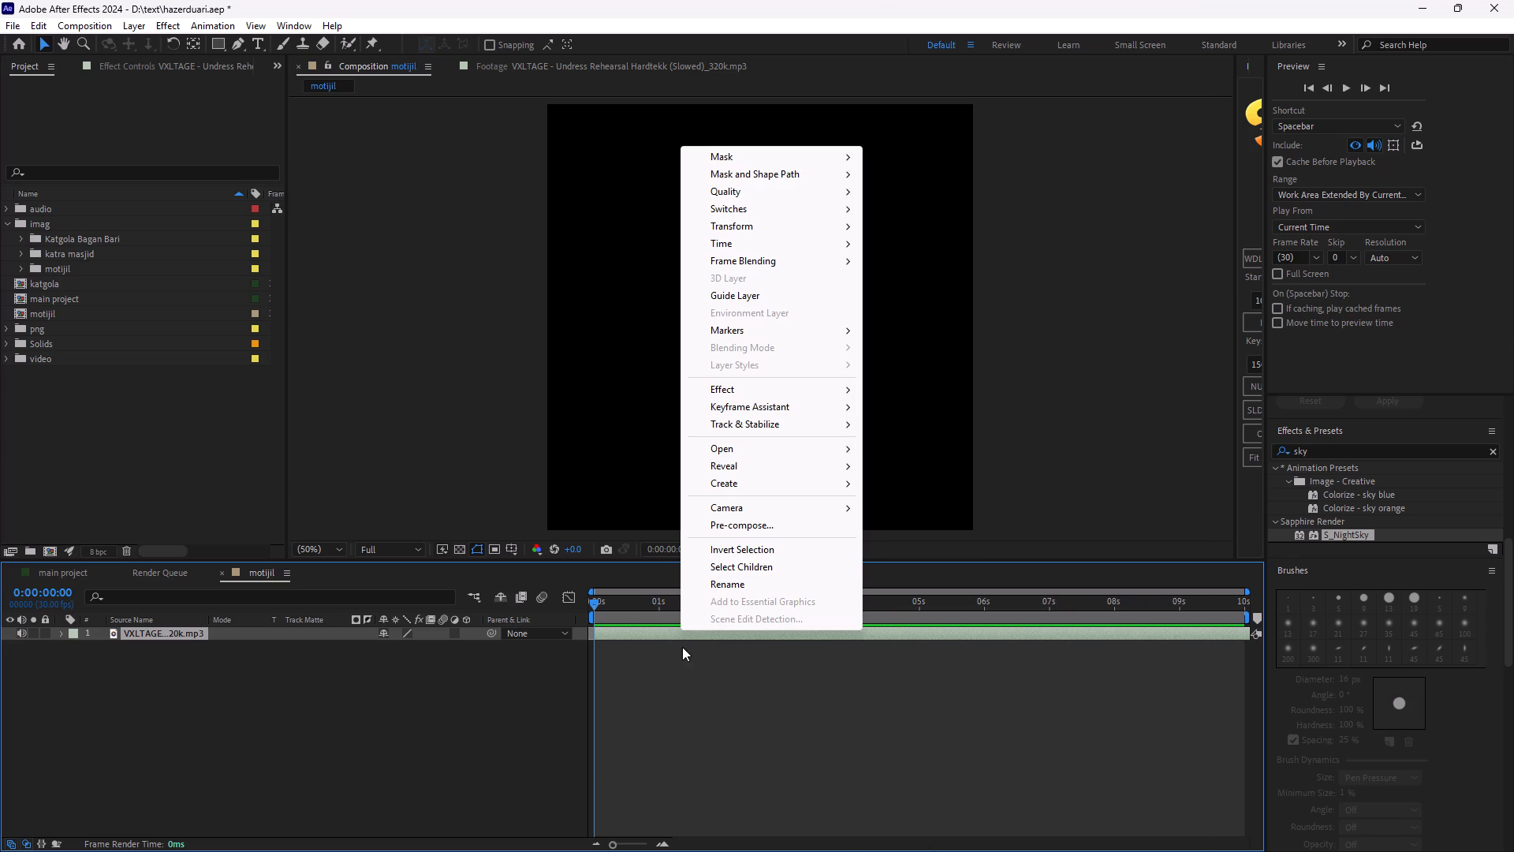
pyautogui.click(1211, 375)
pyautogui.click(1232, 364)
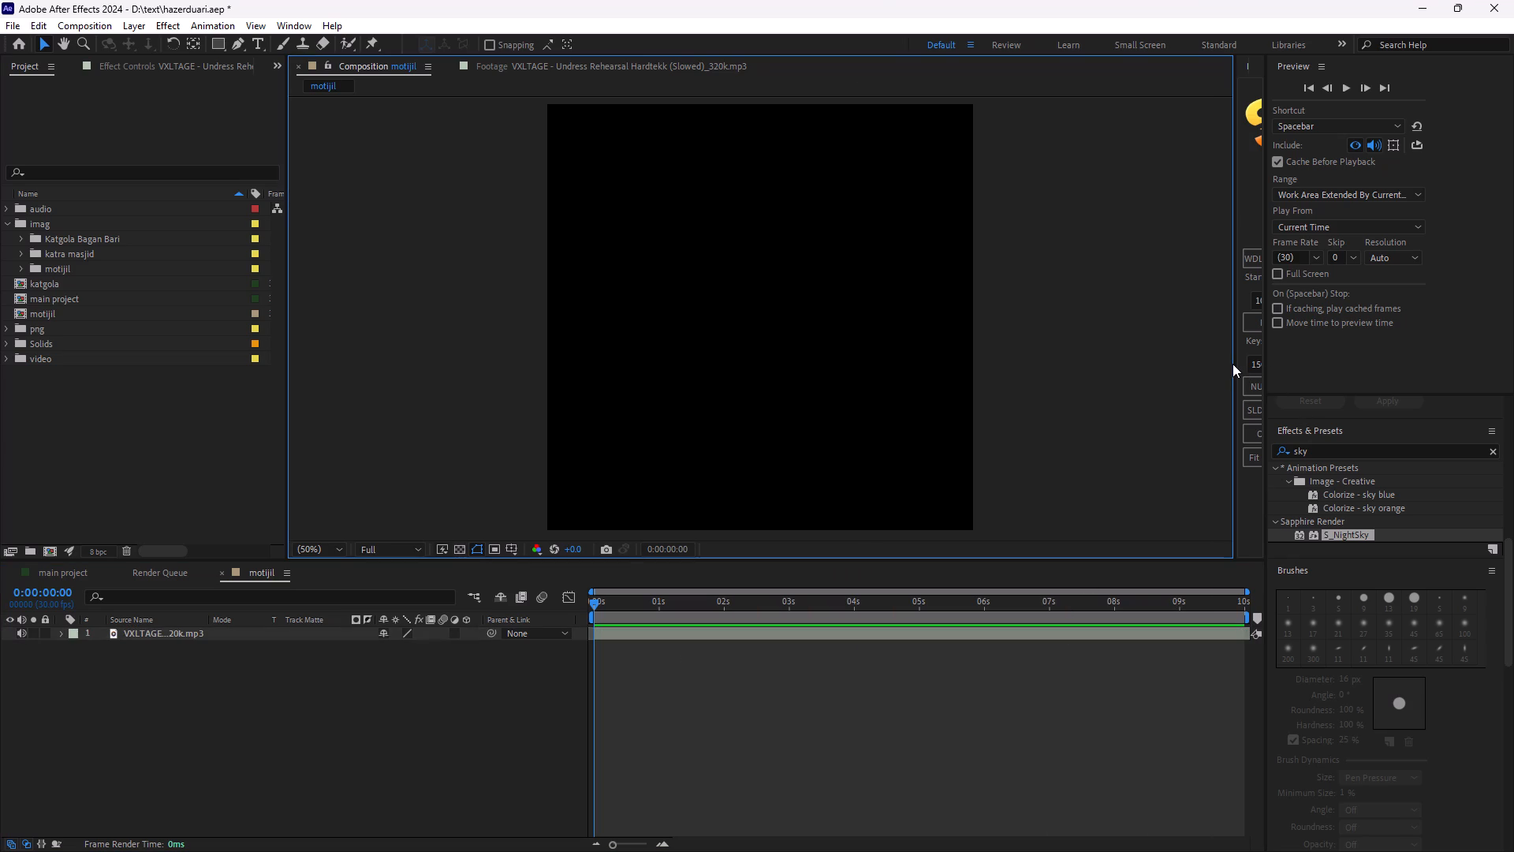
pyautogui.moveTo(1234, 365); pyautogui.dragTo(1007, 377)
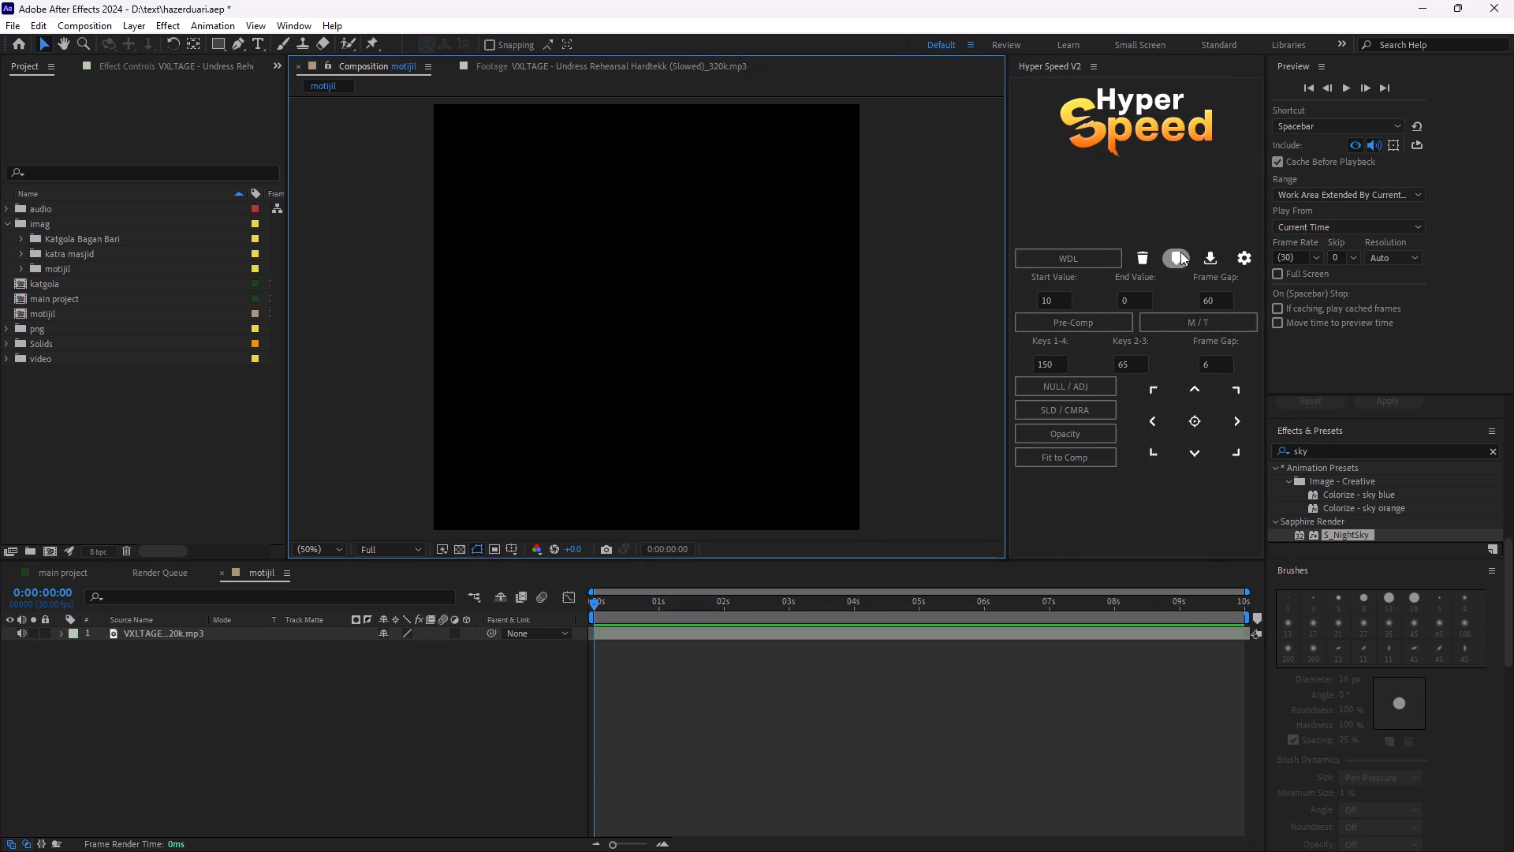
# Convert the audio of motijil's music layer to keyframes.
pyautogui.click(1180, 252)
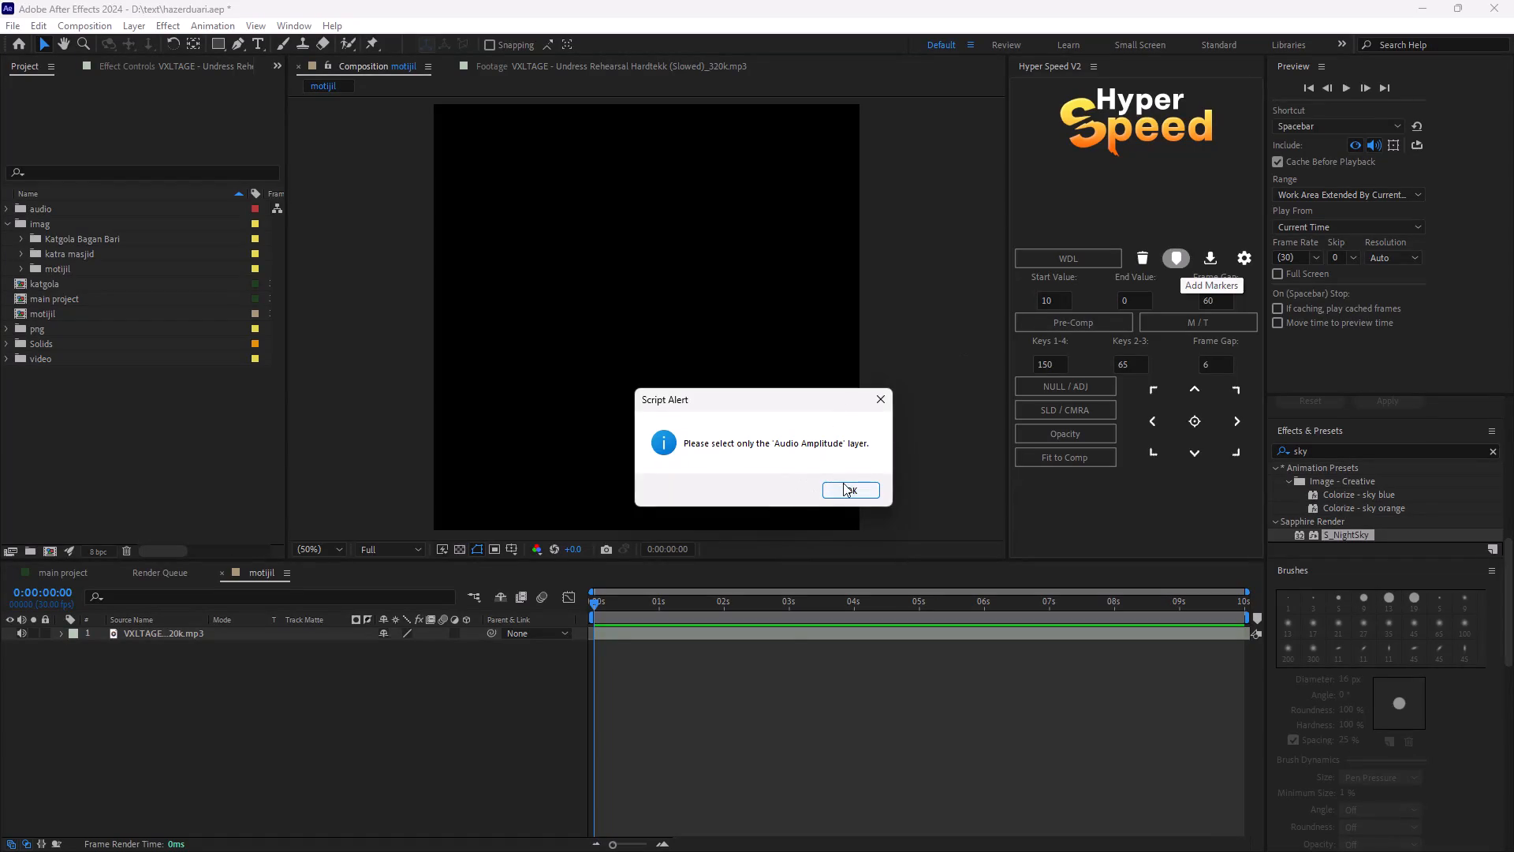
pyautogui.click(843, 483)
pyautogui.rightClick(150, 631)
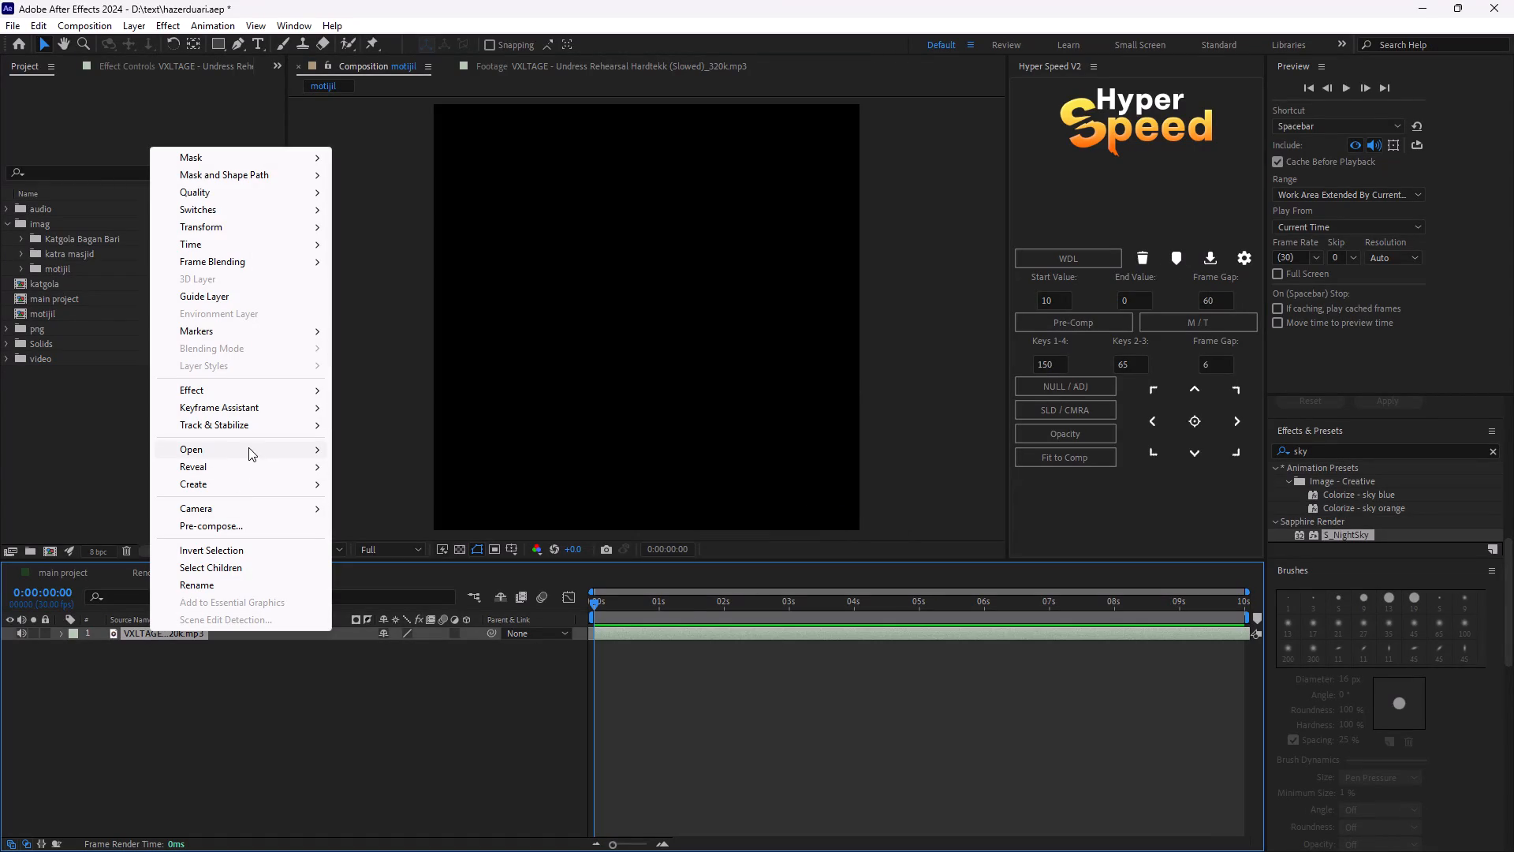
pyautogui.click(374, 405)
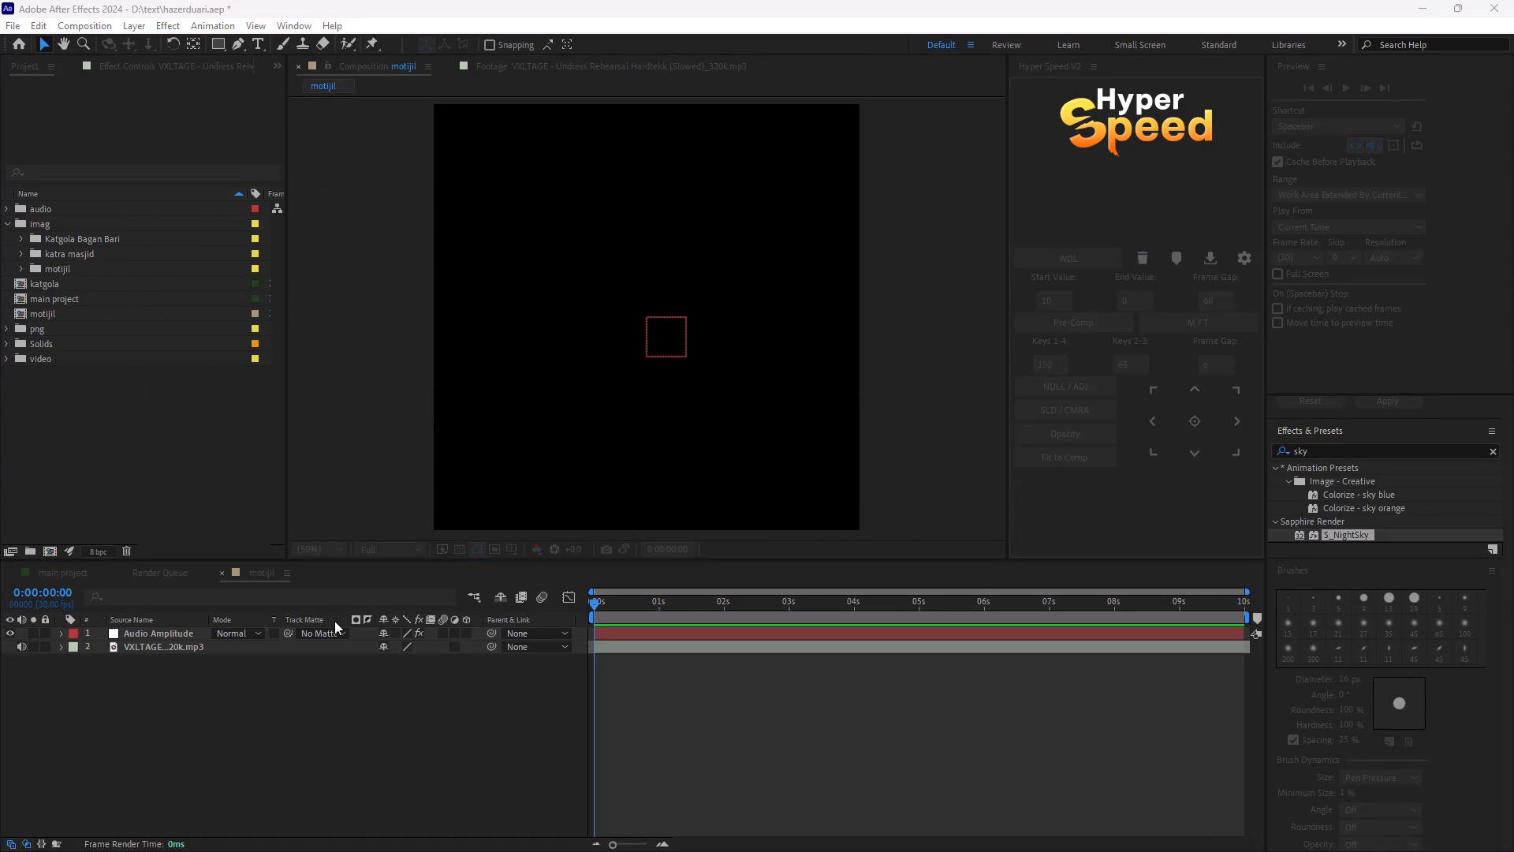
# Add beat markers to motijil with Hyper Speed from the Audio Amplitude layer, and preview the composition from the start.
pyautogui.click(568, 598)
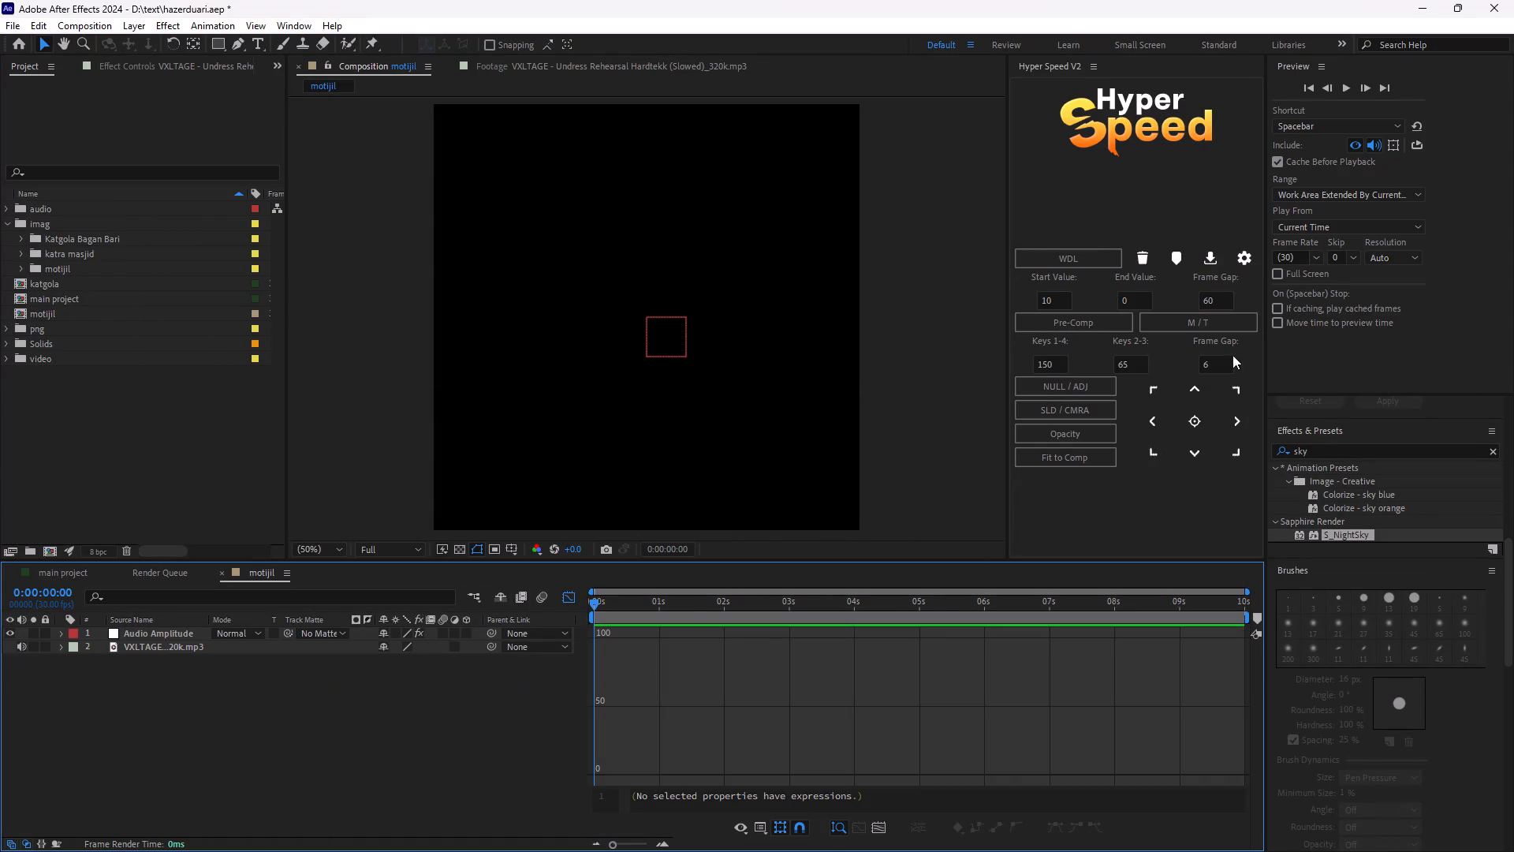
pyautogui.click(1180, 263)
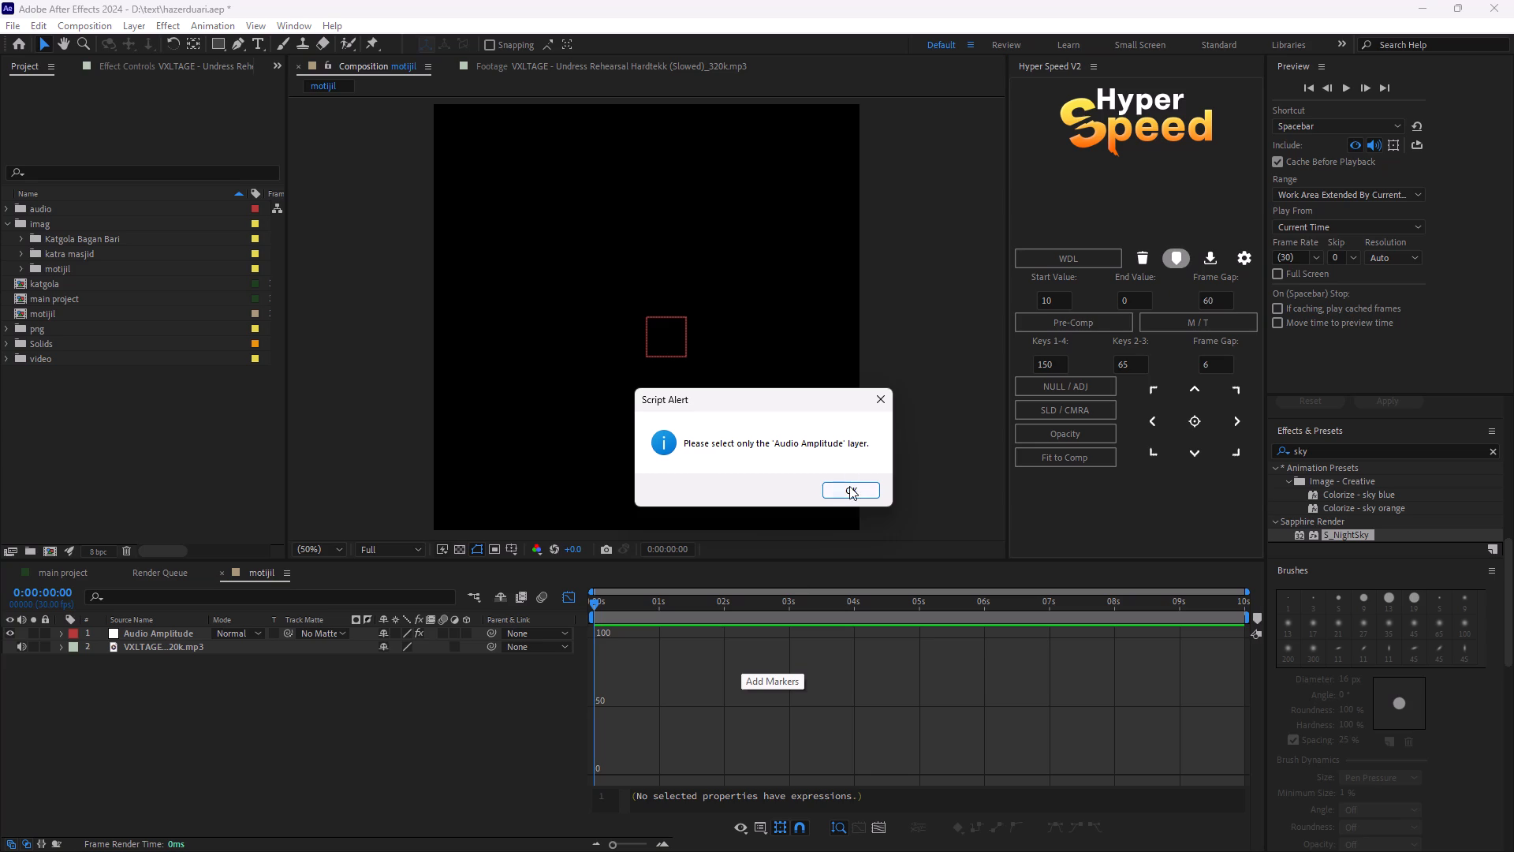
pyautogui.click(849, 486)
pyautogui.click(177, 634)
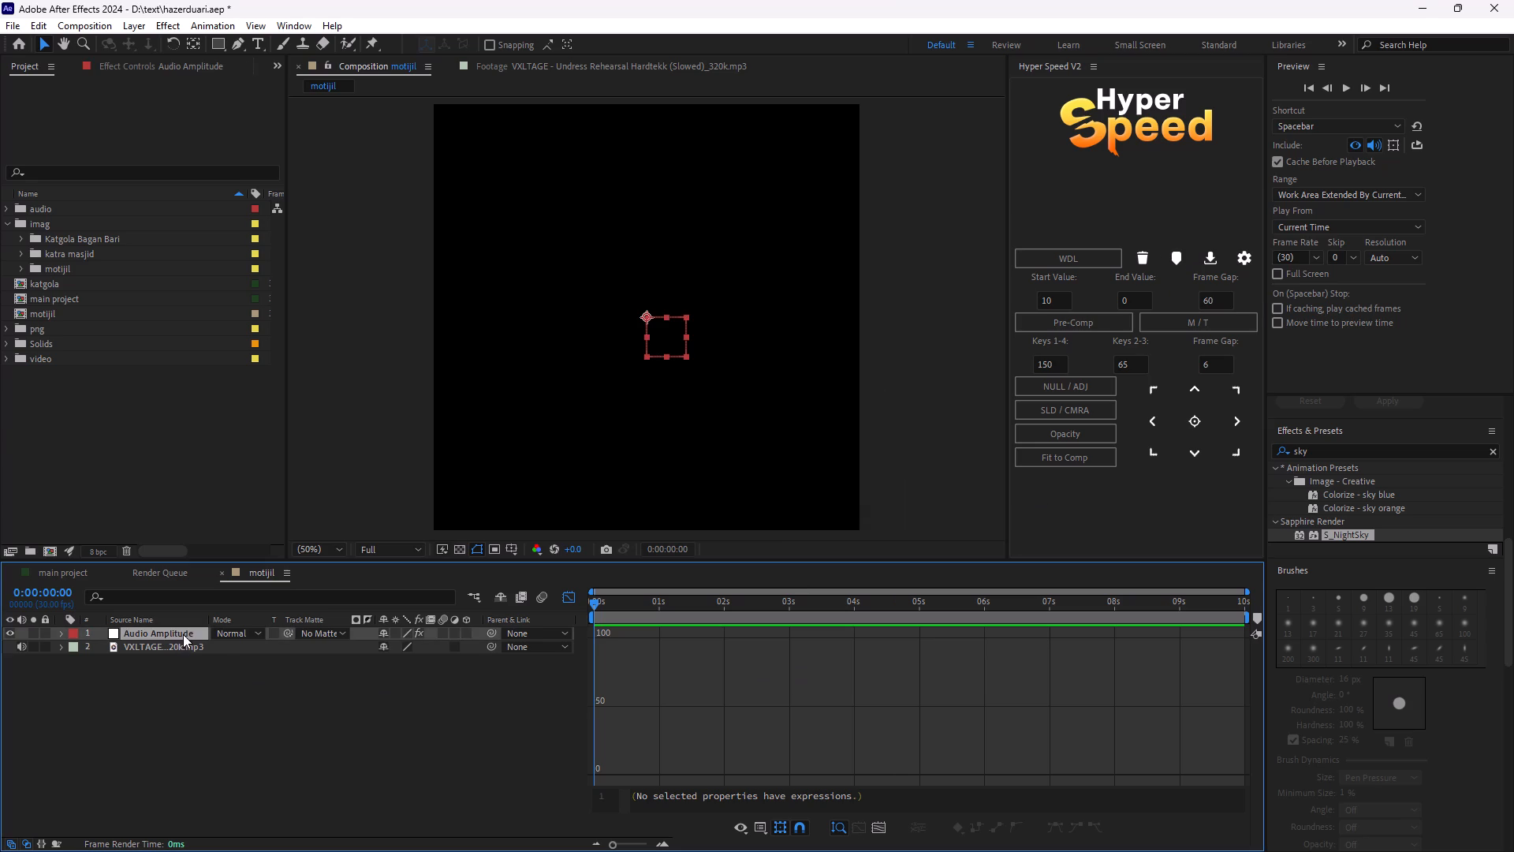
pyautogui.click(1186, 258)
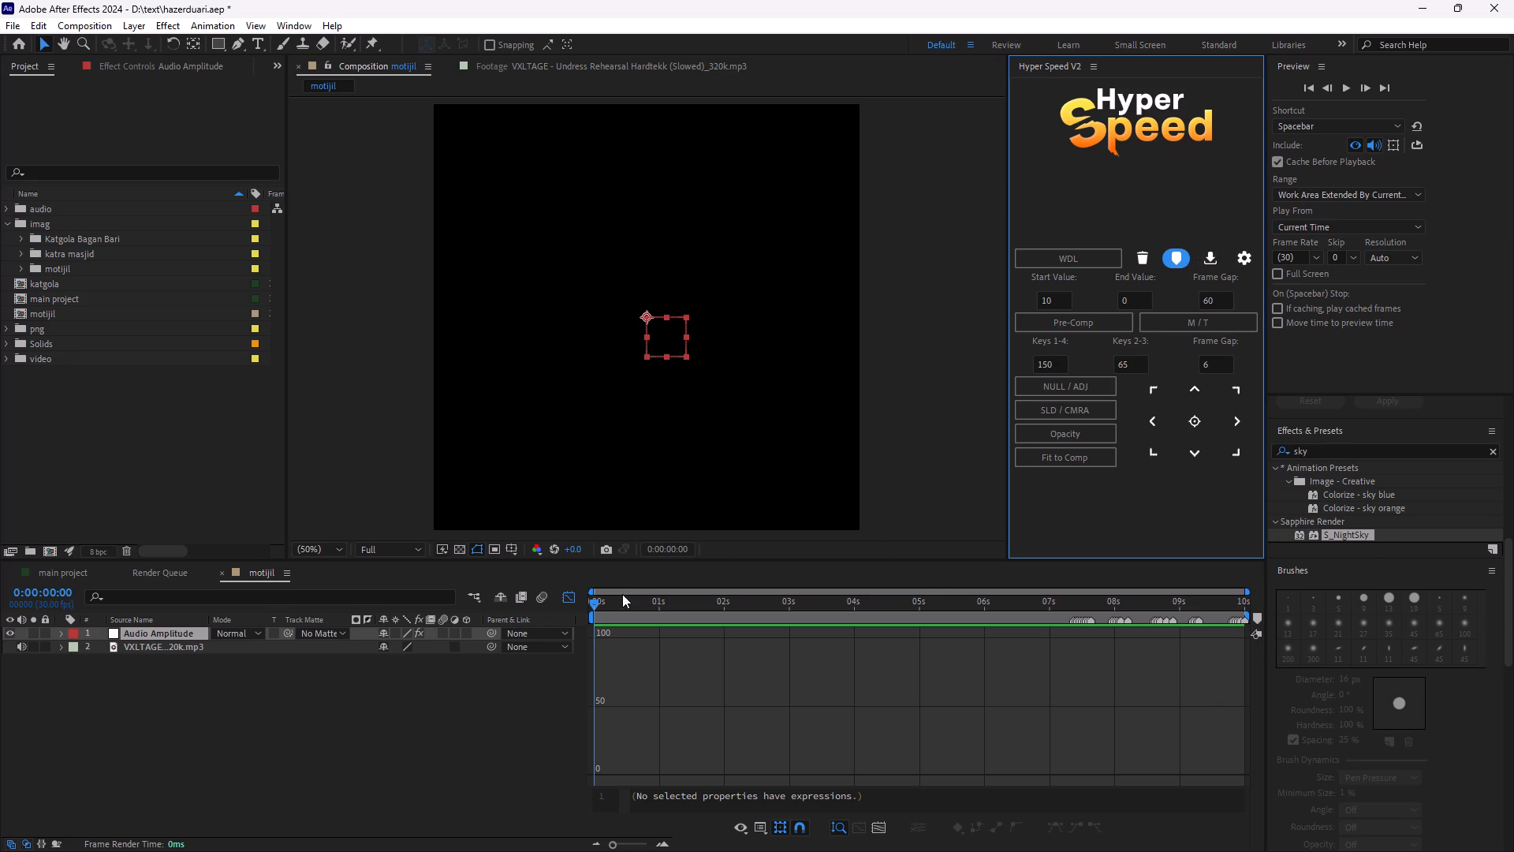
pyautogui.moveTo(600, 597); pyautogui.dragTo(550, 607)
pyautogui.press('space')
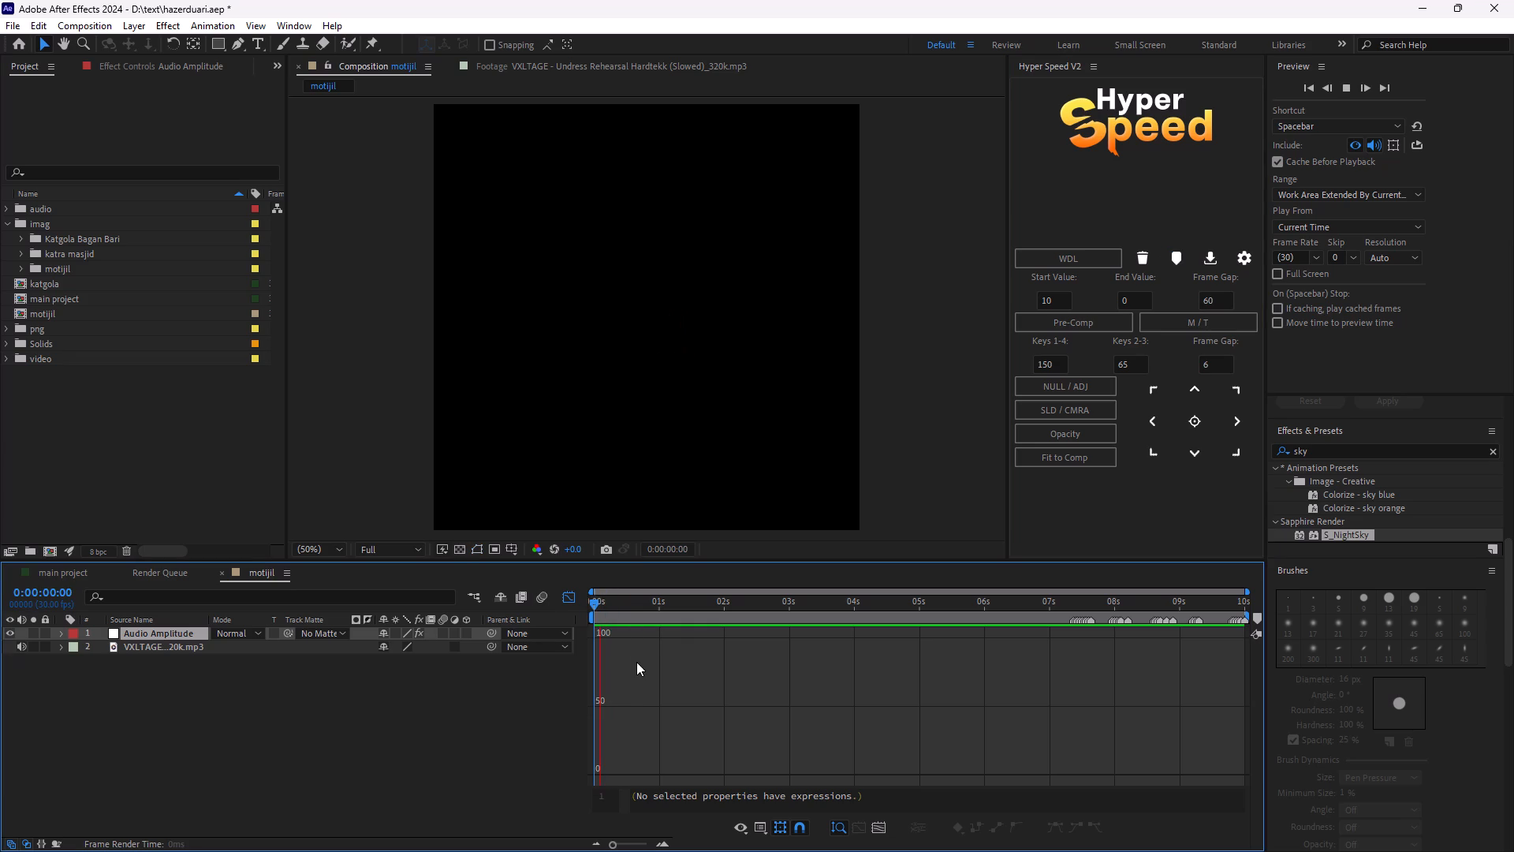
pyautogui.press('space')
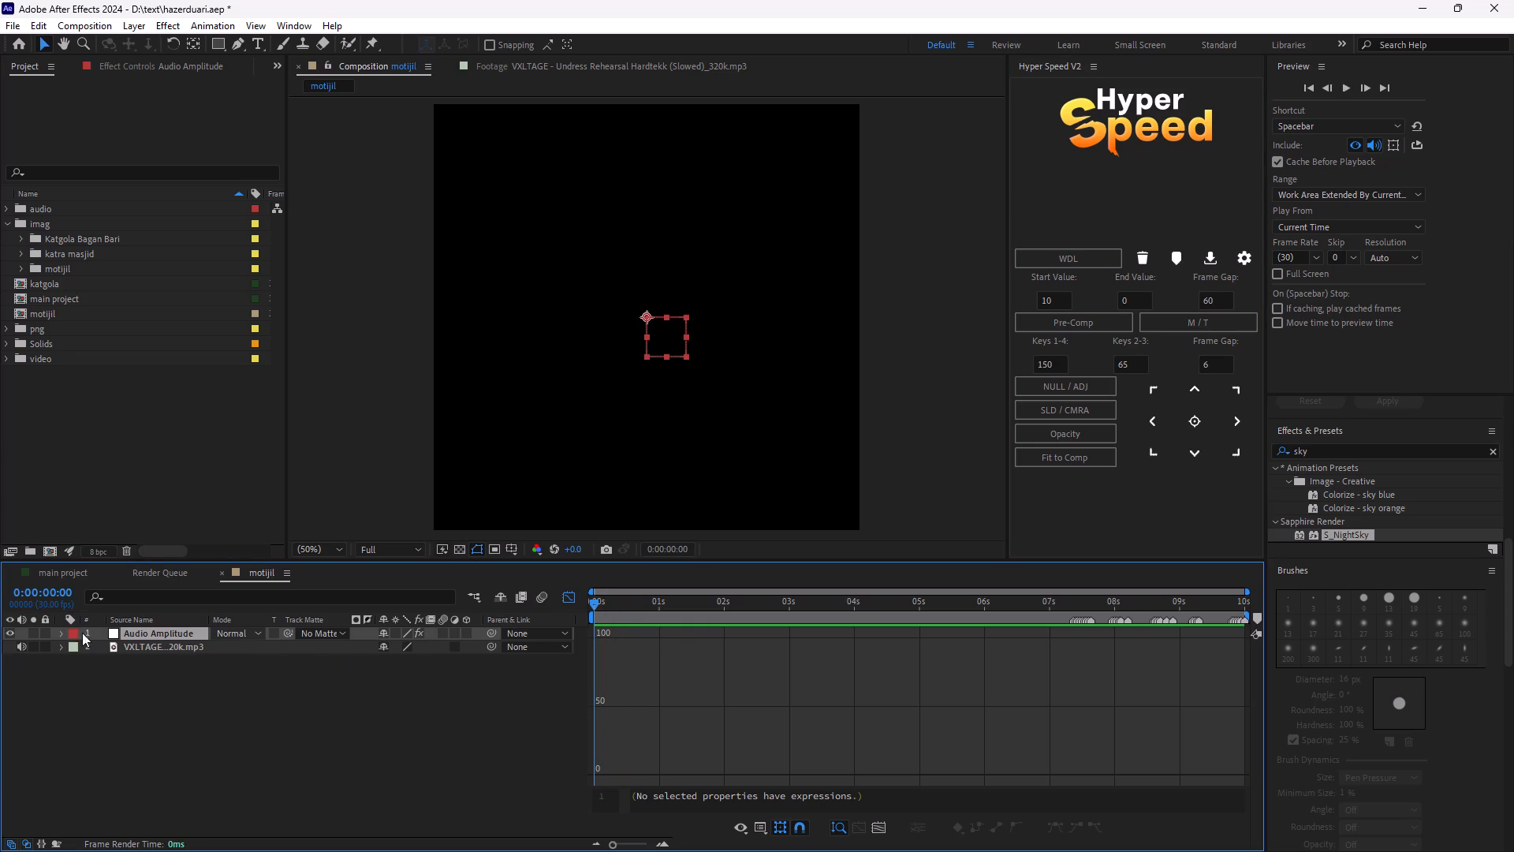
# Select the Left, Right and Both Channels sliders of Audio Amplitude, show their graphs, and rerun Hyper Speed's Add Markers.
pyautogui.click(69, 633)
pyautogui.click(58, 642)
pyautogui.press('u')
pyautogui.click(136, 660)
pyautogui.keyDown('ctrl'); pyautogui.click(146, 664); pyautogui.keyUp('ctrl')
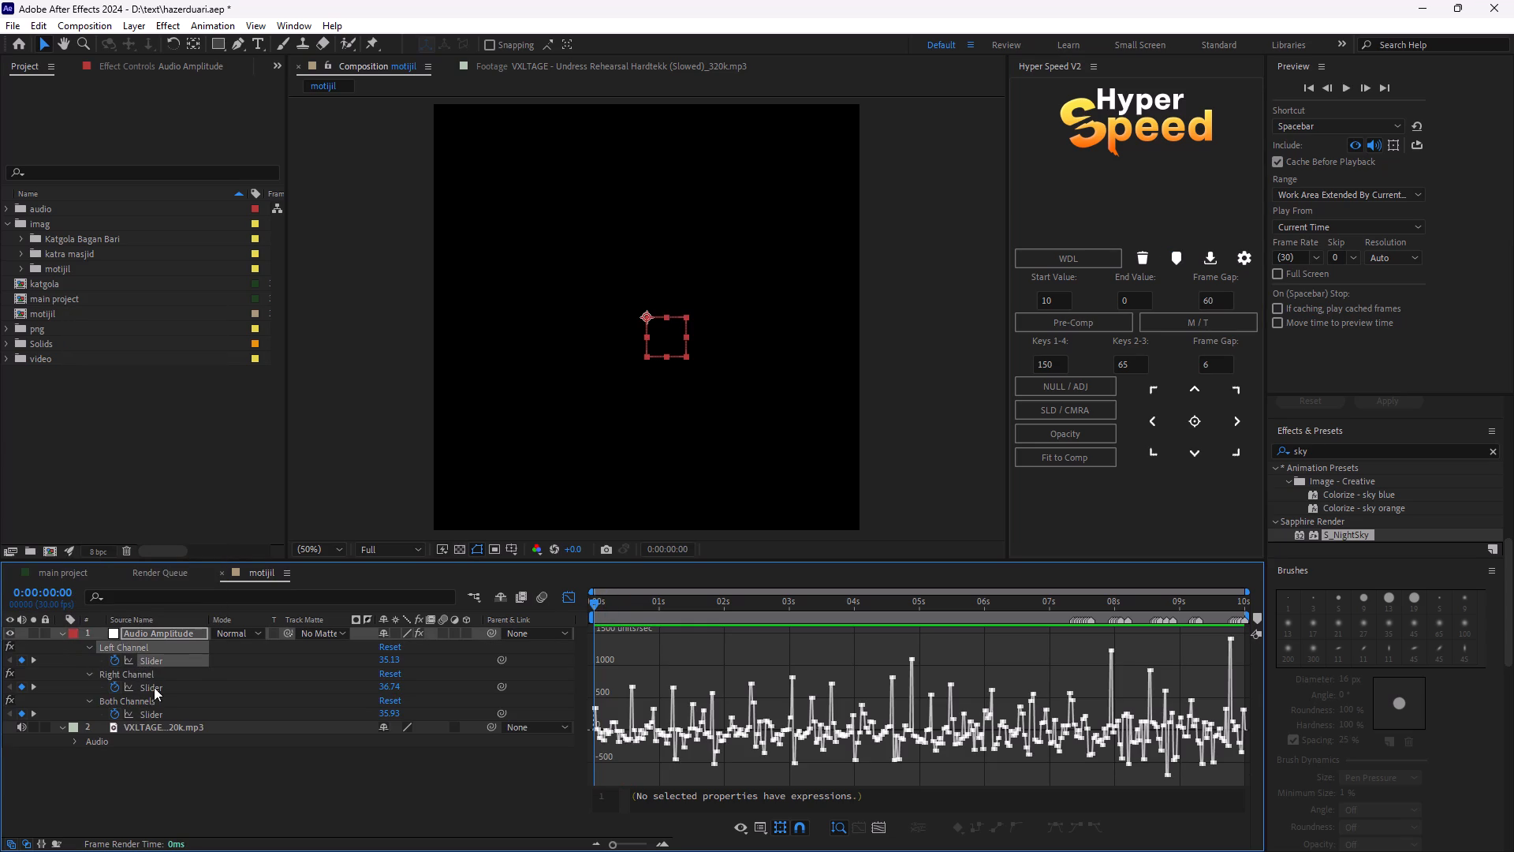
pyautogui.keyDown('ctrl'); pyautogui.click(152, 687); pyautogui.keyUp('ctrl')
pyautogui.keyDown('ctrl'); pyautogui.click(157, 712); pyautogui.keyUp('ctrl')
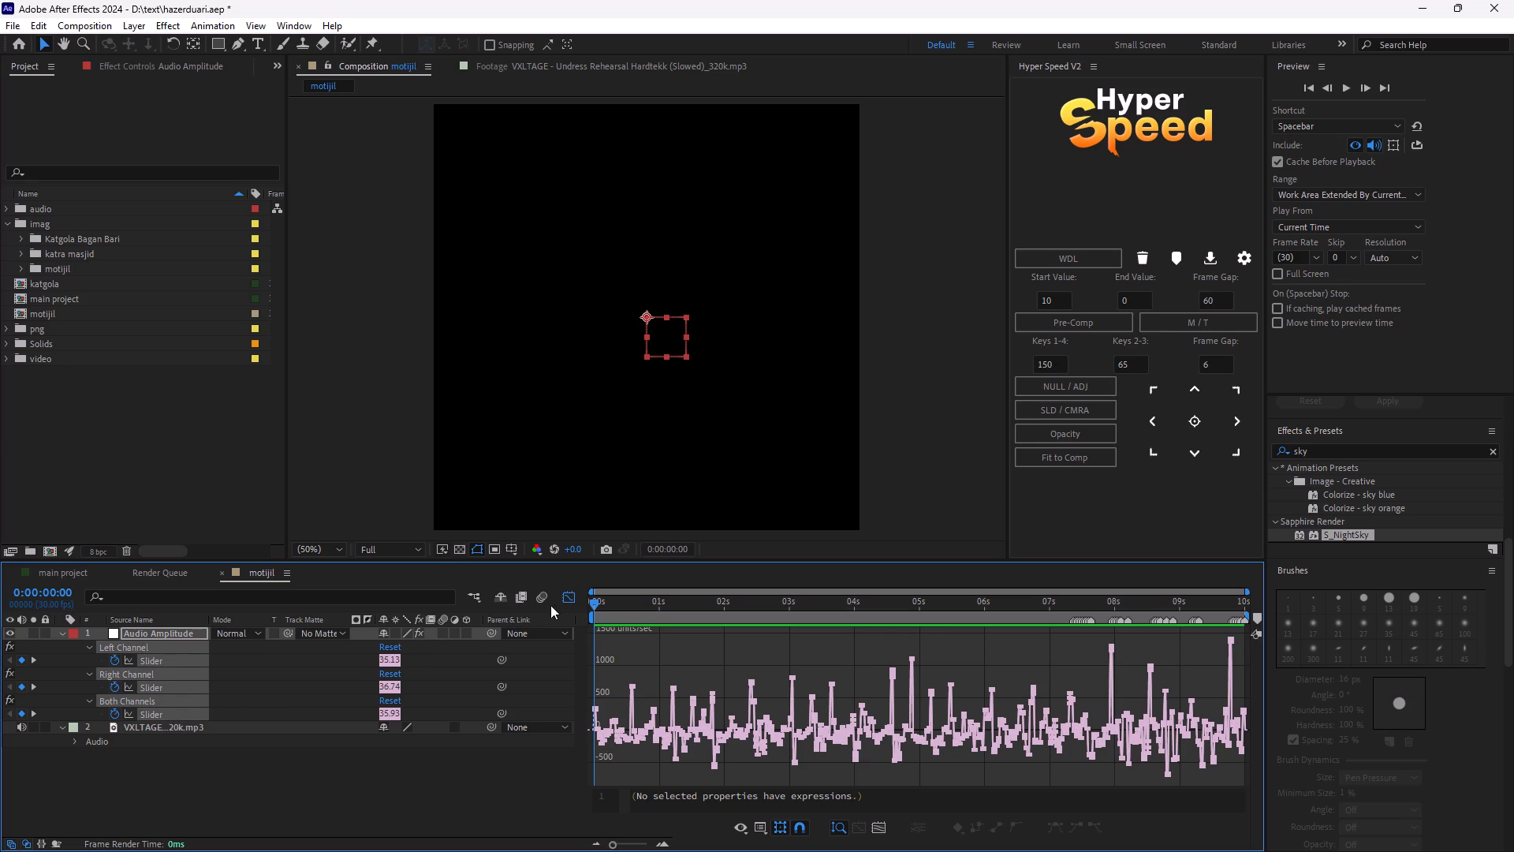
pyautogui.click(574, 597)
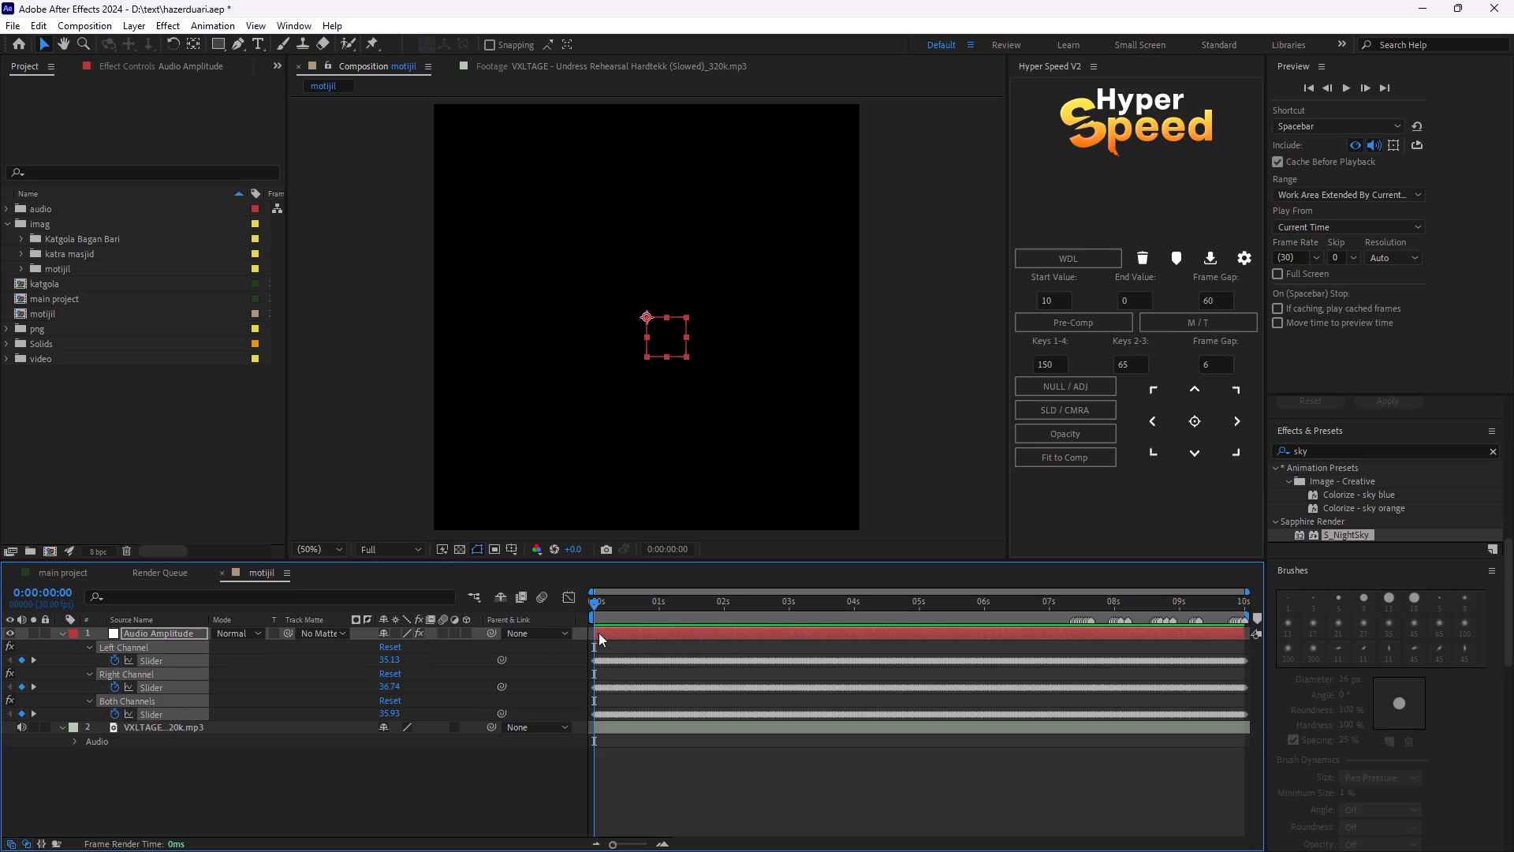
pyautogui.click(565, 595)
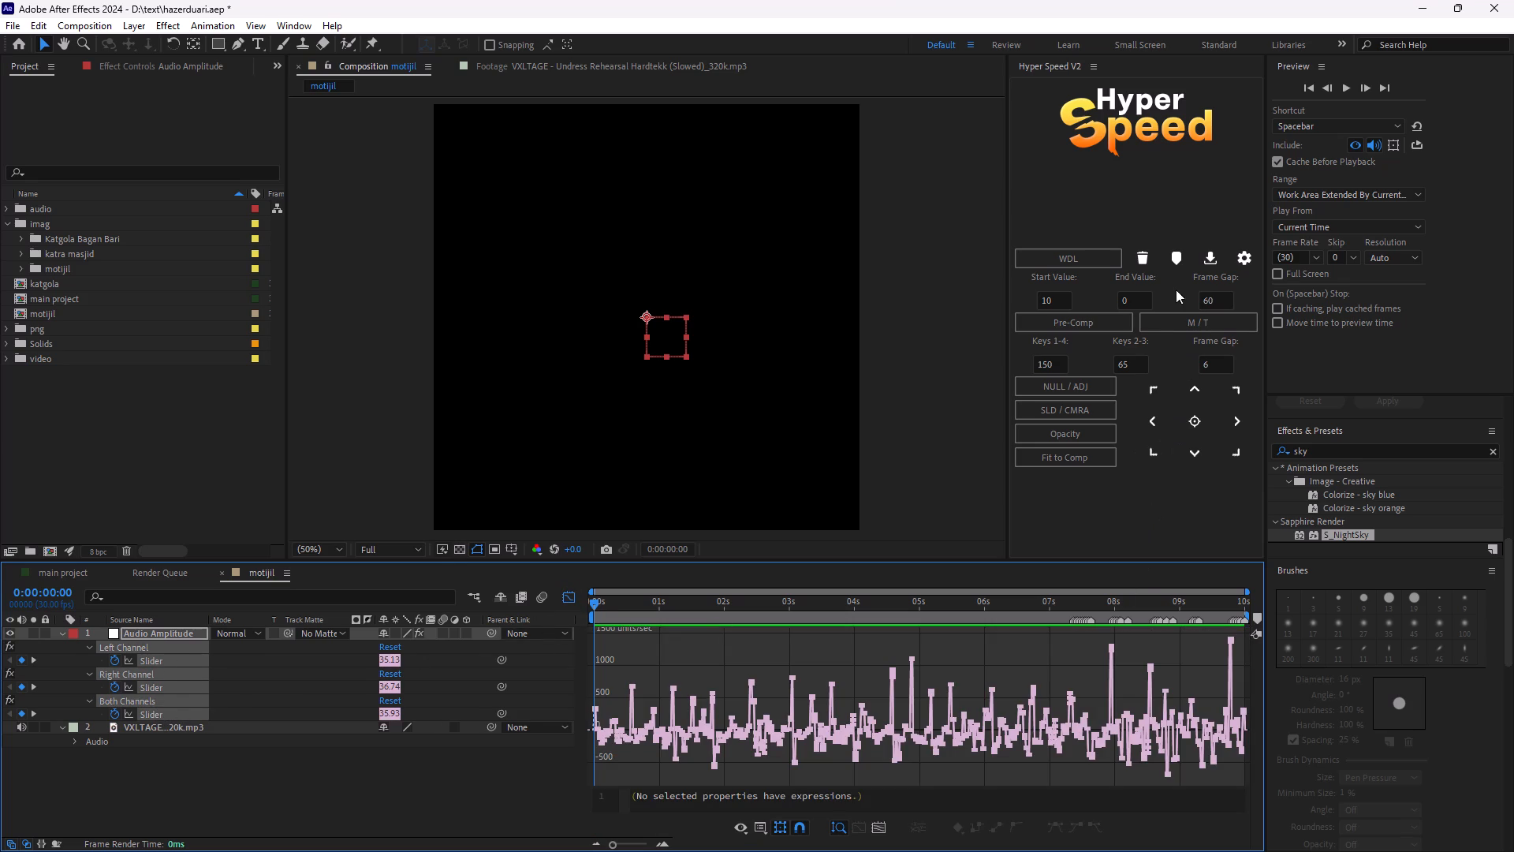
pyautogui.click(1172, 262)
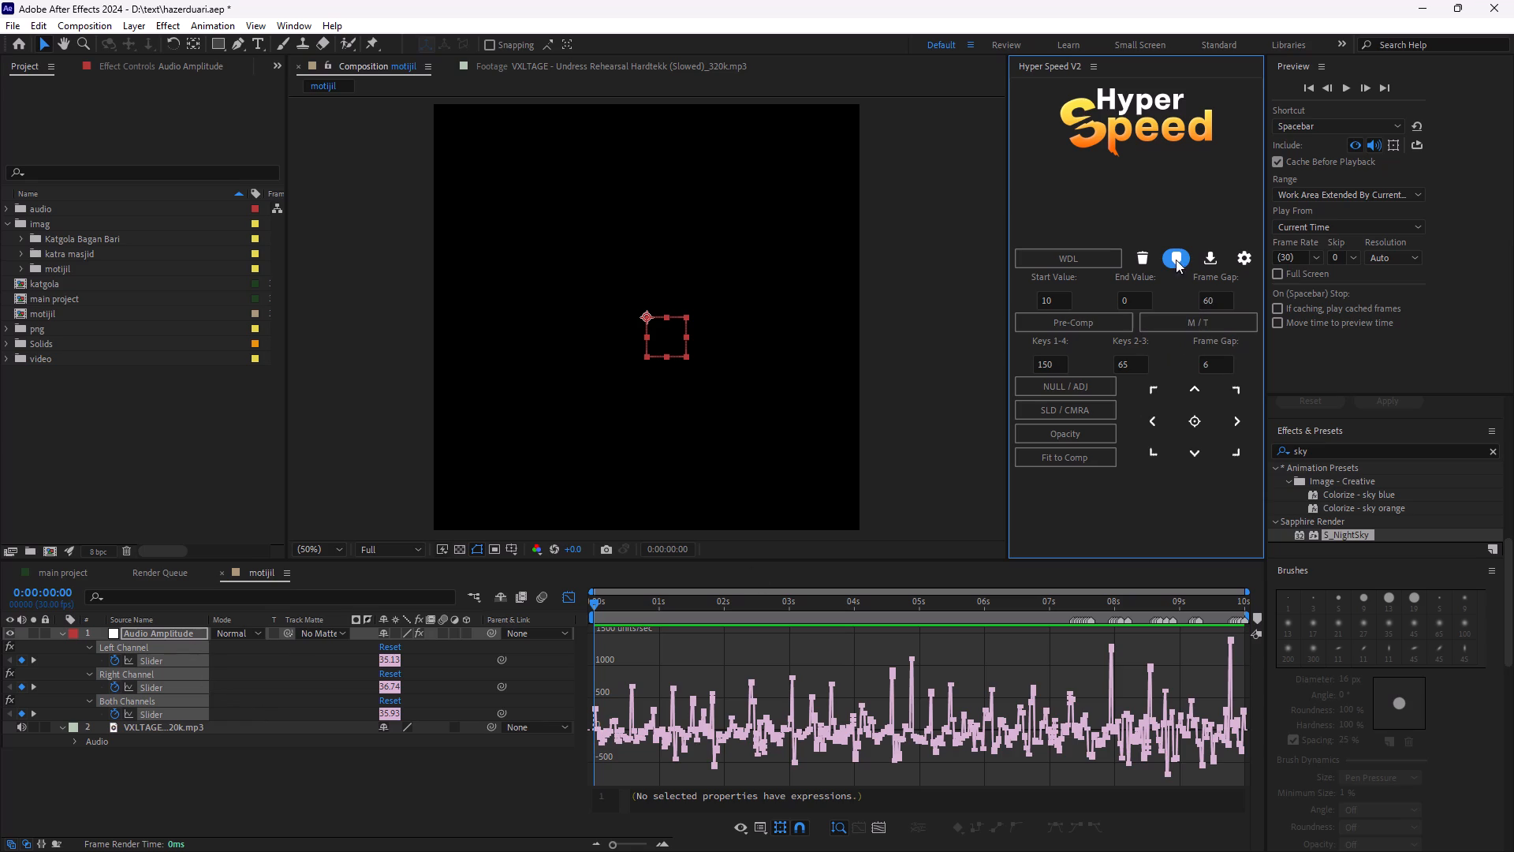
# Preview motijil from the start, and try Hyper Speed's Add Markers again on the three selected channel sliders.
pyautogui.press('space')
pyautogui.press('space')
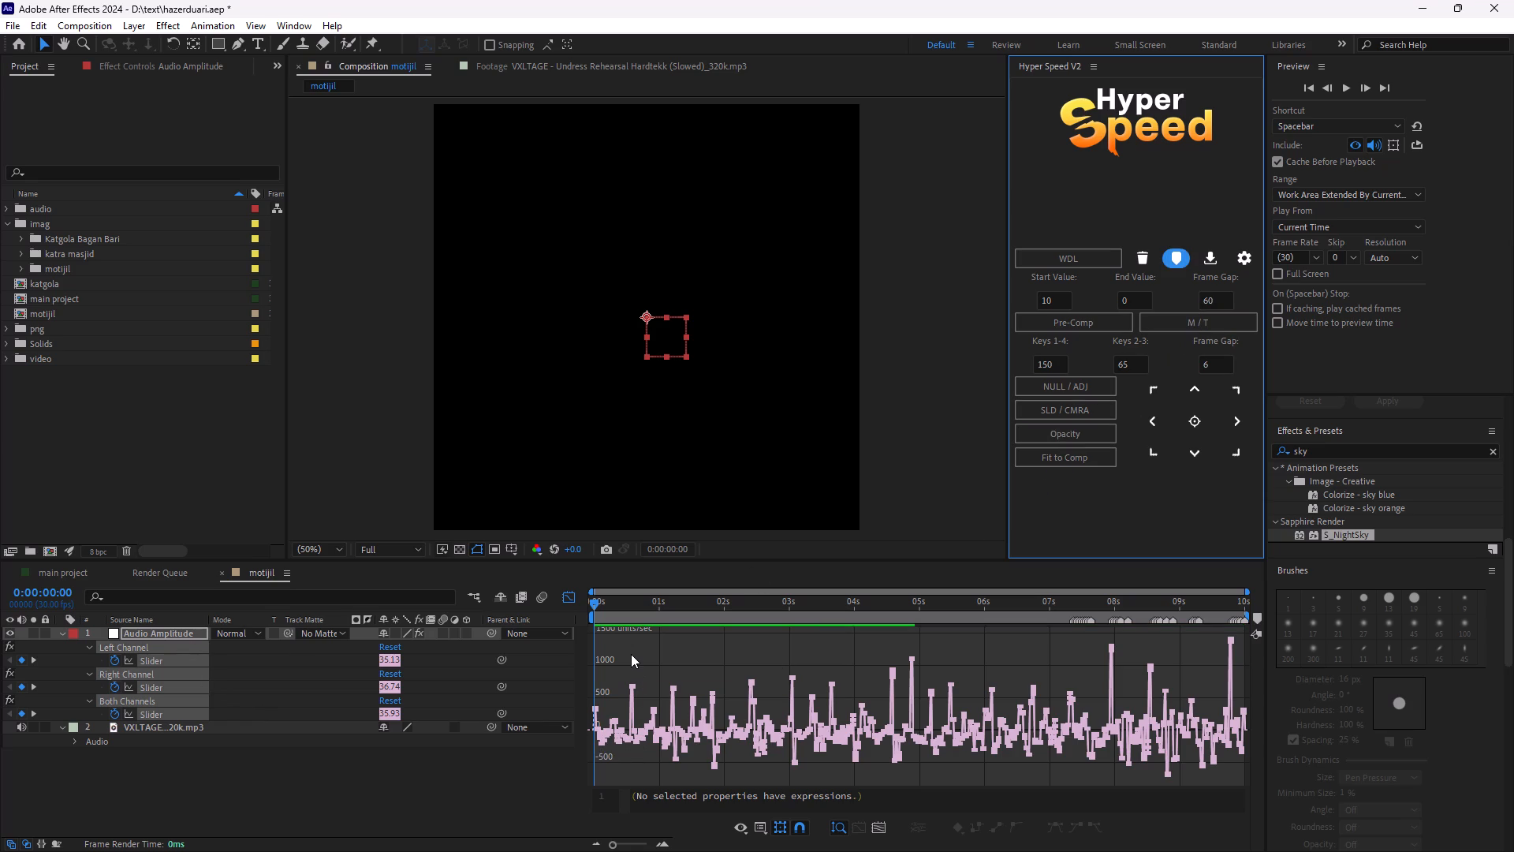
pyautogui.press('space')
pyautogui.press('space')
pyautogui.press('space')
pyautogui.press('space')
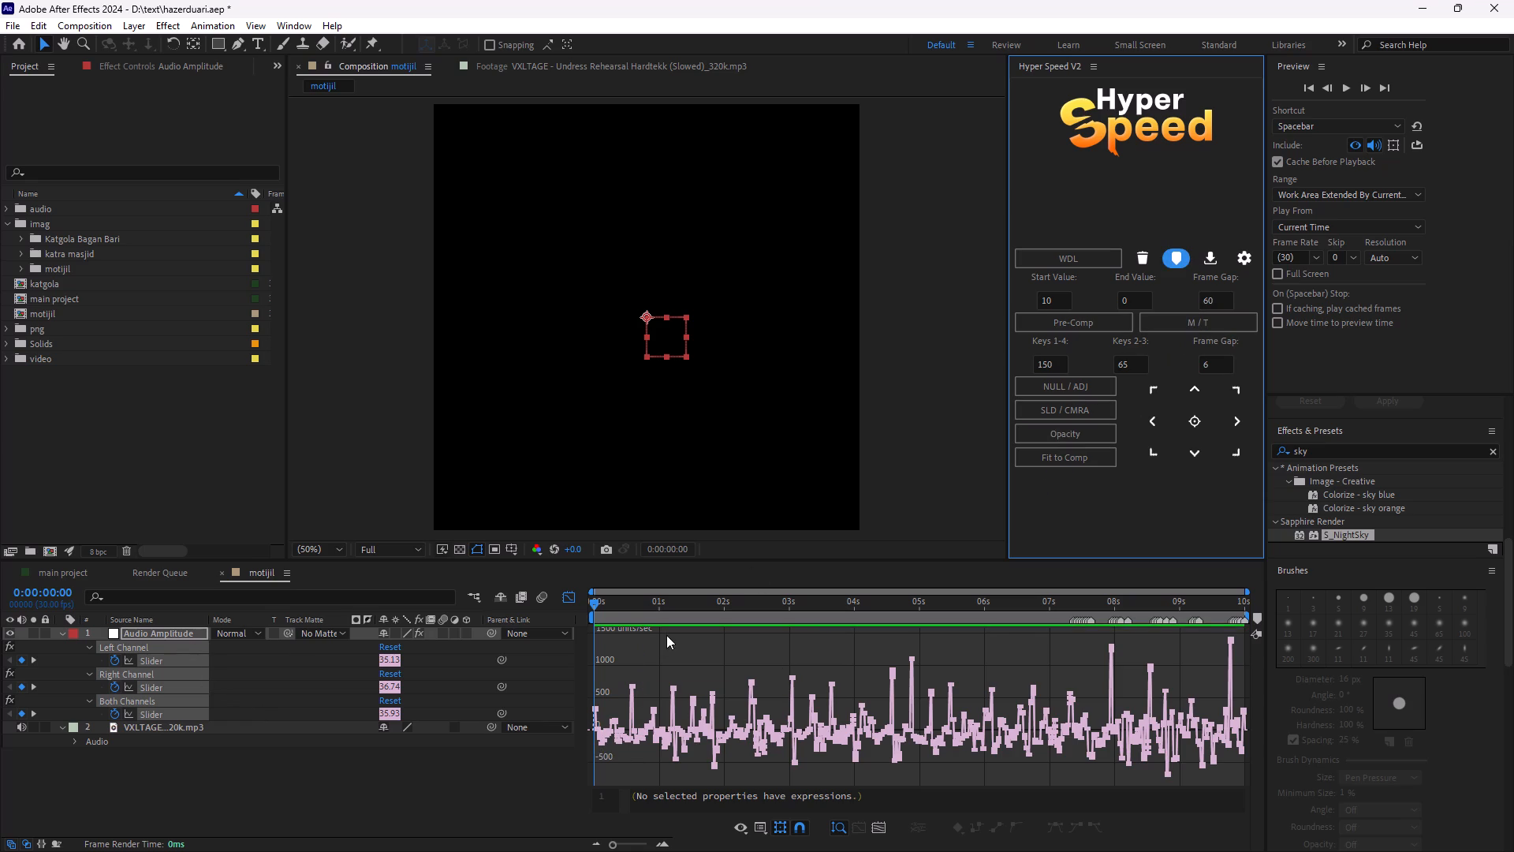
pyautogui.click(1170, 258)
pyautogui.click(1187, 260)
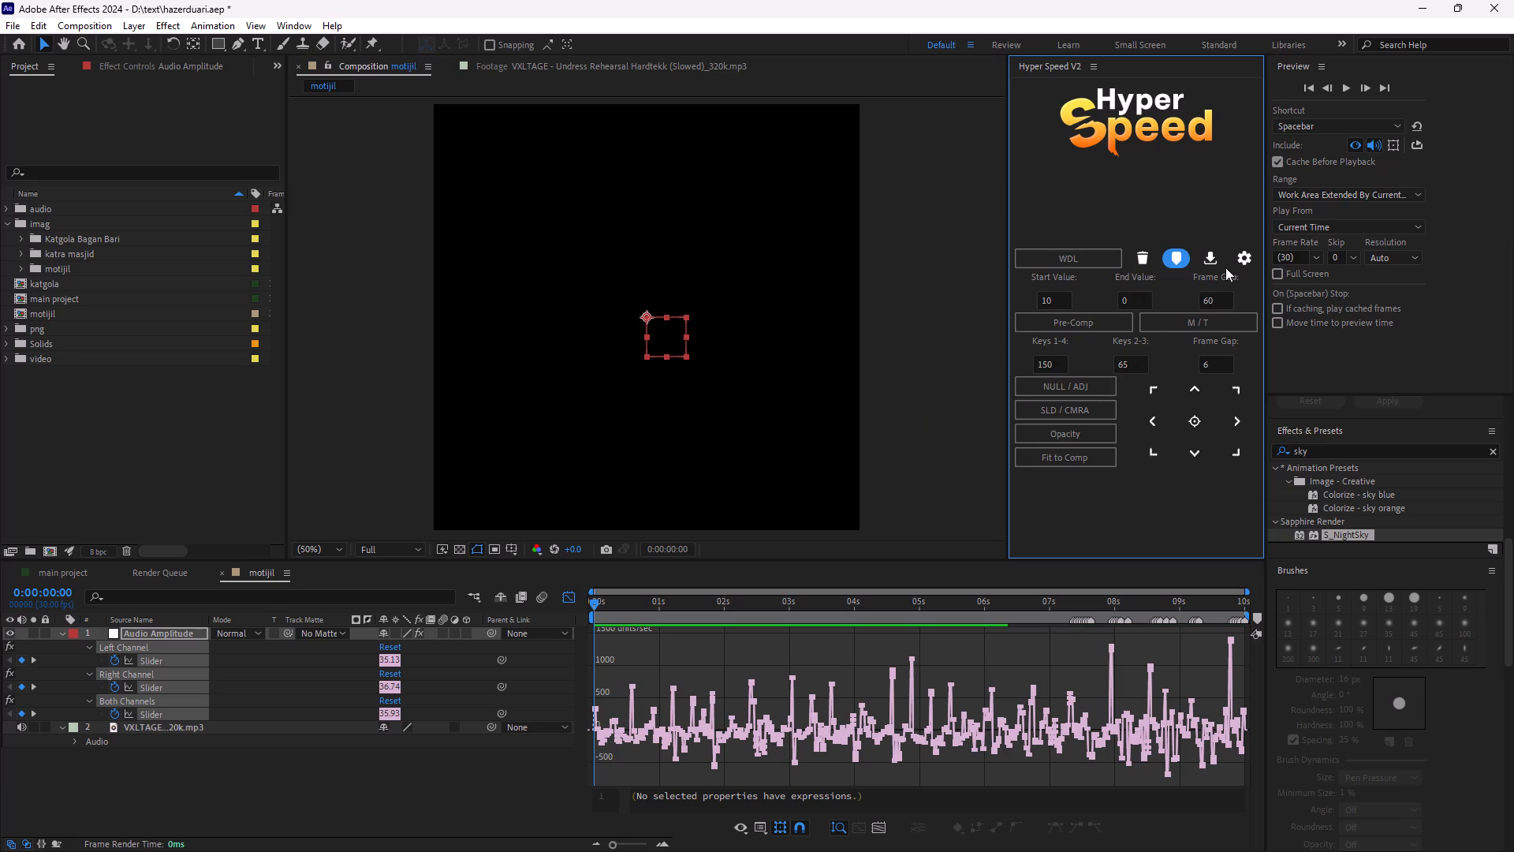
# Open Hyper Speed's settings and save them with the existing options.
pyautogui.click(1233, 262)
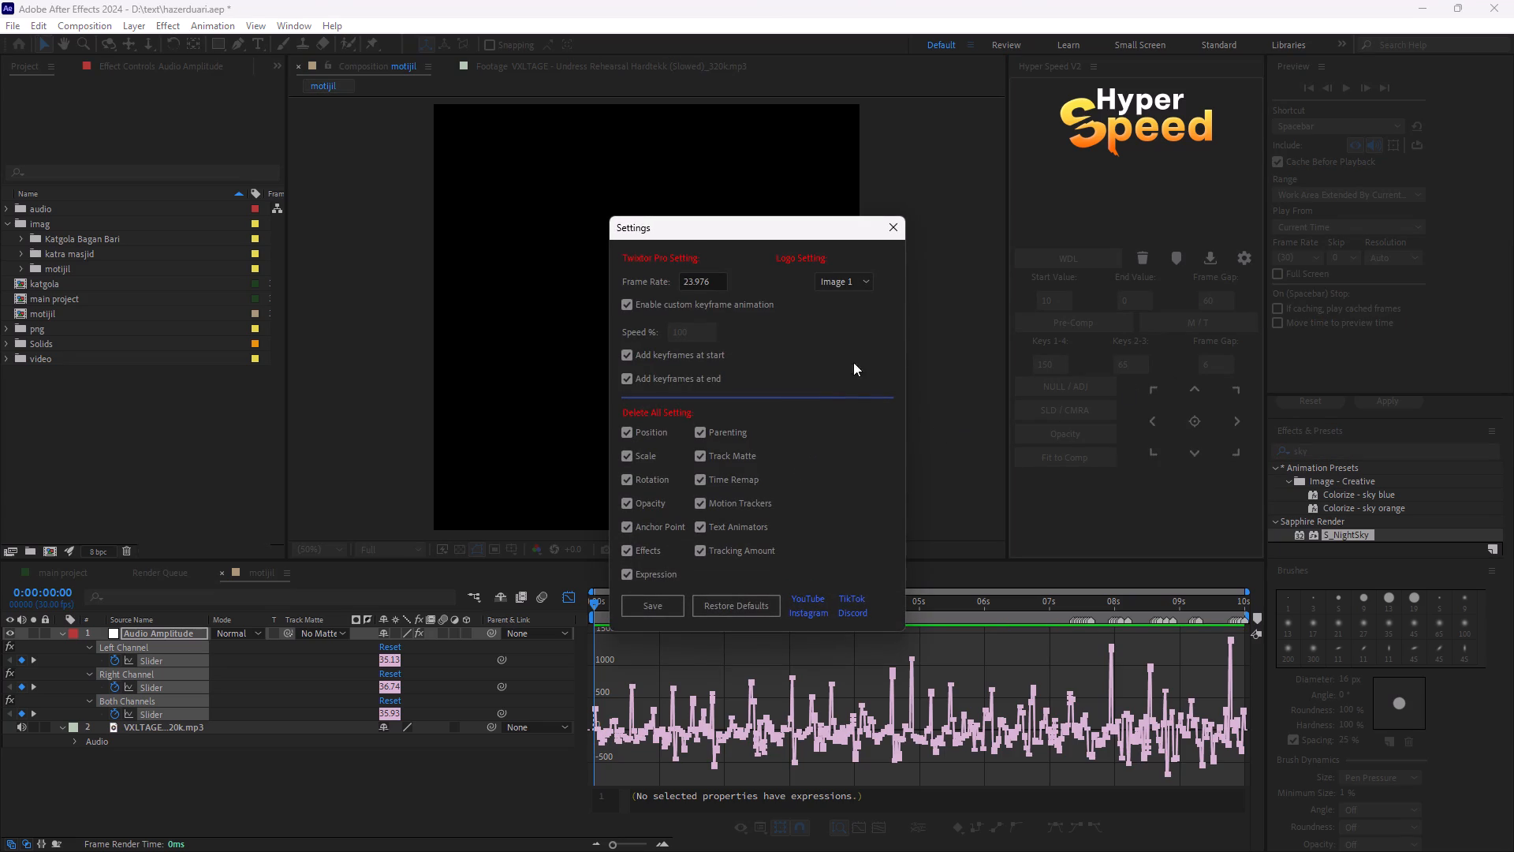
pyautogui.click(668, 606)
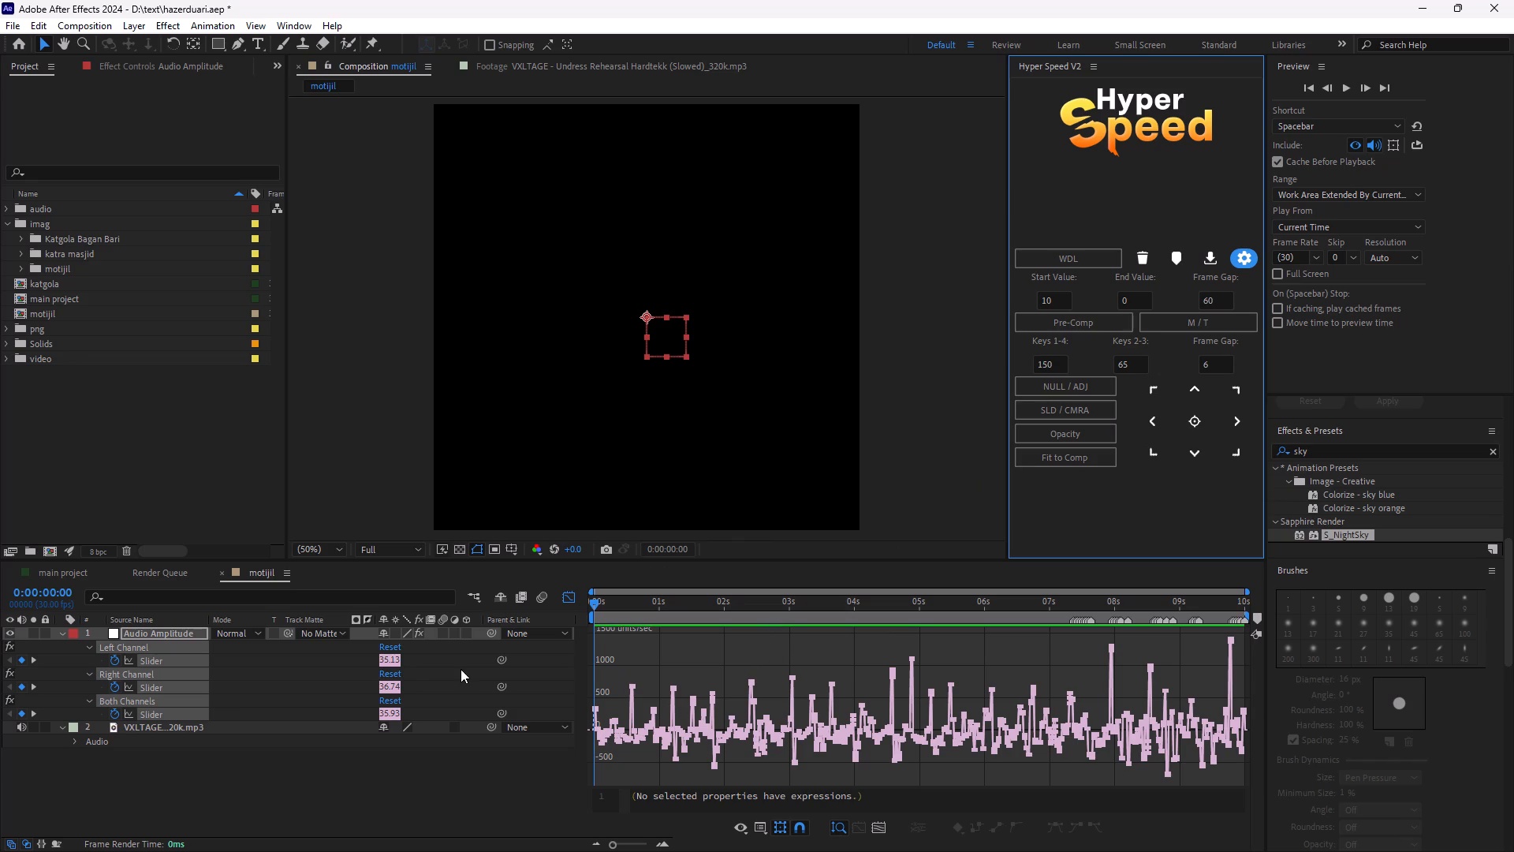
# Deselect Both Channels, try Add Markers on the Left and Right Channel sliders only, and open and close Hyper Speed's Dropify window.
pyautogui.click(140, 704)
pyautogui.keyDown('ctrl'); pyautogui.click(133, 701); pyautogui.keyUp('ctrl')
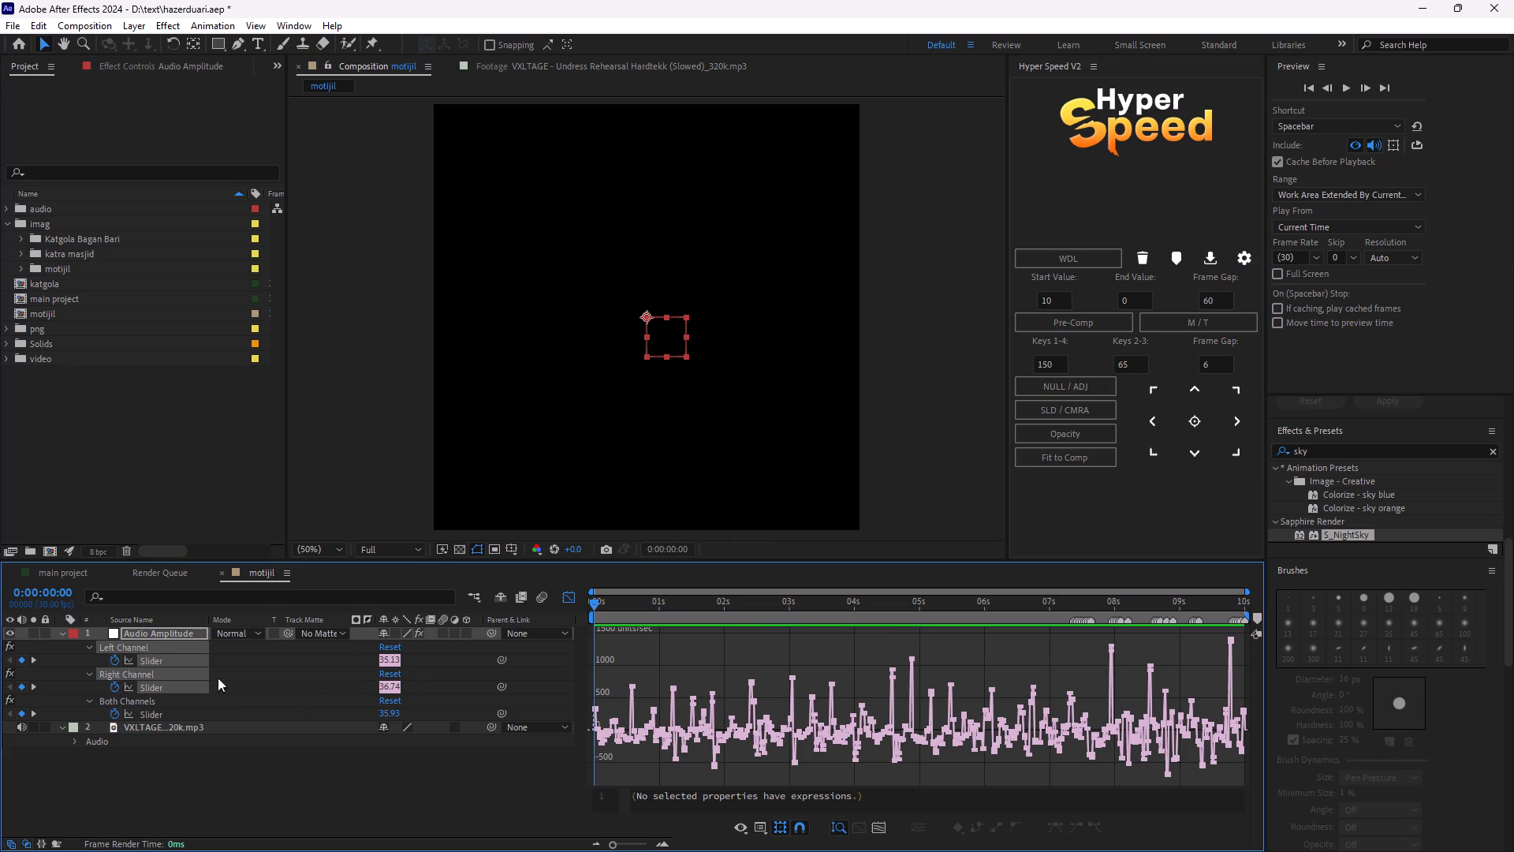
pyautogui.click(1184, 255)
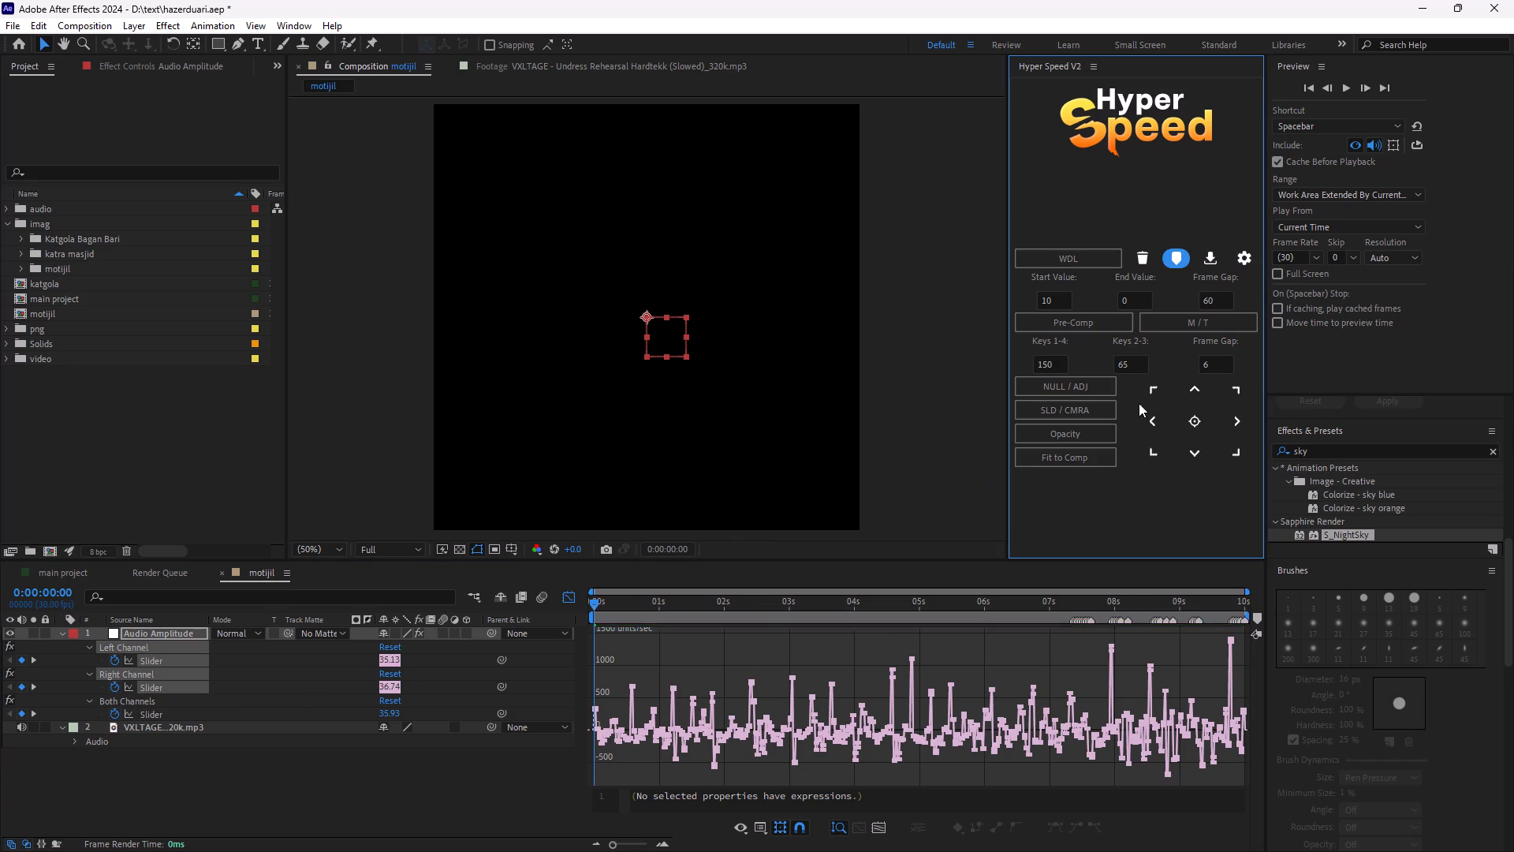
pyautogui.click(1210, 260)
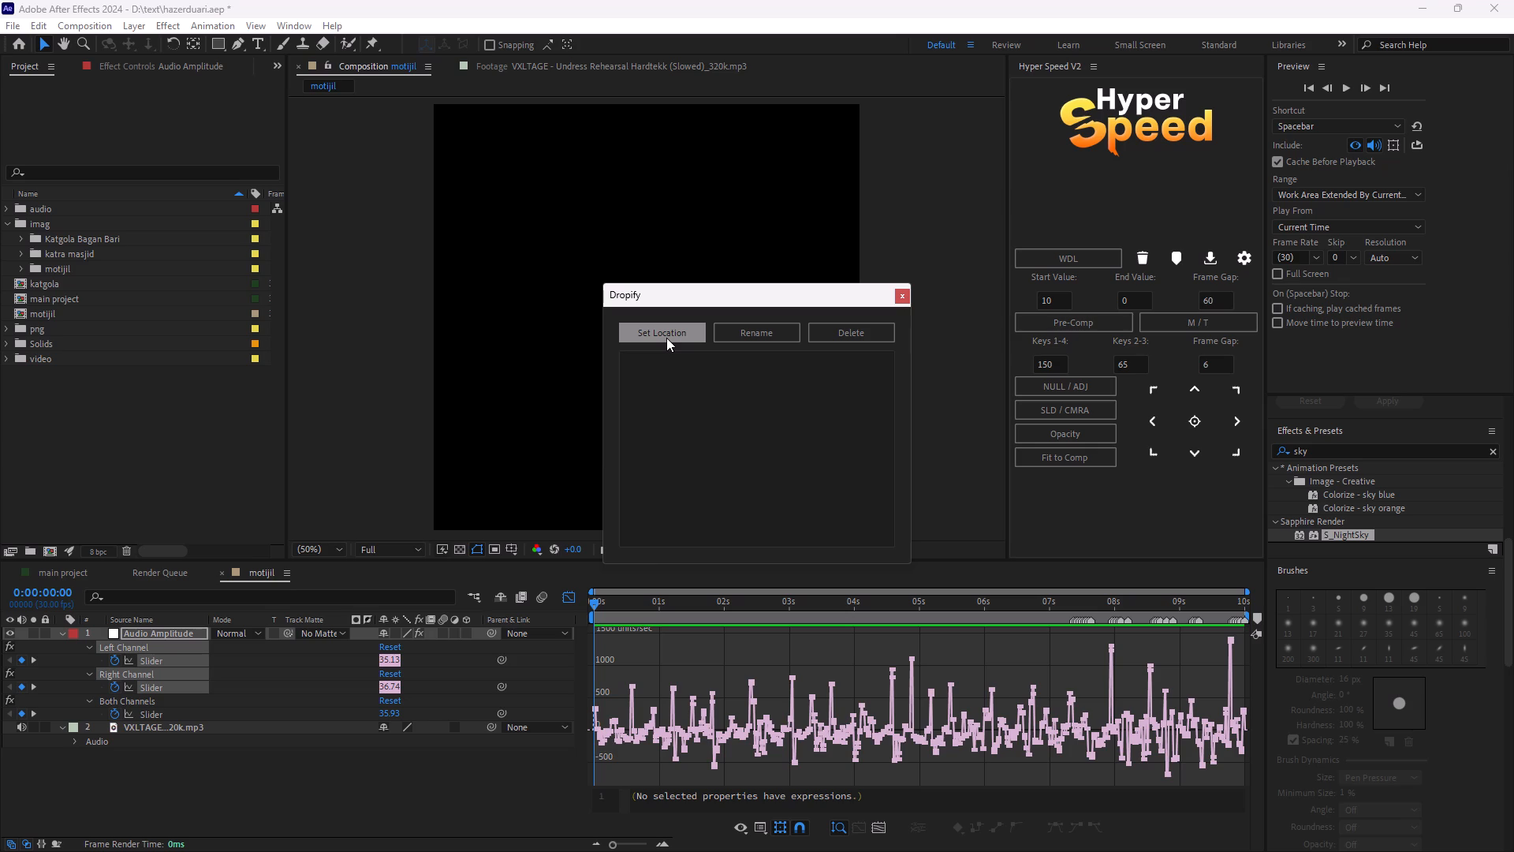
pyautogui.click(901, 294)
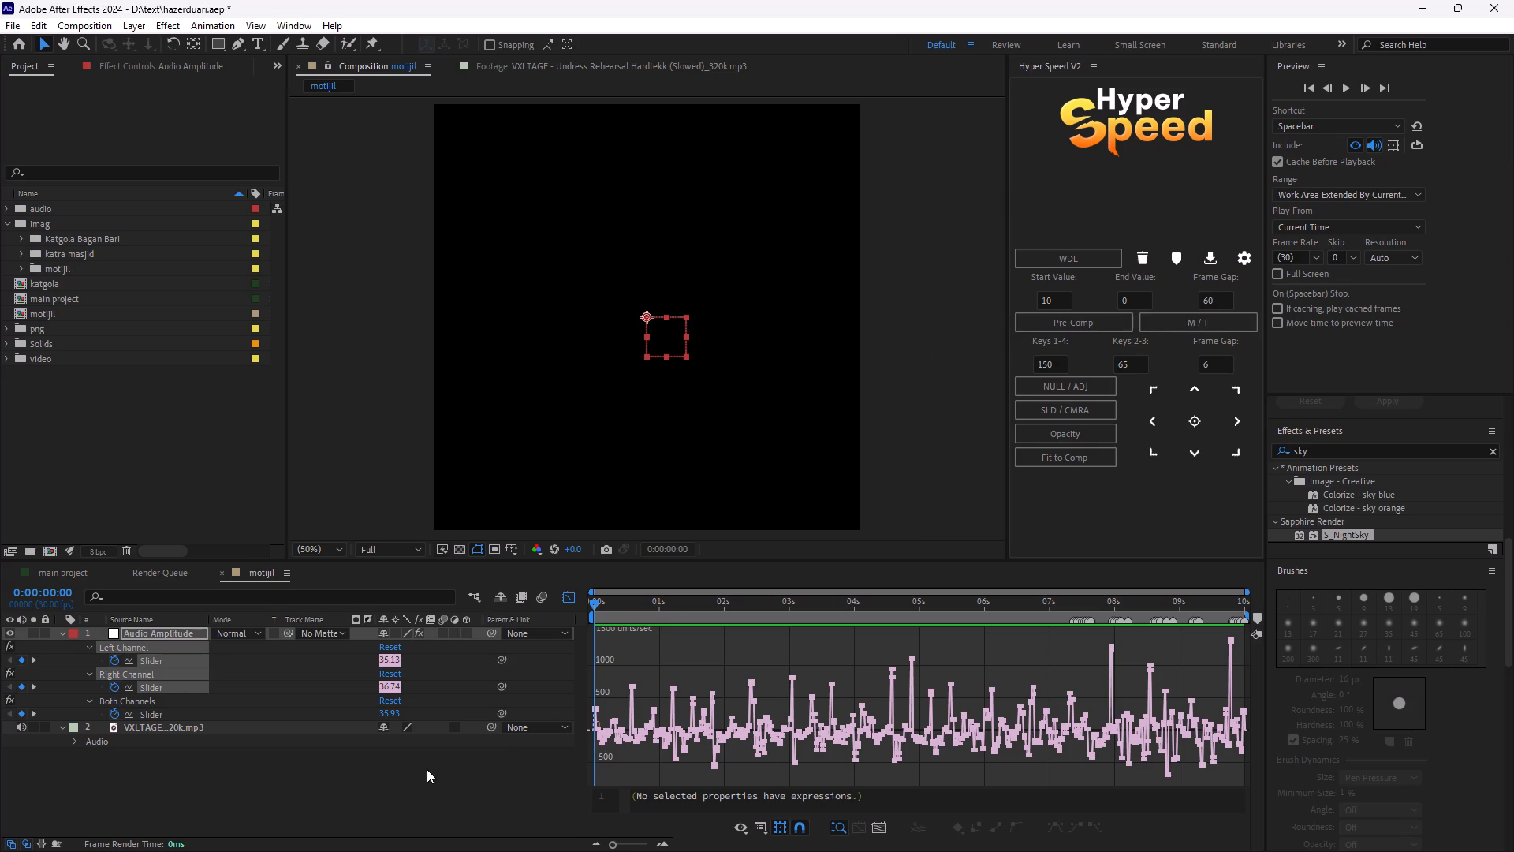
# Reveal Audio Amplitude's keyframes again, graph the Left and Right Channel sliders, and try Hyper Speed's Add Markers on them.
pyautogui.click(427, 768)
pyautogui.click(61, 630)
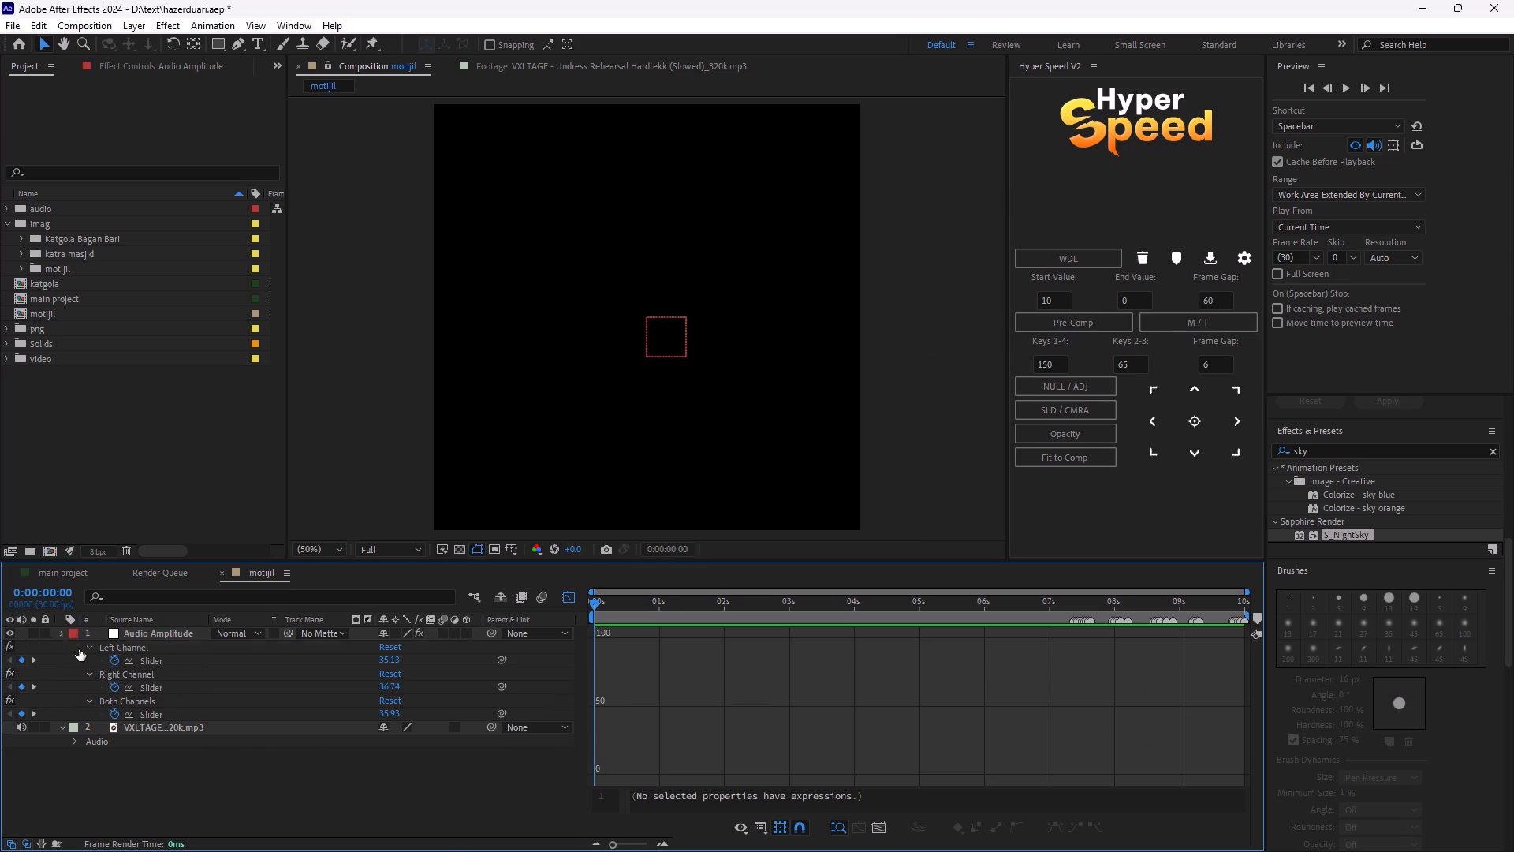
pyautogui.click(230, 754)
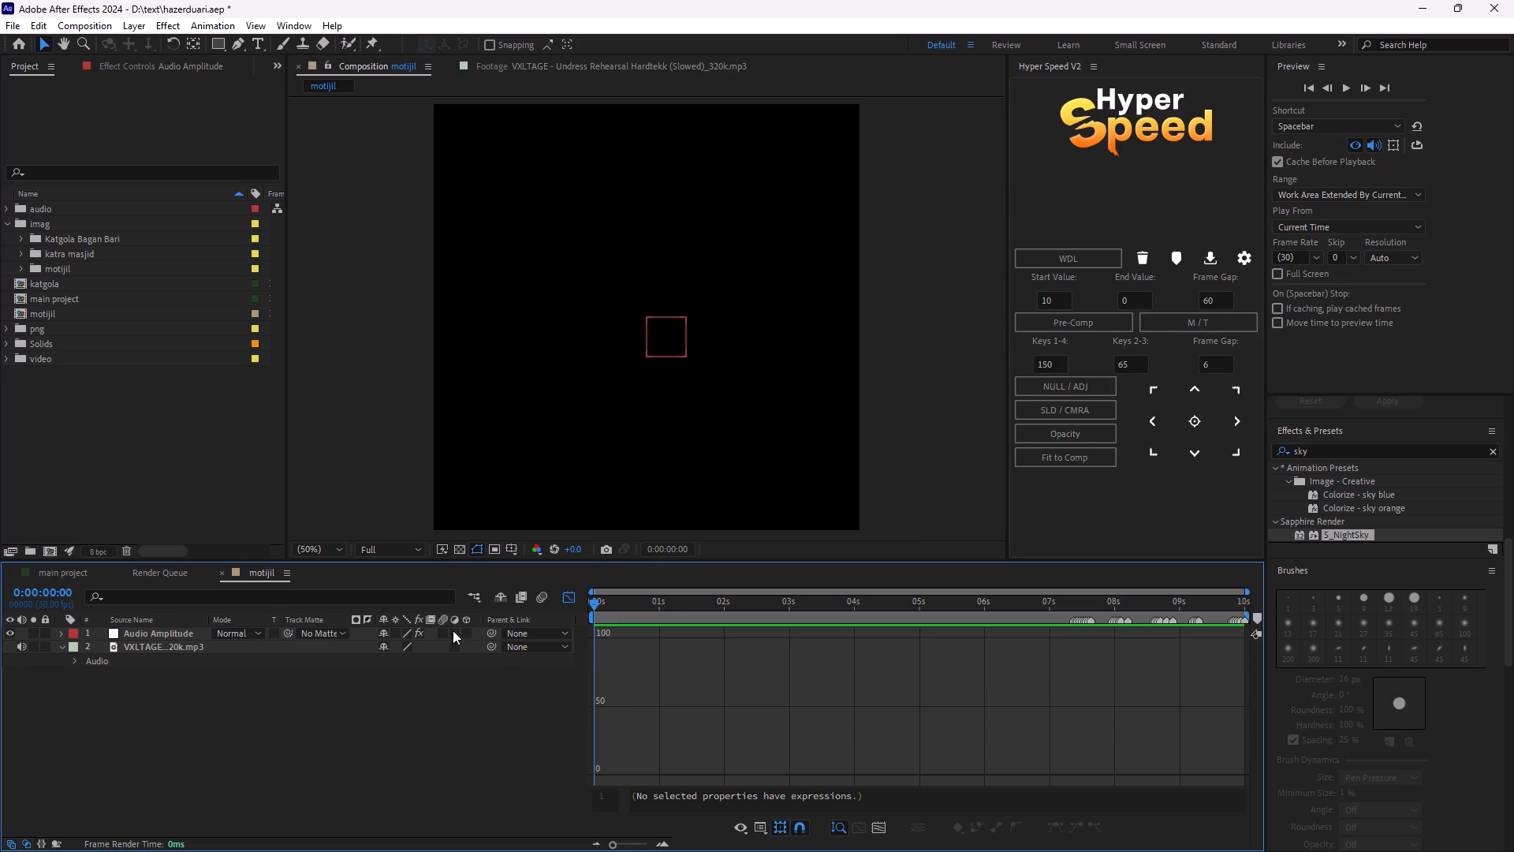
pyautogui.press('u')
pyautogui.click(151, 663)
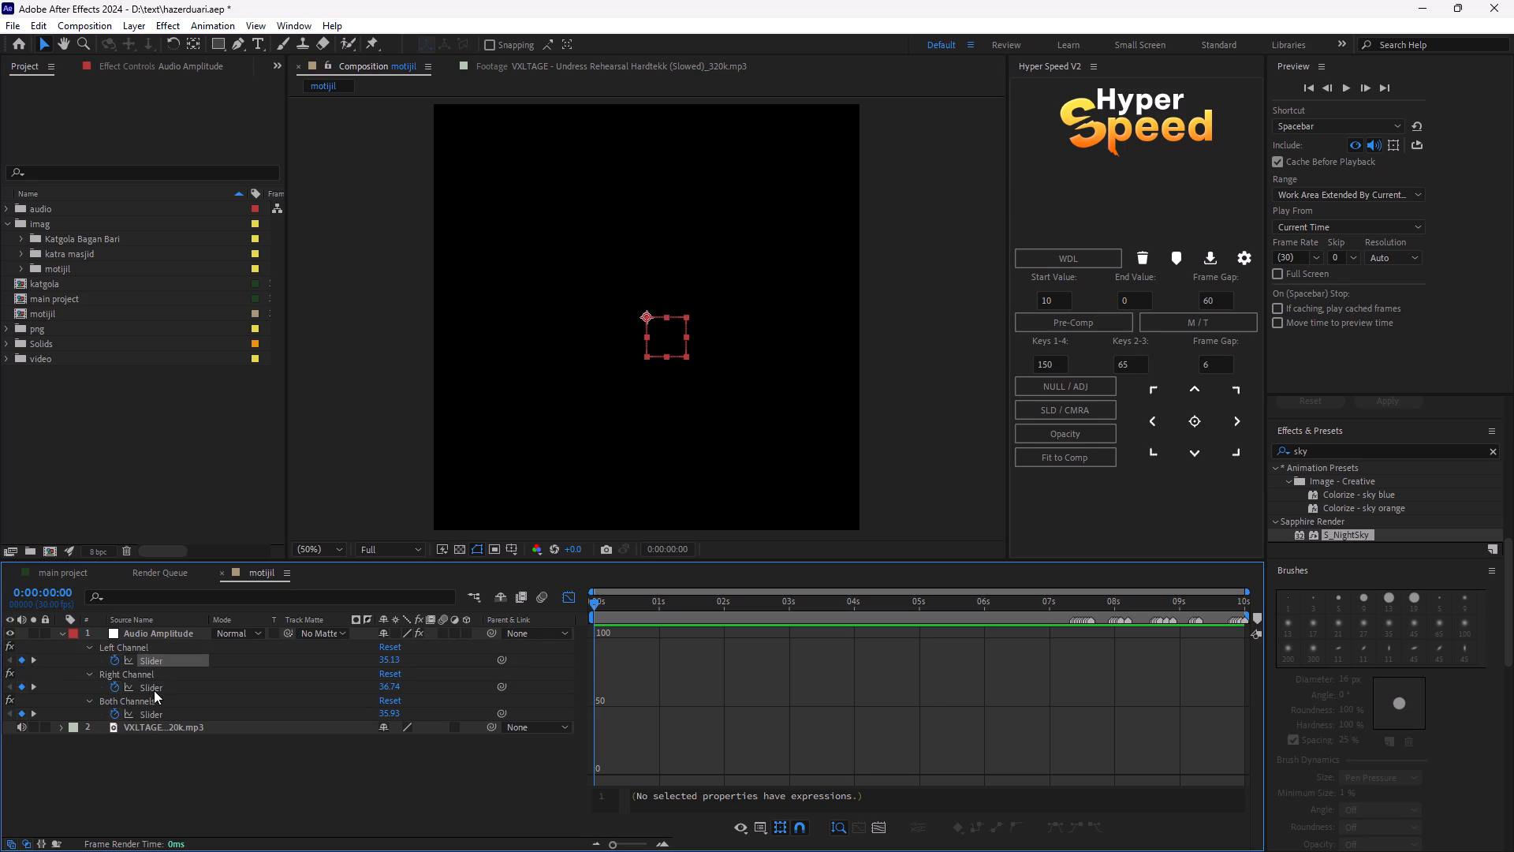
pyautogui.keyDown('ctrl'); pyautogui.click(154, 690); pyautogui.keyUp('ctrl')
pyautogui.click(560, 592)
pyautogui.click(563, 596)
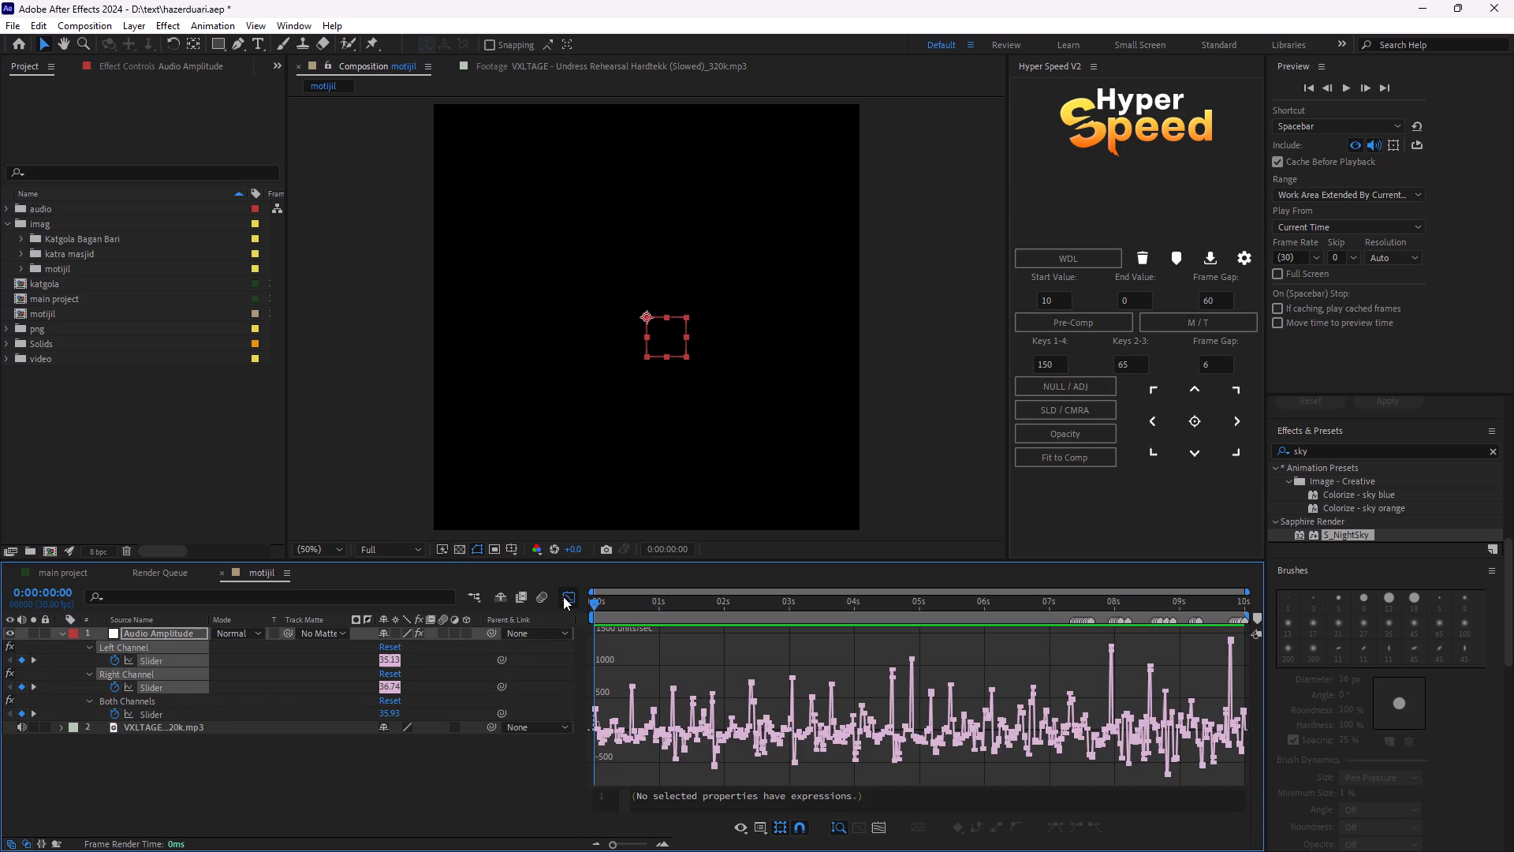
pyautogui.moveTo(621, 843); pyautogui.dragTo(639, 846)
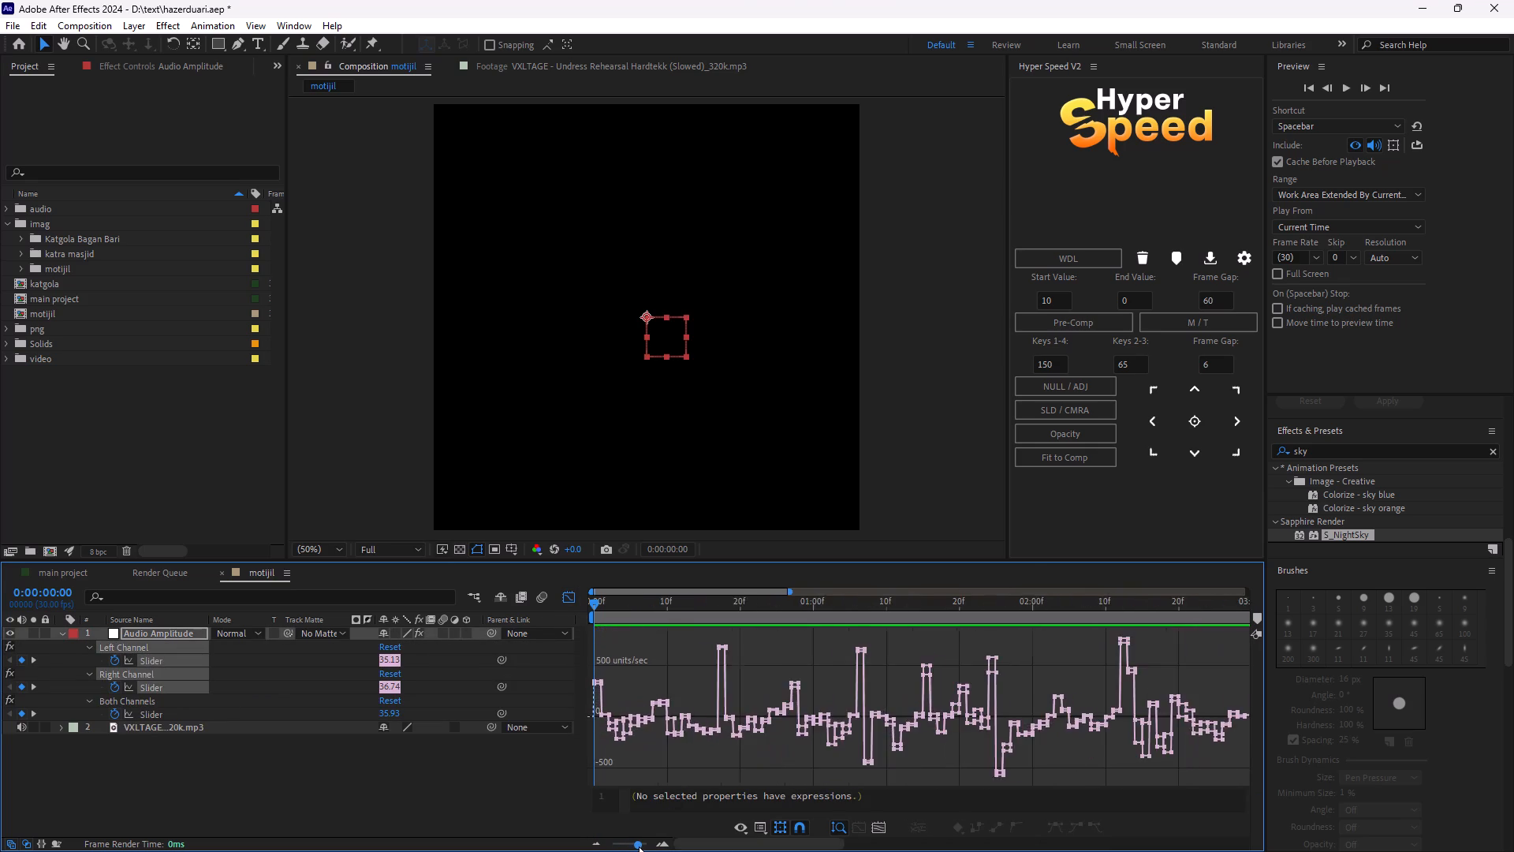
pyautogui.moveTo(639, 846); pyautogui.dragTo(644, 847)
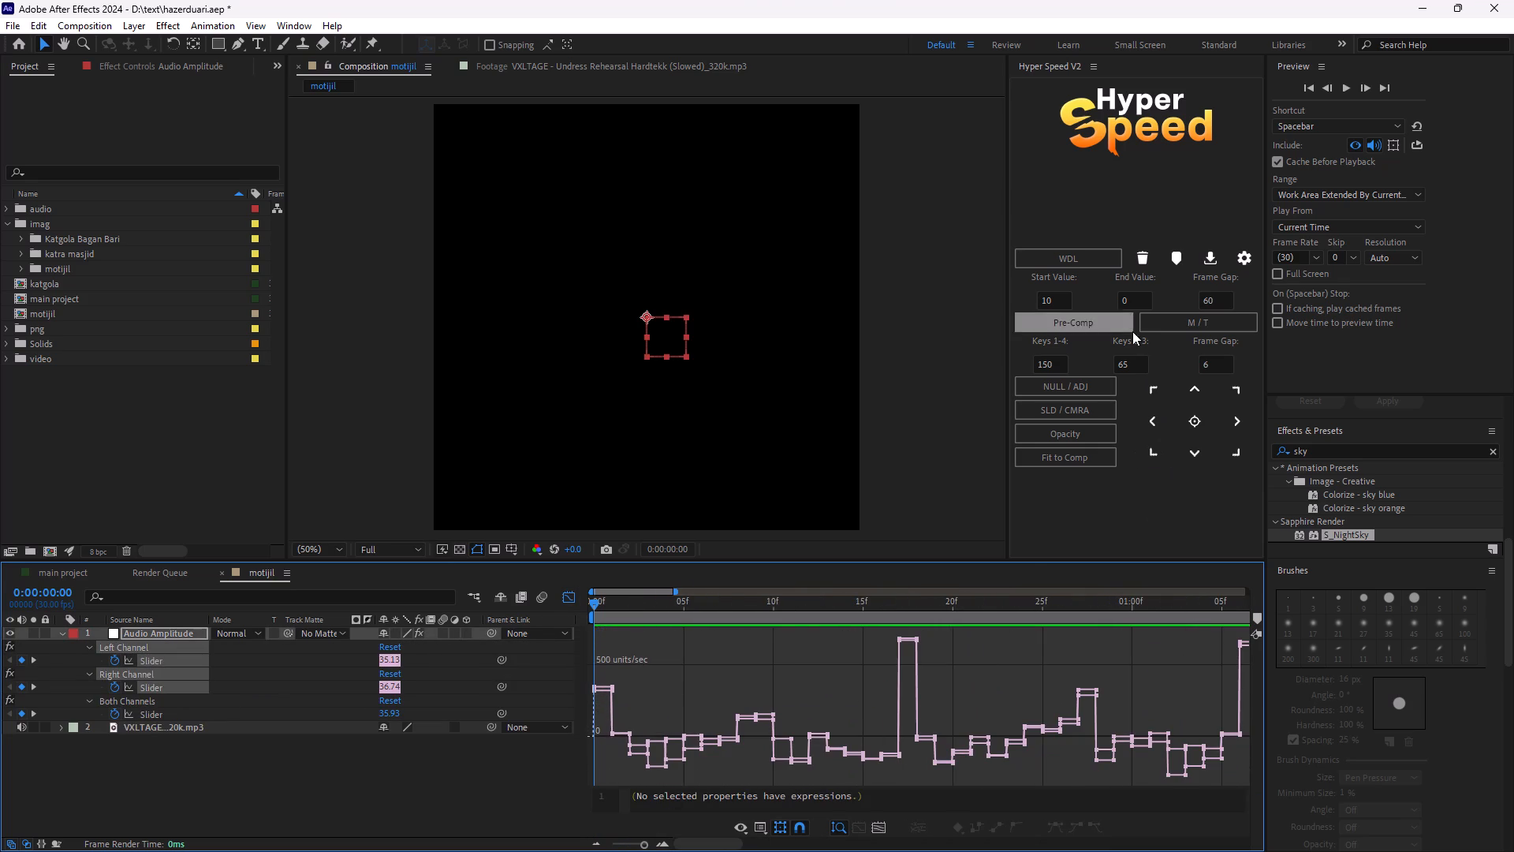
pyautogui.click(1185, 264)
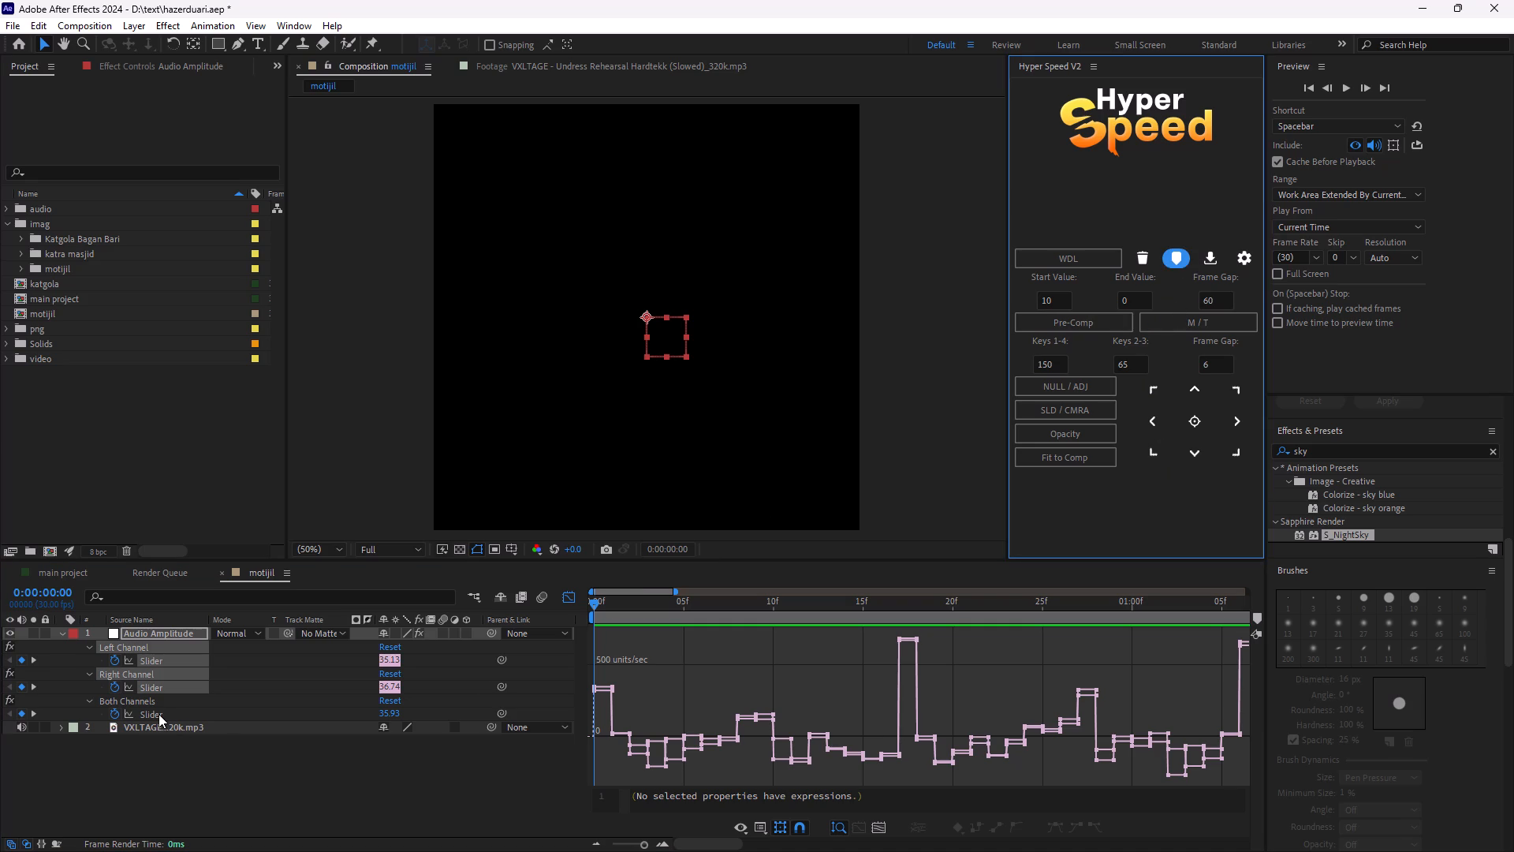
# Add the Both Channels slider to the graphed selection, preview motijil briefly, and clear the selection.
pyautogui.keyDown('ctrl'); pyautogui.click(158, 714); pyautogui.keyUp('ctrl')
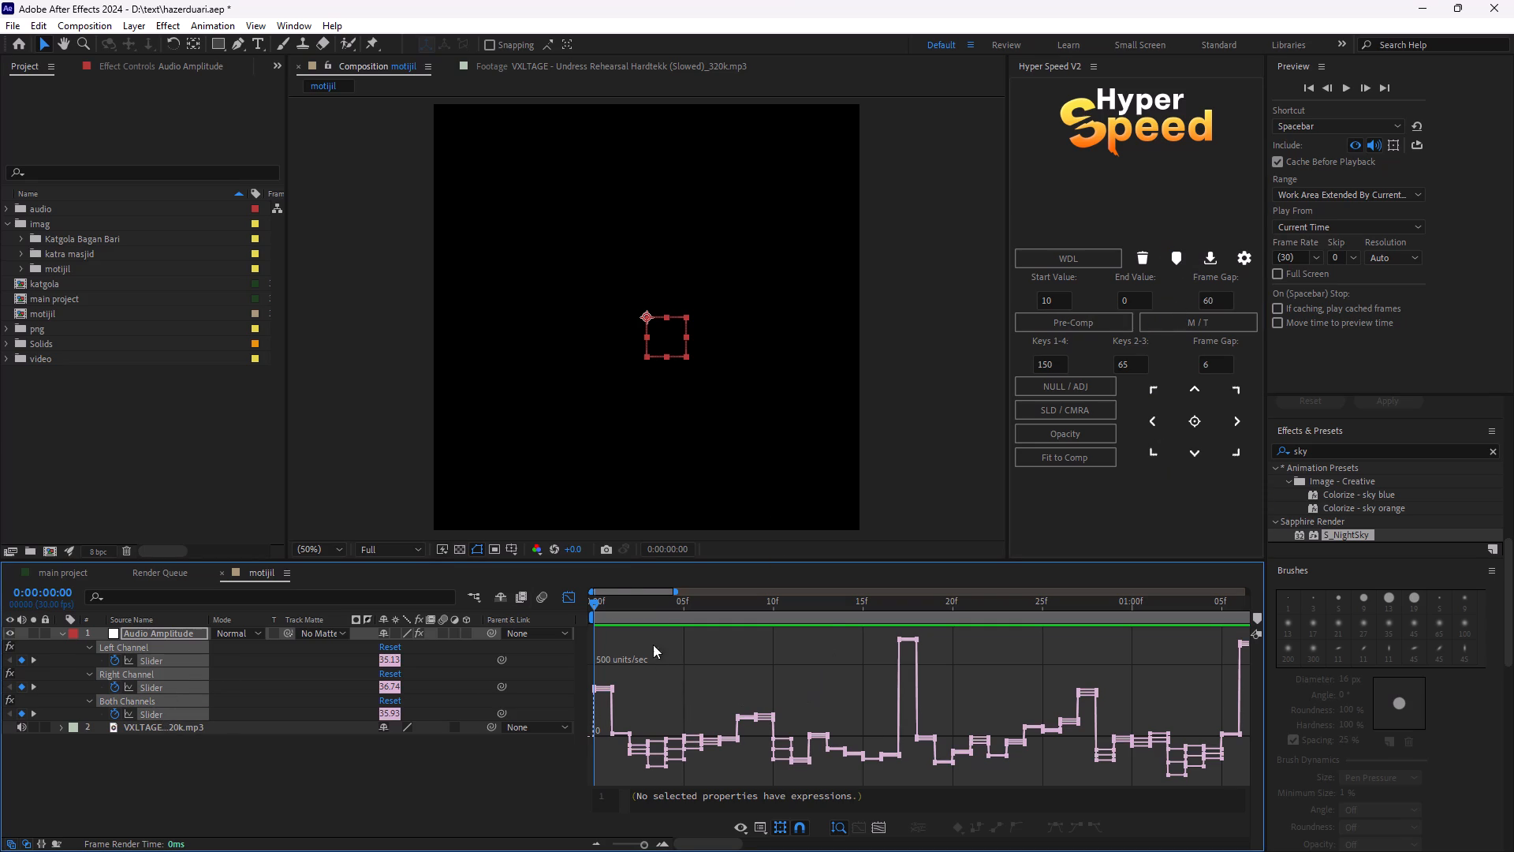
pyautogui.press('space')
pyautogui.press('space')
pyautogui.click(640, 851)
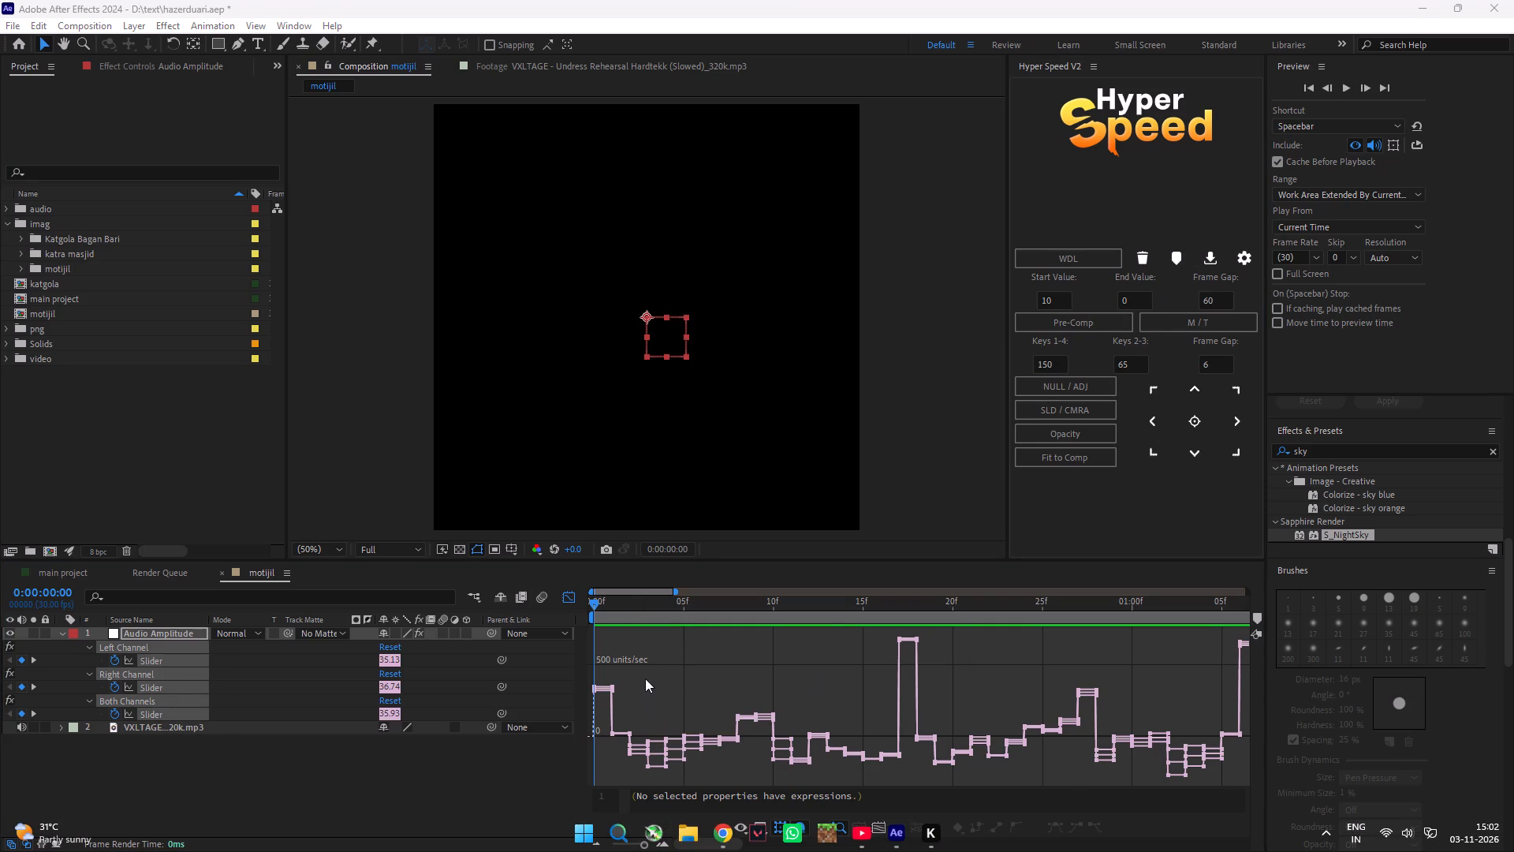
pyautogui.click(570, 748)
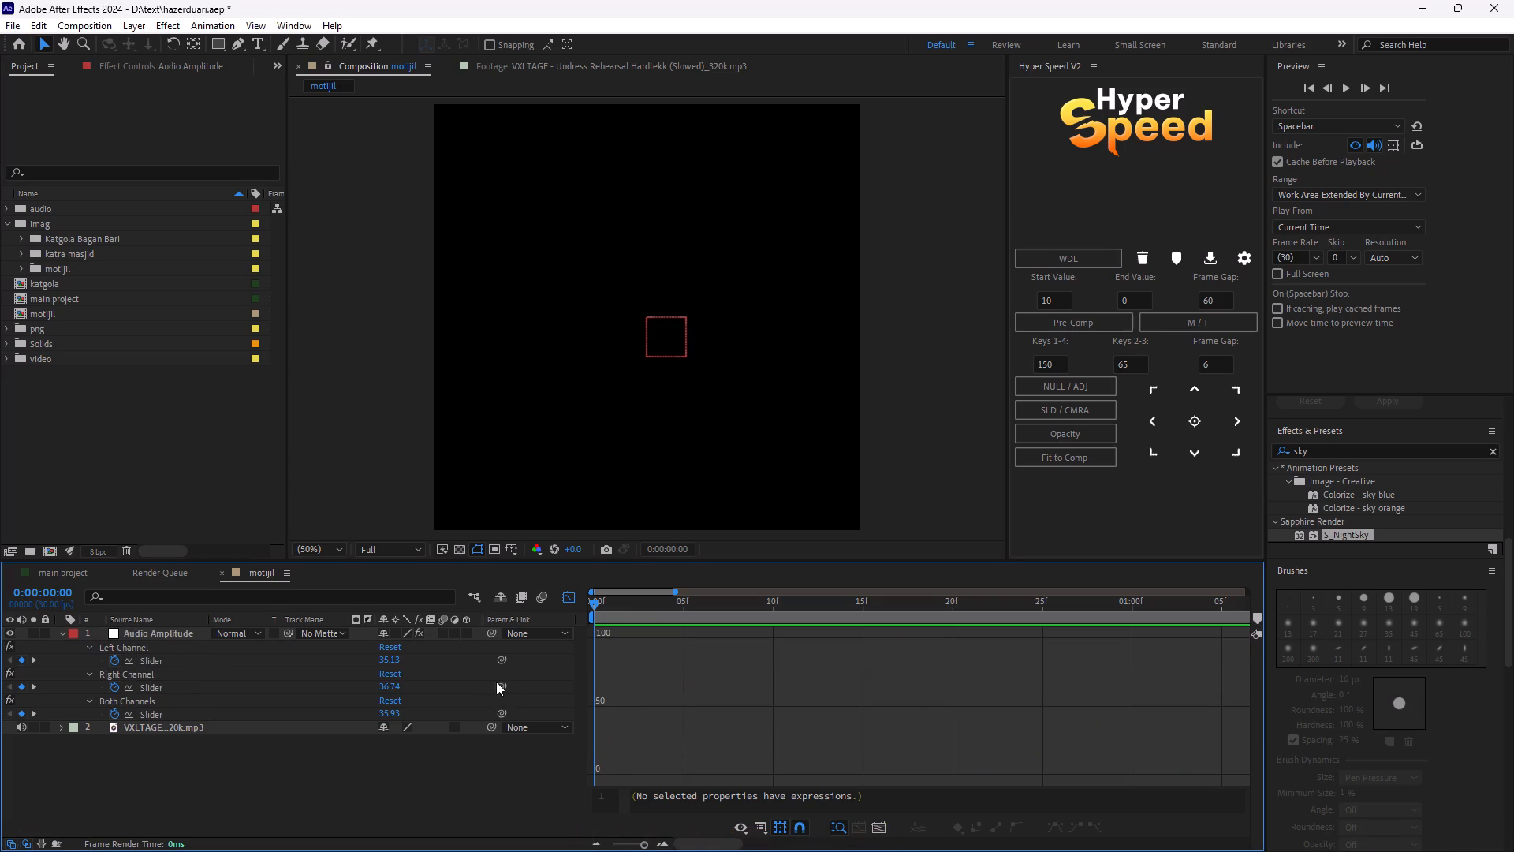
# Reselect the Left, Right and Both Channels sliders, try Hyper Speed's Add Markers on them again, and preview motijil.
pyautogui.keyDown('ctrl'); pyautogui.click(158, 662); pyautogui.keyUp('ctrl')
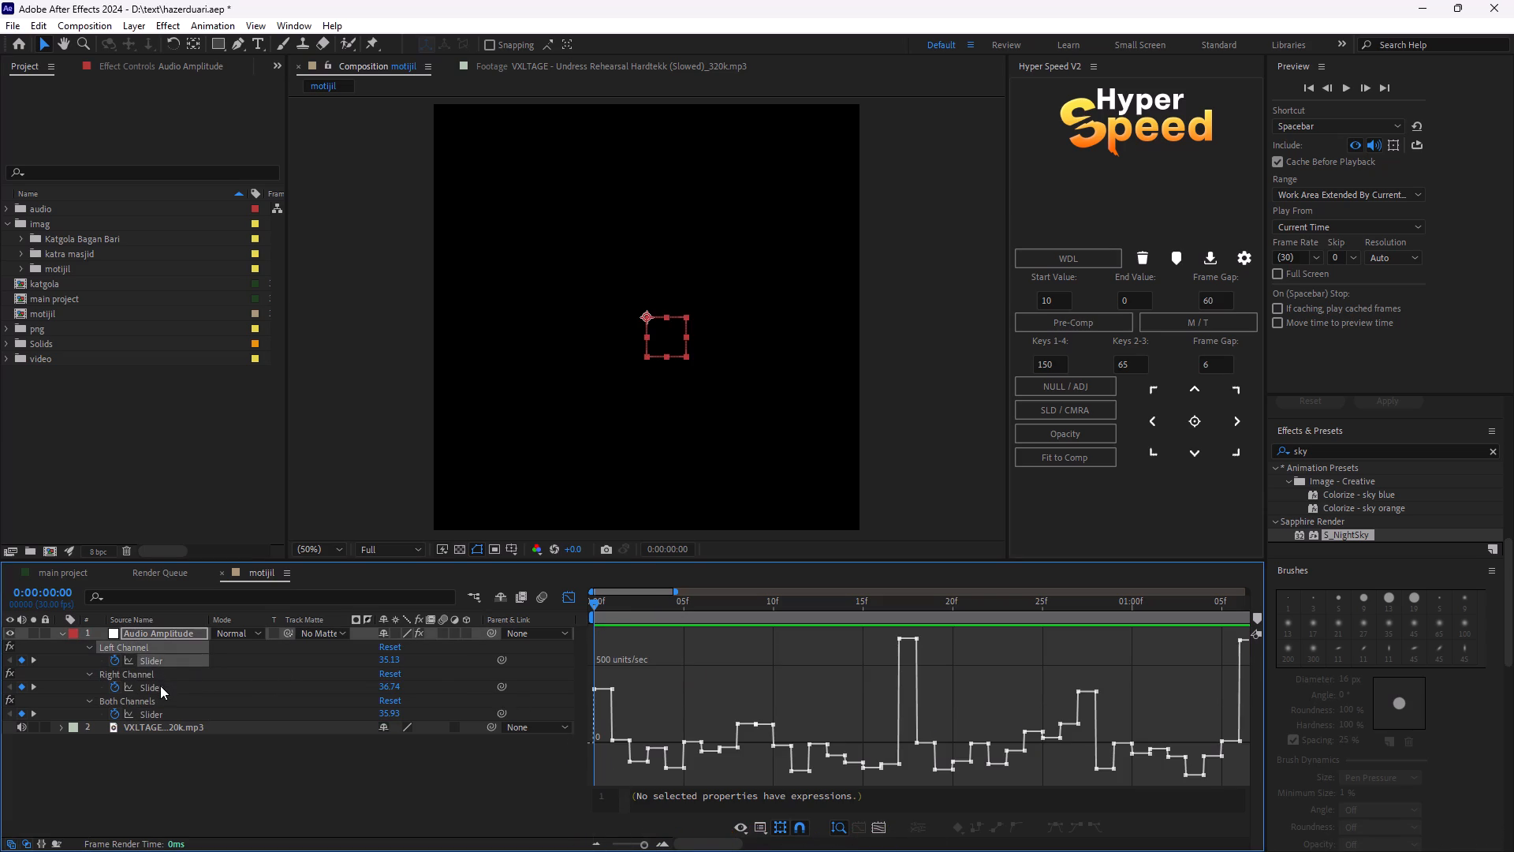
pyautogui.click(160, 686)
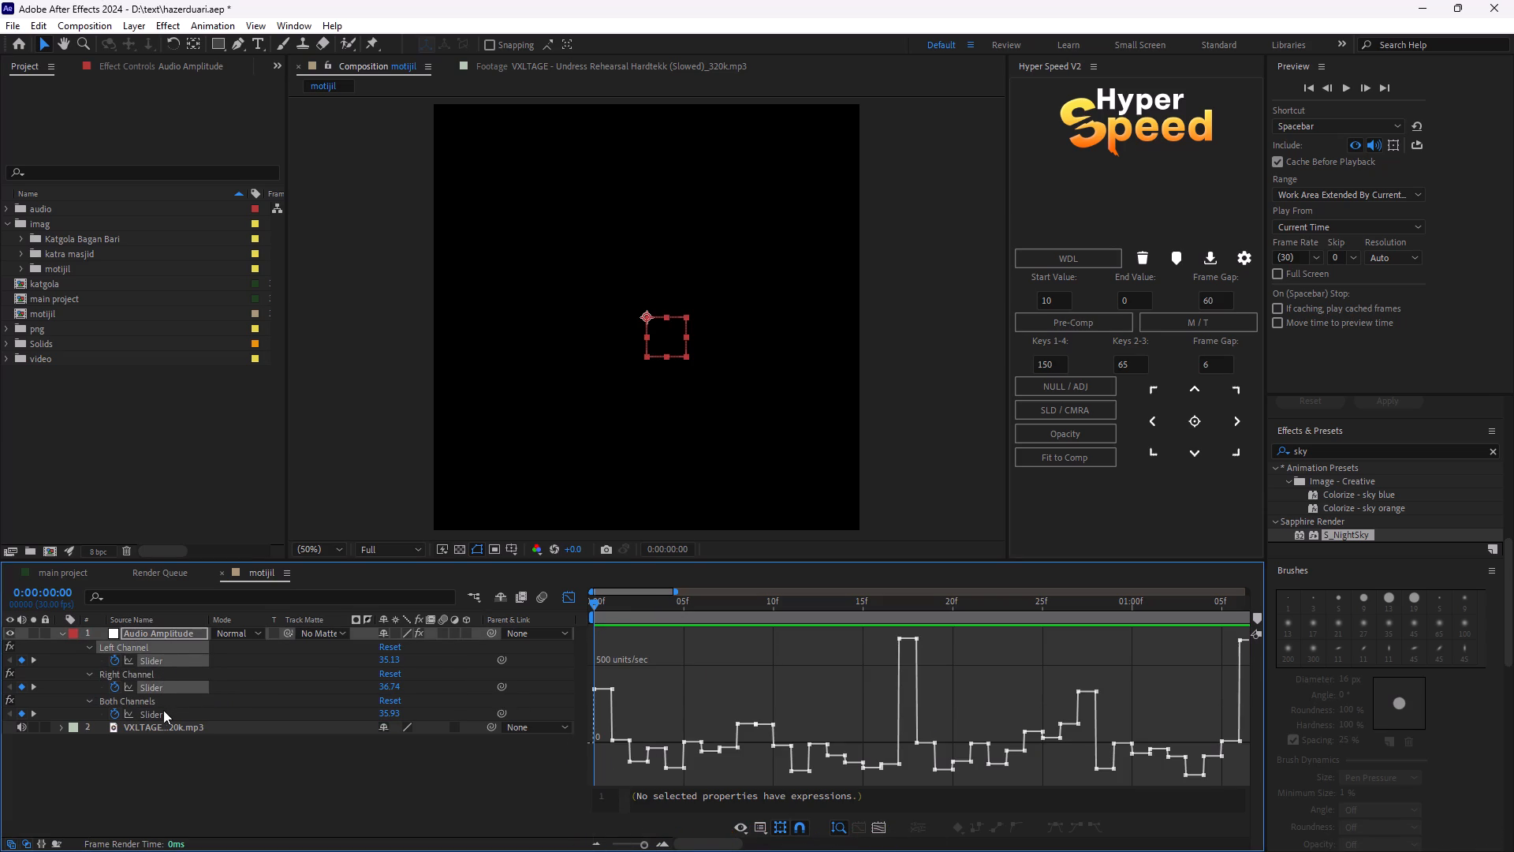
pyautogui.click(163, 710)
pyautogui.click(166, 694)
pyautogui.click(170, 682)
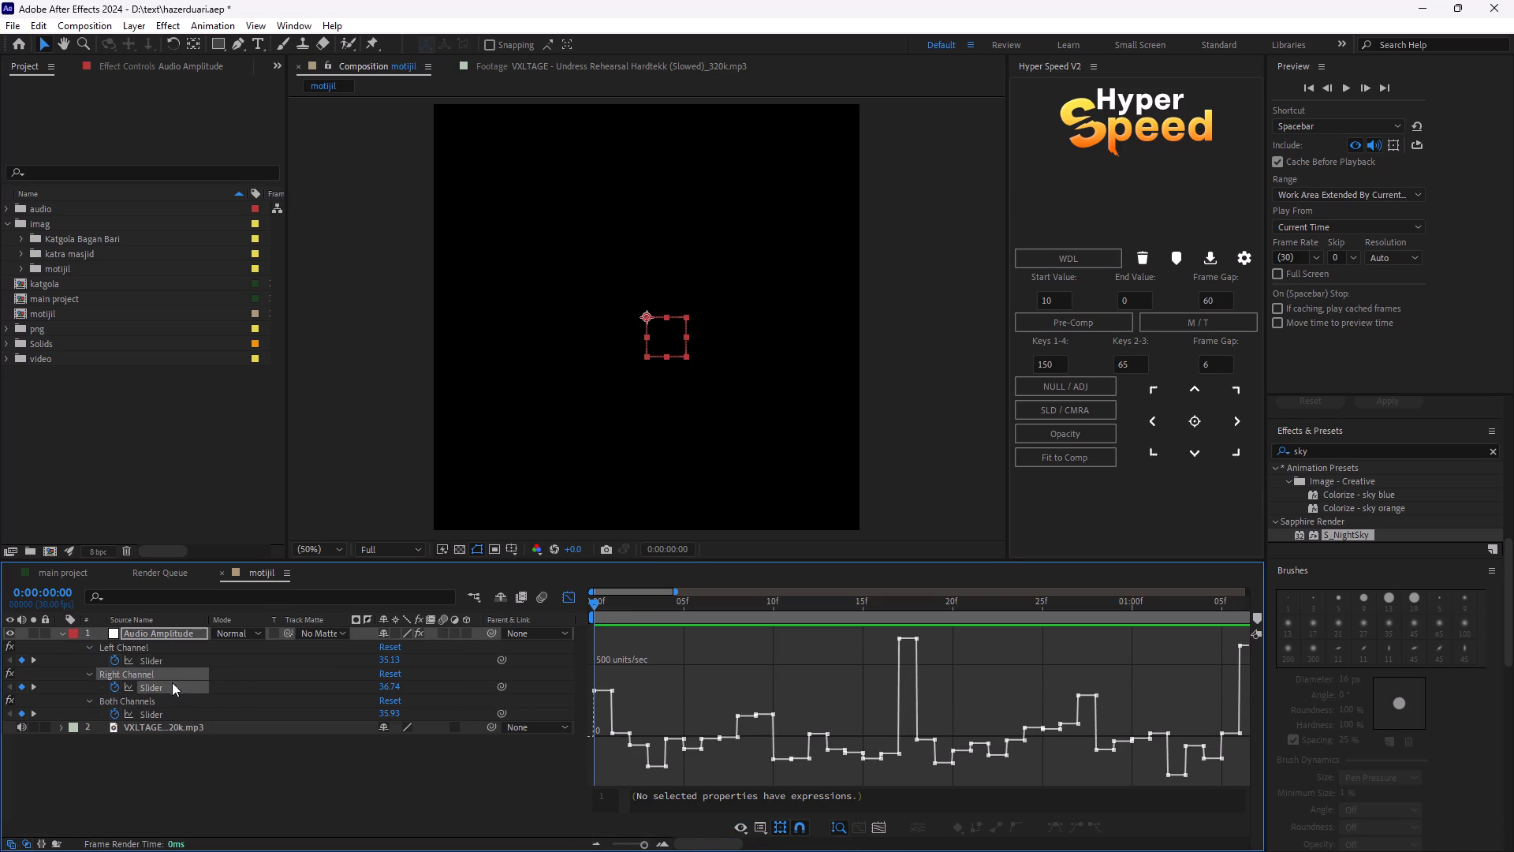
pyautogui.keyDown('shift'); pyautogui.click(174, 660); pyautogui.keyUp('shift')
pyautogui.keyDown('shift'); pyautogui.click(170, 708); pyautogui.keyUp('shift')
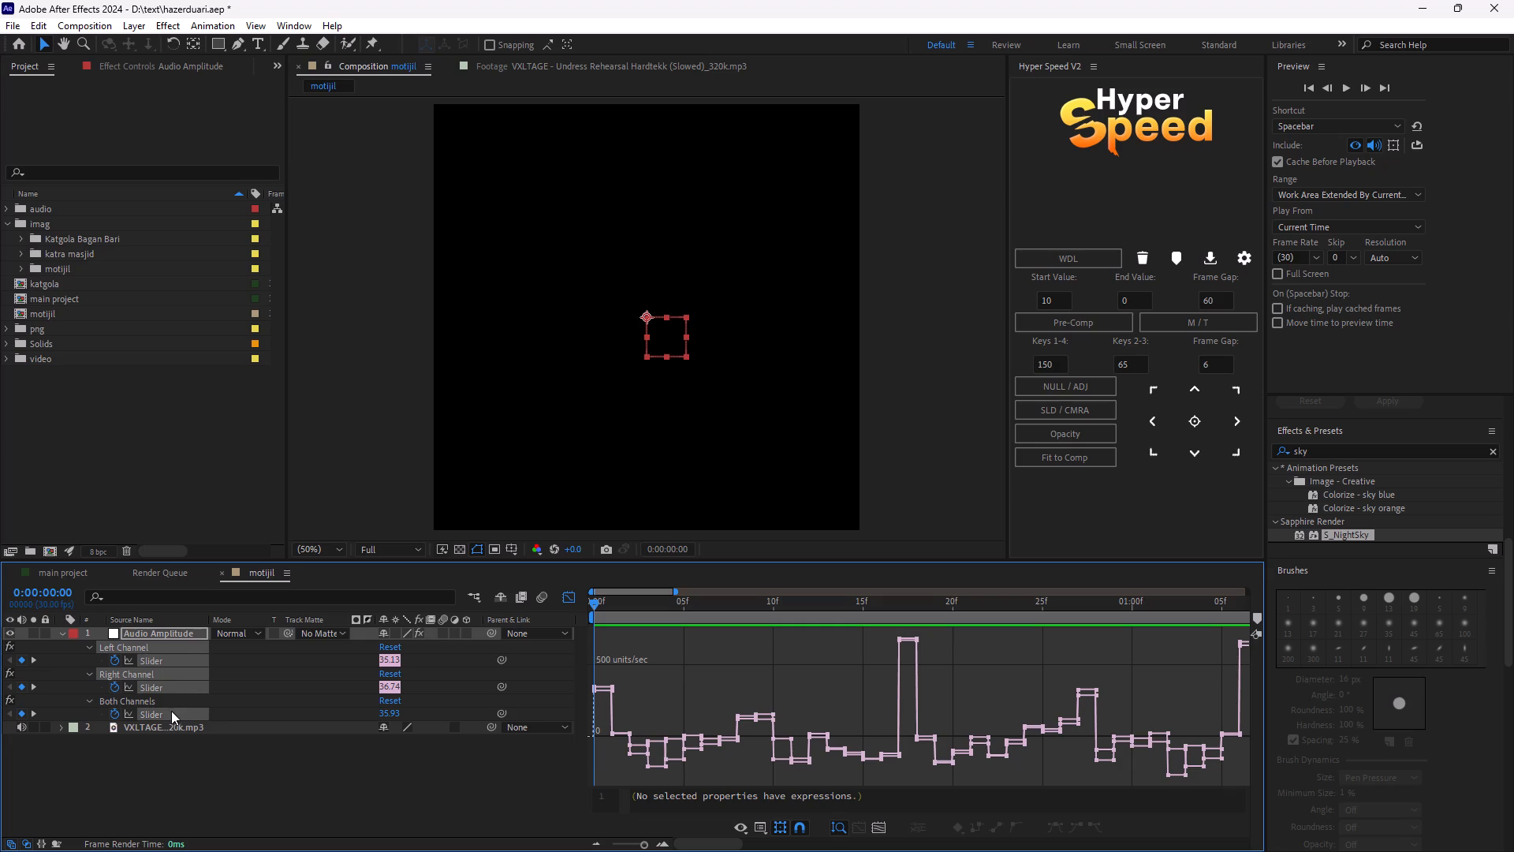
pyautogui.moveTo(643, 845); pyautogui.dragTo(630, 845)
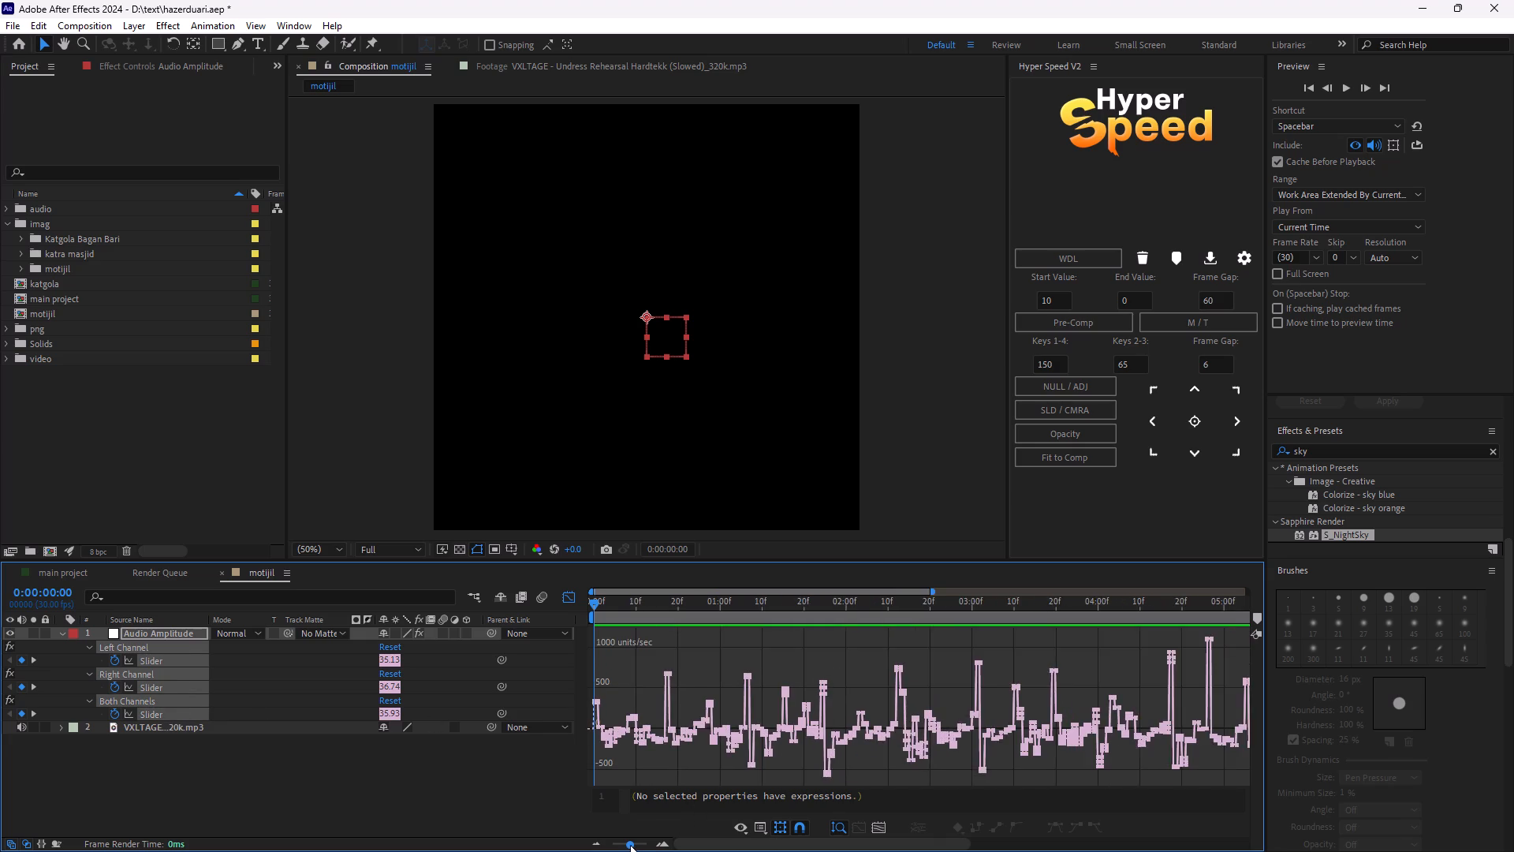
pyautogui.moveTo(630, 845); pyautogui.dragTo(632, 845)
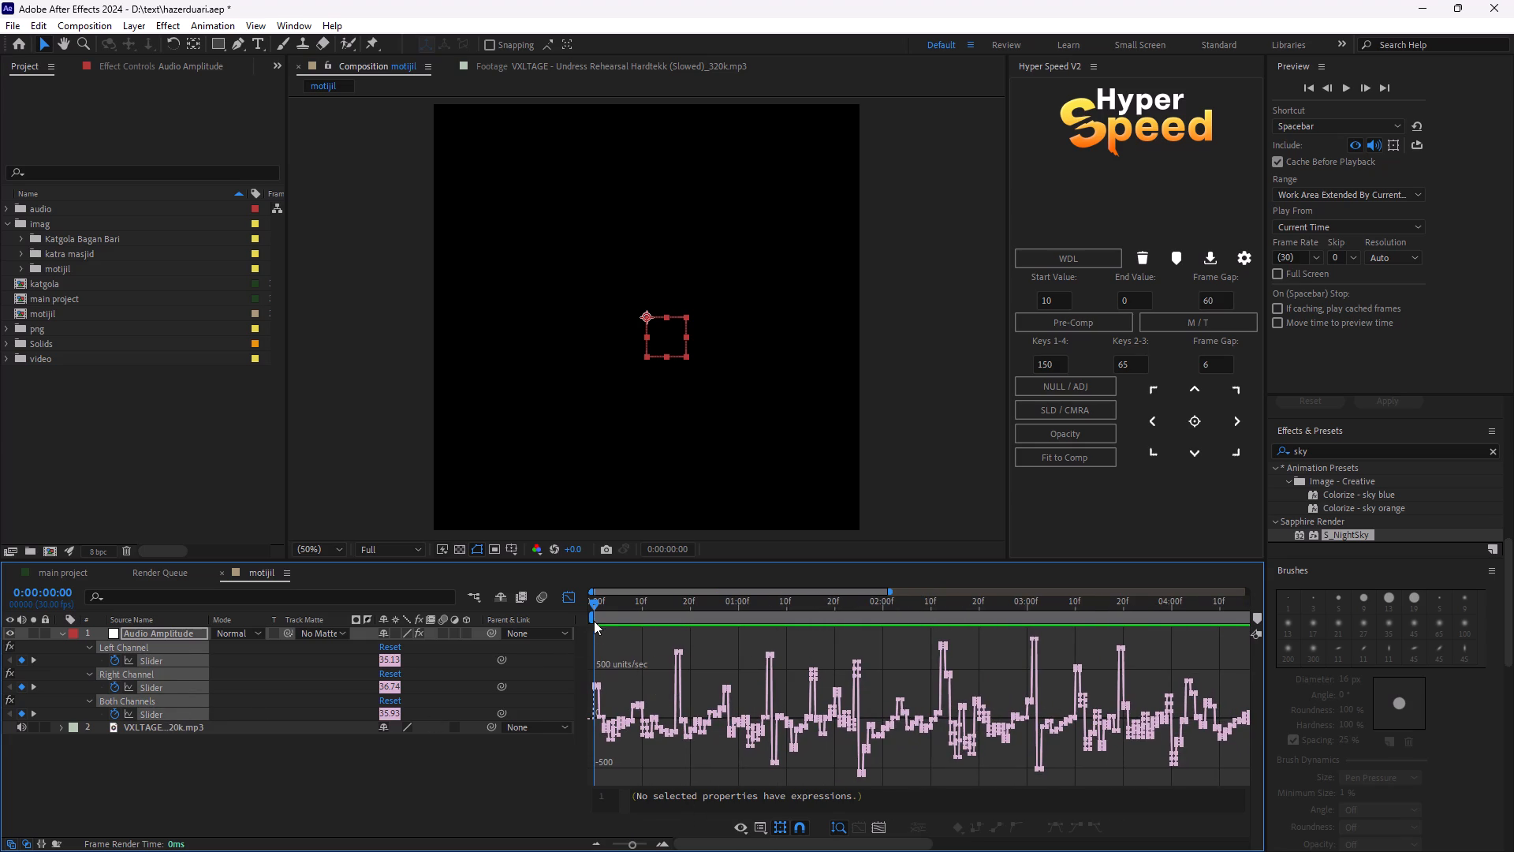
pyautogui.press('space')
pyautogui.press('space')
pyautogui.click(1174, 252)
pyautogui.press('space')
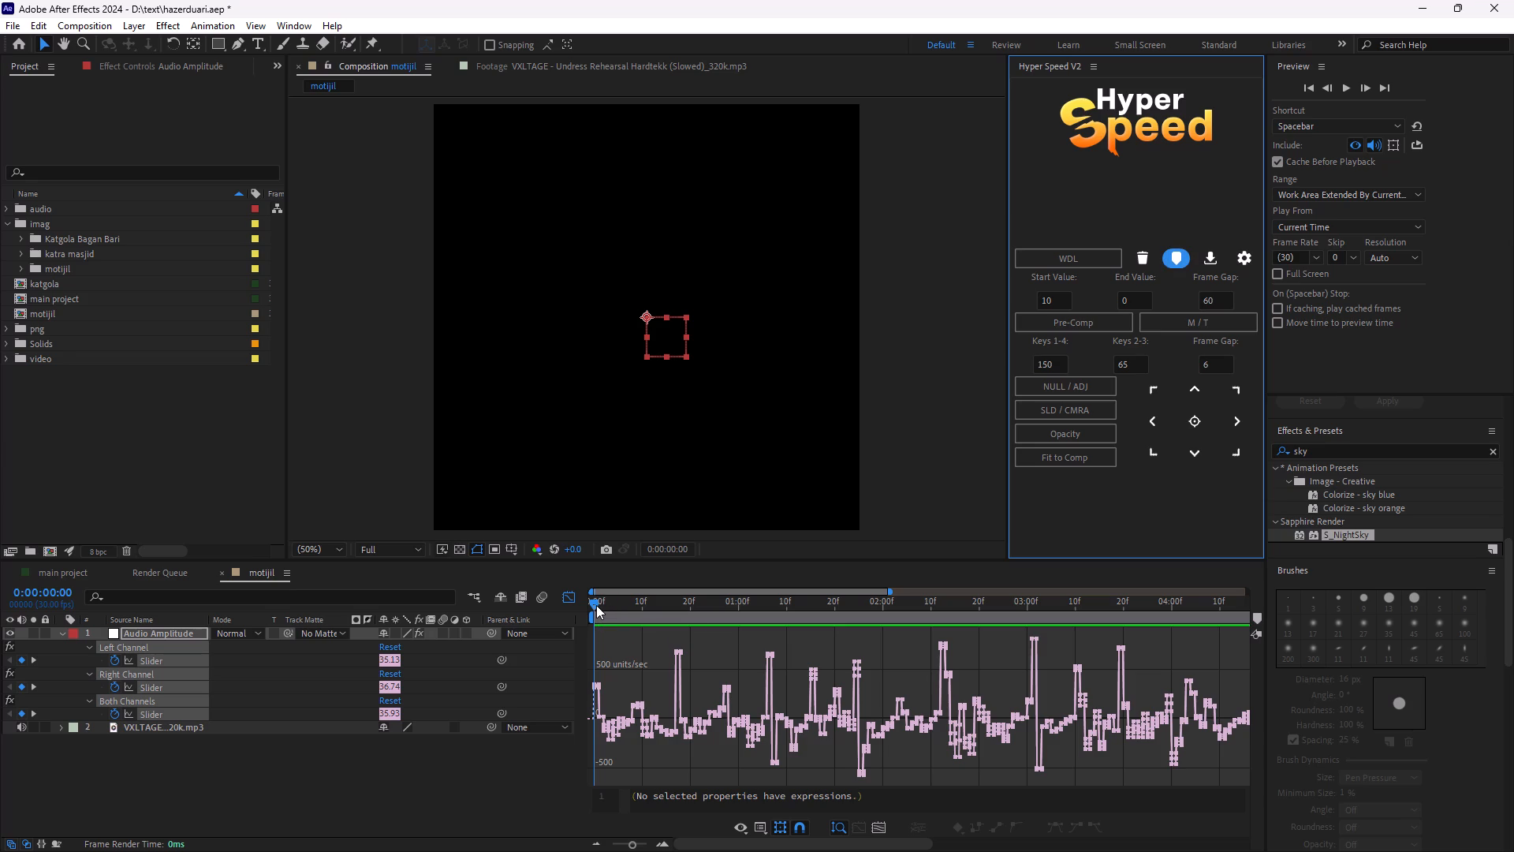
pyautogui.press('space')
pyautogui.press('space')
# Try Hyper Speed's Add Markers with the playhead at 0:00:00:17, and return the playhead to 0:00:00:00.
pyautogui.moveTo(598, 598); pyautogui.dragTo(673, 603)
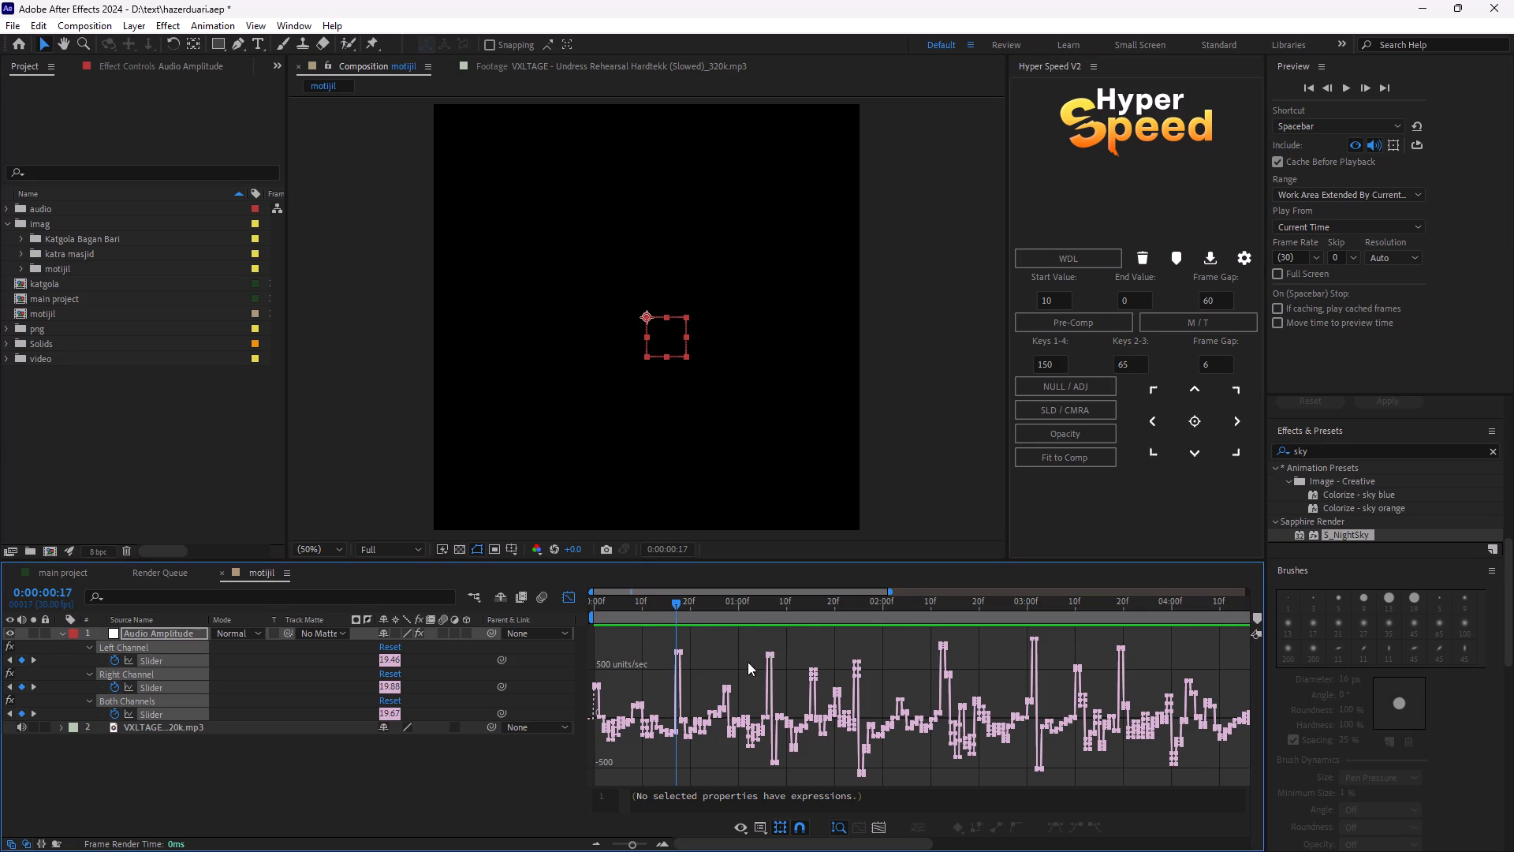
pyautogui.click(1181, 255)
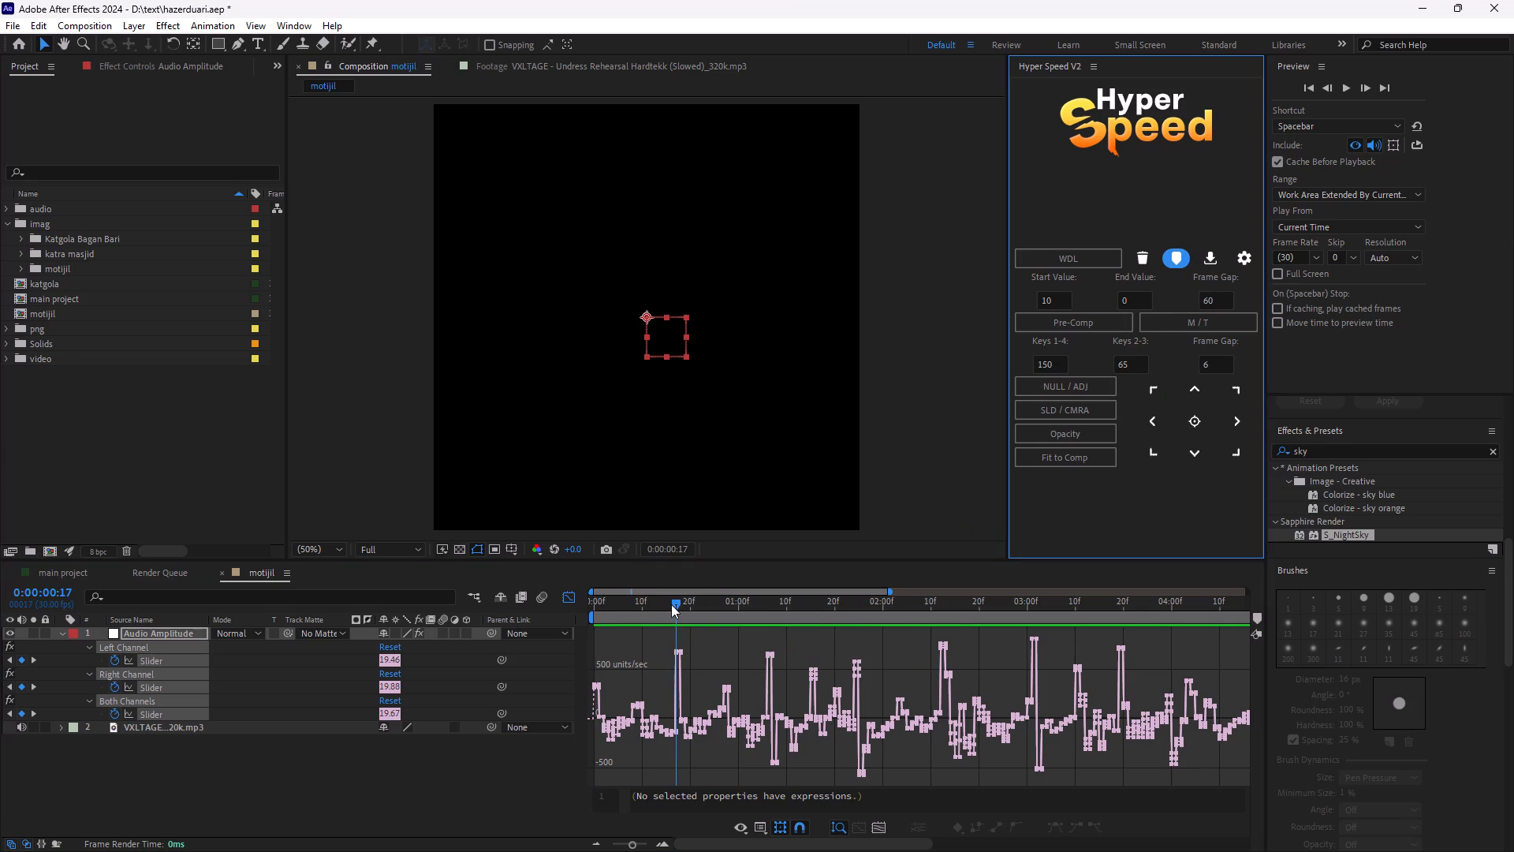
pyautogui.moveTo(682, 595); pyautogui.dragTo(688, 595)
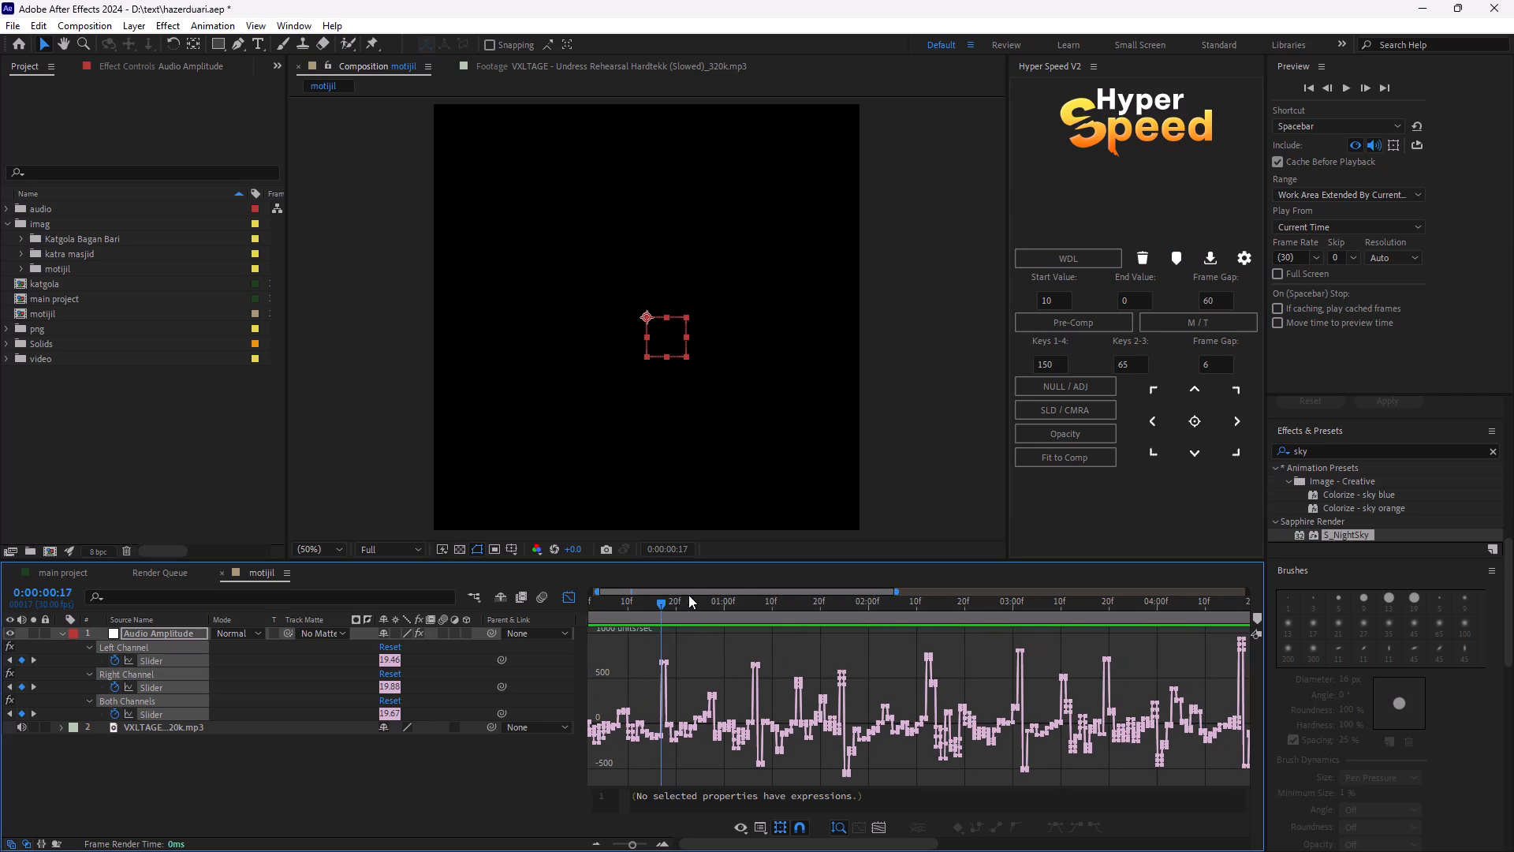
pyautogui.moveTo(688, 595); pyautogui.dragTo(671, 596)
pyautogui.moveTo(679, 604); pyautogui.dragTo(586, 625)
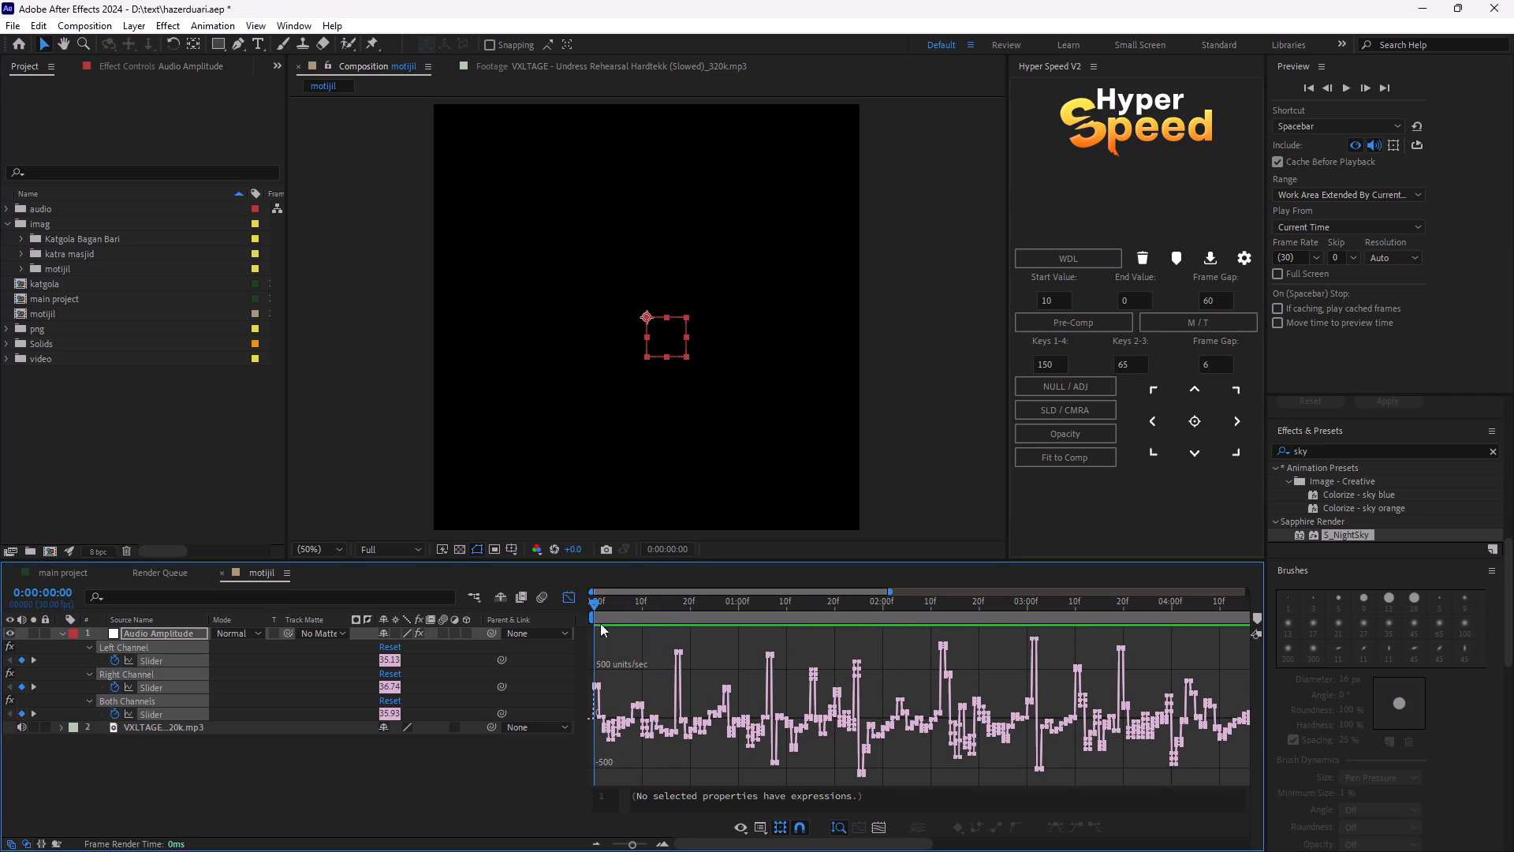
# Preview motijil's opening, try Hyper Speed's Add Markers at 0:00:00:18, and add a composition marker there, nudged slightly earlier.
pyautogui.press('space')
pyautogui.press('space')
pyautogui.press('space')
pyautogui.press('space')
pyautogui.press('space')
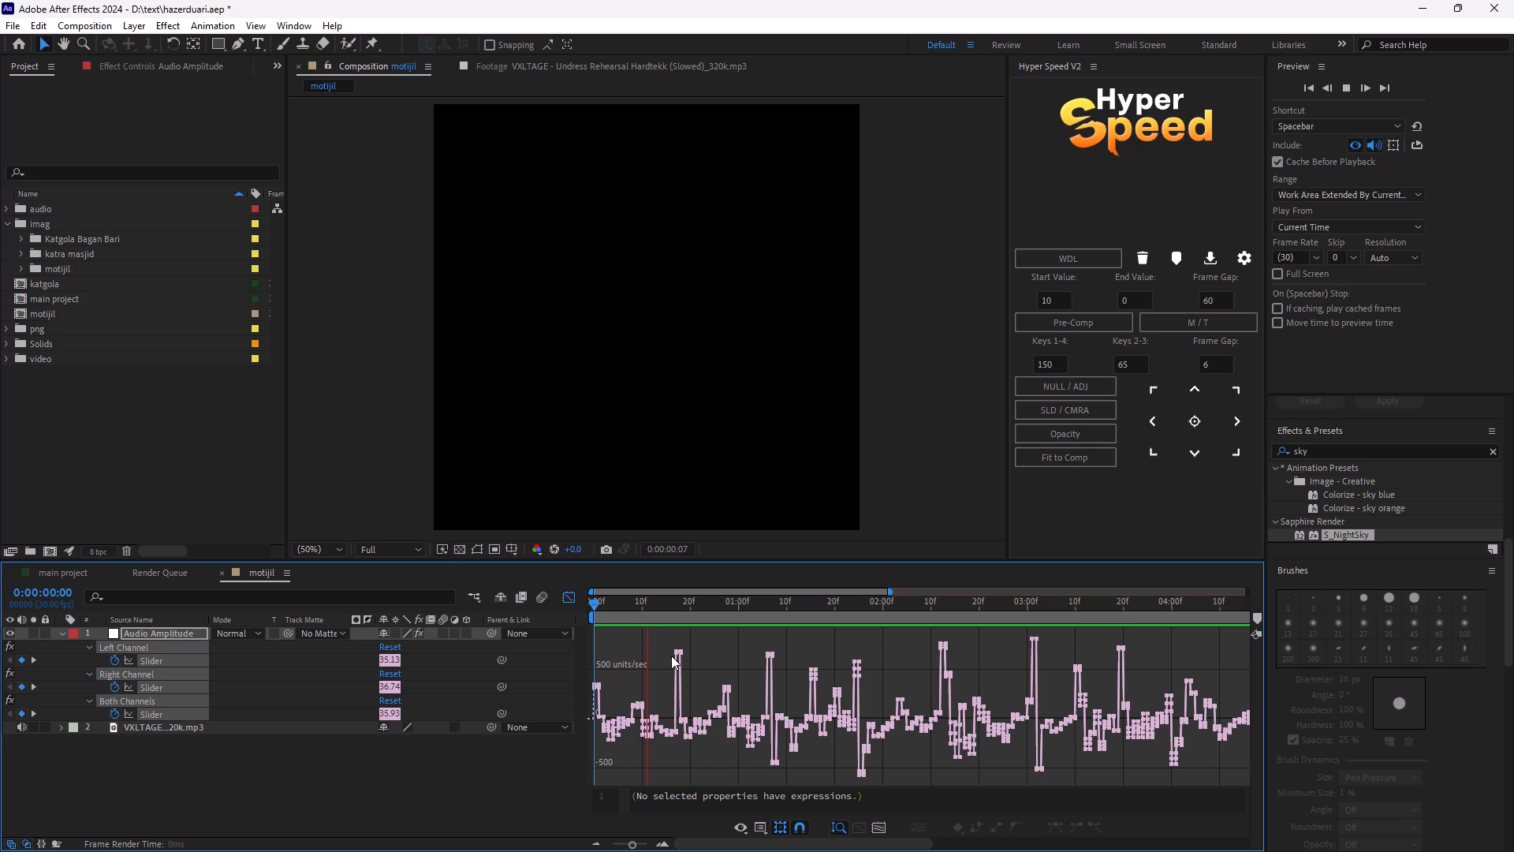
pyautogui.press('space')
pyautogui.moveTo(593, 604); pyautogui.dragTo(679, 641)
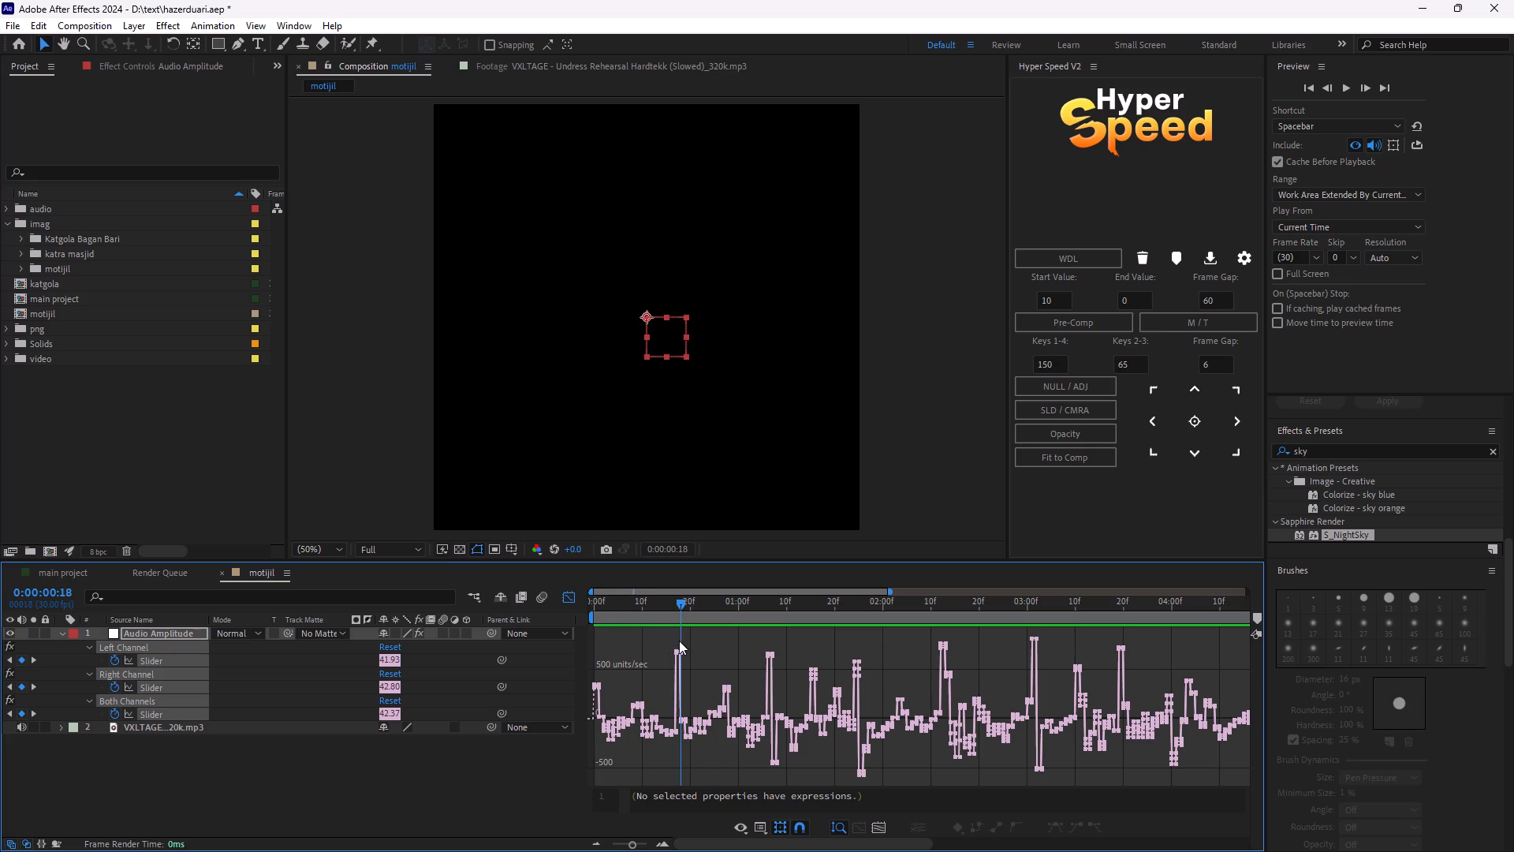
pyautogui.moveTo(679, 641); pyautogui.dragTo(678, 641)
pyautogui.click(1179, 263)
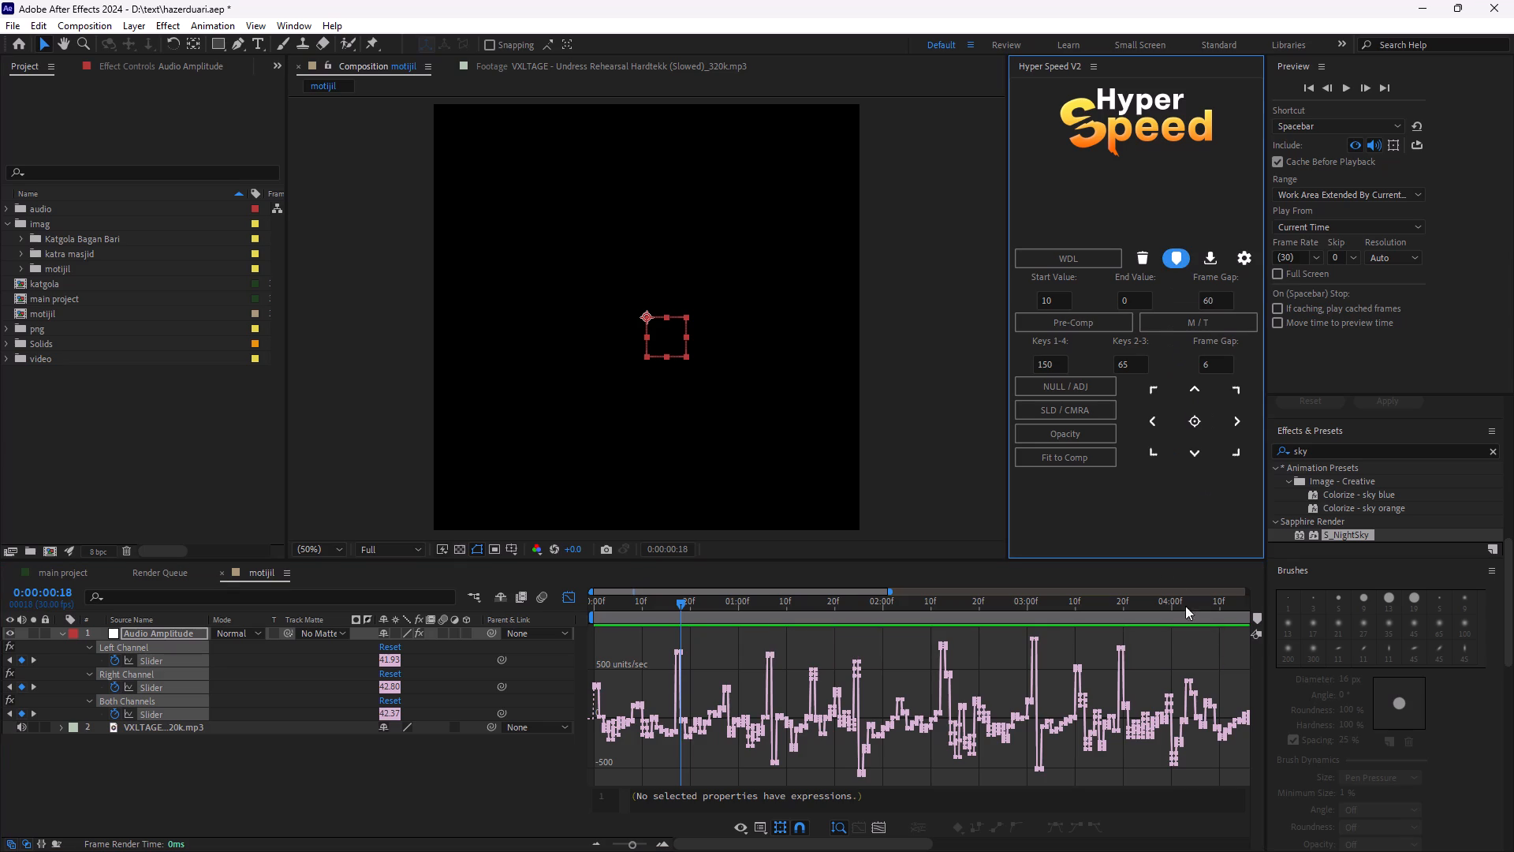
pyautogui.click(1253, 614)
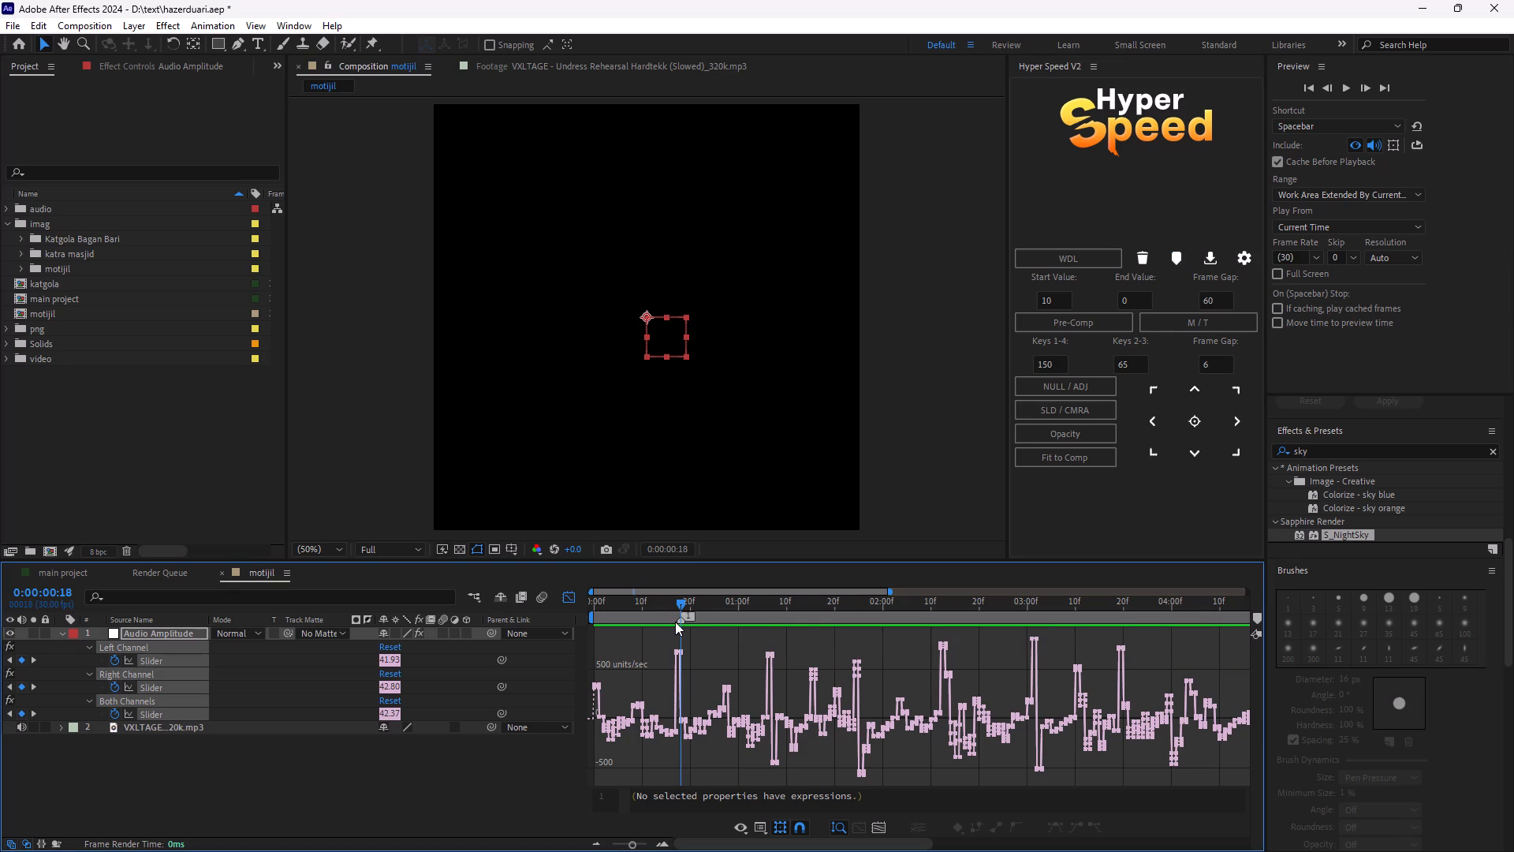
pyautogui.click(680, 621)
# Play motijil from the start and from 0:00:00:27 to compare the first marker and the graph peaks with the music.
pyautogui.moveTo(684, 593); pyautogui.dragTo(538, 607)
pyautogui.moveTo(677, 596); pyautogui.dragTo(511, 612)
pyautogui.press('space')
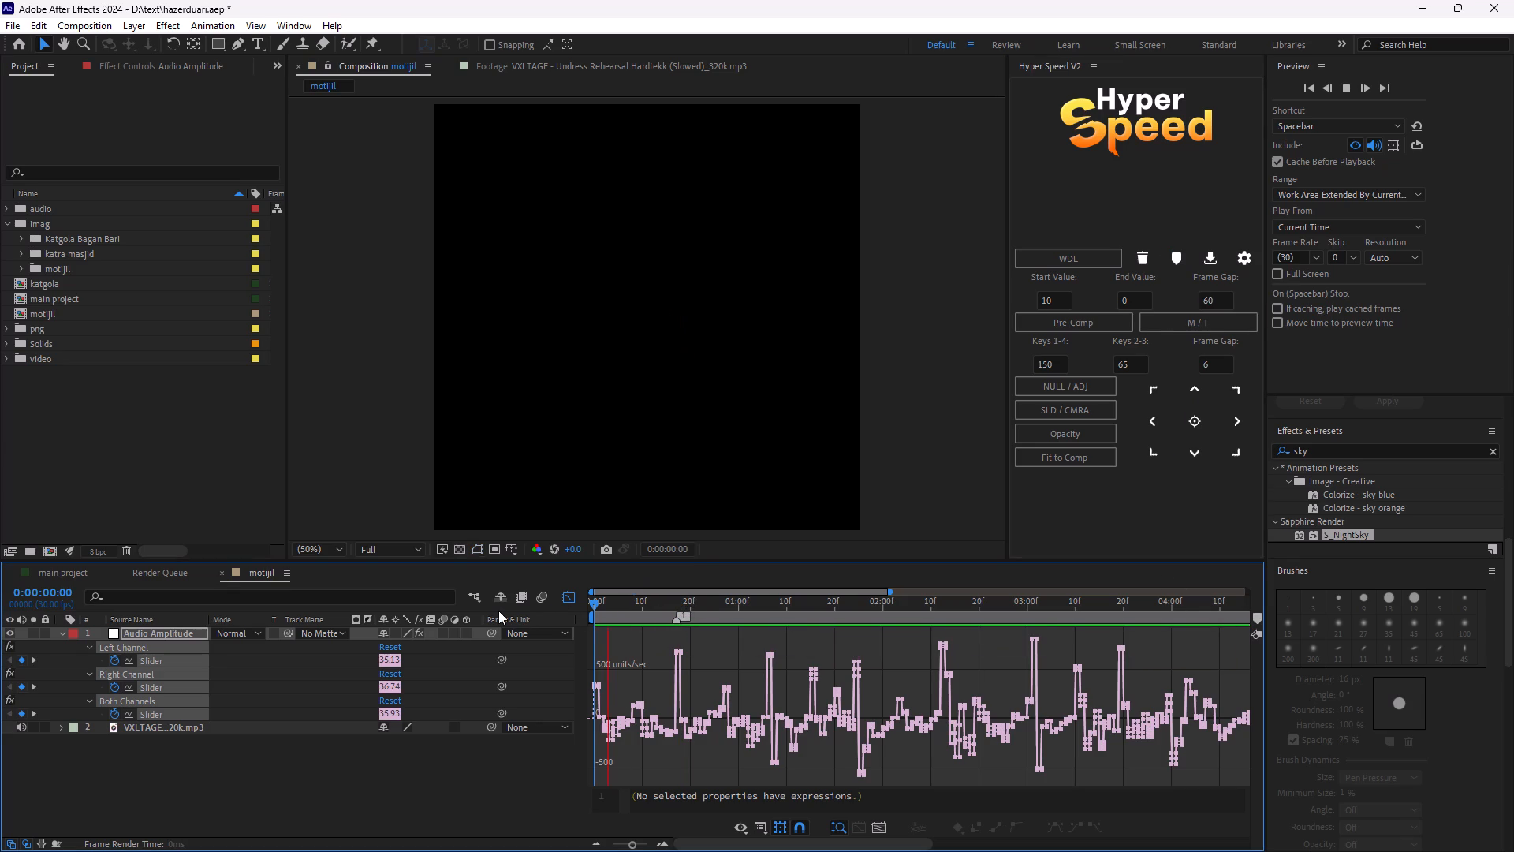
pyautogui.press('space')
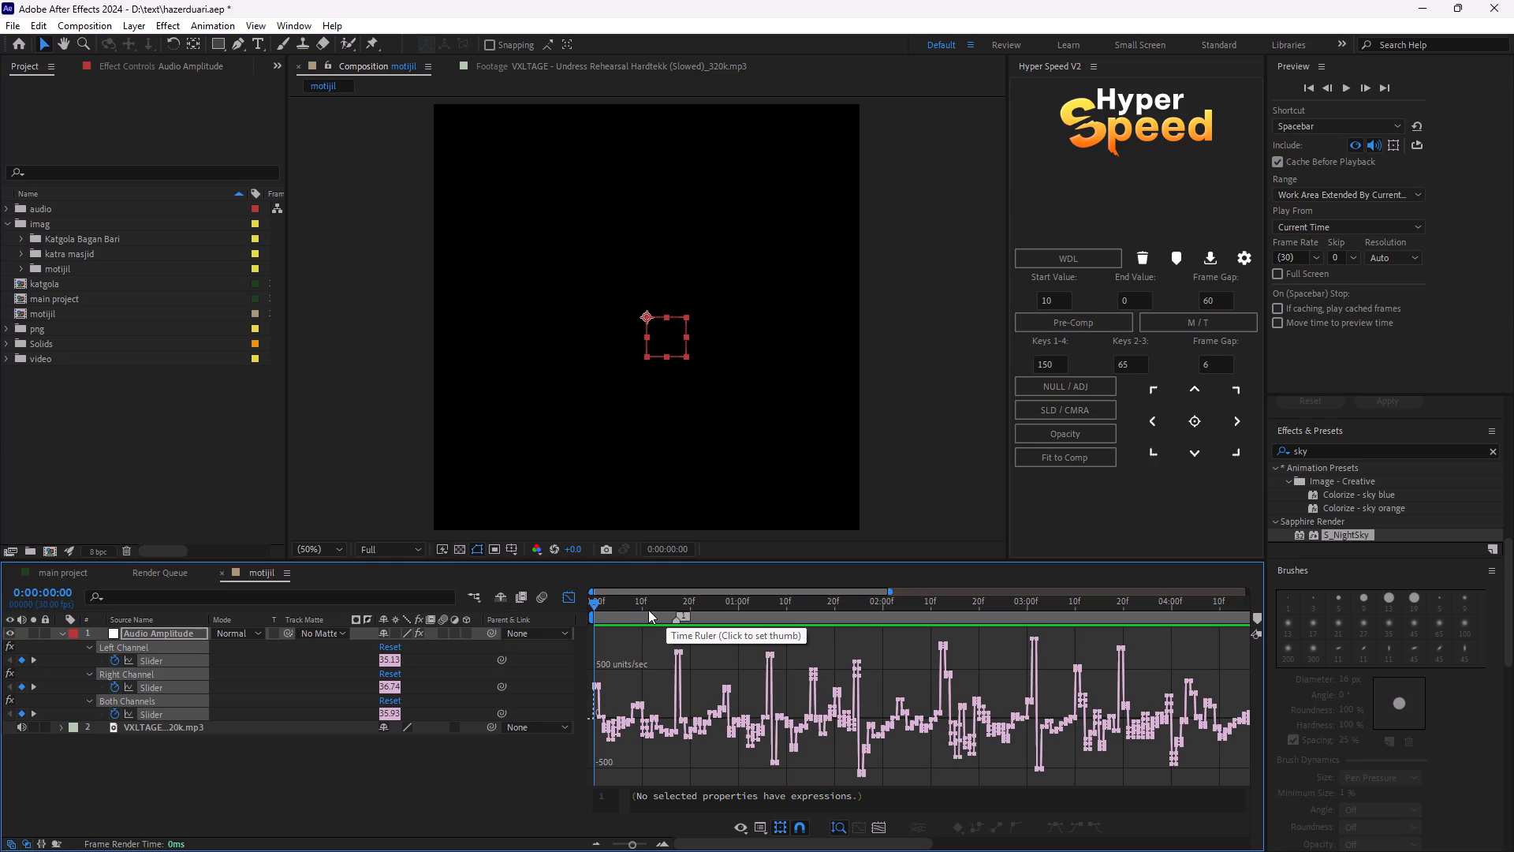
pyautogui.moveTo(601, 600); pyautogui.dragTo(741, 682)
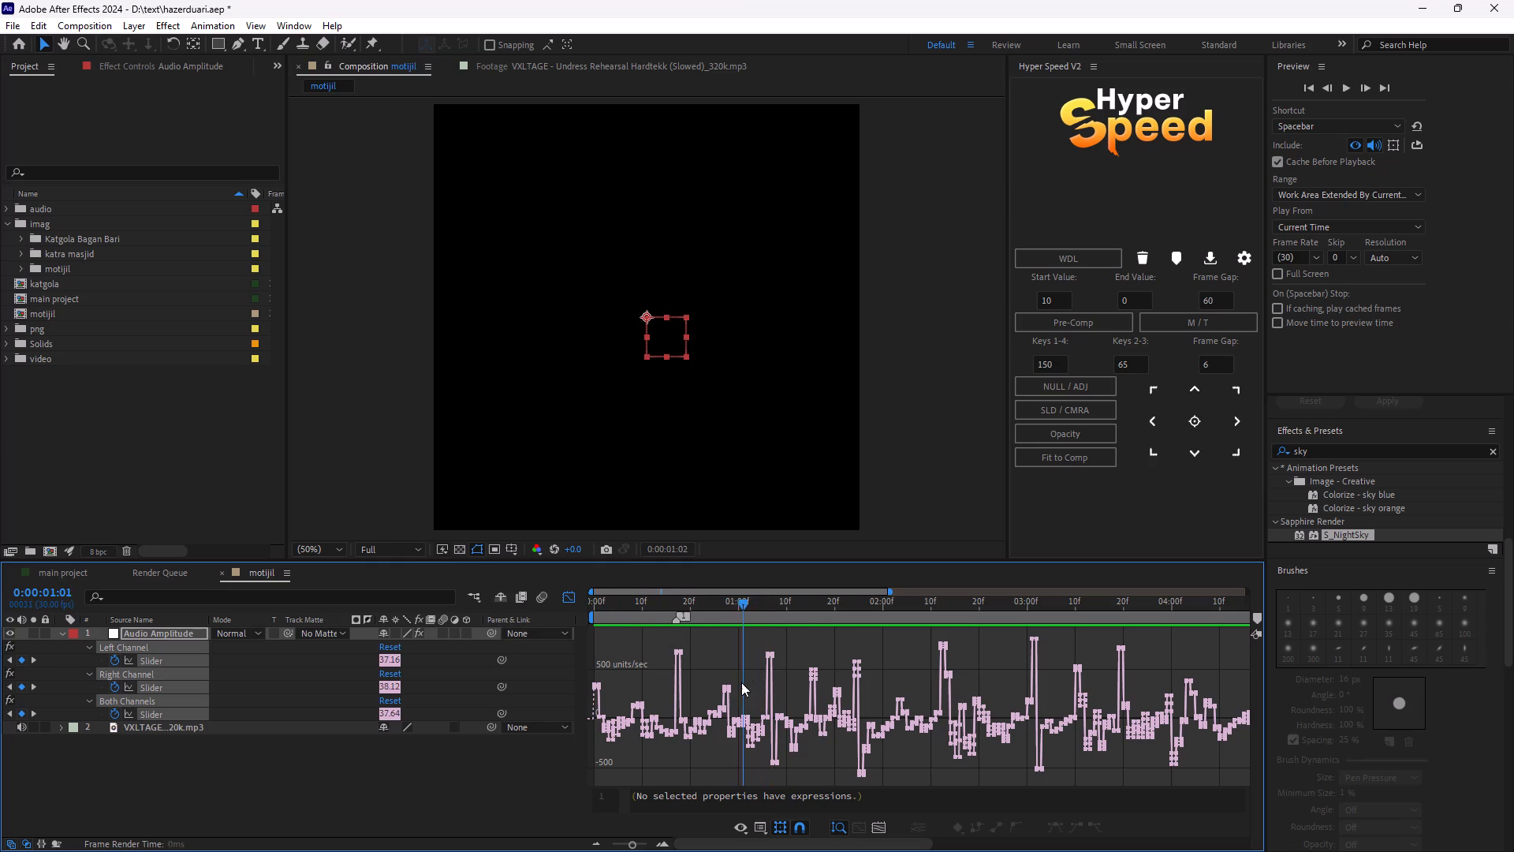
pyautogui.moveTo(741, 682); pyautogui.dragTo(725, 682)
pyautogui.press('space')
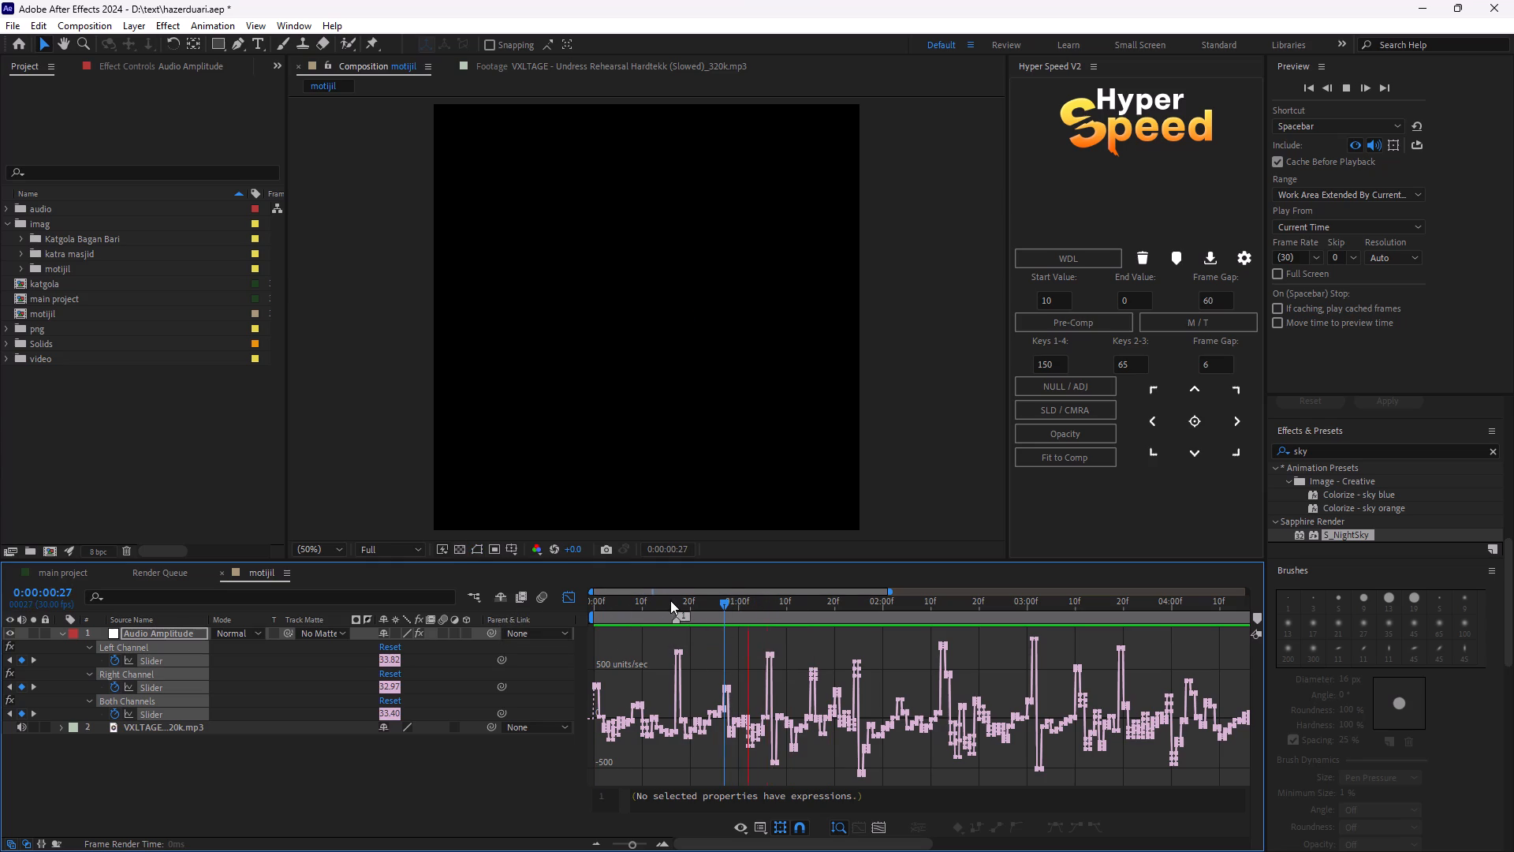
pyautogui.press('space')
pyautogui.moveTo(724, 603); pyautogui.dragTo(513, 620)
pyautogui.press('space')
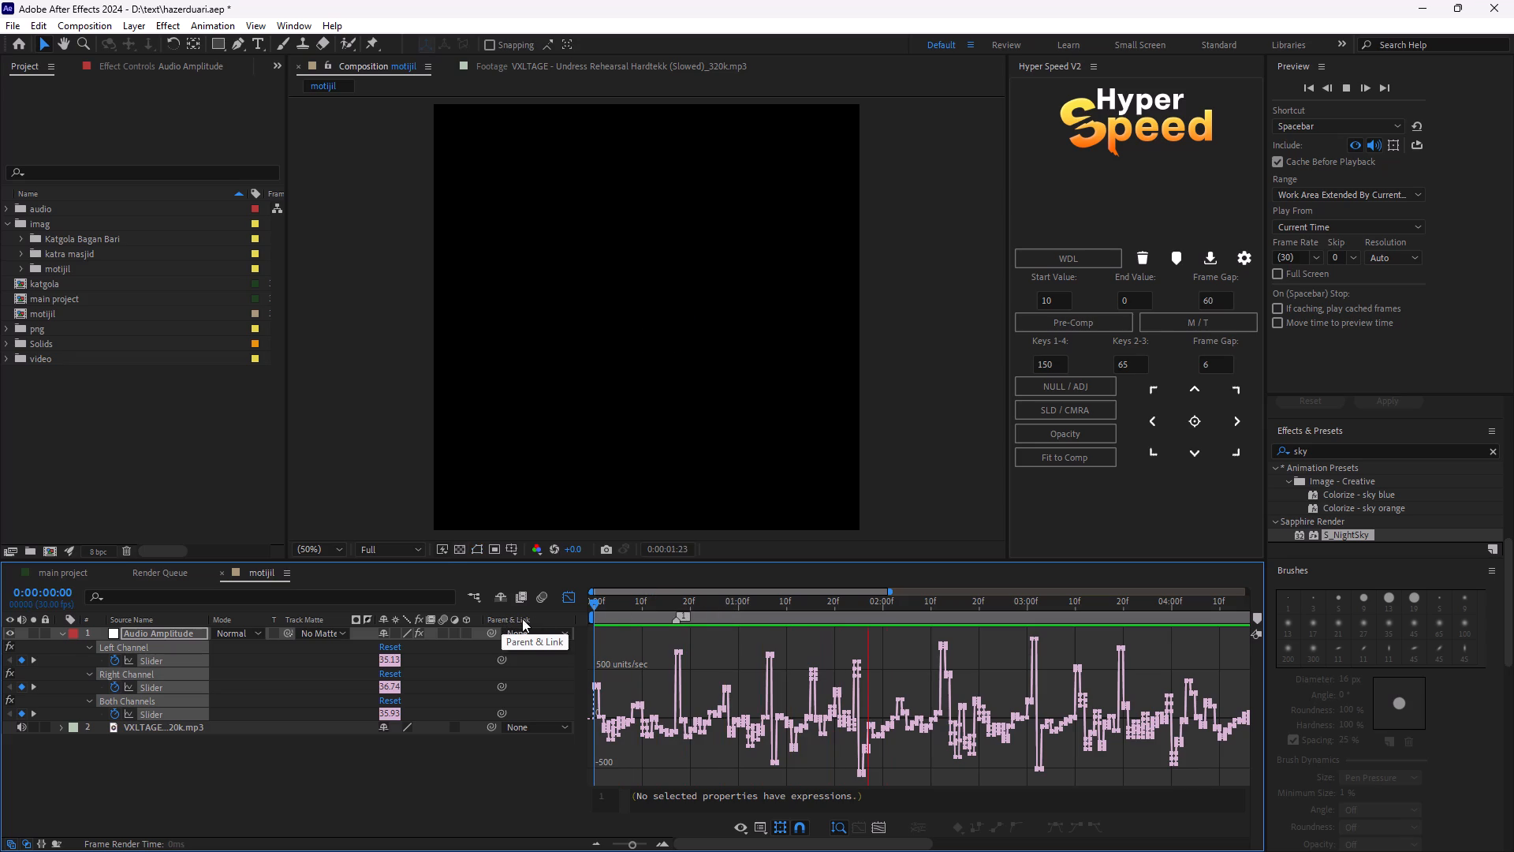
pyautogui.press('space')
# Add composition markers on the next tall graph peaks at 0:00:01:07, 0:00:01:25 and 0:00:02:12.
pyautogui.moveTo(598, 599); pyautogui.dragTo(722, 645)
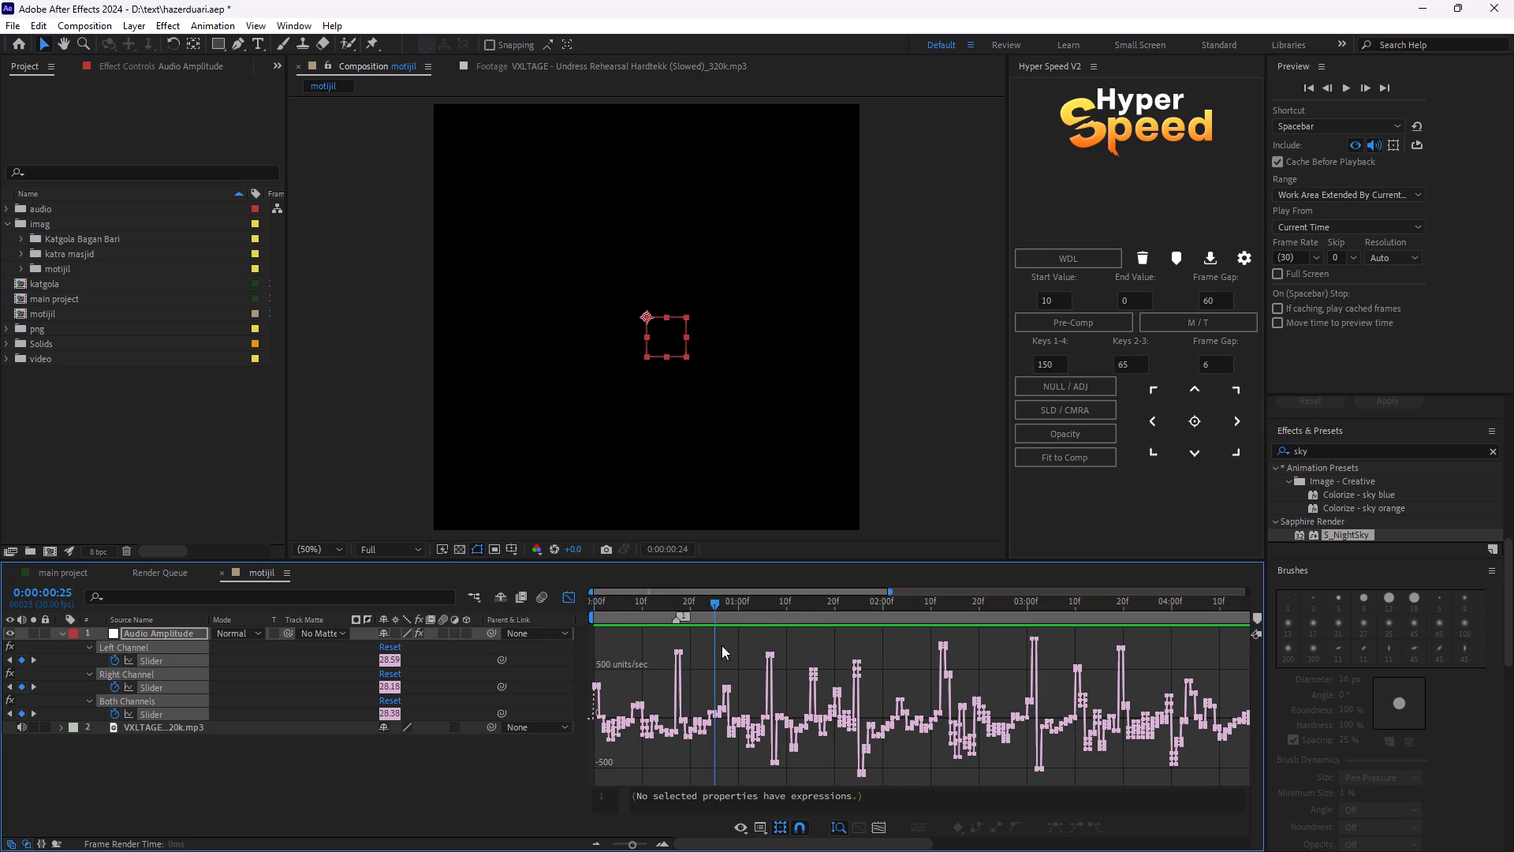
pyautogui.moveTo(722, 645); pyautogui.dragTo(772, 706)
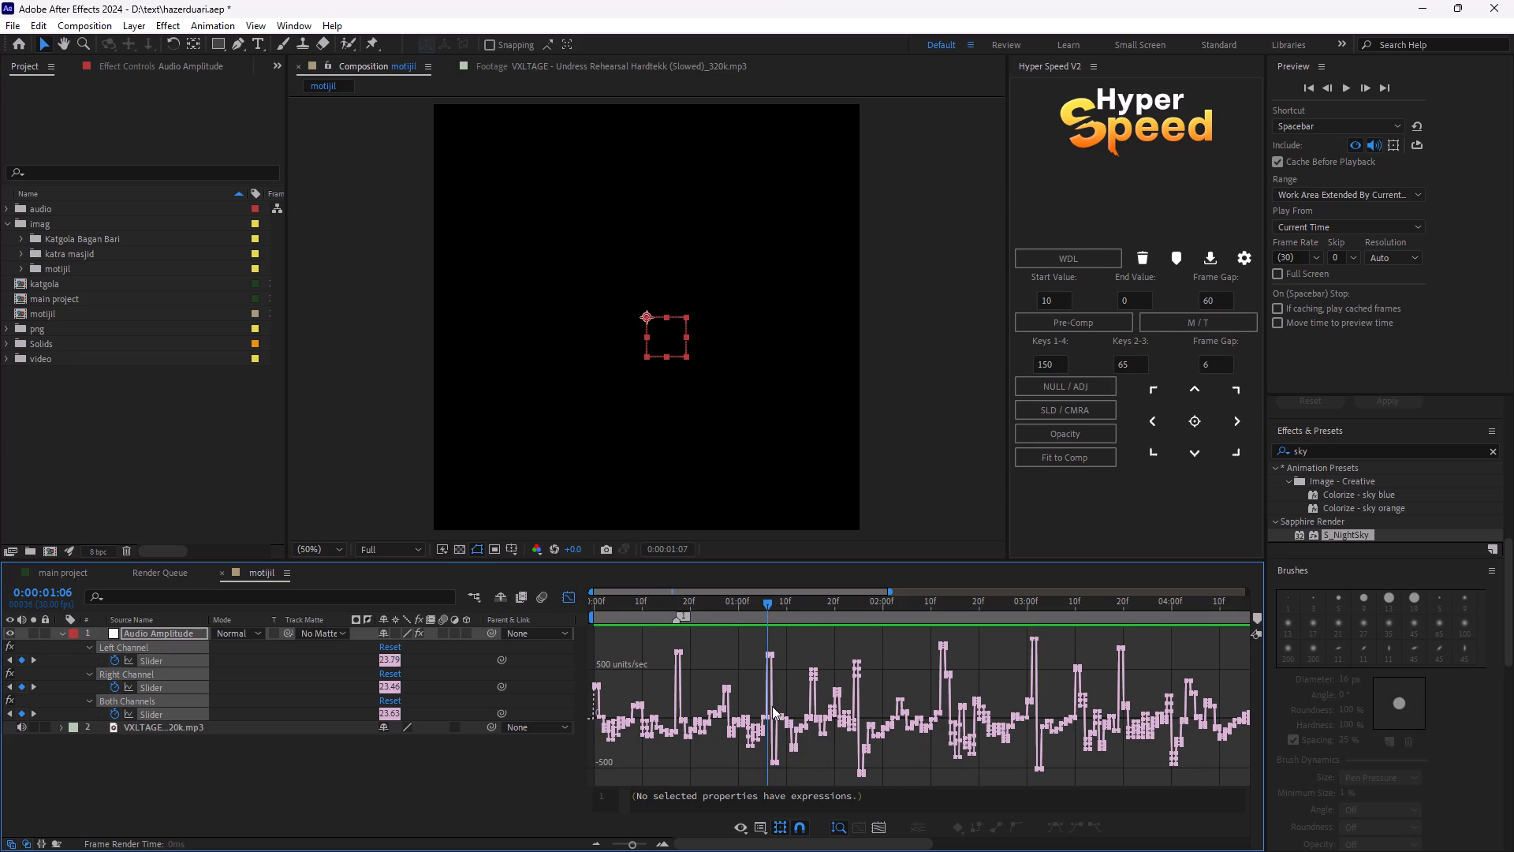
pyautogui.moveTo(772, 706); pyautogui.dragTo(774, 706)
pyautogui.click(1259, 617)
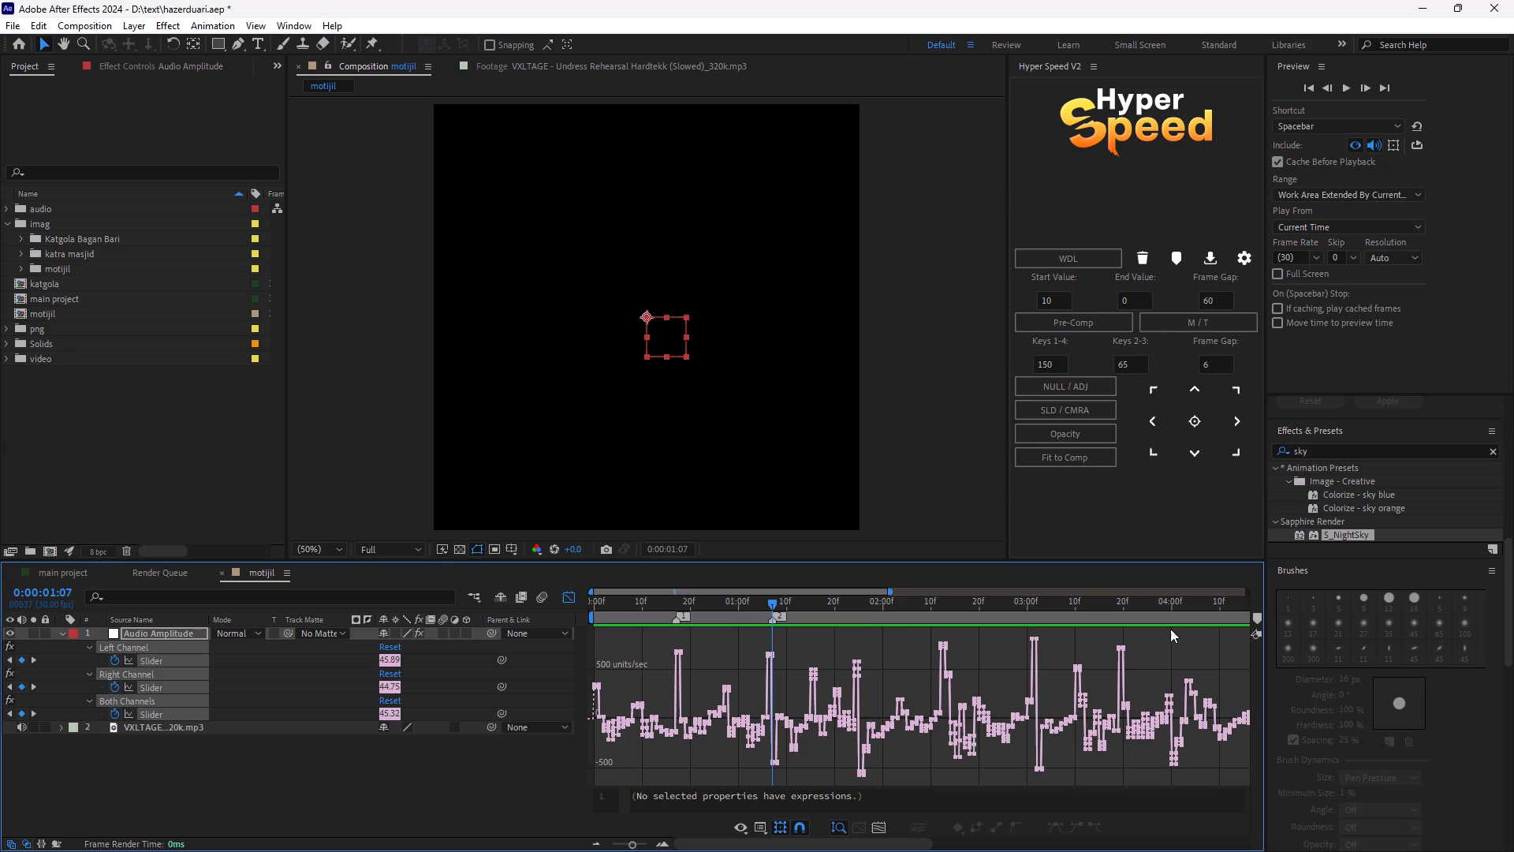
pyautogui.moveTo(777, 603); pyautogui.dragTo(856, 645)
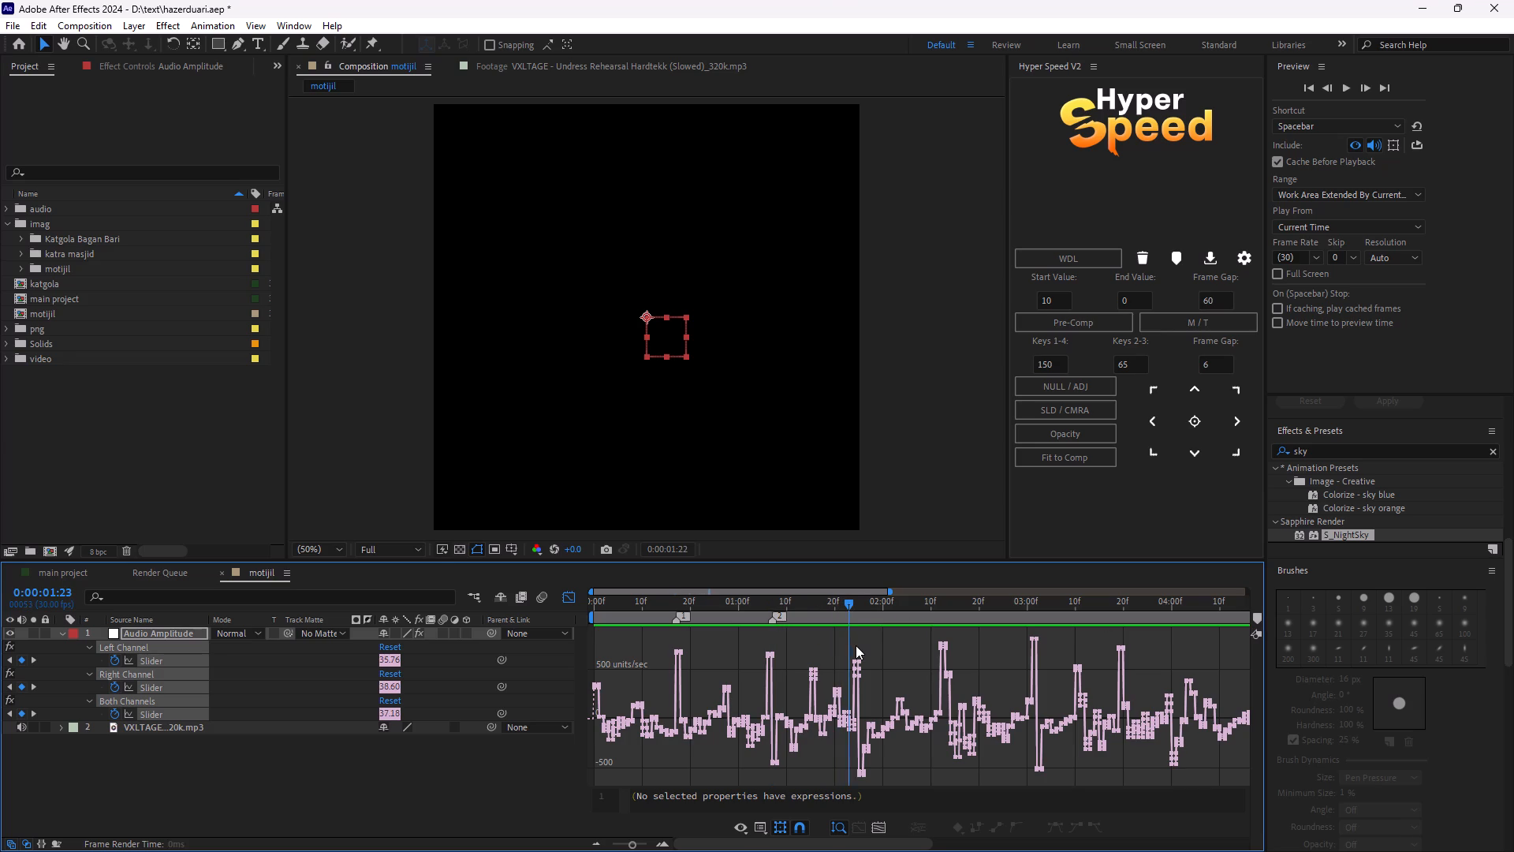
pyautogui.moveTo(856, 645); pyautogui.dragTo(861, 651)
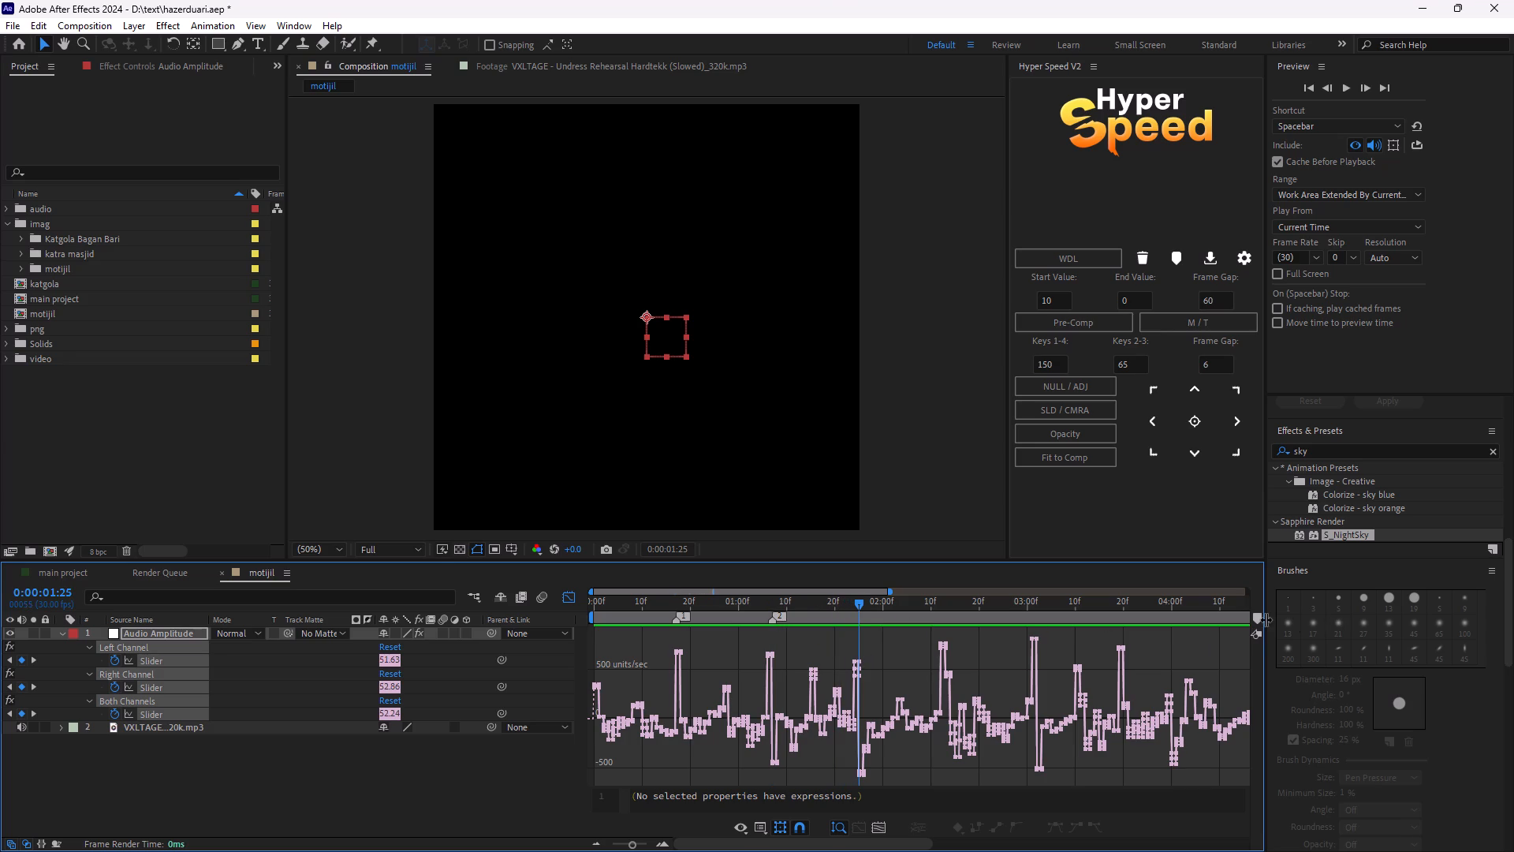
pyautogui.click(1260, 619)
pyautogui.moveTo(861, 600); pyautogui.dragTo(938, 652)
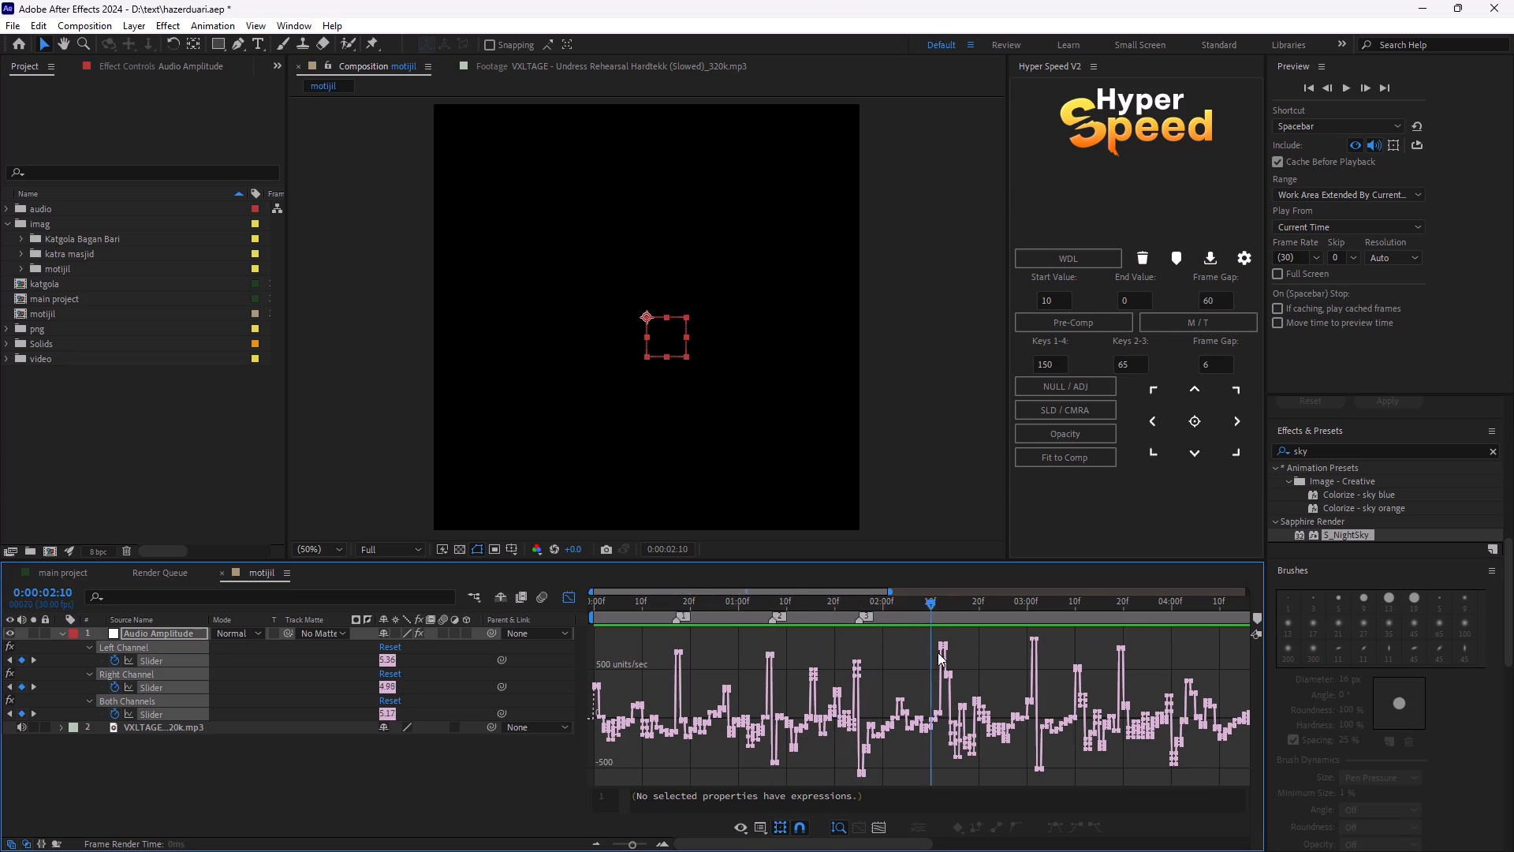
pyautogui.moveTo(938, 652); pyautogui.dragTo(945, 663)
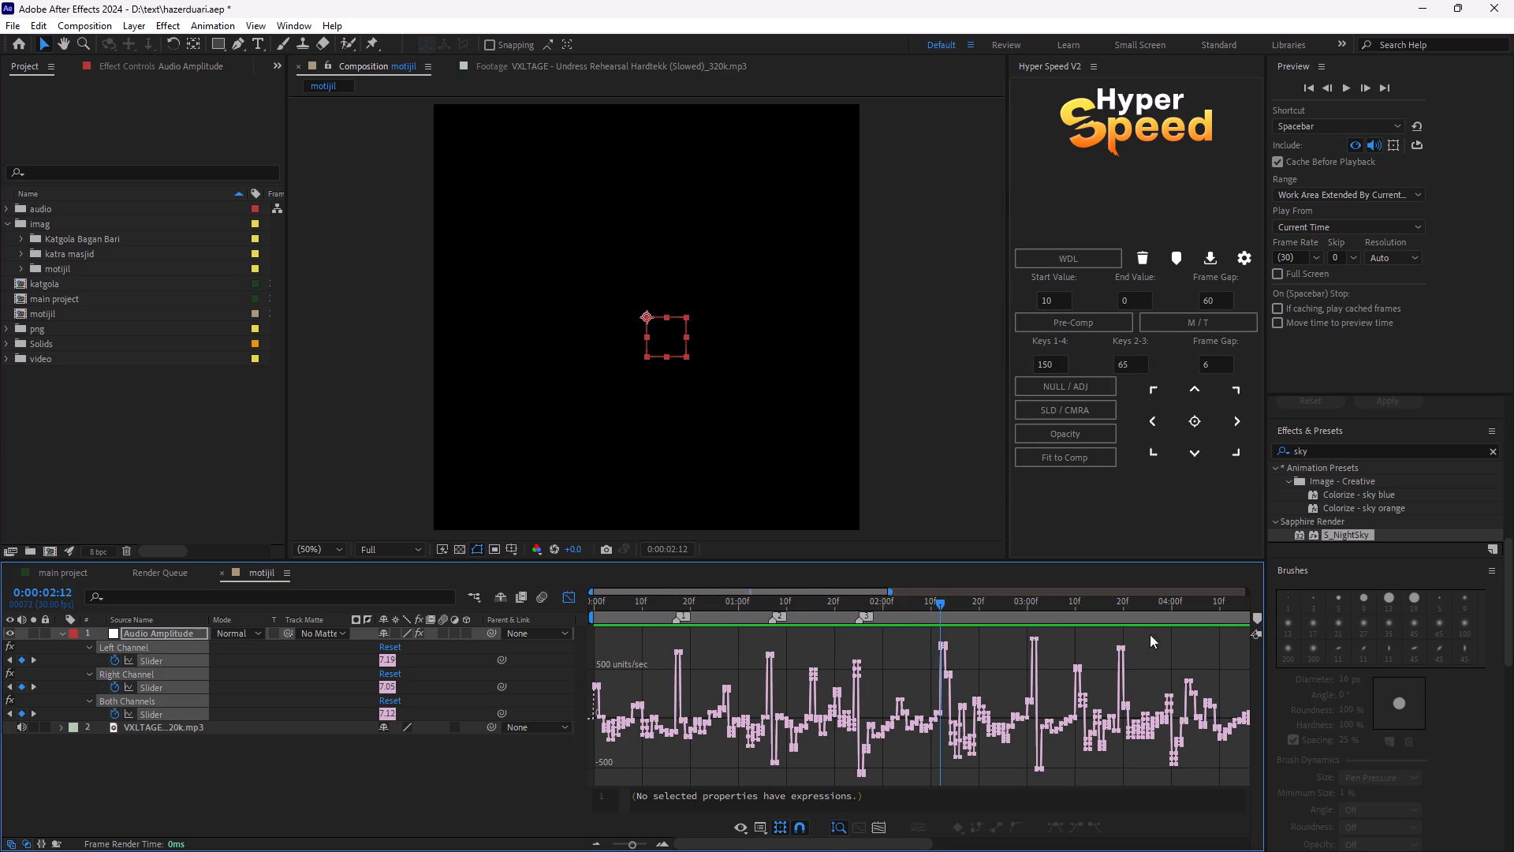
pyautogui.click(1253, 615)
# Preview motijil from the start, and add composition markers on the beats at 0:00:02:20 and 0:00:03:02.
pyautogui.moveTo(938, 601); pyautogui.dragTo(497, 614)
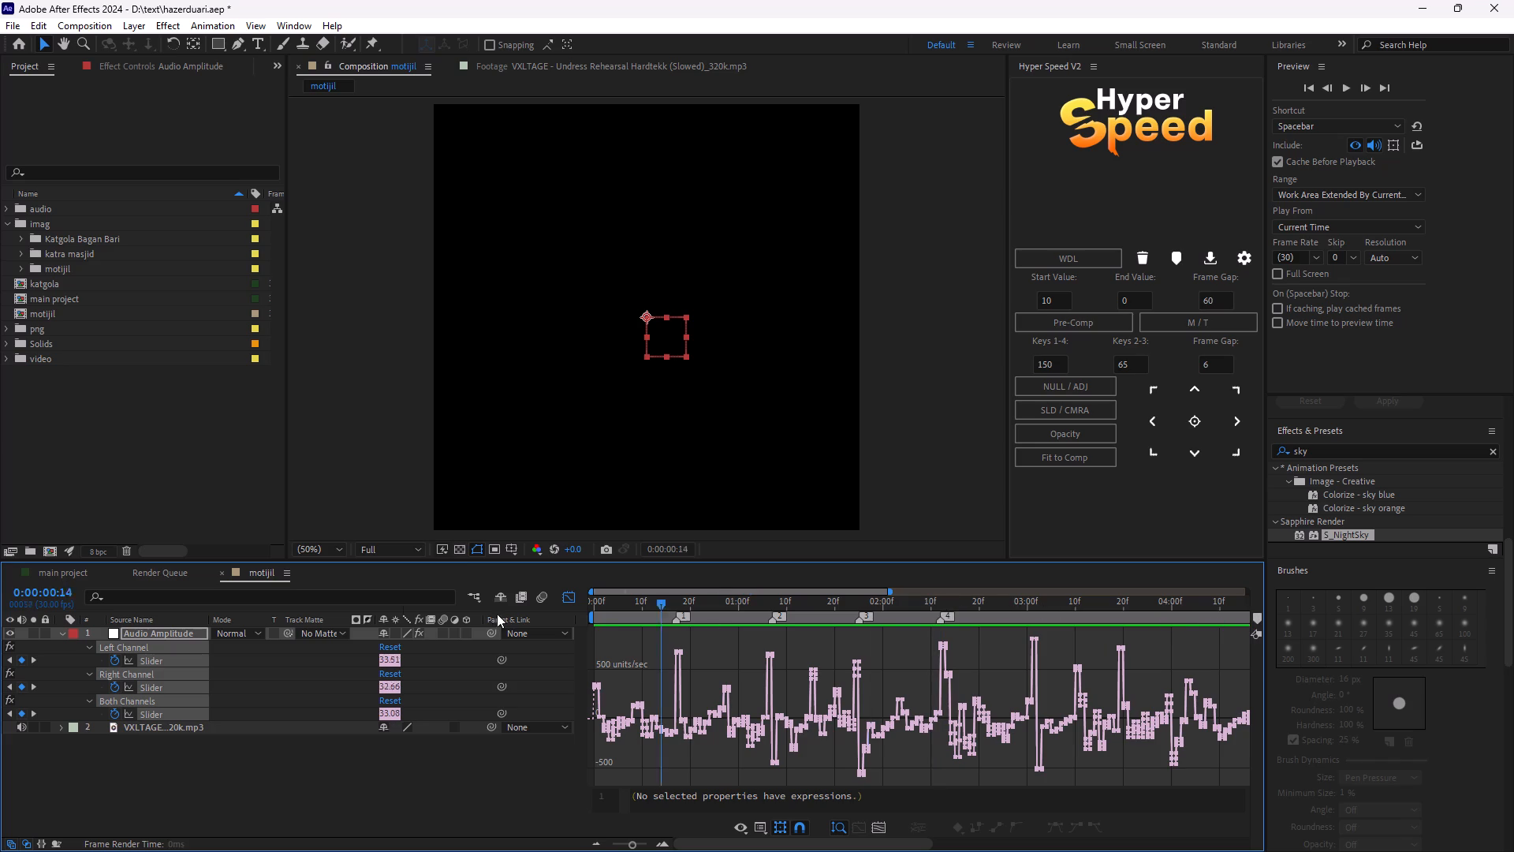
pyautogui.moveTo(497, 614); pyautogui.dragTo(381, 596)
pyautogui.press('space')
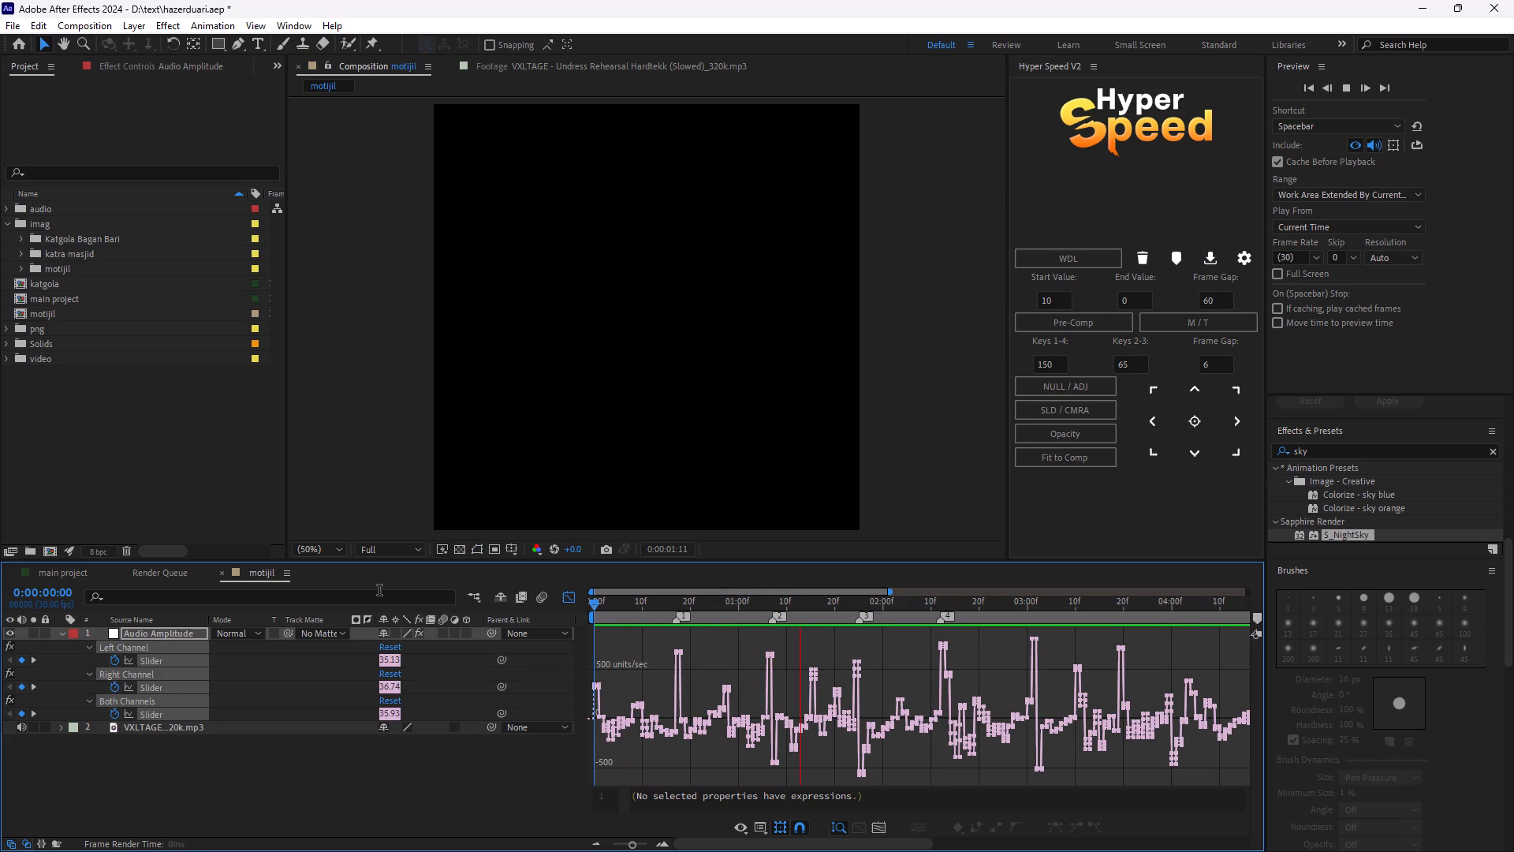
pyautogui.press('space')
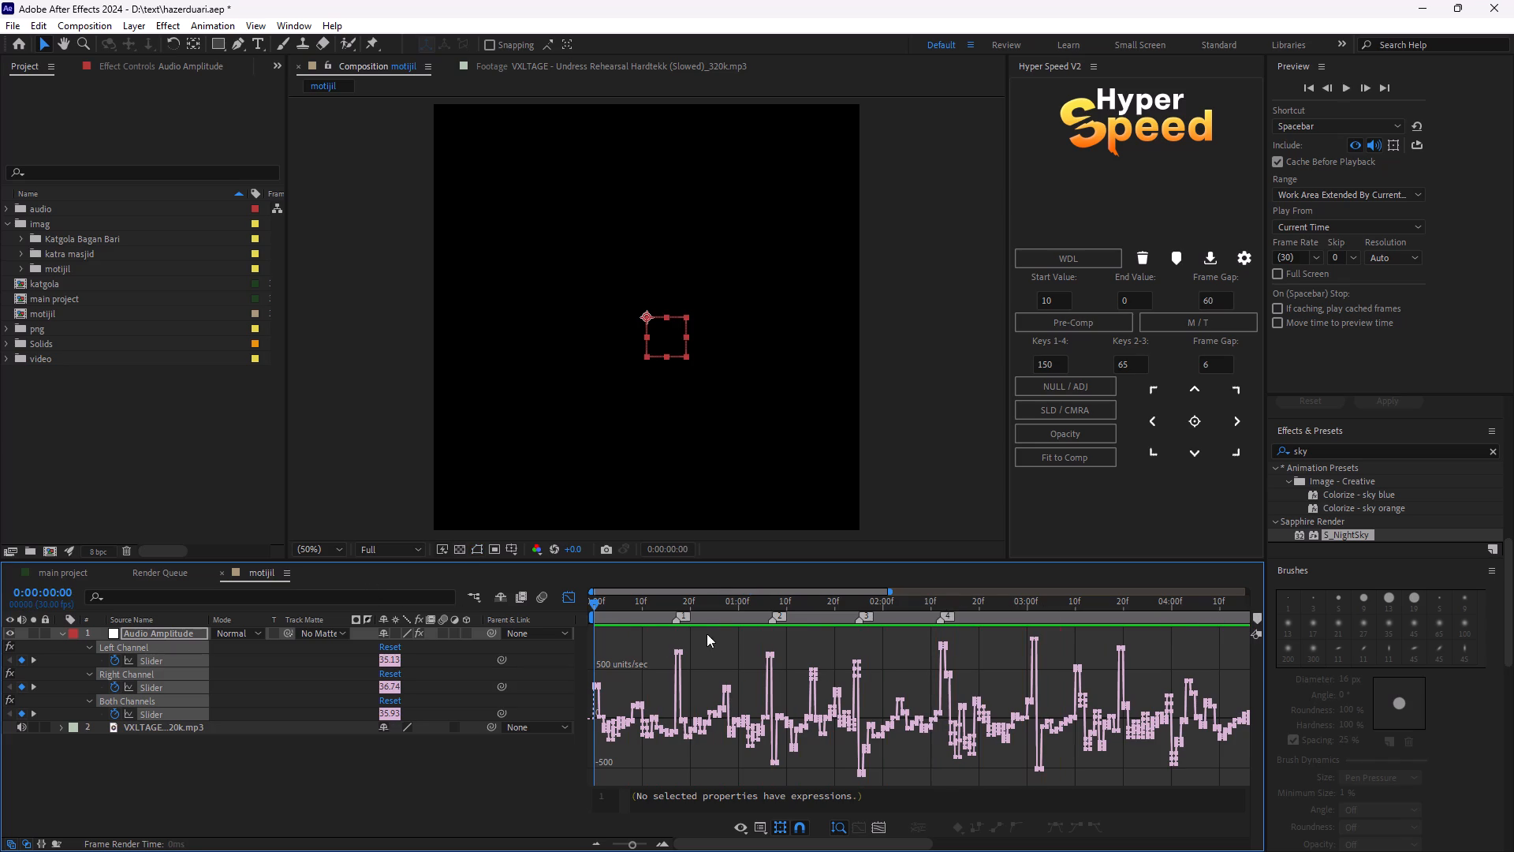
pyautogui.moveTo(591, 602); pyautogui.dragTo(977, 717)
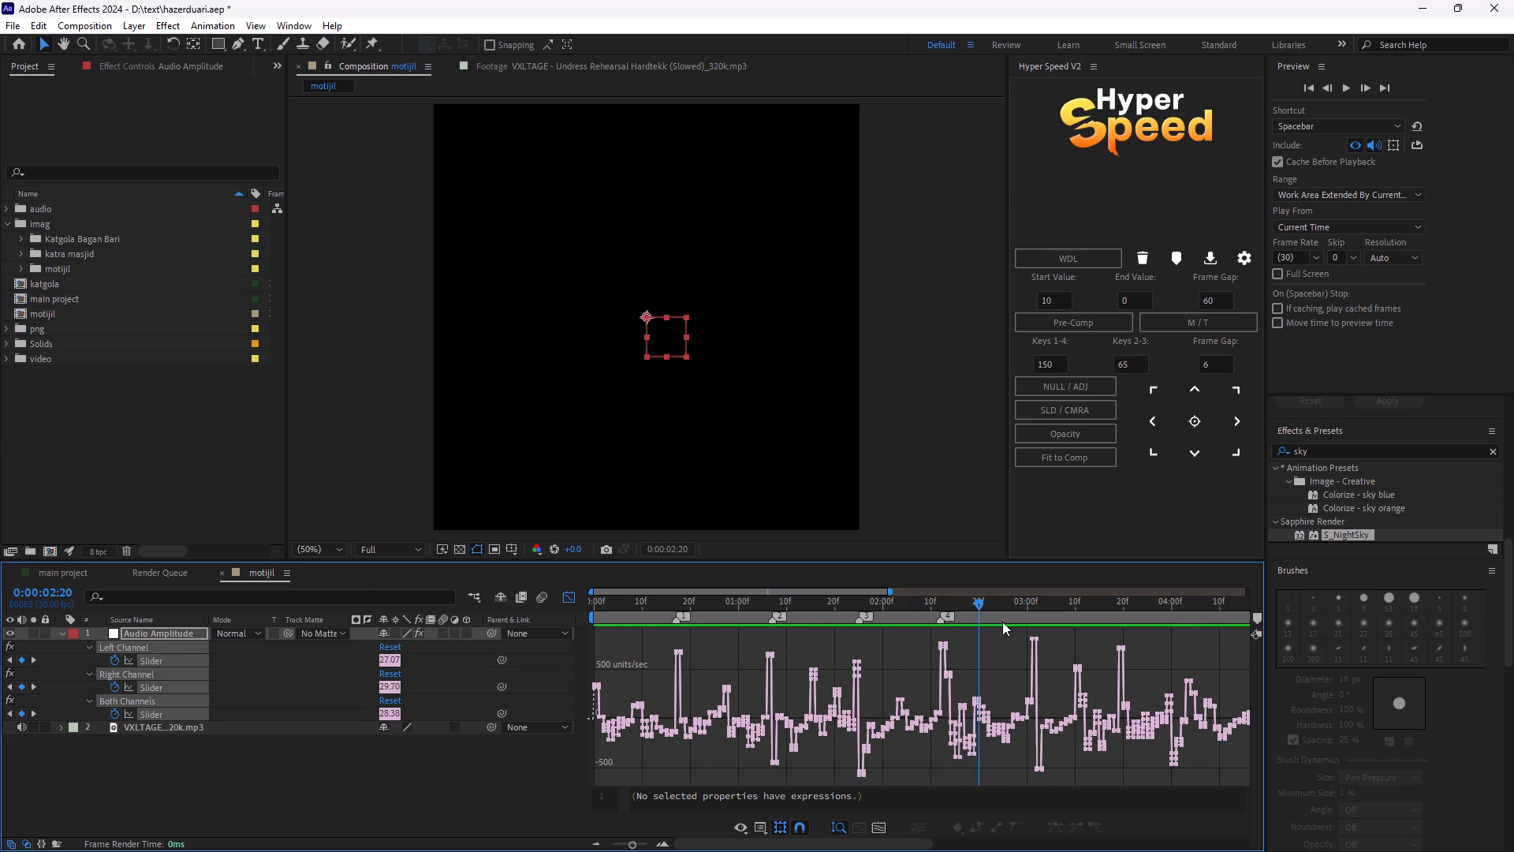
pyautogui.click(1261, 616)
pyautogui.press('space')
pyautogui.press('space')
pyautogui.moveTo(980, 603); pyautogui.dragTo(1038, 652)
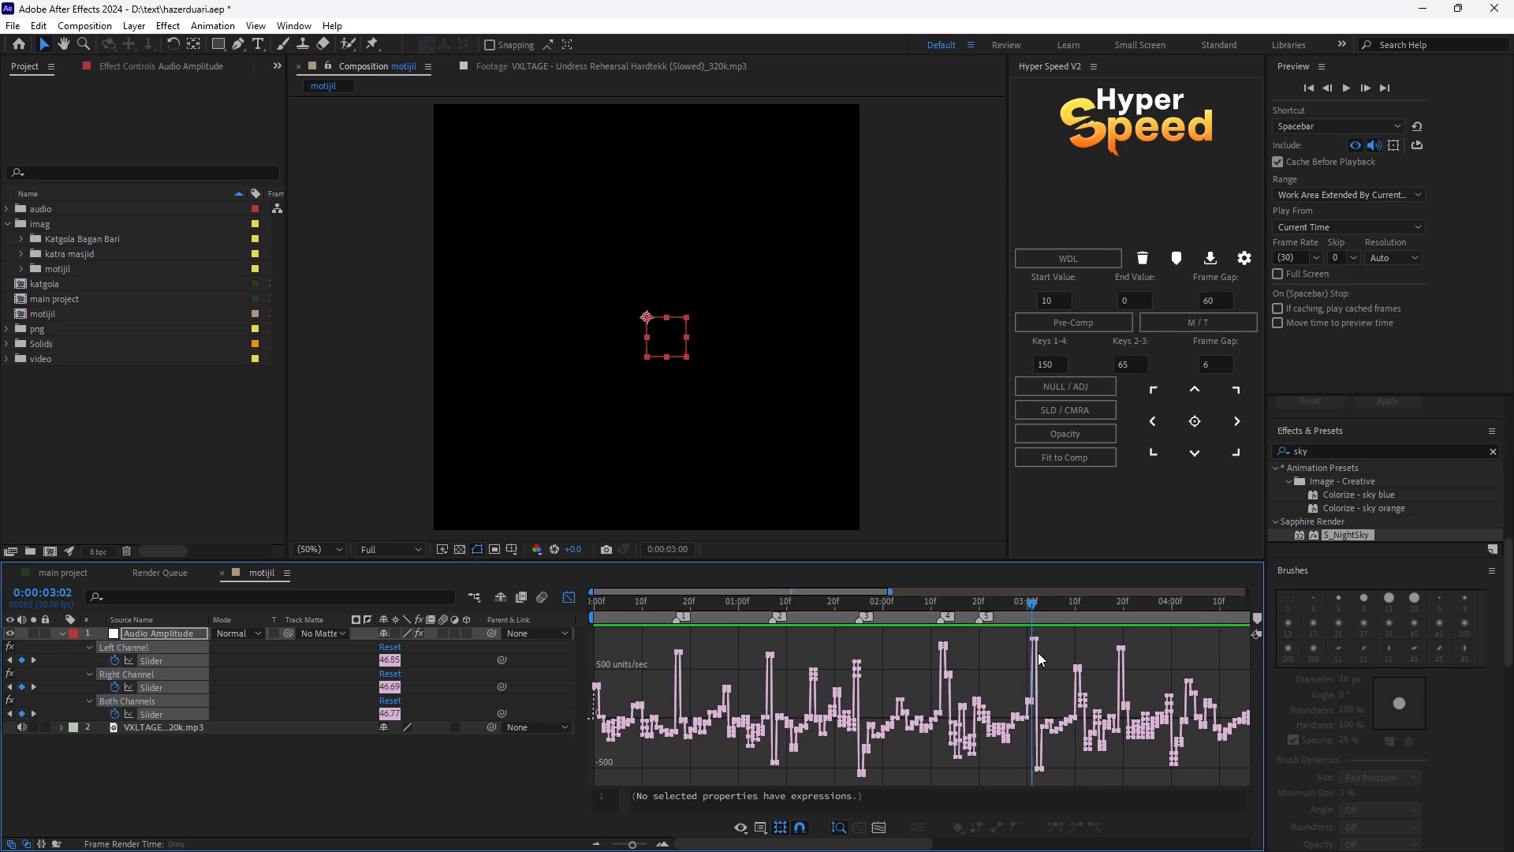
pyautogui.moveTo(1038, 652); pyautogui.dragTo(1037, 656)
pyautogui.click(1261, 618)
# Close the Graph Editor, collapse Audio Amplitude's properties, and preview motijil against its markers from 0:00:00:00.
pyautogui.moveTo(1035, 604); pyautogui.dragTo(718, 609)
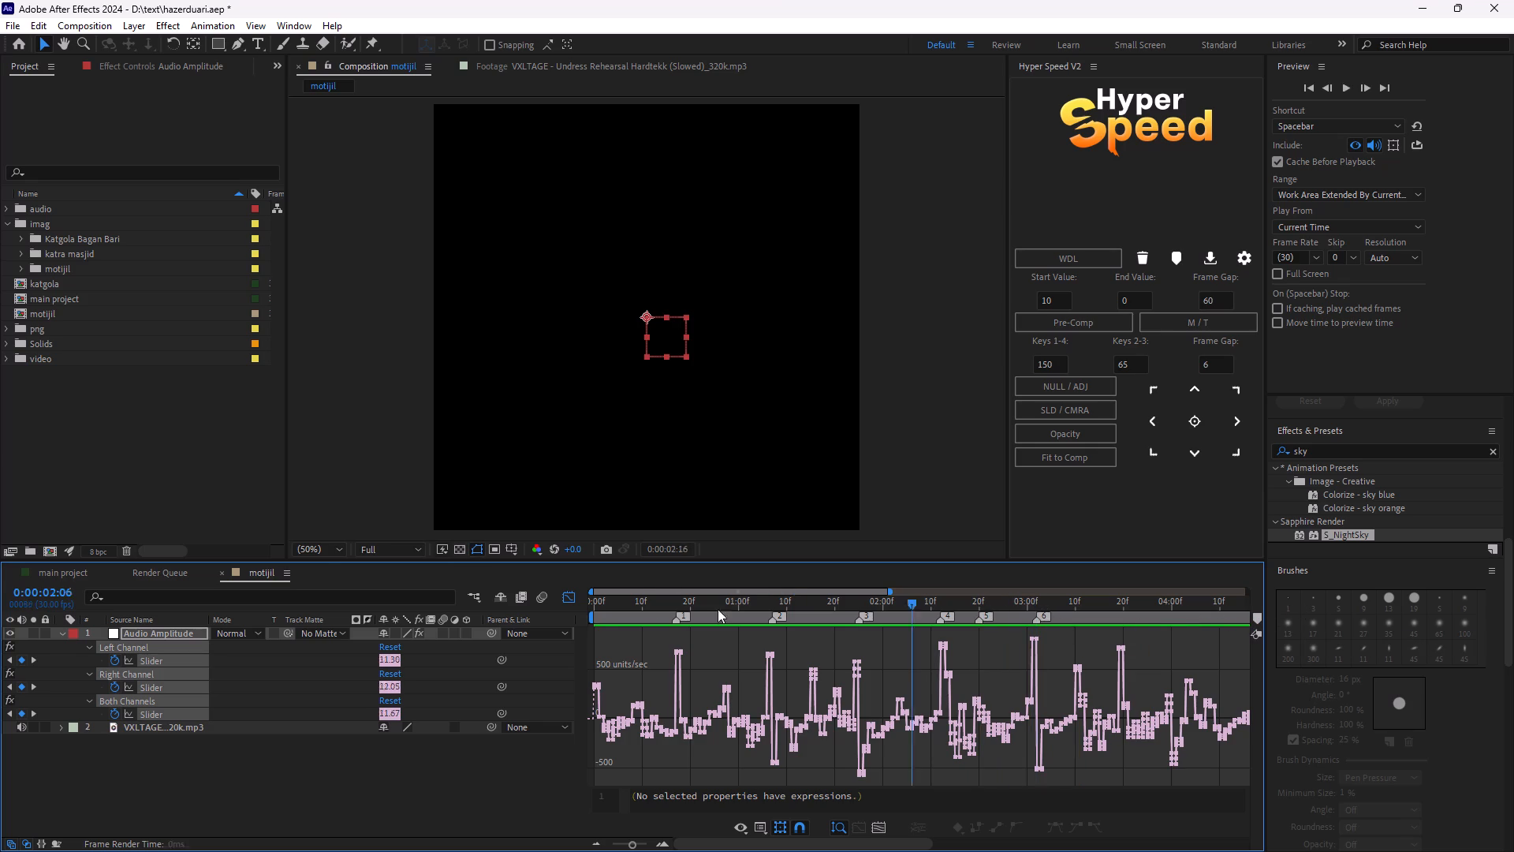
pyautogui.moveTo(718, 609); pyautogui.dragTo(516, 586)
pyautogui.press('space')
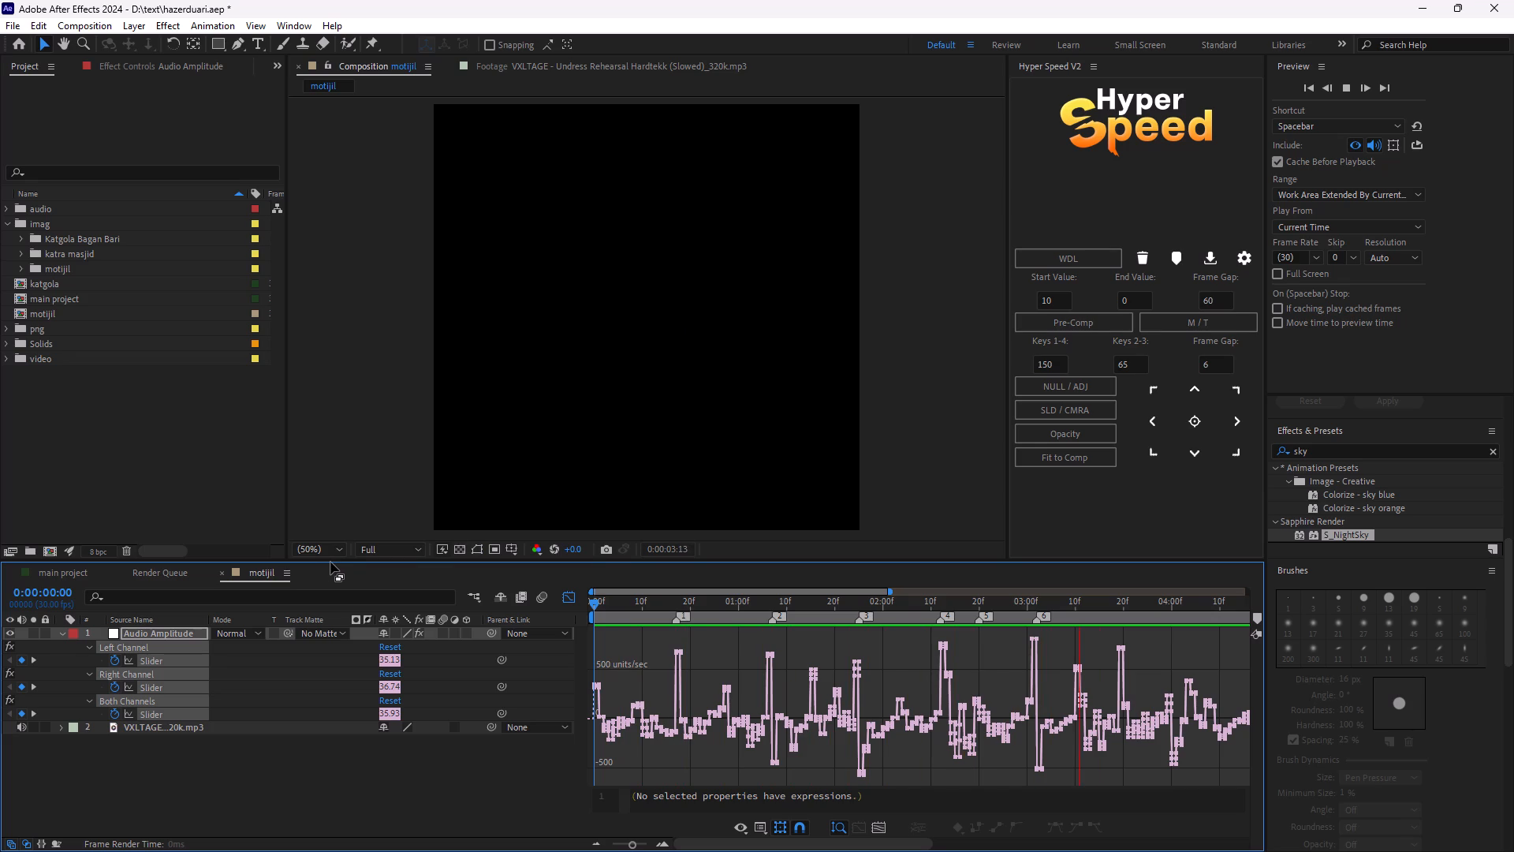
pyautogui.click(561, 595)
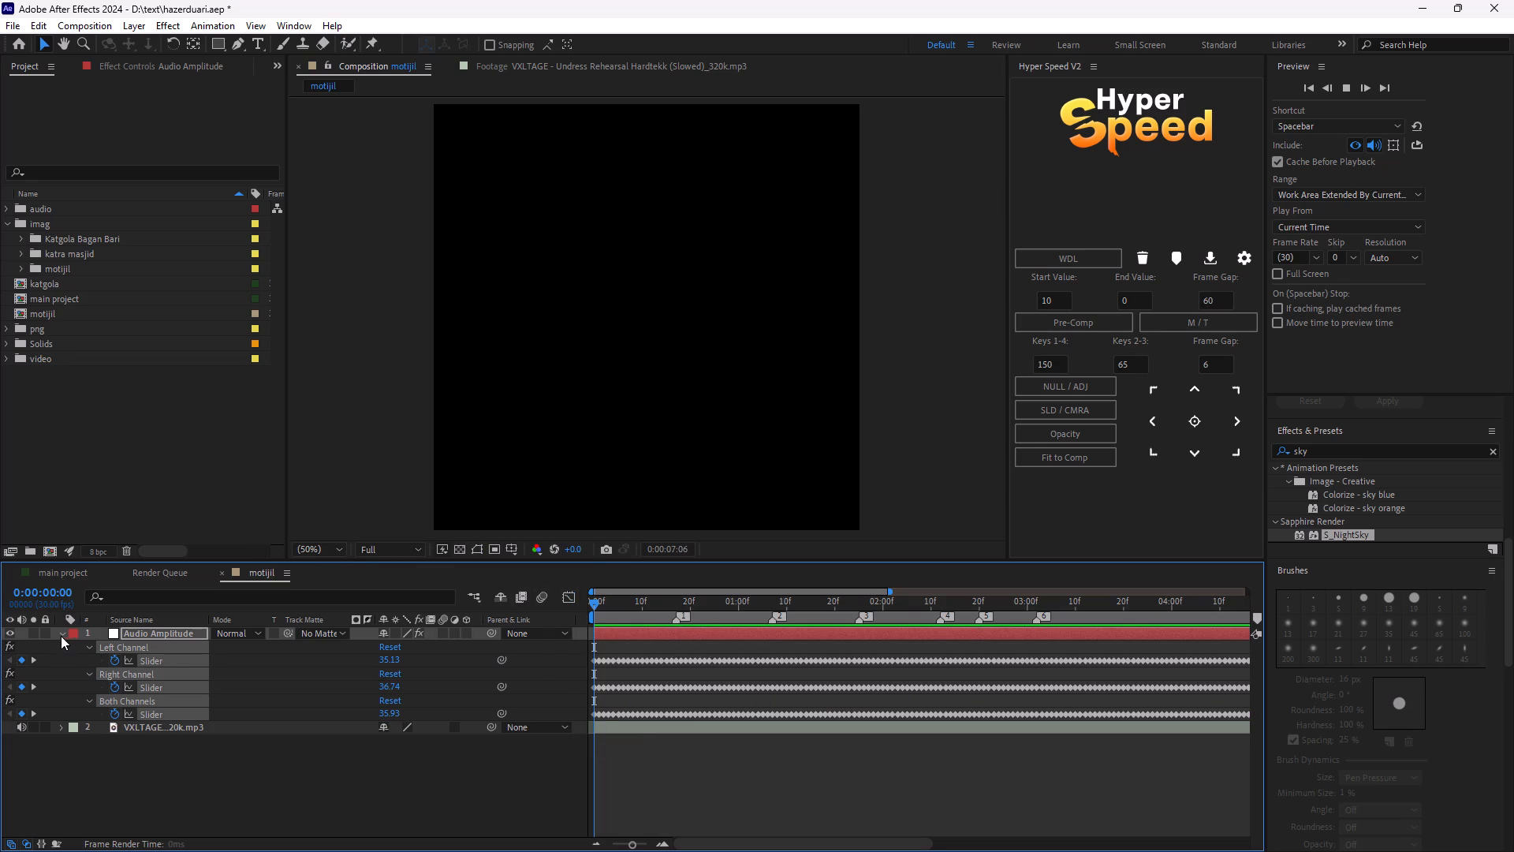
pyautogui.click(63, 634)
pyautogui.click(457, 759)
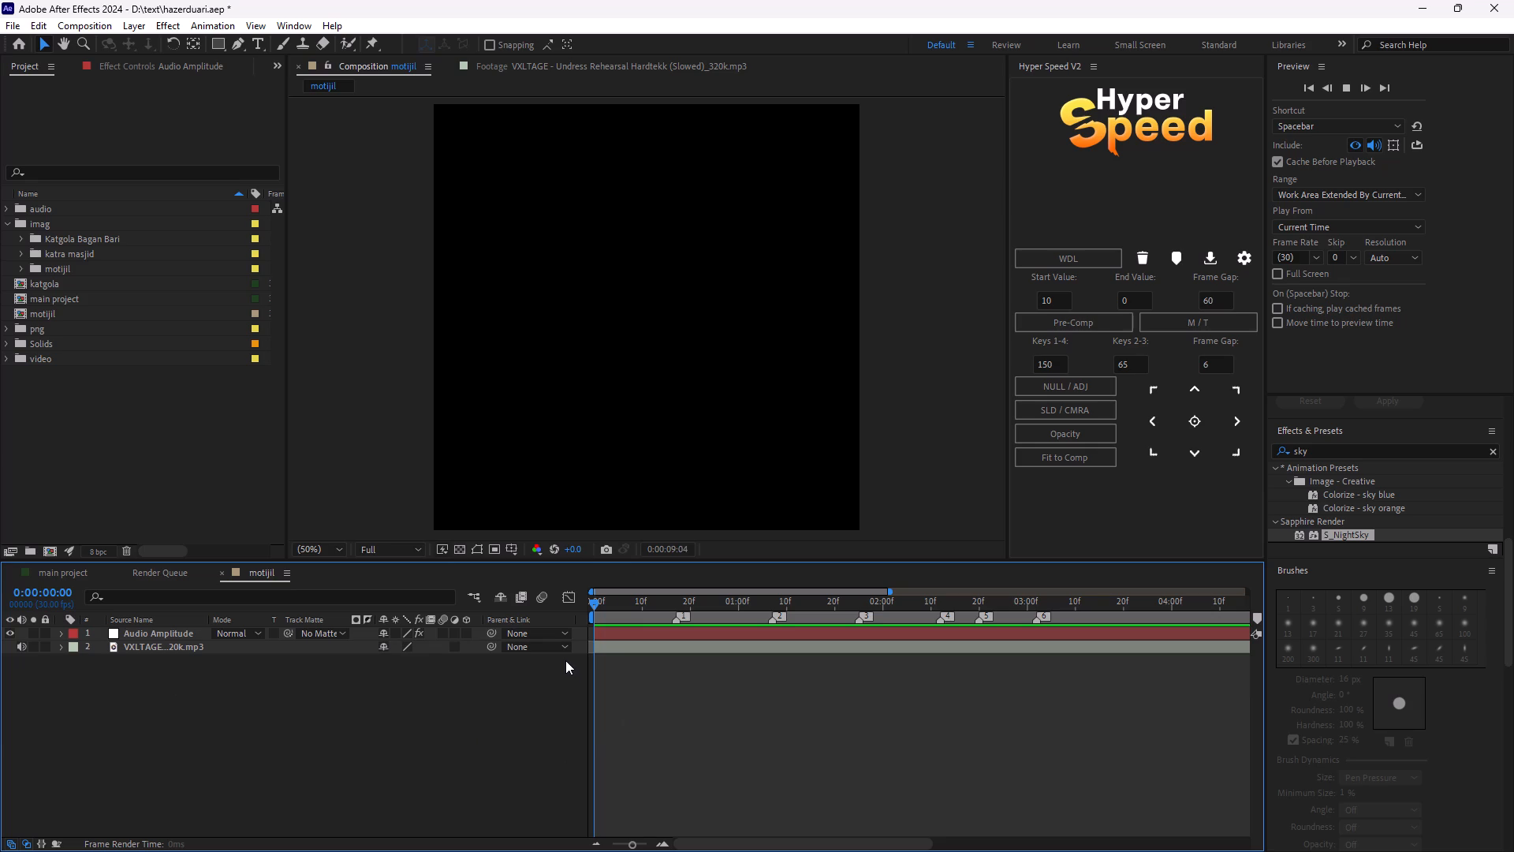
pyautogui.press('space')
pyautogui.press('space')
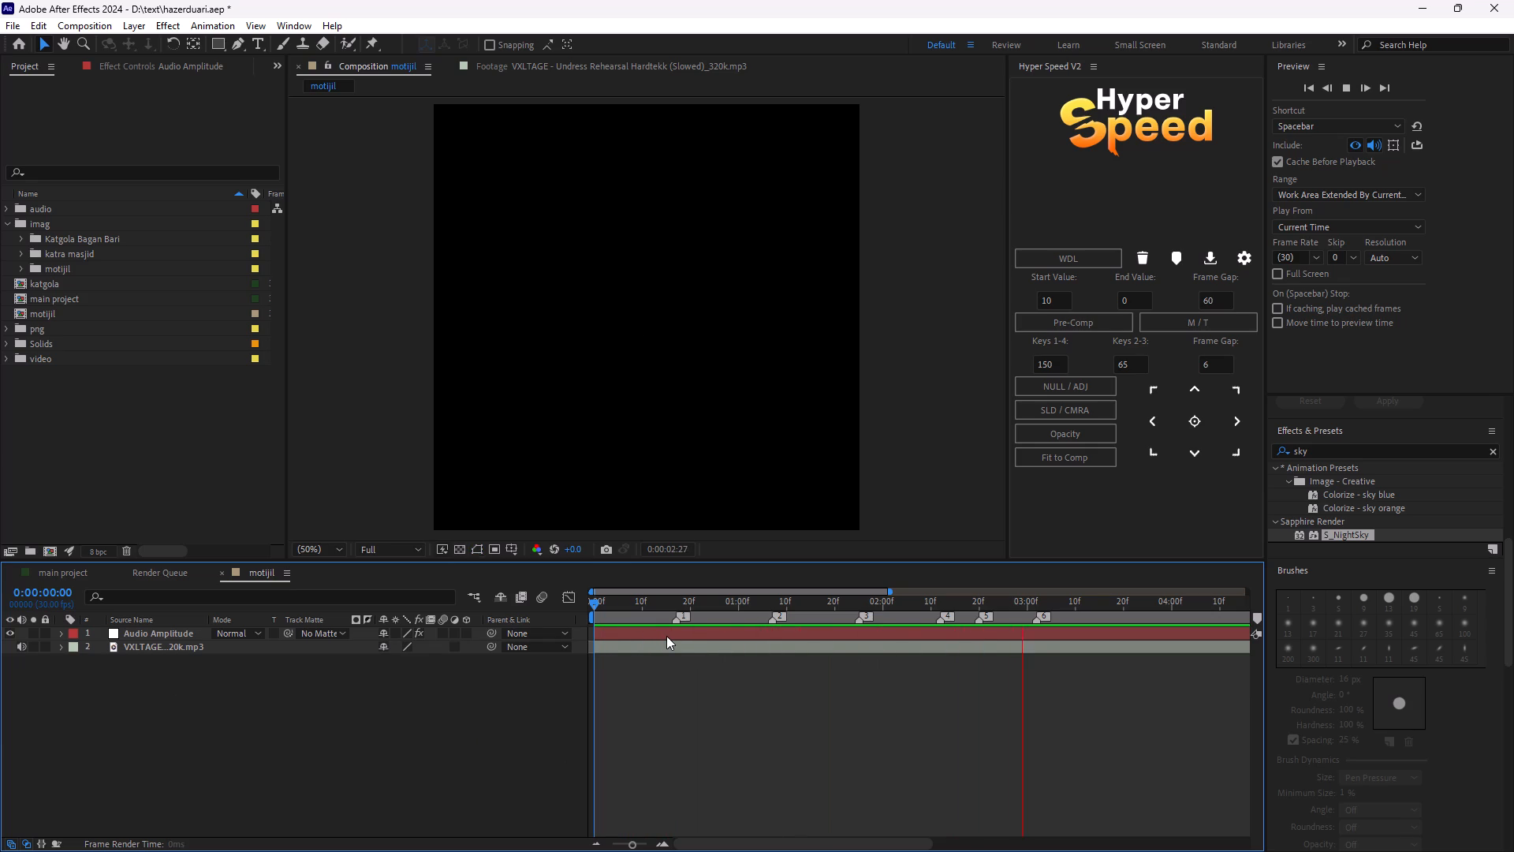
pyautogui.press('space')
pyautogui.moveTo(595, 600); pyautogui.dragTo(582, 630)
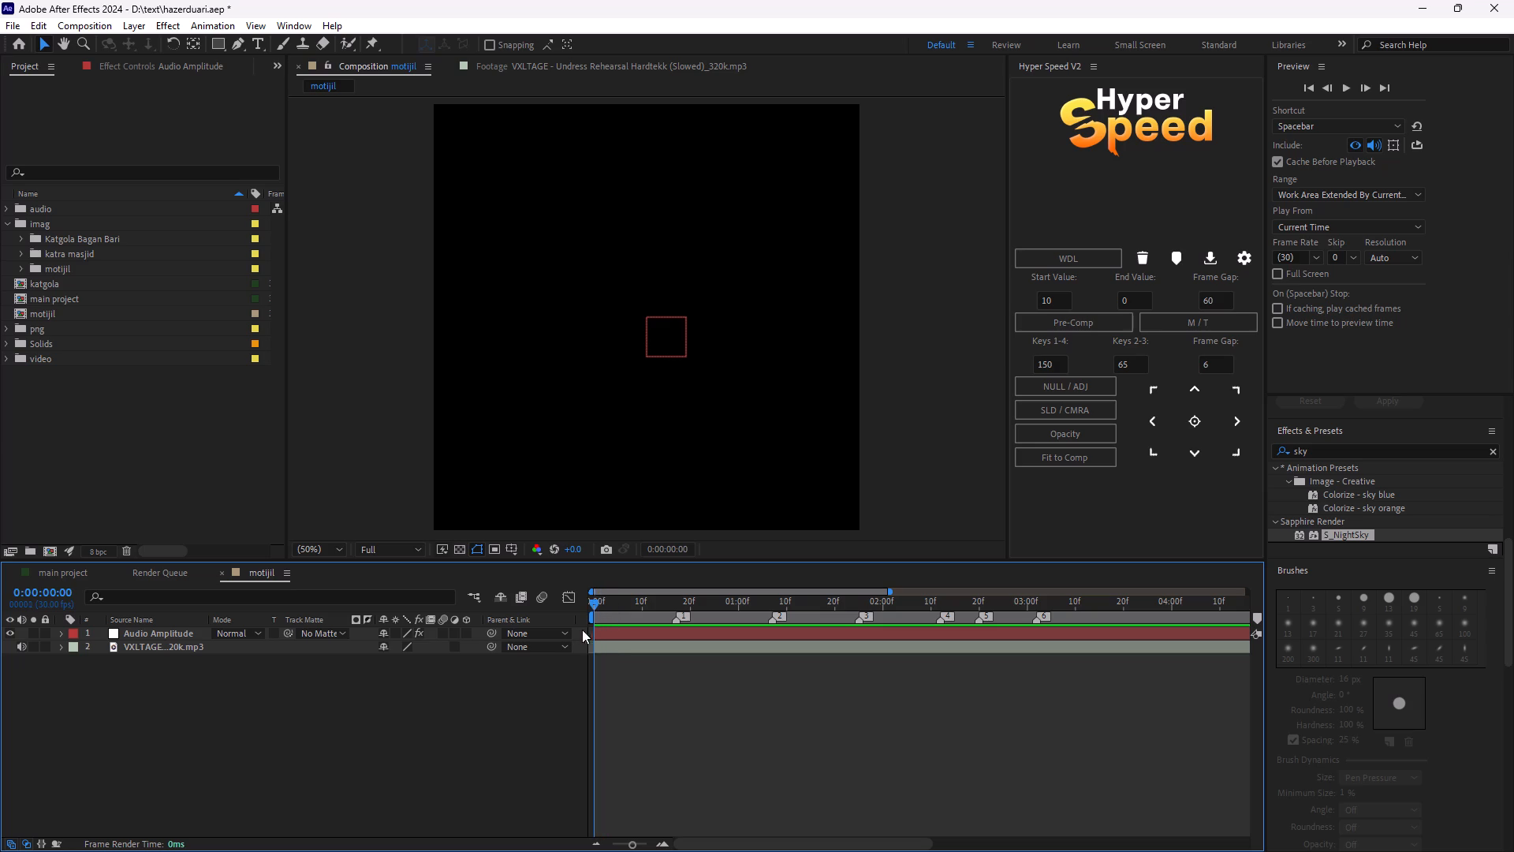
pyautogui.moveTo(582, 630); pyautogui.dragTo(580, 630)
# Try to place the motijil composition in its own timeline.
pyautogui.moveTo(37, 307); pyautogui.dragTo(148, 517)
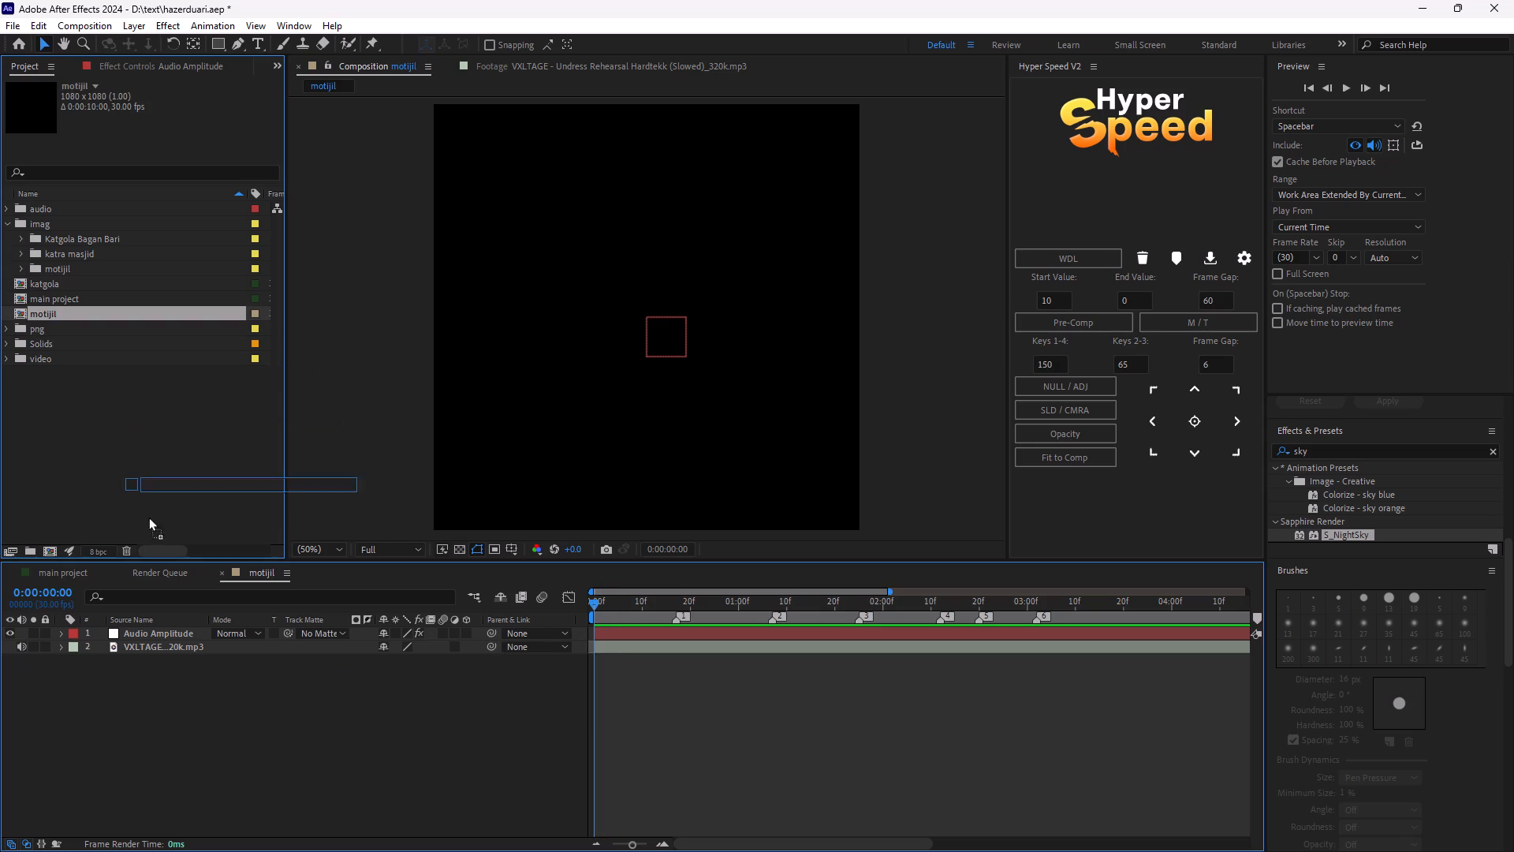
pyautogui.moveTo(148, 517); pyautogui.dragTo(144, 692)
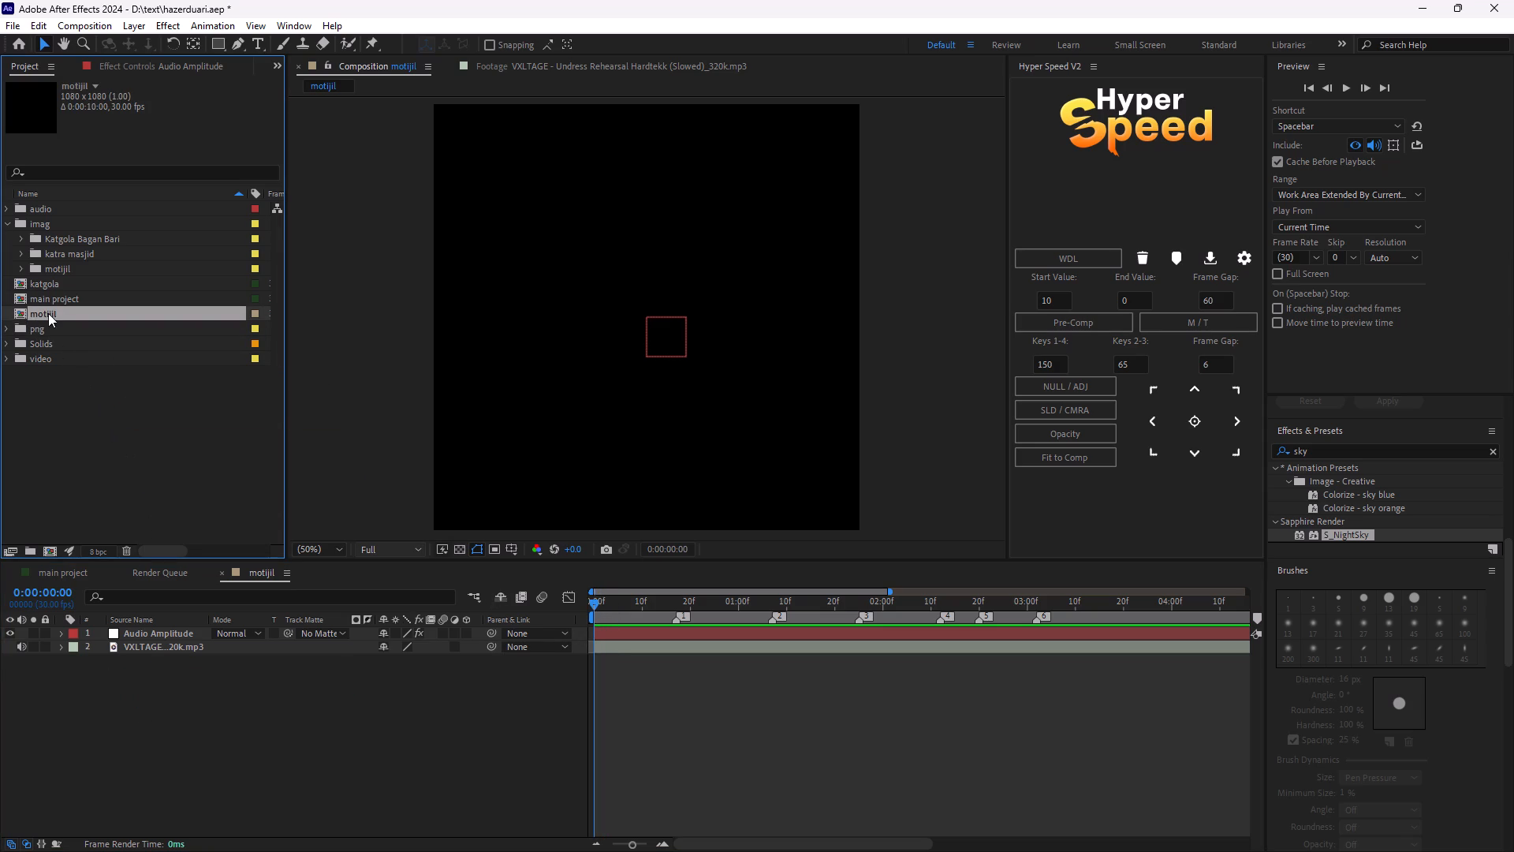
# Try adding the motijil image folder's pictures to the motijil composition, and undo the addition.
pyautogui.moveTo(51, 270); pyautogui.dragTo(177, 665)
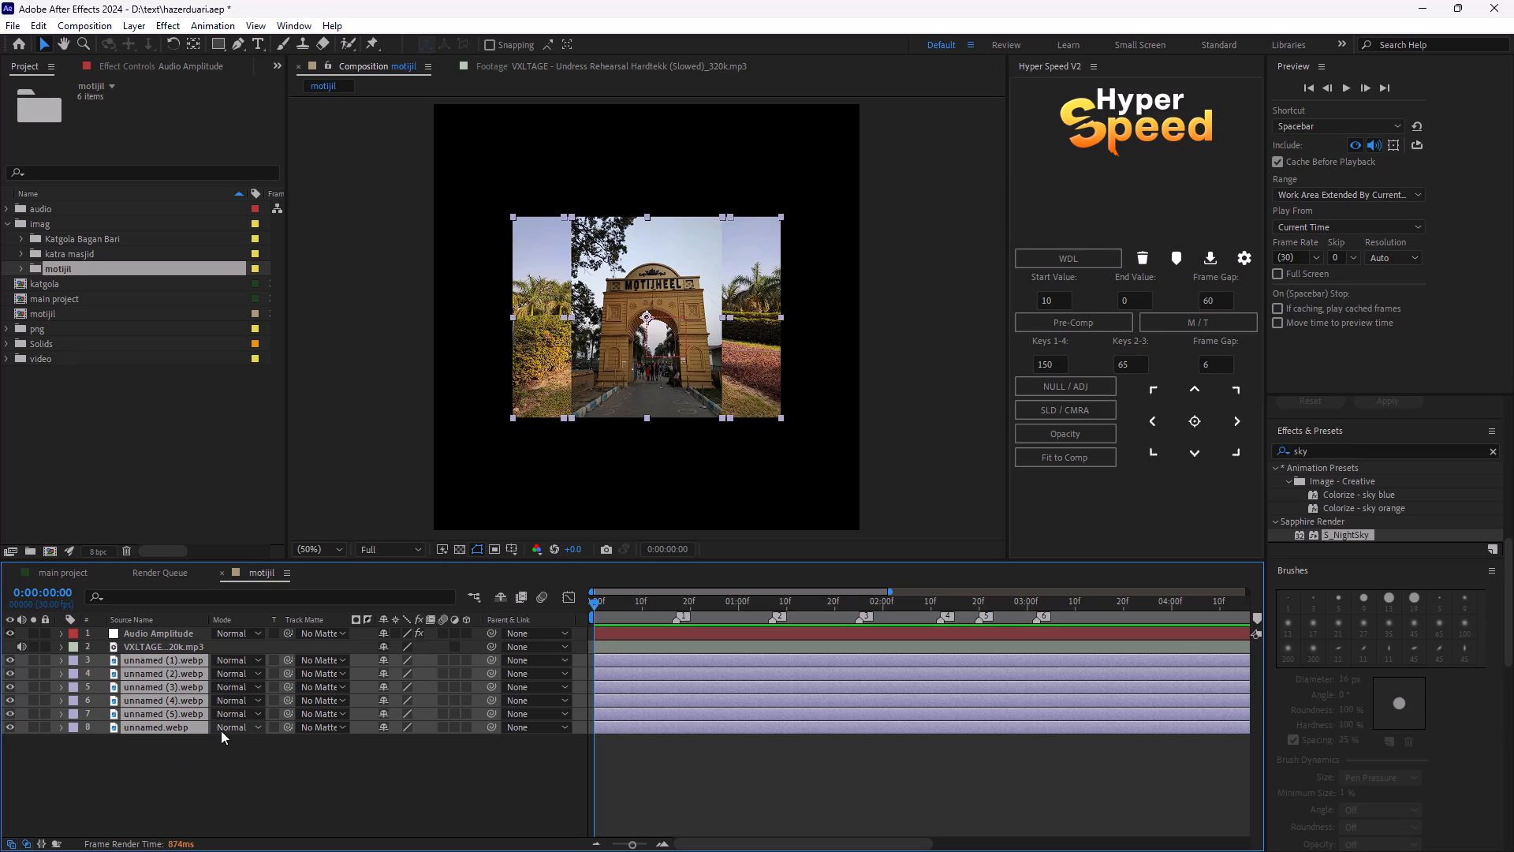
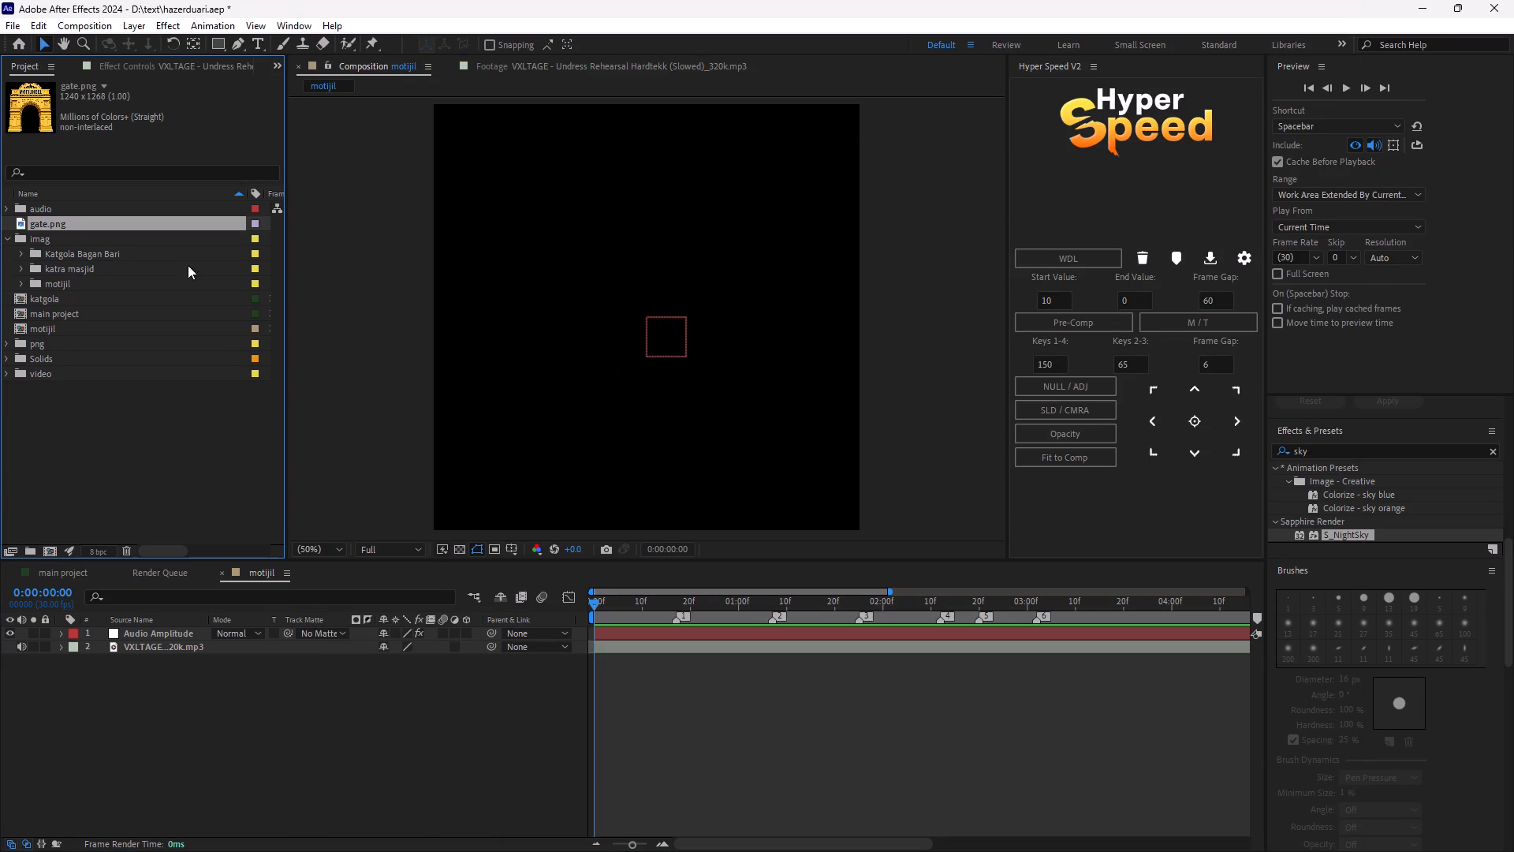
# Delete unnamed (5).webp from the project's motijil image folder.
pyautogui.click(17, 286)
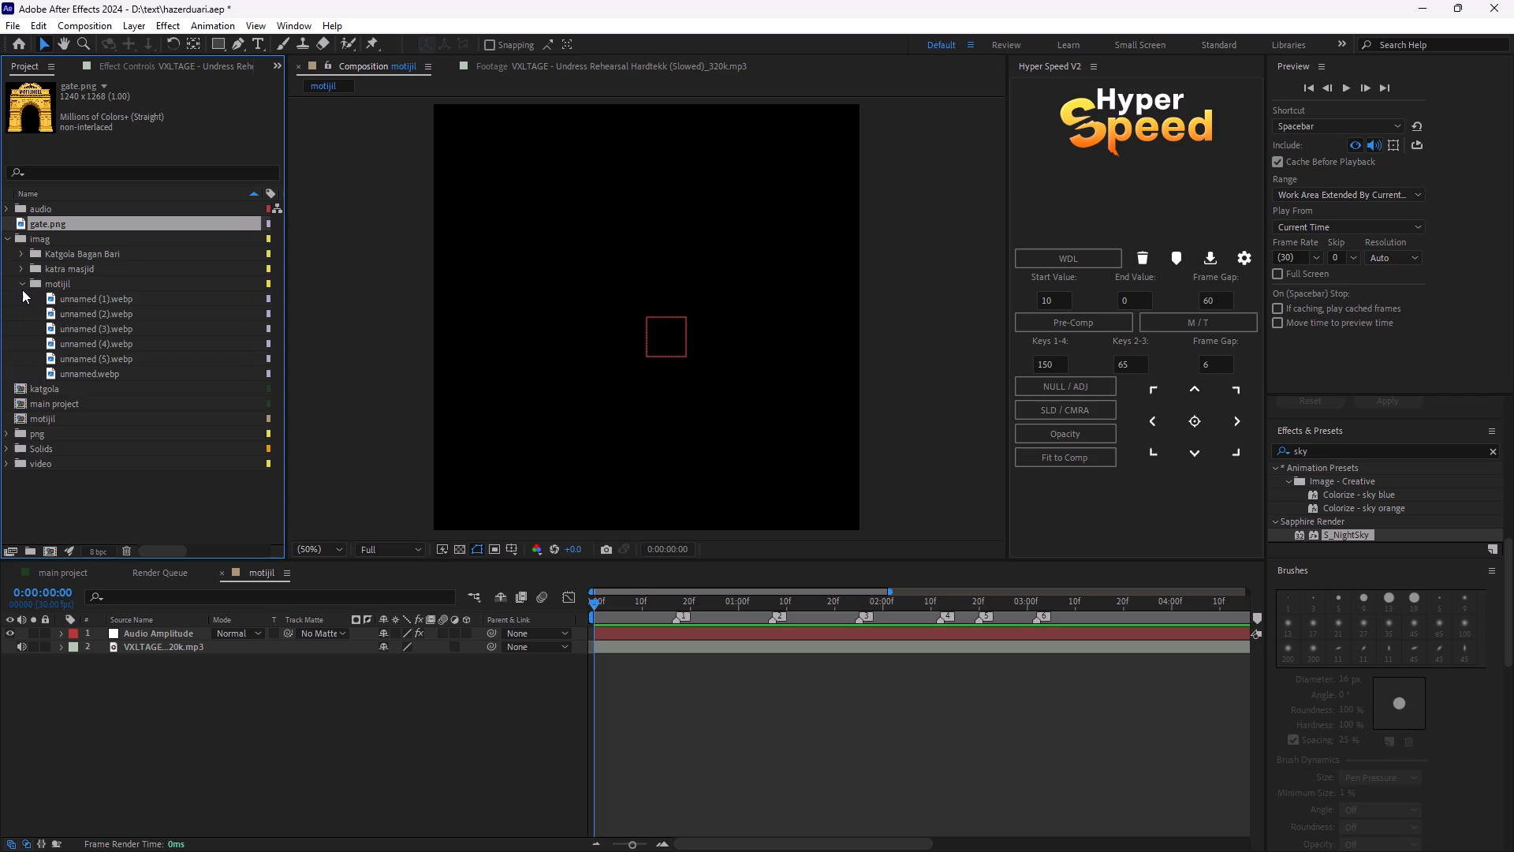
pyautogui.click(87, 357)
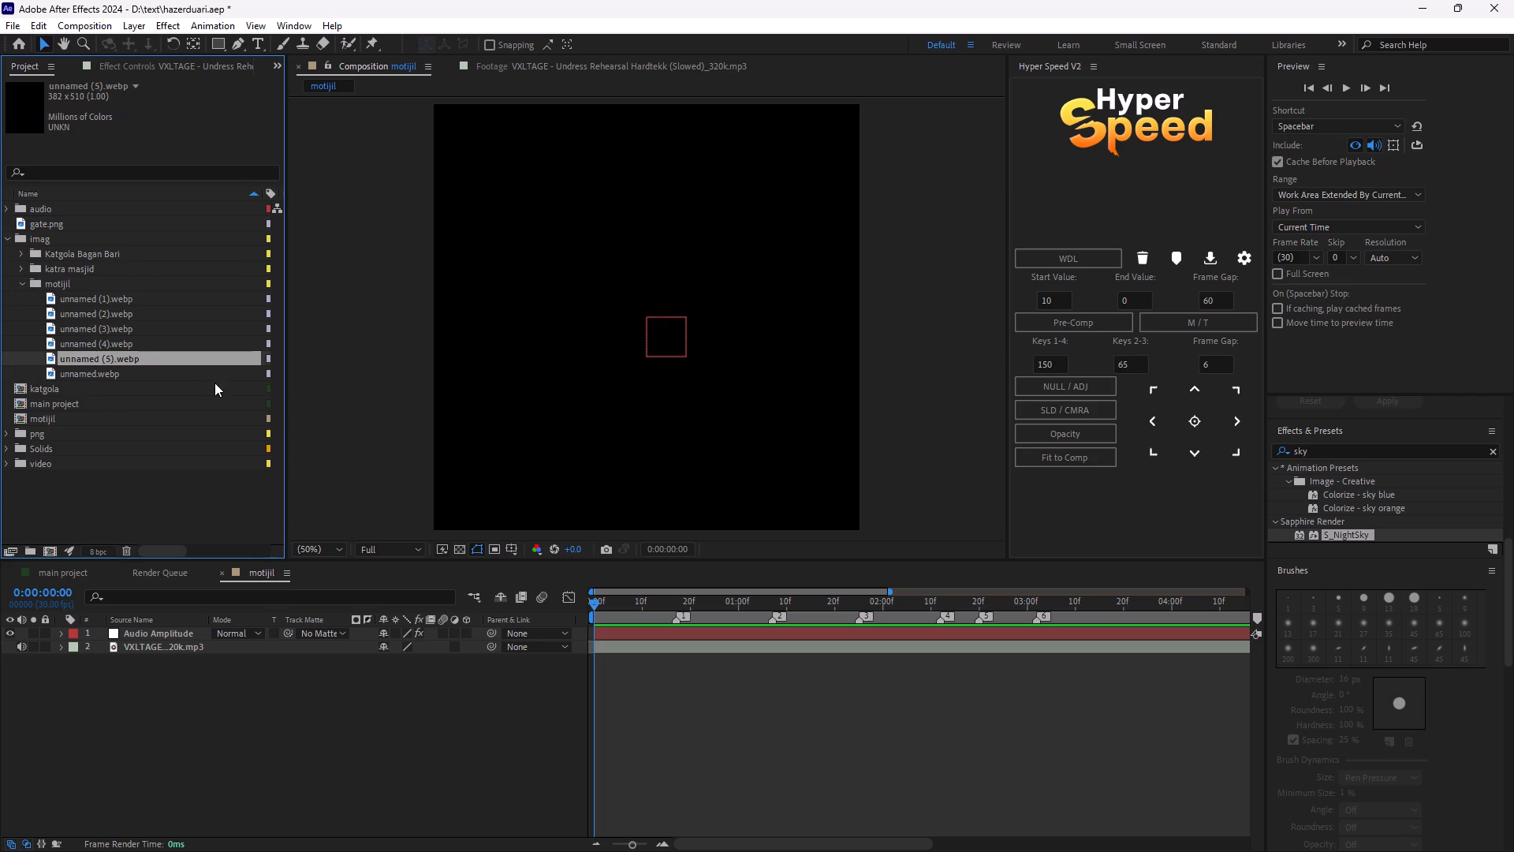
pyautogui.press('Delete')
# Move gate.png into the motijil folder inside the imag folder.
pyautogui.moveTo(43, 226); pyautogui.dragTo(80, 346)
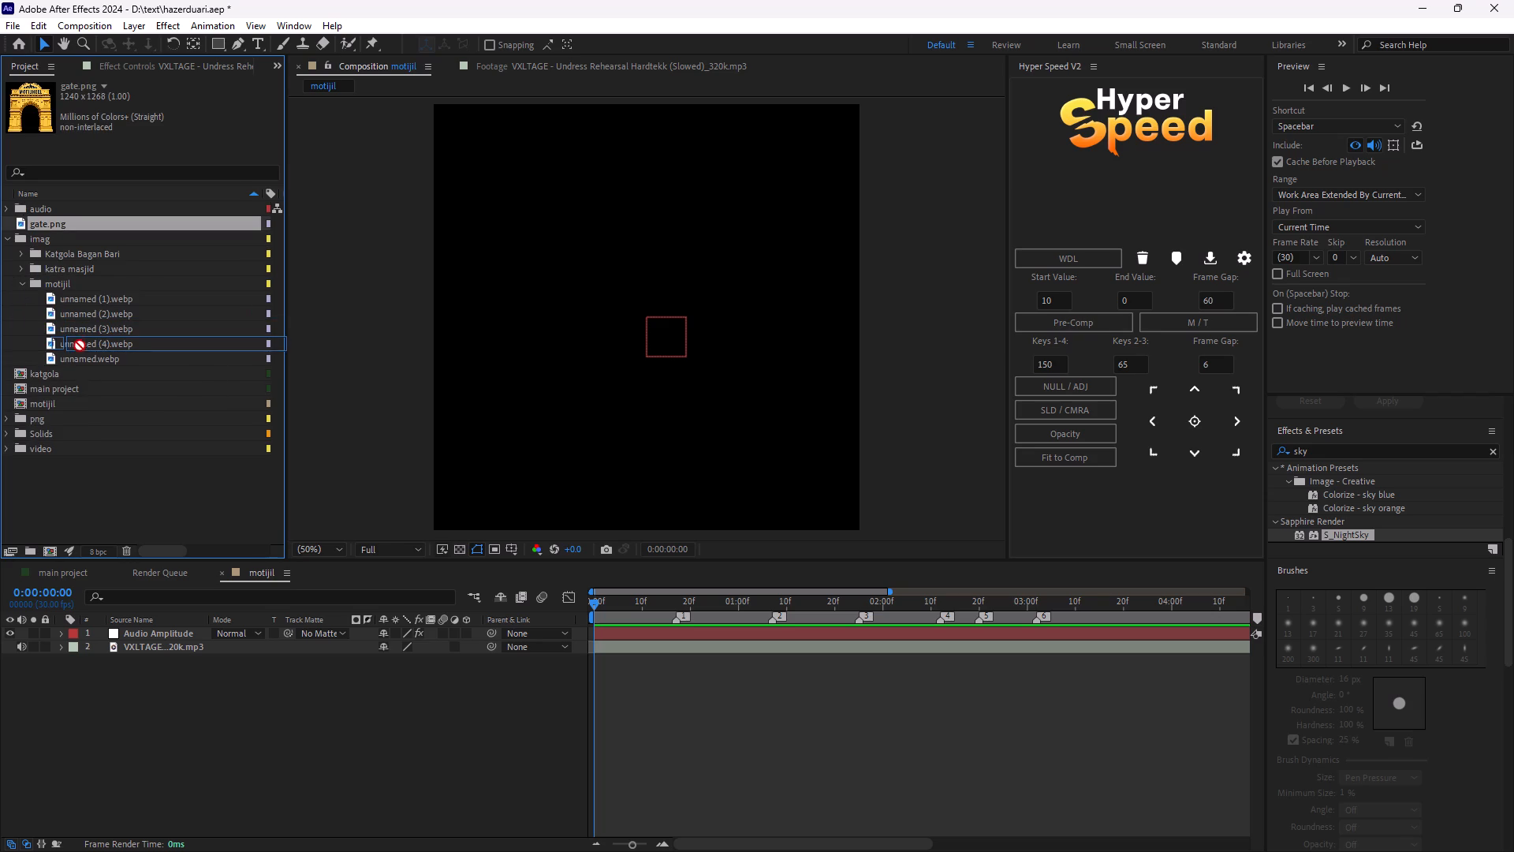
pyautogui.moveTo(80, 346); pyautogui.dragTo(80, 347)
pyautogui.moveTo(59, 224); pyautogui.dragTo(73, 346)
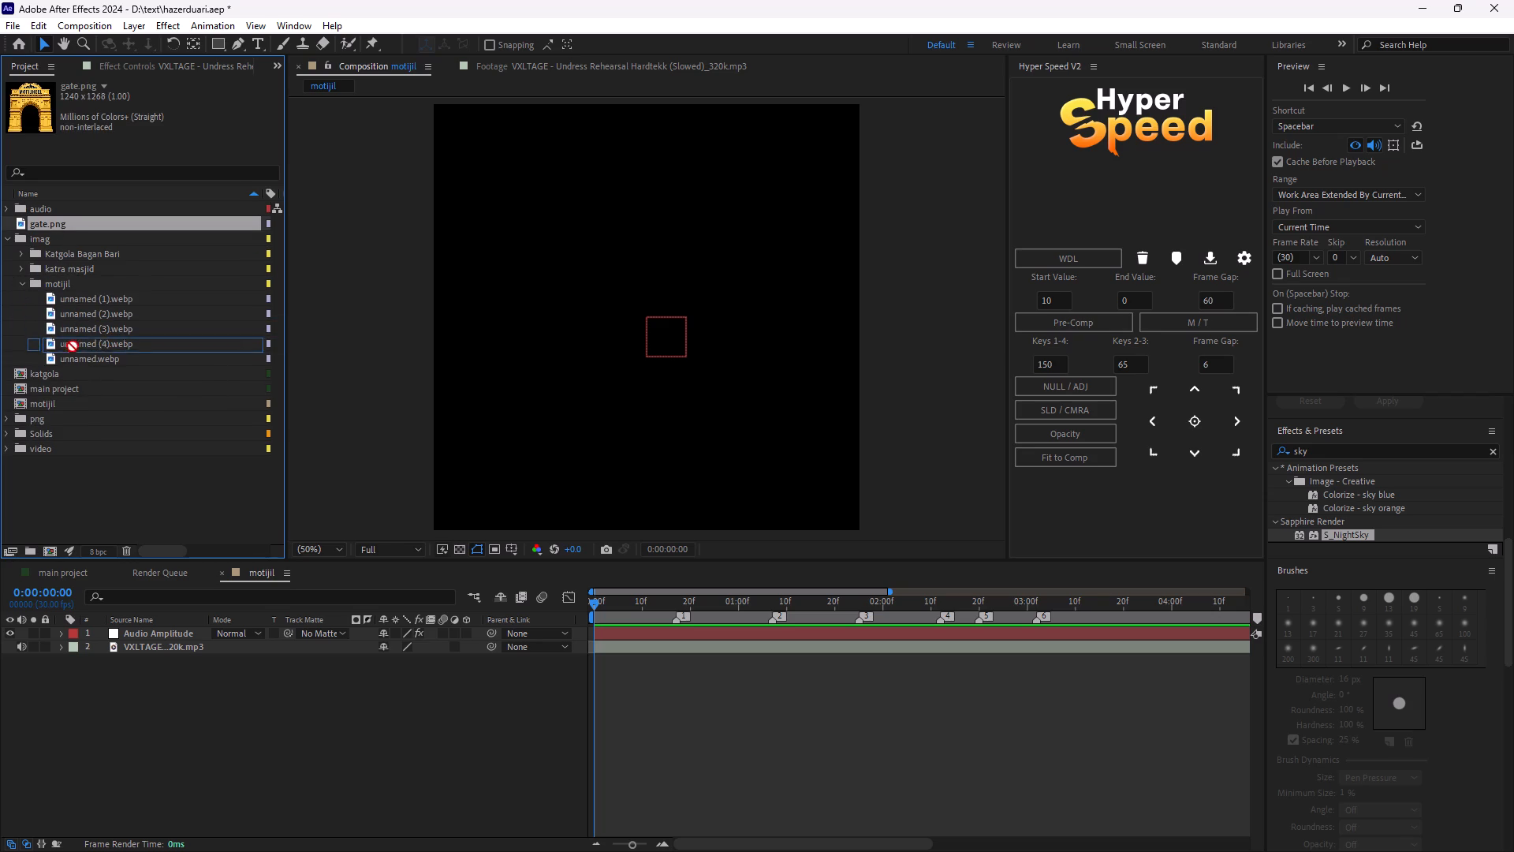
pyautogui.moveTo(73, 346); pyautogui.dragTo(77, 284)
# Add gate.png to the motijil composition as the top layer and return the current time to 0:00:00:00.
pyautogui.moveTo(84, 282); pyautogui.dragTo(132, 376)
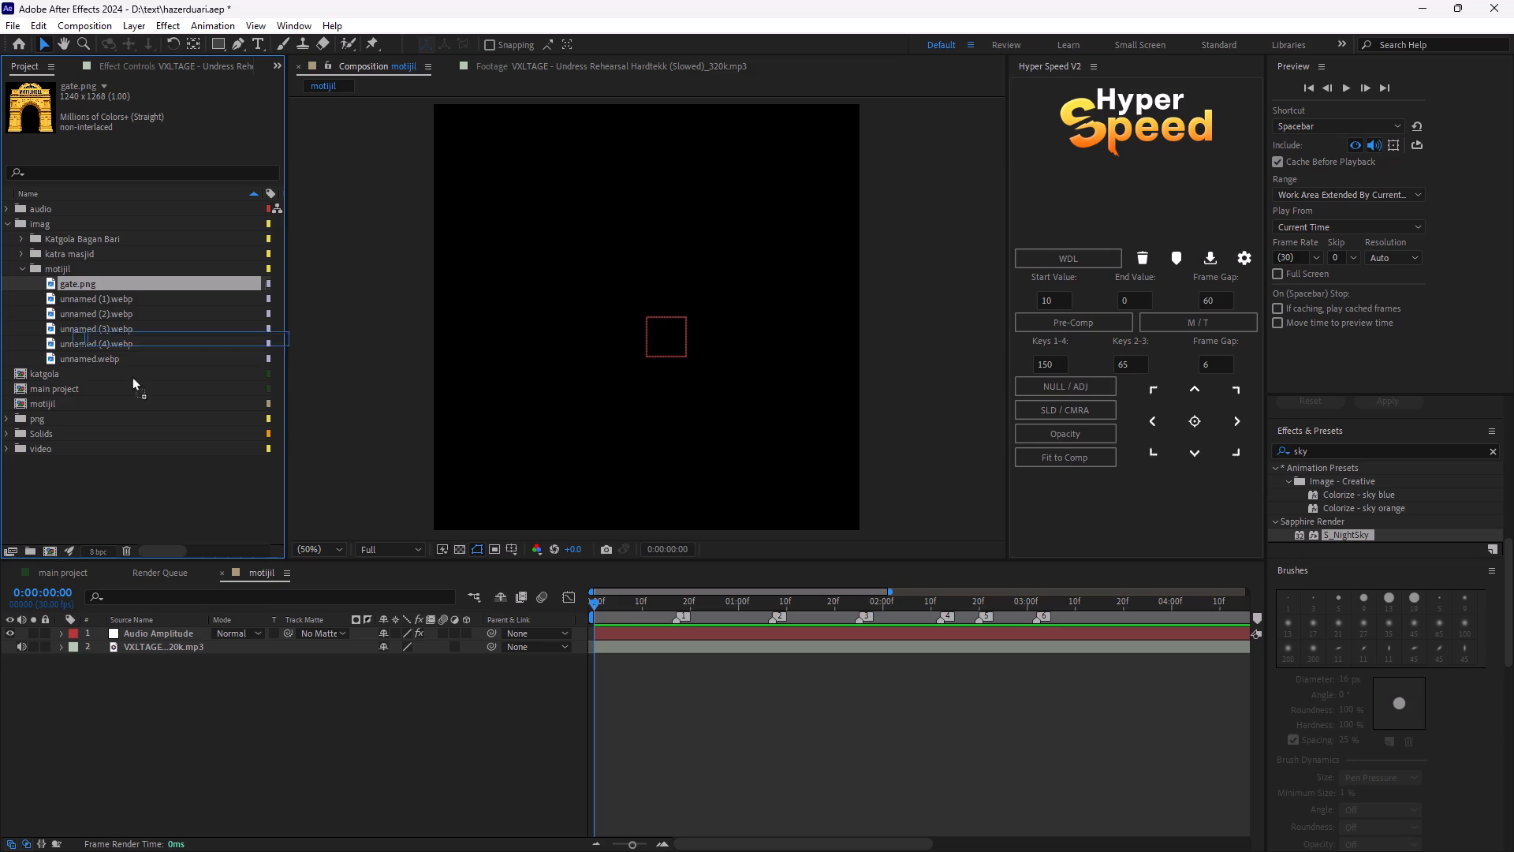
pyautogui.moveTo(132, 376); pyautogui.dragTo(234, 632)
pyautogui.moveTo(595, 602); pyautogui.dragTo(613, 615)
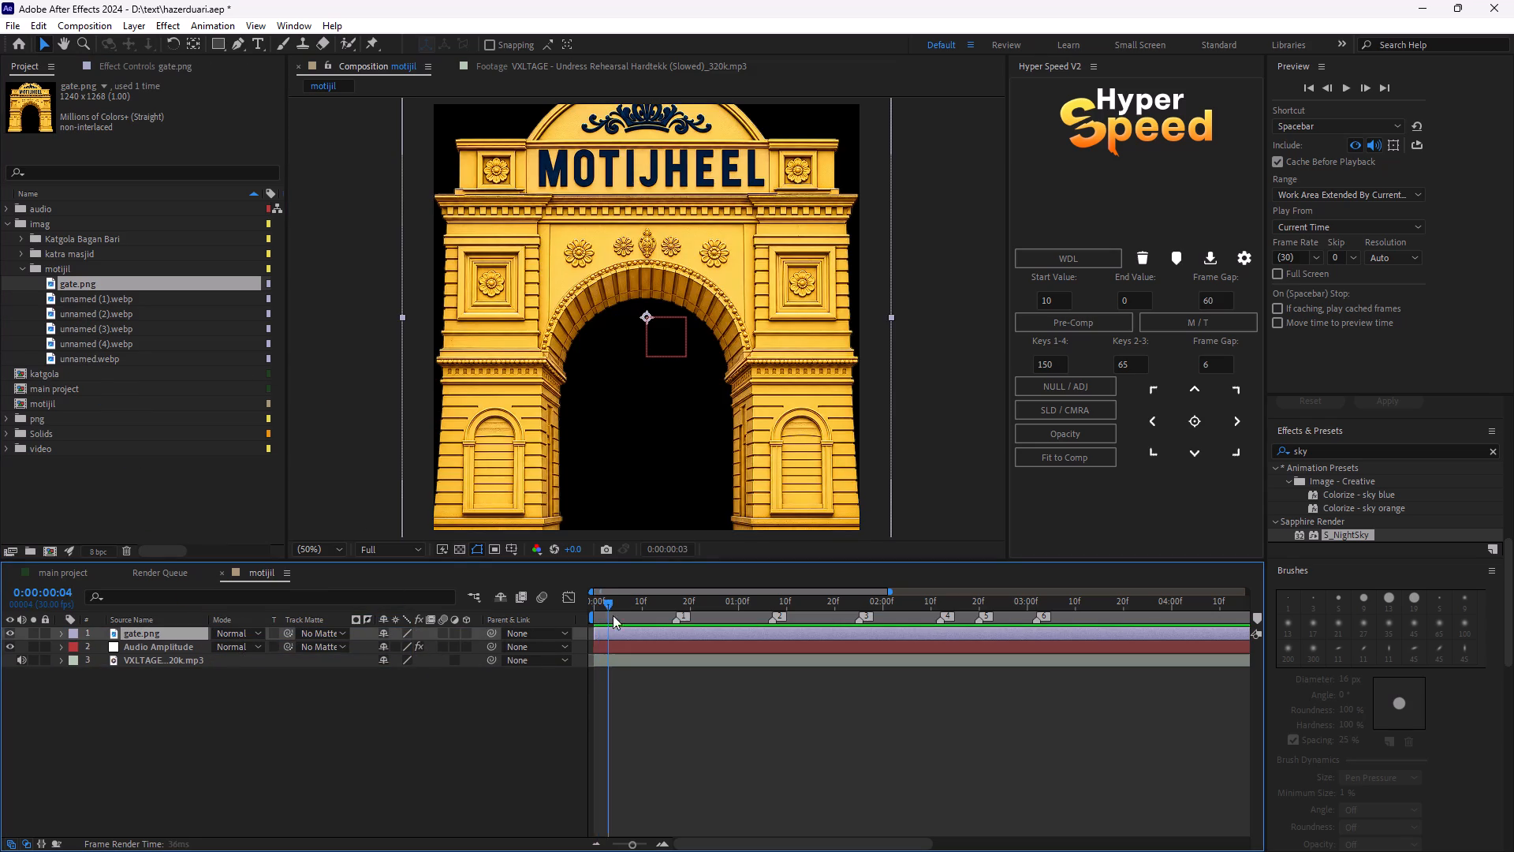
pyautogui.moveTo(613, 615); pyautogui.dragTo(584, 627)
# Scale the gate.png layer to 49% so the whole gateway fits inside the frame.
pyautogui.press('s')
pyautogui.click(392, 647)
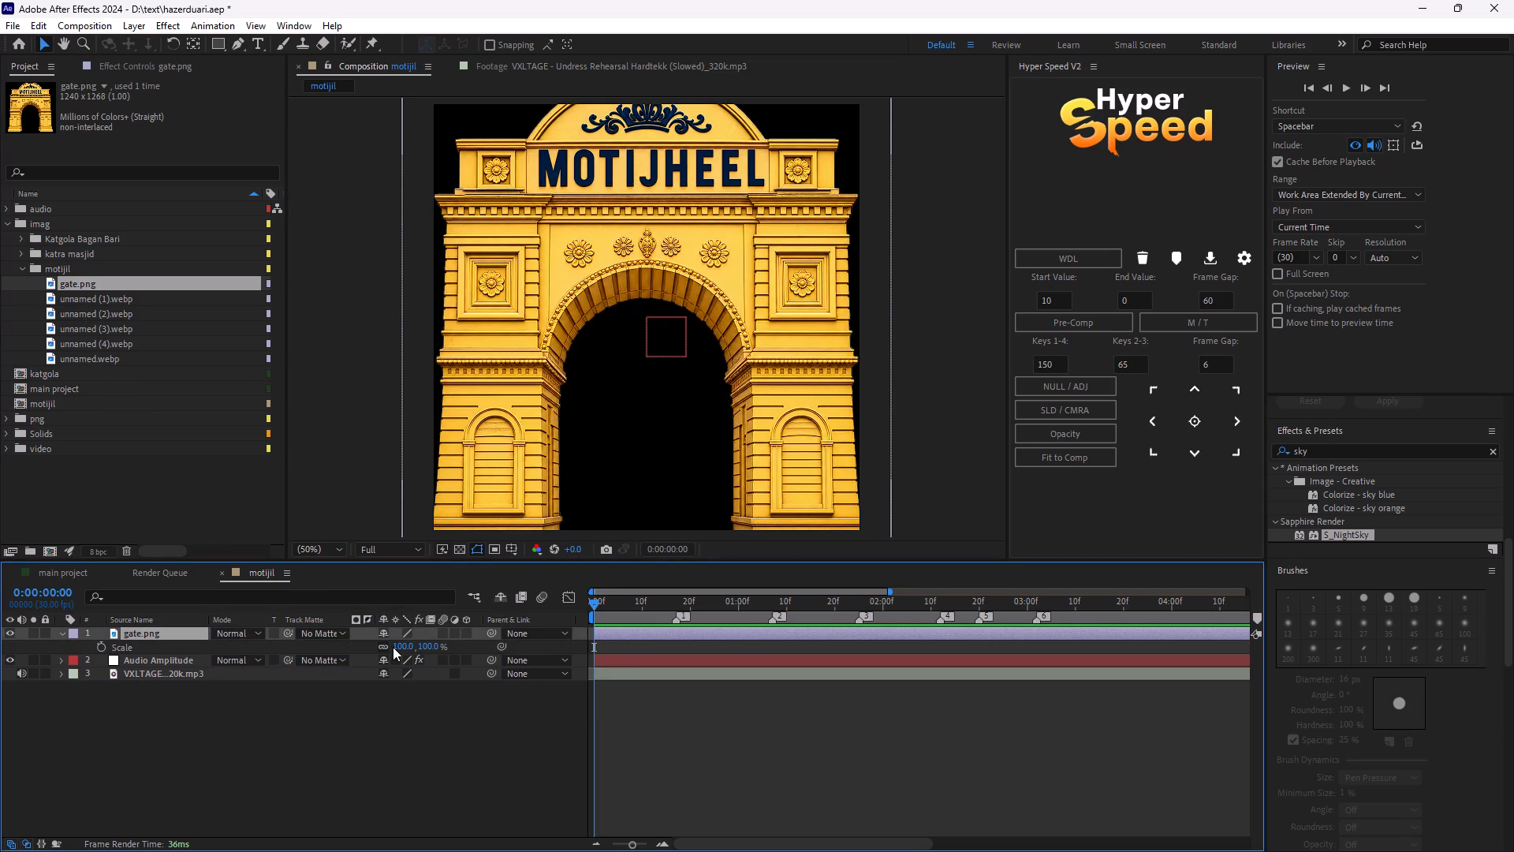
pyautogui.moveTo(400, 647); pyautogui.dragTo(358, 643)
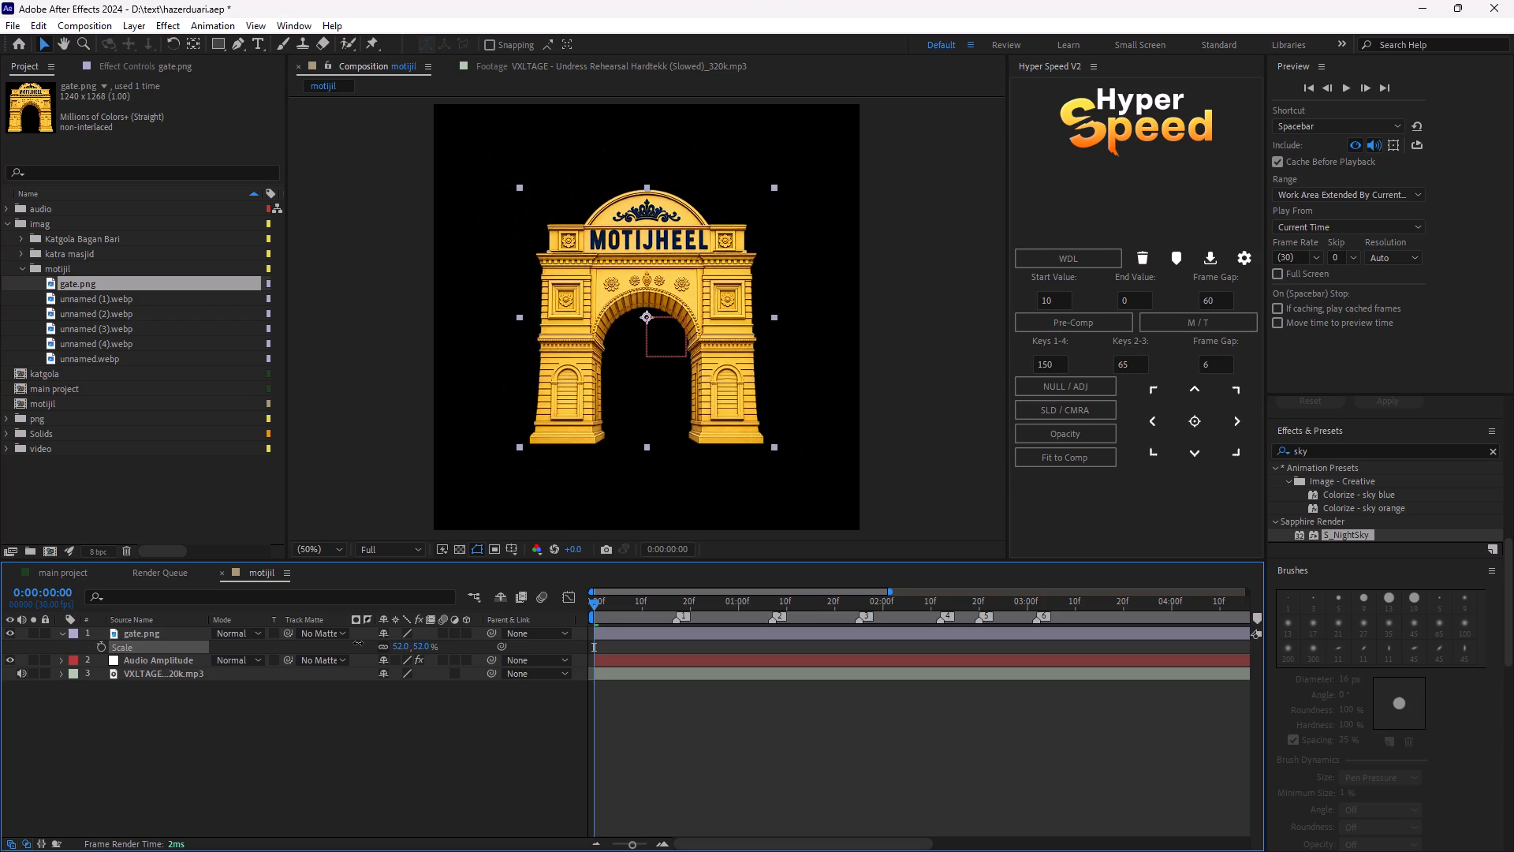
pyautogui.moveTo(358, 643); pyautogui.dragTo(360, 641)
pyautogui.moveTo(420, 645); pyautogui.dragTo(432, 647)
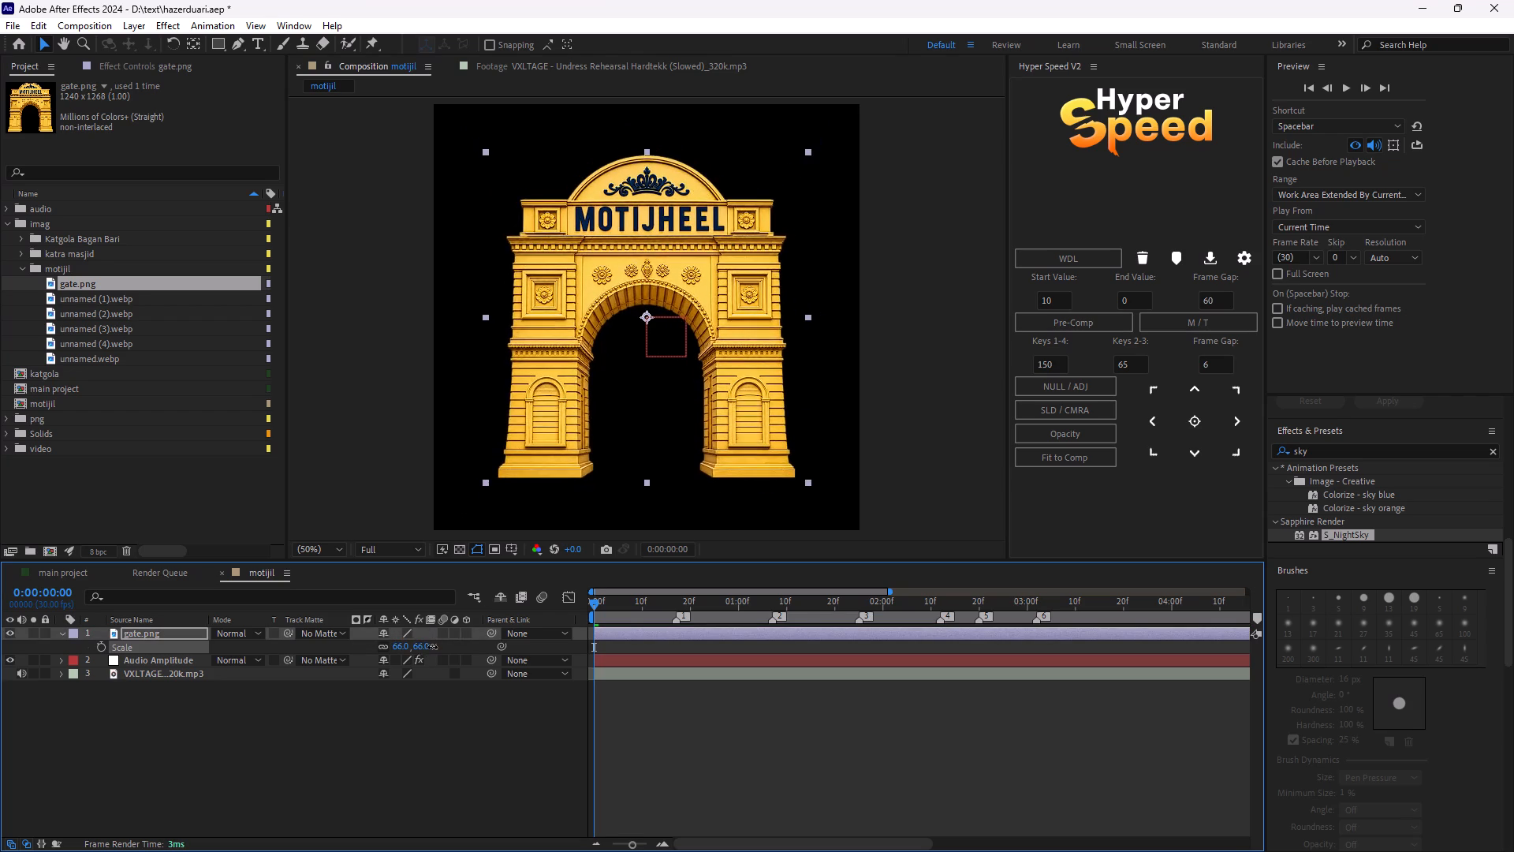
pyautogui.moveTo(432, 647); pyautogui.dragTo(413, 641)
pyautogui.click(705, 702)
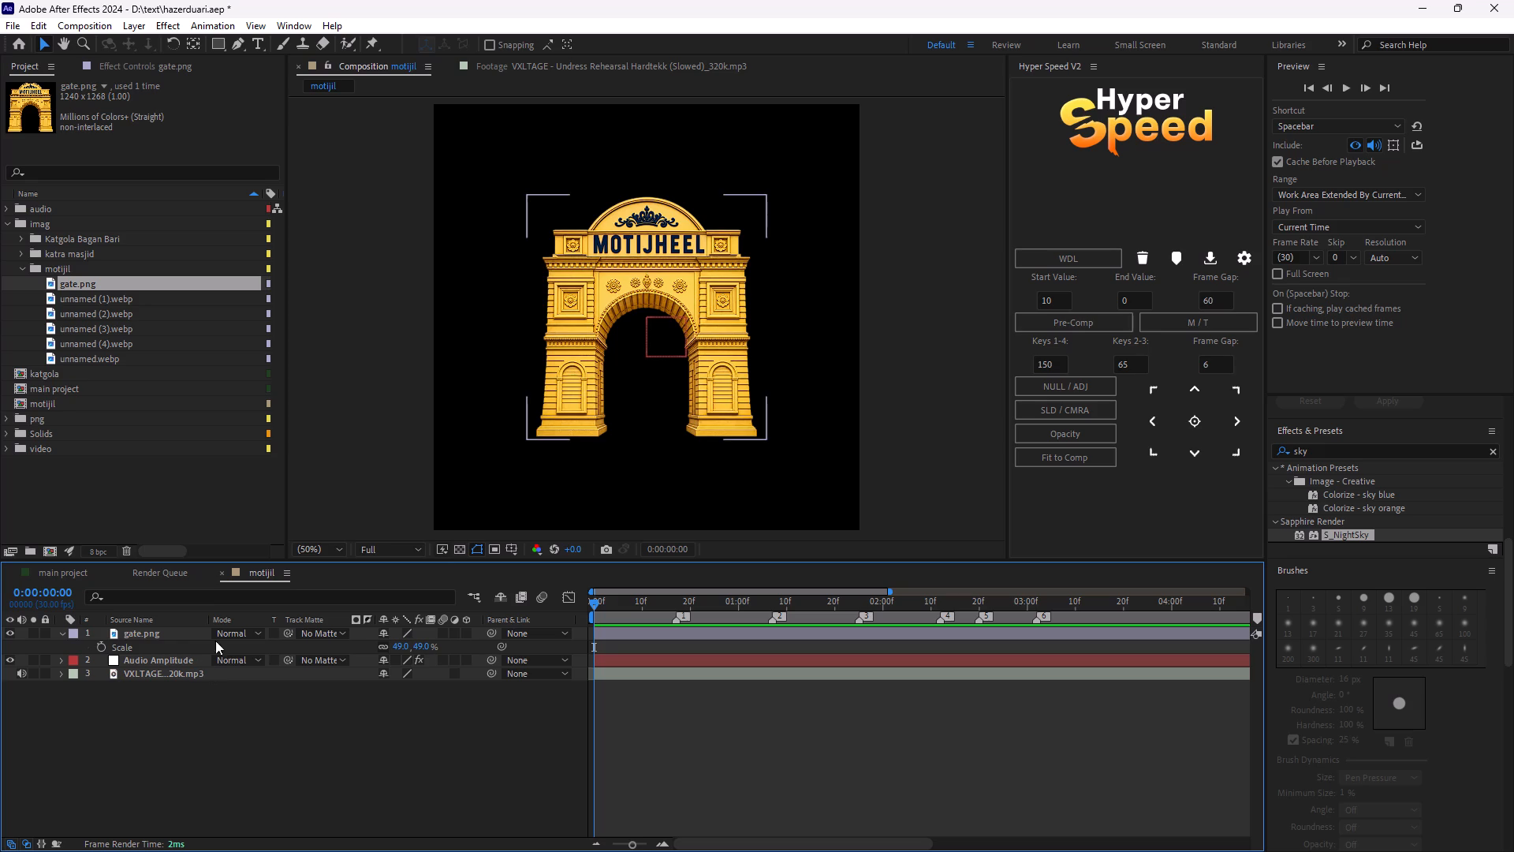
# Open the nested katgola composition from main project and set the current time to 0:00:00:02.
pyautogui.click(84, 579)
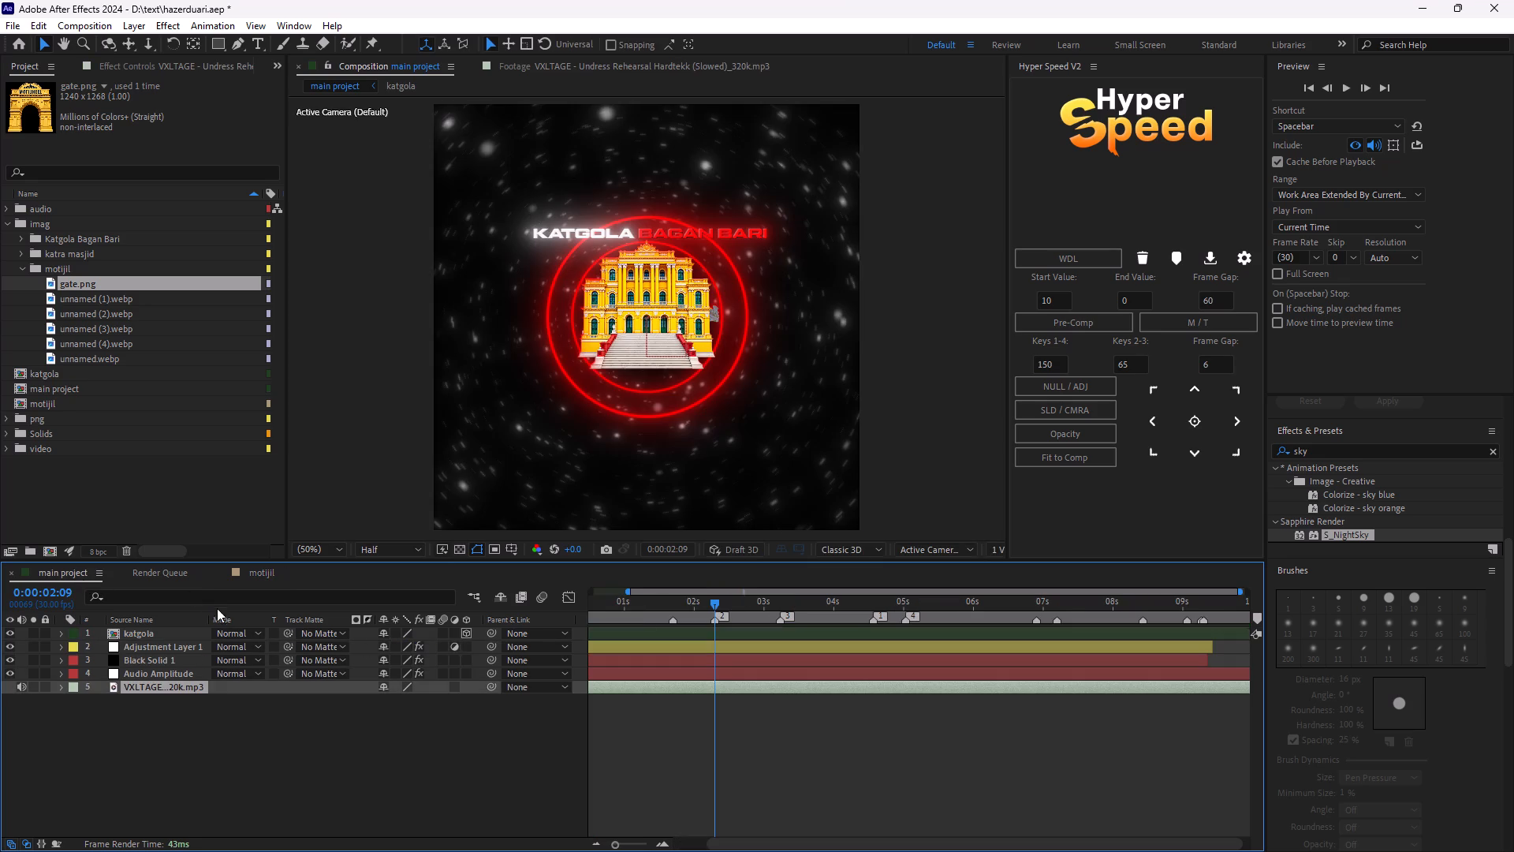
pyautogui.click(636, 639)
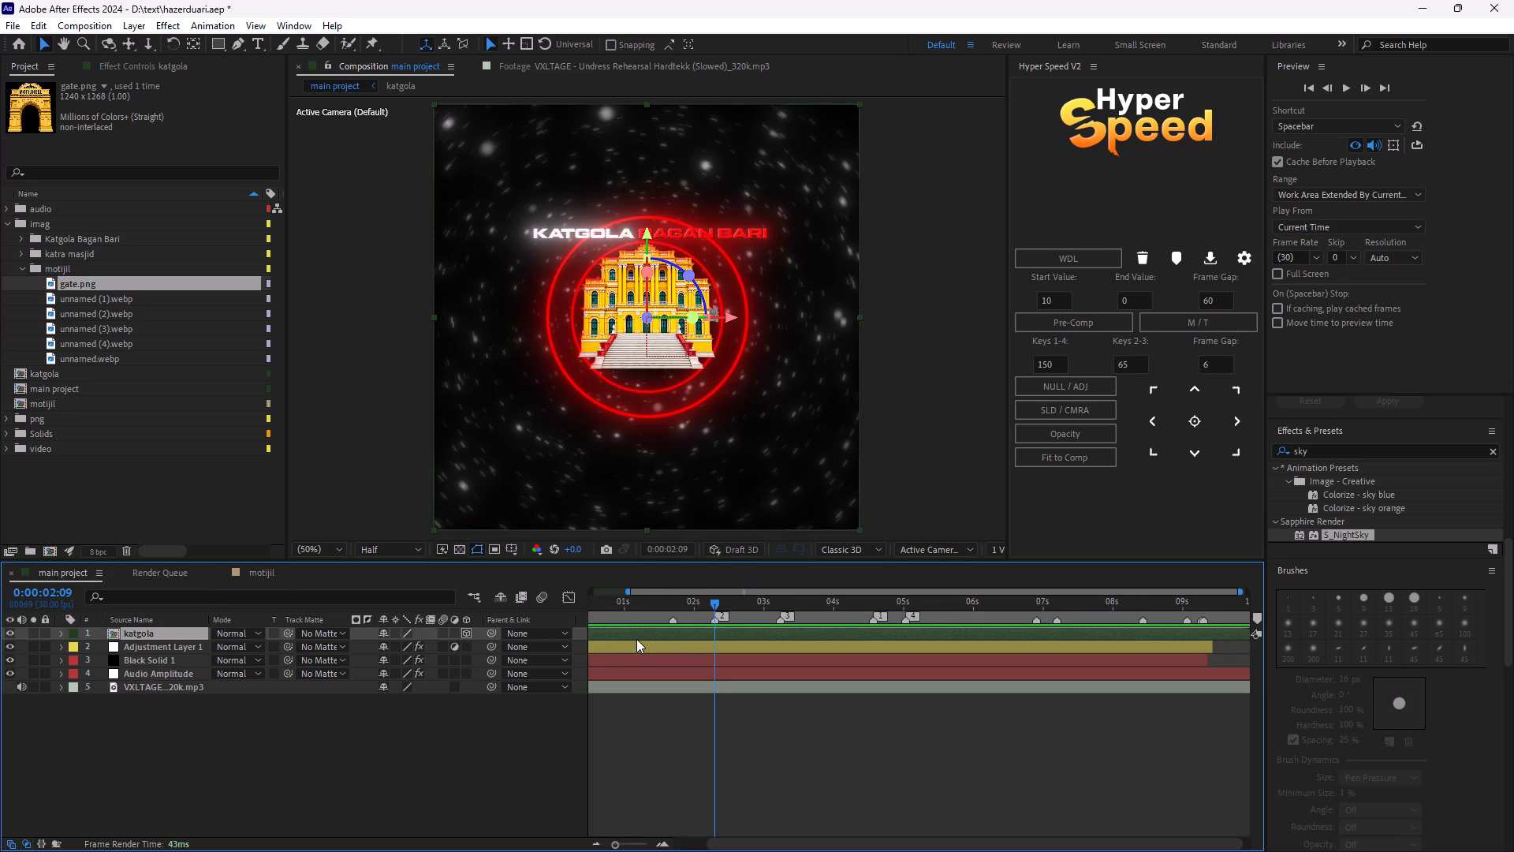
pyautogui.click(636, 639)
pyautogui.doubleClick(693, 631)
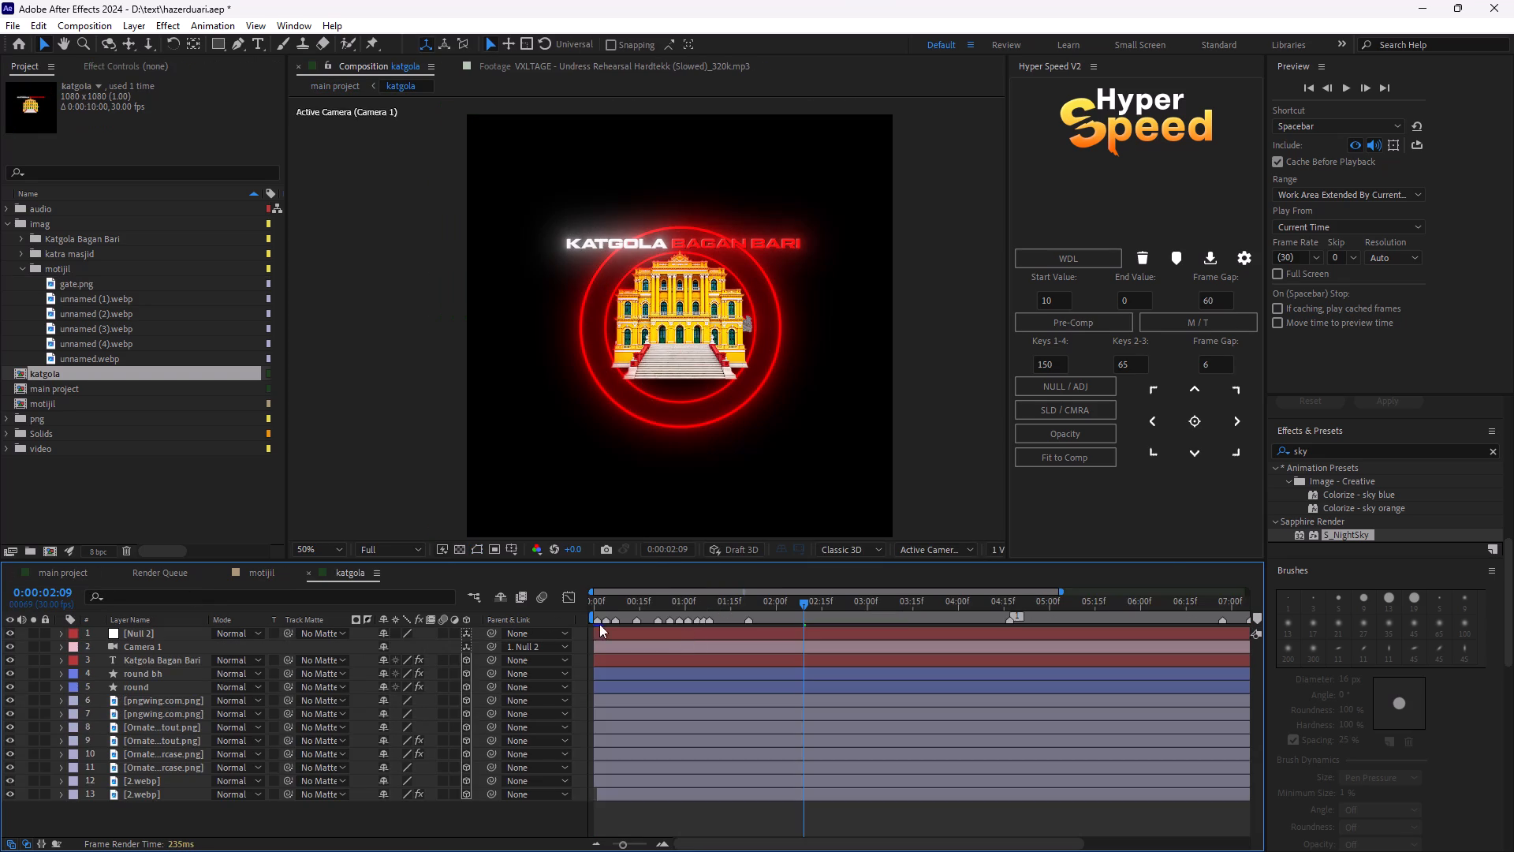
pyautogui.moveTo(792, 603); pyautogui.dragTo(599, 625)
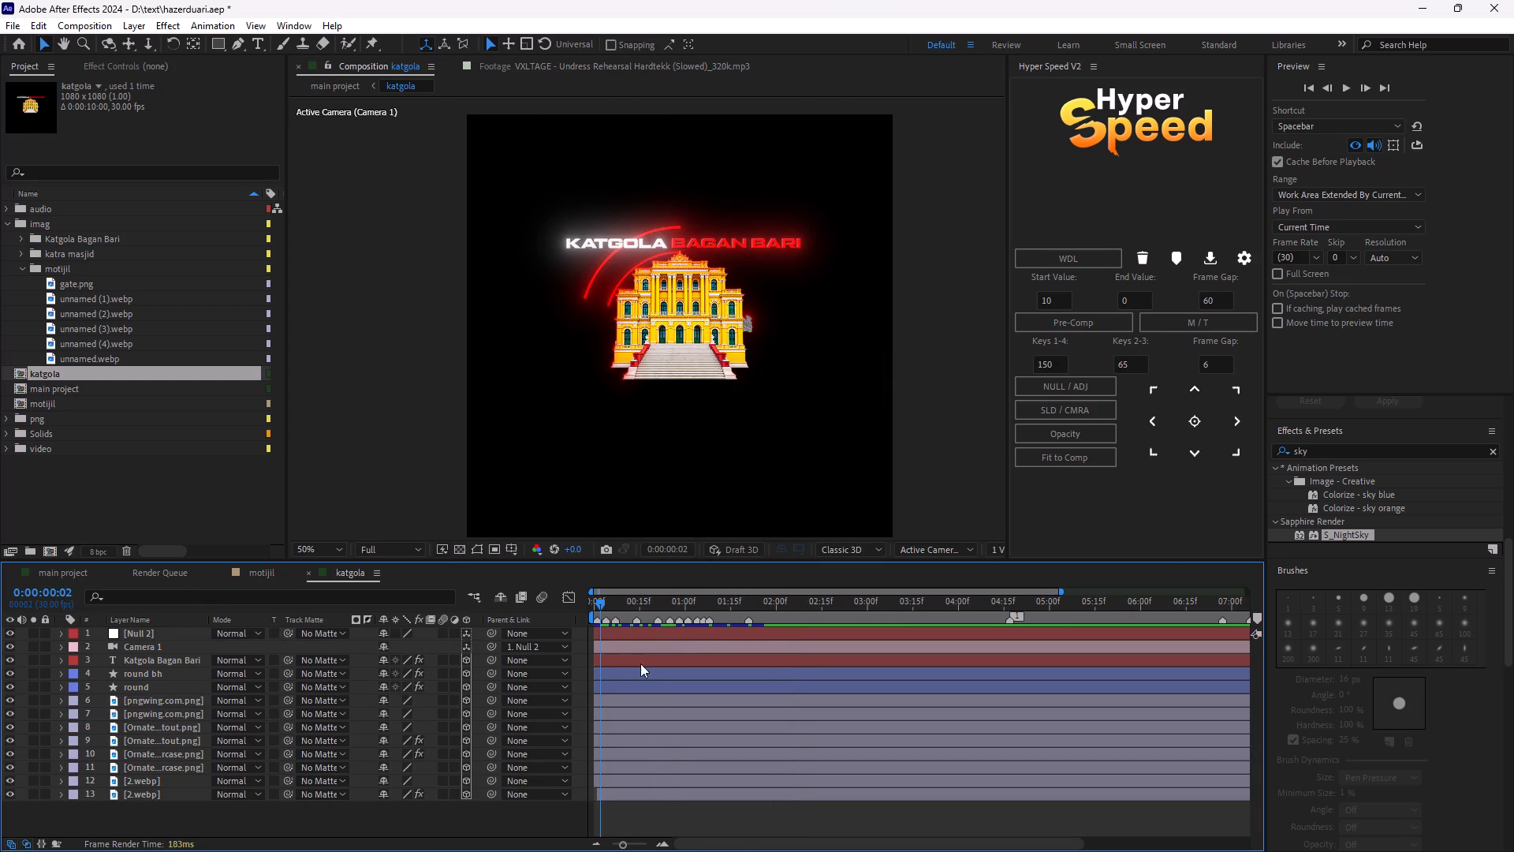
# Examine katgola's lower image layers and their effect settings to find the layer carrying the palace glow effects.
pyautogui.click(662, 785)
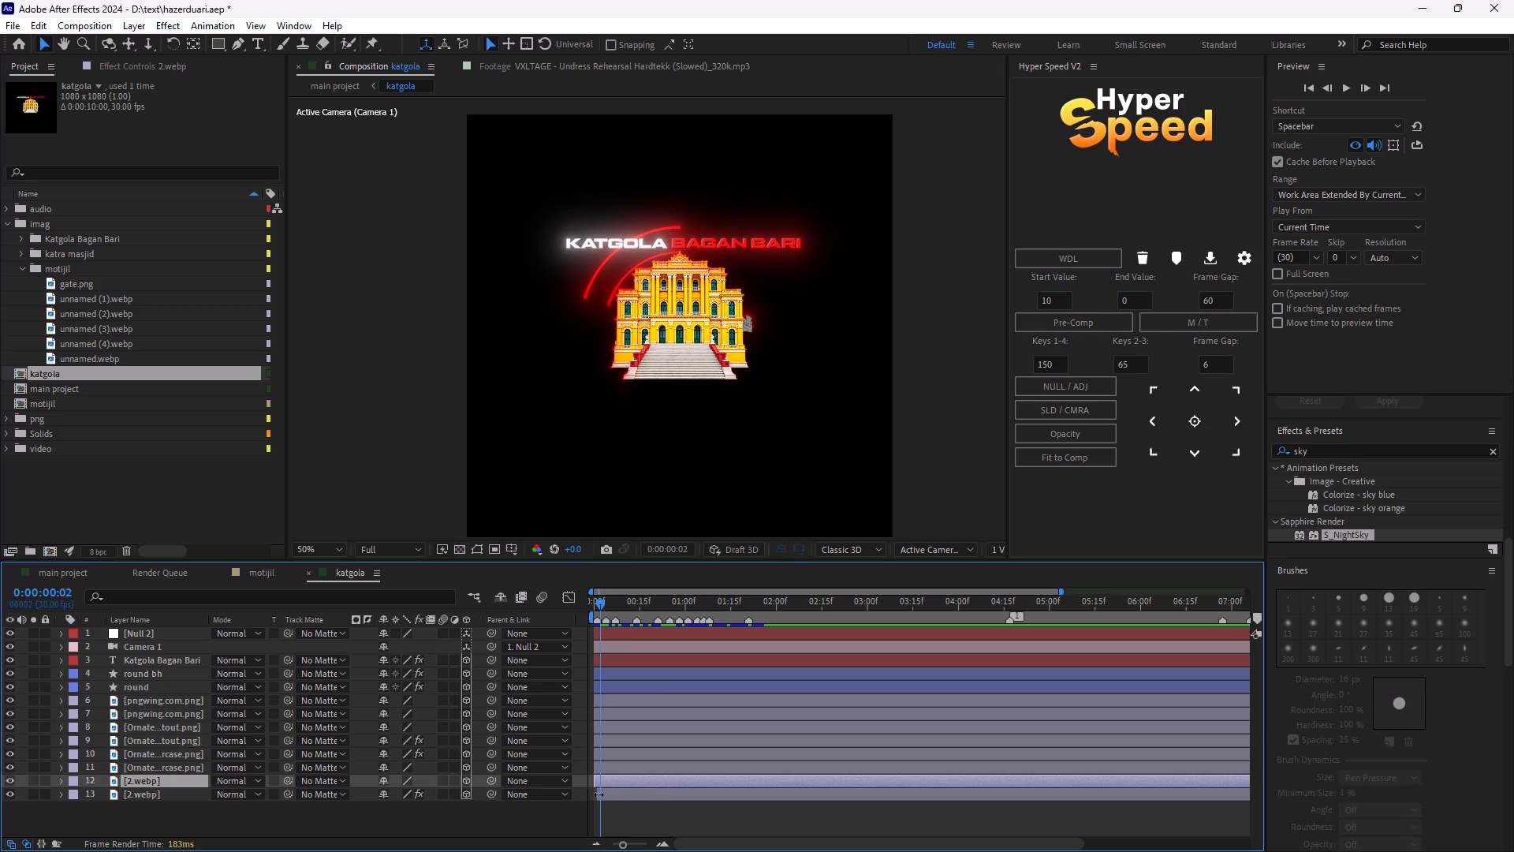
pyautogui.click(599, 794)
pyautogui.click(617, 785)
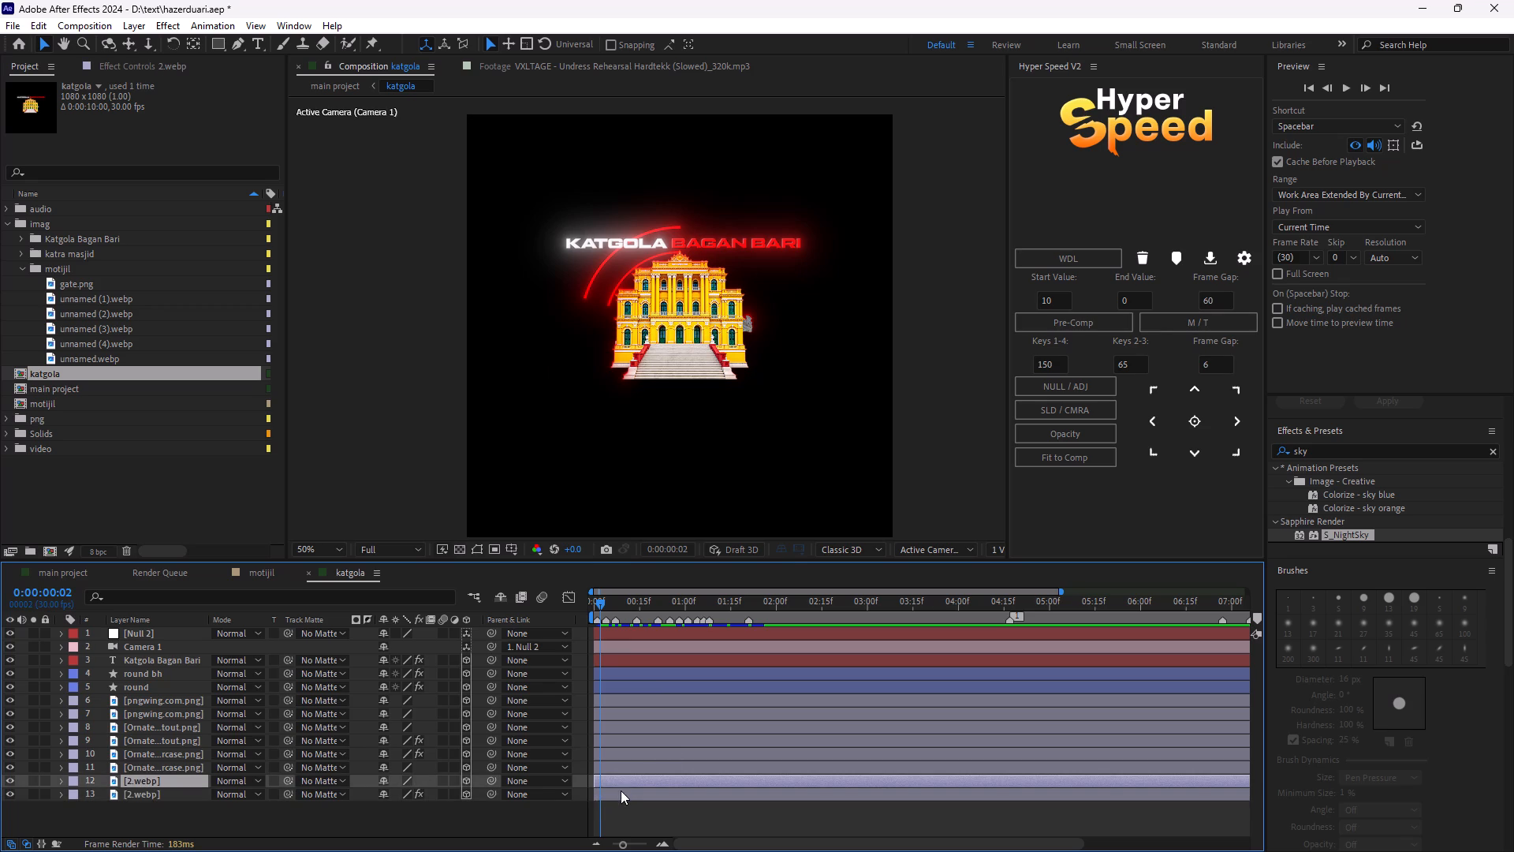
pyautogui.click(623, 796)
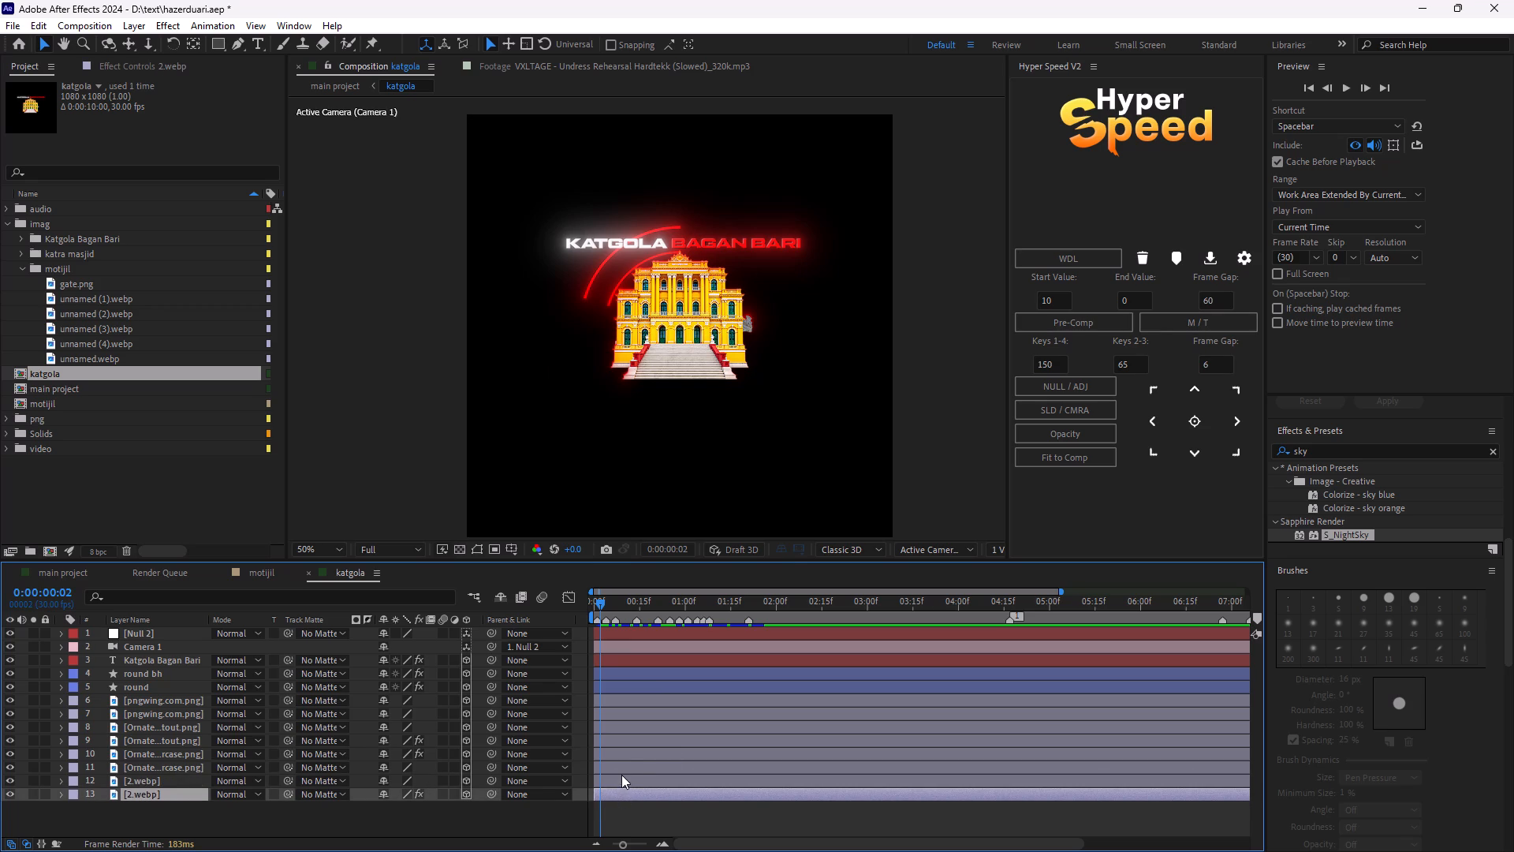
pyautogui.click(626, 750)
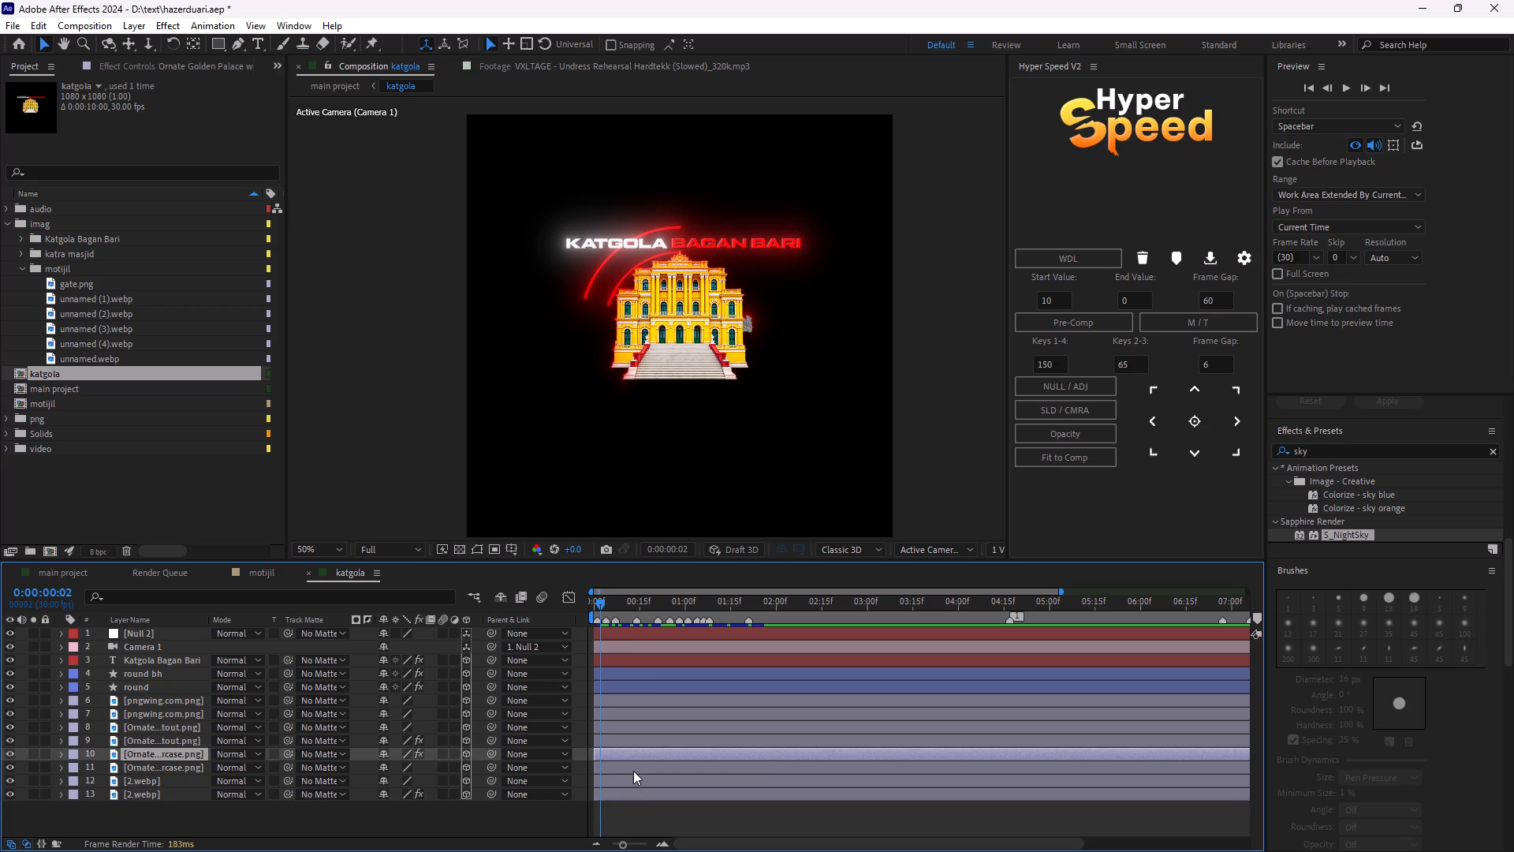
pyautogui.click(633, 771)
pyautogui.click(120, 61)
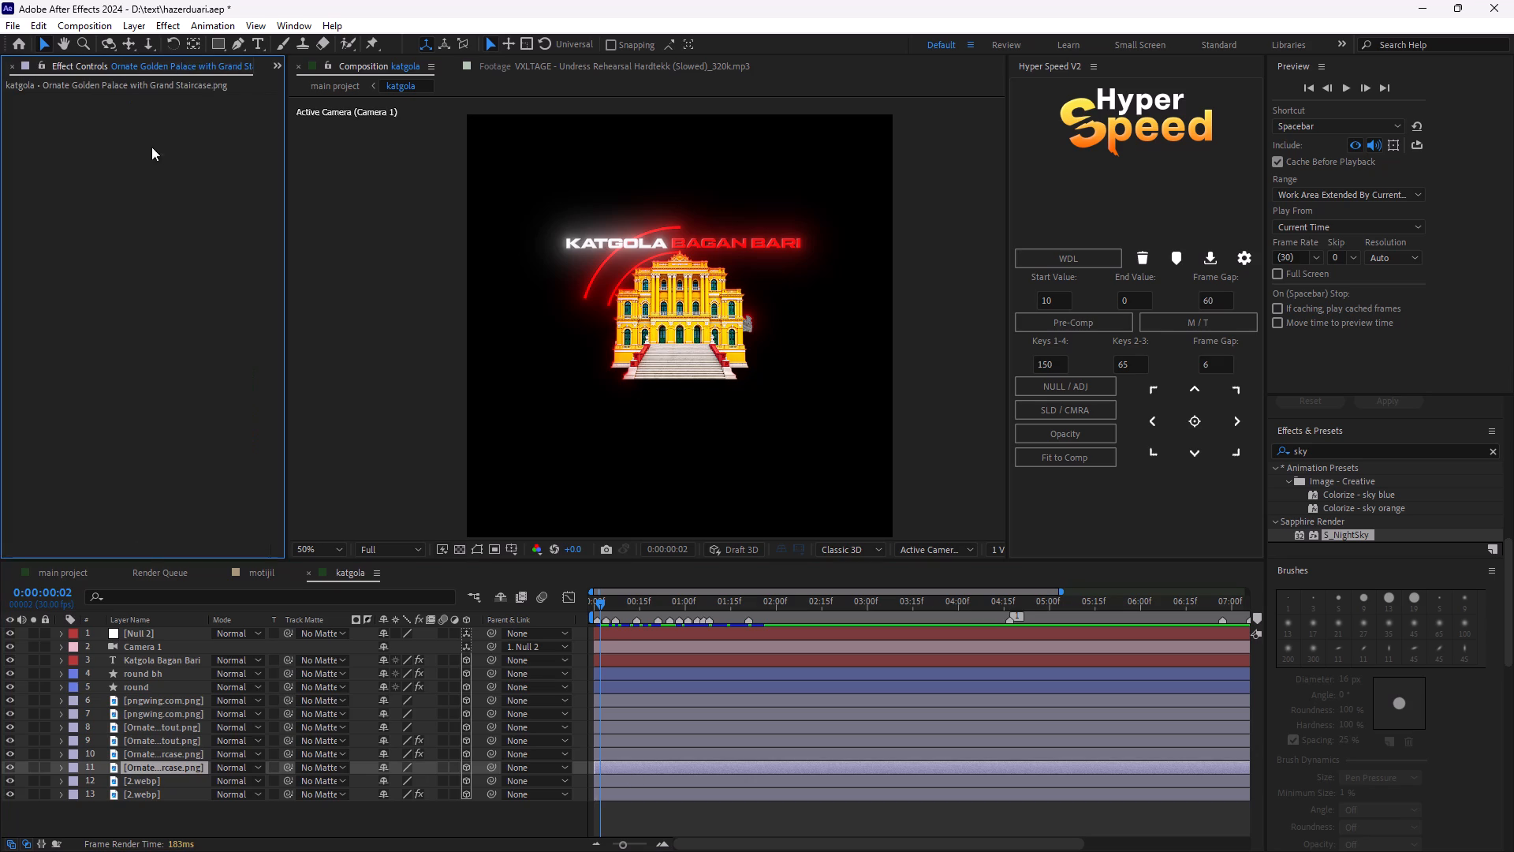
# Save the palace layer's CC Light Sweep and Deep Glow effects as an animation preset named "cc light anime".
pyautogui.click(636, 747)
pyautogui.click(635, 749)
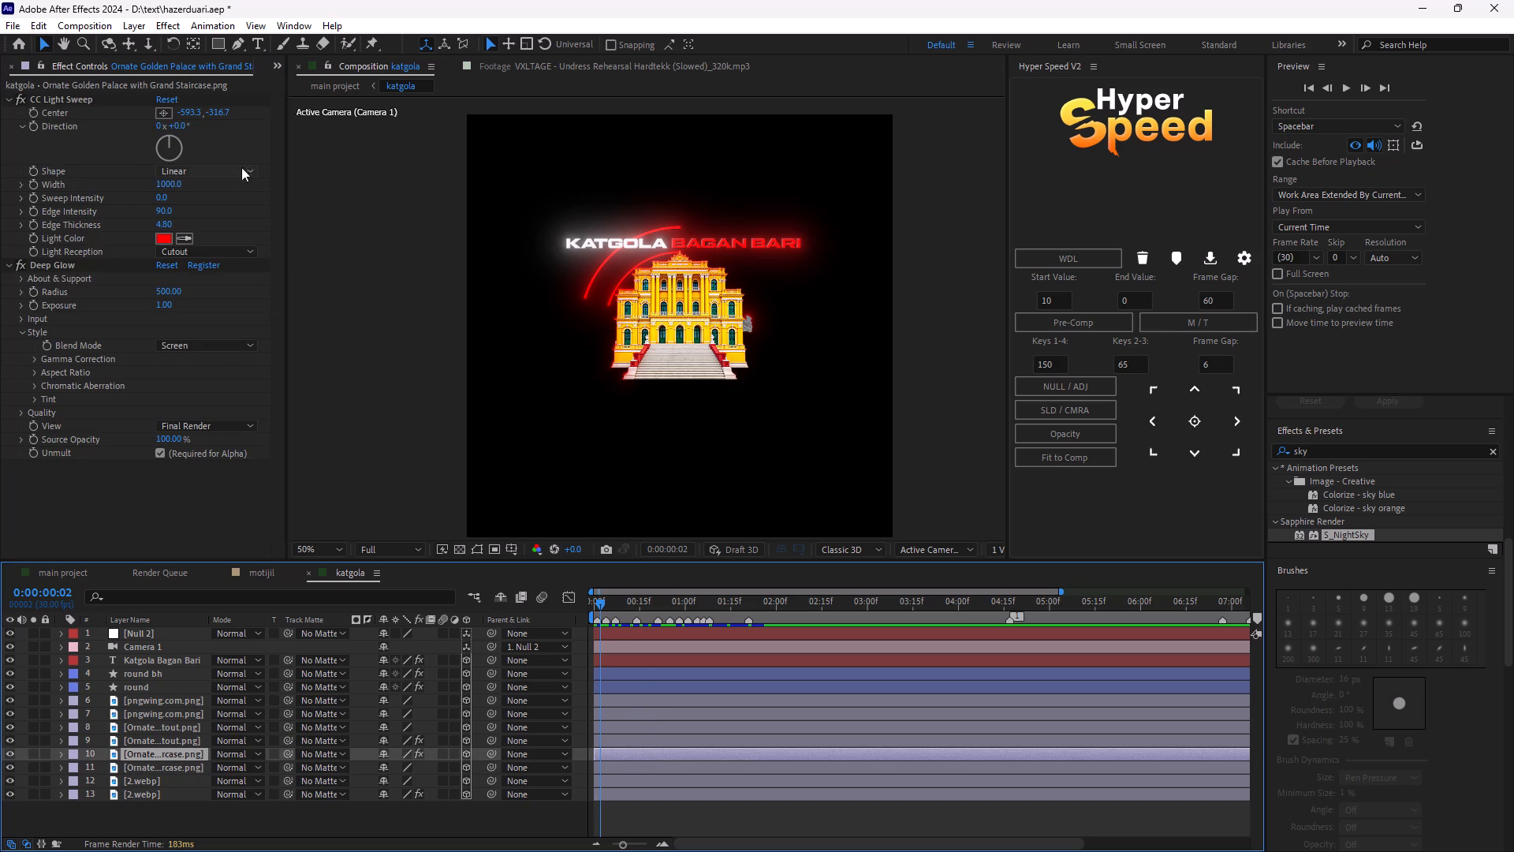
pyautogui.click(215, 26)
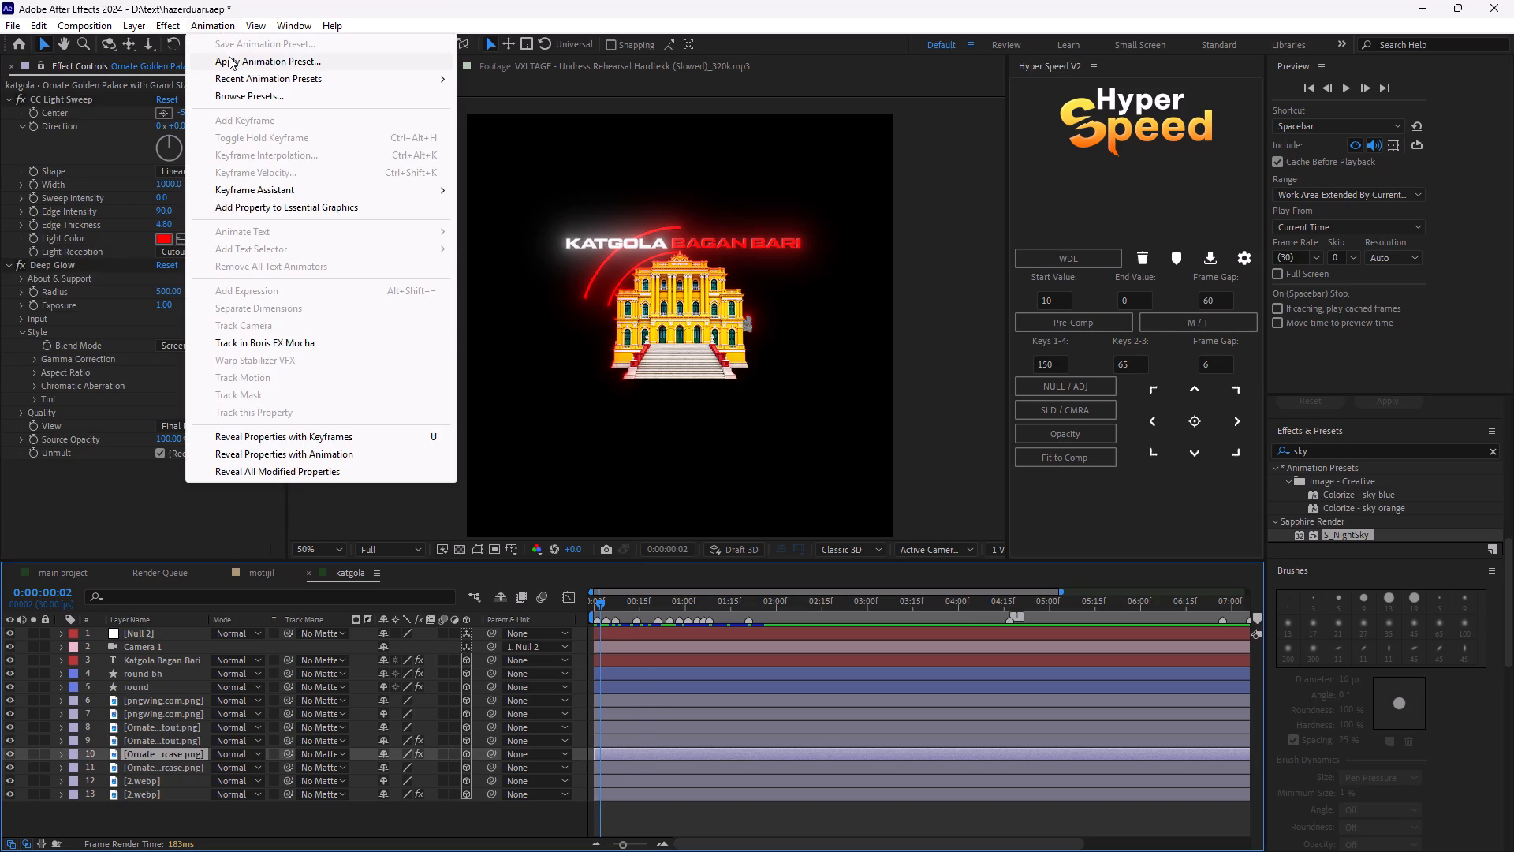
pyautogui.click(233, 43)
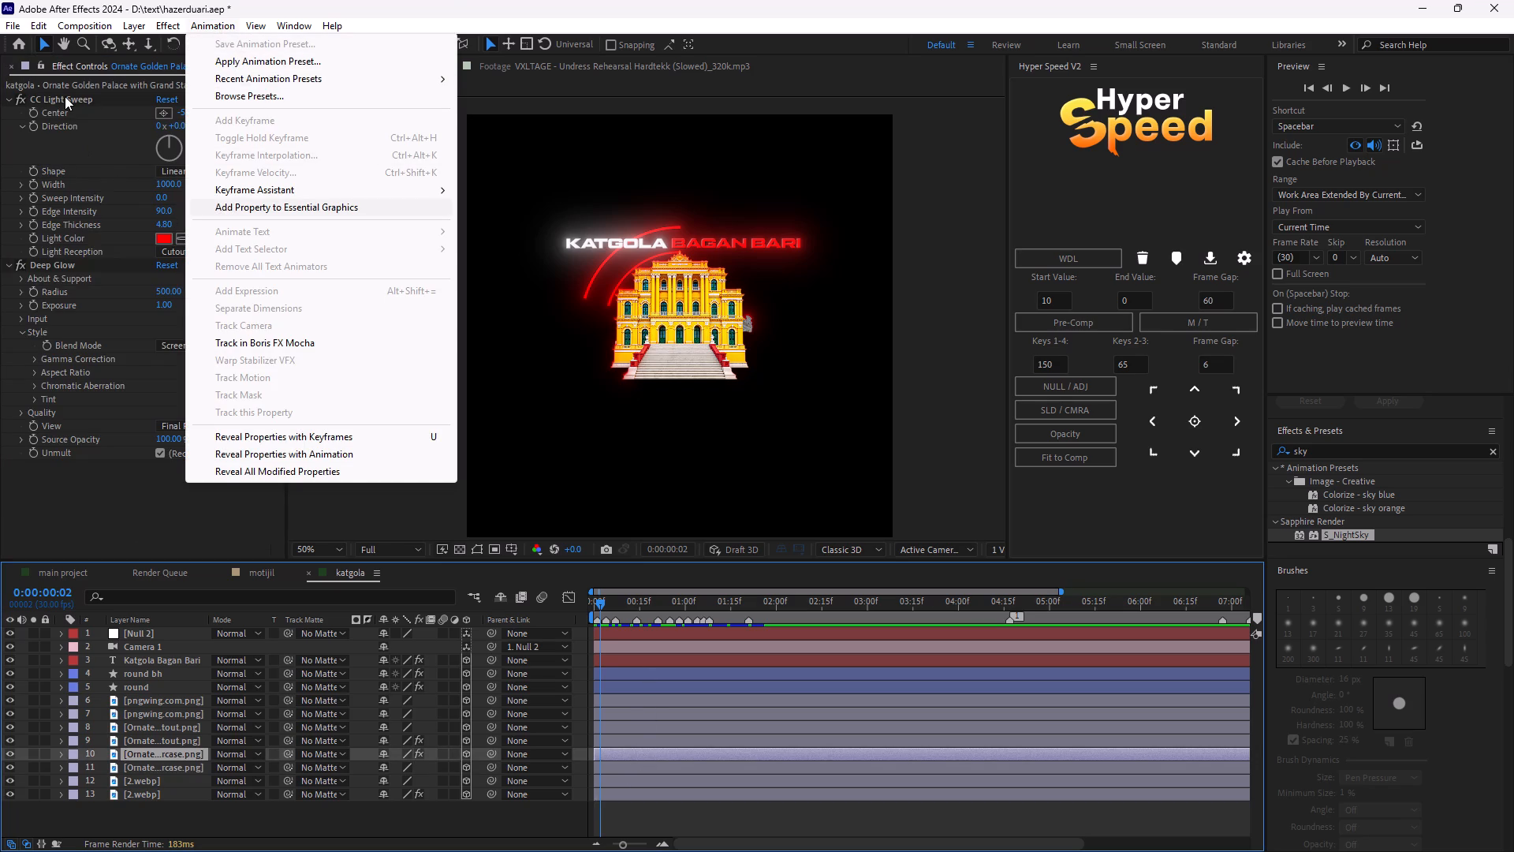
pyautogui.click(65, 96)
pyautogui.keyDown('ctrl'); pyautogui.click(68, 263); pyautogui.keyUp('ctrl')
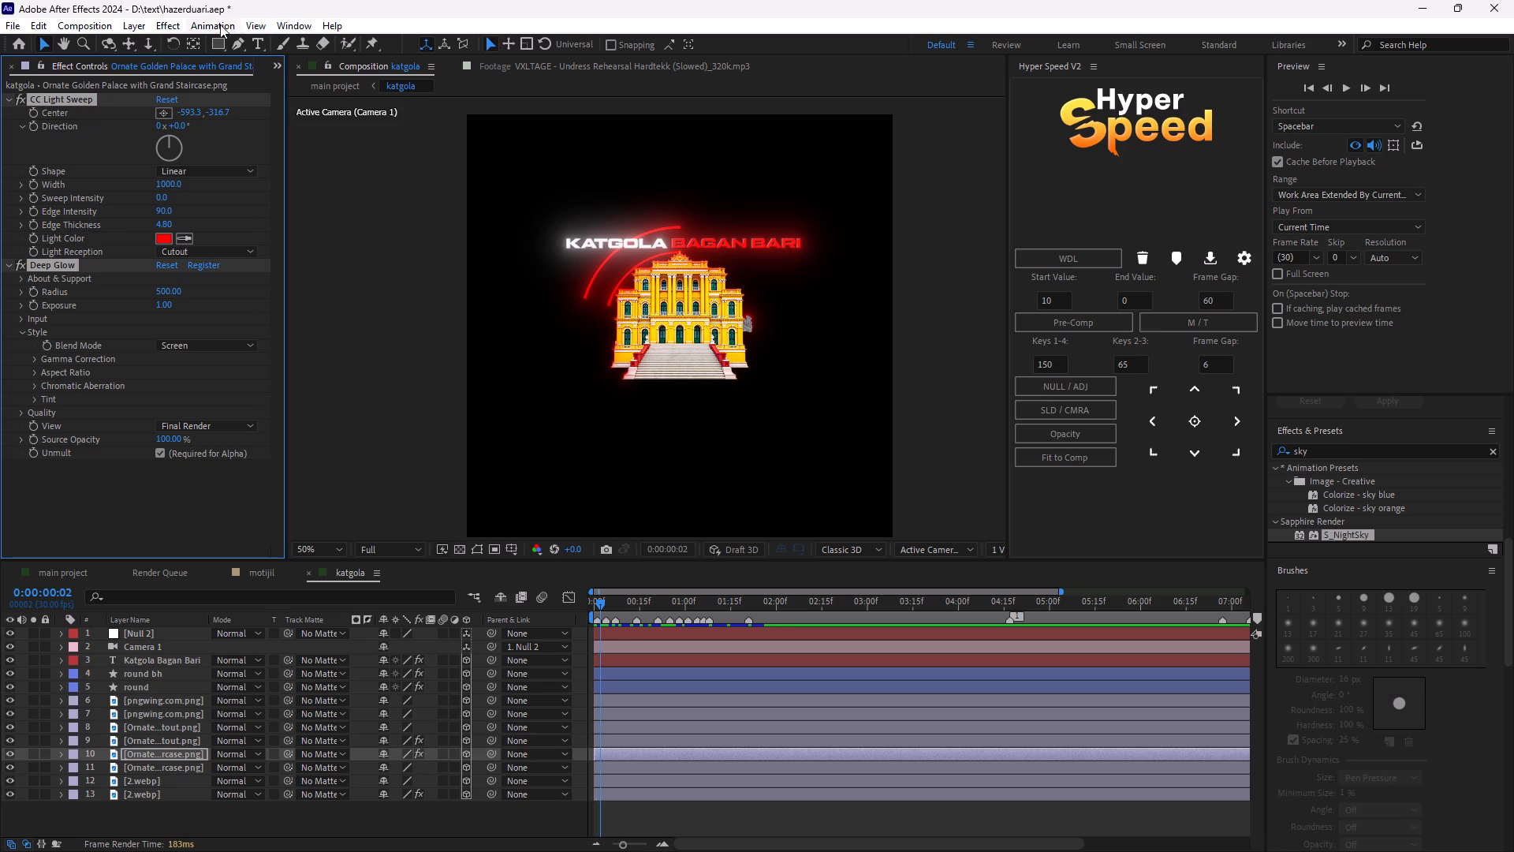
pyautogui.click(220, 24)
pyautogui.click(246, 45)
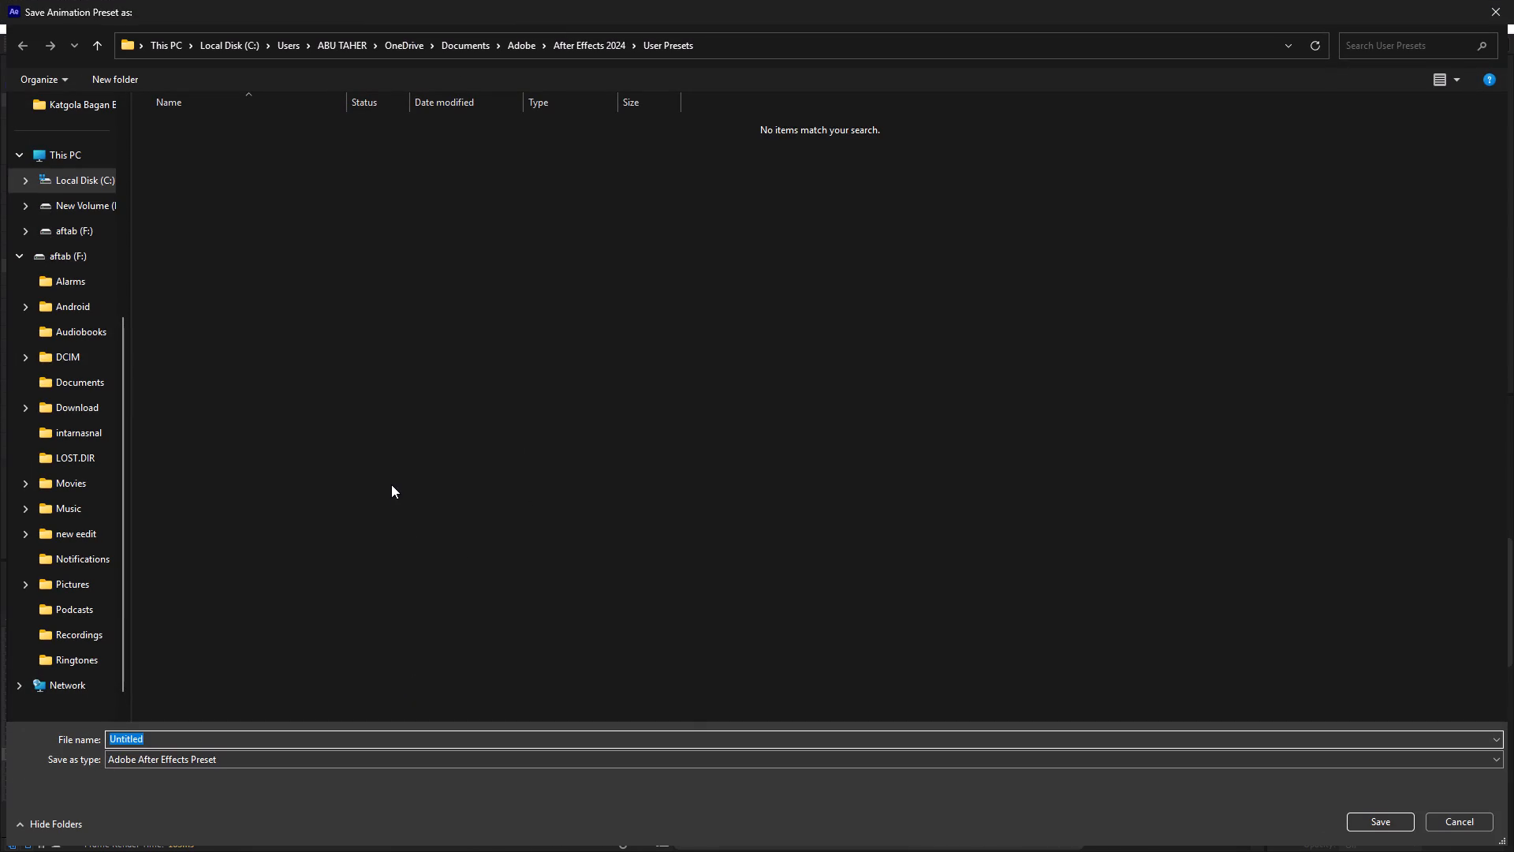
pyautogui.press('BackSpace')
pyautogui.press('BackSpace')
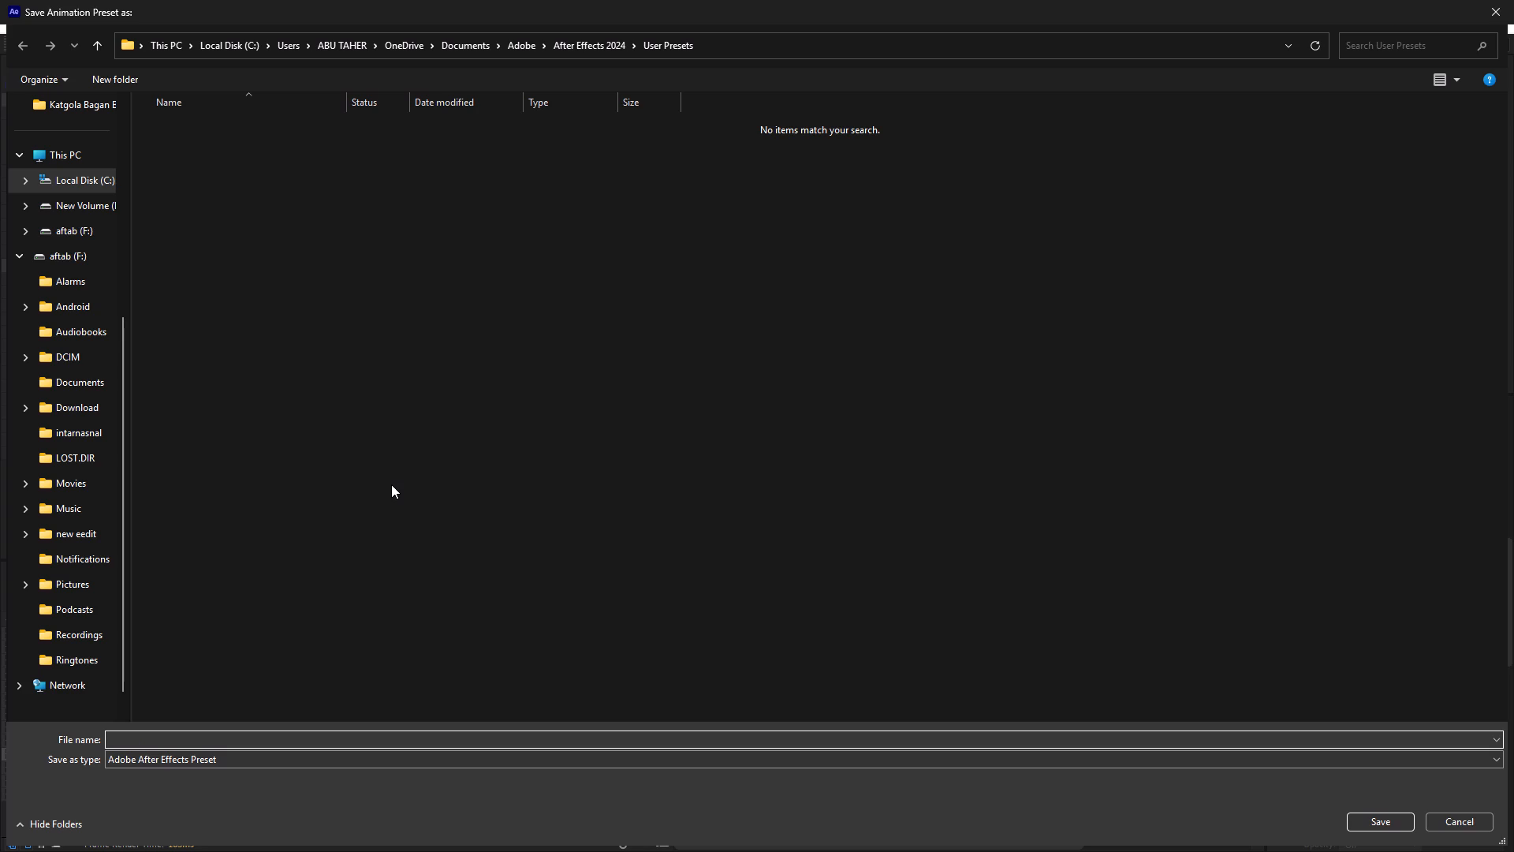
pyautogui.write('cc')
pyautogui.press('space')
pyautogui.write('light')
pyautogui.press('space')
pyautogui.write('anime')
pyautogui.press('Return')
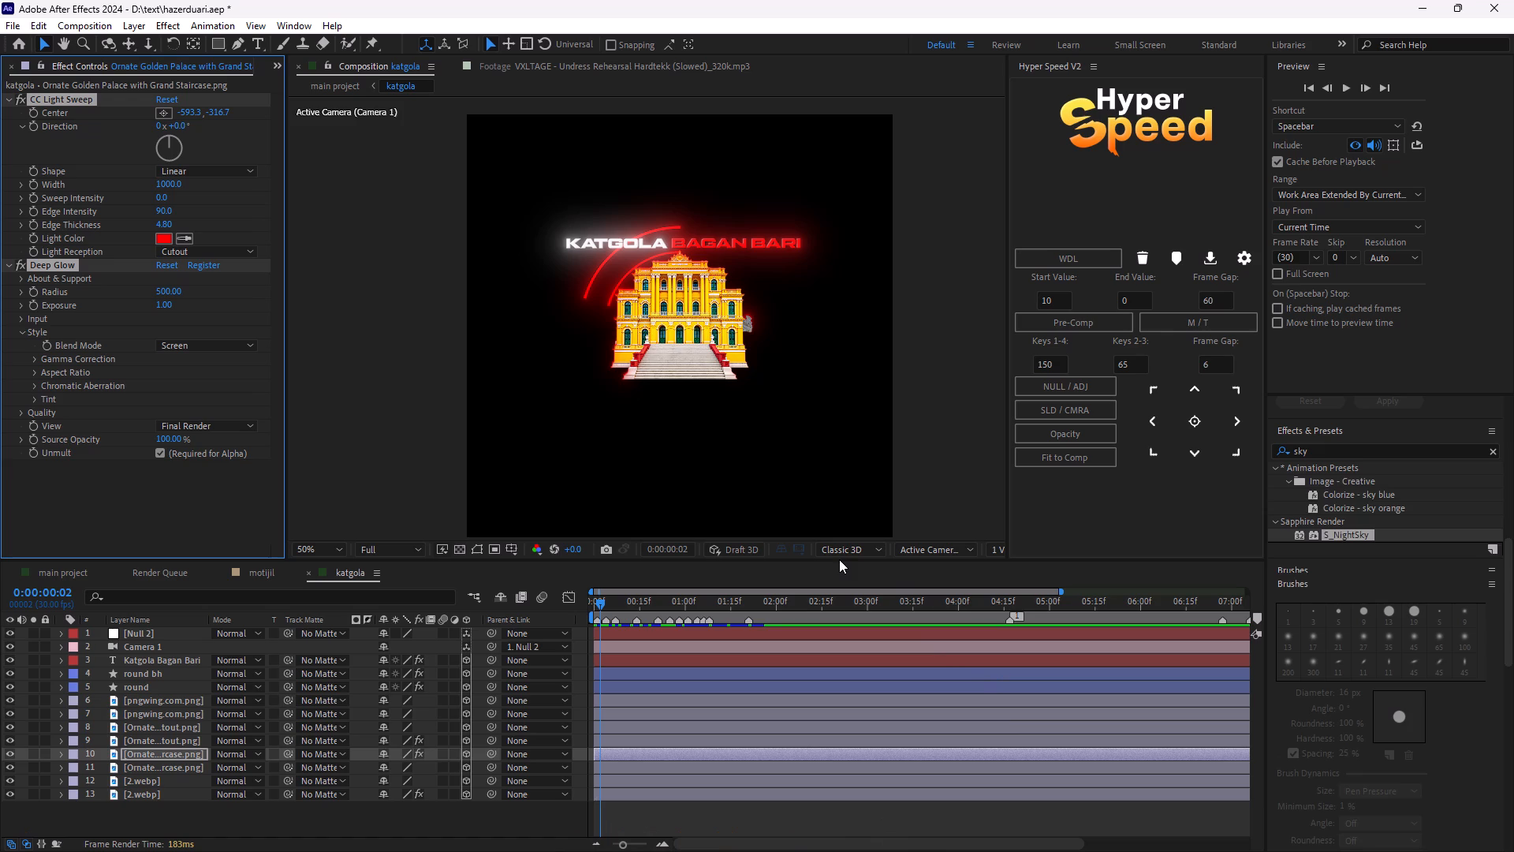
# Save the project.
pyautogui.click(13, 28)
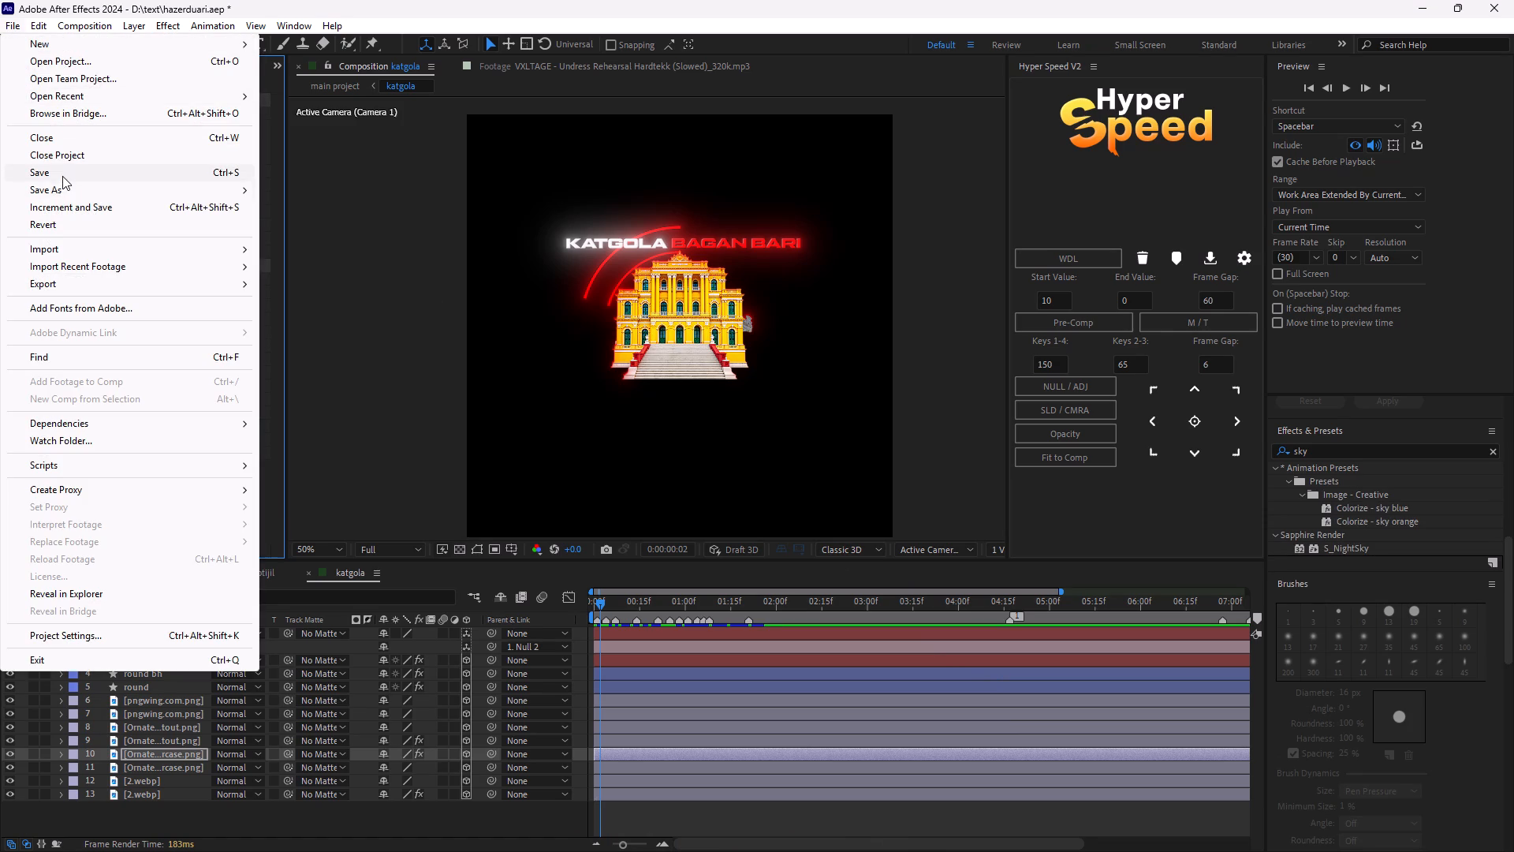
pyautogui.click(62, 176)
# Find the "cc light anime" preset and apply it to the gate.png layer in the motijil composition.
pyautogui.click(65, 581)
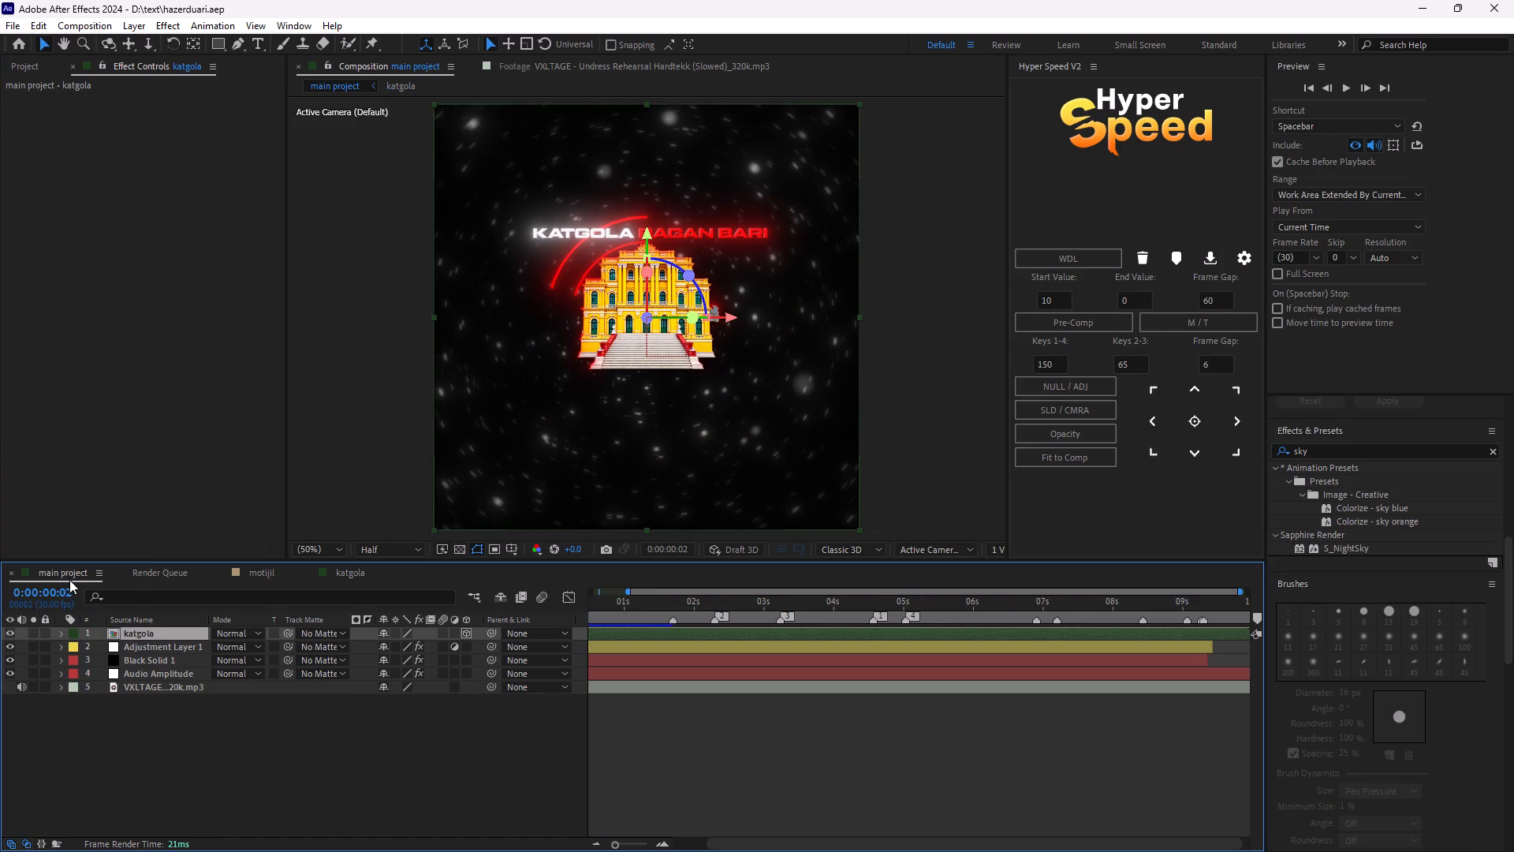
pyautogui.click(354, 581)
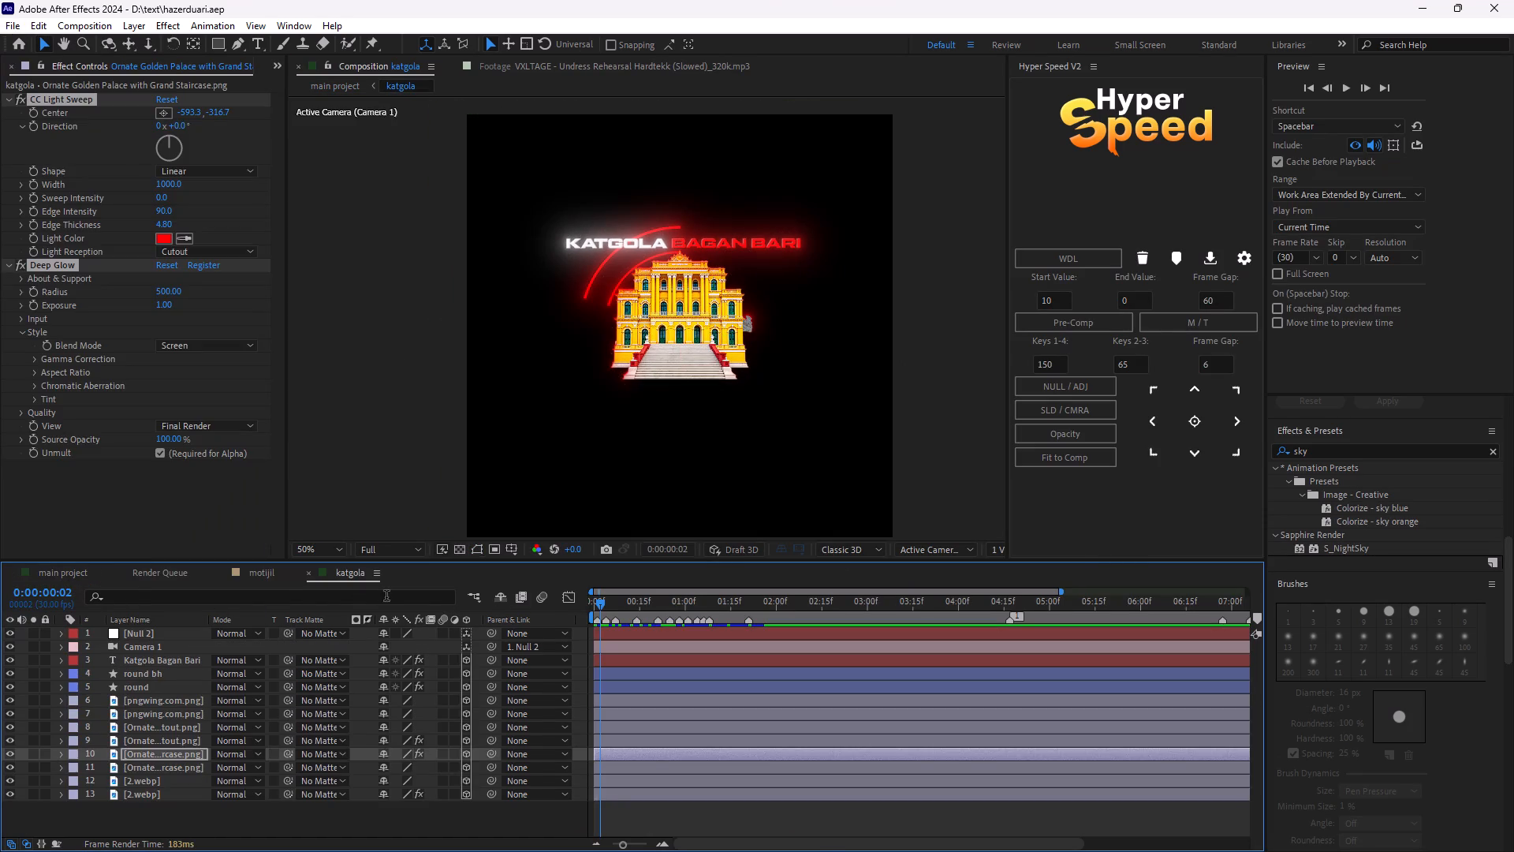
pyautogui.click(258, 578)
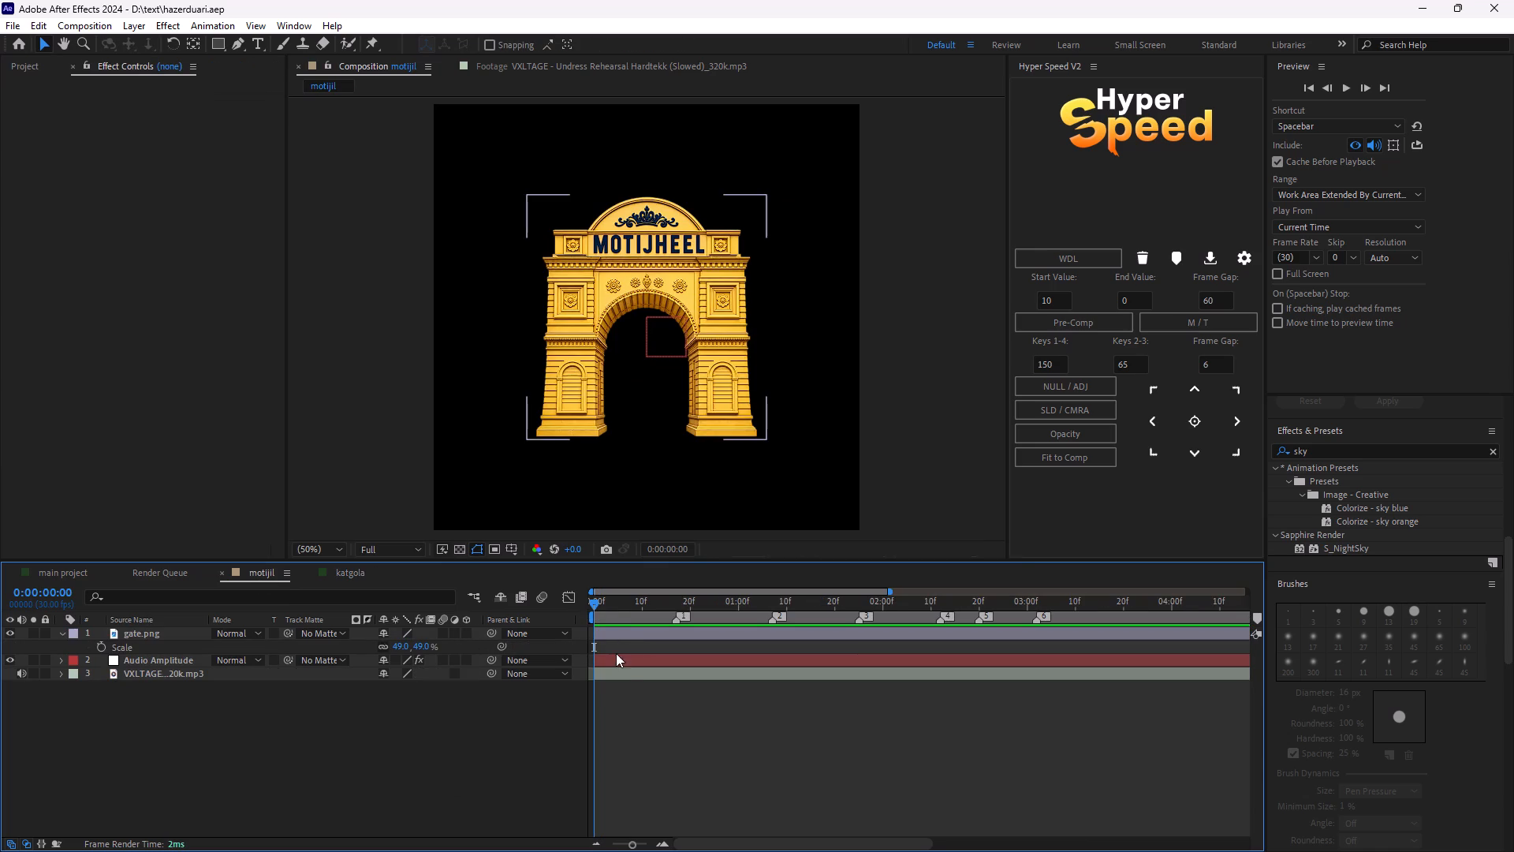
pyautogui.click(606, 636)
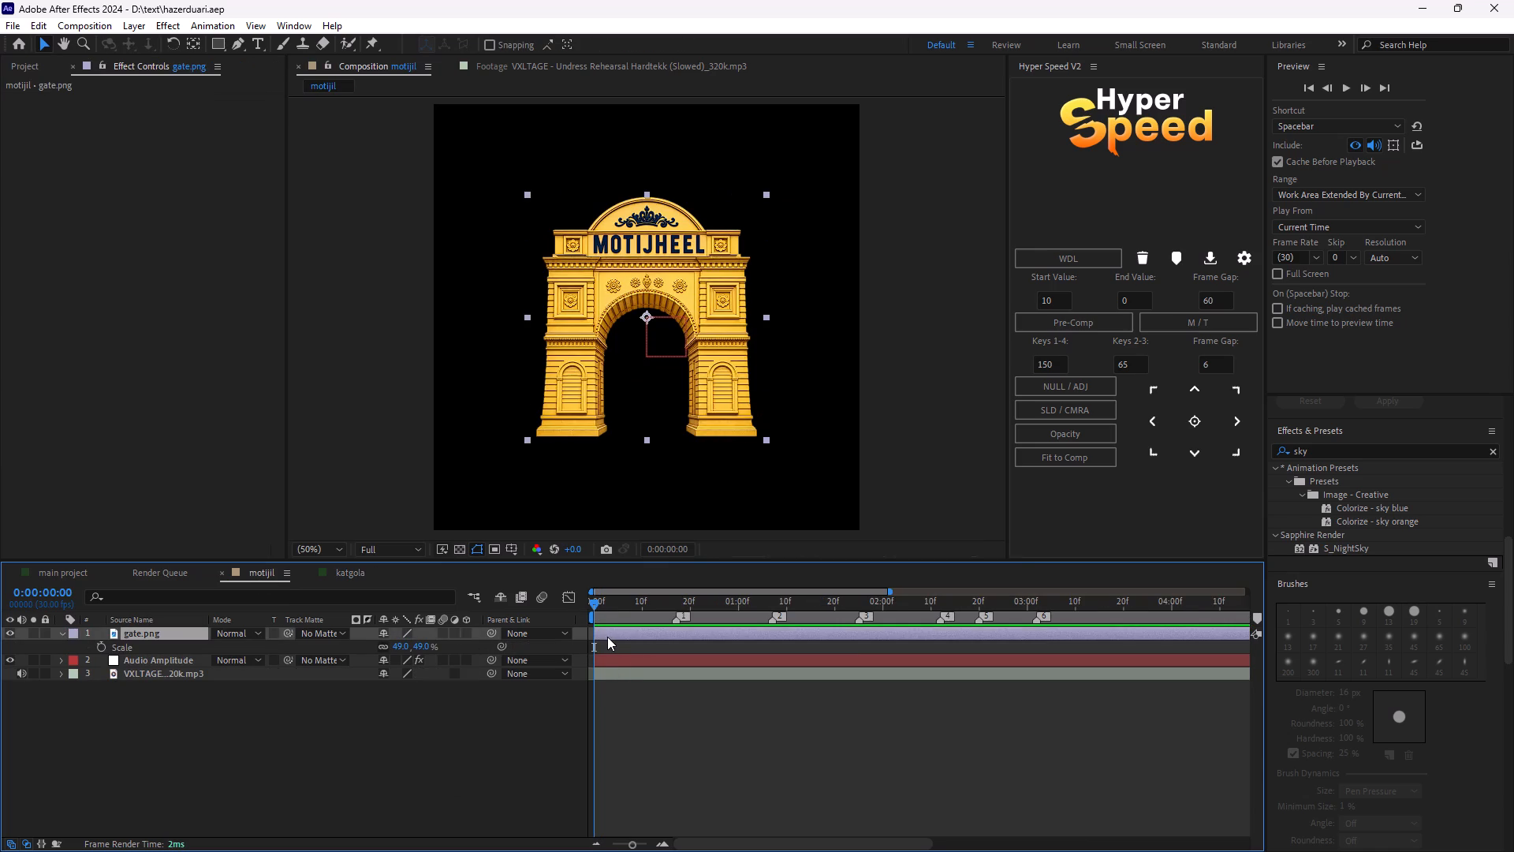
pyautogui.moveTo(1341, 452); pyautogui.dragTo(1192, 459)
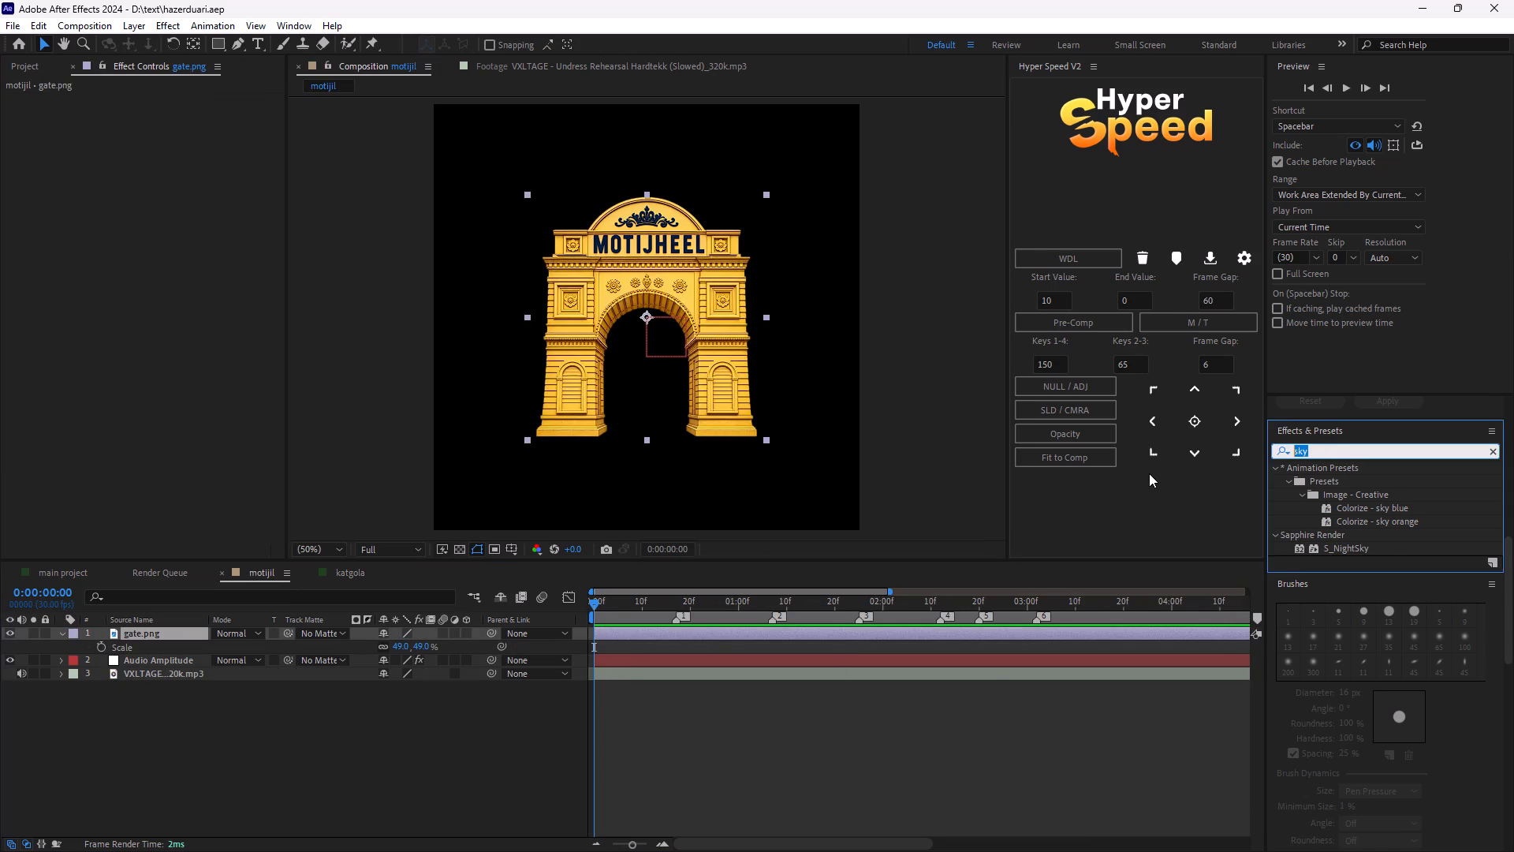
pyautogui.press('BackSpace')
pyautogui.write('cc')
pyautogui.press('space')
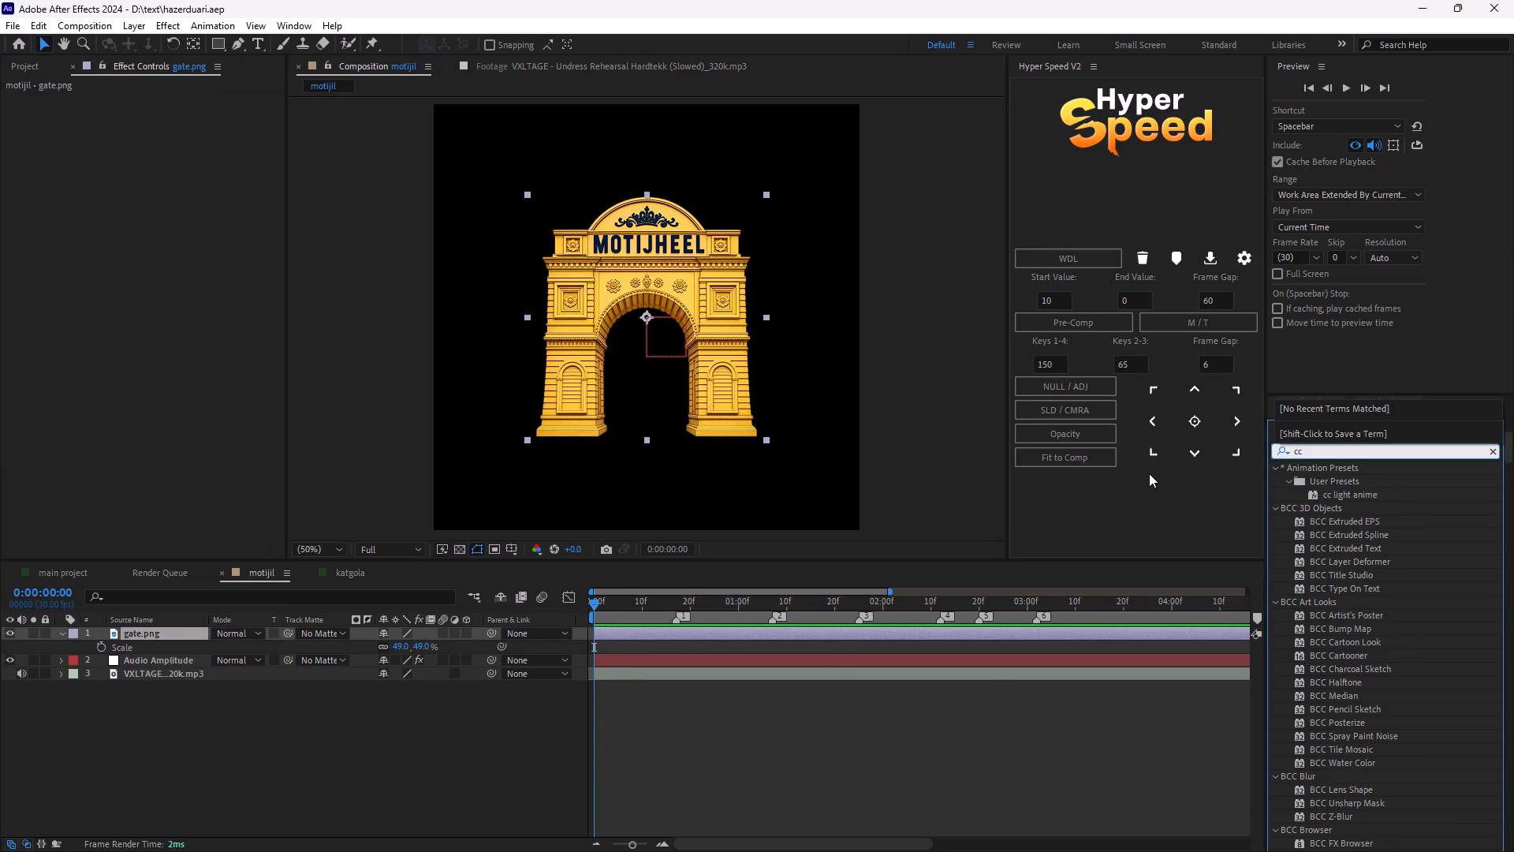
pyautogui.moveTo(1376, 492); pyautogui.dragTo(1288, 510)
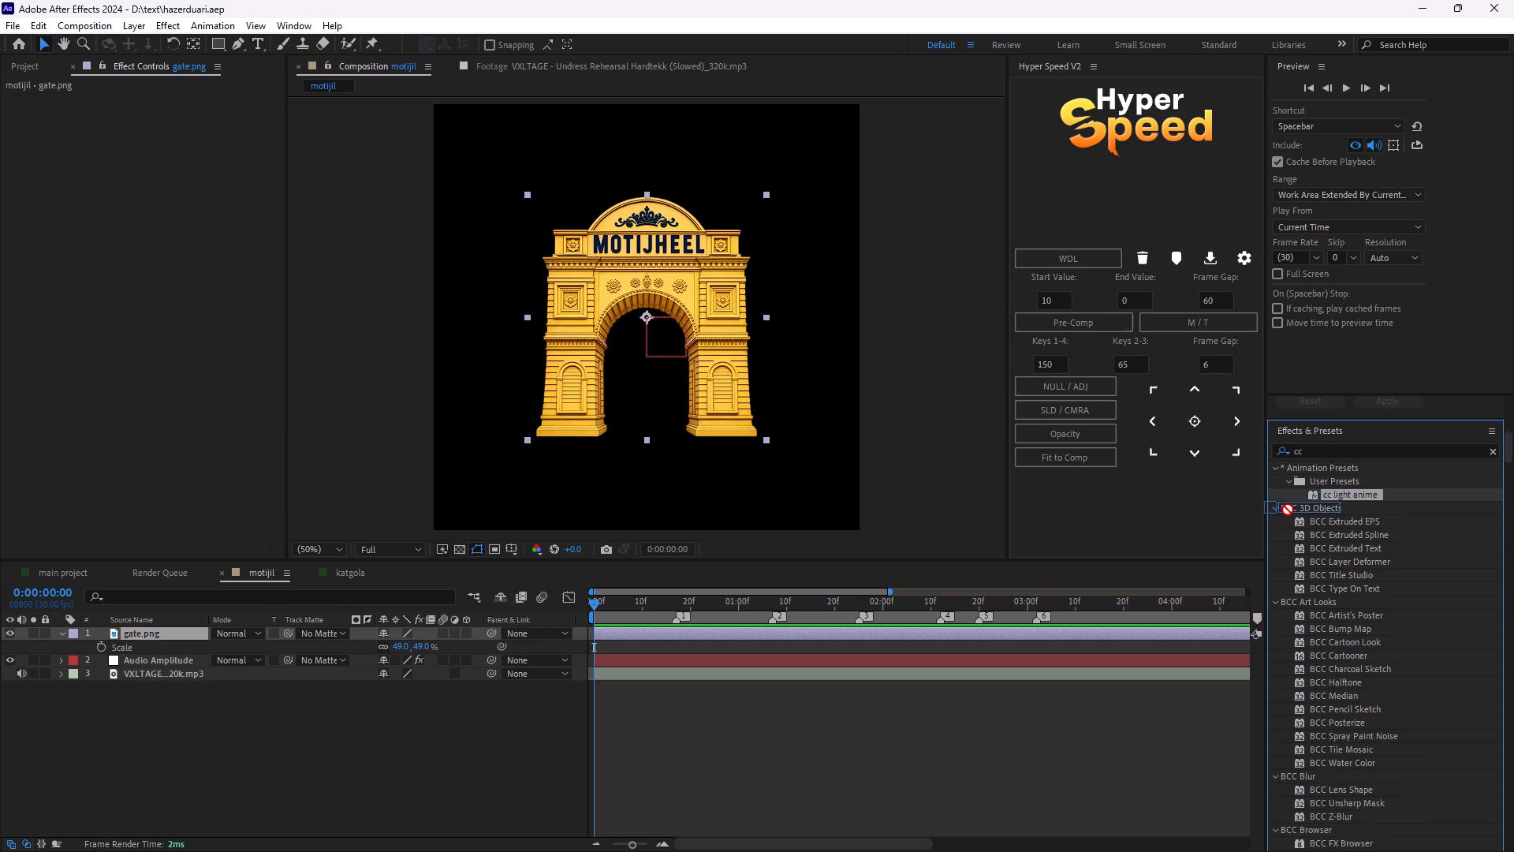
pyautogui.moveTo(1288, 510); pyautogui.dragTo(840, 637)
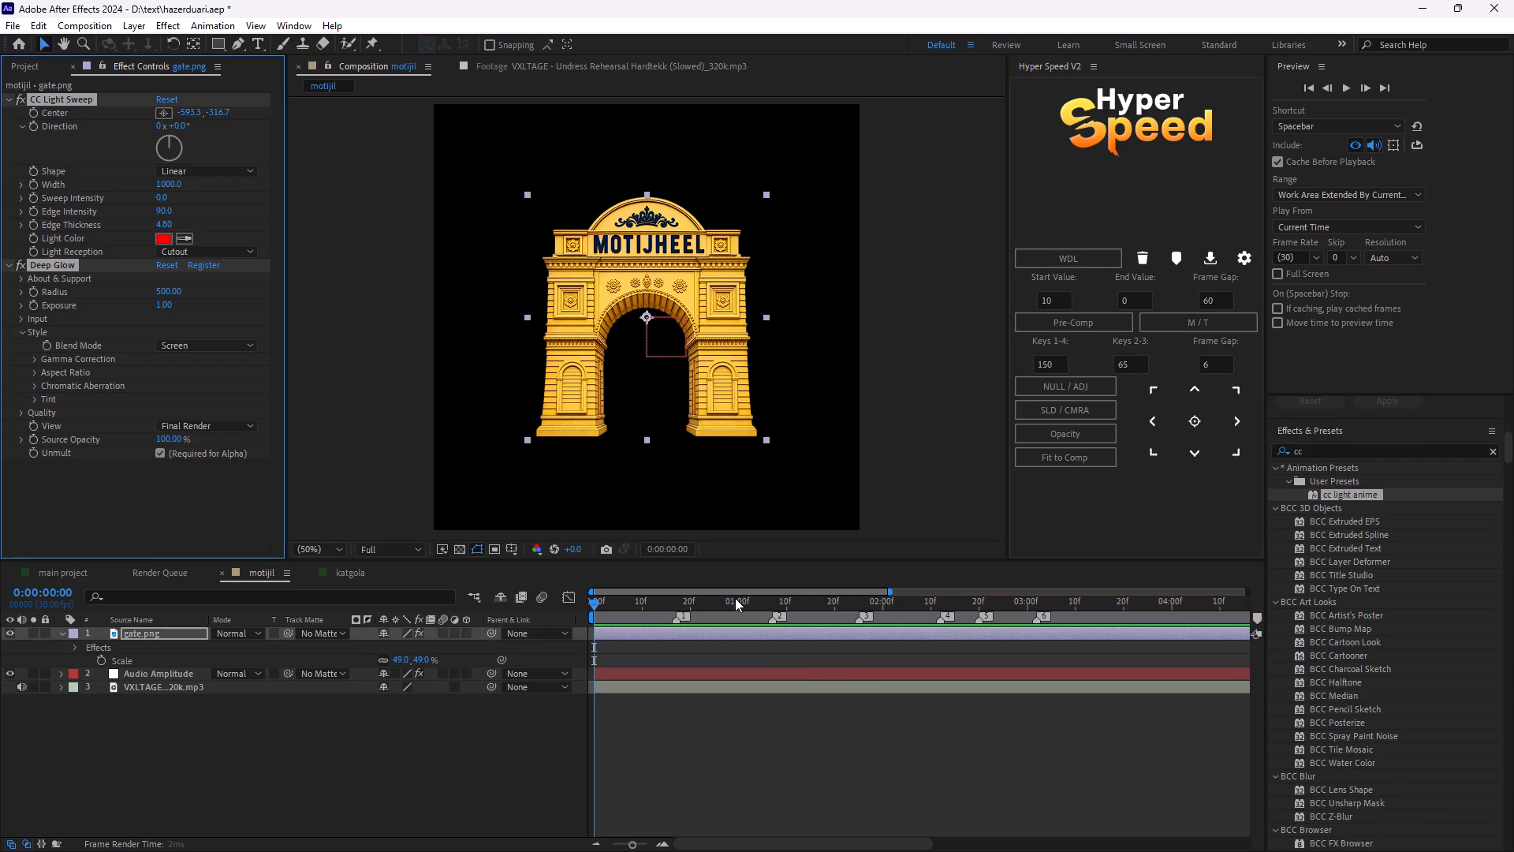
# Duplicate the gate.png layer with its glow effects in the motijil composition.
pyautogui.hotkey('ctrl', 'd')
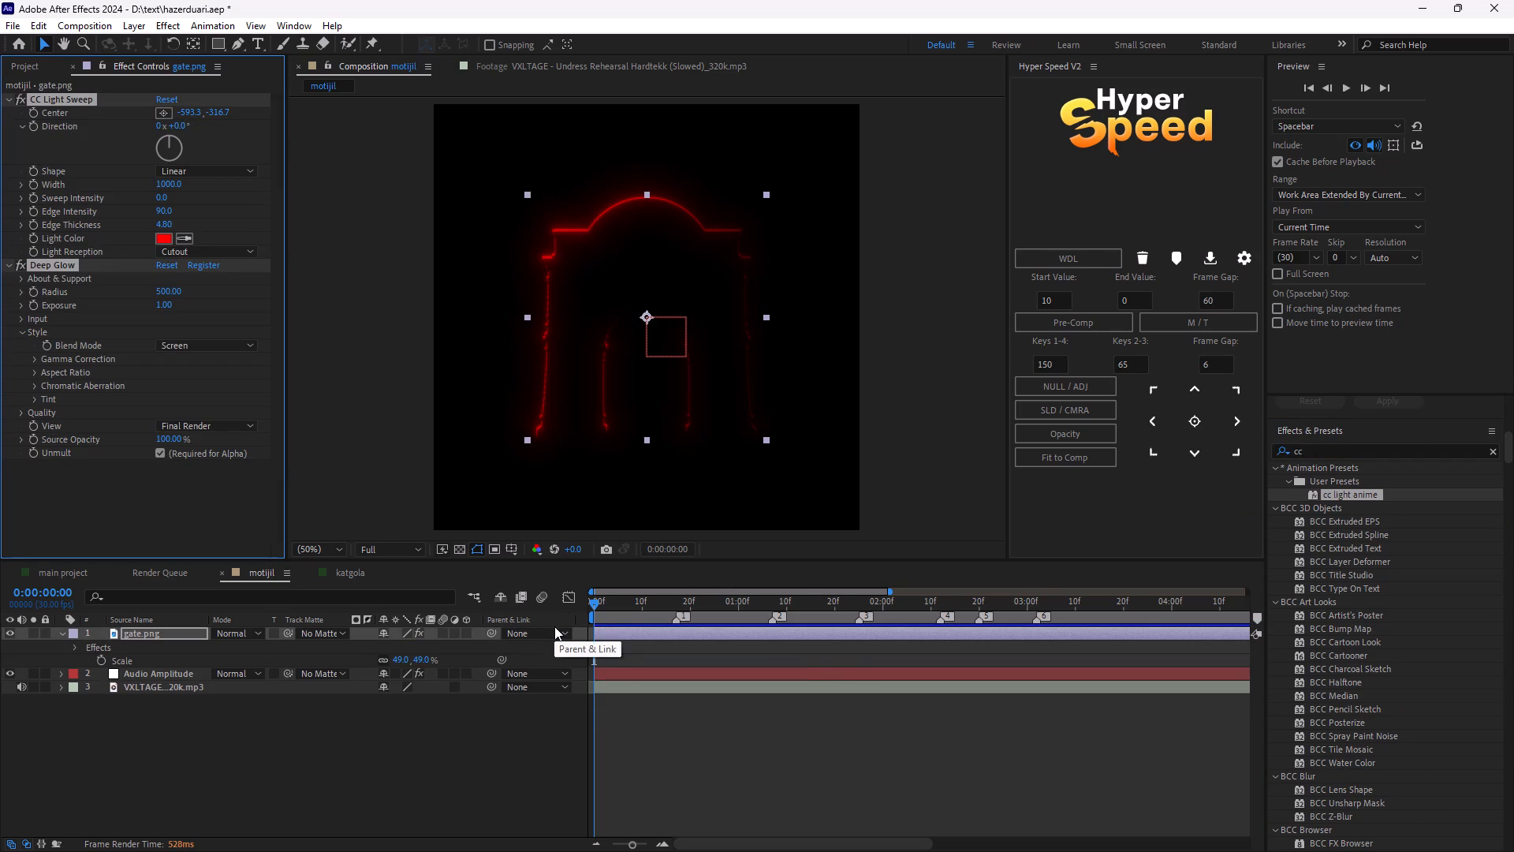
pyautogui.hotkey('ctrl', 'z')
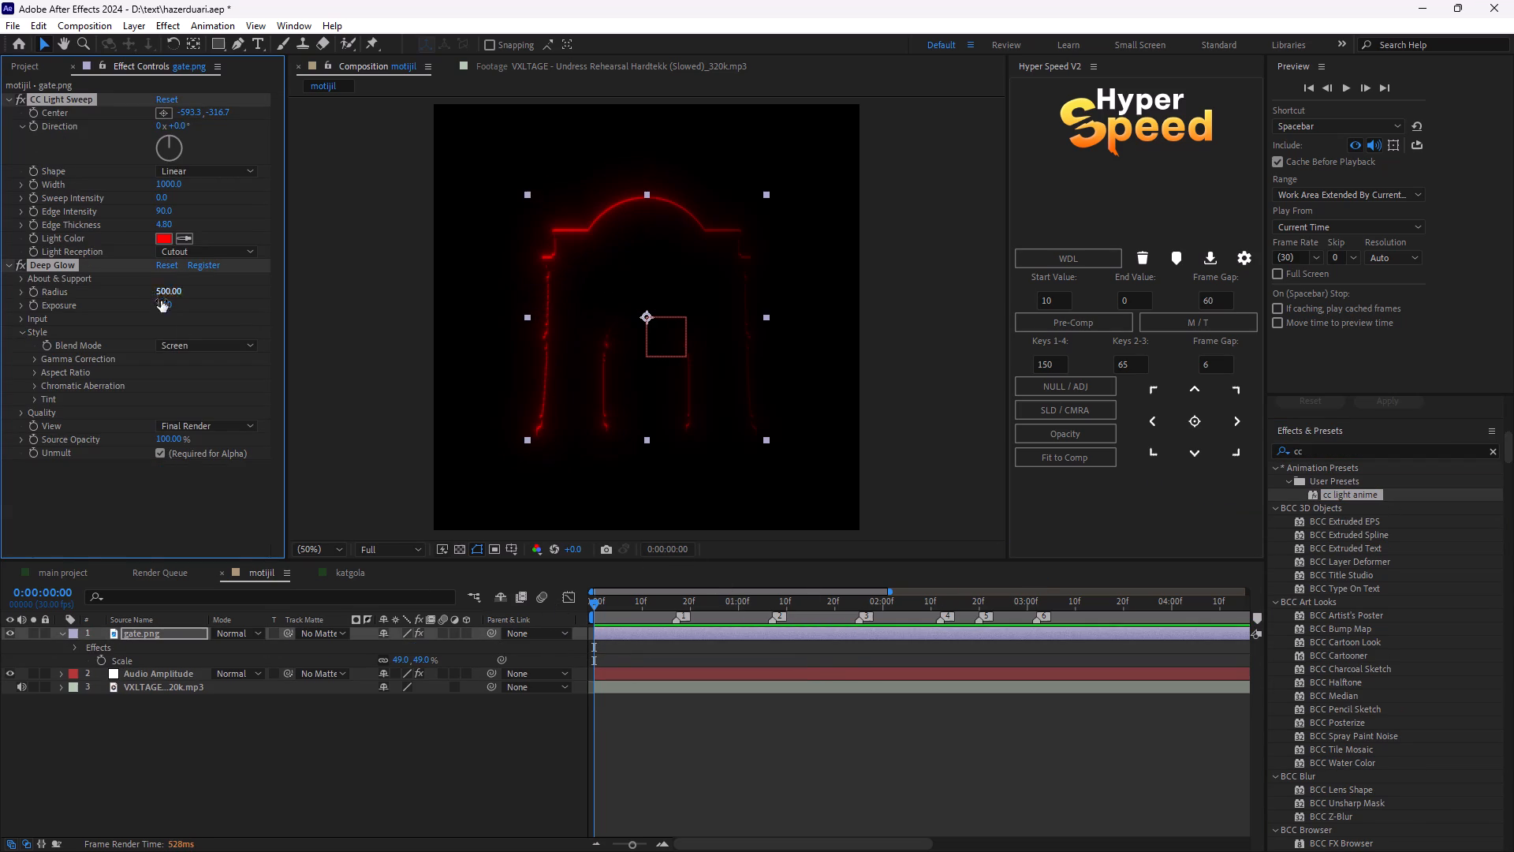
pyautogui.click(539, 749)
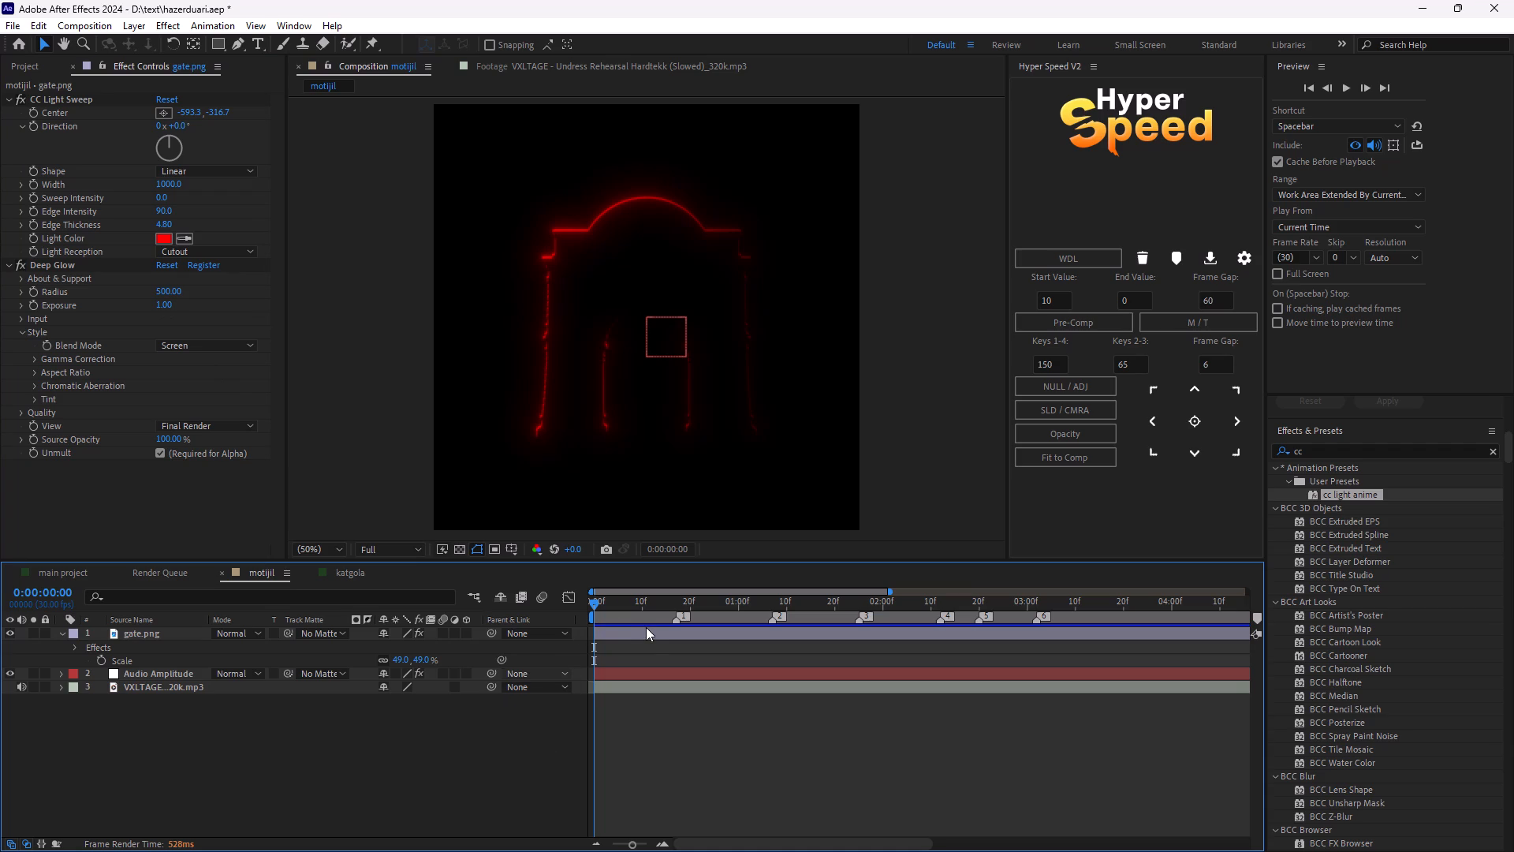
pyautogui.click(648, 631)
pyautogui.hotkey('ctrl', 'd')
# Remove CC Light Sweep and Deep Glow from the upper gate.png copy, leaving it without effects.
pyautogui.click(605, 649)
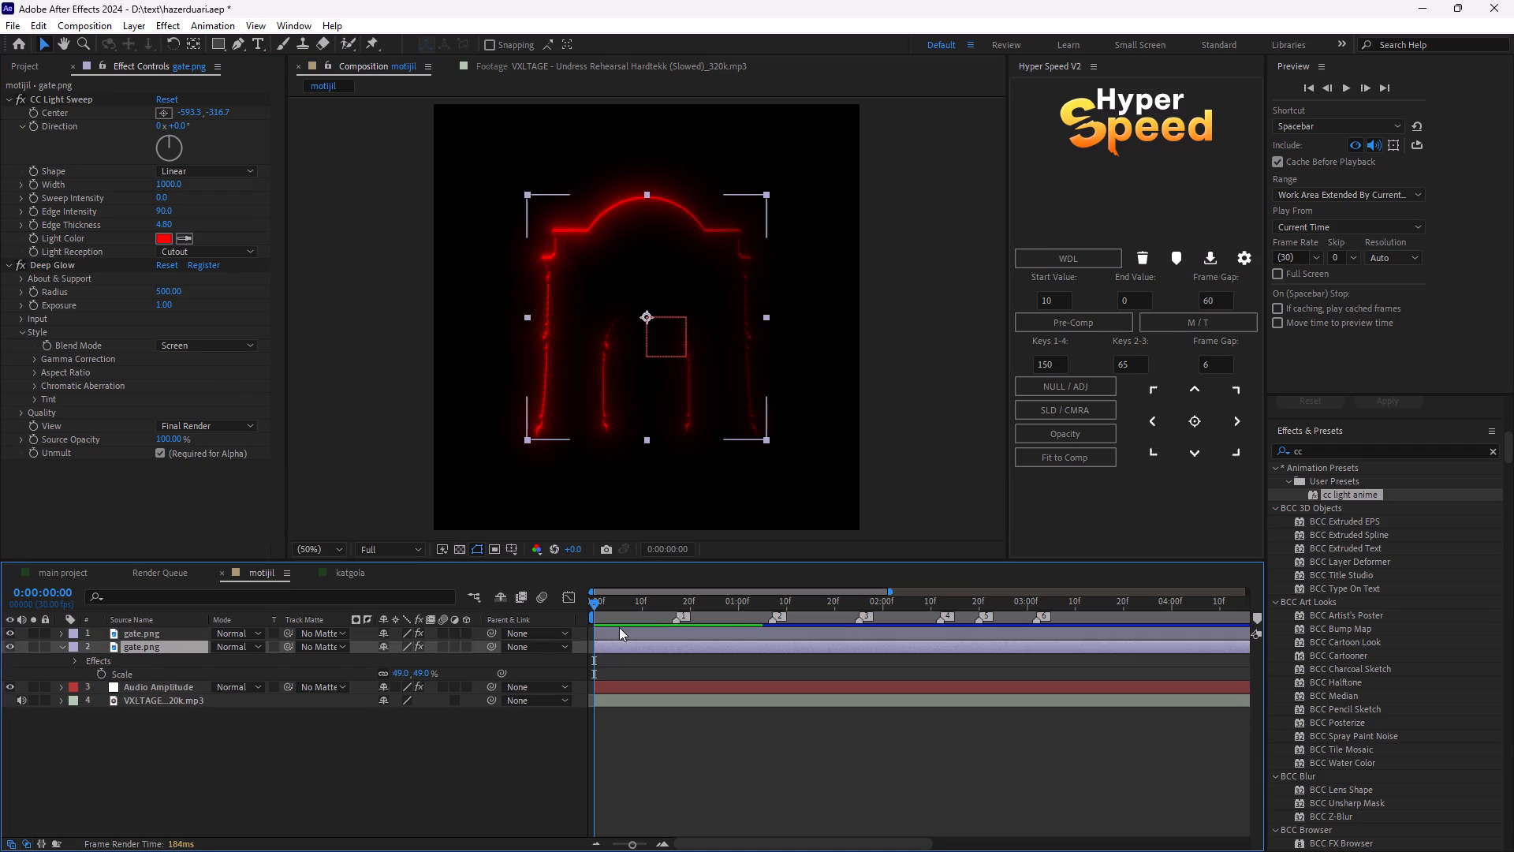
pyautogui.click(619, 627)
pyautogui.click(54, 105)
pyautogui.click(76, 88)
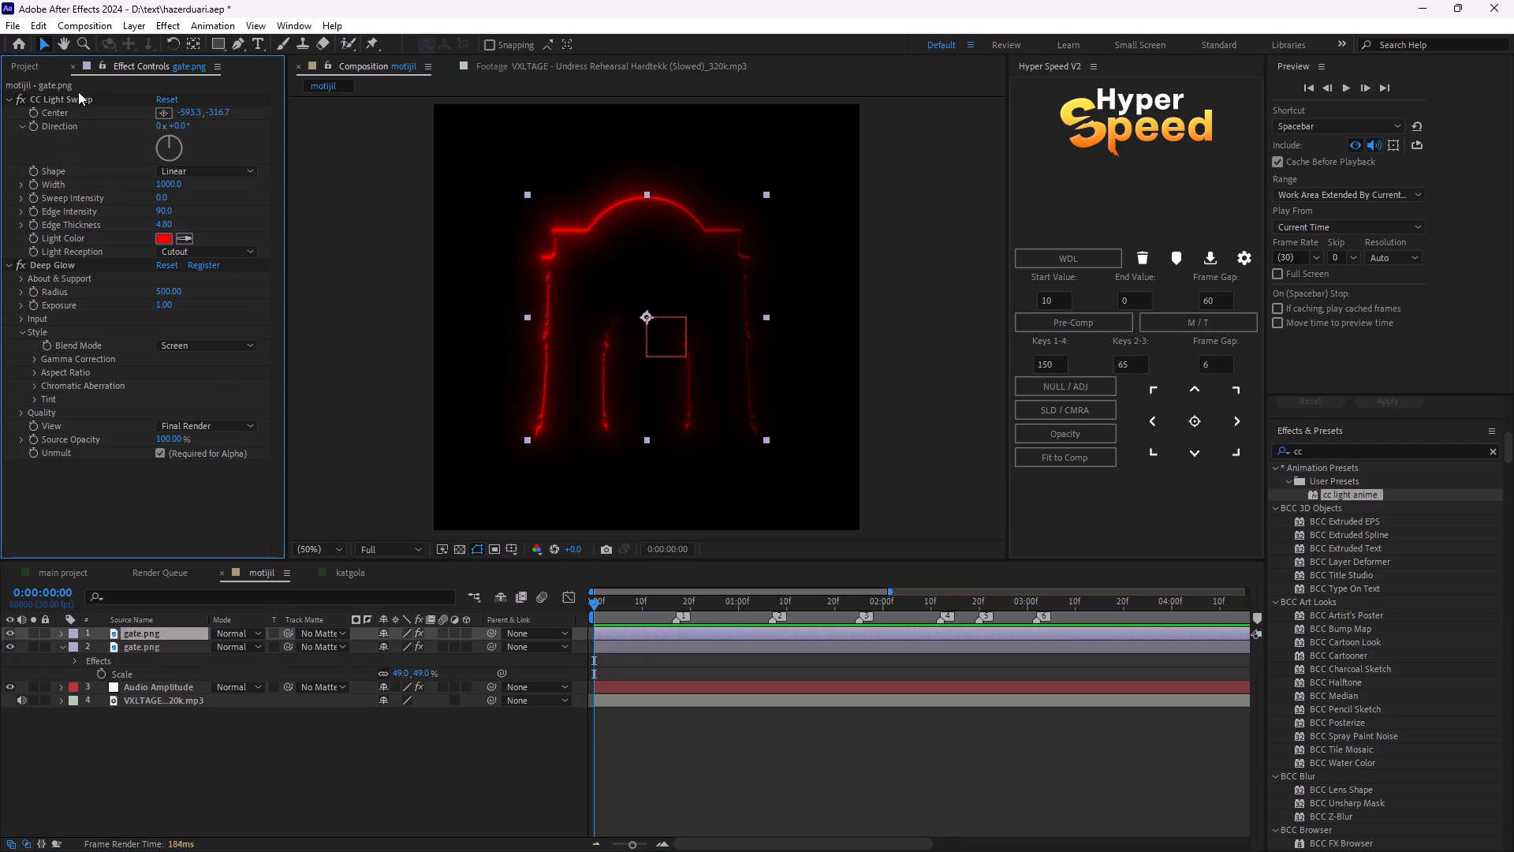
pyautogui.click(78, 92)
pyautogui.click(80, 98)
pyautogui.press('Delete')
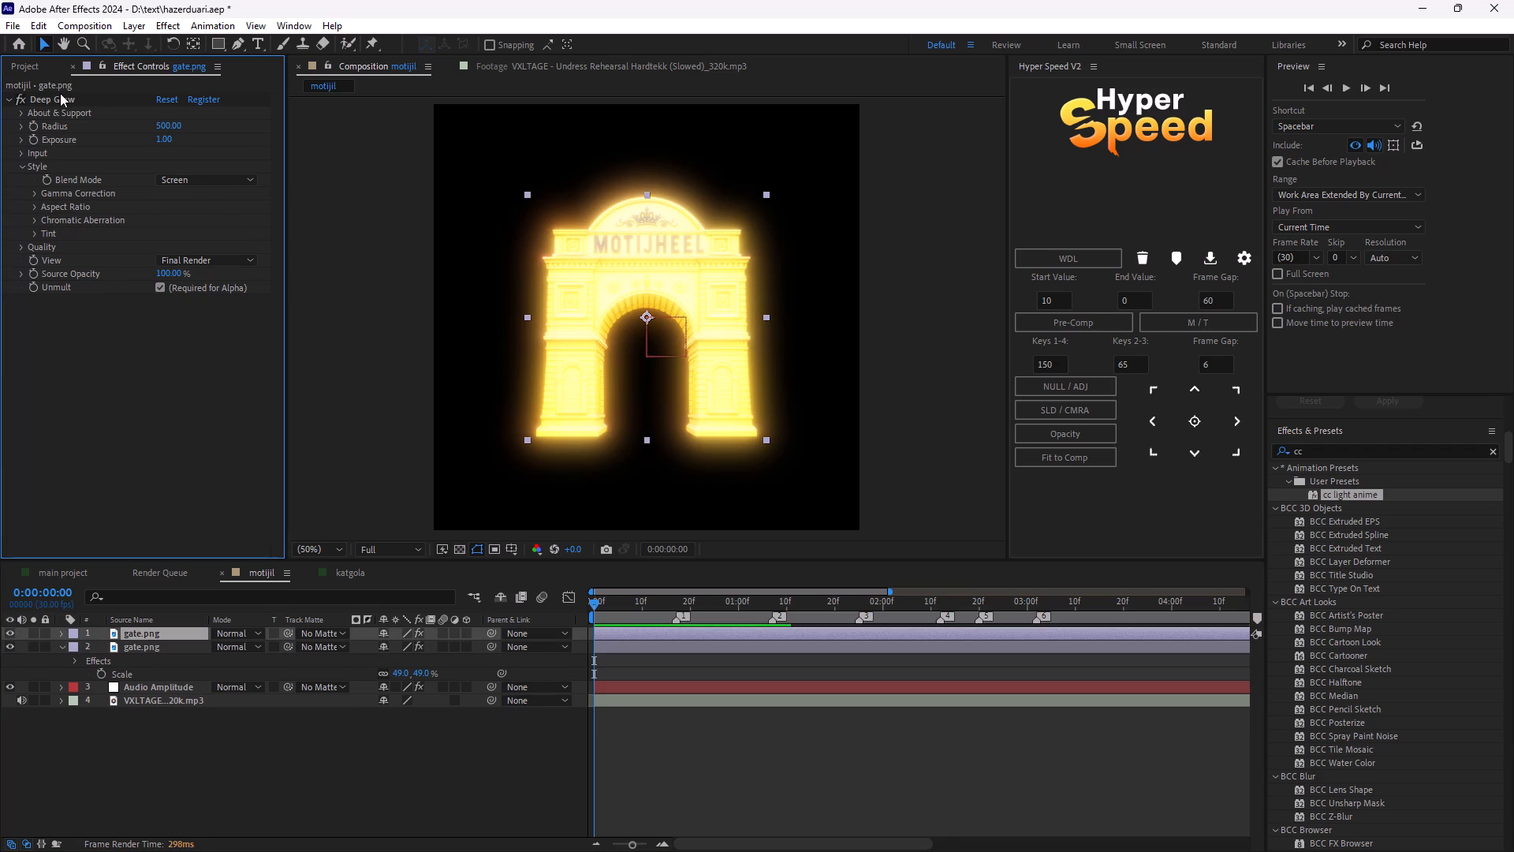
pyautogui.click(60, 95)
pyautogui.press('Delete')
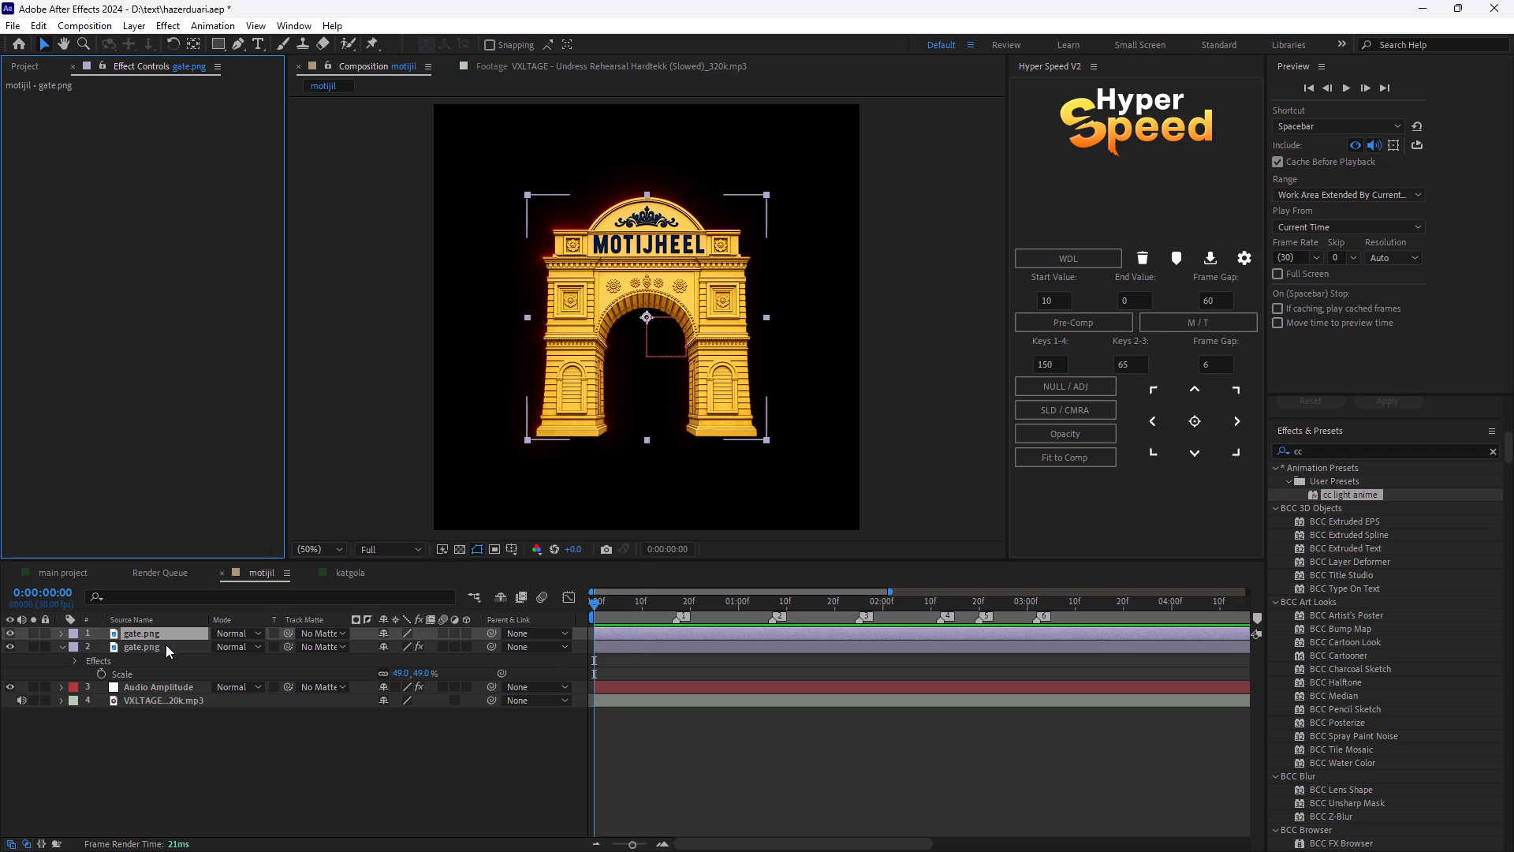
# Move the gate.png layer with the glow effects above the plain gate.png layer.
pyautogui.moveTo(166, 645); pyautogui.dragTo(164, 632)
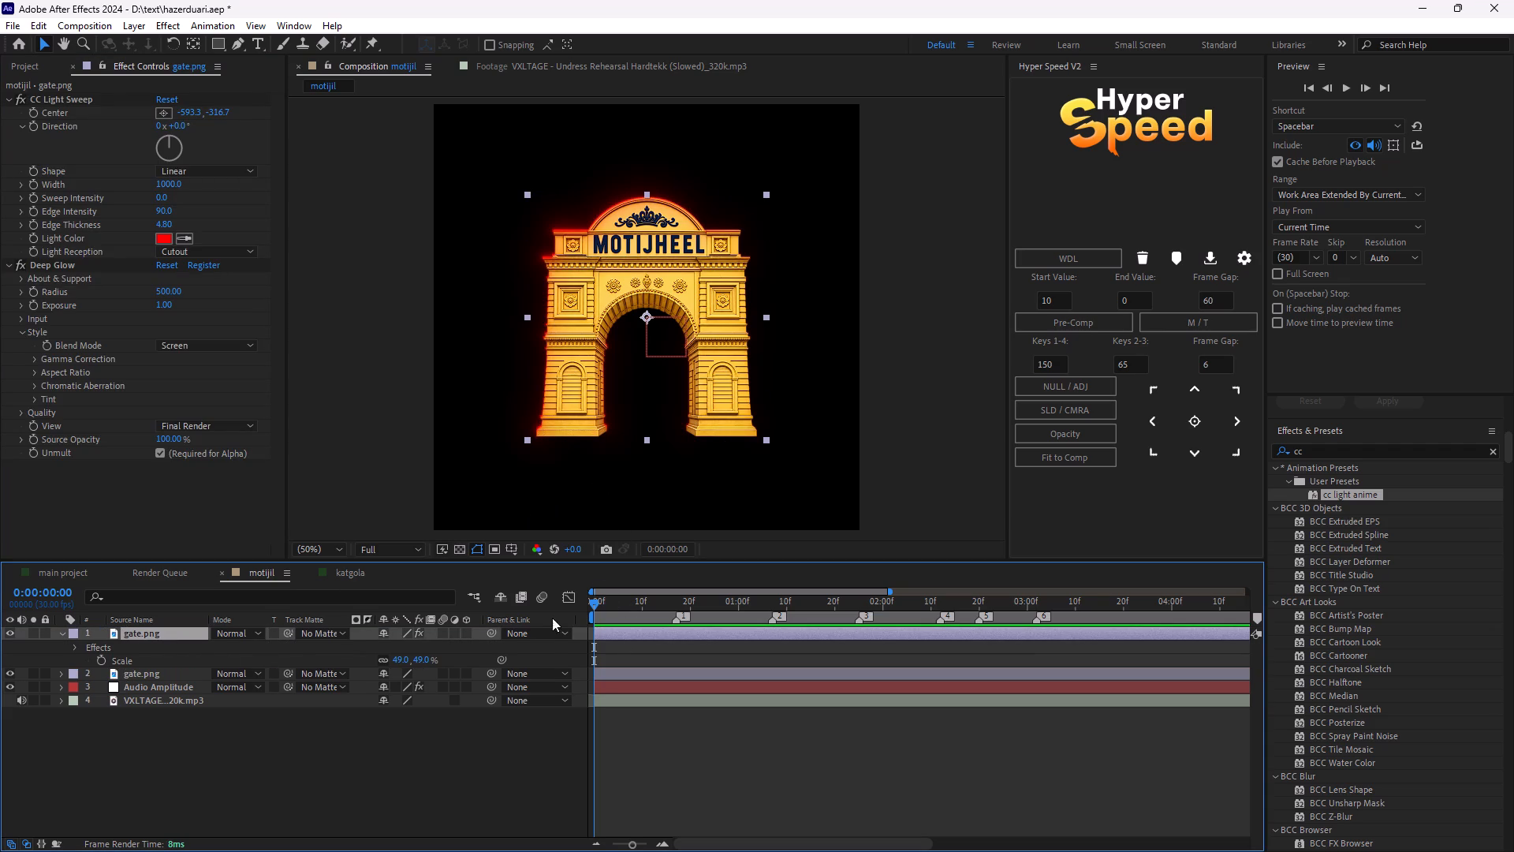
# Examine the katgola composition's frames and its cloud, temple, palace, ring and title layers to see which carry glow effects.
pyautogui.click(74, 583)
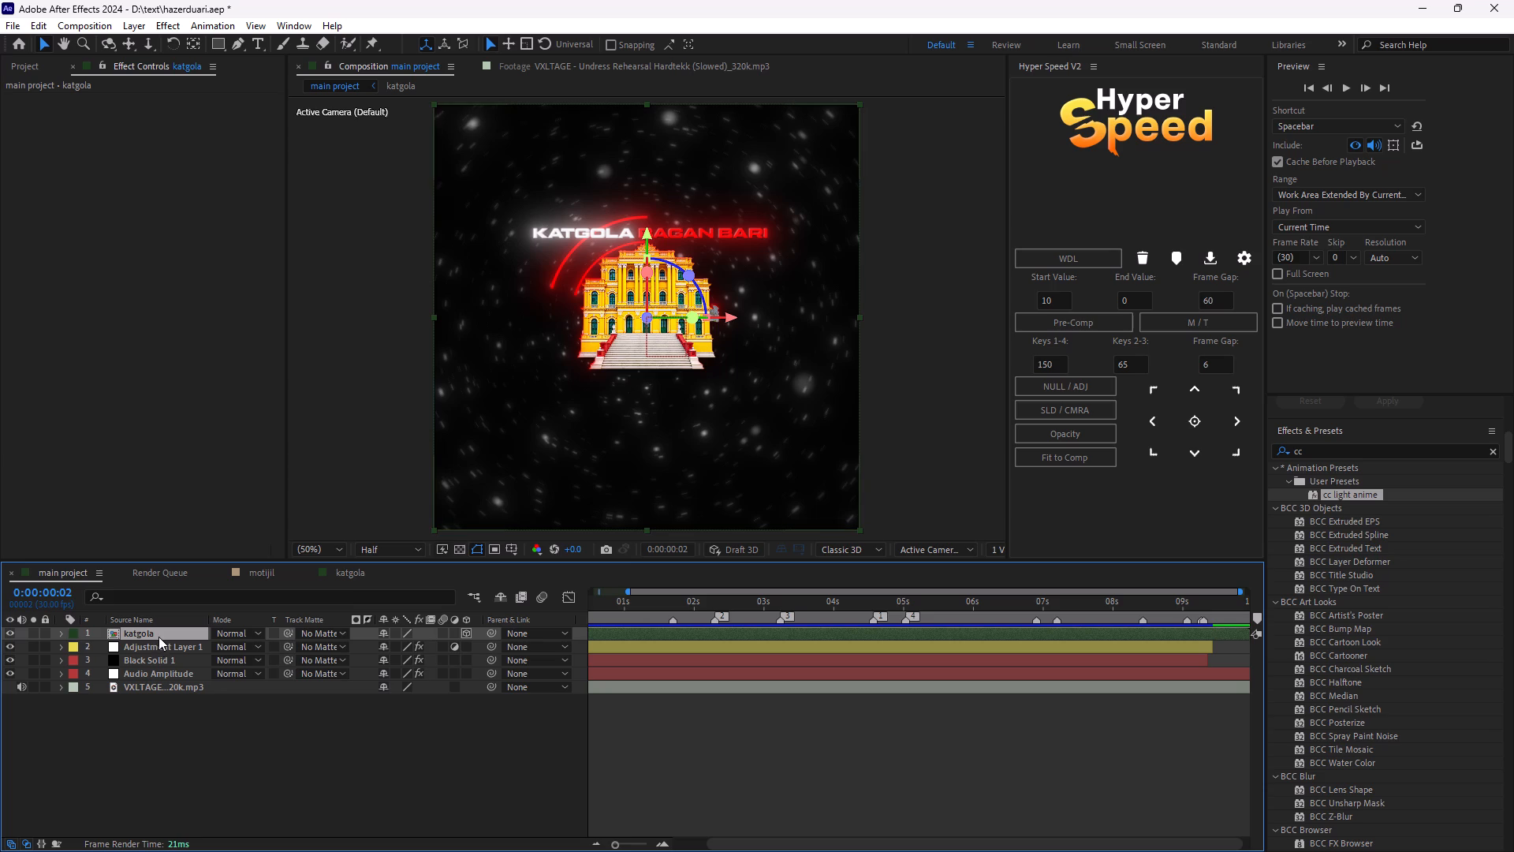
pyautogui.click(348, 582)
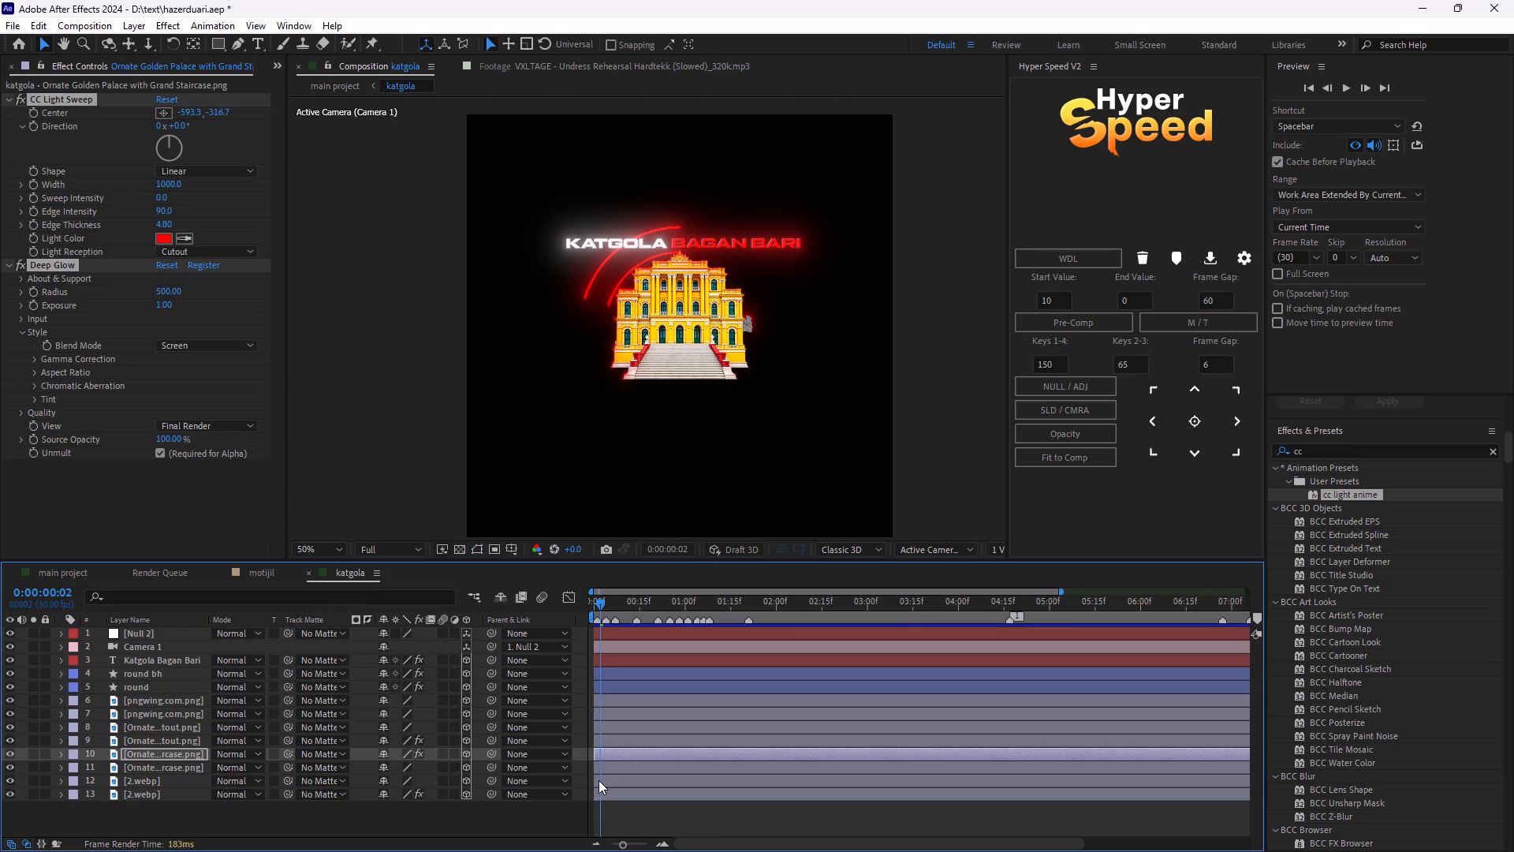
pyautogui.moveTo(180, 763); pyautogui.dragTo(179, 749)
pyautogui.hotkey('ctrl', 'z')
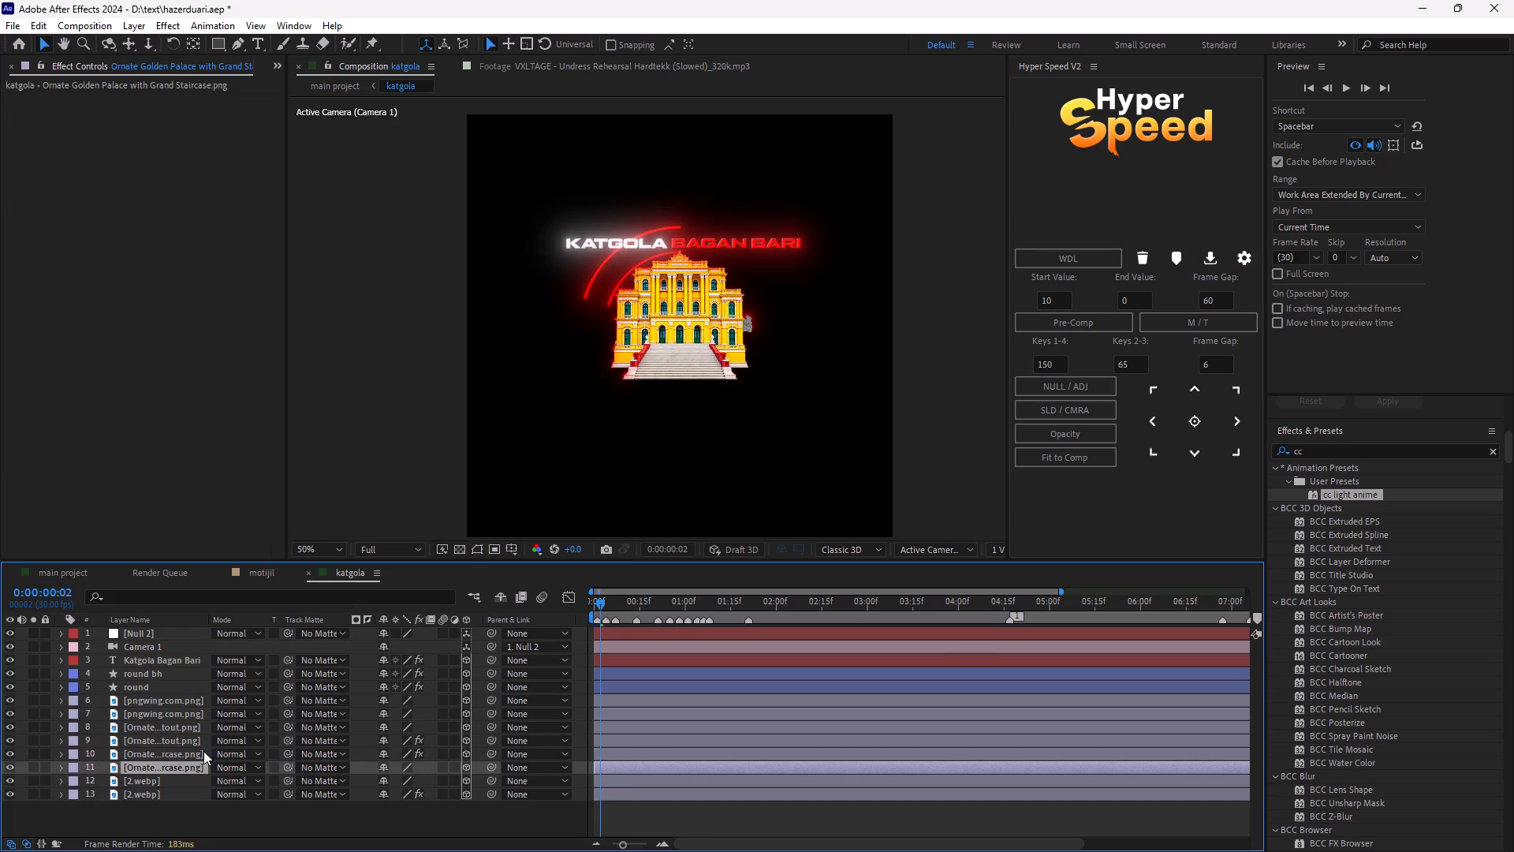
pyautogui.scroll(1, 657, 394)
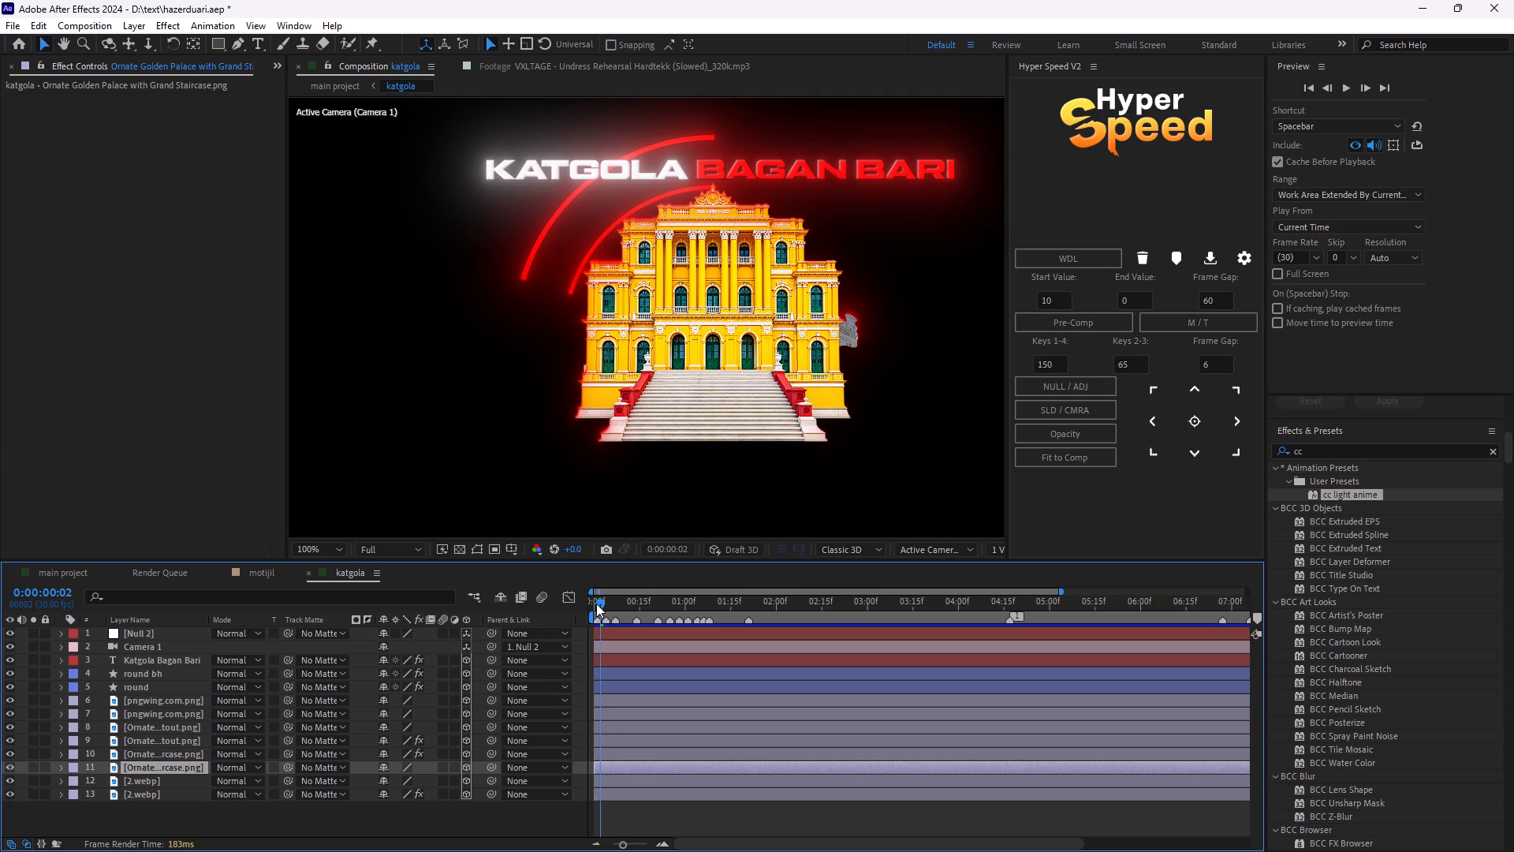
pyautogui.moveTo(596, 603); pyautogui.dragTo(663, 633)
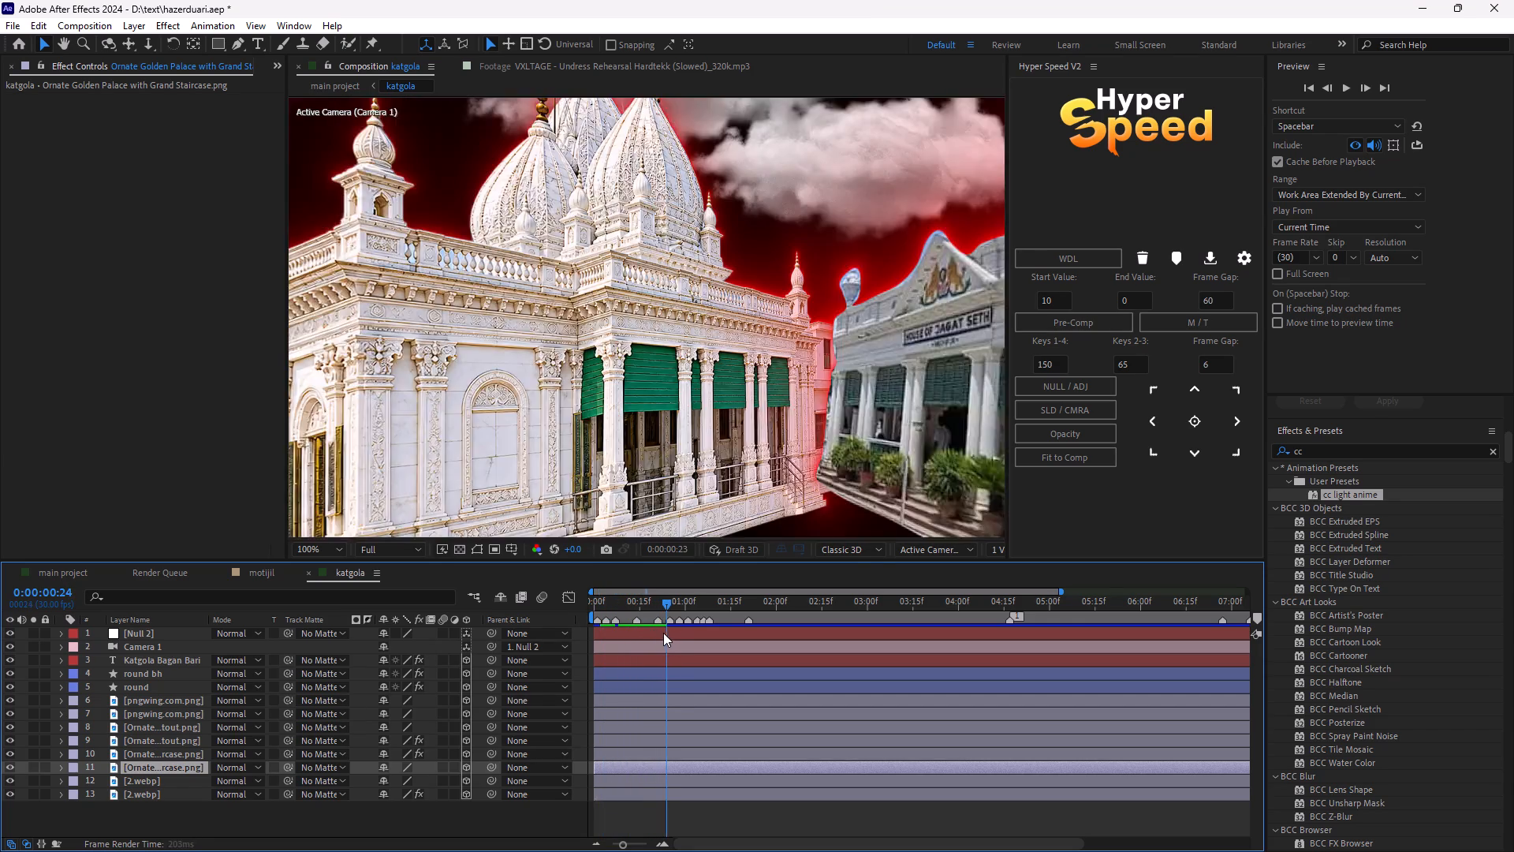
pyautogui.moveTo(663, 633); pyautogui.dragTo(665, 633)
pyautogui.click(628, 719)
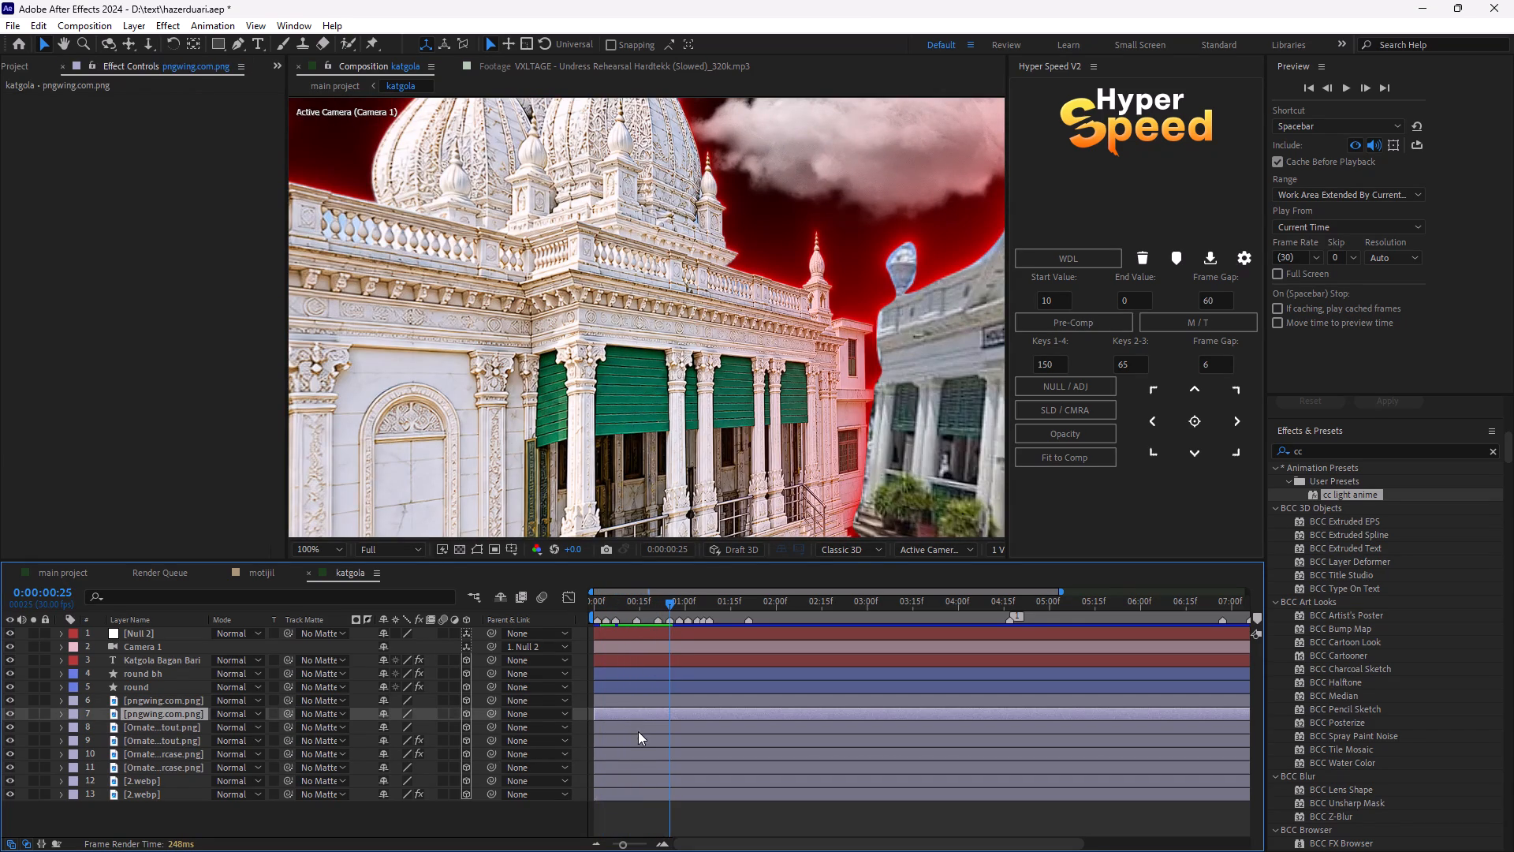
pyautogui.click(638, 731)
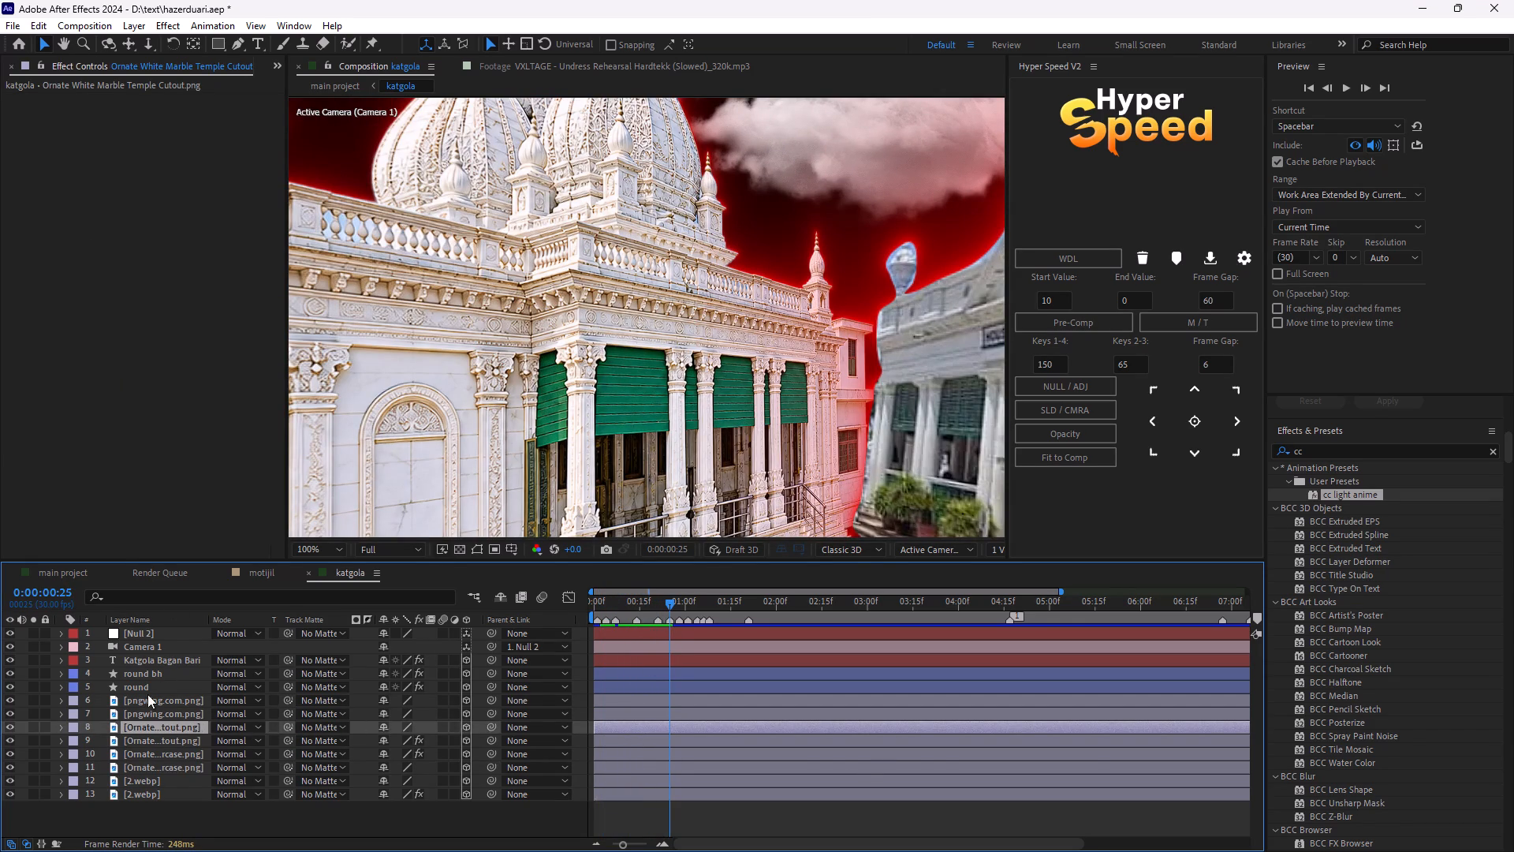
pyautogui.click(153, 718)
pyautogui.click(173, 698)
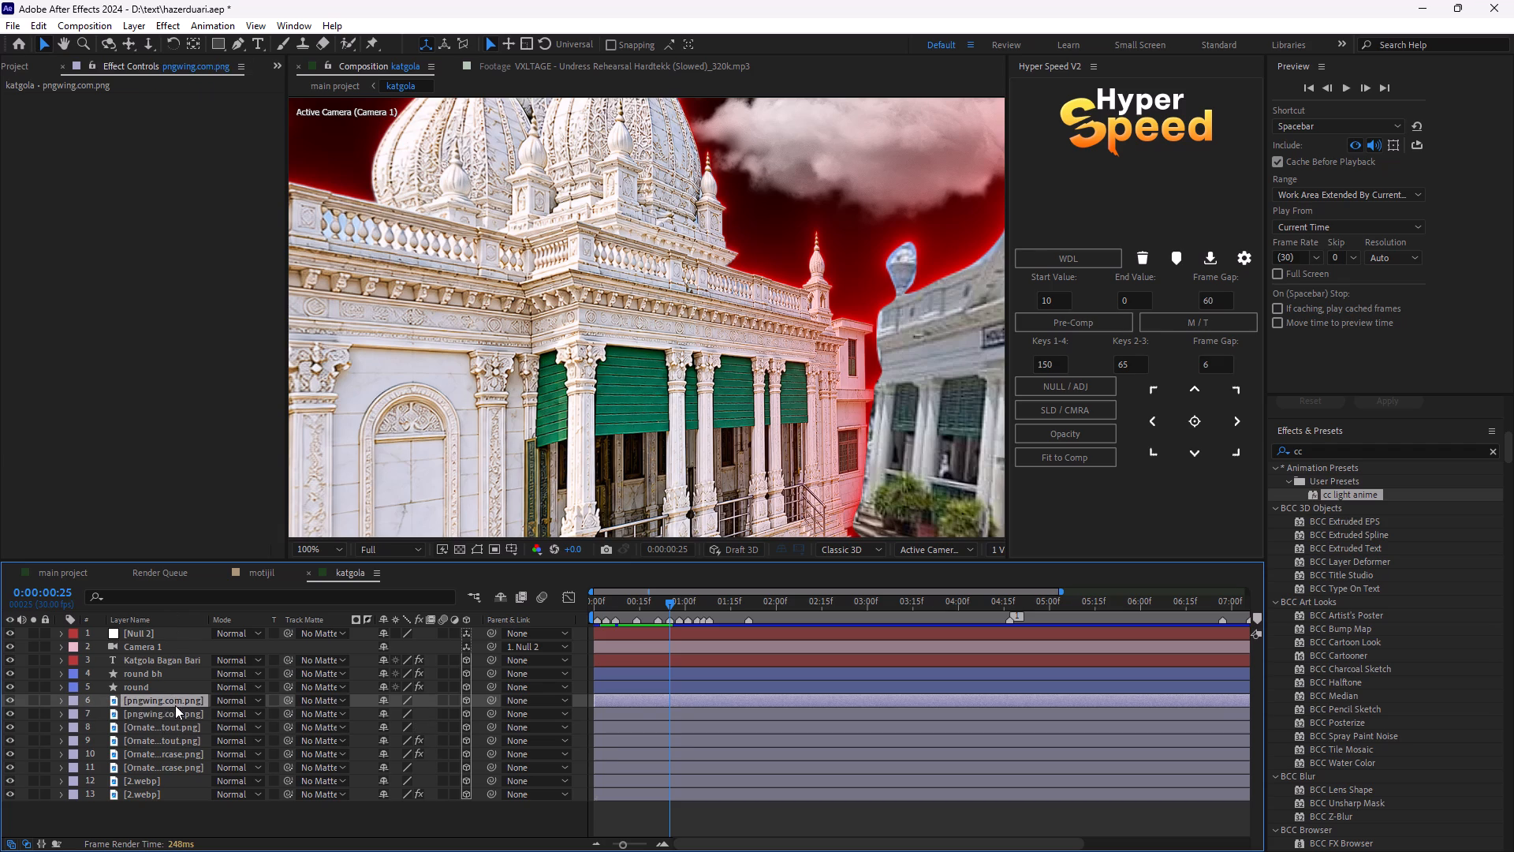
pyautogui.click(172, 726)
pyautogui.click(170, 712)
pyautogui.click(173, 704)
pyautogui.click(179, 683)
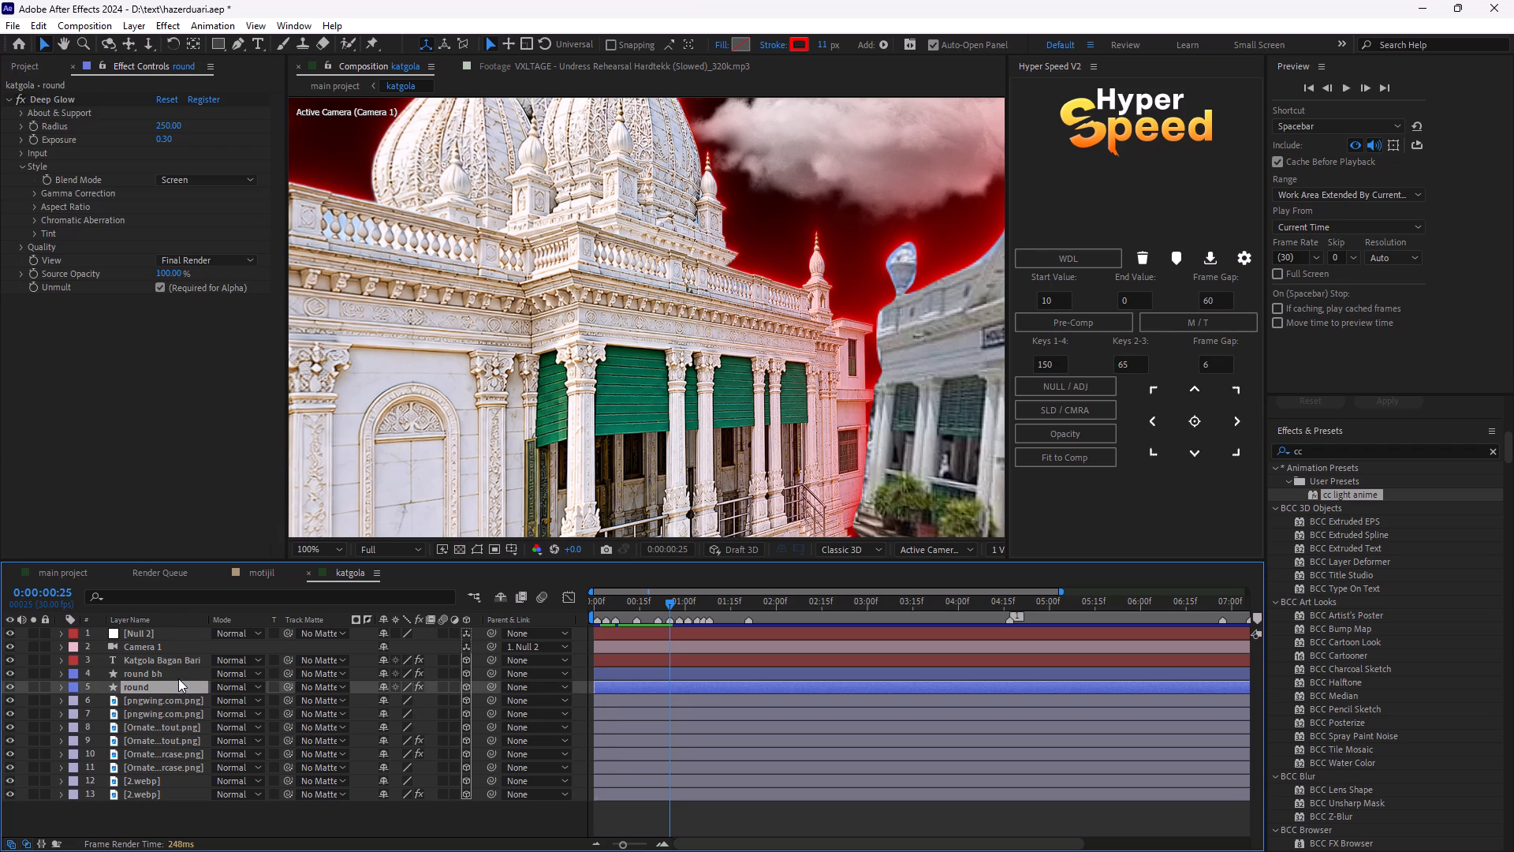
pyautogui.click(175, 667)
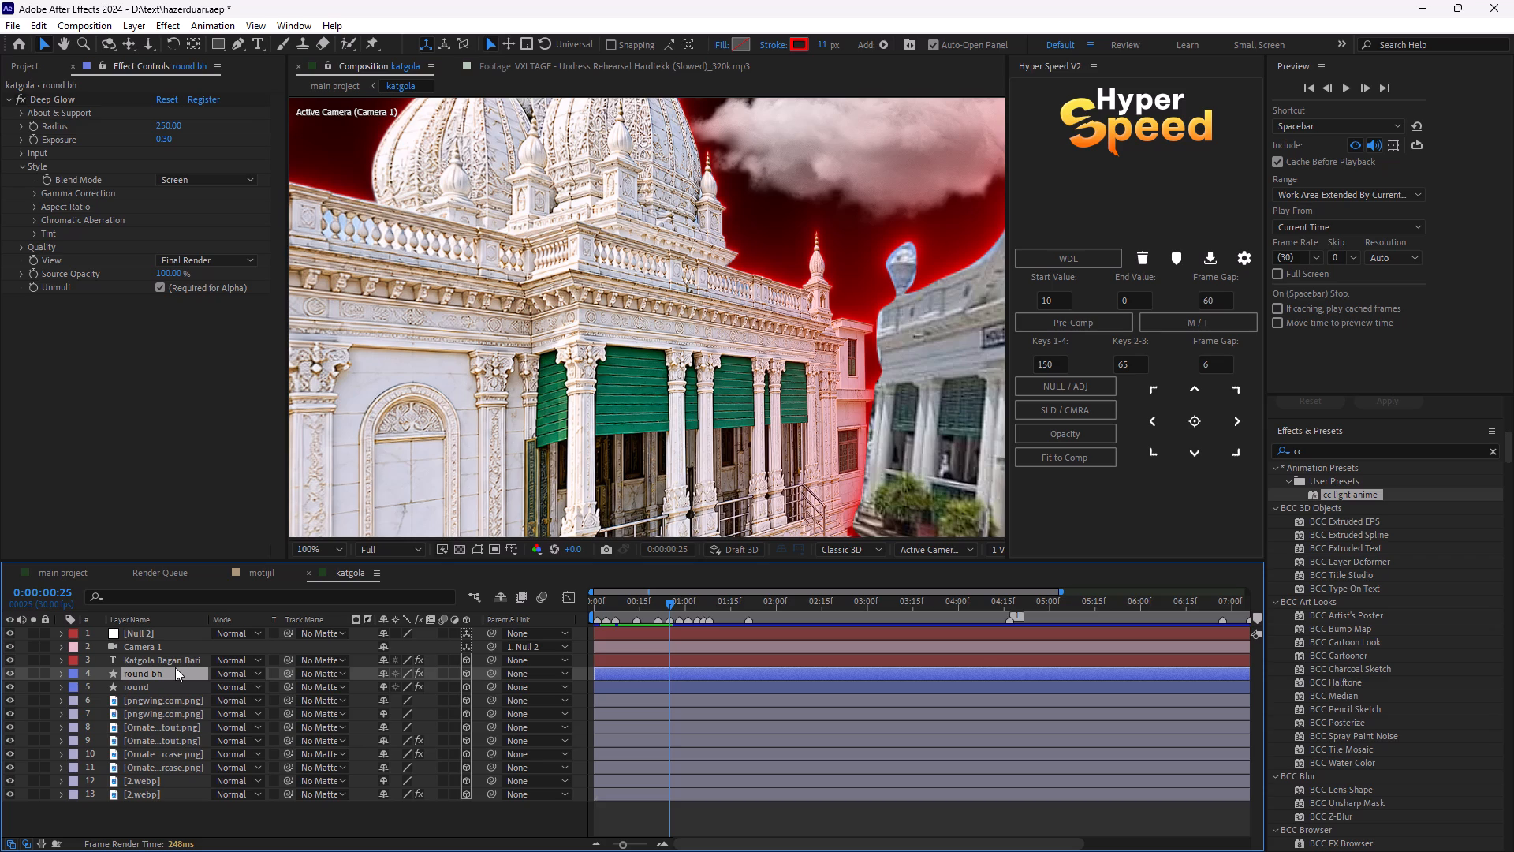
pyautogui.click(176, 660)
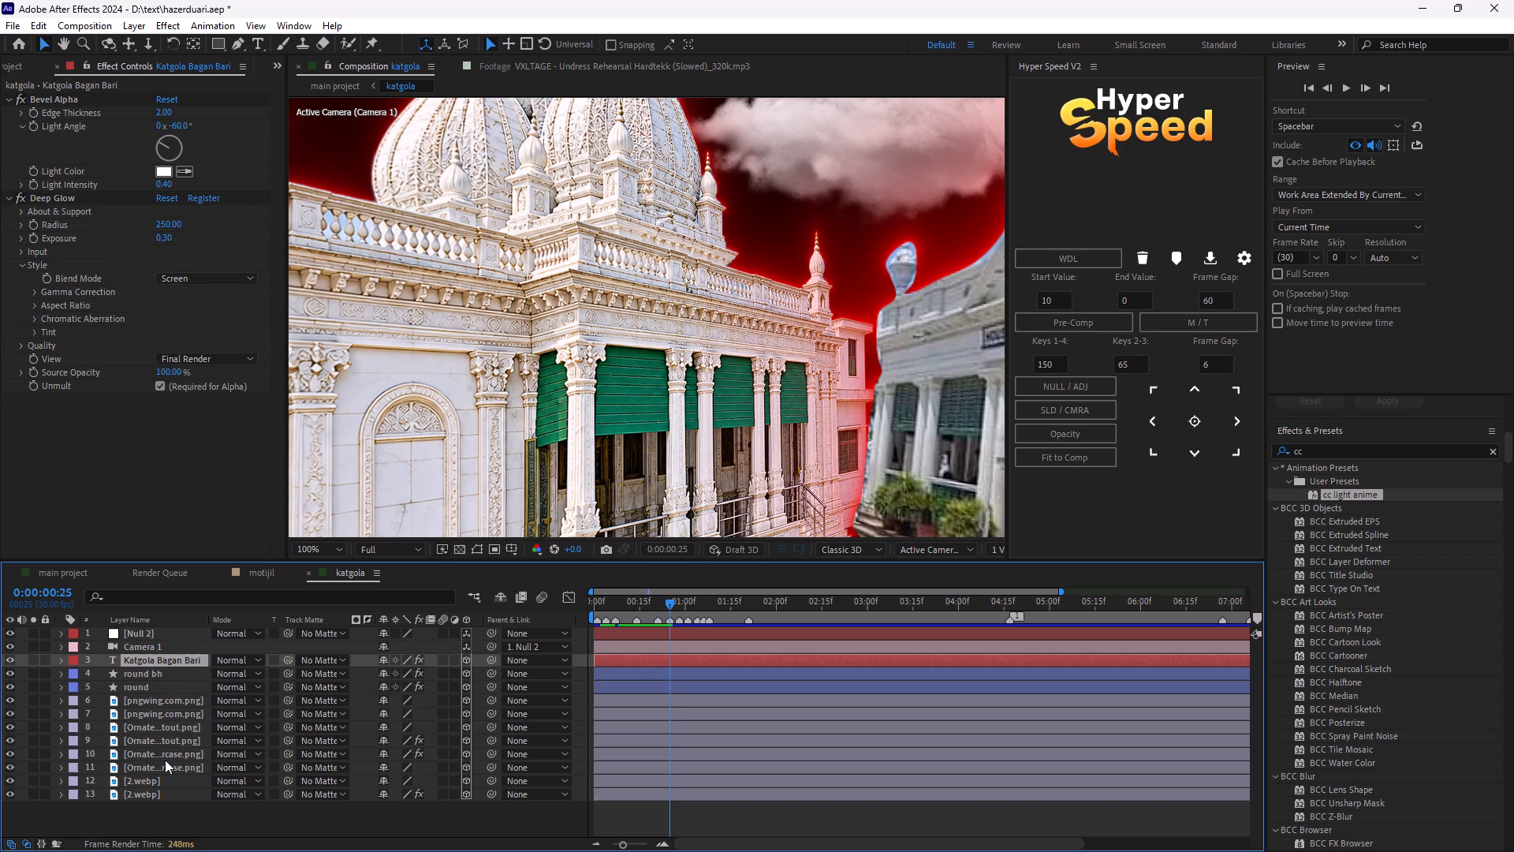
# Move the 2.webp layer with the light sweep and glow effects above the plain 2.webp layer in katgola.
pyautogui.click(165, 769)
pyautogui.click(165, 796)
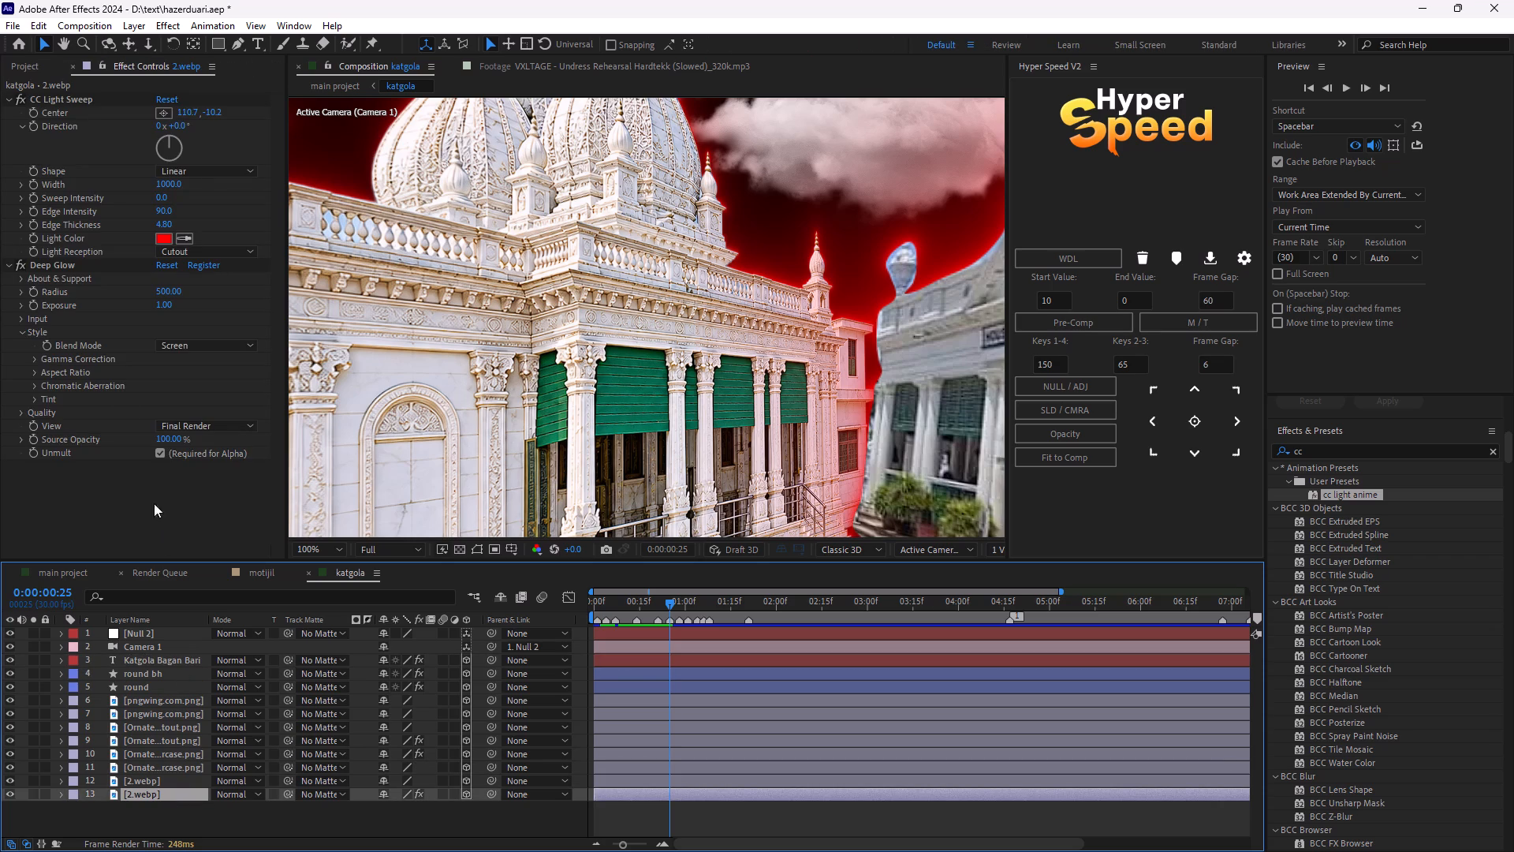
pyautogui.moveTo(155, 793); pyautogui.dragTo(155, 772)
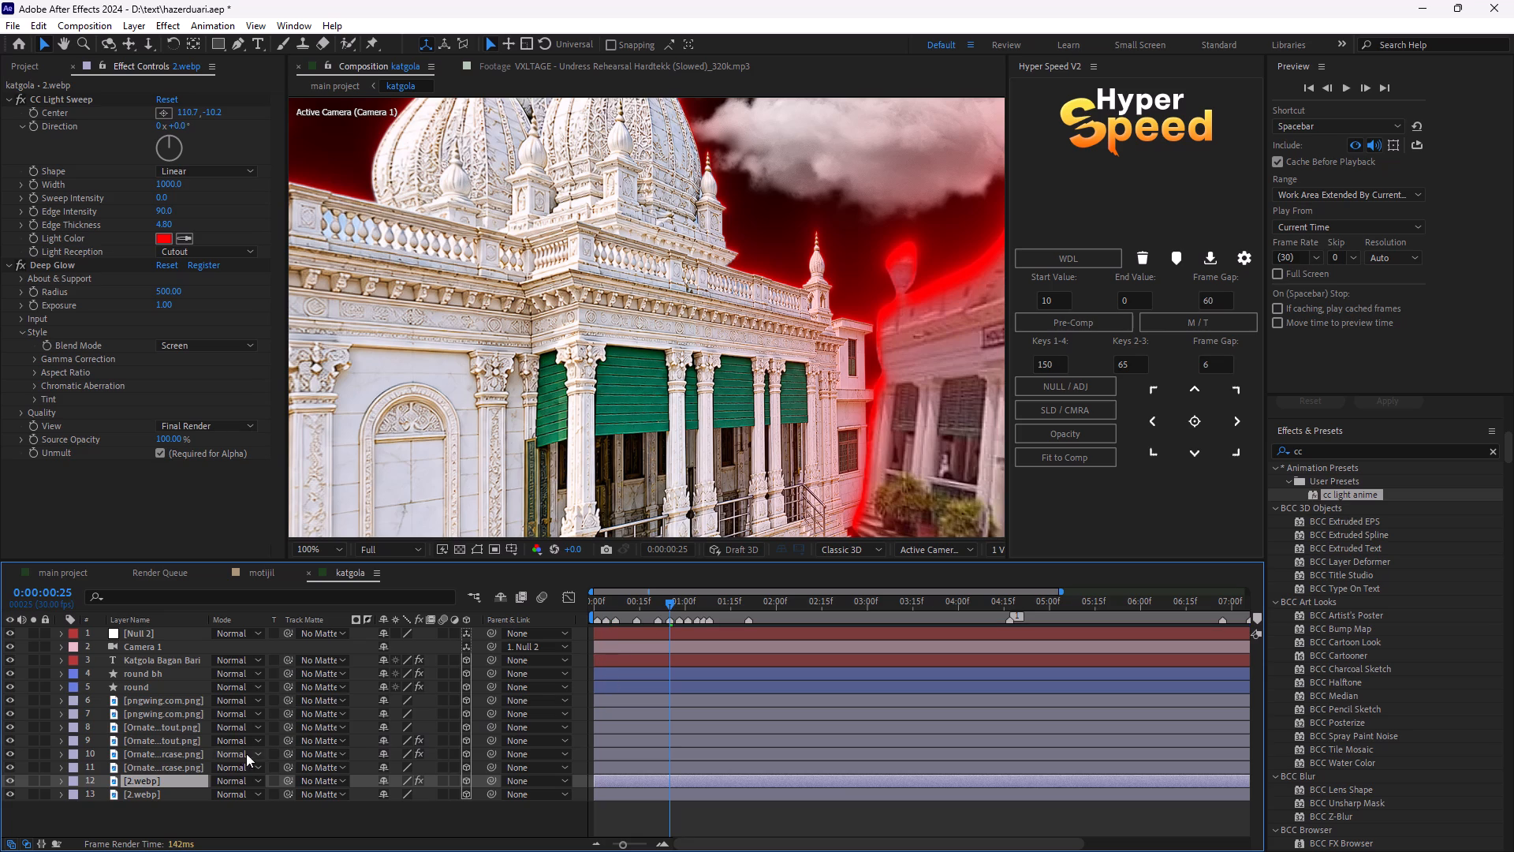
# Move the white marble temple cutout layer with glow effects above its plain copy in katgola.
pyautogui.click(183, 768)
pyautogui.click(193, 755)
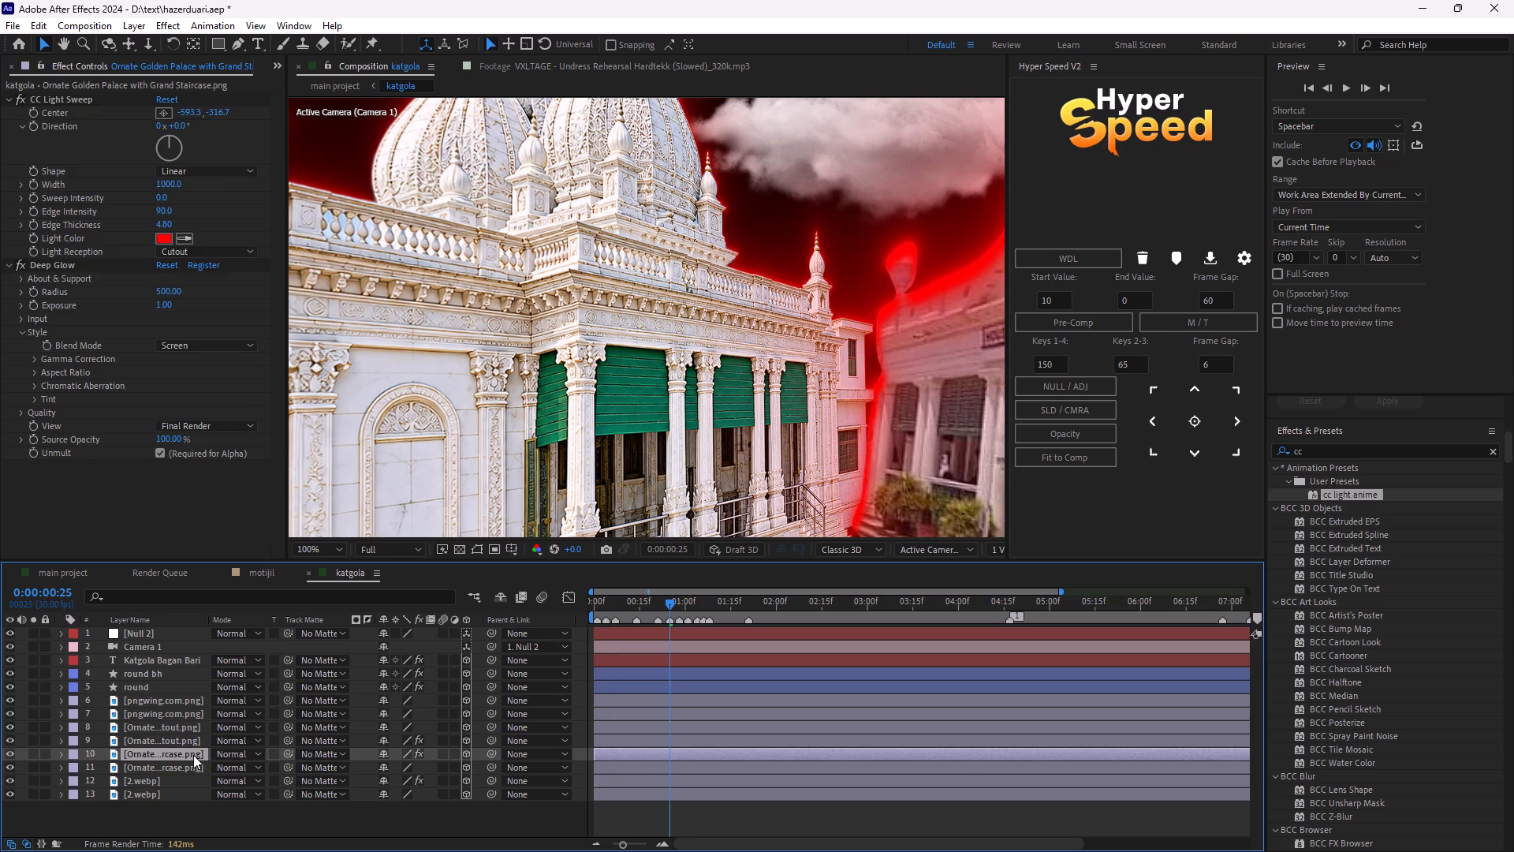
pyautogui.click(194, 753)
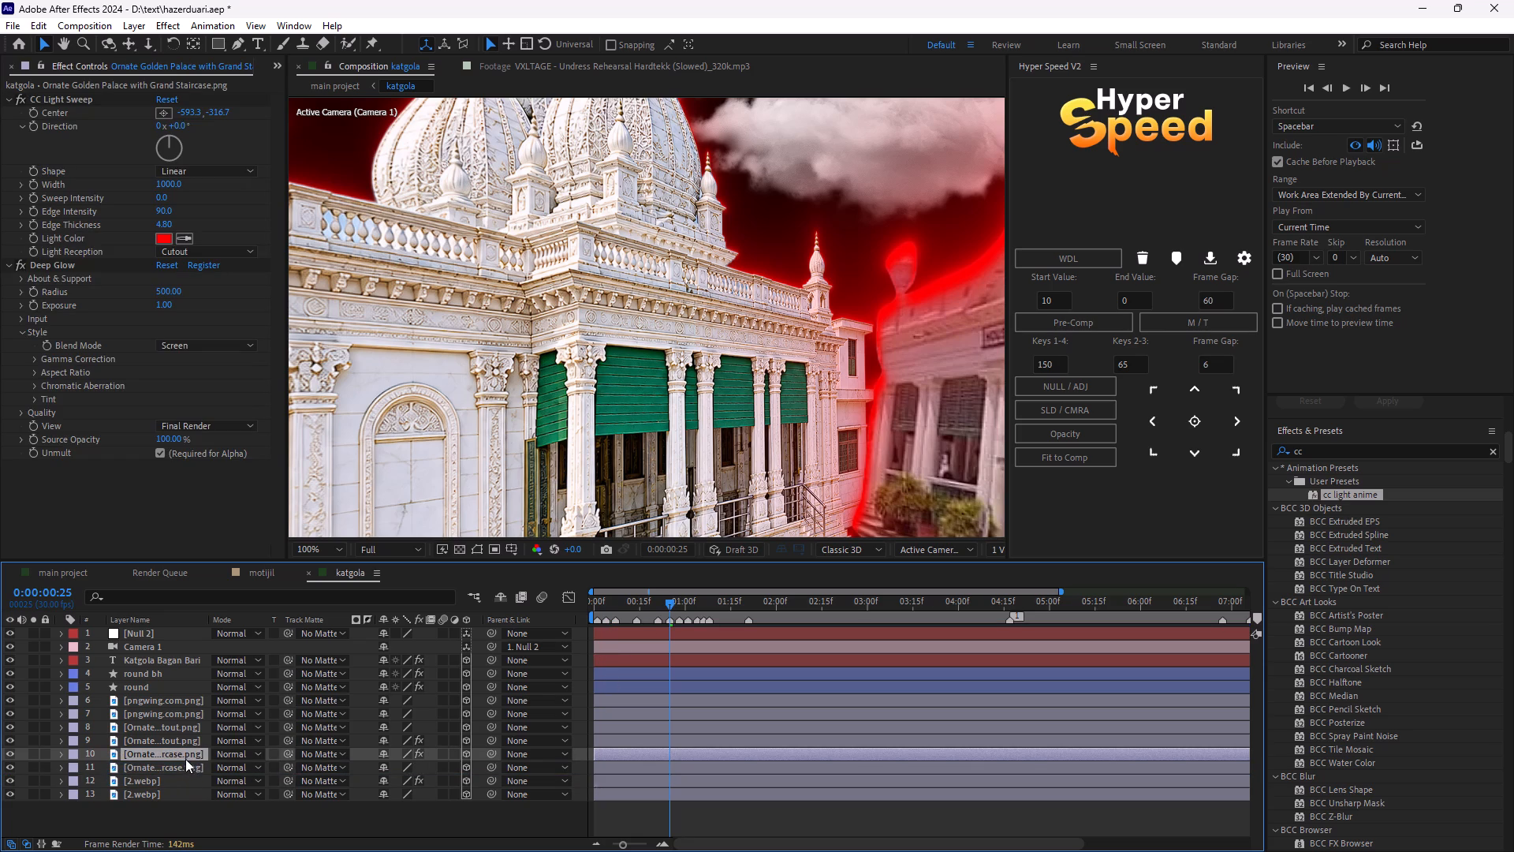
pyautogui.click(185, 749)
pyautogui.click(185, 742)
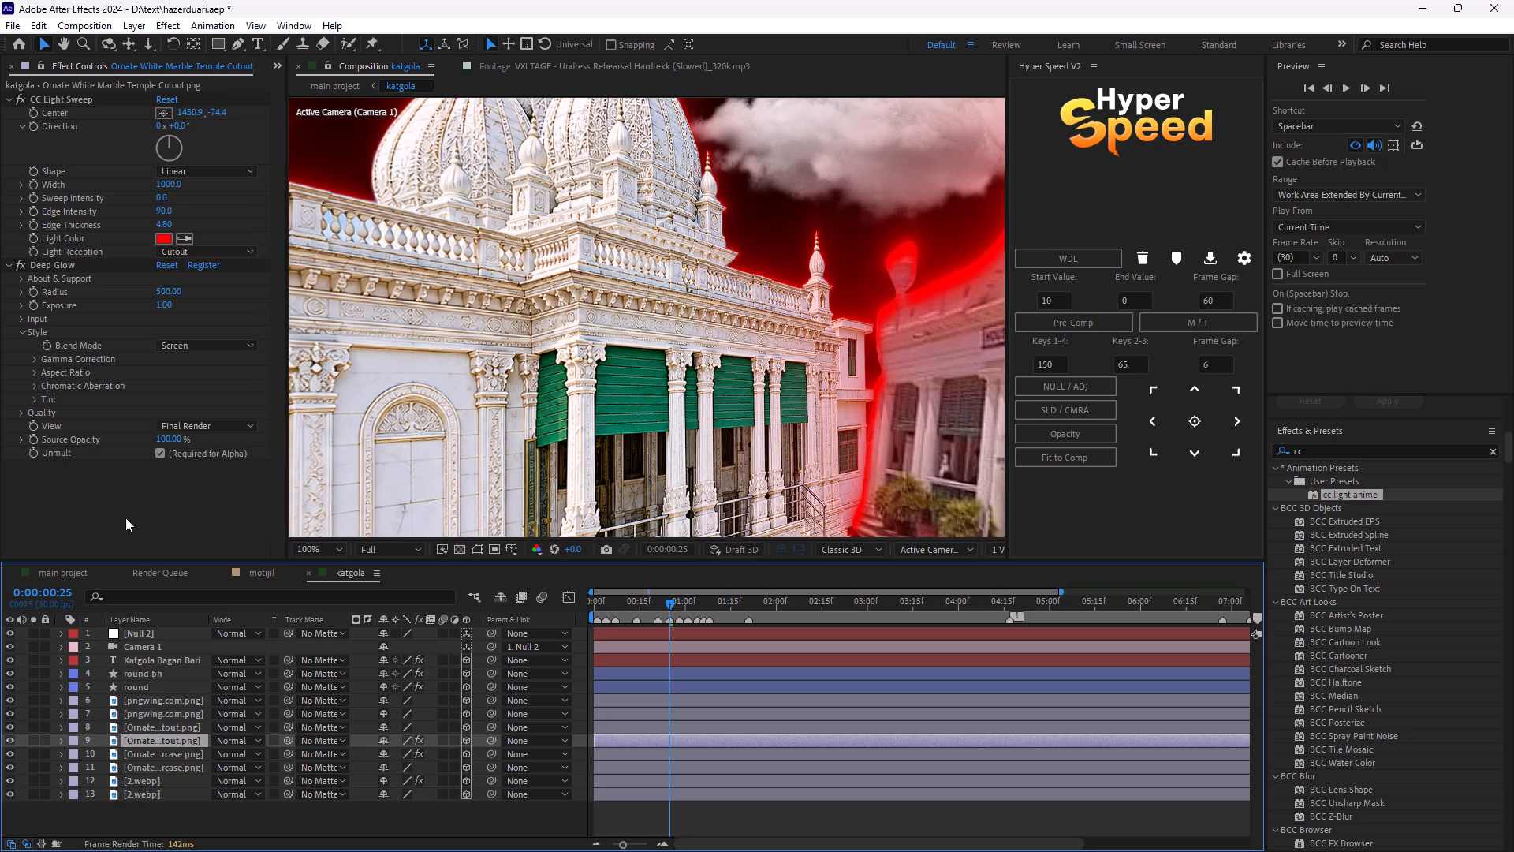
pyautogui.moveTo(166, 744); pyautogui.dragTo(165, 720)
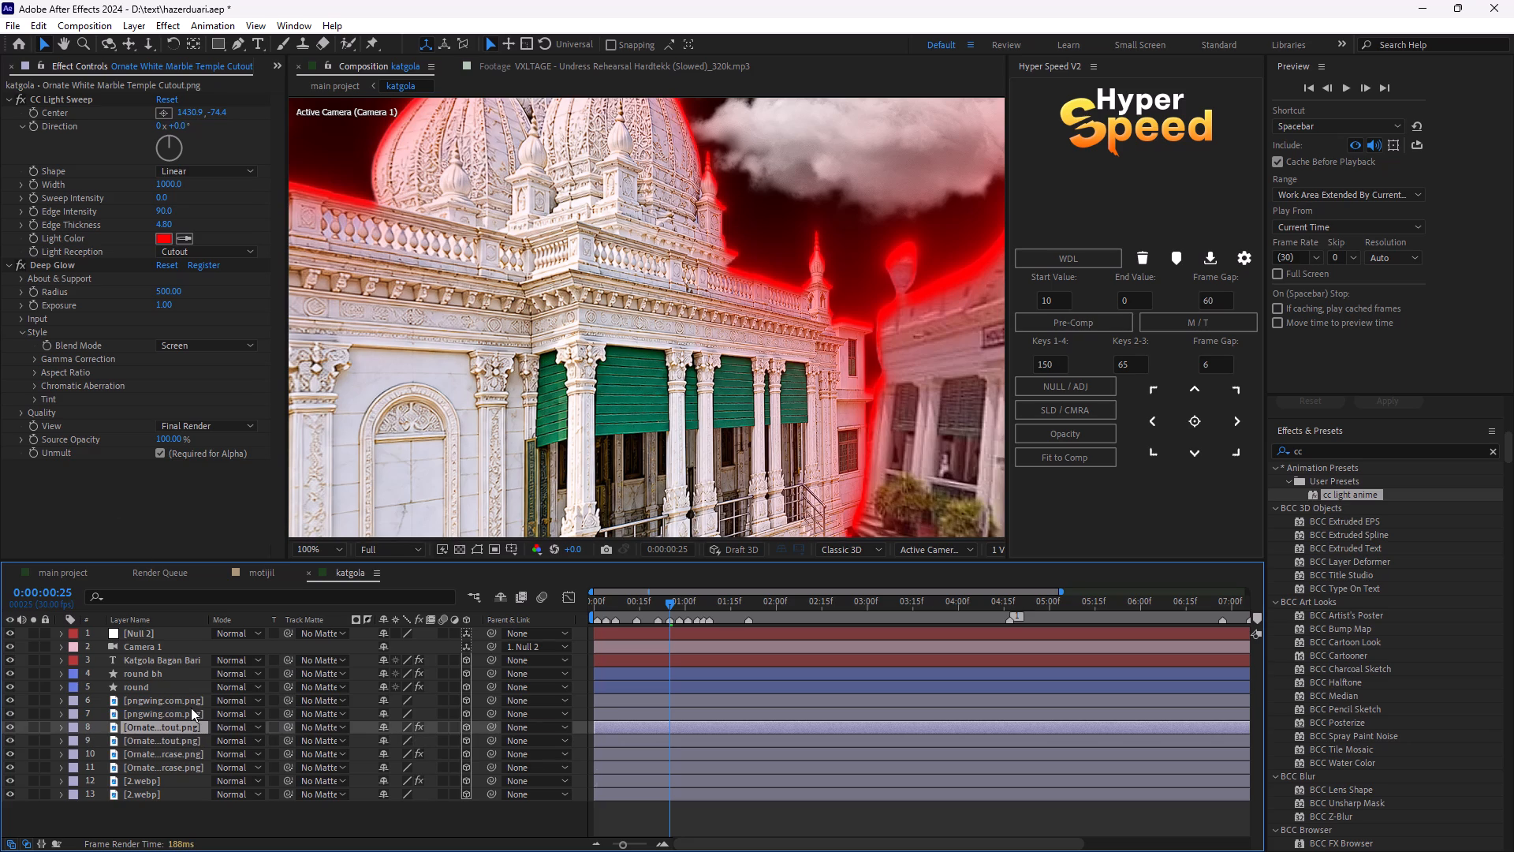
# Check the scene around 0:00:01:13 in katgola and compare the two golden palace layers.
pyautogui.moveTo(671, 607); pyautogui.dragTo(693, 614)
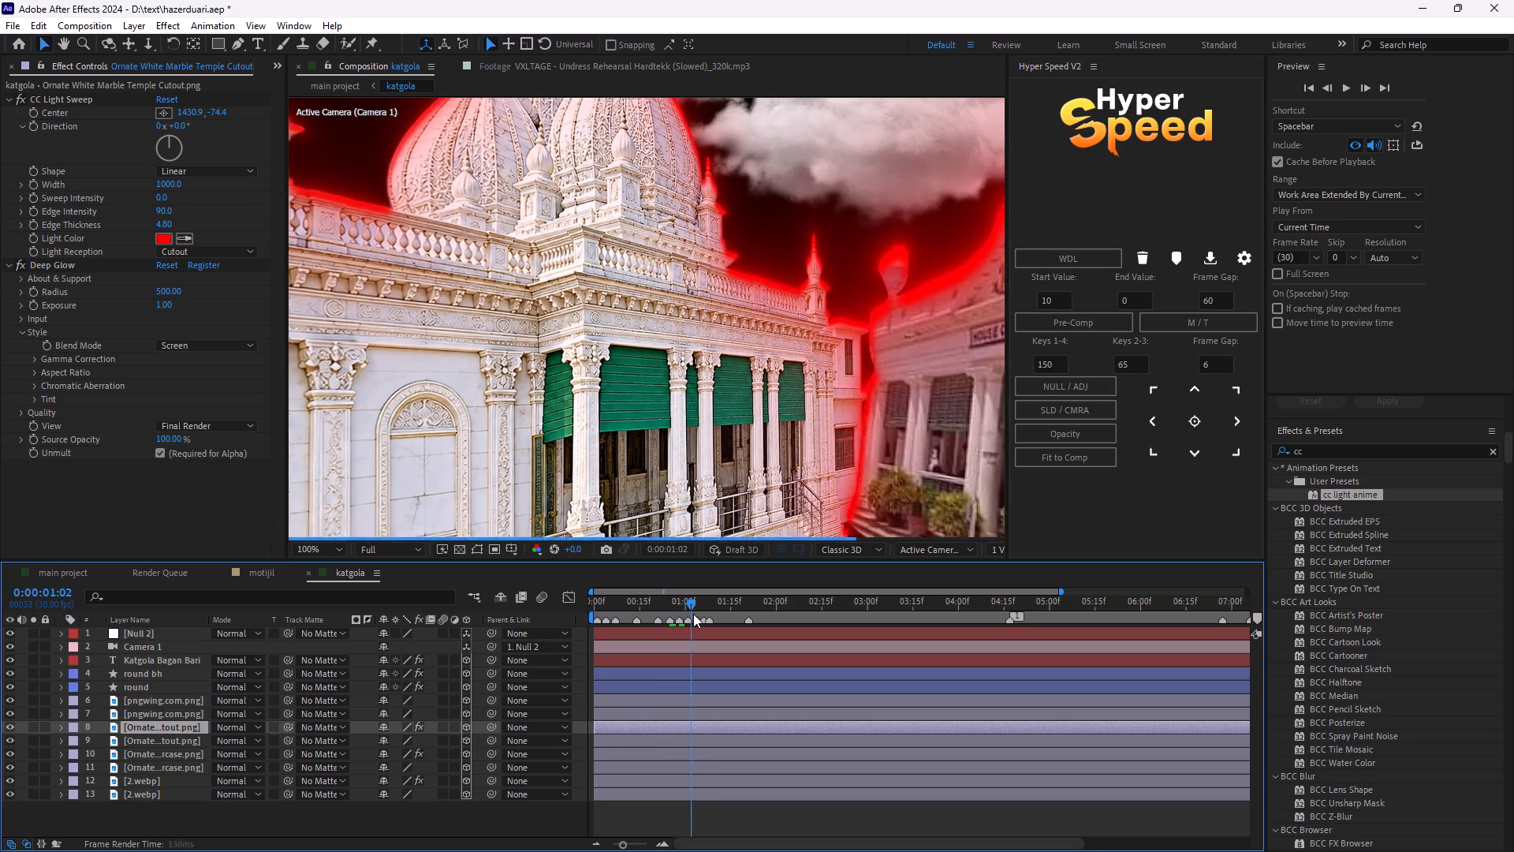
pyautogui.moveTo(693, 614); pyautogui.dragTo(725, 616)
pyautogui.click(185, 756)
pyautogui.click(188, 766)
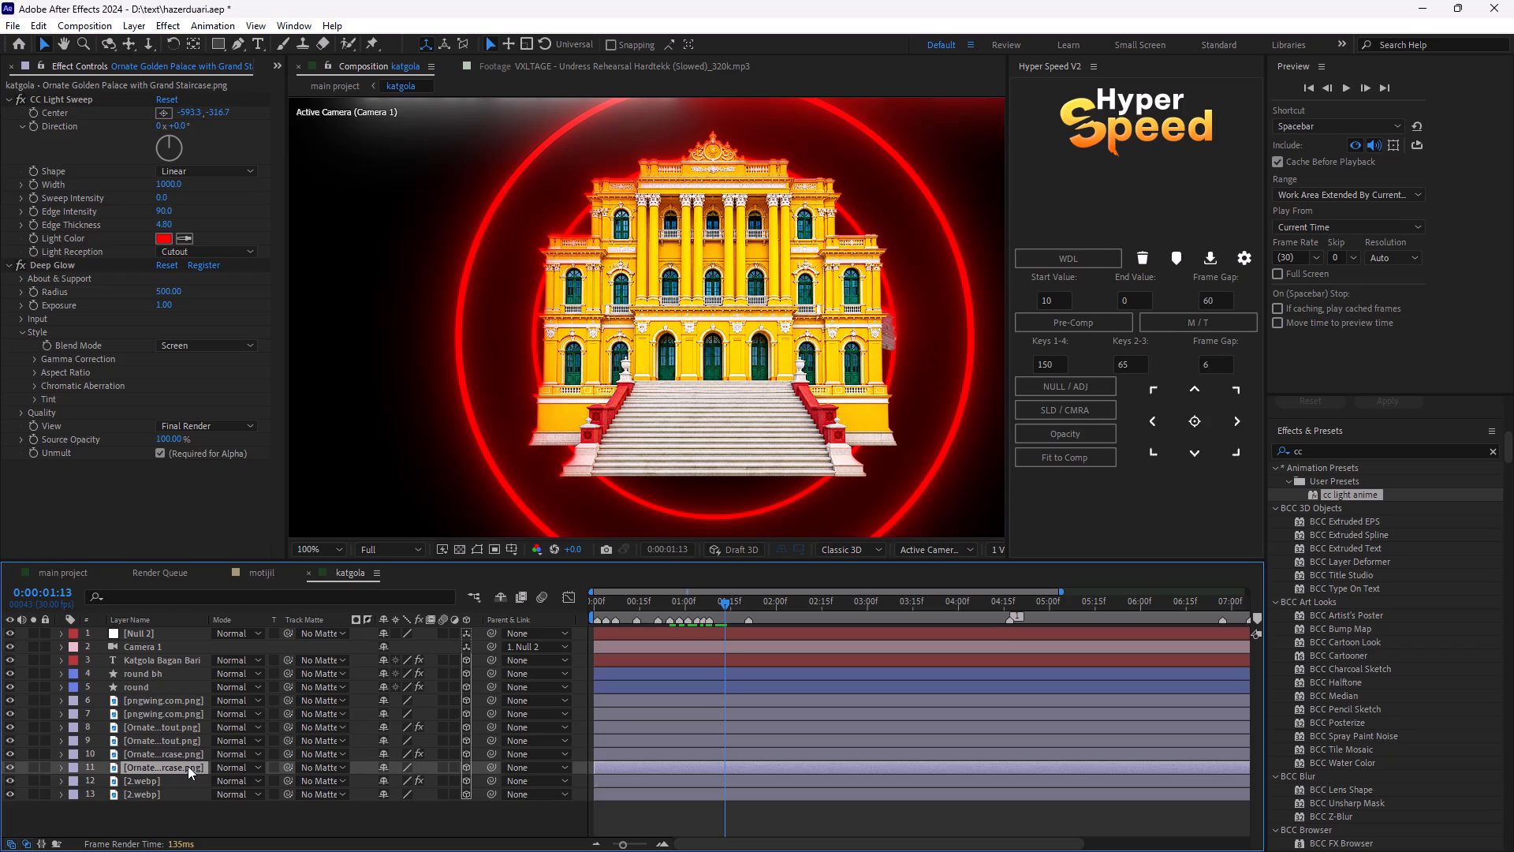
pyautogui.click(186, 753)
pyautogui.click(186, 756)
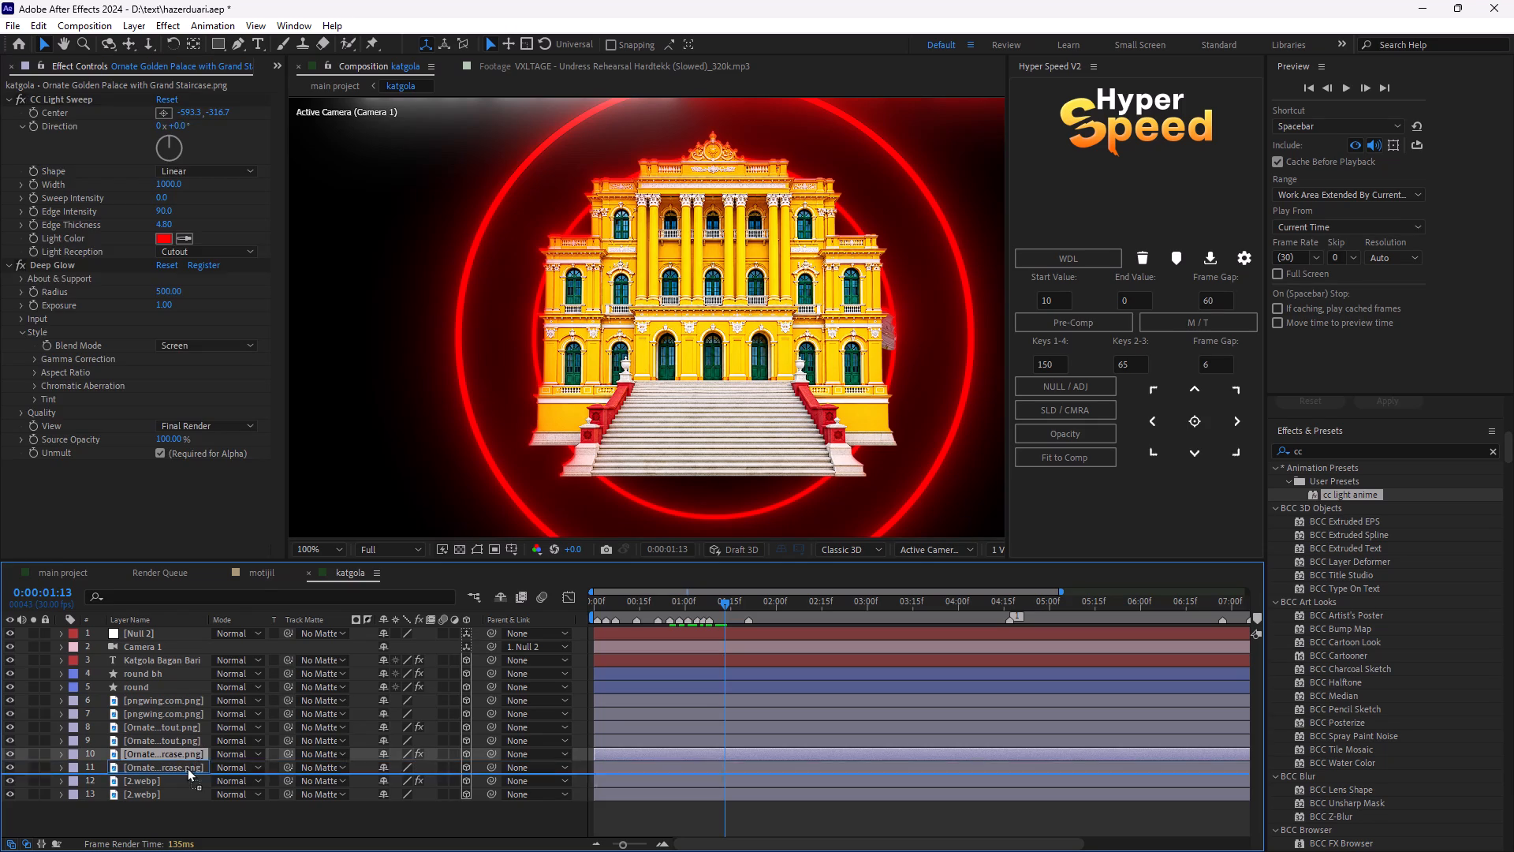
# In the motijil composition, change the CC Light Sweep light color on the top gate.png layer to violet-blue 4200FF.
pyautogui.click(251, 581)
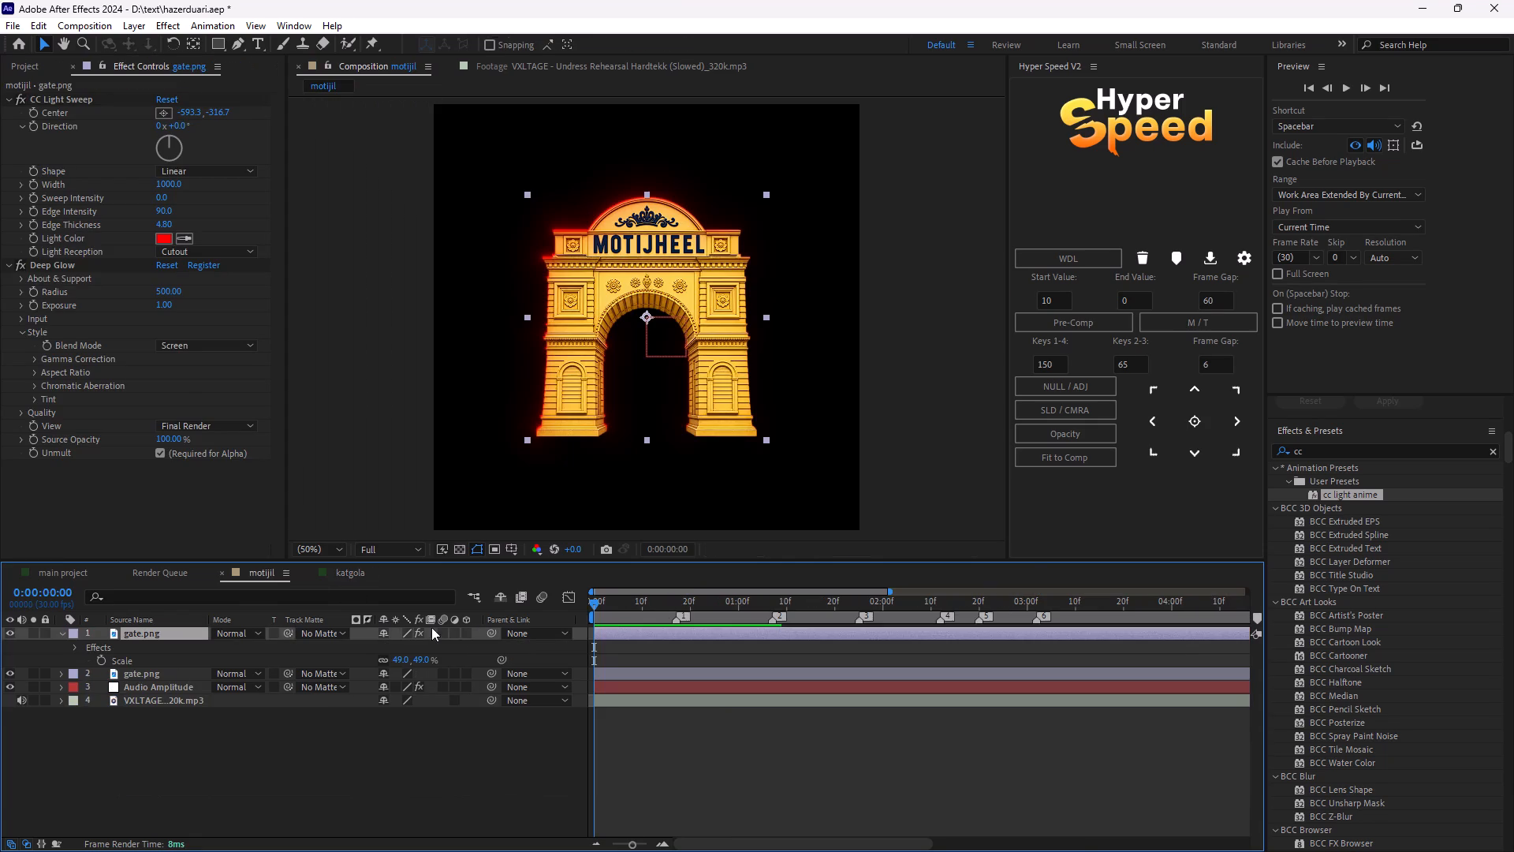
pyautogui.moveTo(603, 603); pyautogui.dragTo(632, 618)
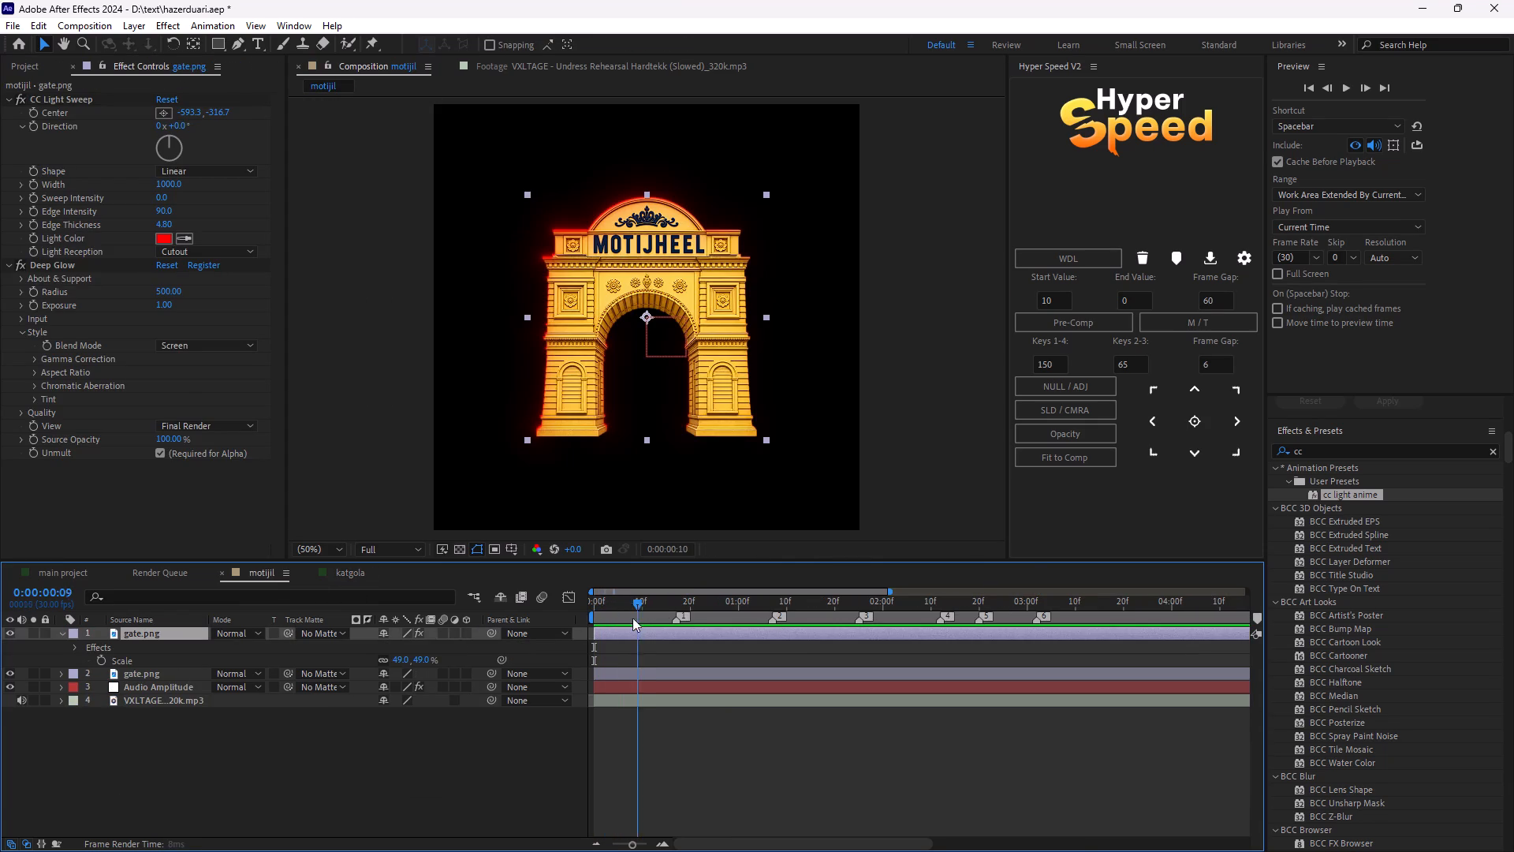
pyautogui.moveTo(632, 618); pyautogui.dragTo(472, 605)
pyautogui.click(169, 243)
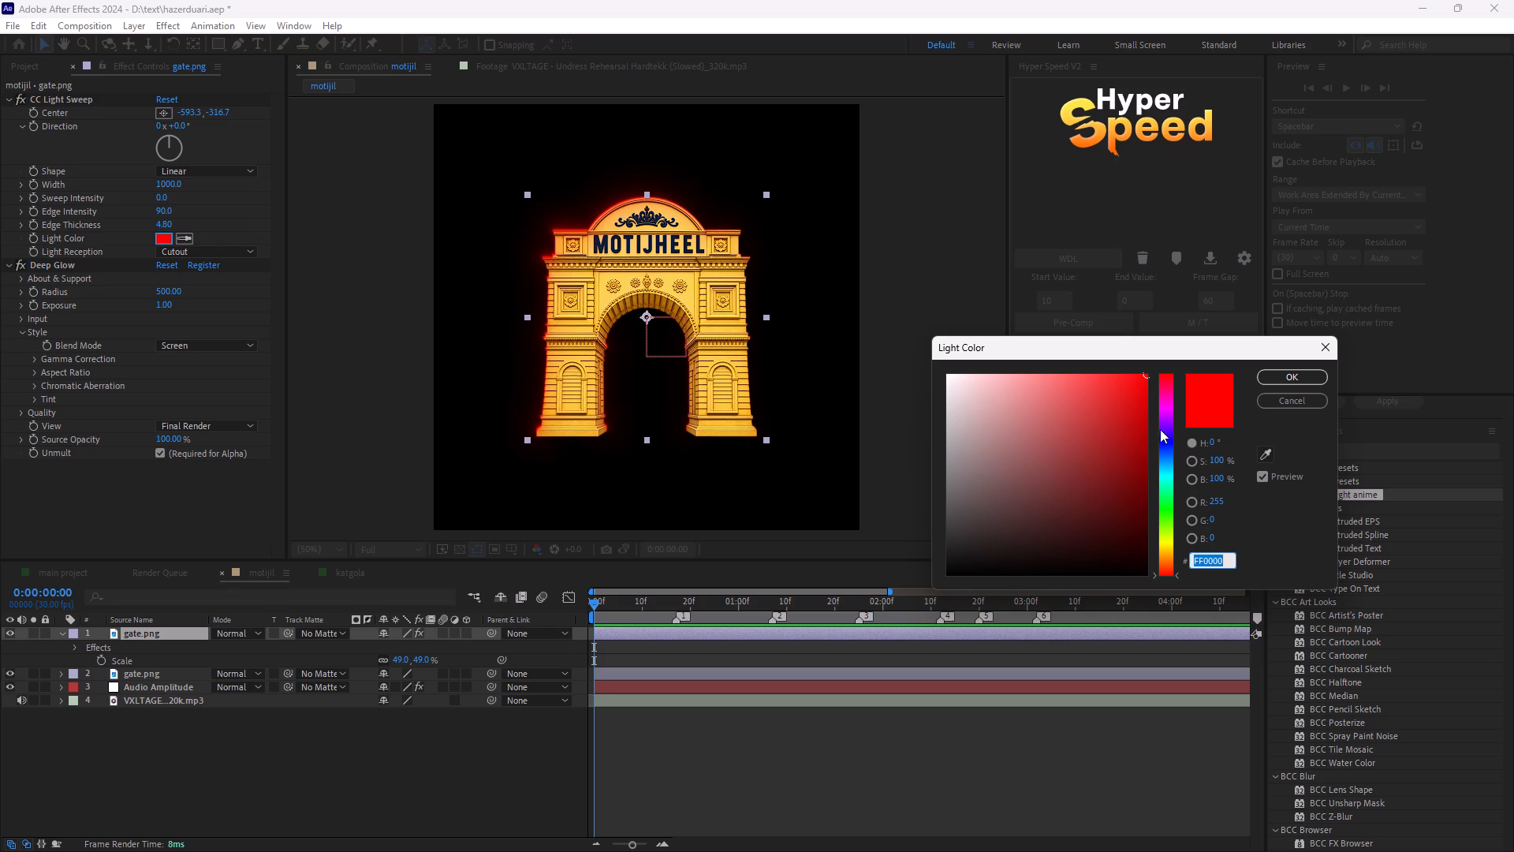
pyautogui.moveTo(1165, 454); pyautogui.dragTo(1165, 383)
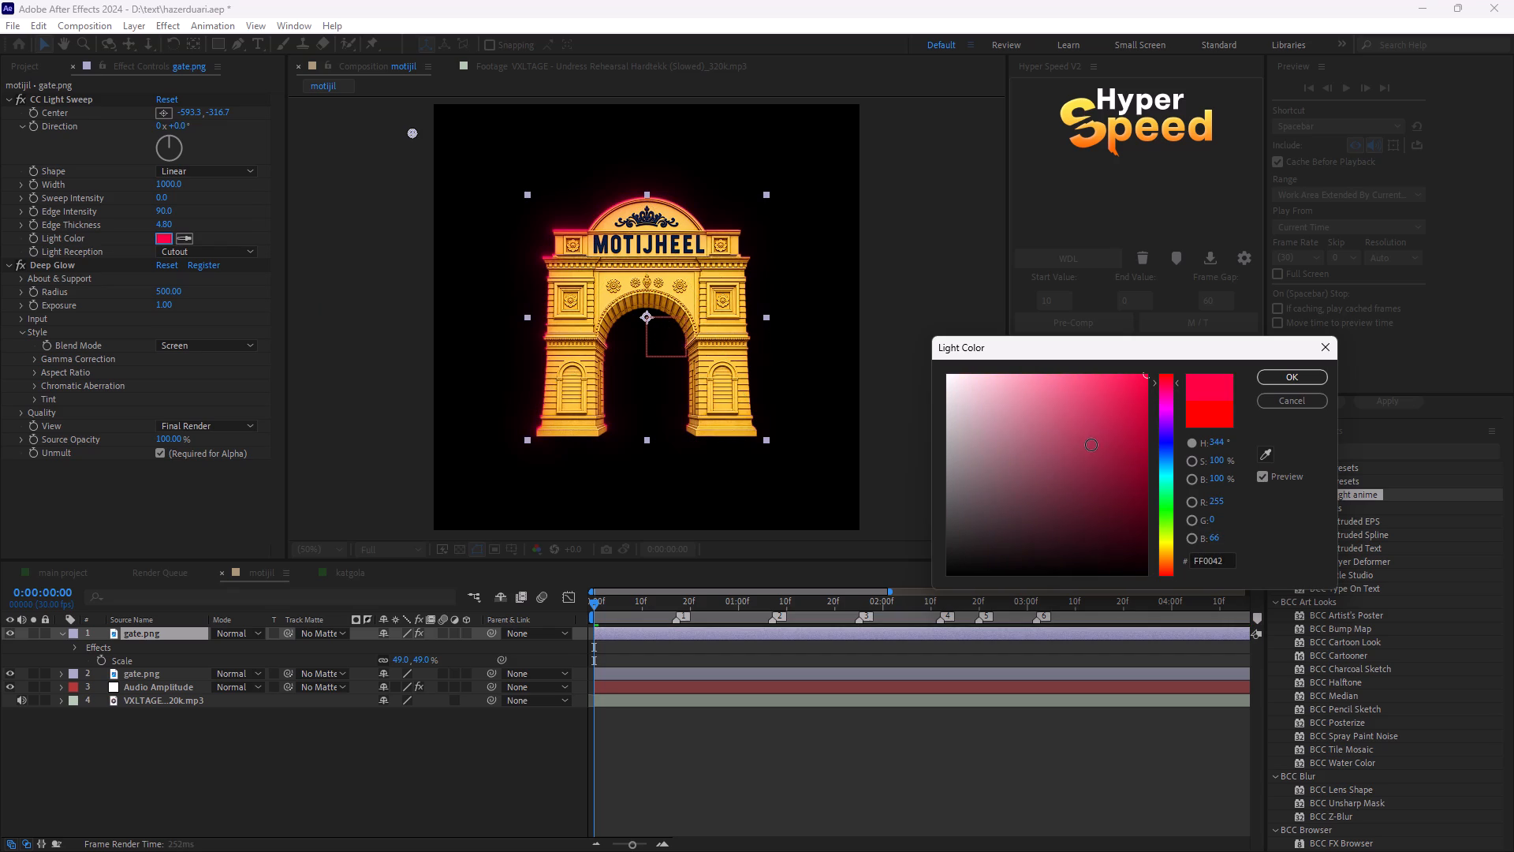
pyautogui.click(1171, 432)
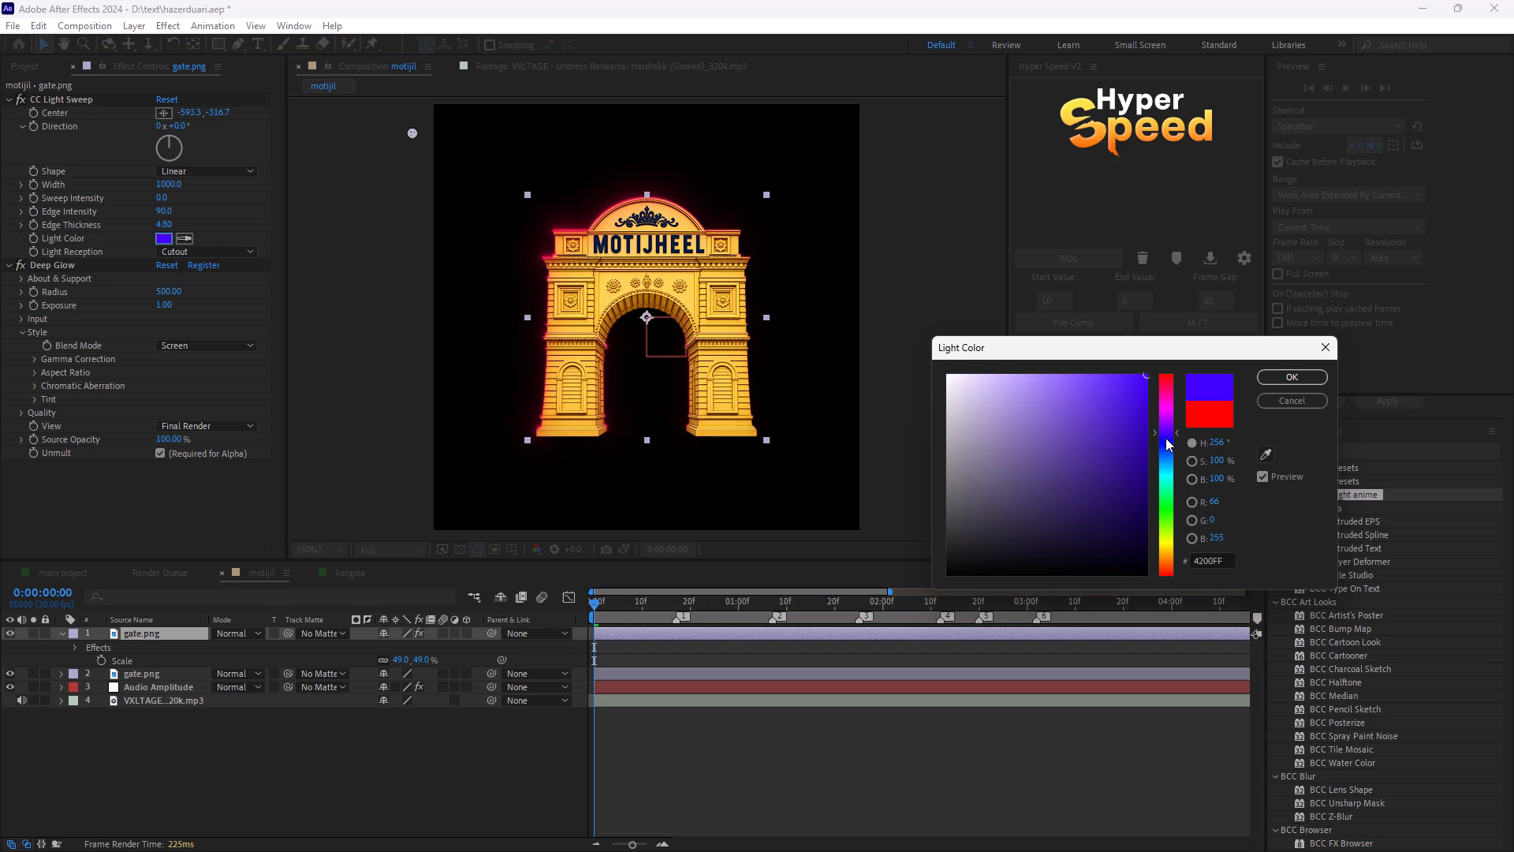
pyautogui.click(1280, 369)
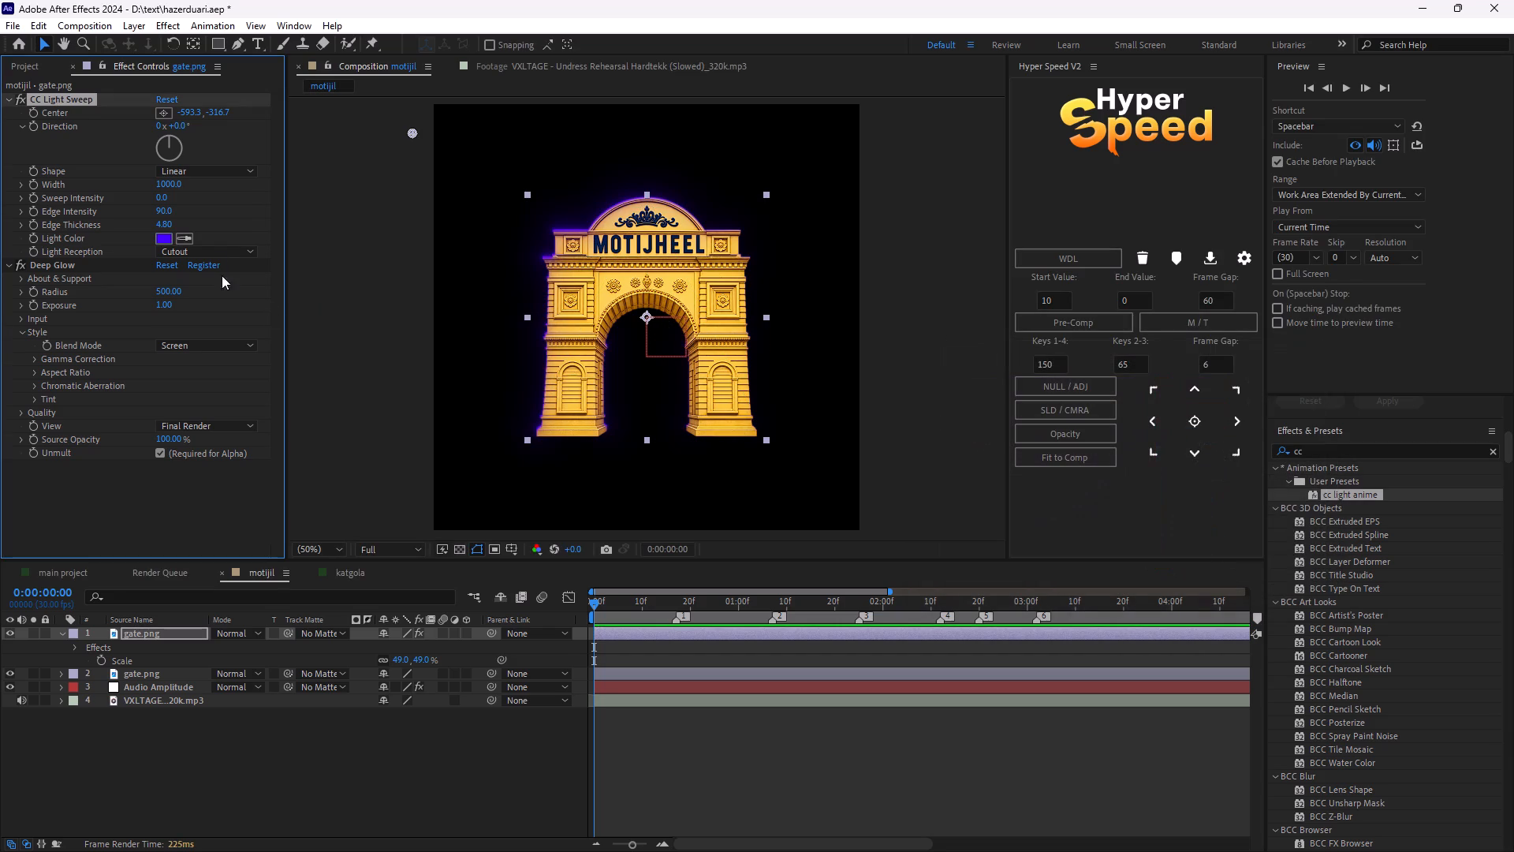
# Duplicate the Deep Glow effect on the top gate.png layer and set the copy's Radius to 250.
pyautogui.click(53, 269)
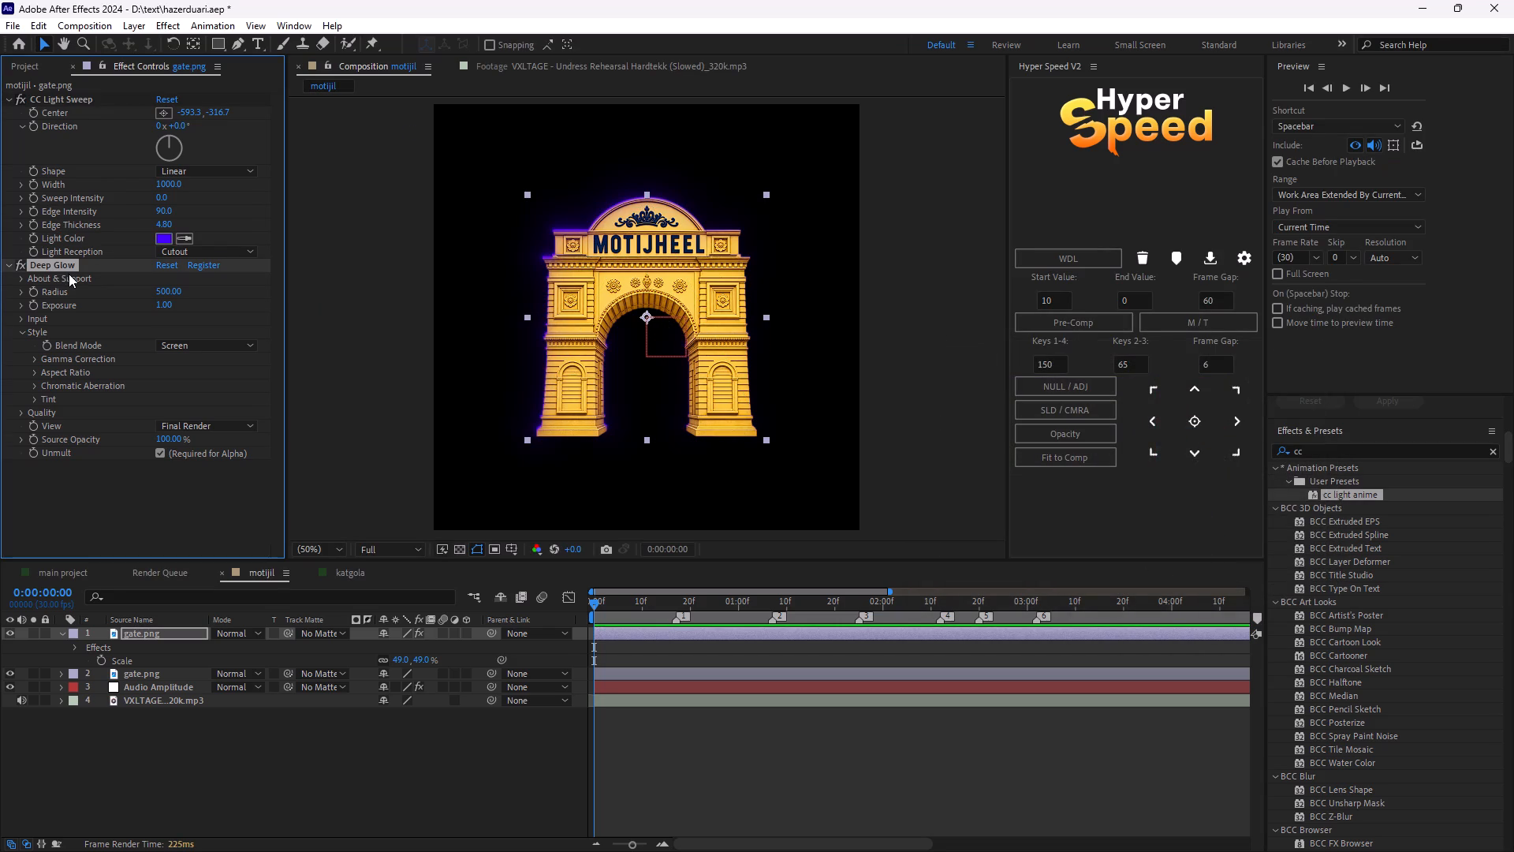
pyautogui.hotkey('ctrl', 'd')
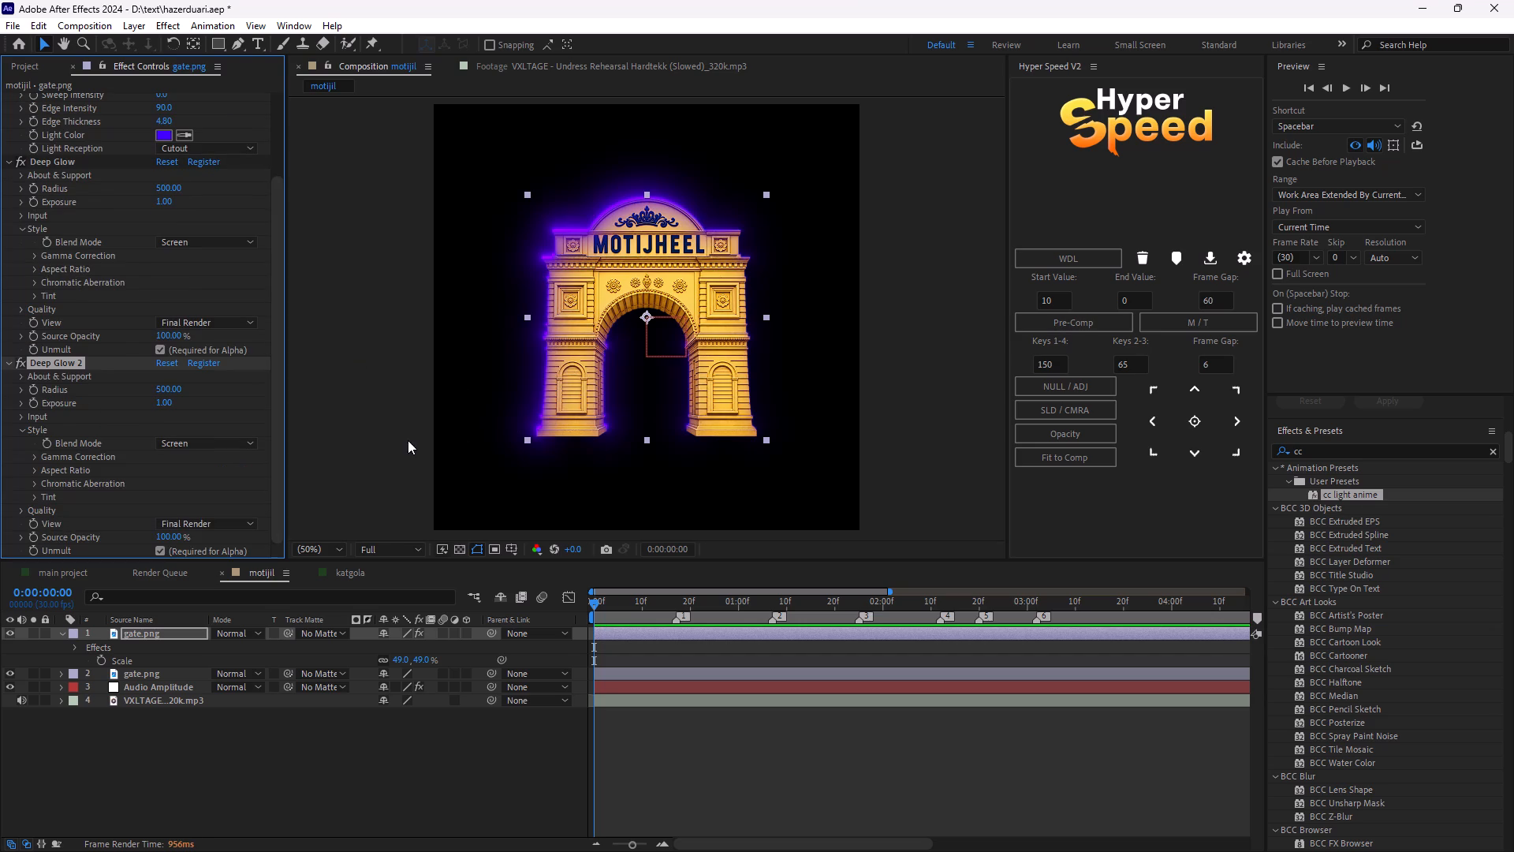
pyautogui.moveTo(175, 391); pyautogui.dragTo(165, 400)
pyautogui.moveTo(165, 400); pyautogui.dragTo(141, 401)
pyautogui.click(177, 390)
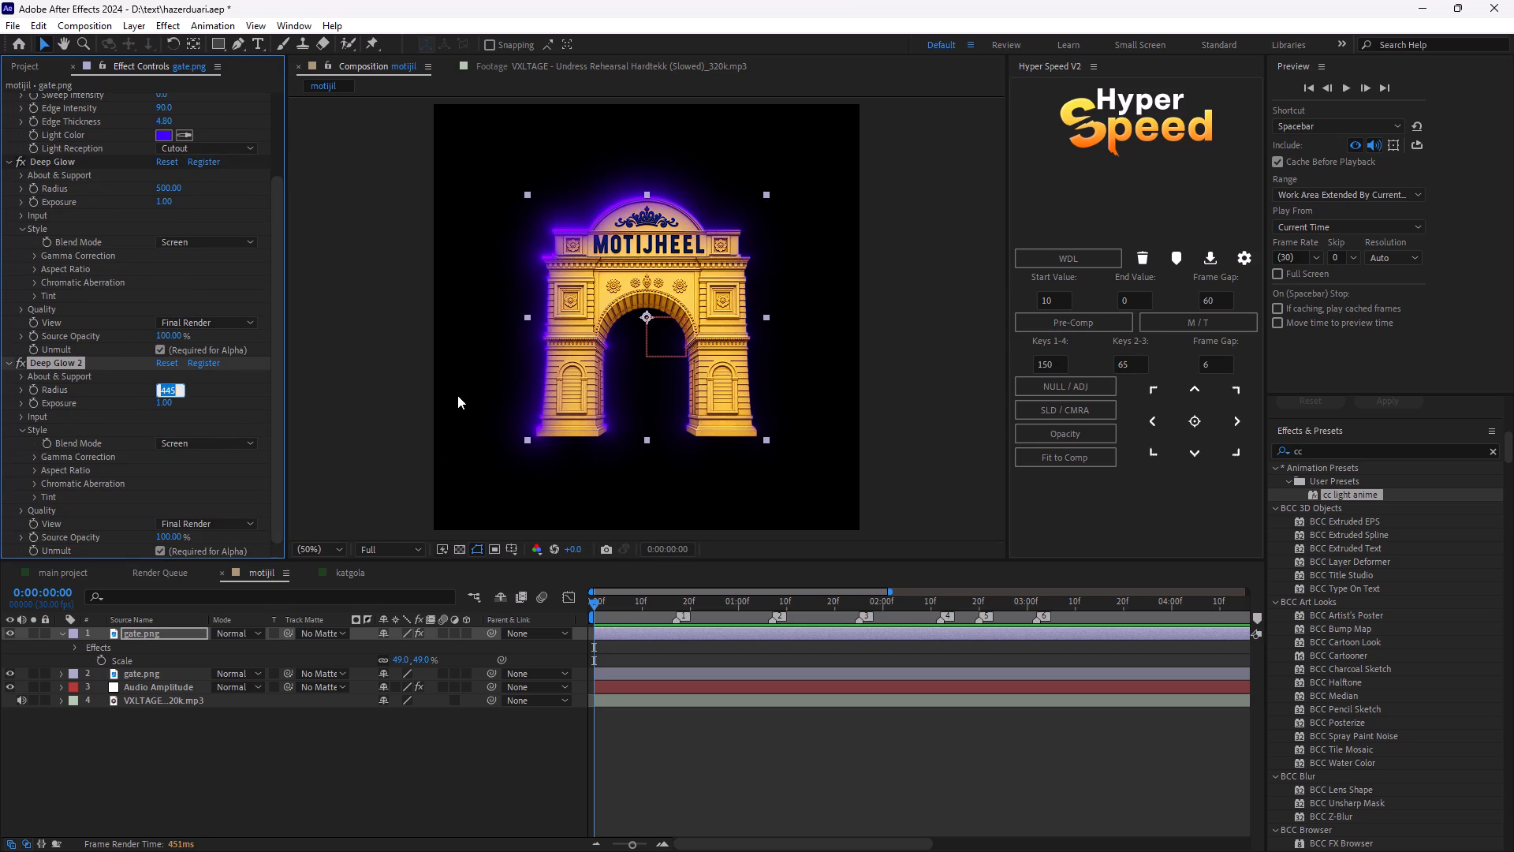
pyautogui.press('BackSpace')
pyautogui.write('250')
pyautogui.press('Return')
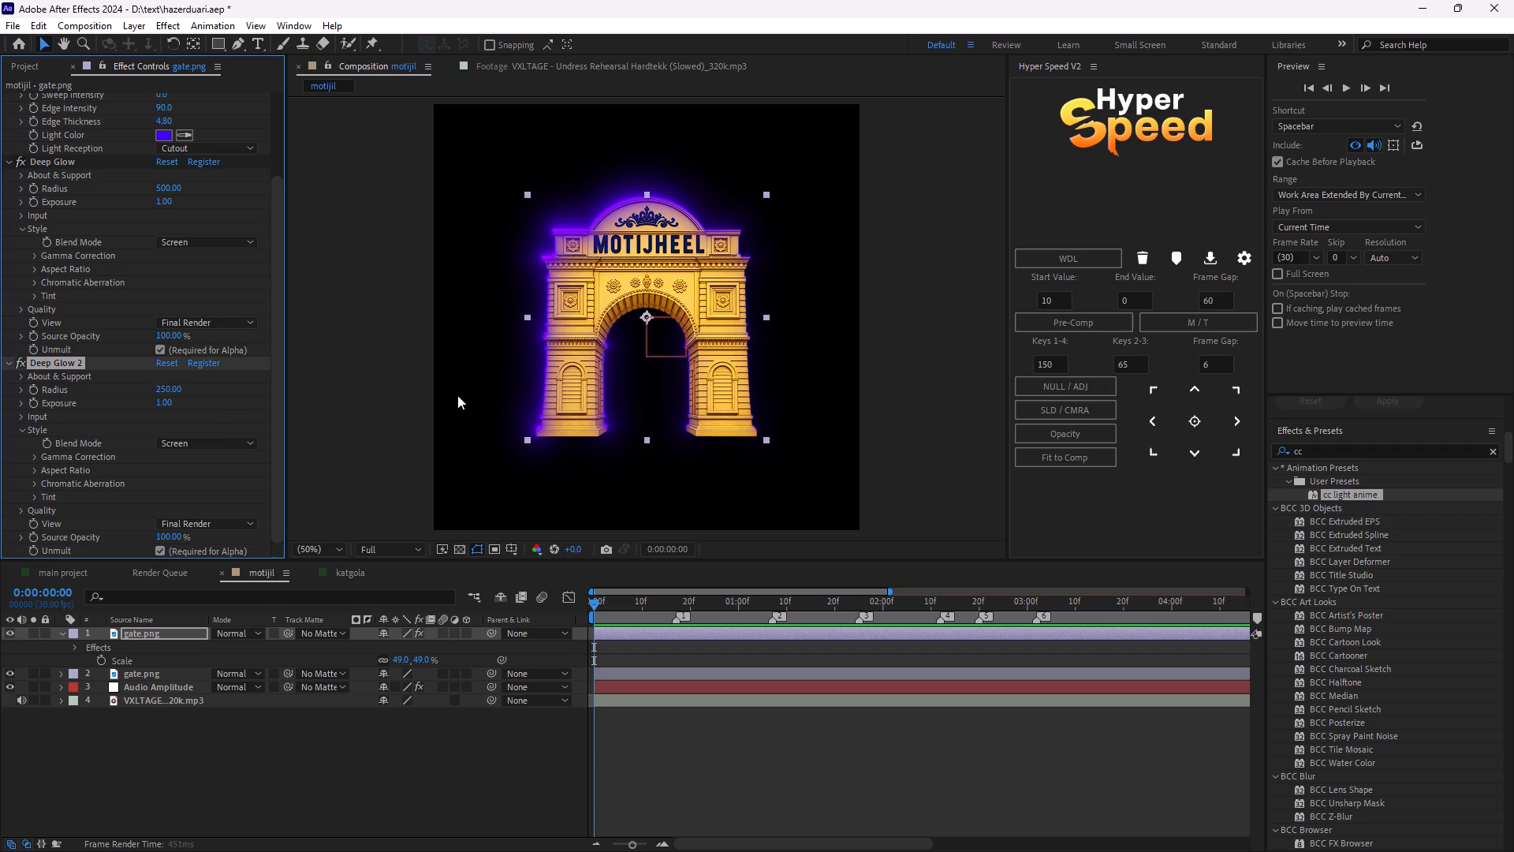
pyautogui.click(494, 800)
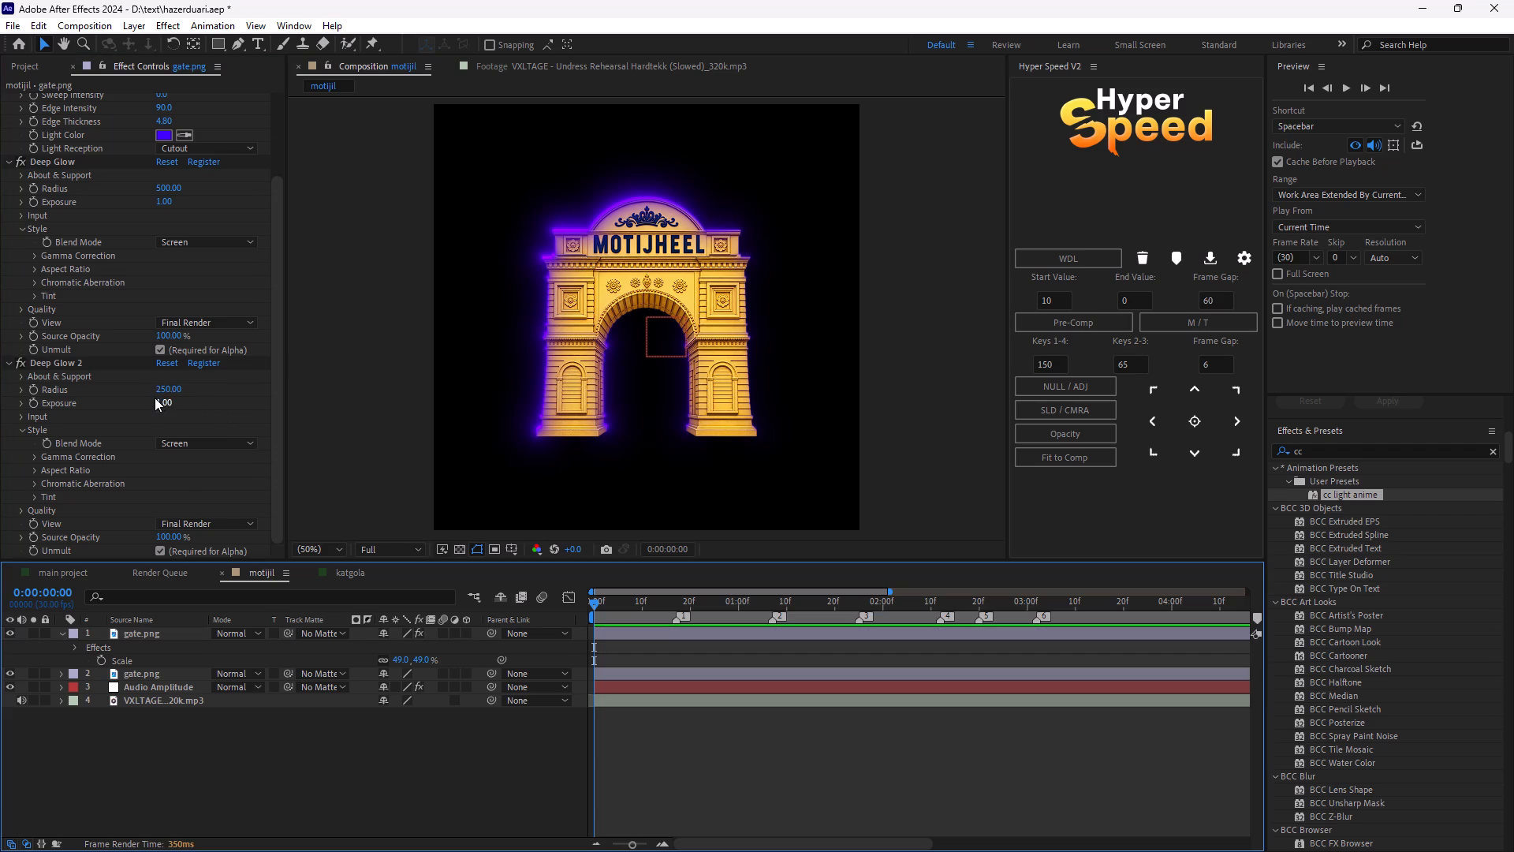
# Set the Exposure of the second Deep Glow effect to 0.5.
pyautogui.click(155, 398)
pyautogui.click(158, 404)
pyautogui.press('BackSpace')
pyautogui.write('.5')
pyautogui.press('Return')
pyautogui.click(464, 754)
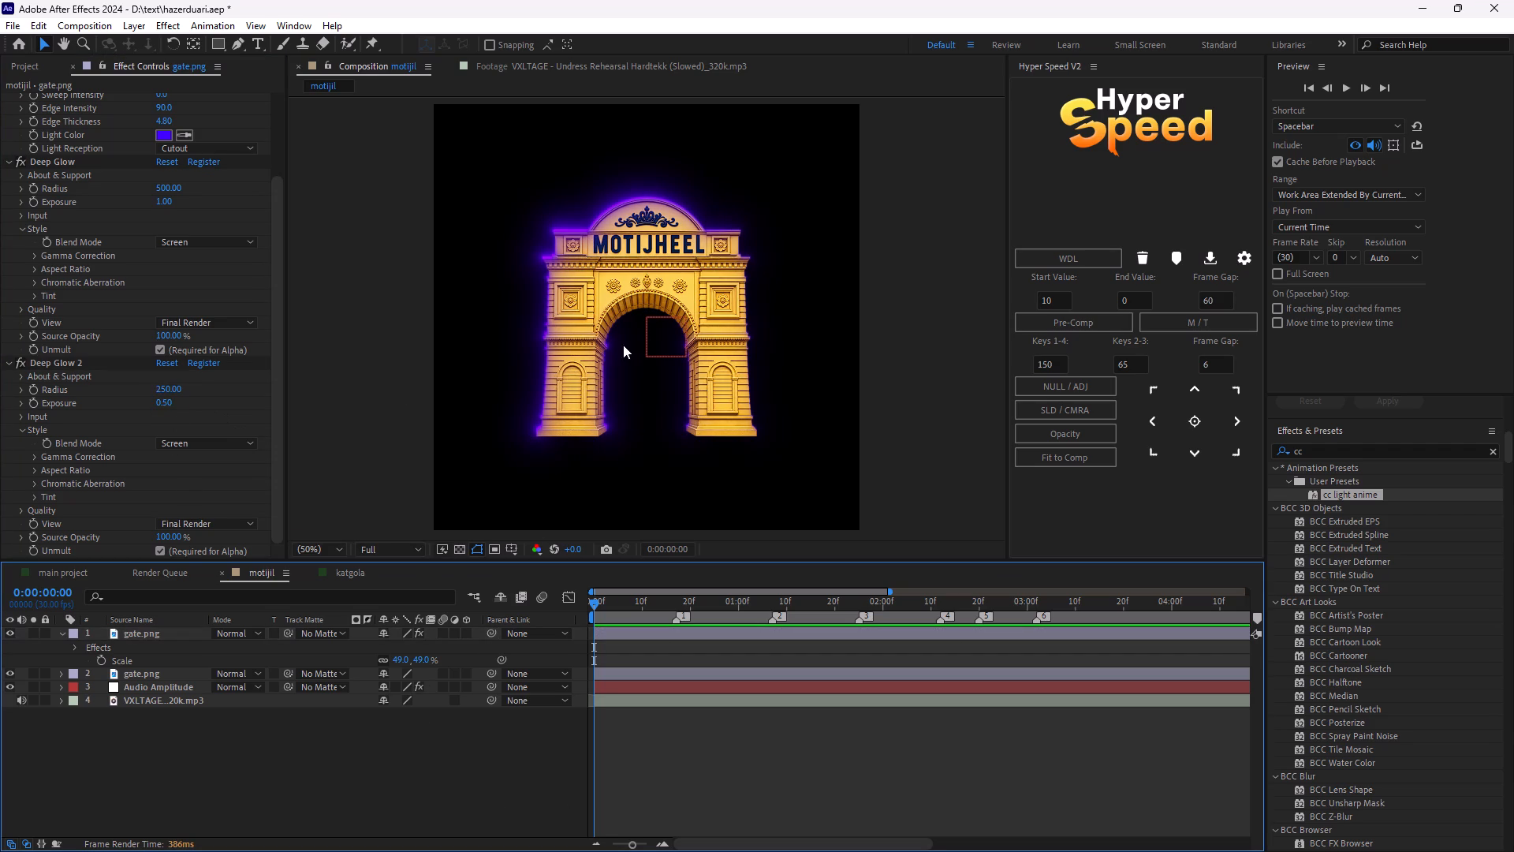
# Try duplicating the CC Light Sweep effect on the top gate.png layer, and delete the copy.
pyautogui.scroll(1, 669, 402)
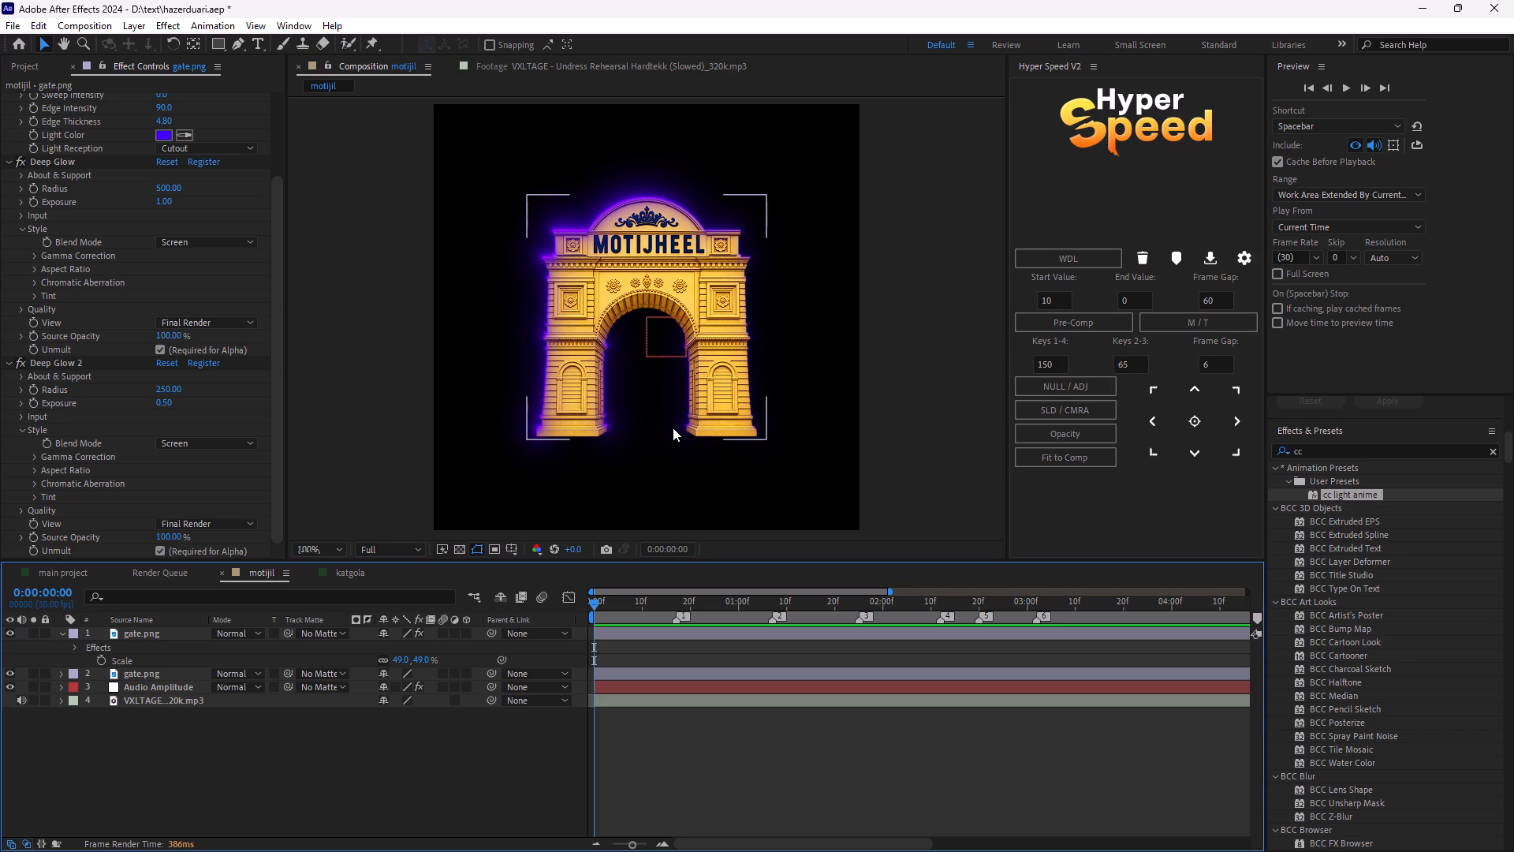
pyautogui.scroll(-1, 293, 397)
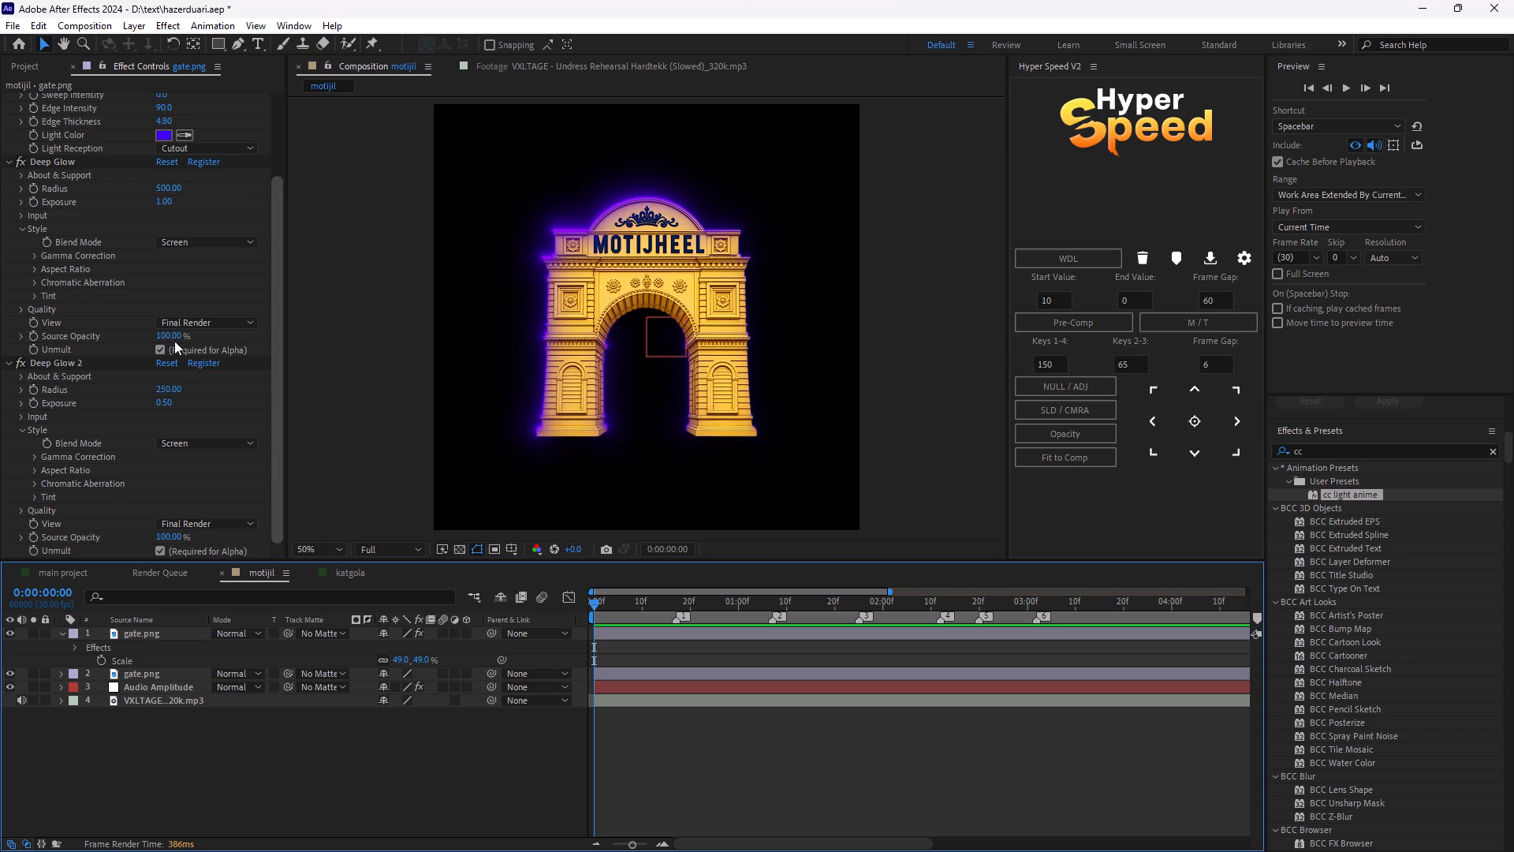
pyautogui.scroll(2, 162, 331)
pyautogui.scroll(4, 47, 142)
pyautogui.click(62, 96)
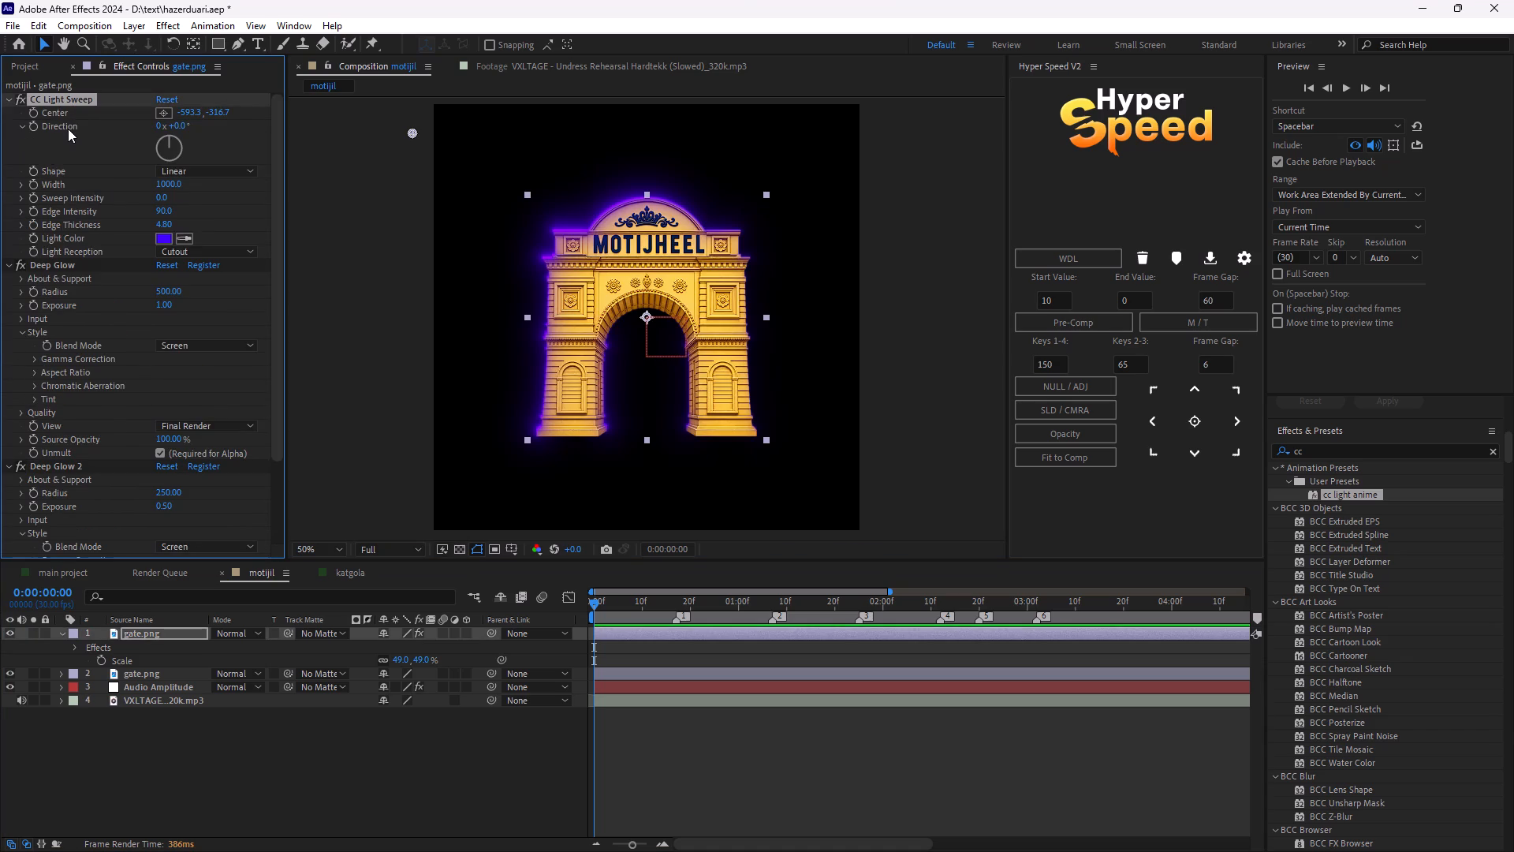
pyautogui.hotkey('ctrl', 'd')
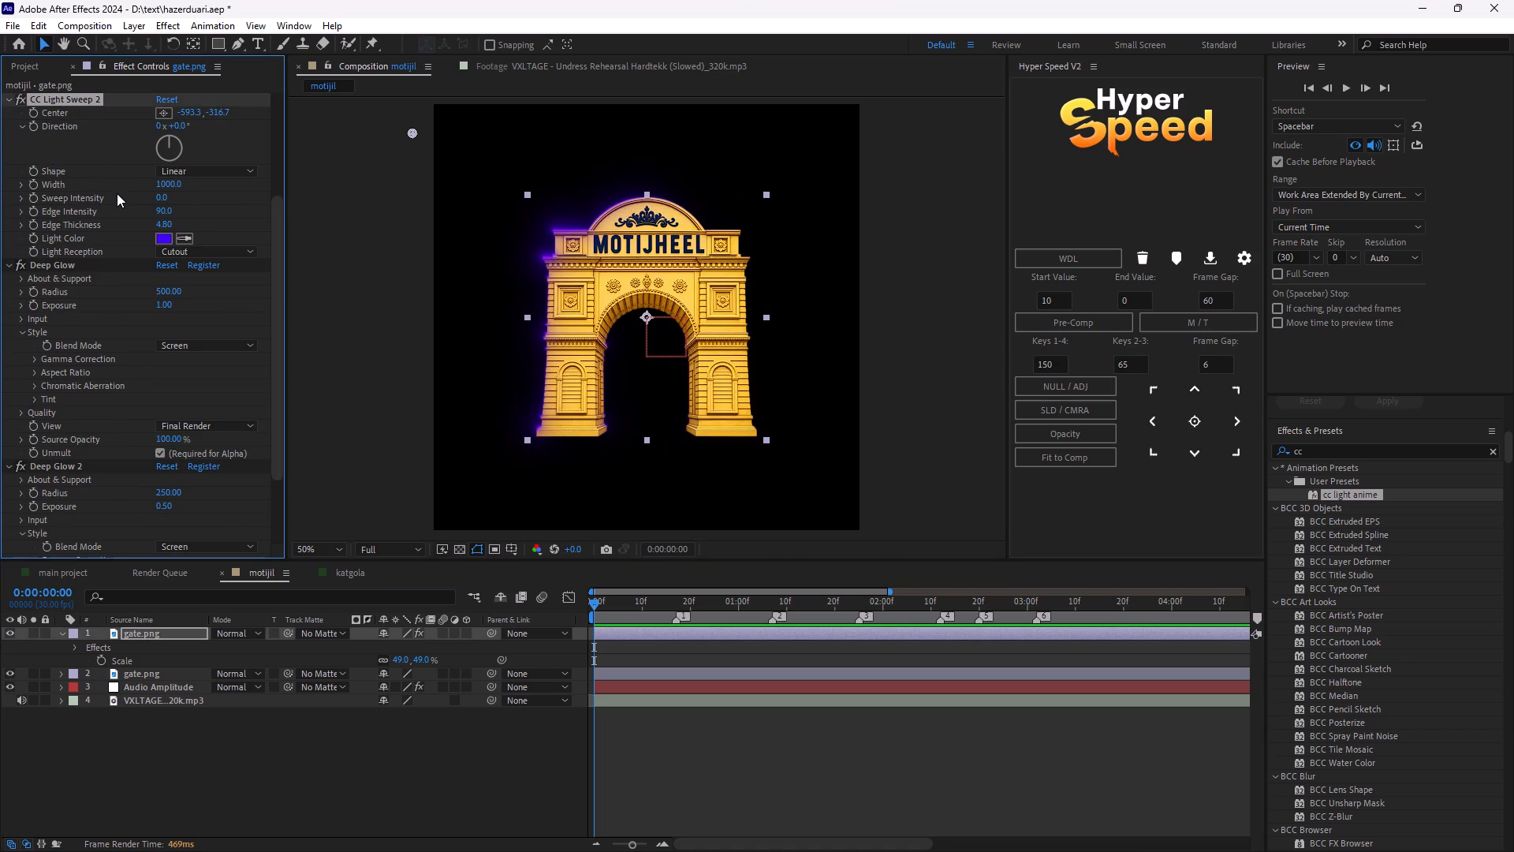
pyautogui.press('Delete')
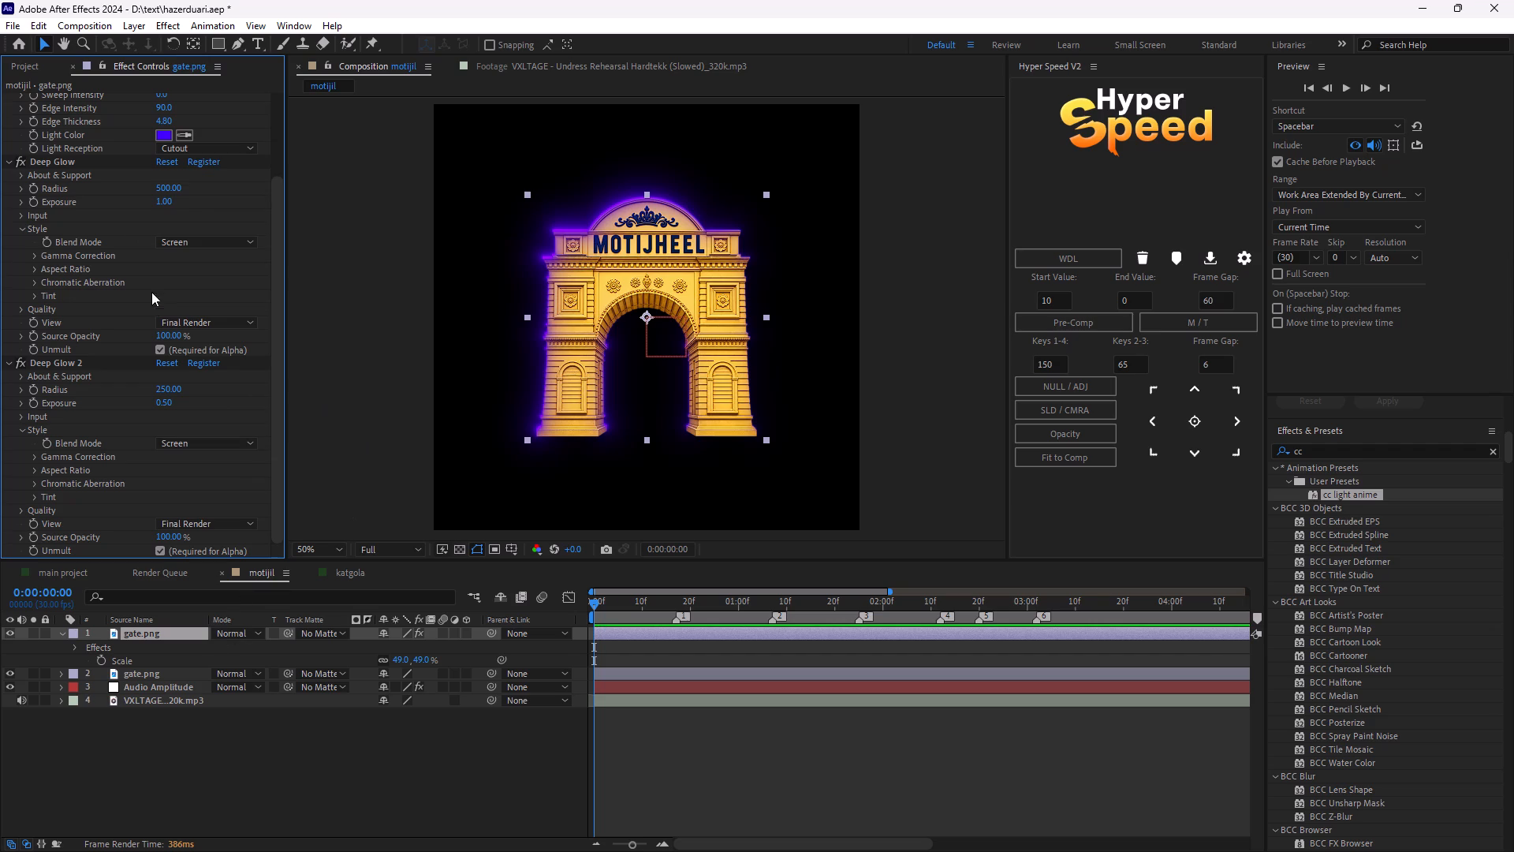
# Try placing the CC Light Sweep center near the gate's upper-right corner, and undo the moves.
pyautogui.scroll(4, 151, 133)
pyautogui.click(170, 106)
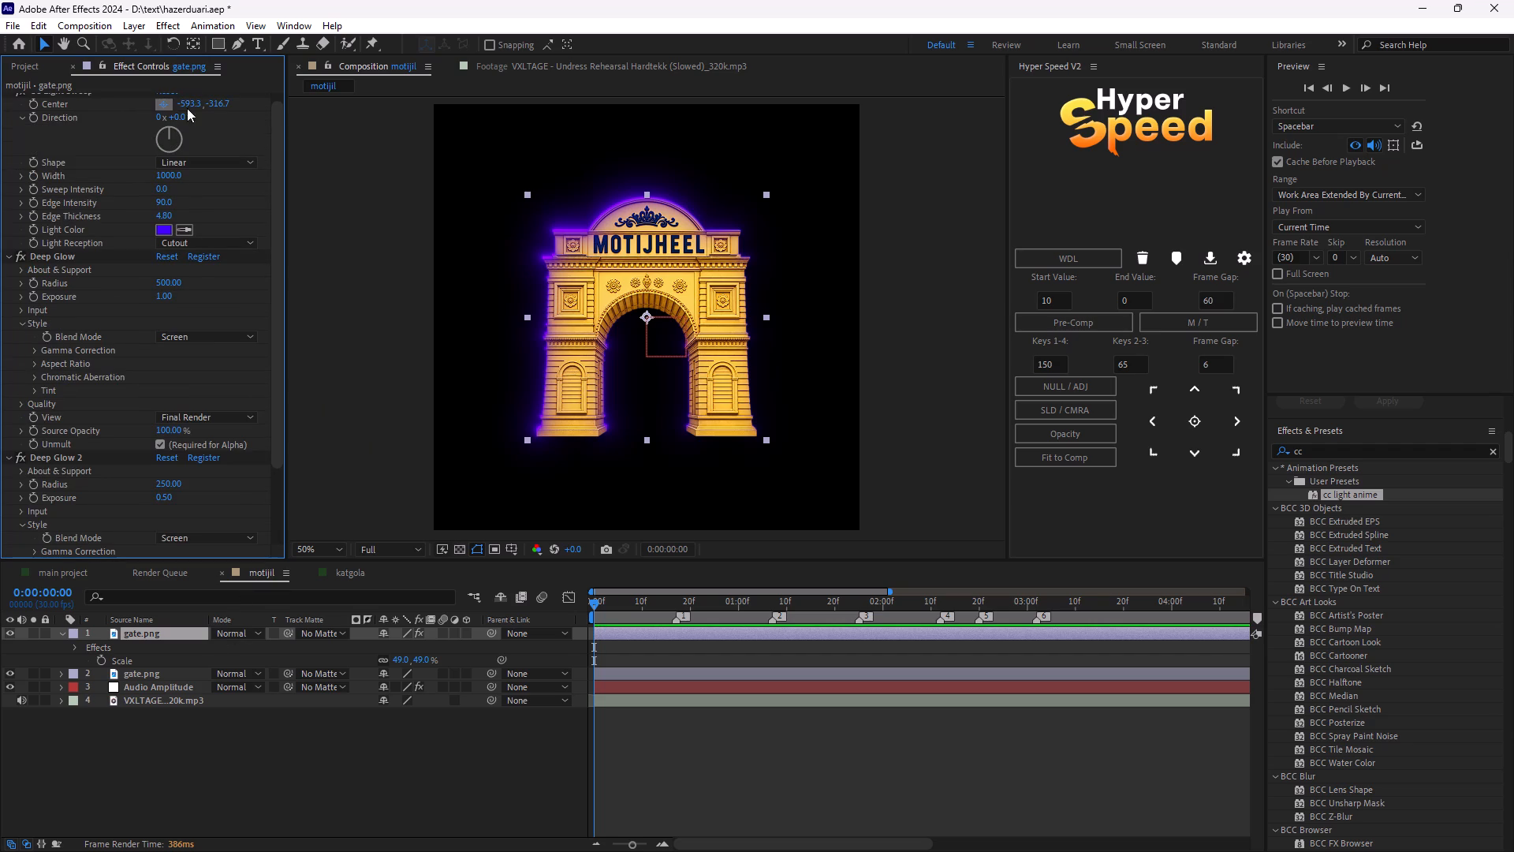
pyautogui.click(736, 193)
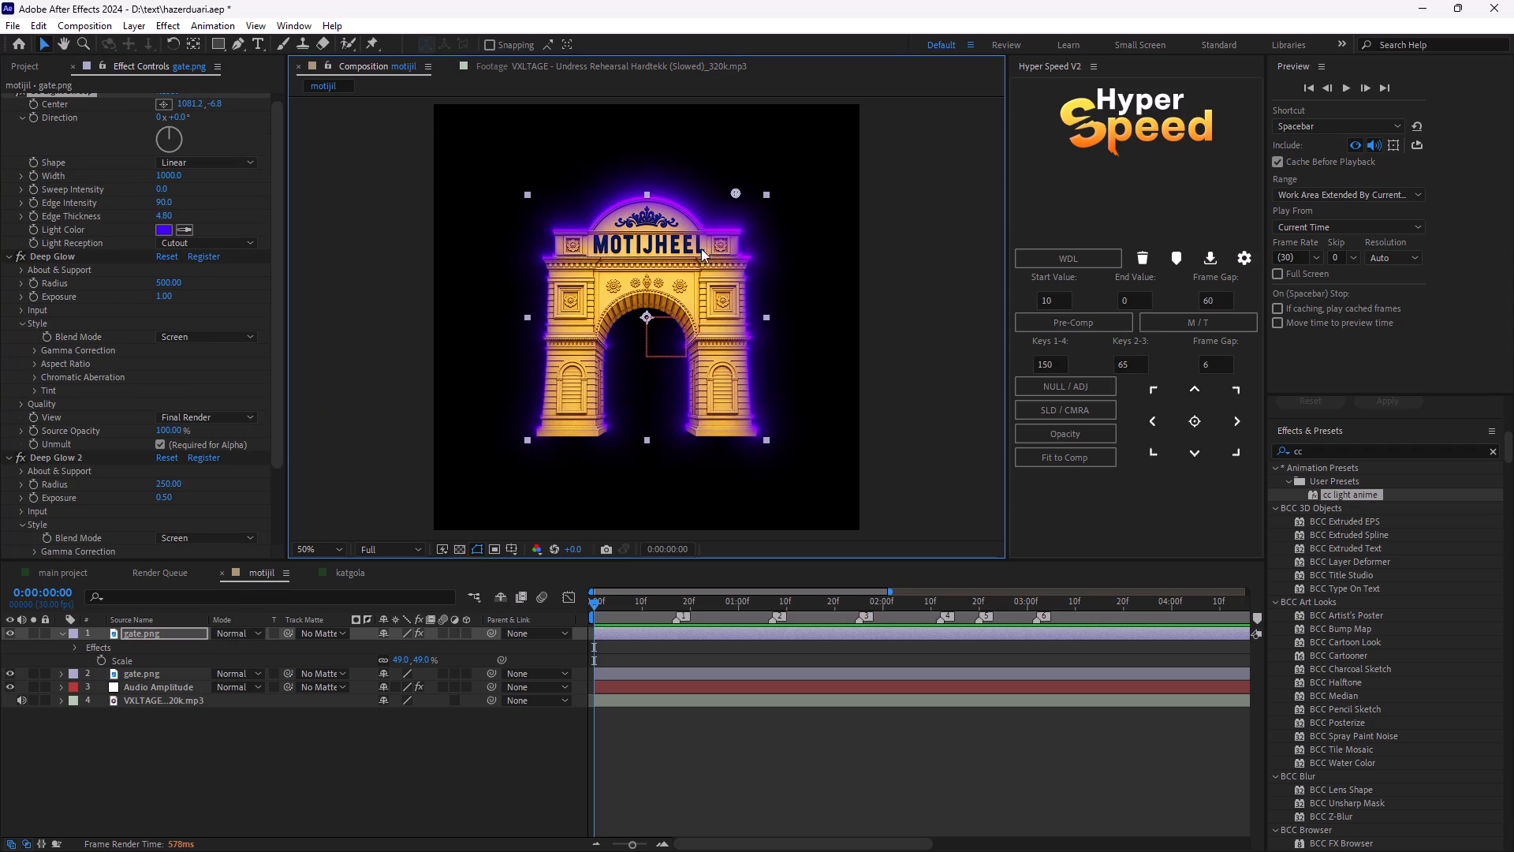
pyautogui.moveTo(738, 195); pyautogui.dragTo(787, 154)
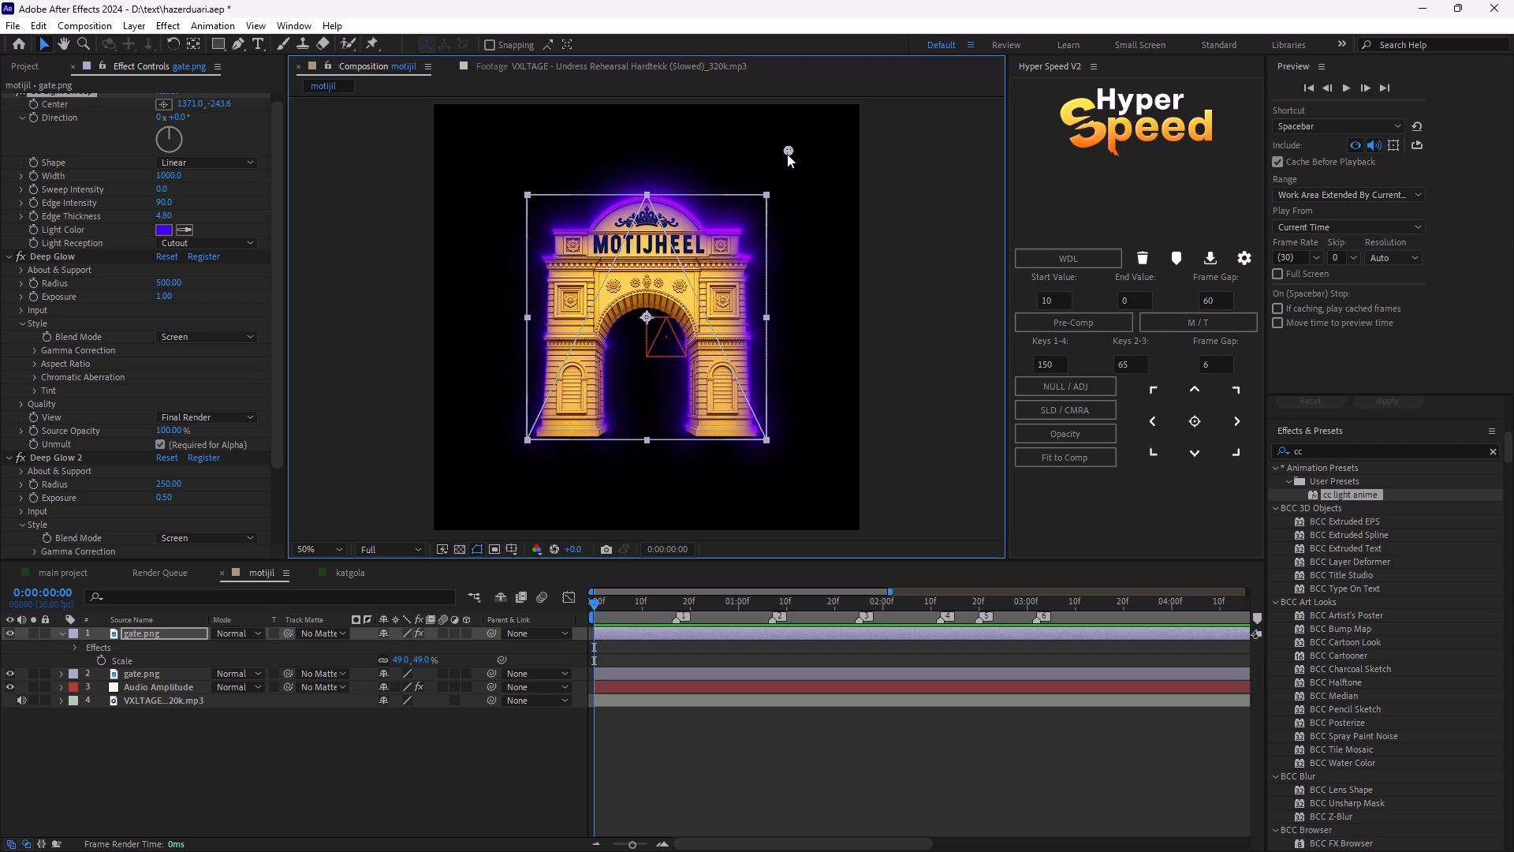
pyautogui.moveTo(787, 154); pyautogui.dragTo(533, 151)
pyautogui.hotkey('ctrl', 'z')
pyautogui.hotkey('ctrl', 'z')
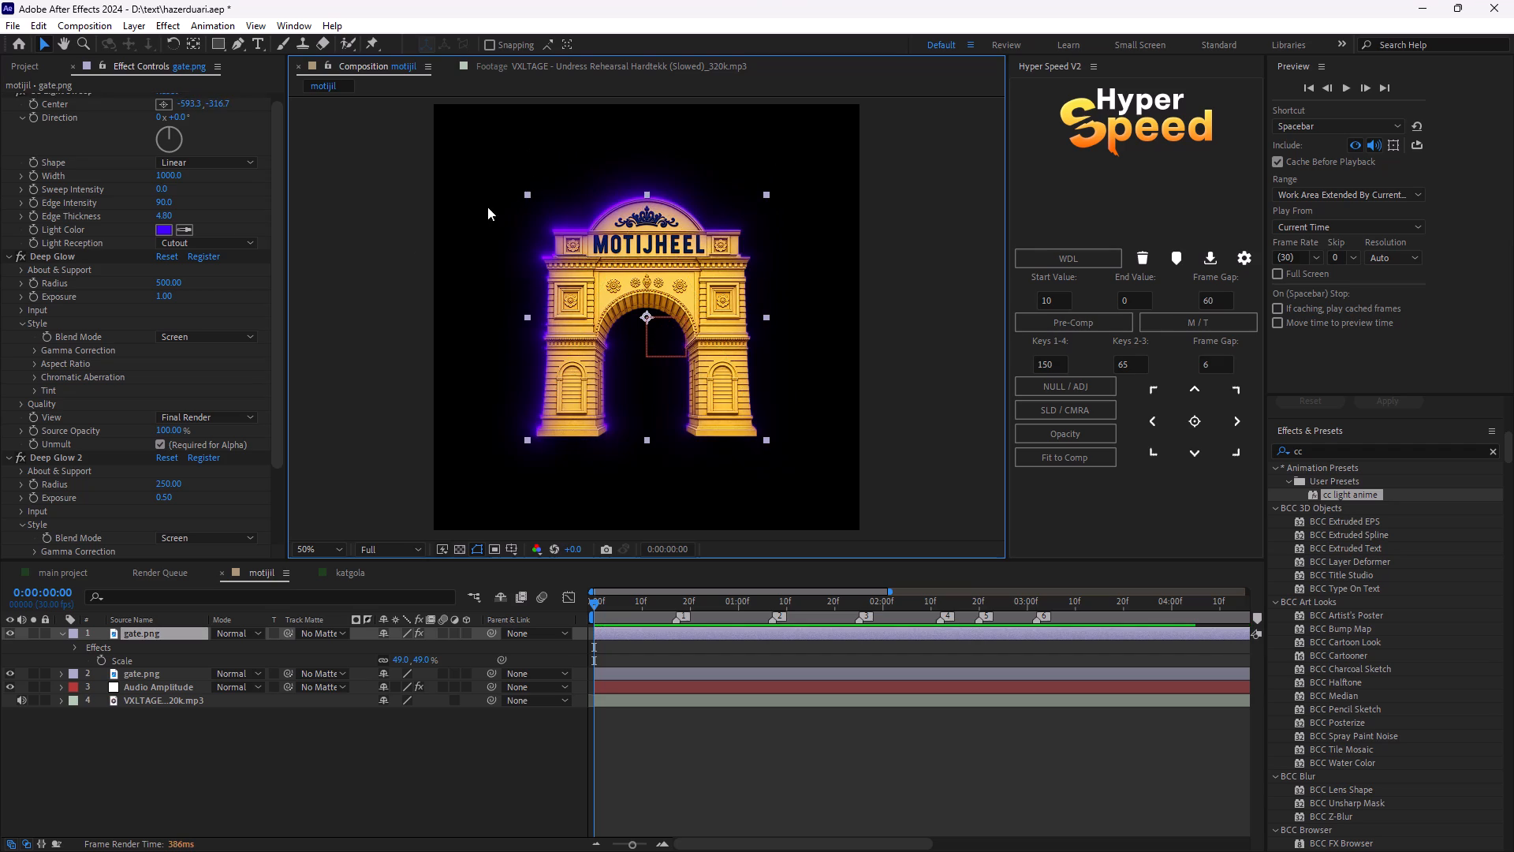
# Undo the recent effect edits back to before the Deep Glow effect was duplicated.
pyautogui.scroll(-9, 79, 383)
pyautogui.hotkey('ctrl', 'z')
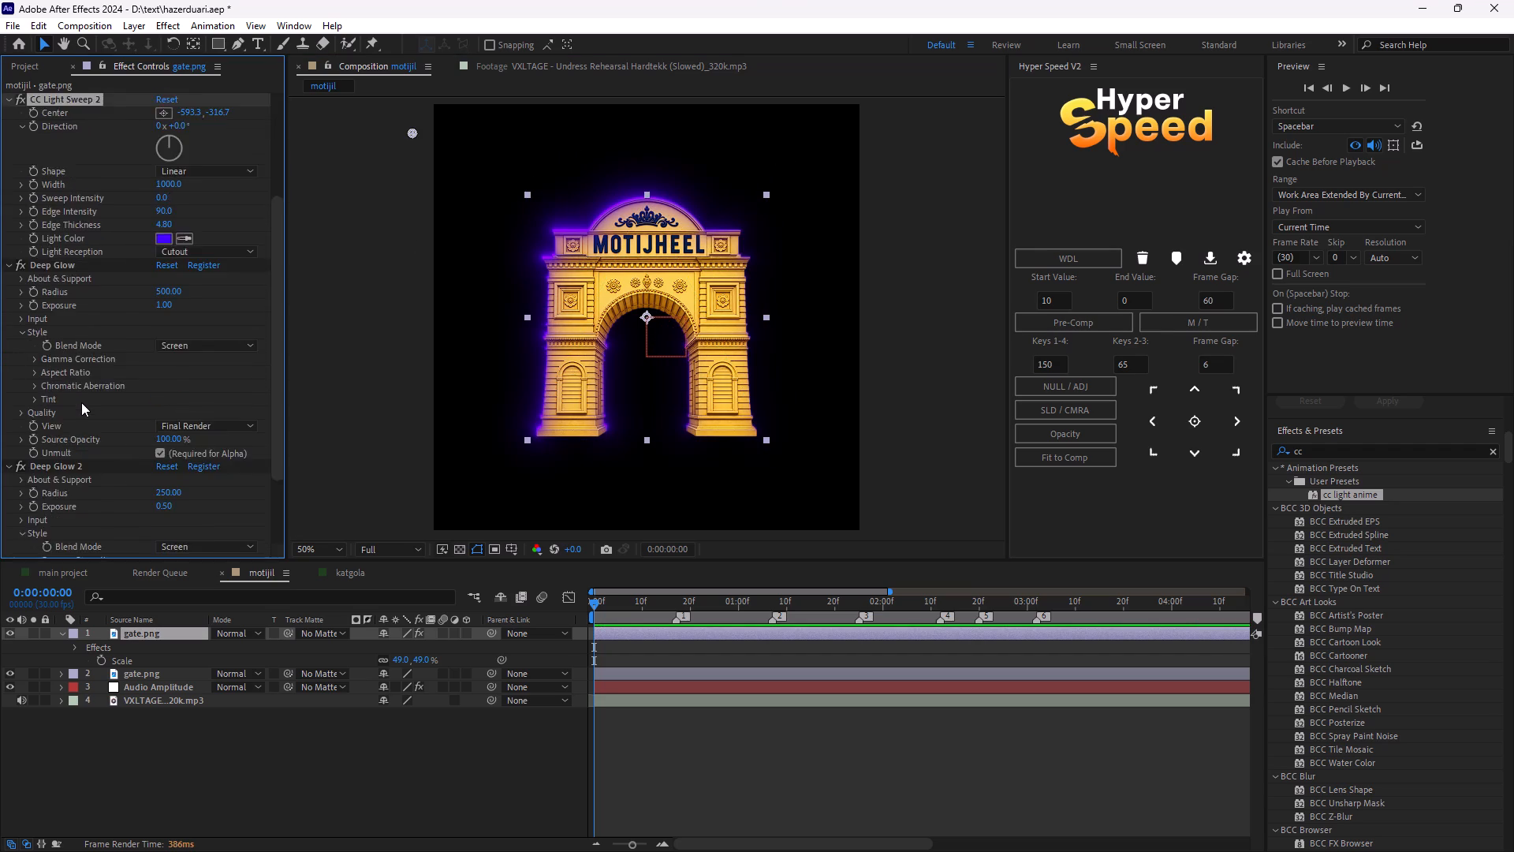
pyautogui.hotkey('ctrl', 'z')
pyautogui.hotkey('ctrl', 'z')
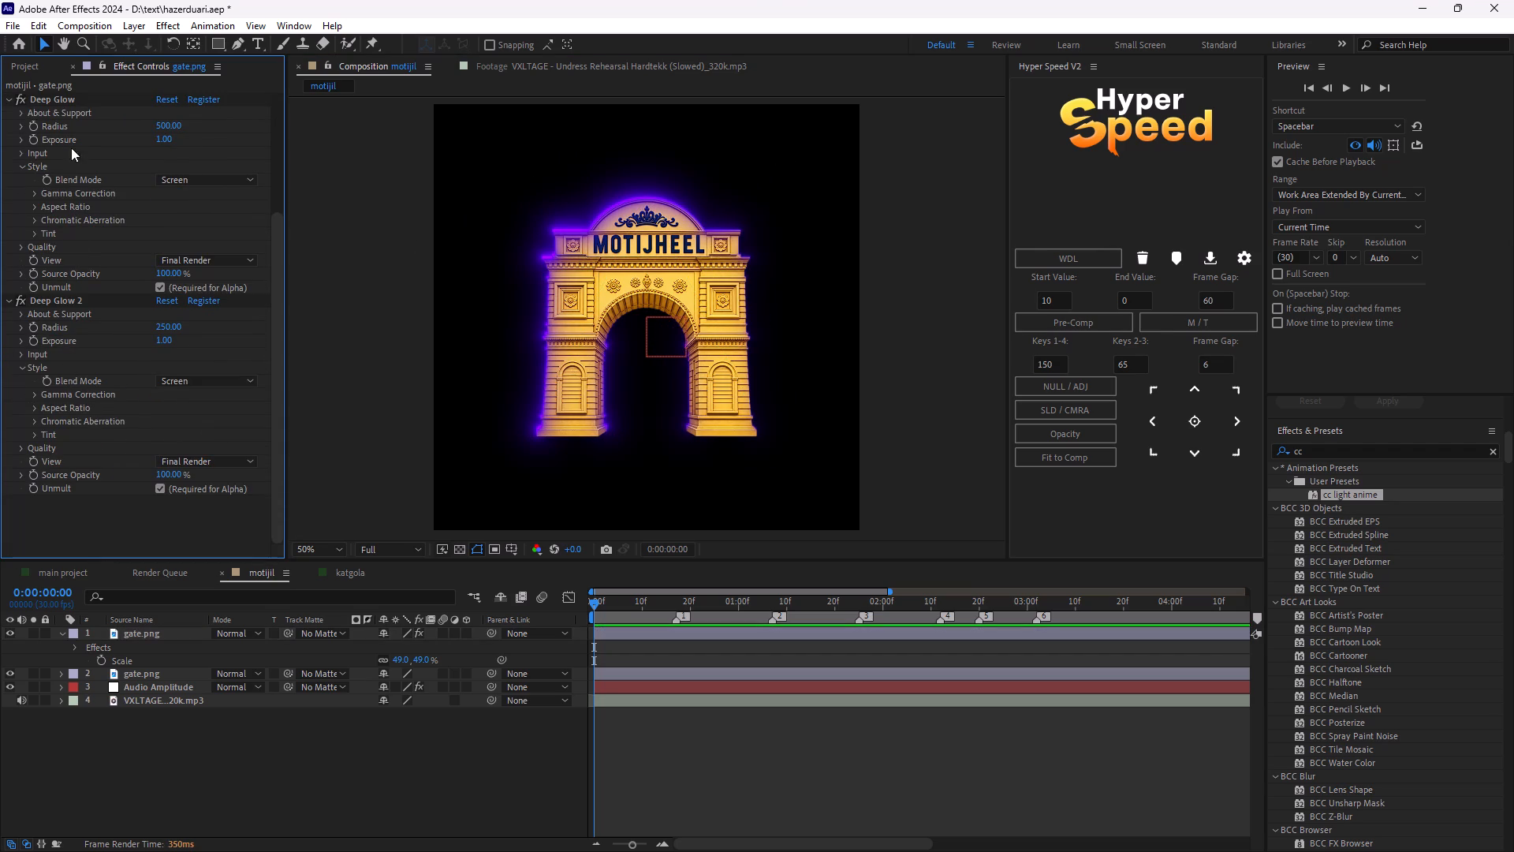
pyautogui.hotkey('ctrl', 'z')
pyautogui.hotkey('ctrl', 'z')
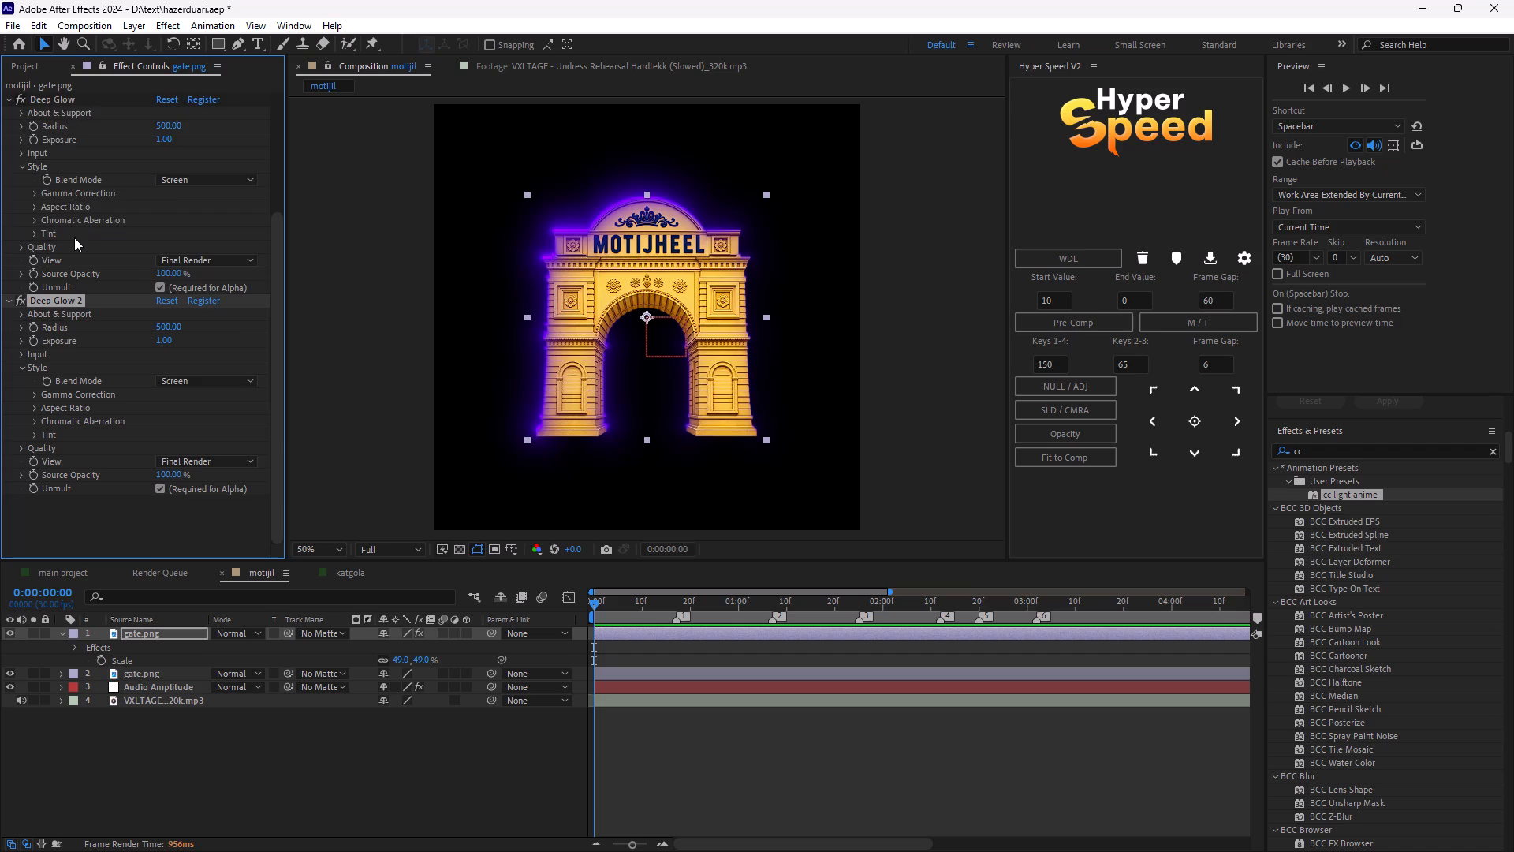
pyautogui.hotkey('ctrl', 'z')
# Move the top gate.png layer's CC Light Sweep center to the gate's upper-right corner, about 1200, 26.
pyautogui.click(74, 99)
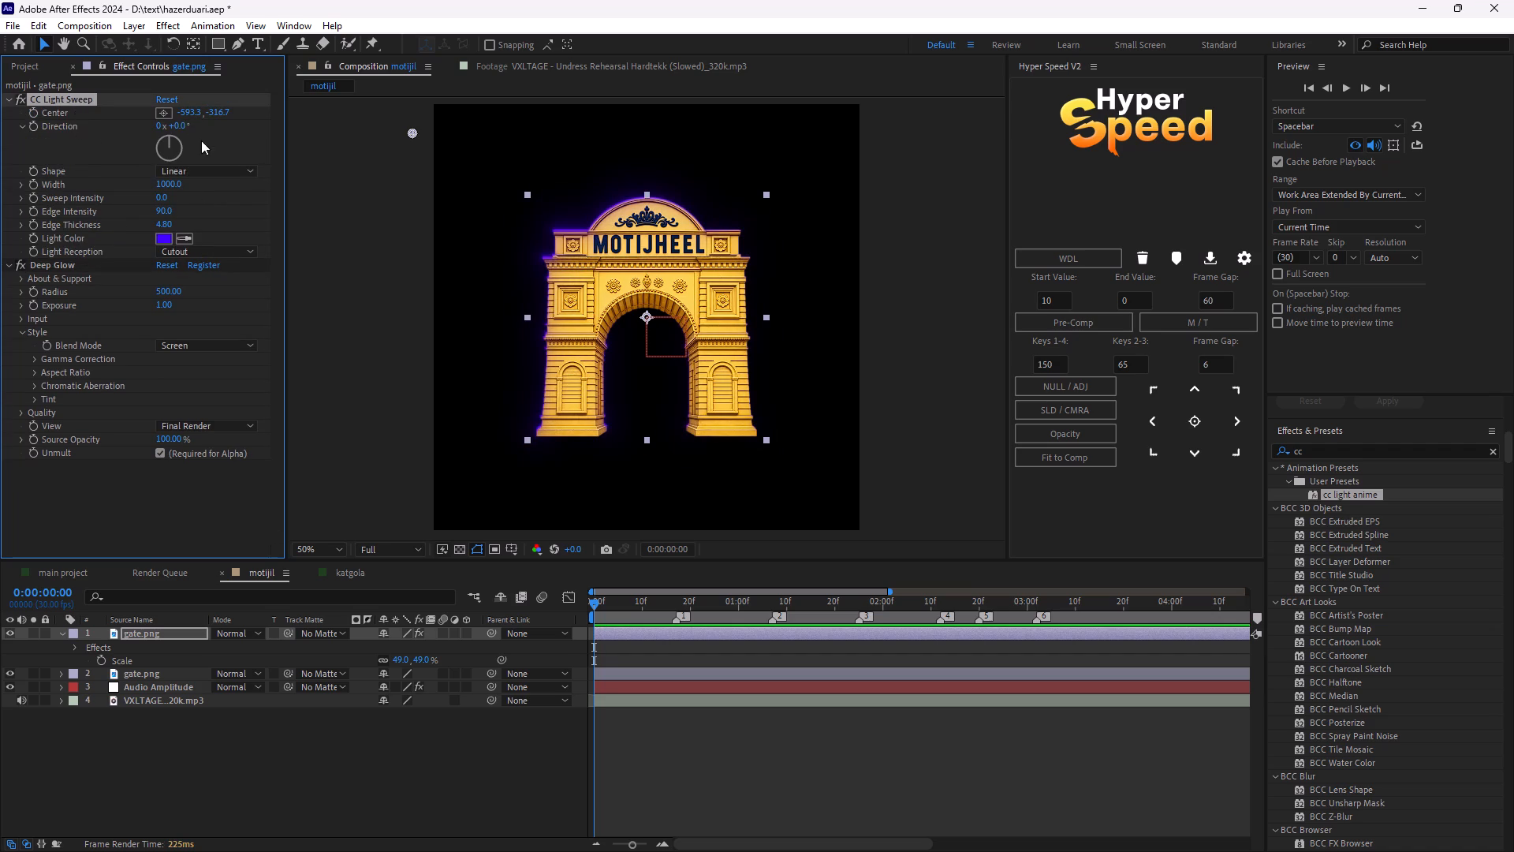
pyautogui.click(170, 111)
pyautogui.click(632, 155)
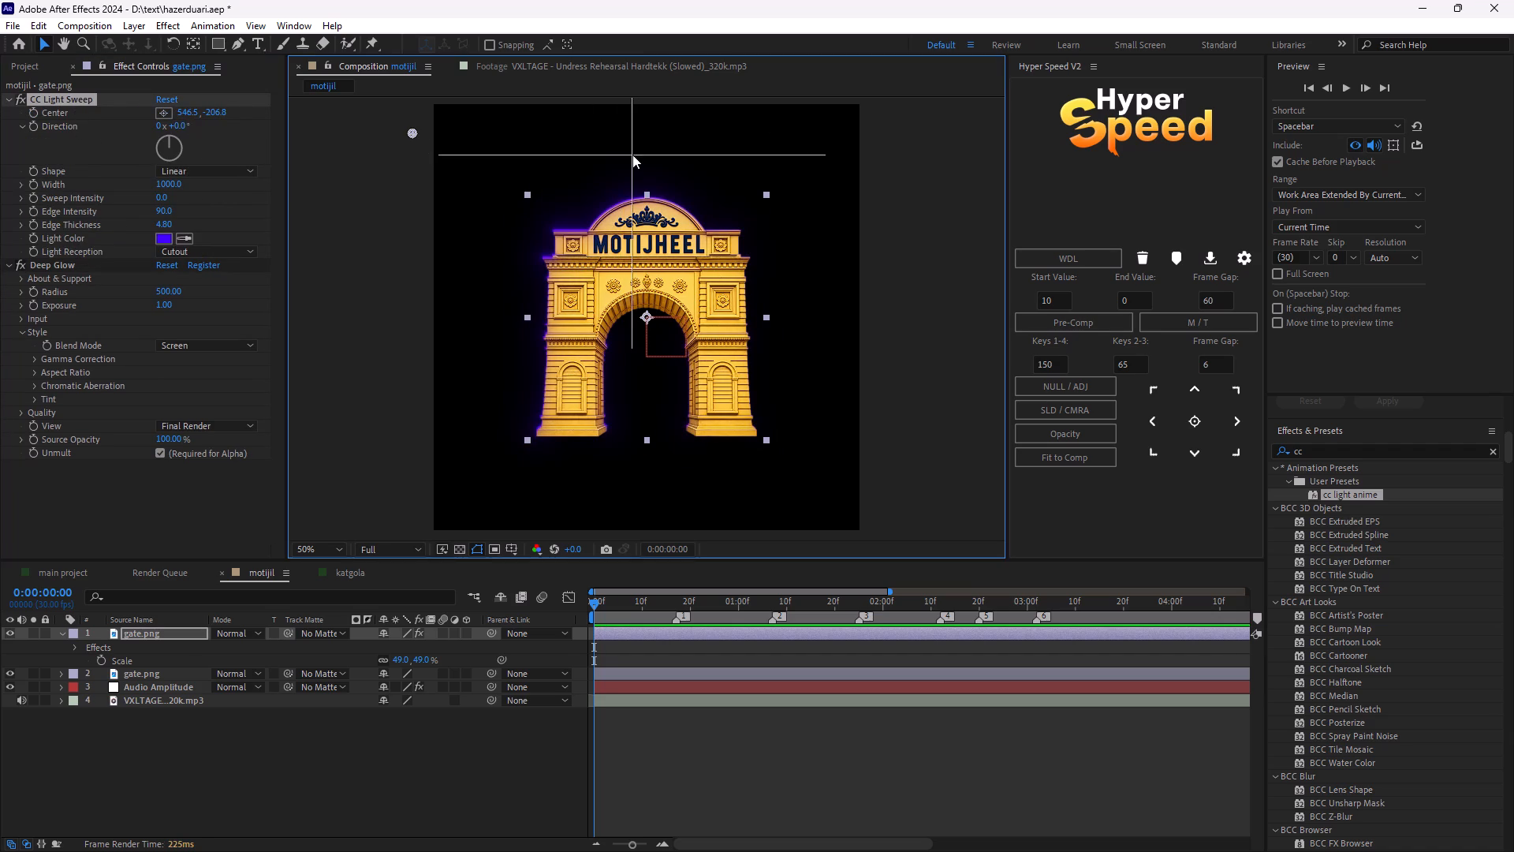
pyautogui.moveTo(632, 152); pyautogui.dragTo(810, 144)
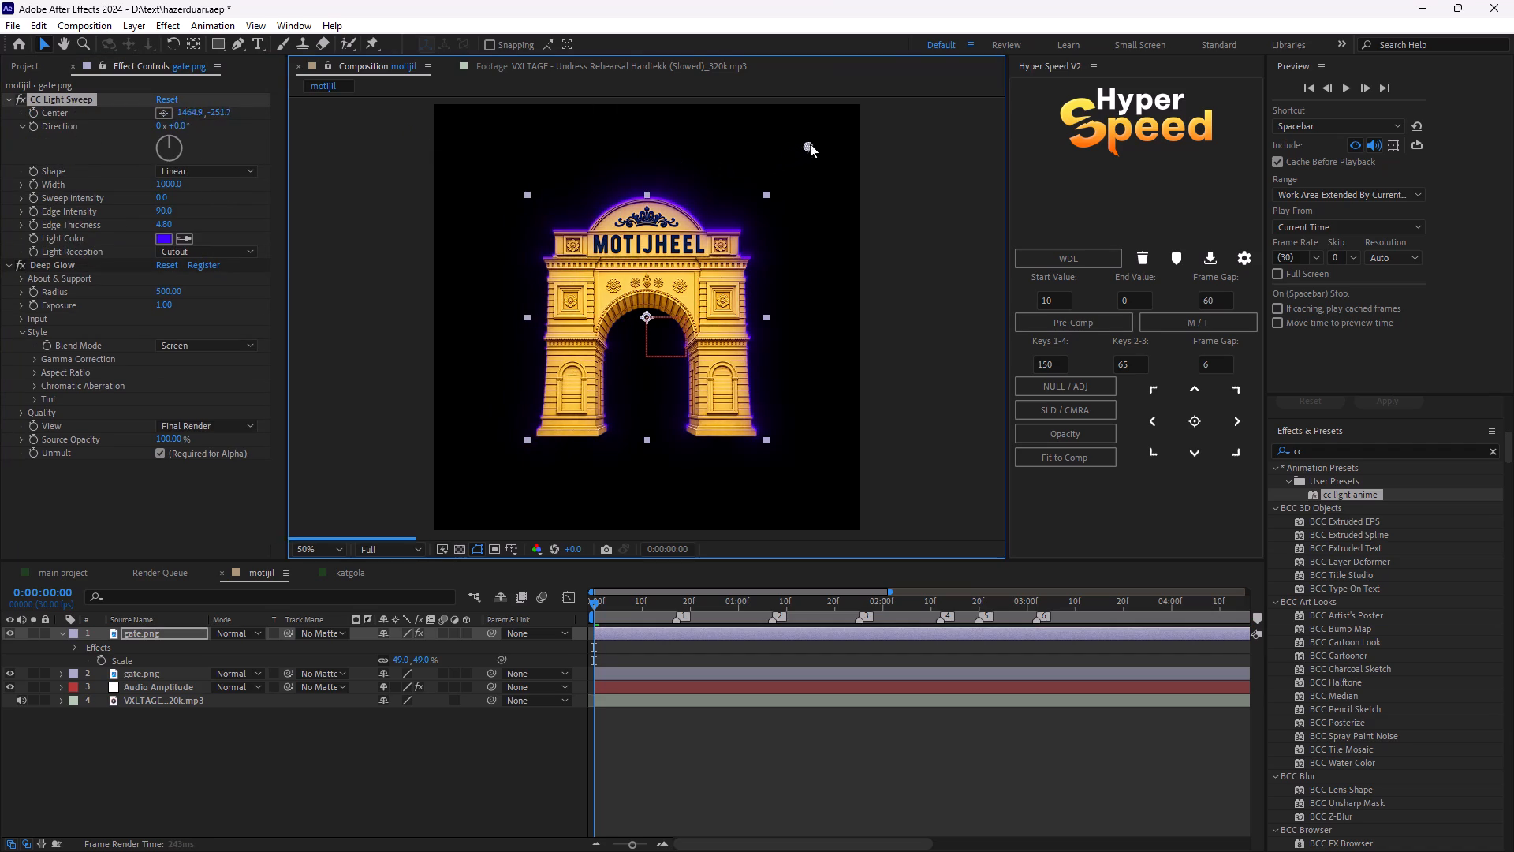
pyautogui.moveTo(810, 144); pyautogui.dragTo(782, 174)
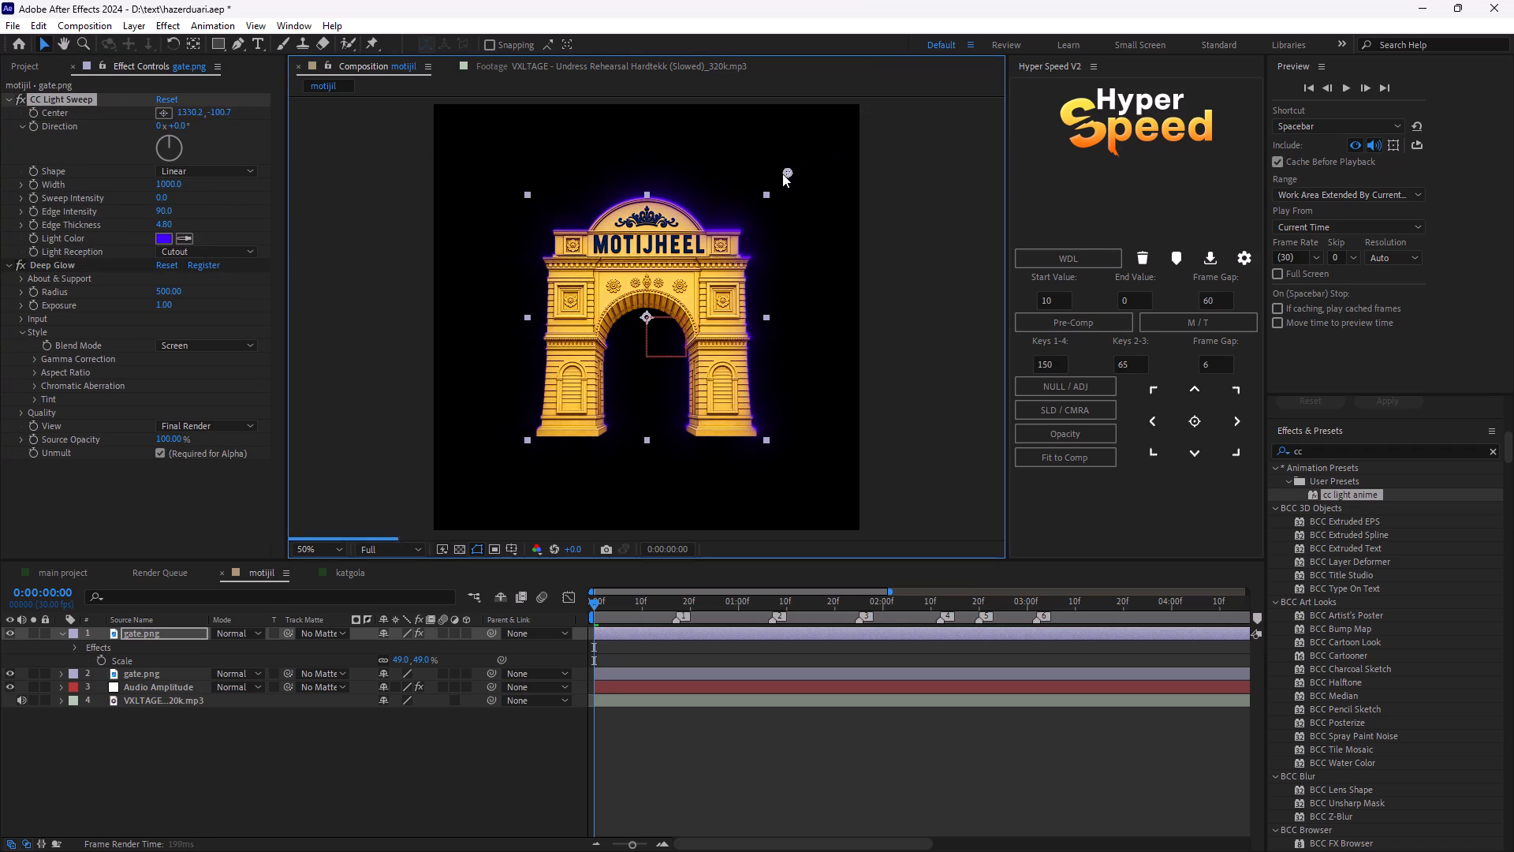
pyautogui.moveTo(782, 174); pyautogui.dragTo(758, 197)
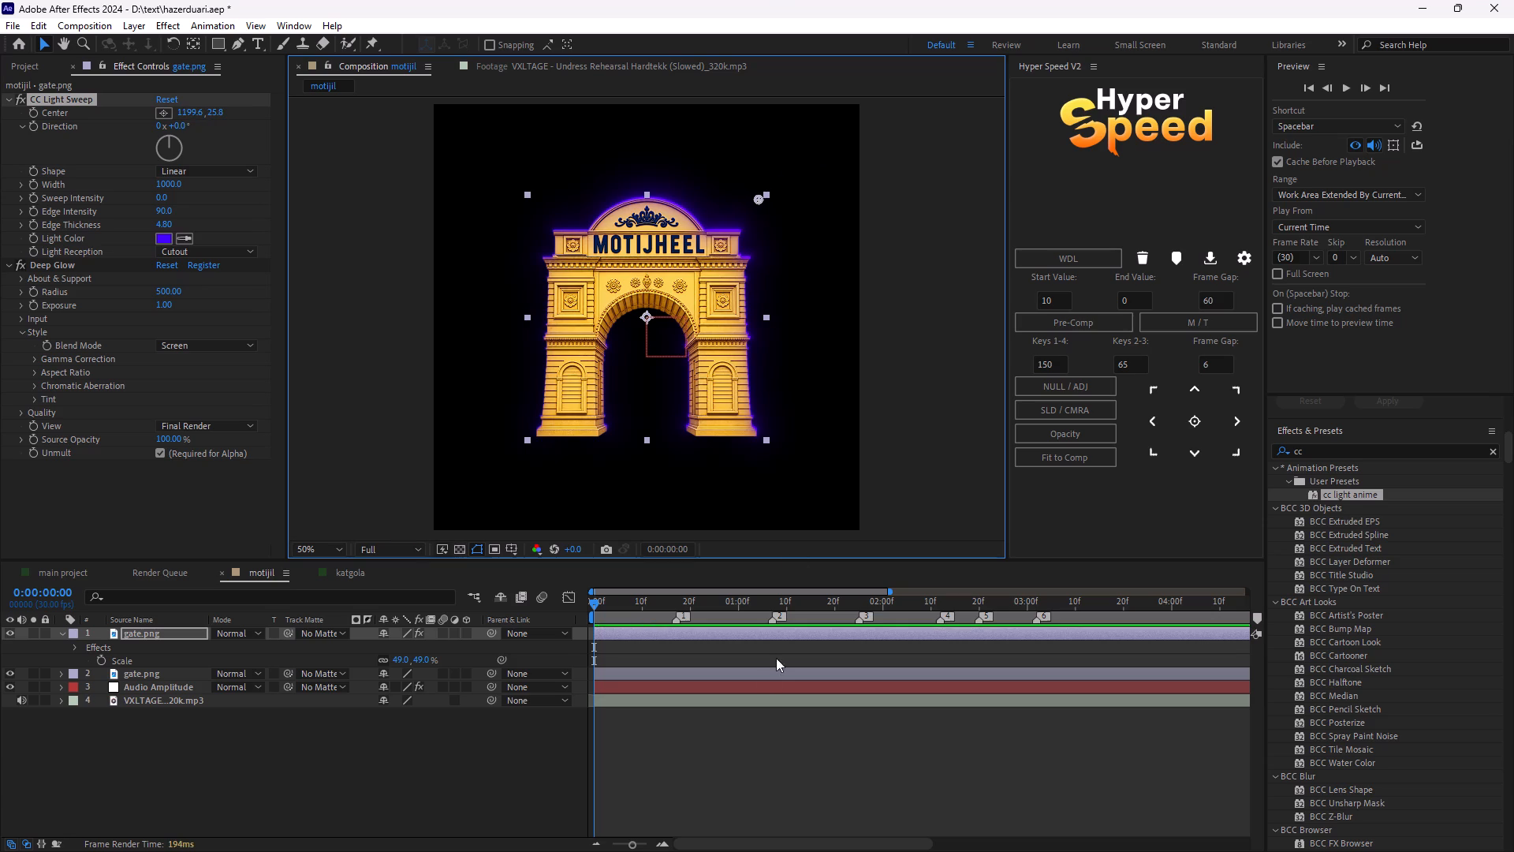
pyautogui.click(762, 714)
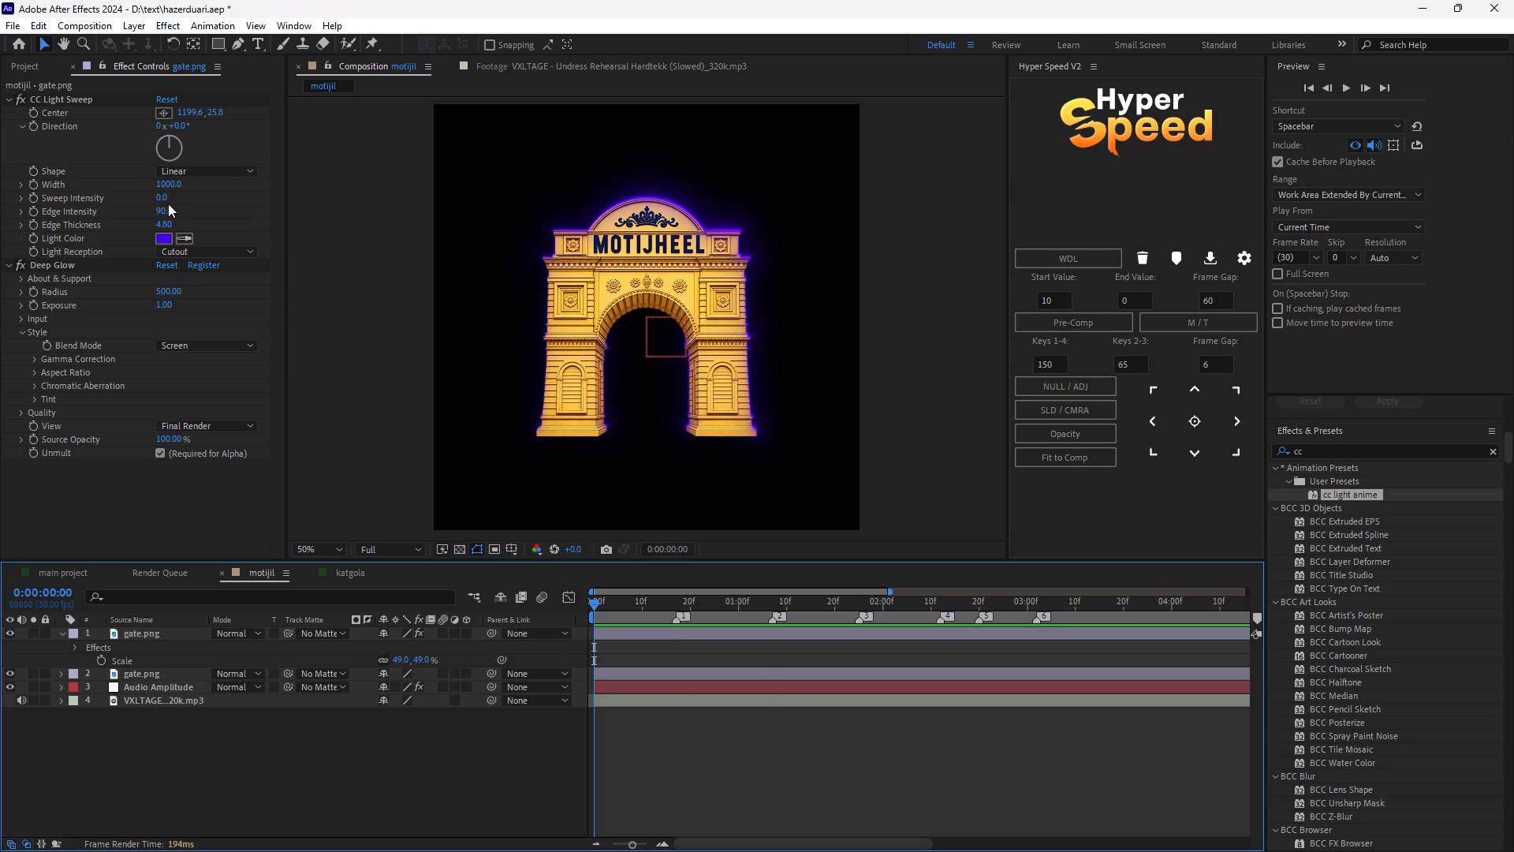
# Try the Smooth shape for CC Light Sweep, and set the Shape to Sharp.
pyautogui.click(209, 172)
pyautogui.click(241, 212)
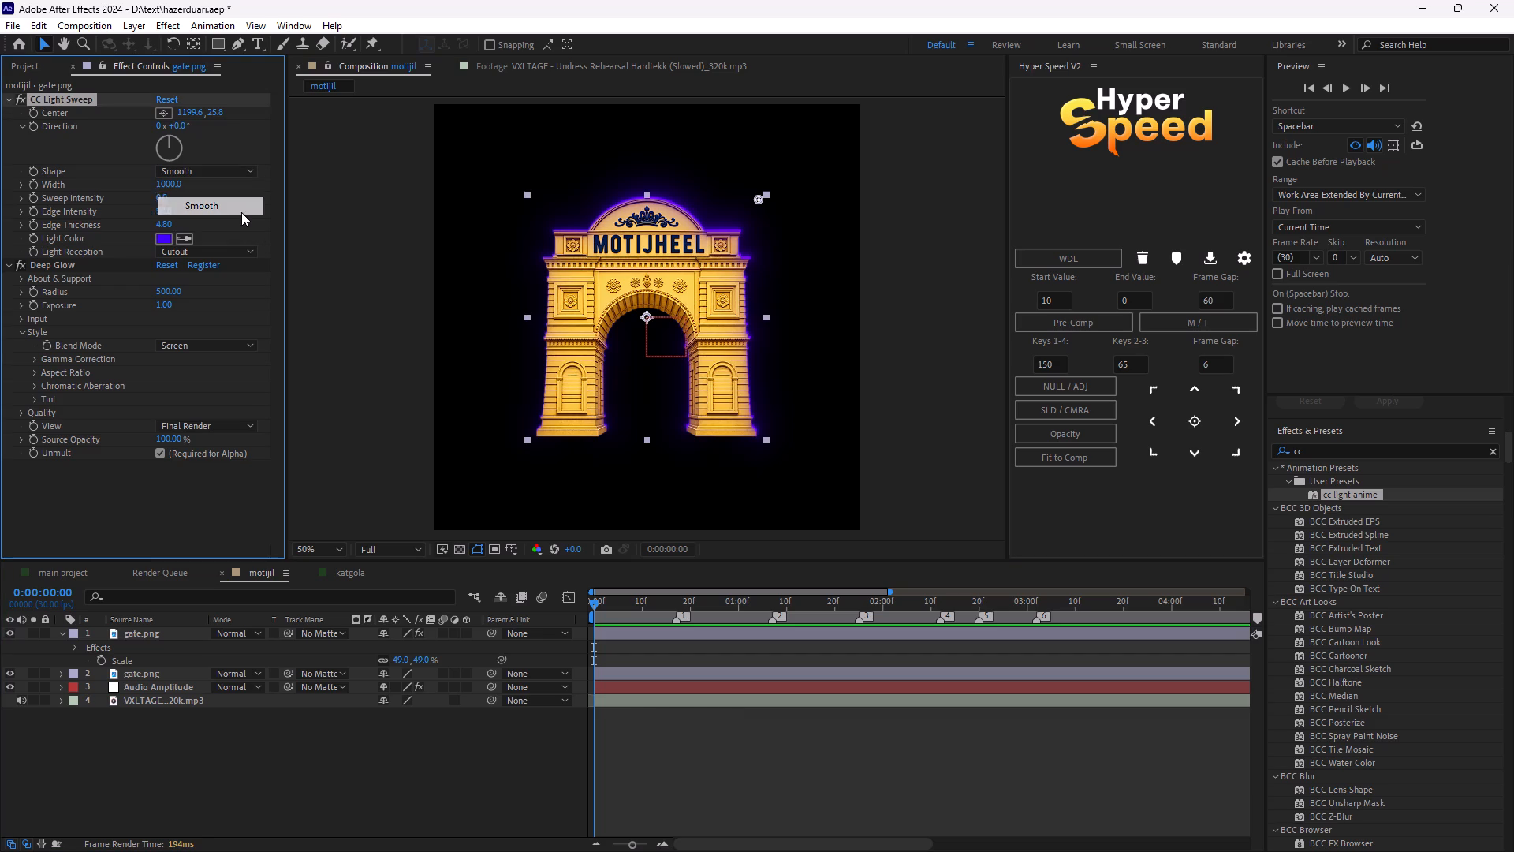
pyautogui.click(227, 176)
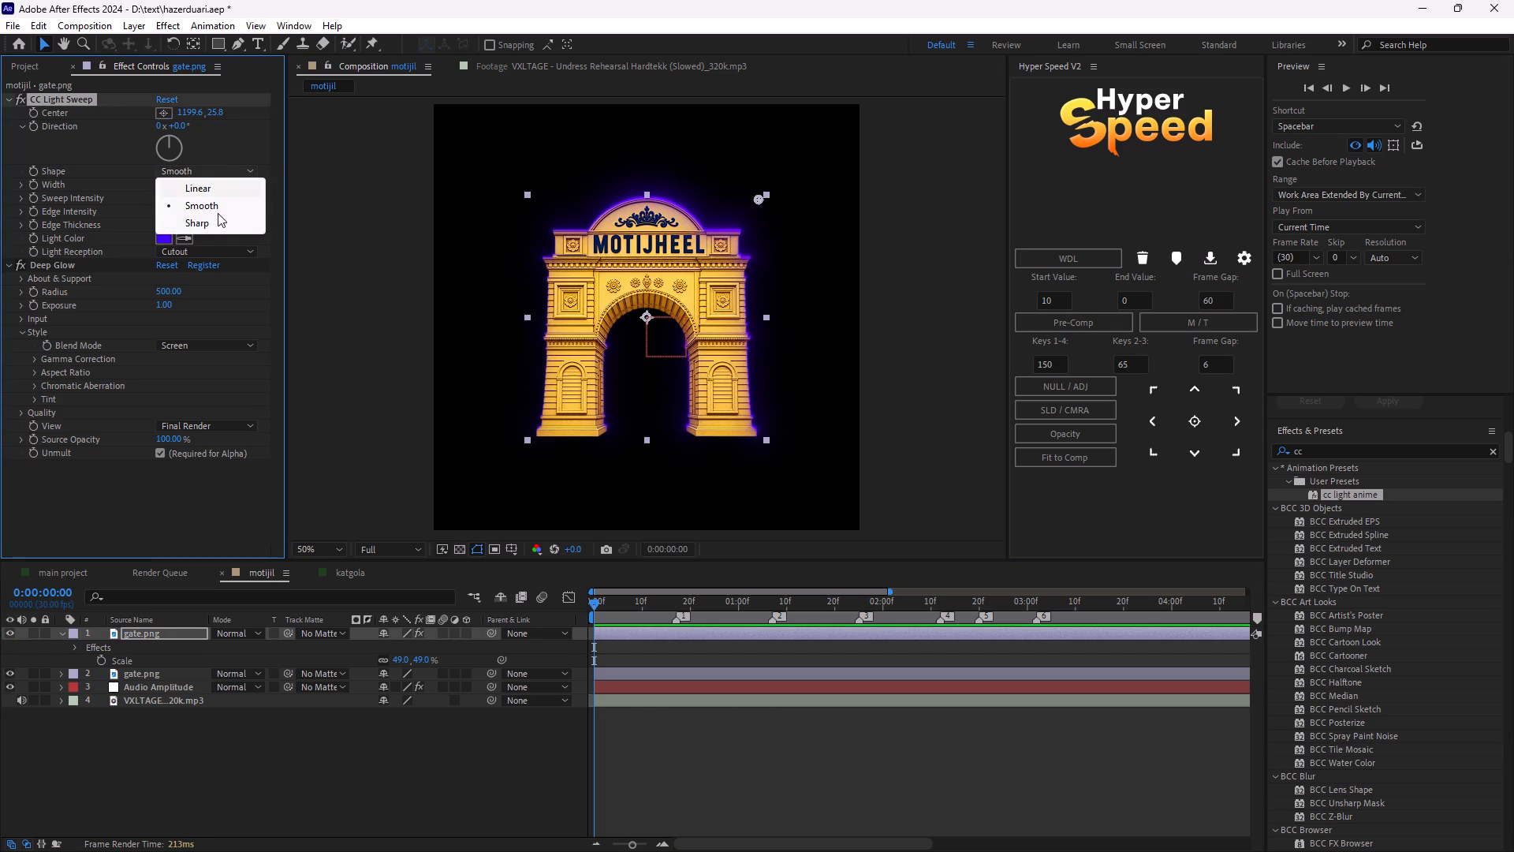
pyautogui.click(218, 221)
pyautogui.click(234, 170)
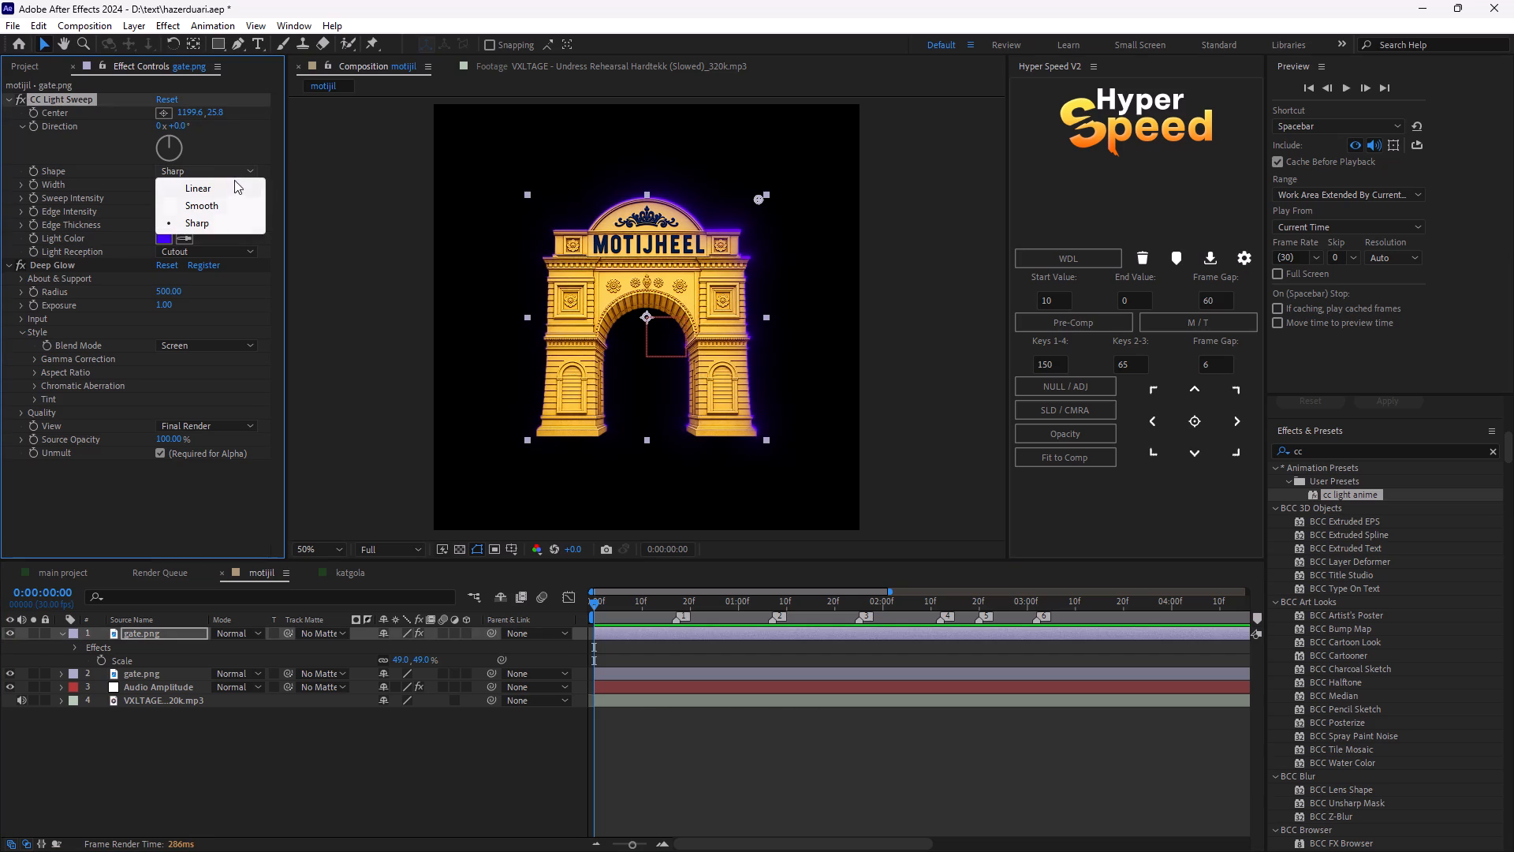
pyautogui.scroll(2, 667, 295)
pyautogui.click(4, 673)
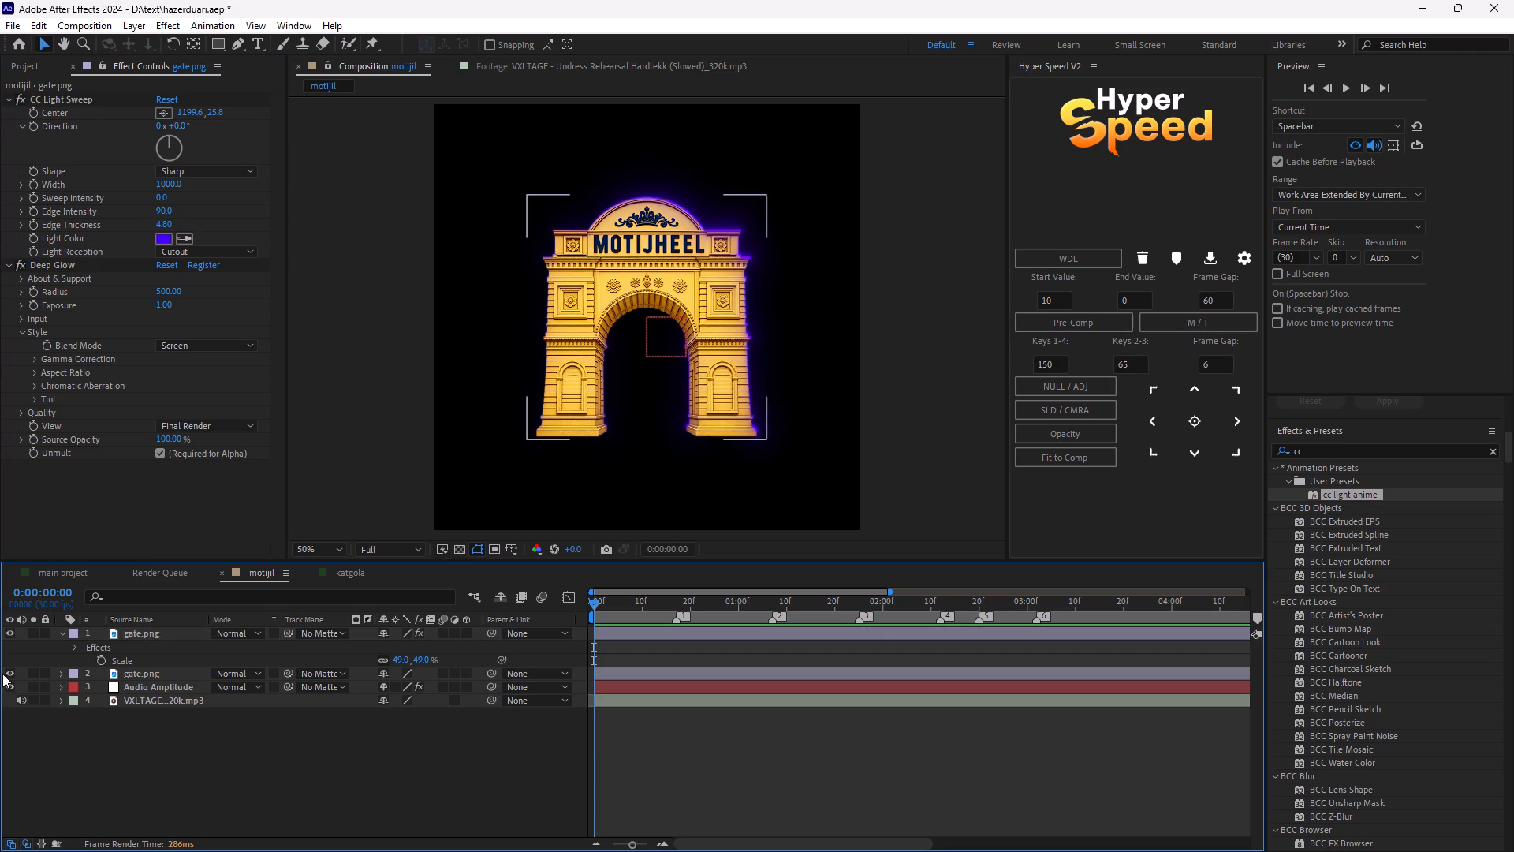
# Temporarily hide the lower gate.png layer to examine the glow outline on its own, and restore it.
pyautogui.click(8, 677)
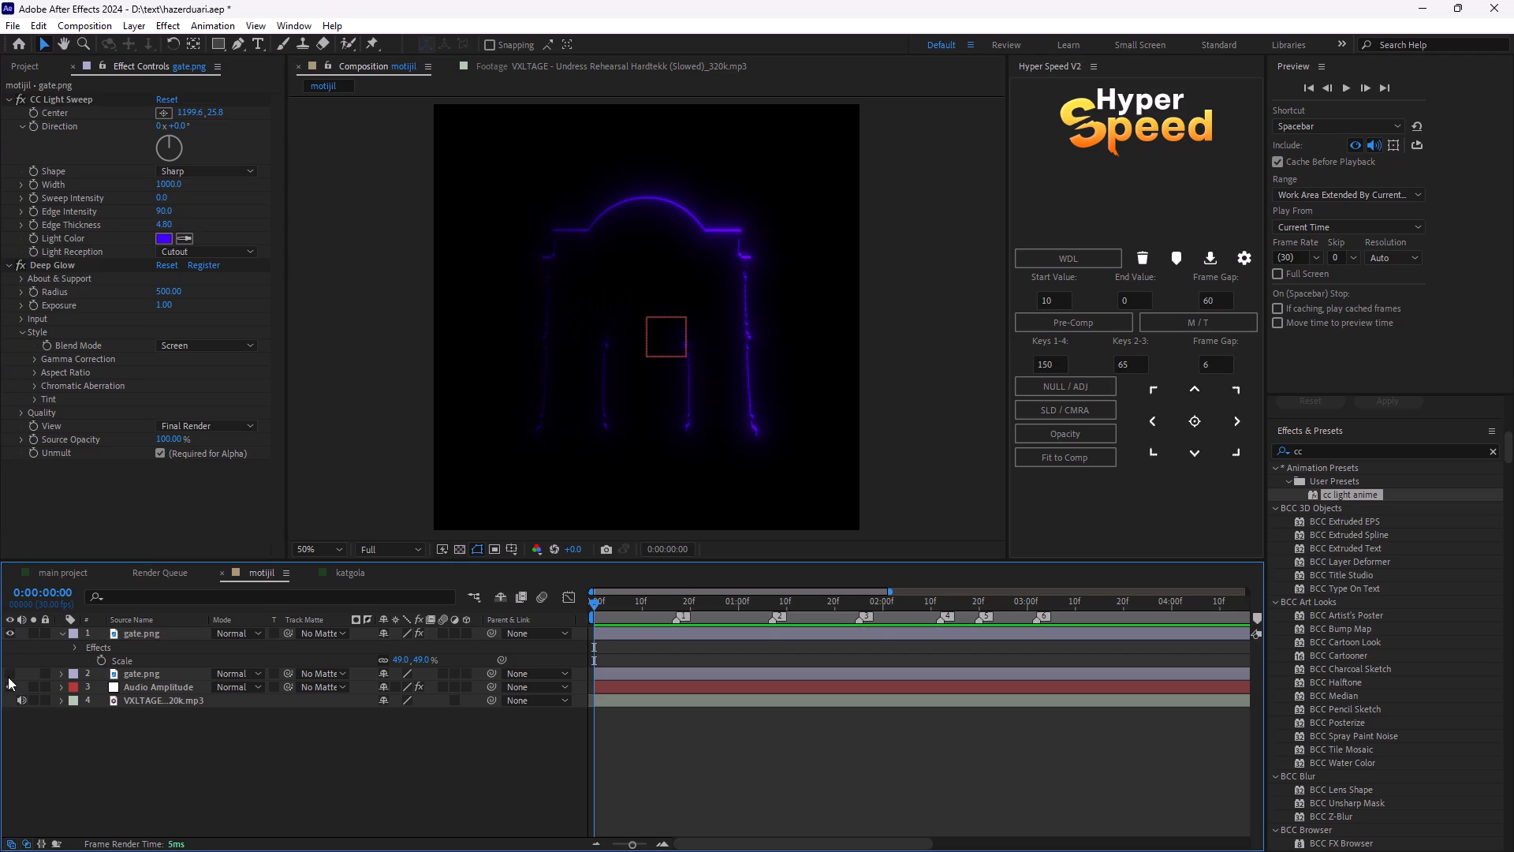
pyautogui.click(8, 677)
# Change the CC Light Sweep light color on the top gate.png layer to bright cyan.
pyautogui.click(165, 243)
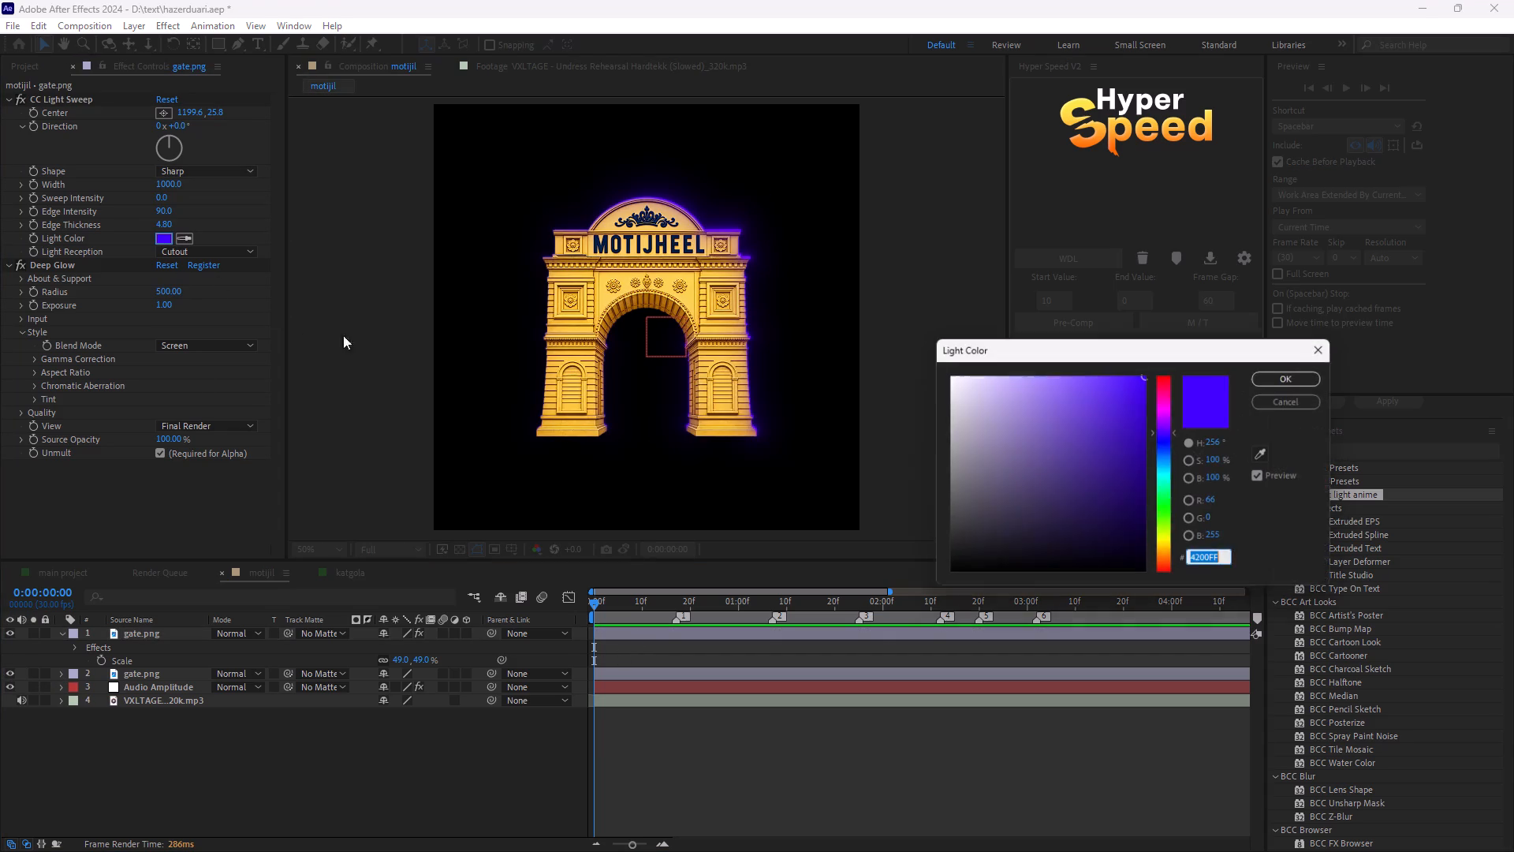
pyautogui.moveTo(1168, 433); pyautogui.dragTo(1175, 467)
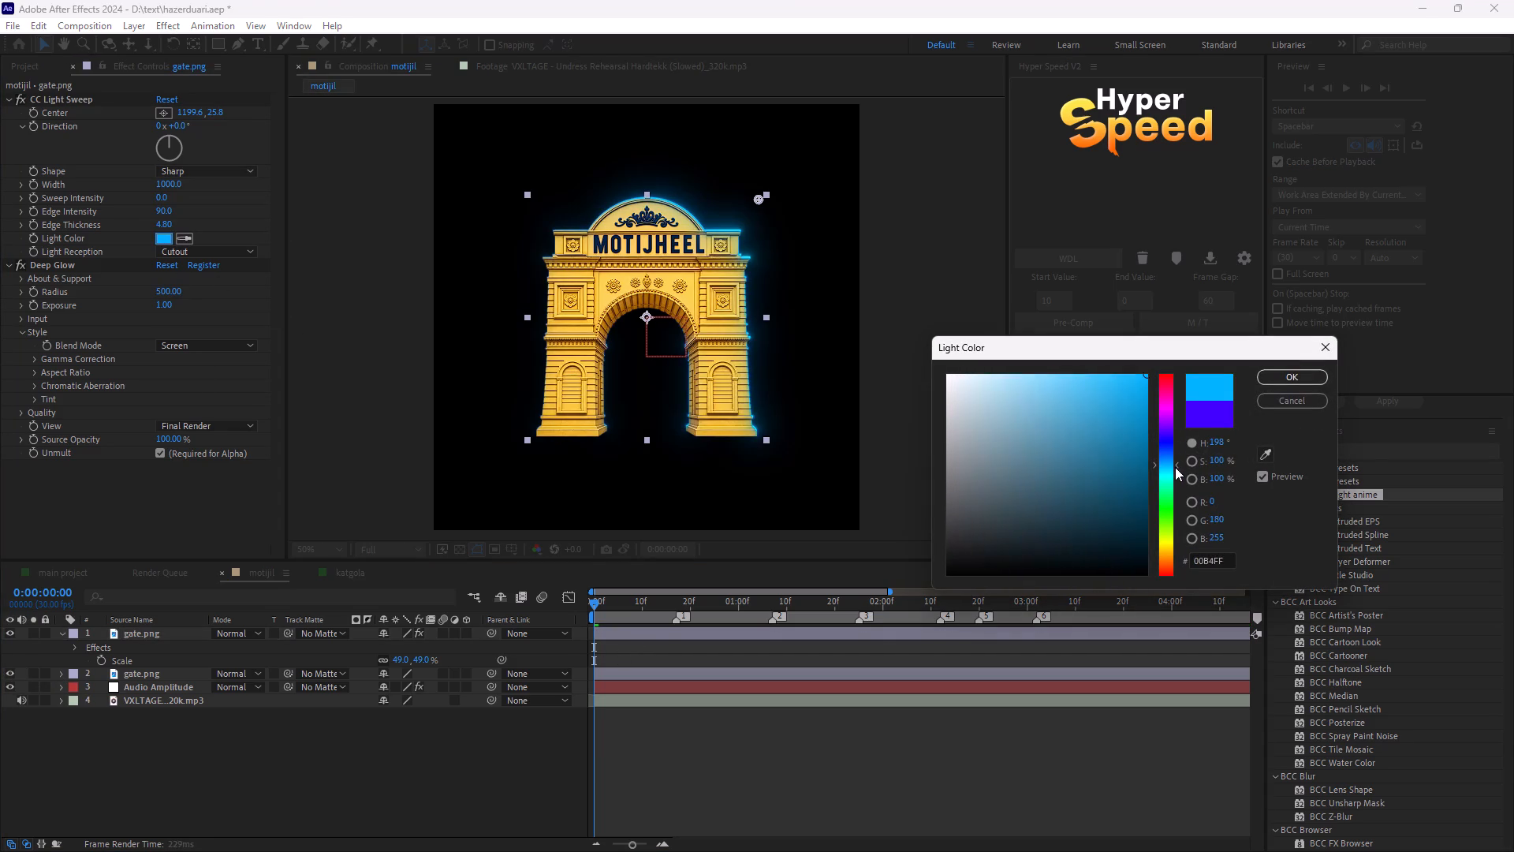
pyautogui.moveTo(1175, 467); pyautogui.dragTo(1175, 469)
pyautogui.click(1319, 376)
pyautogui.click(833, 746)
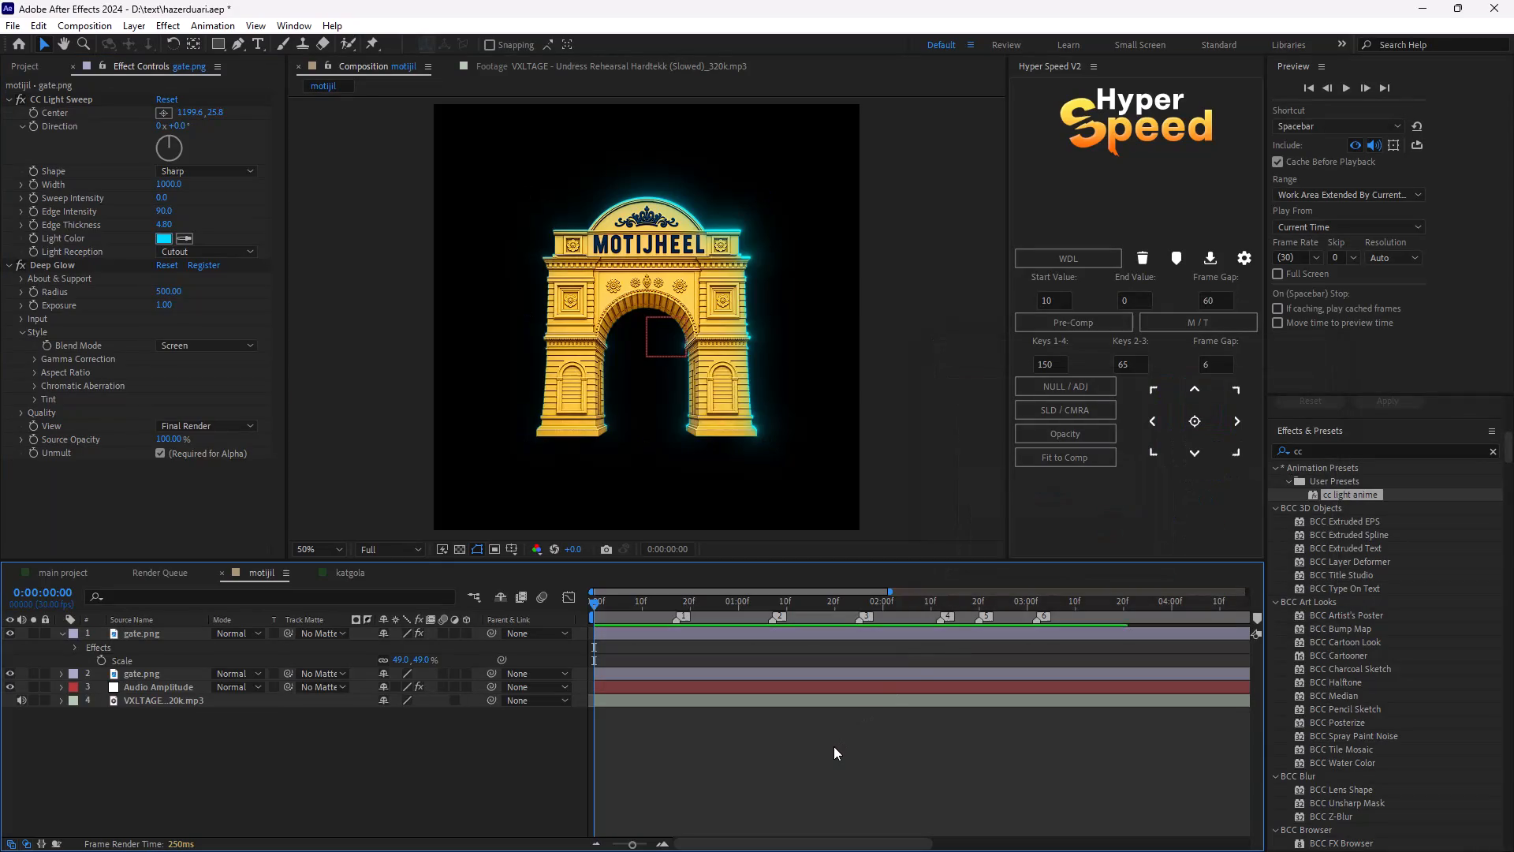
# Play the opening of the motijil composition repeatedly from its first frame to check the glow against the music.
pyautogui.press('space')
pyautogui.press('space')
pyautogui.moveTo(600, 607); pyautogui.dragTo(602, 609)
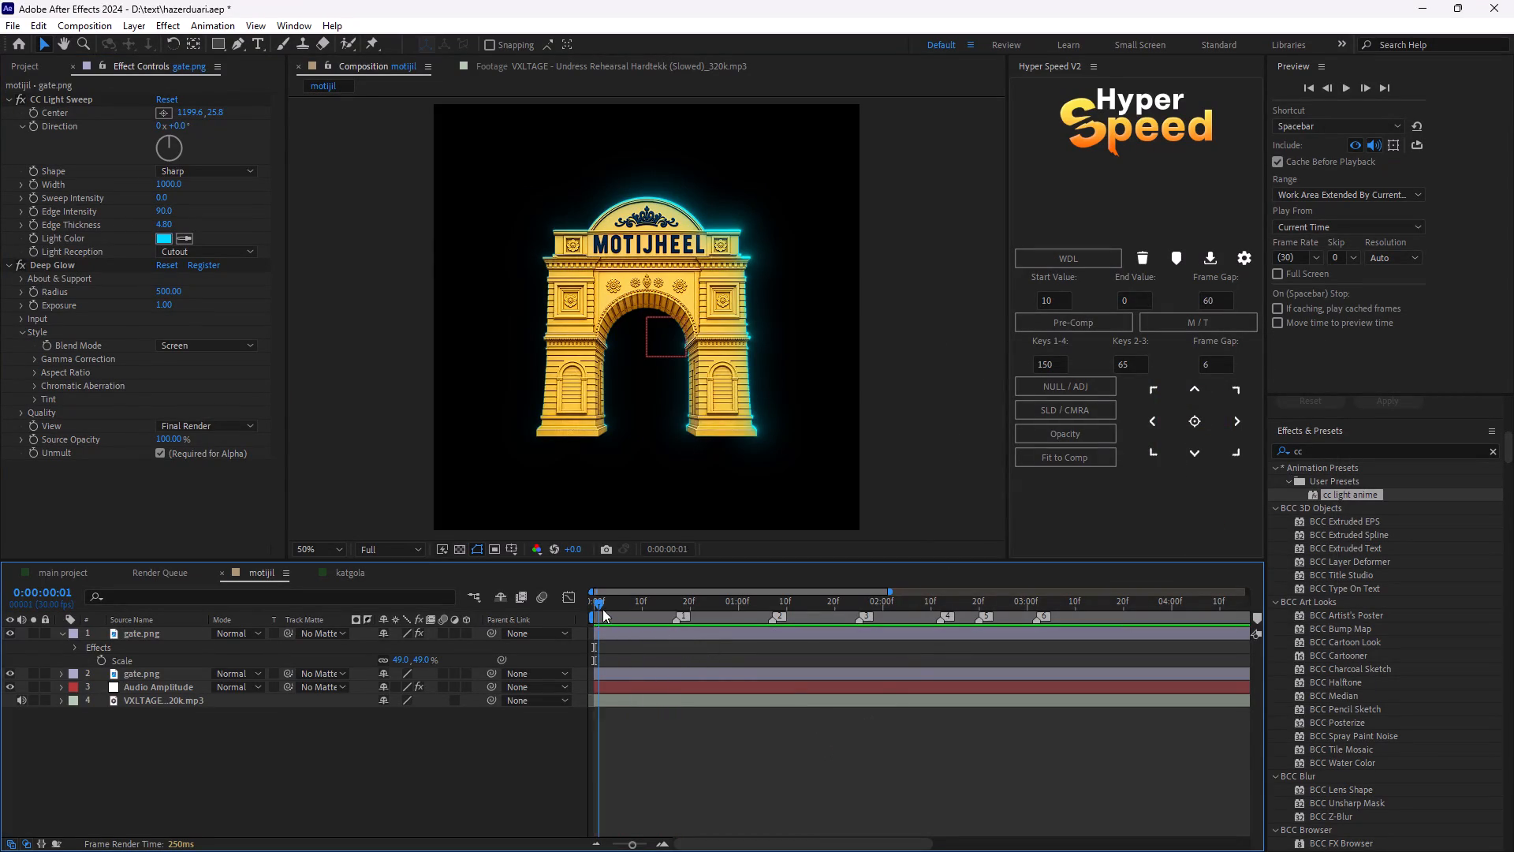
pyautogui.moveTo(602, 609); pyautogui.dragTo(512, 630)
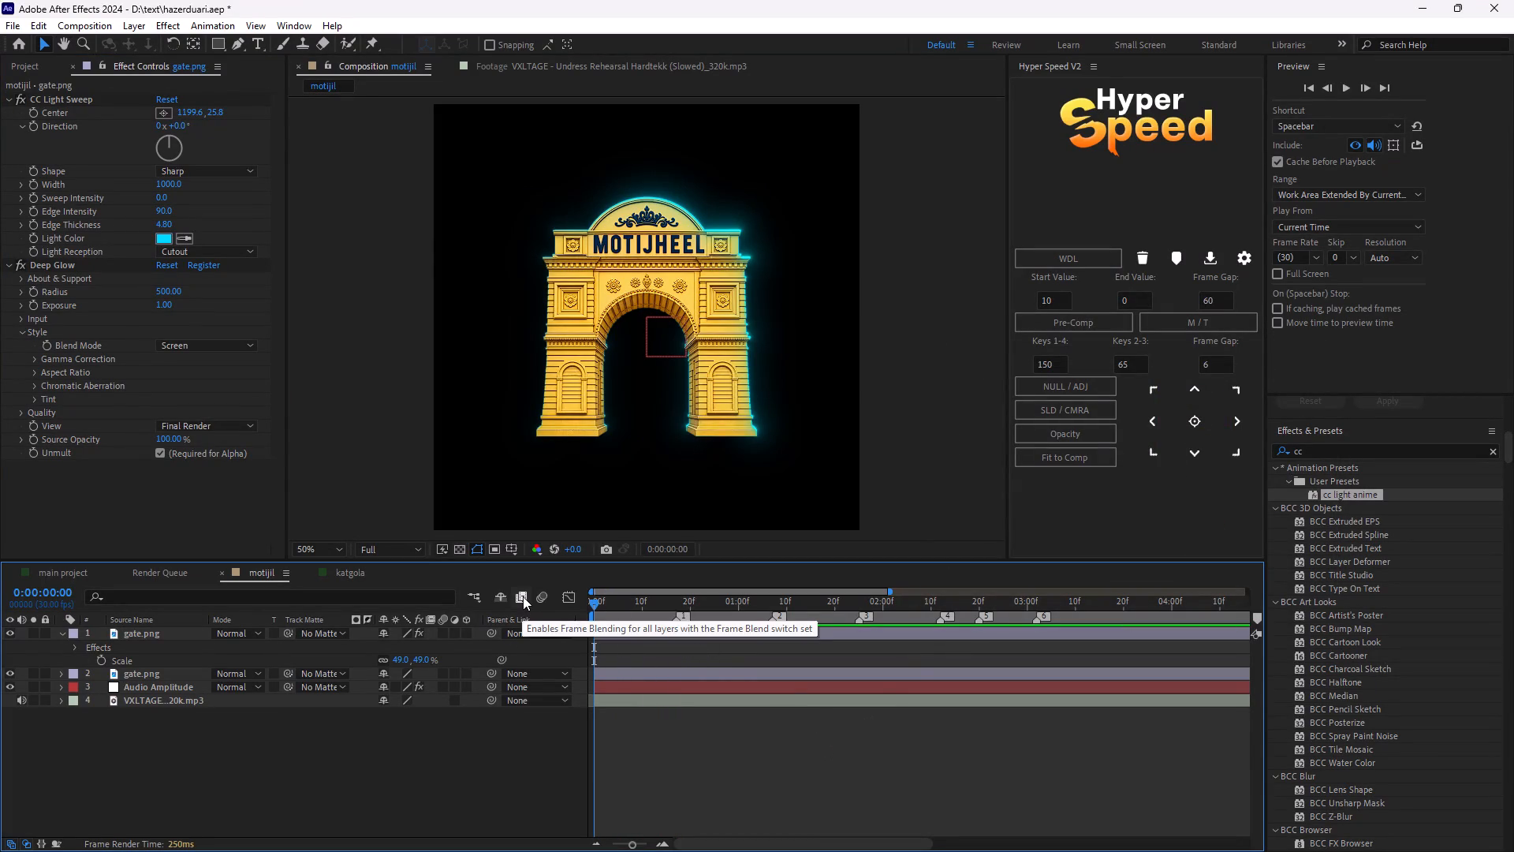
pyautogui.press('space')
pyautogui.press('space')
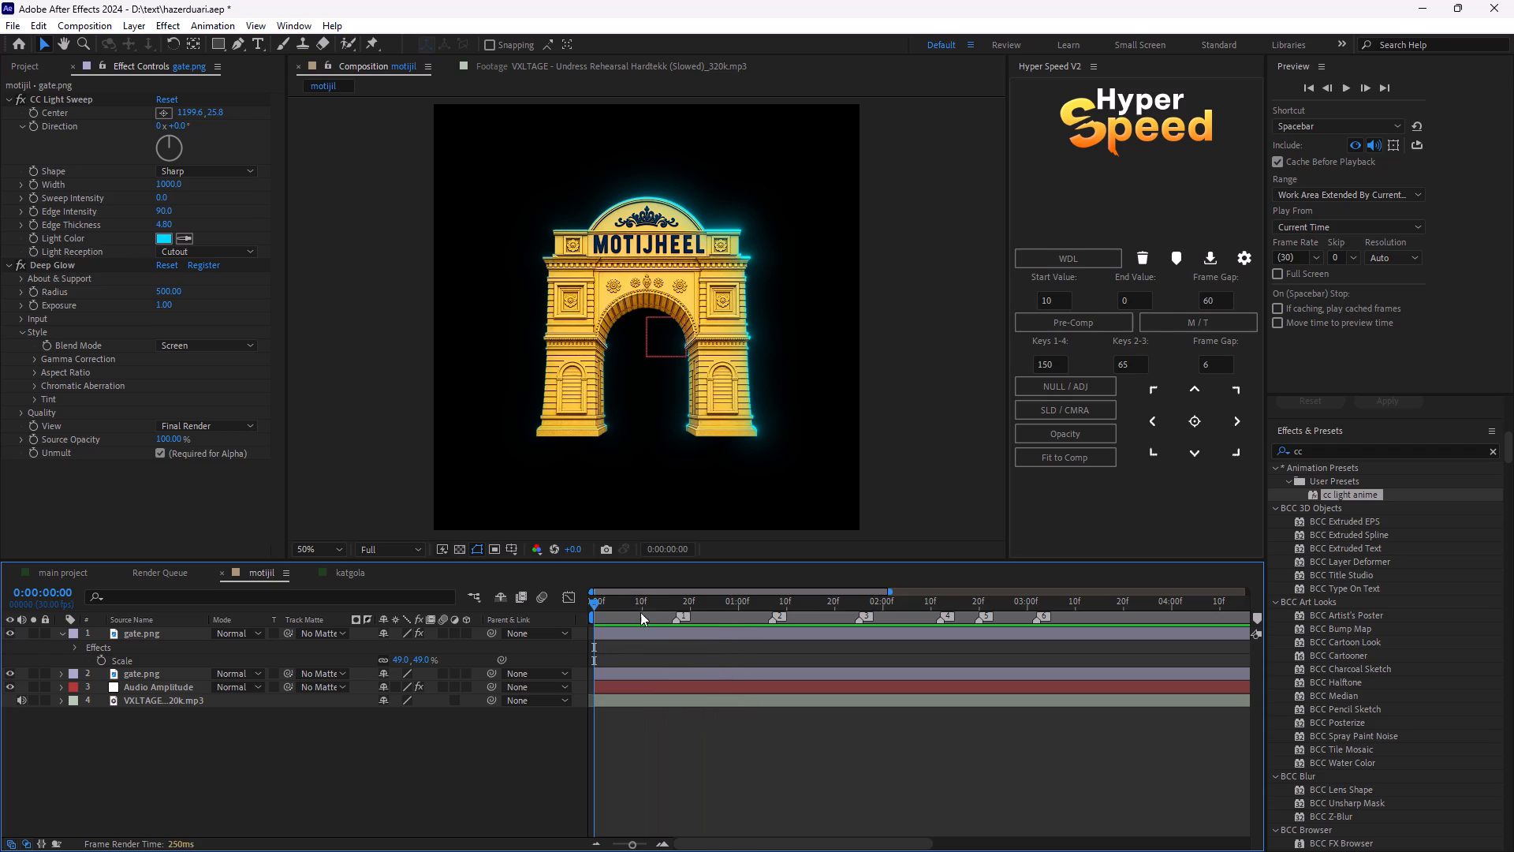
pyautogui.moveTo(606, 600); pyautogui.dragTo(562, 614)
pyautogui.press('space')
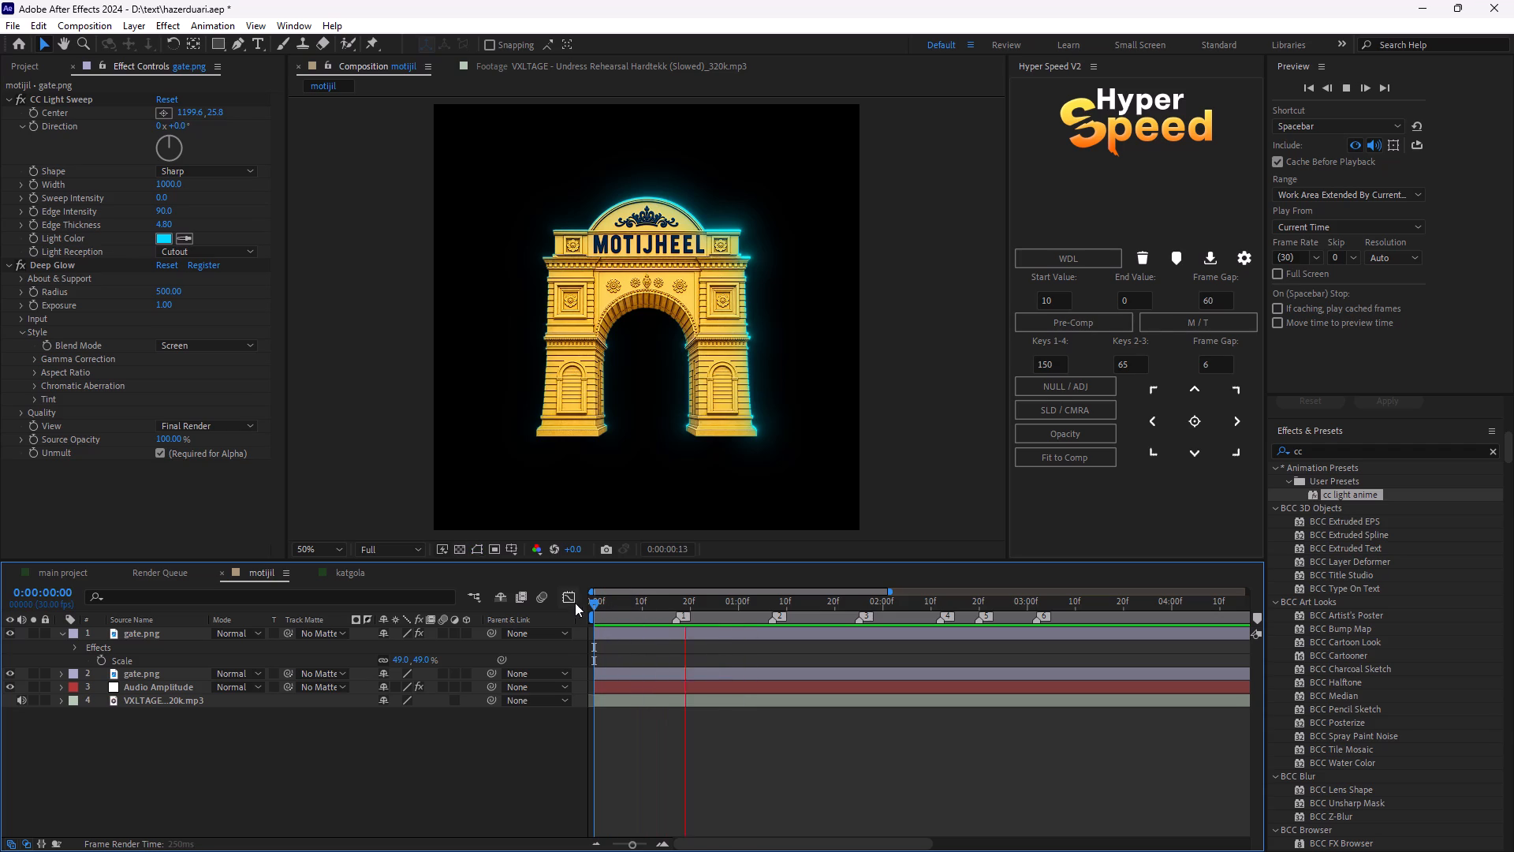
pyautogui.press('space')
pyautogui.moveTo(618, 604); pyautogui.dragTo(603, 622)
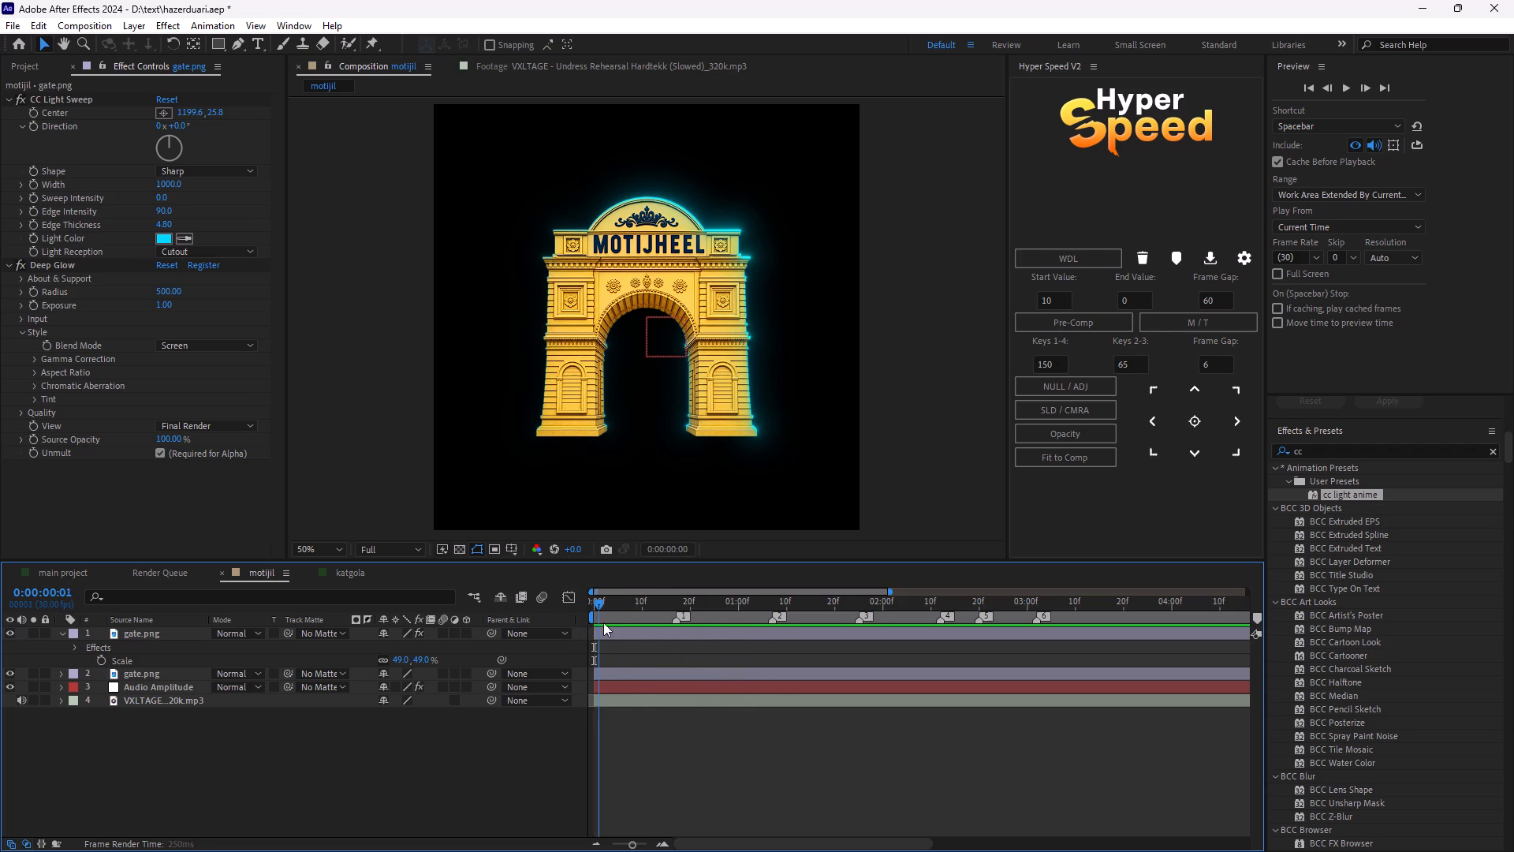
pyautogui.moveTo(603, 622); pyautogui.dragTo(477, 608)
pyautogui.press('space')
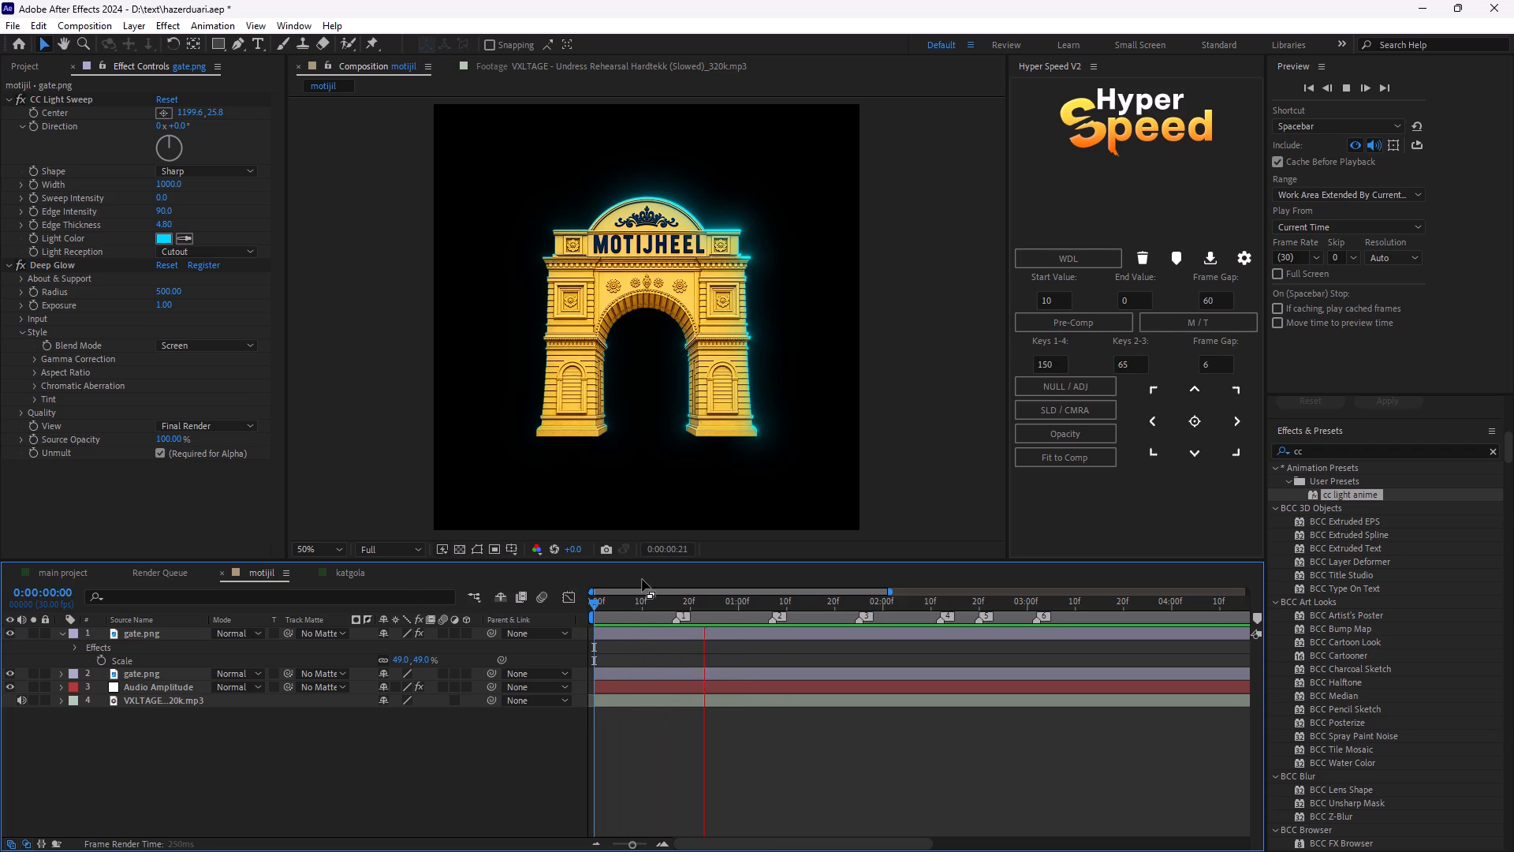
pyautogui.press('space')
pyautogui.press('space')
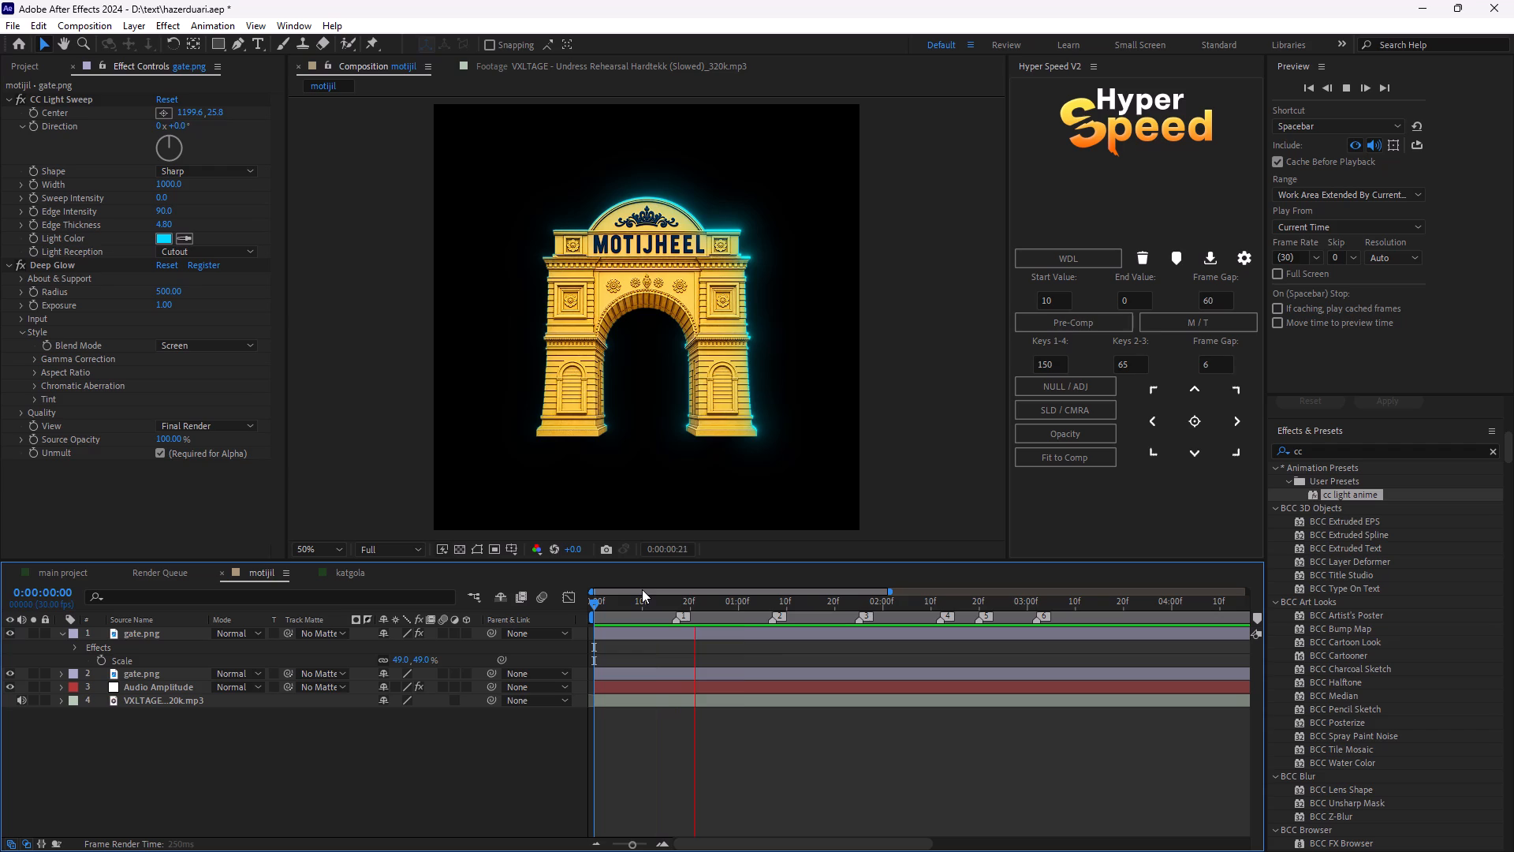
pyautogui.press('space')
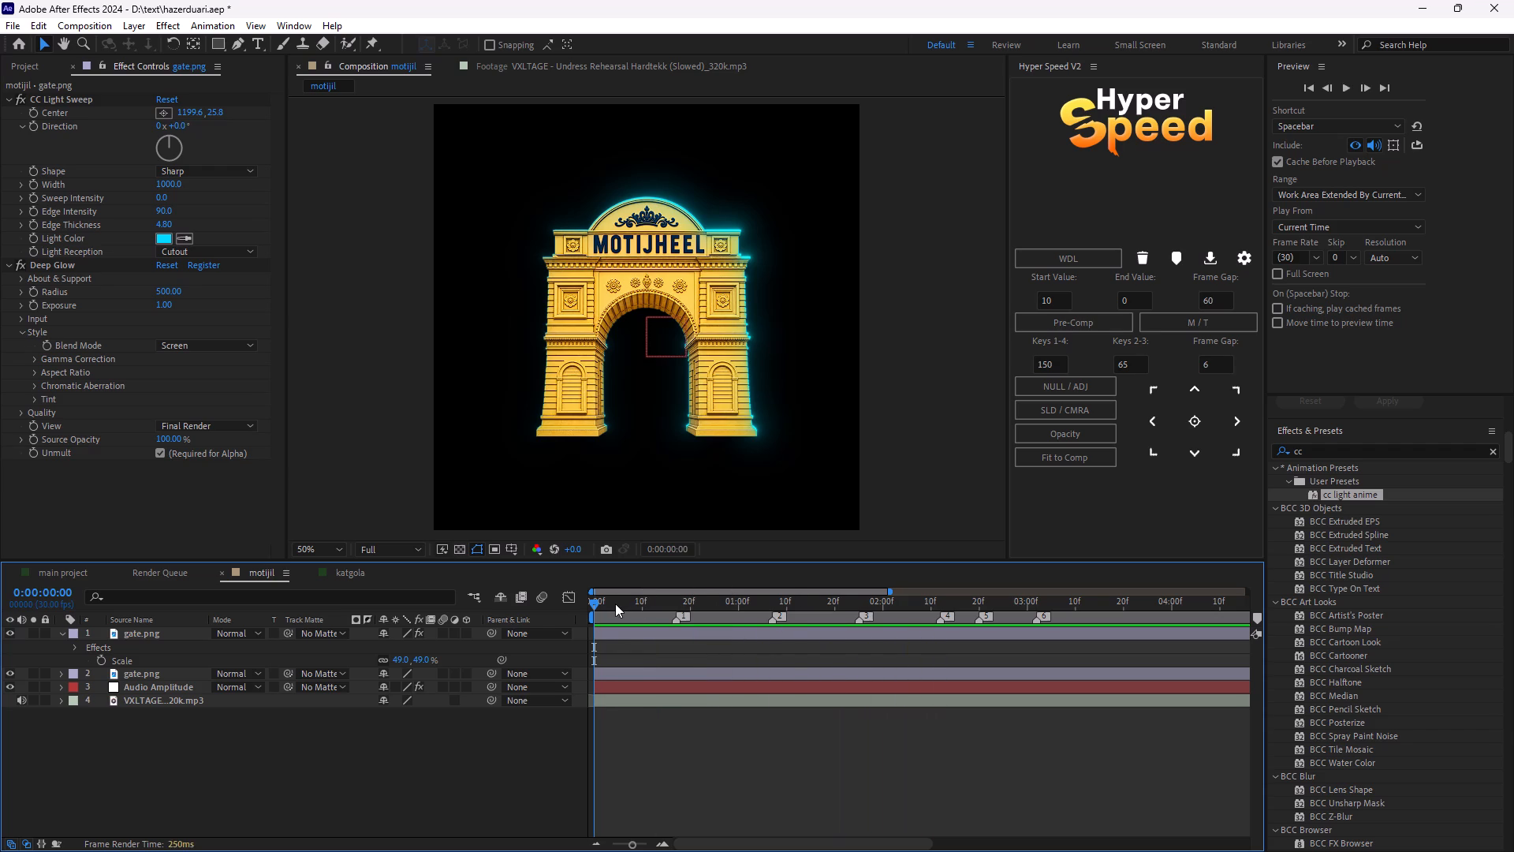
# Play the motijil composition's opening several more times from its first frame to check the cyan gate glow against the music.
pyautogui.moveTo(613, 603); pyautogui.dragTo(552, 625)
pyautogui.press('space')
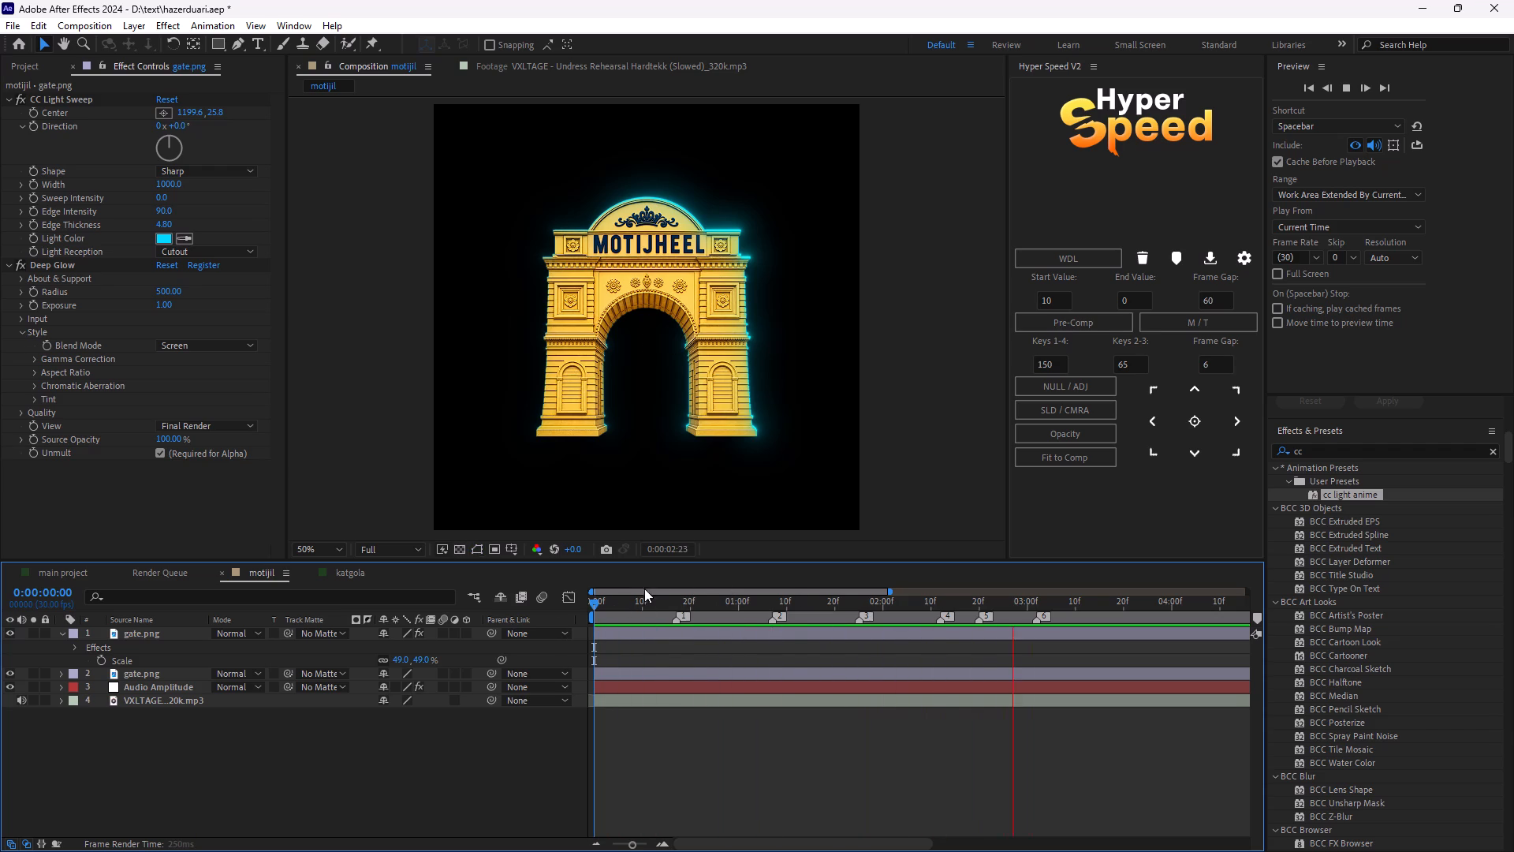
pyautogui.press('space')
pyautogui.moveTo(607, 600); pyautogui.dragTo(585, 622)
pyautogui.press('space')
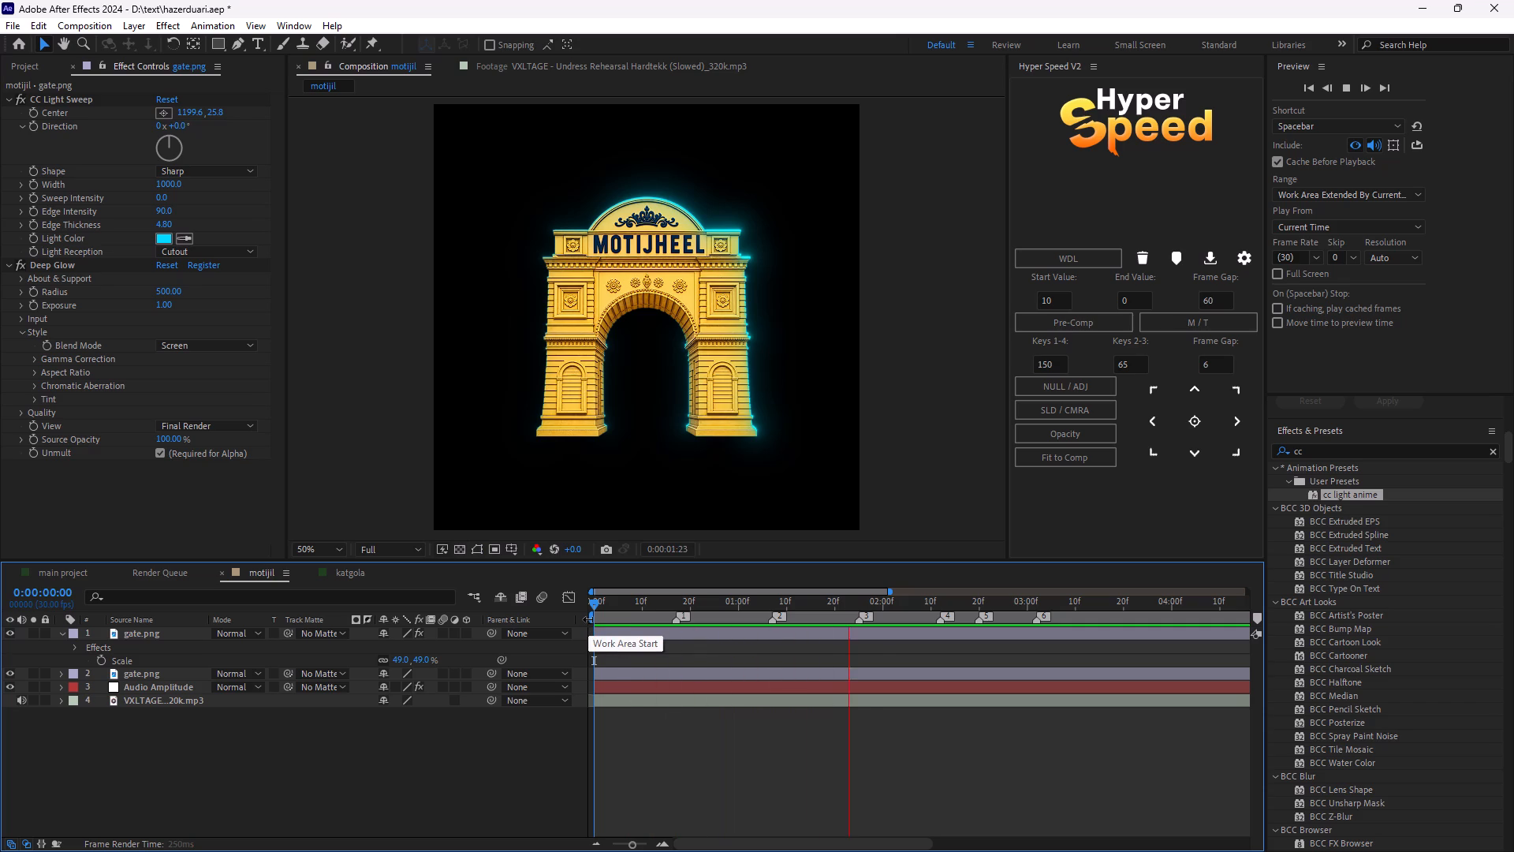
pyautogui.press('space')
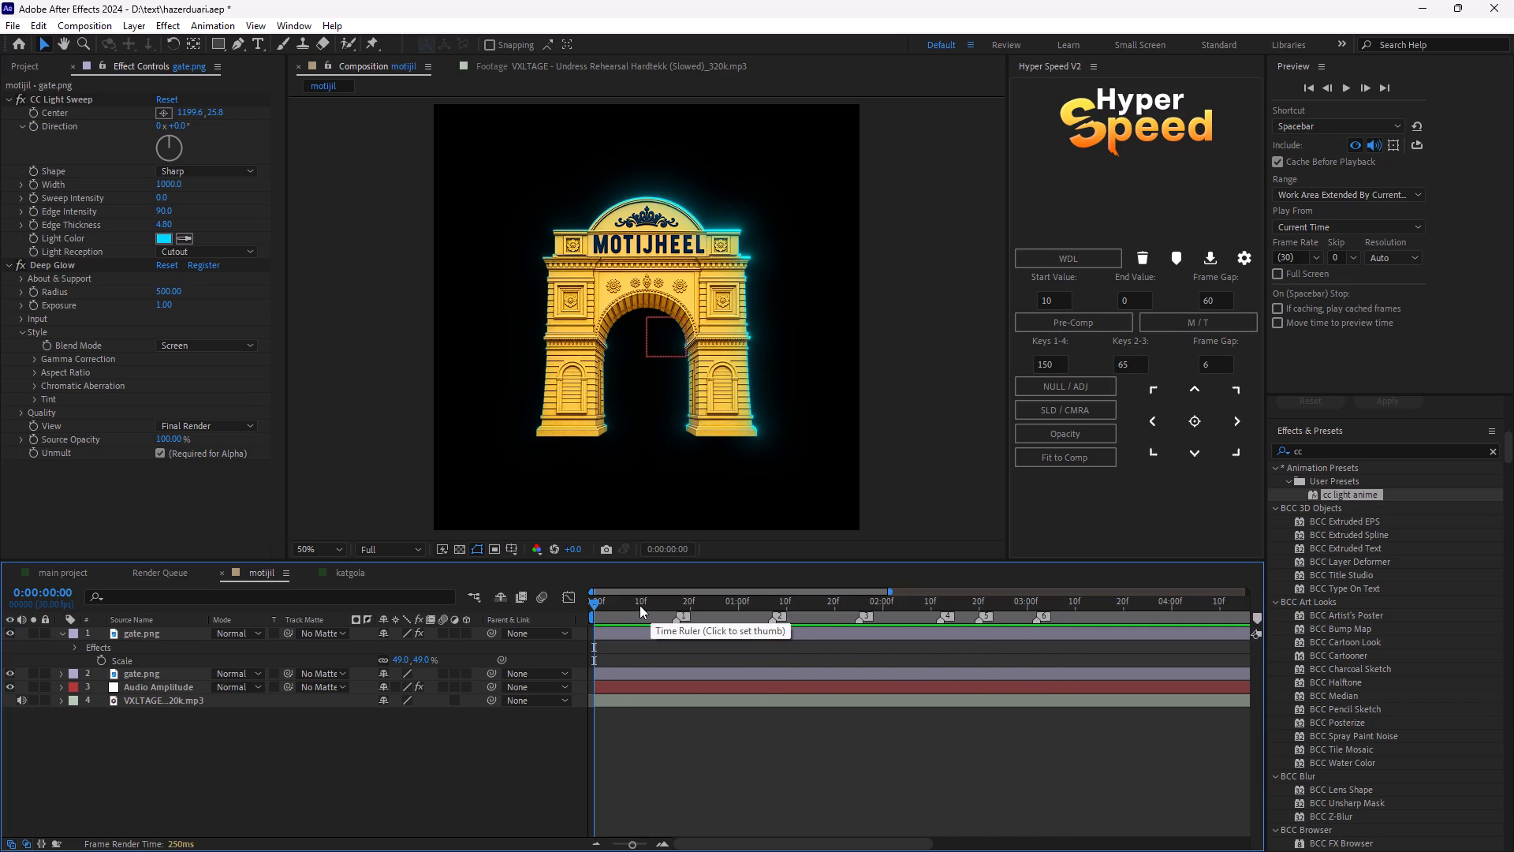
pyautogui.moveTo(614, 603); pyautogui.dragTo(559, 635)
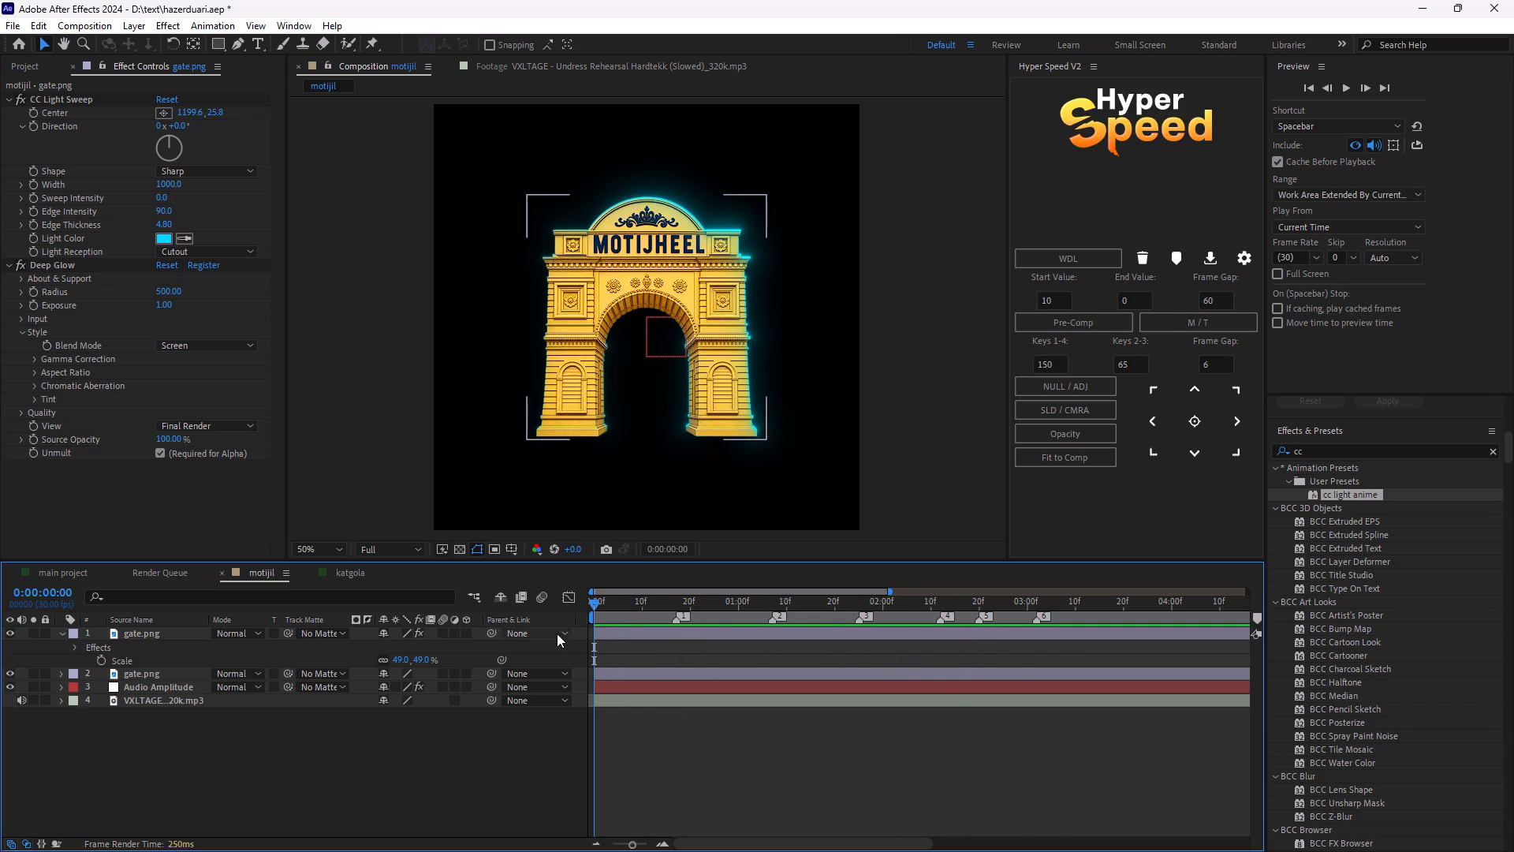
pyautogui.press('space')
pyautogui.press('space')
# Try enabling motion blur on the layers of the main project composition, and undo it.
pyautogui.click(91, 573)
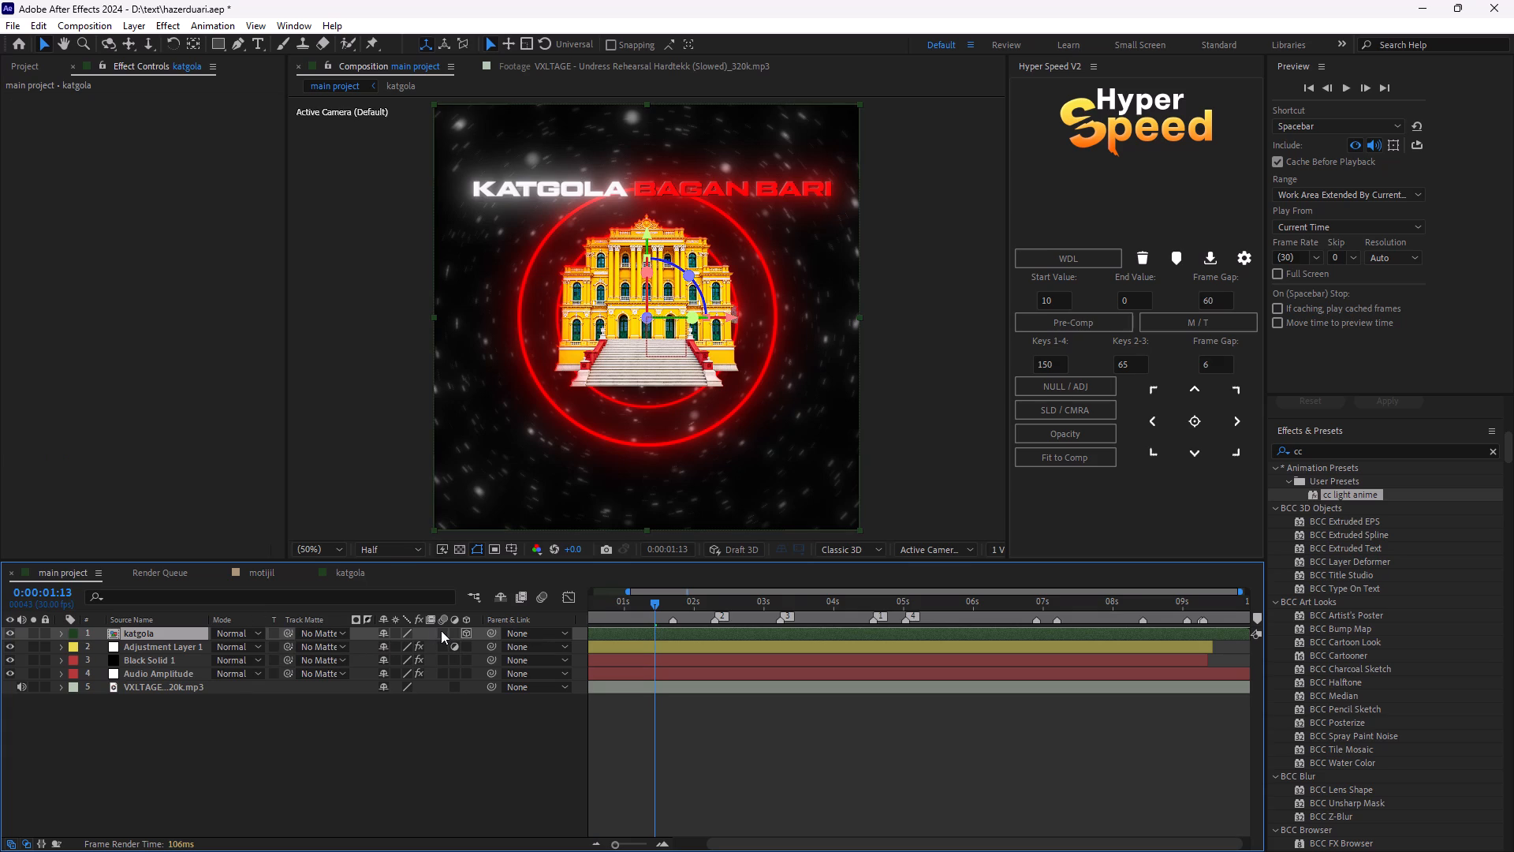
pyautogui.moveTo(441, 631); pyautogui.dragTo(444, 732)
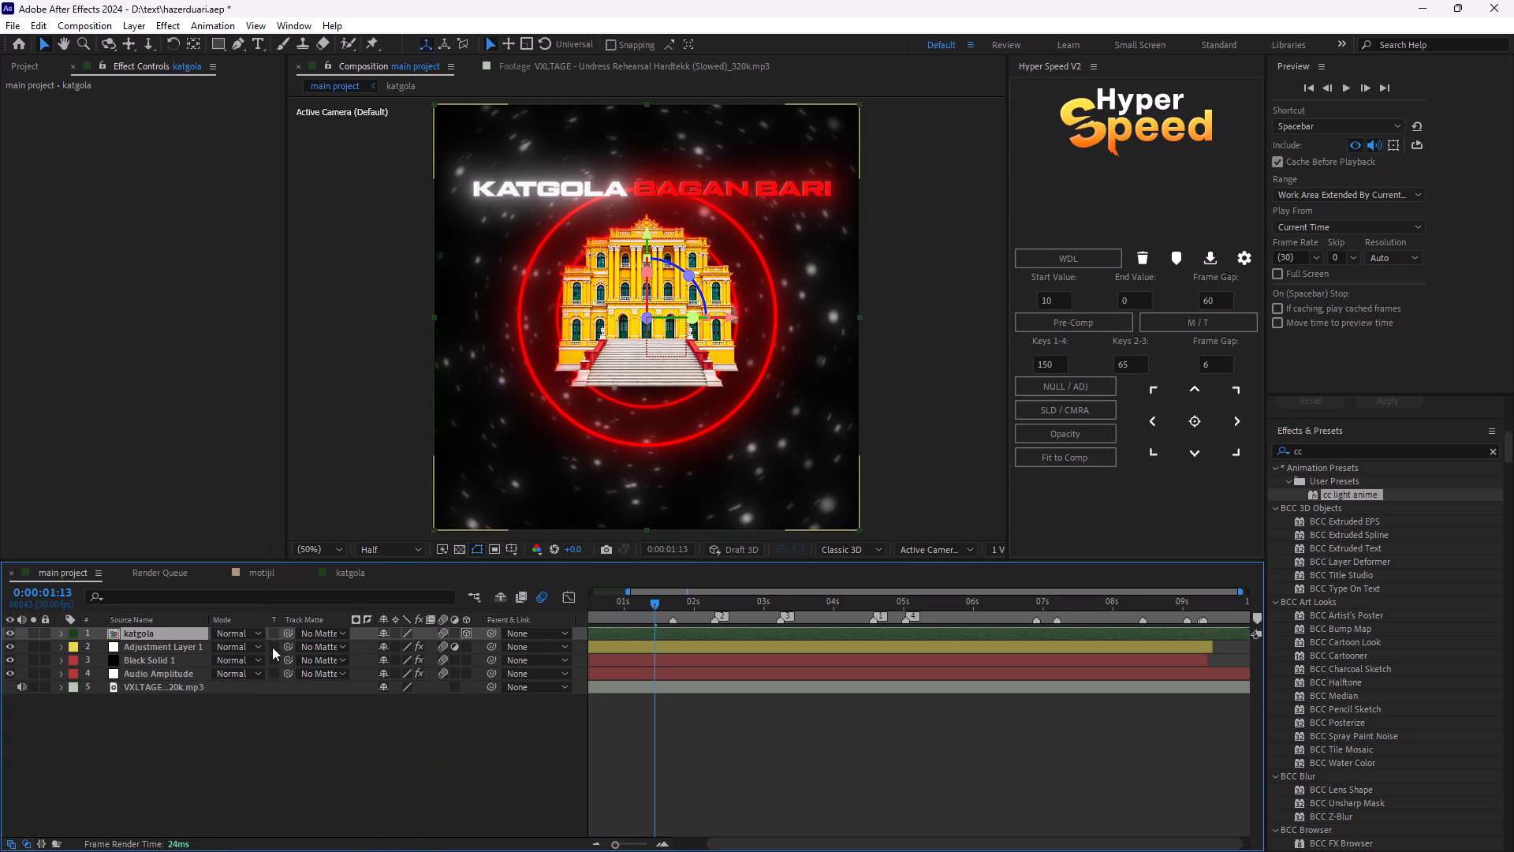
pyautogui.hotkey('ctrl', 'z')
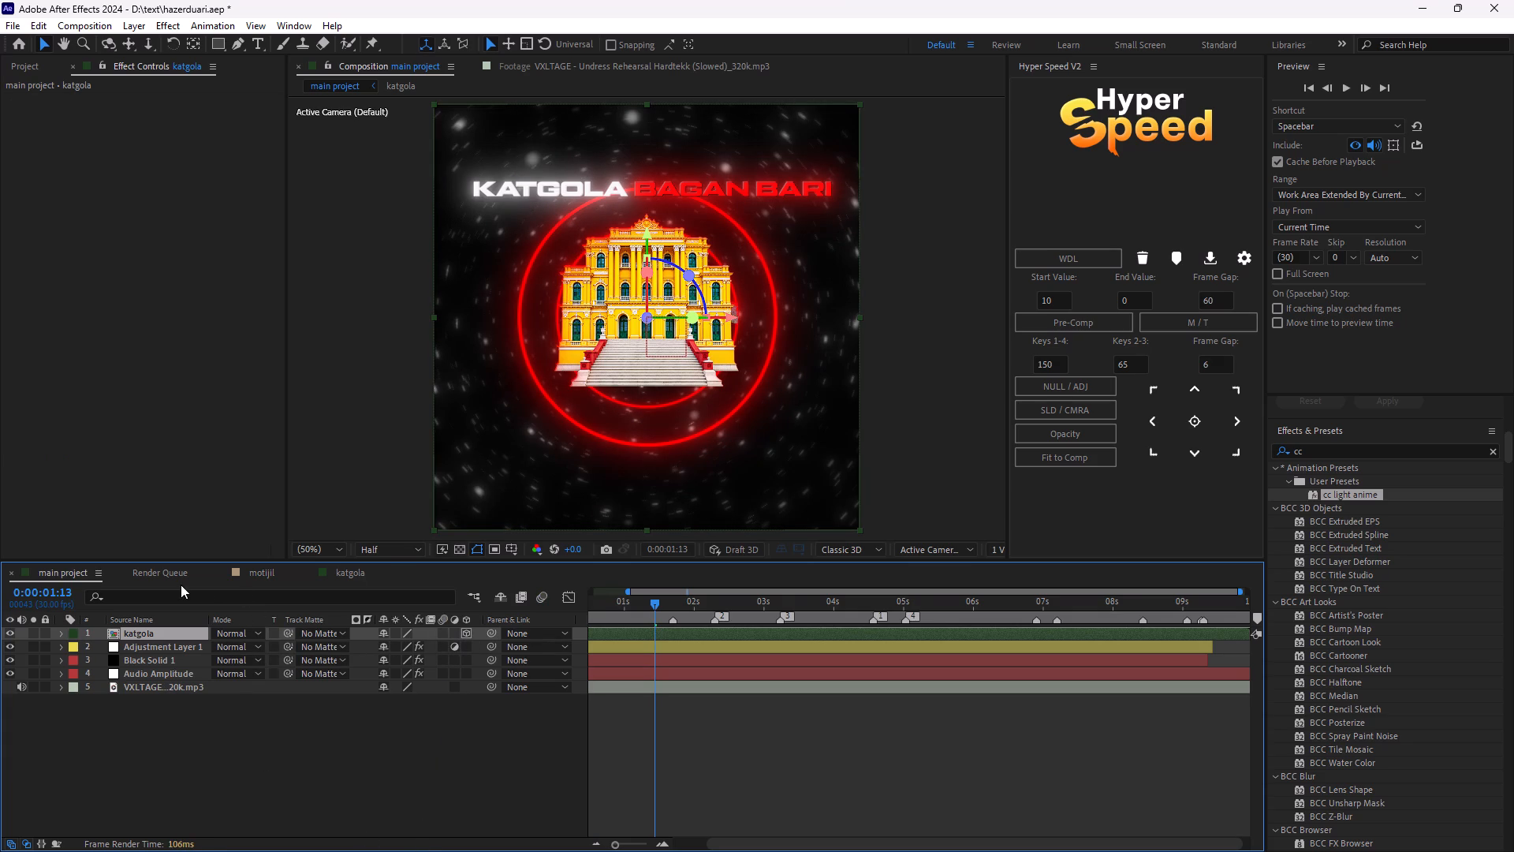
# Enable motion blur on all the image, shape, text and null layers of the katgola composition.
pyautogui.click(340, 574)
pyautogui.moveTo(442, 631); pyautogui.dragTo(463, 776)
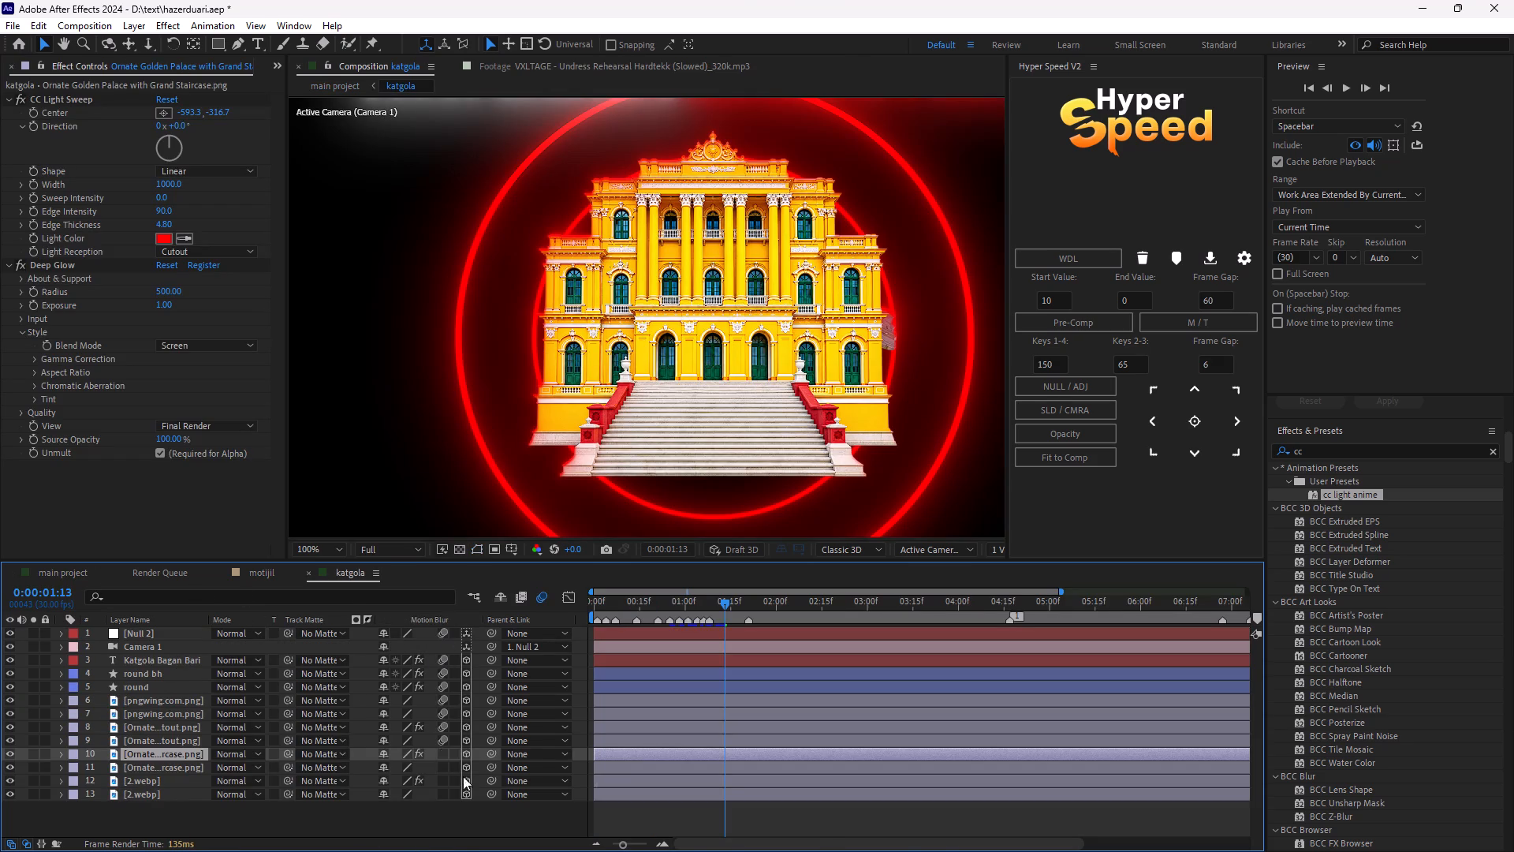
pyautogui.moveTo(463, 776); pyautogui.dragTo(459, 851)
# Play the main project composition repeatedly from its first frame to review the katgola animation with motion blur.
pyautogui.moveTo(729, 605); pyautogui.dragTo(662, 637)
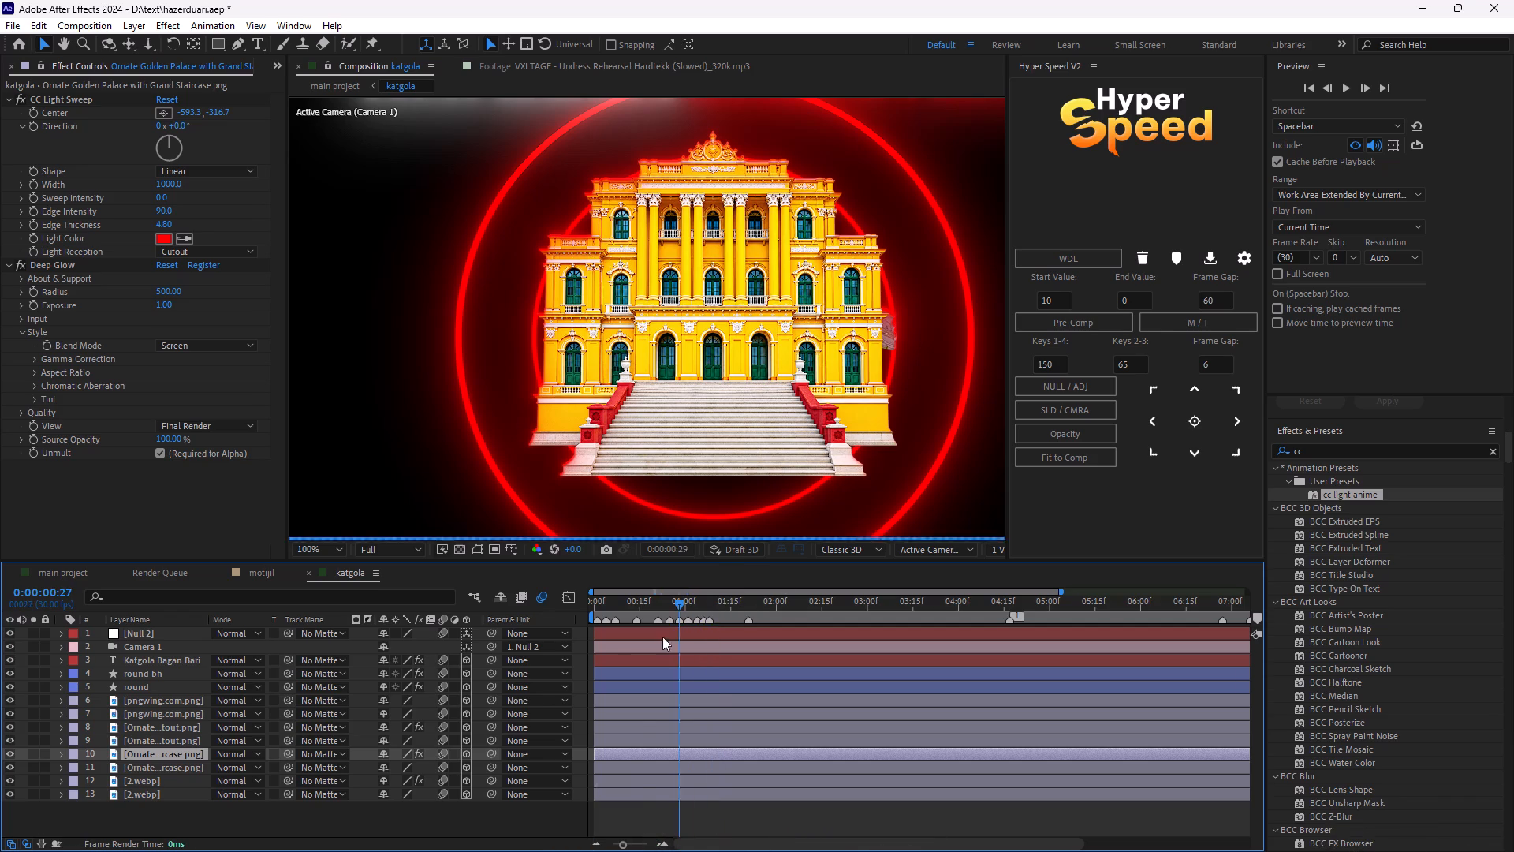
pyautogui.moveTo(662, 637); pyautogui.dragTo(514, 633)
pyautogui.click(79, 576)
pyautogui.press('space')
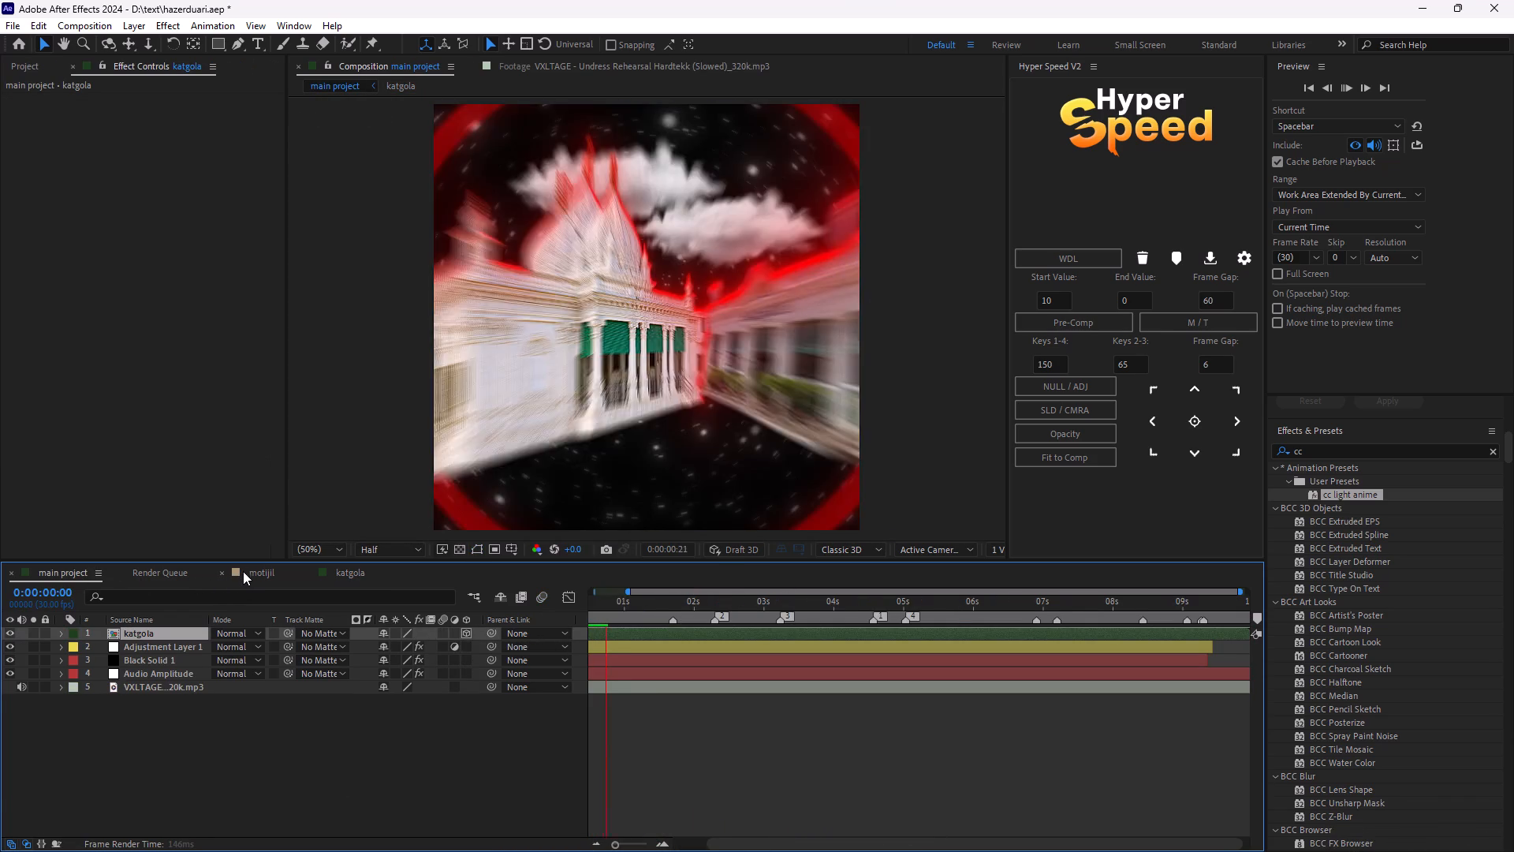
pyautogui.press('space')
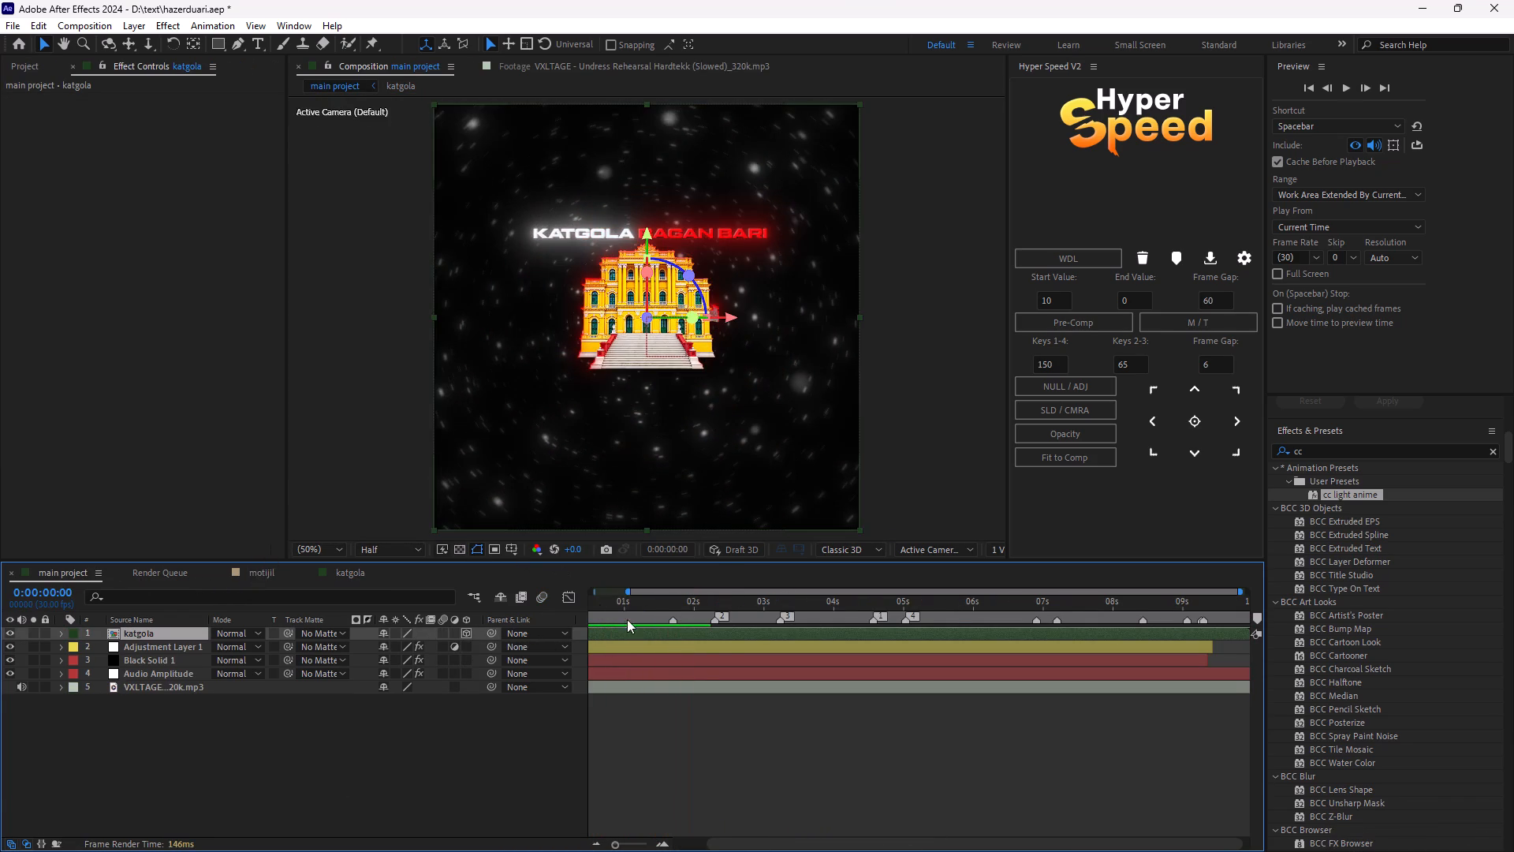
pyautogui.press('space')
pyautogui.moveTo(628, 590); pyautogui.dragTo(566, 593)
pyautogui.press('space')
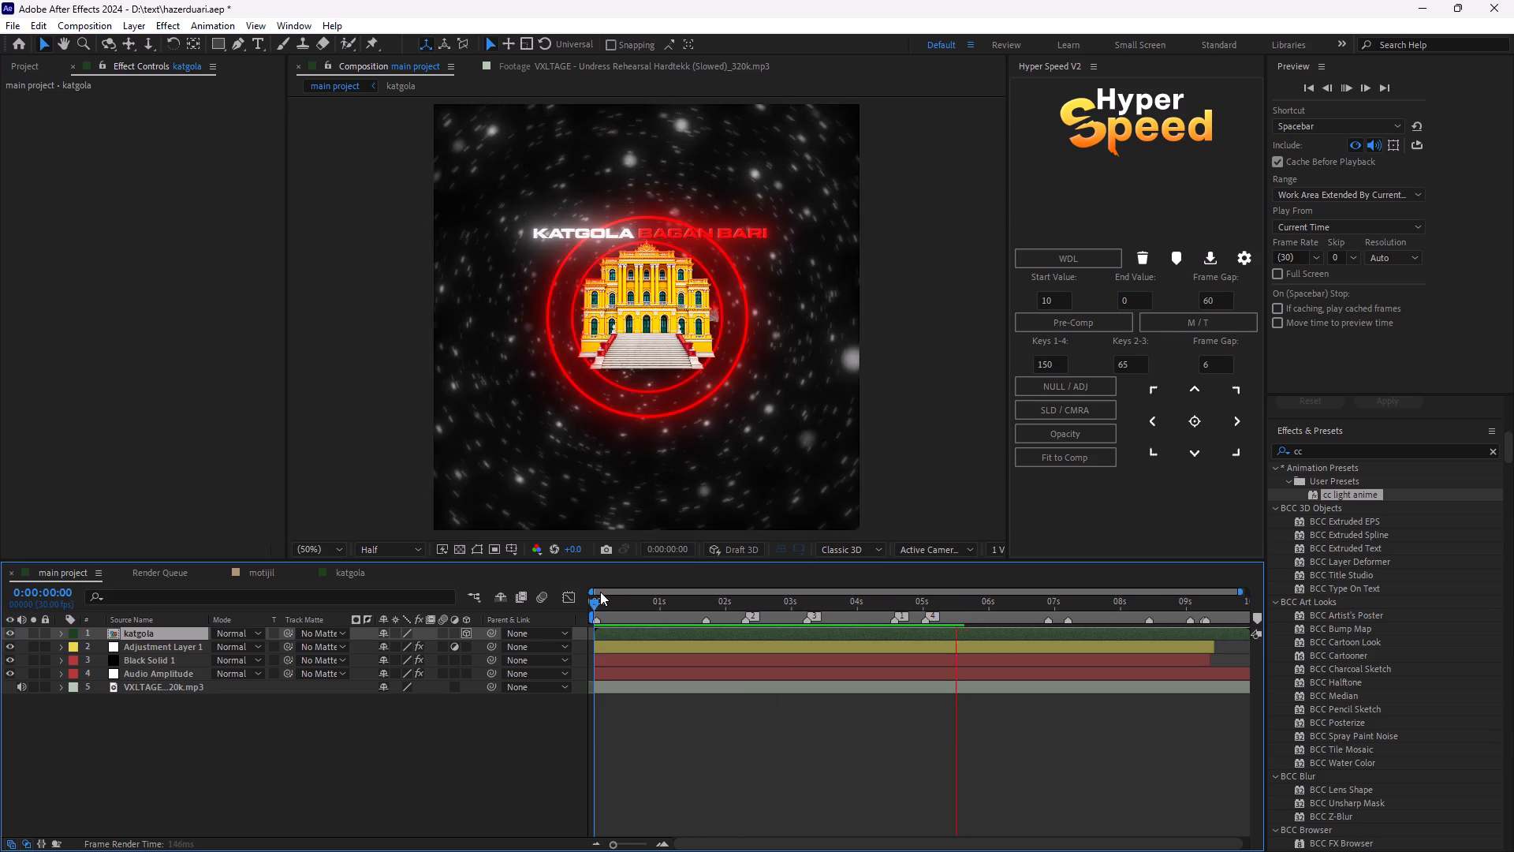
pyautogui.press('space')
pyautogui.moveTo(596, 598); pyautogui.dragTo(573, 620)
pyautogui.press('space')
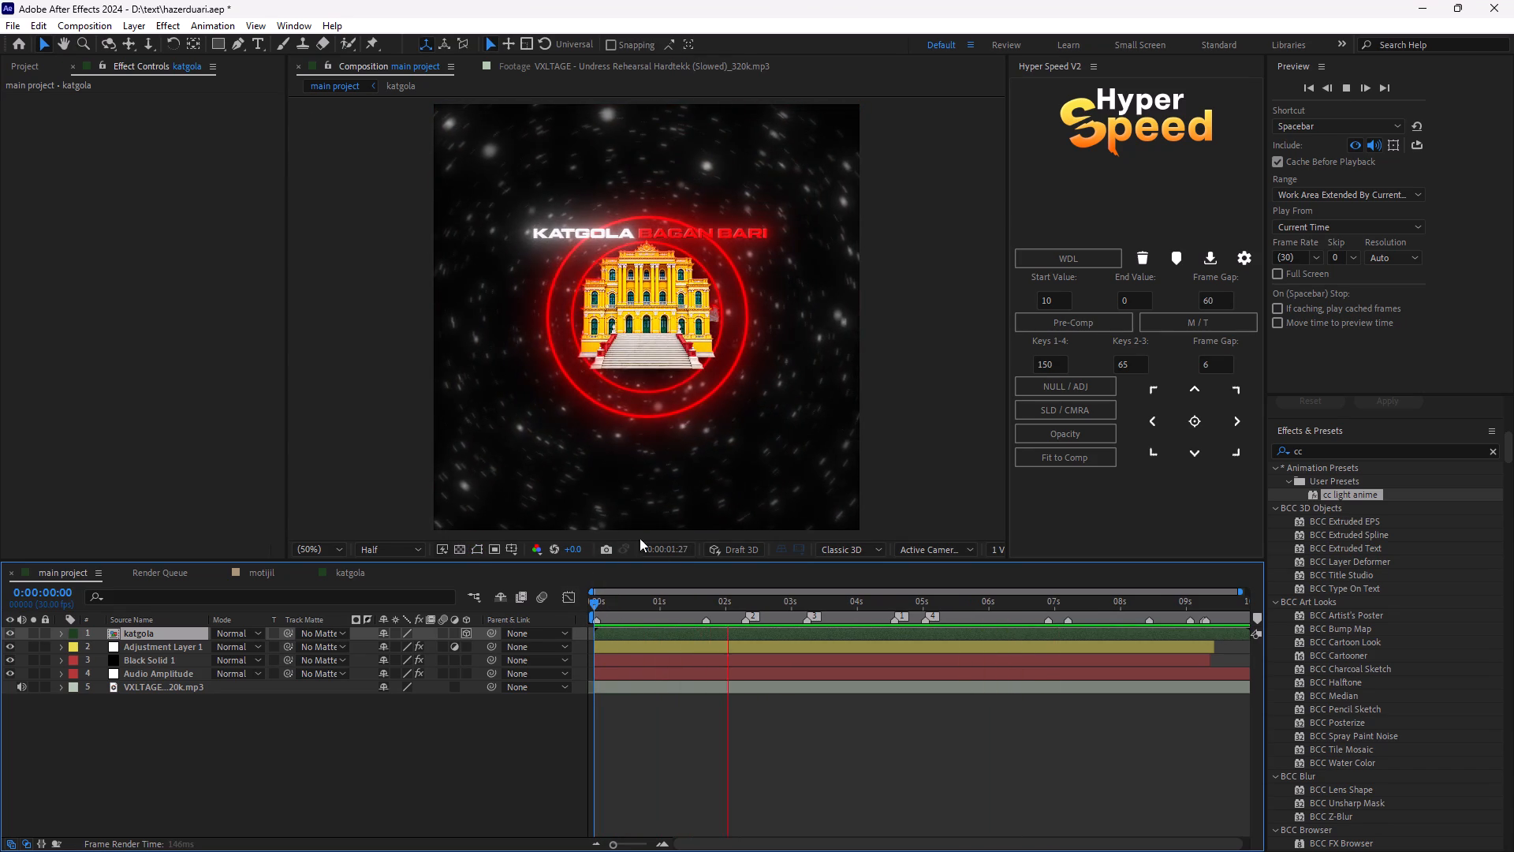
pyautogui.press('space')
pyautogui.press('space')
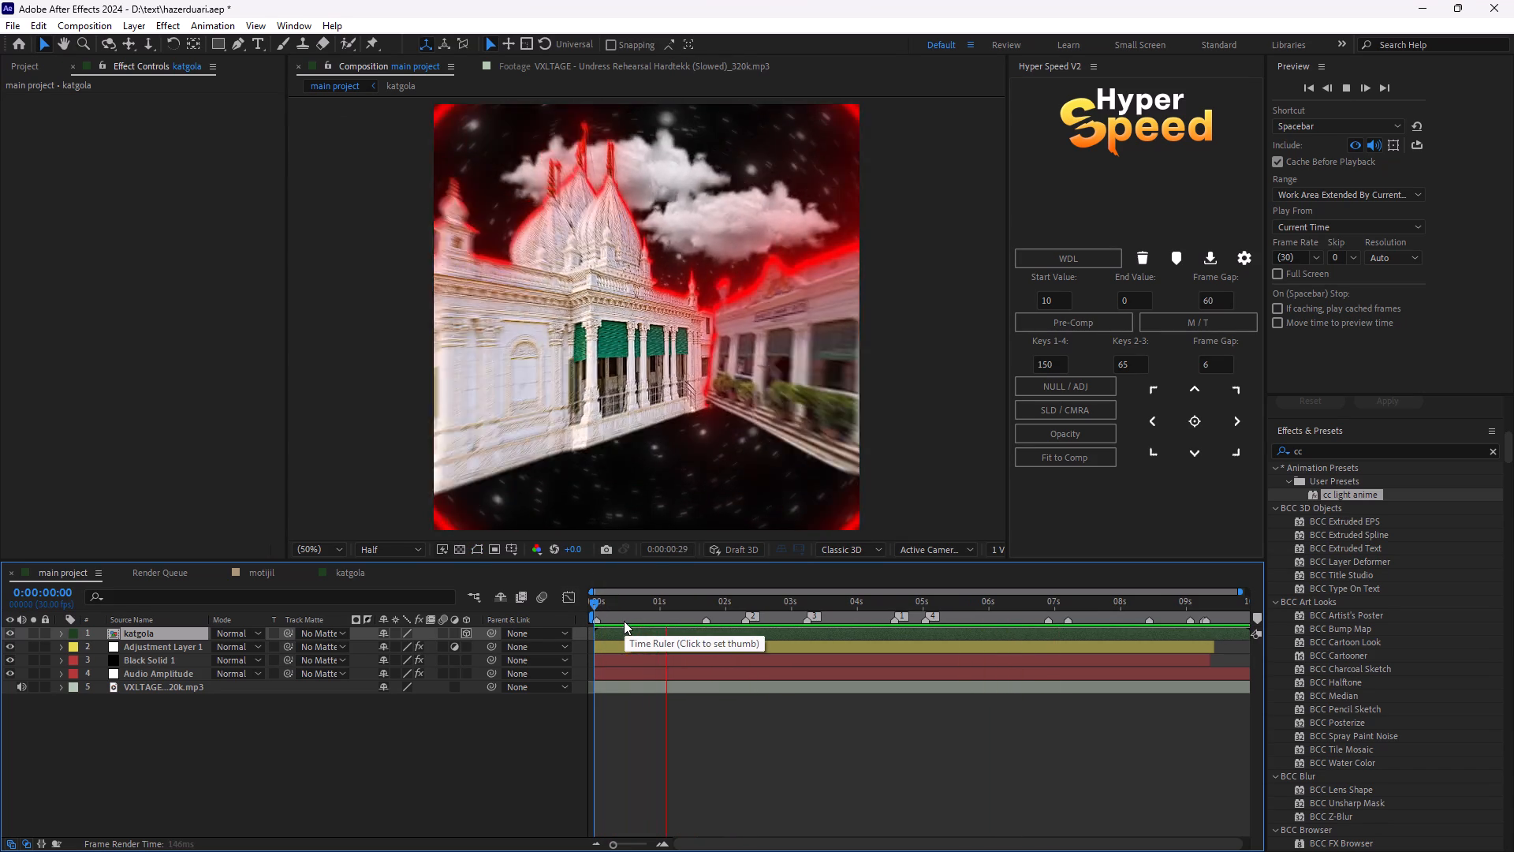
pyautogui.press('space')
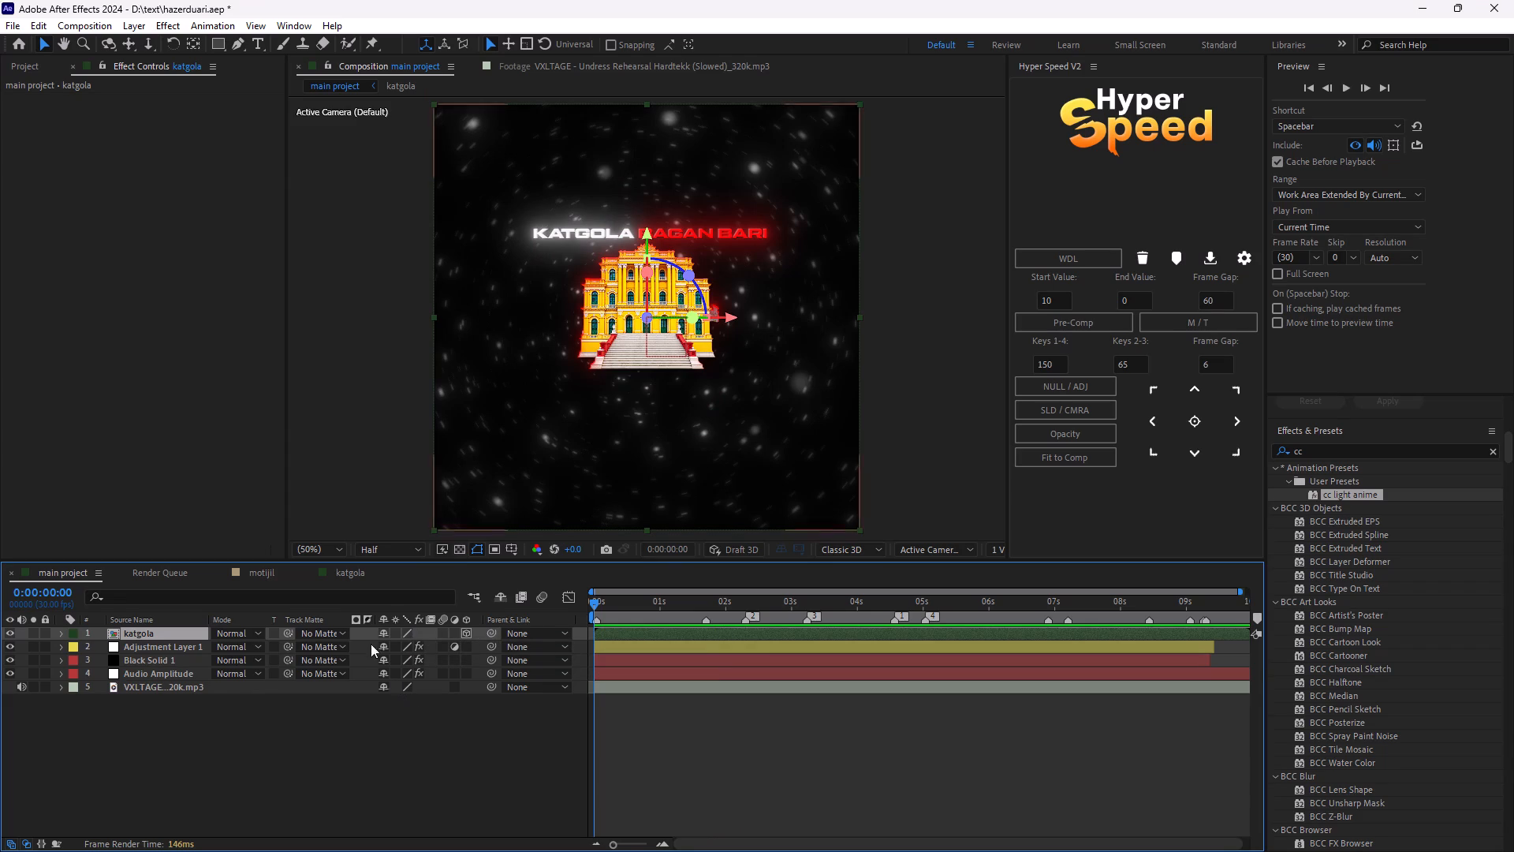
# Return to the motijil composition.
pyautogui.click(356, 572)
pyautogui.click(250, 578)
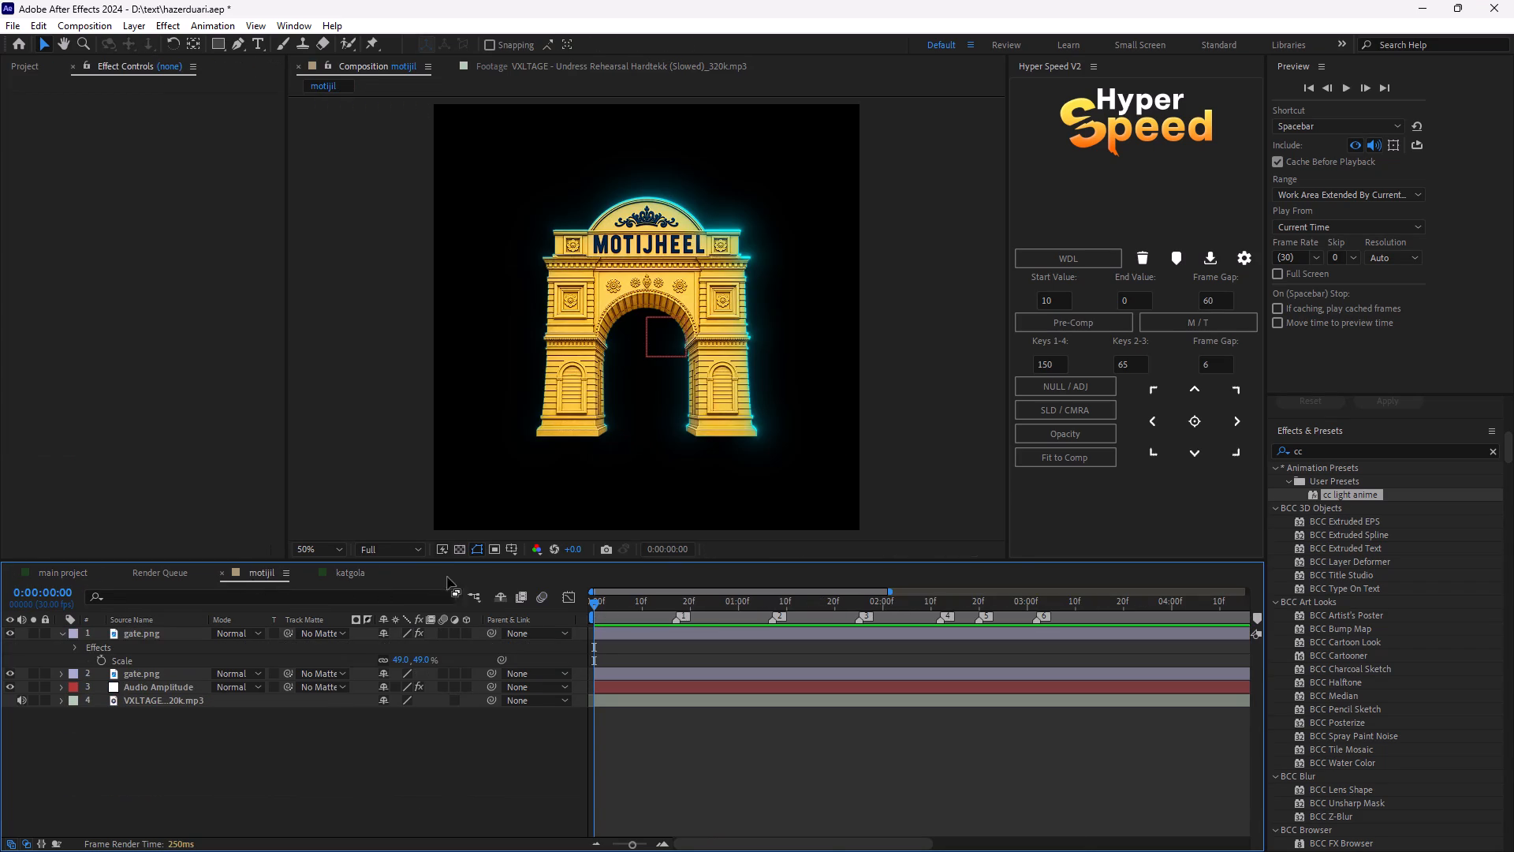
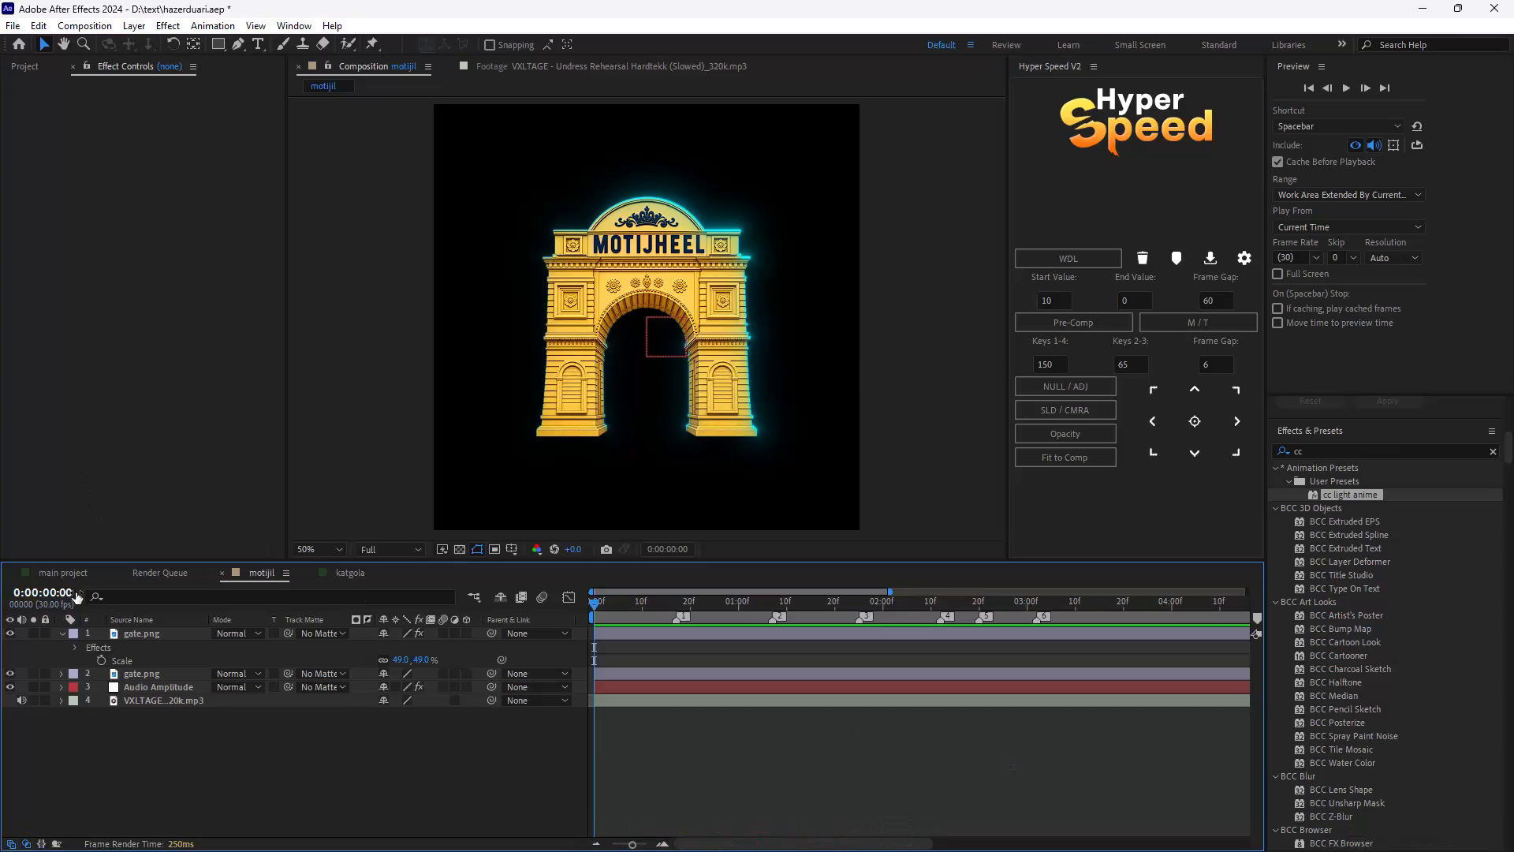
# Play back and scrub the opening seconds of the main project composition to review the katgola animation.
pyautogui.click(69, 576)
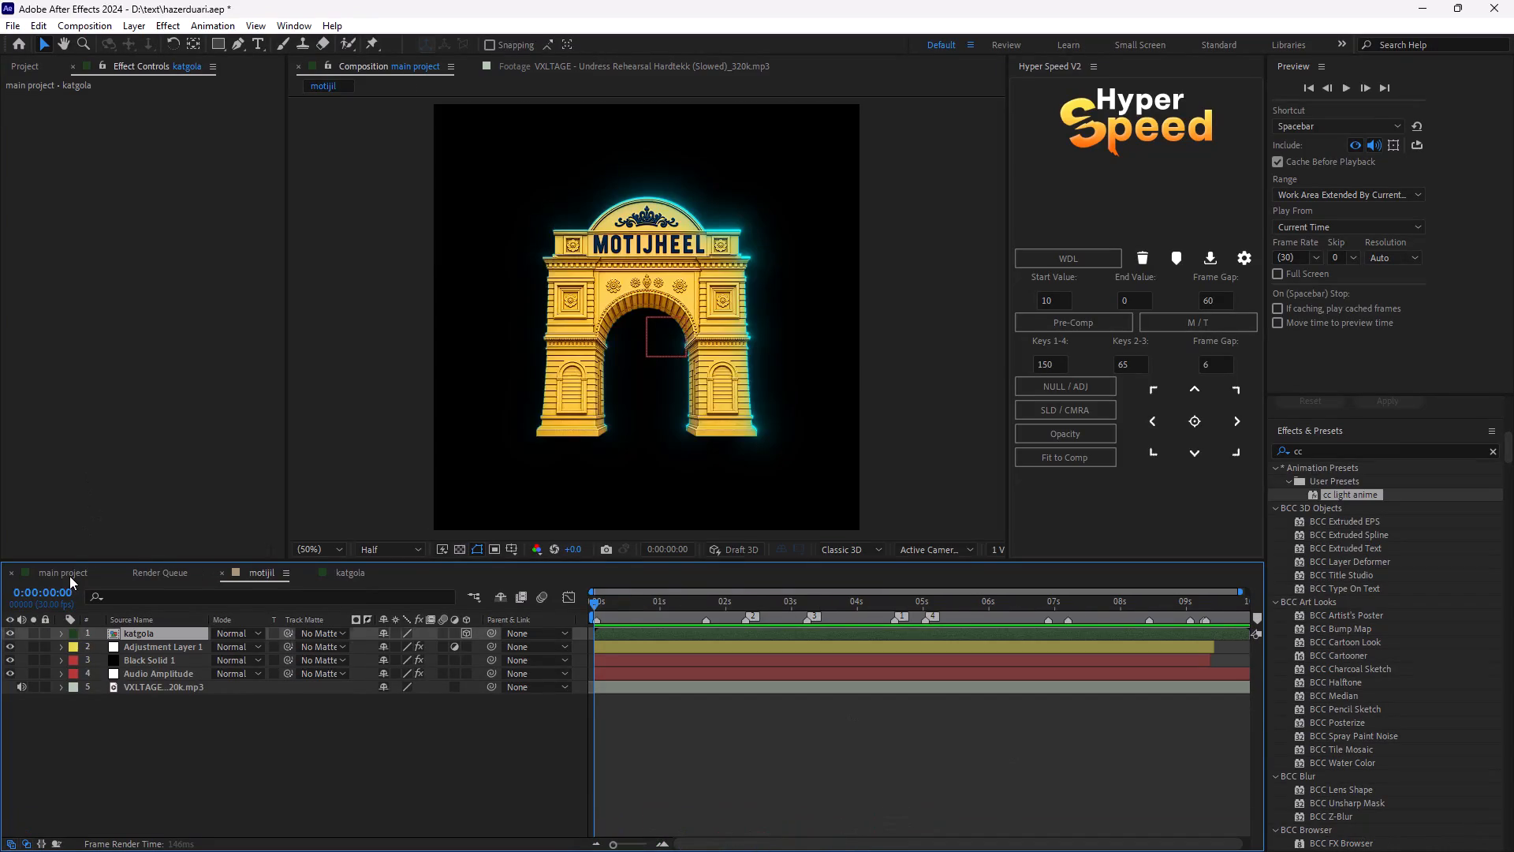
pyautogui.moveTo(597, 603); pyautogui.dragTo(621, 612)
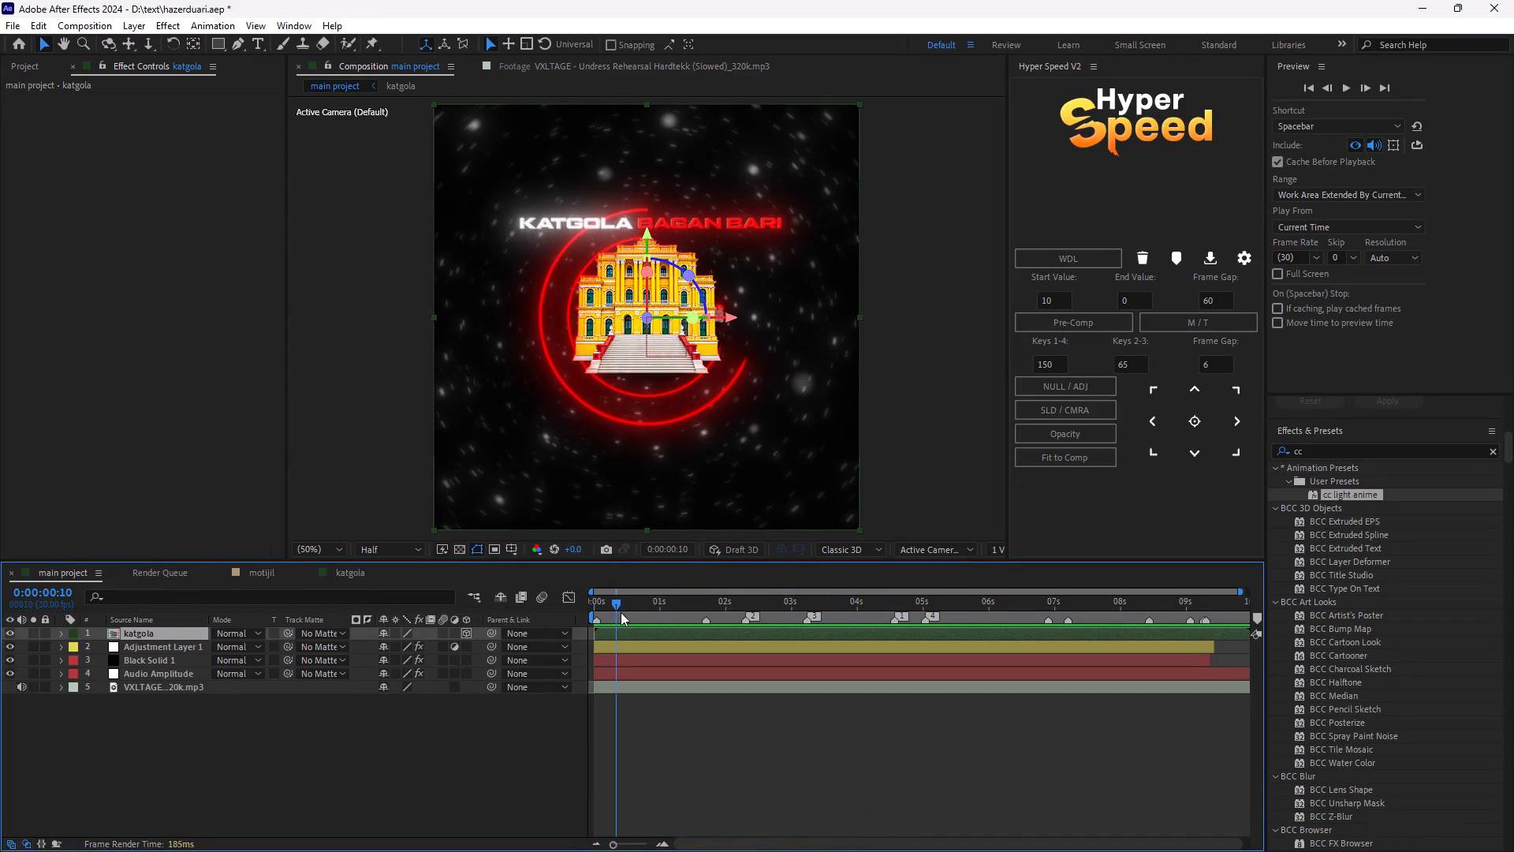
pyautogui.moveTo(621, 612); pyautogui.dragTo(598, 611)
pyautogui.press('space')
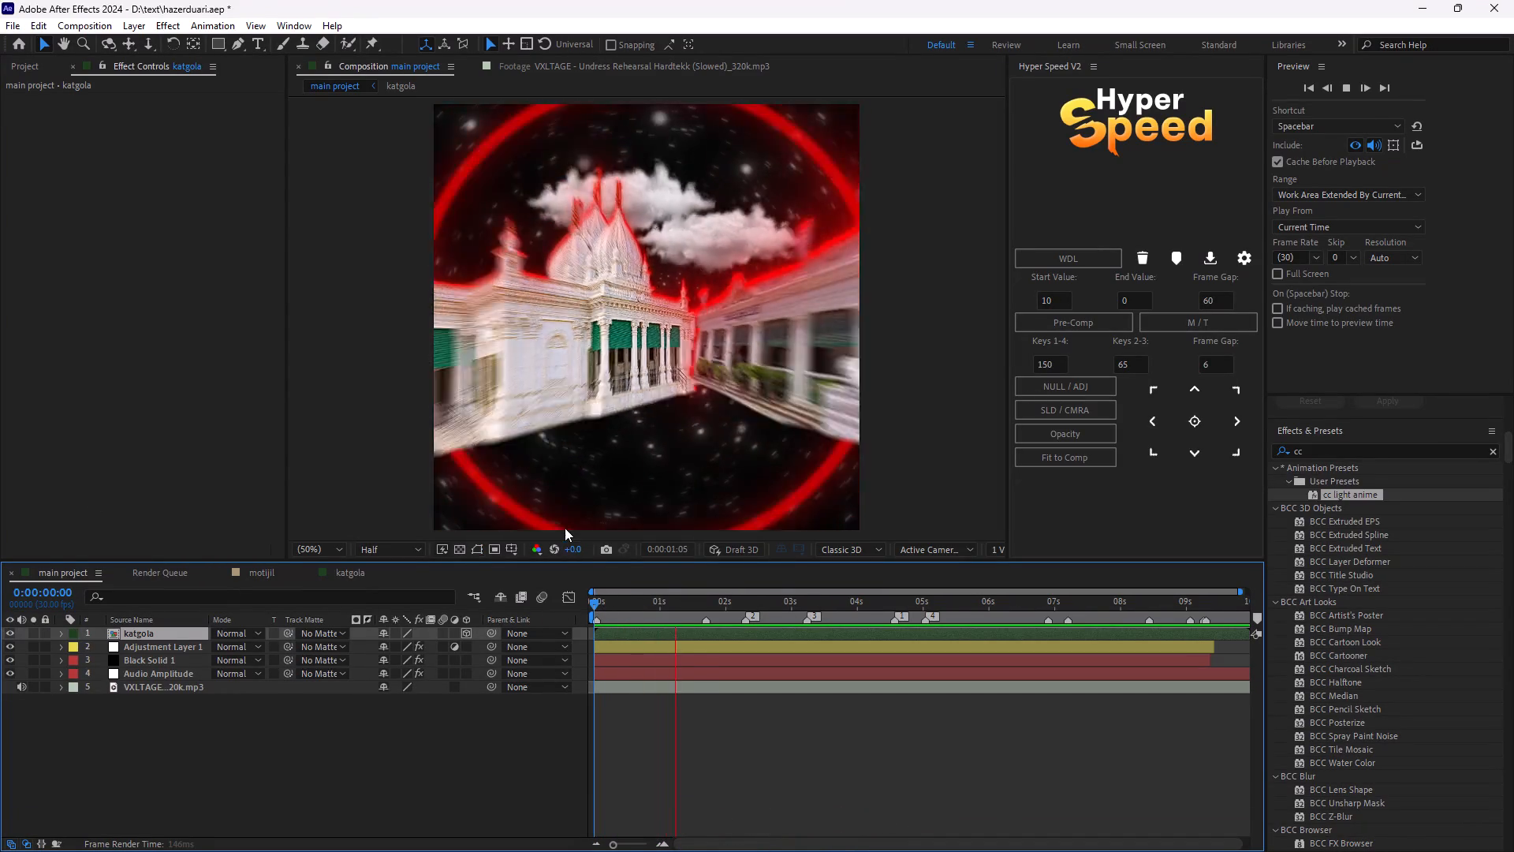
pyautogui.press('space')
pyautogui.moveTo(599, 603); pyautogui.dragTo(590, 626)
pyautogui.press('space')
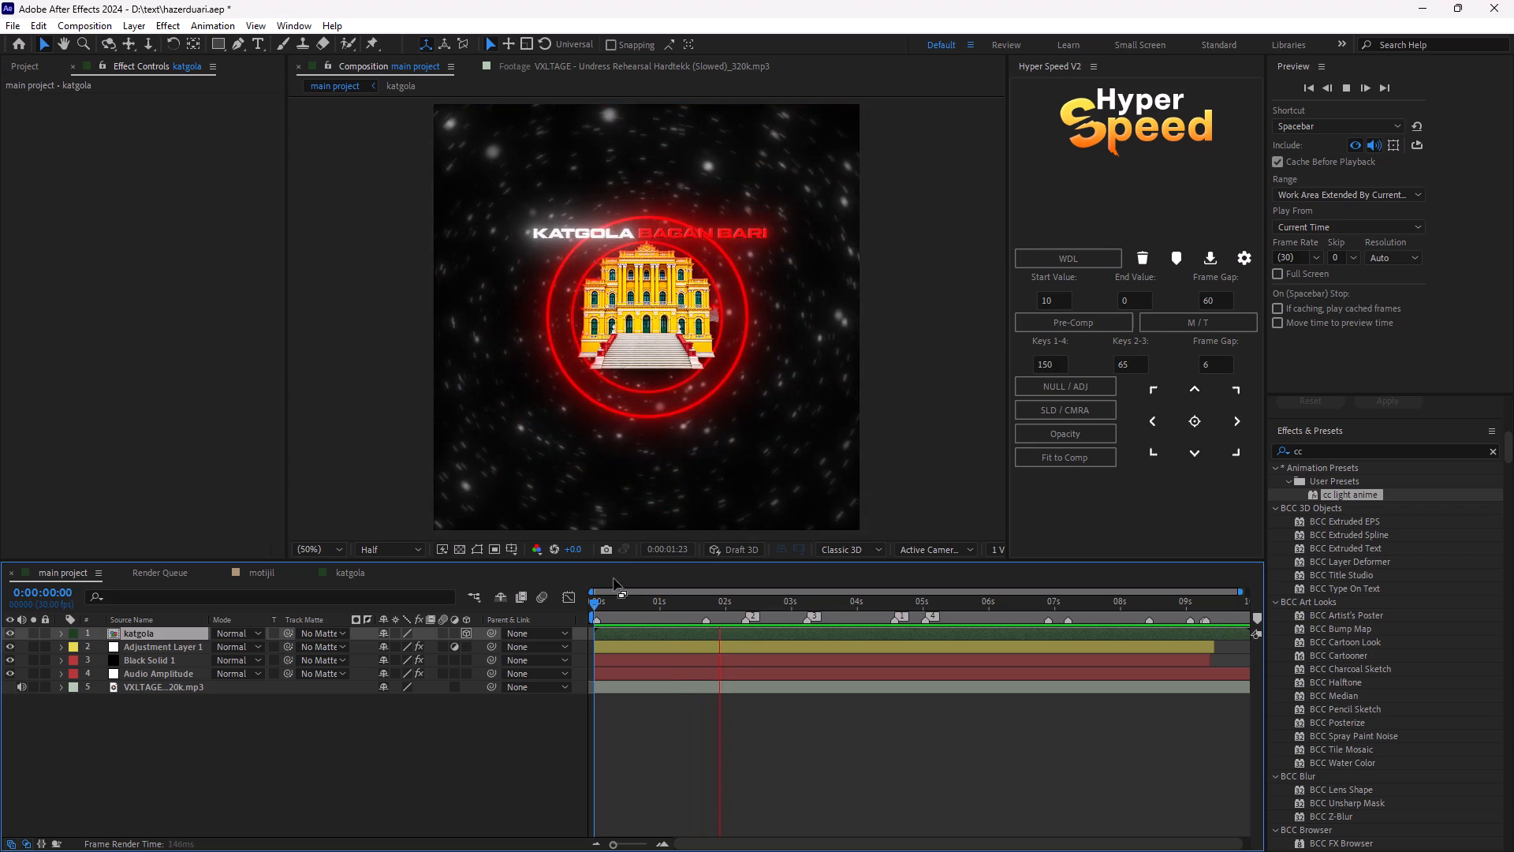
pyautogui.press('space')
pyautogui.moveTo(596, 596); pyautogui.dragTo(584, 623)
pyautogui.press('space')
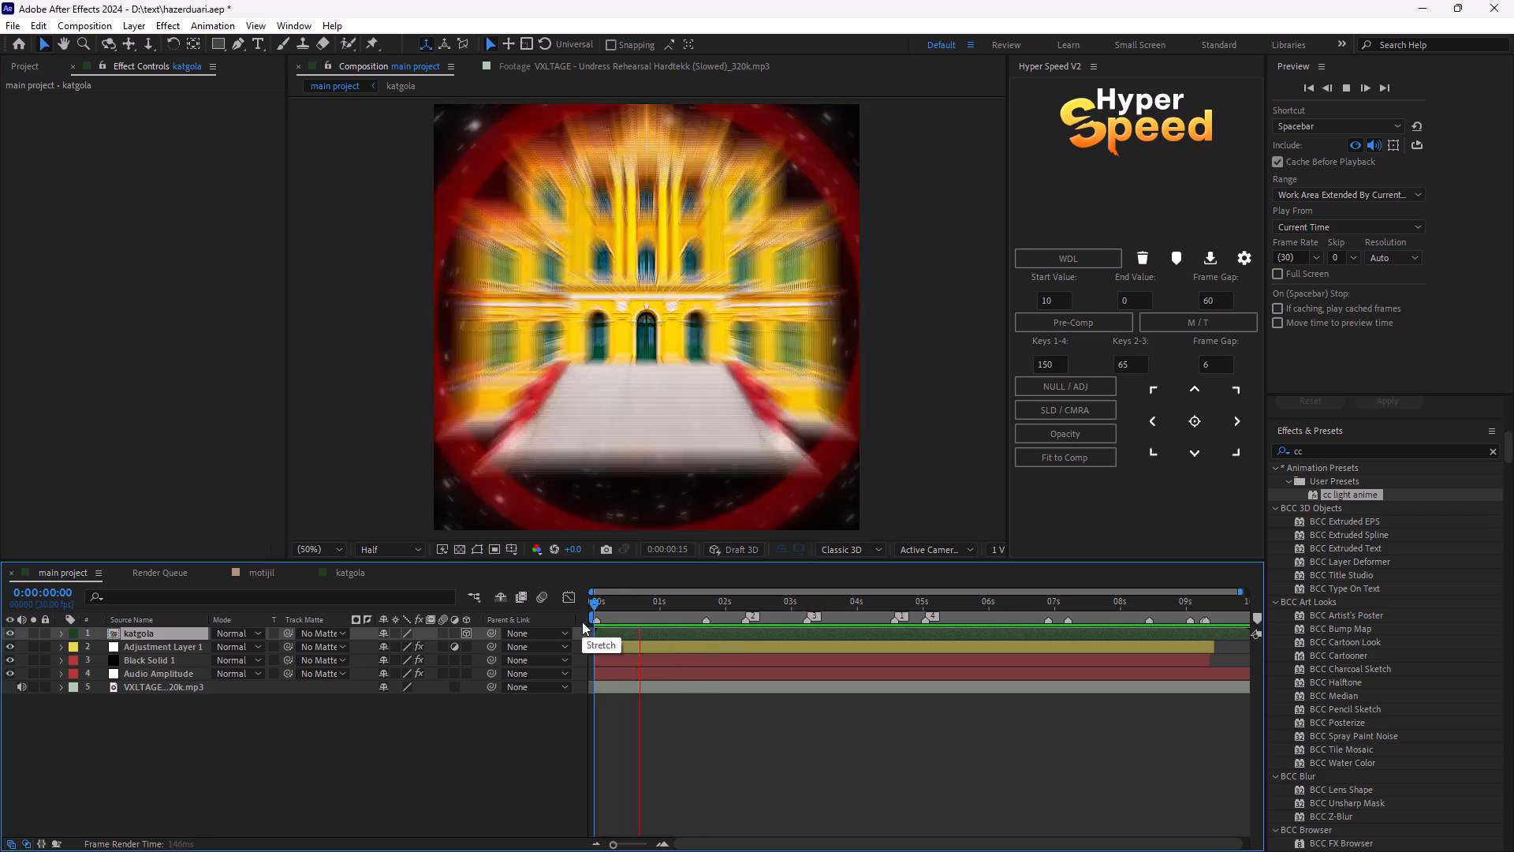
pyautogui.press('space')
pyautogui.moveTo(599, 600); pyautogui.dragTo(610, 605)
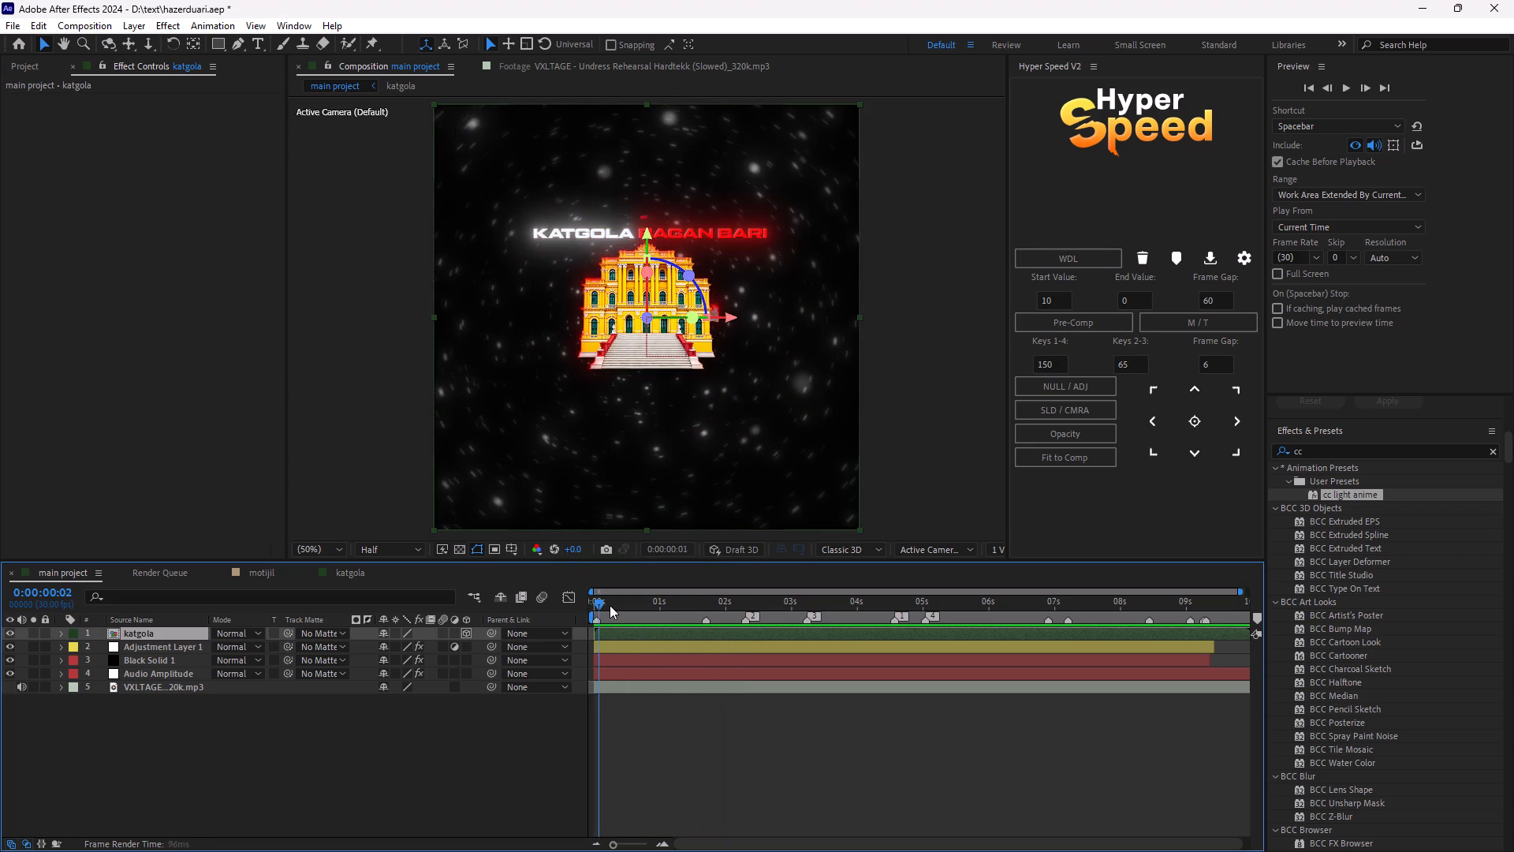
pyautogui.moveTo(610, 605); pyautogui.dragTo(633, 622)
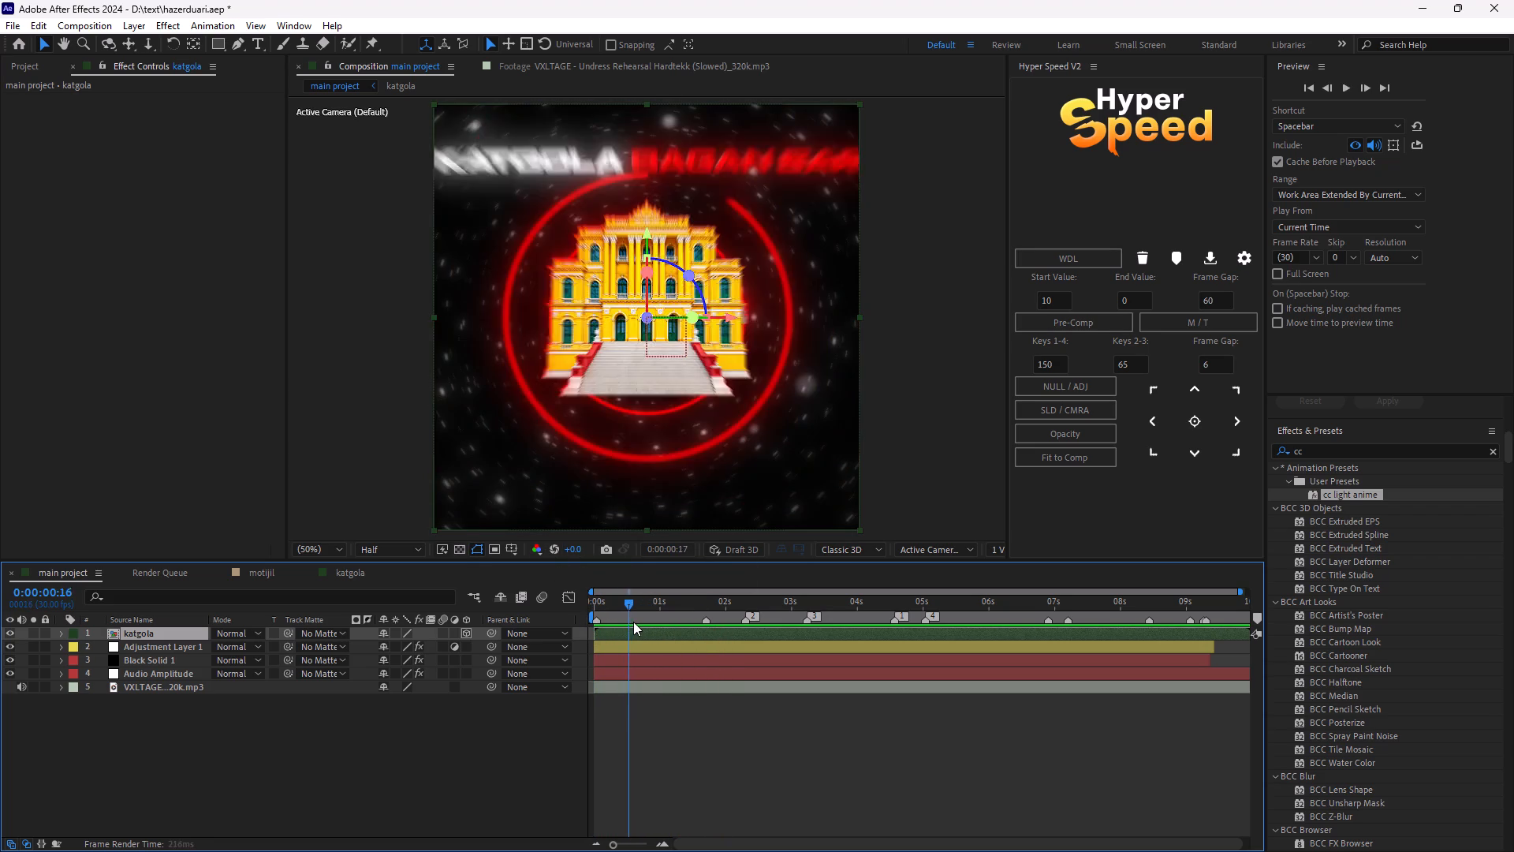
pyautogui.moveTo(633, 622); pyautogui.dragTo(606, 621)
pyautogui.press('space')
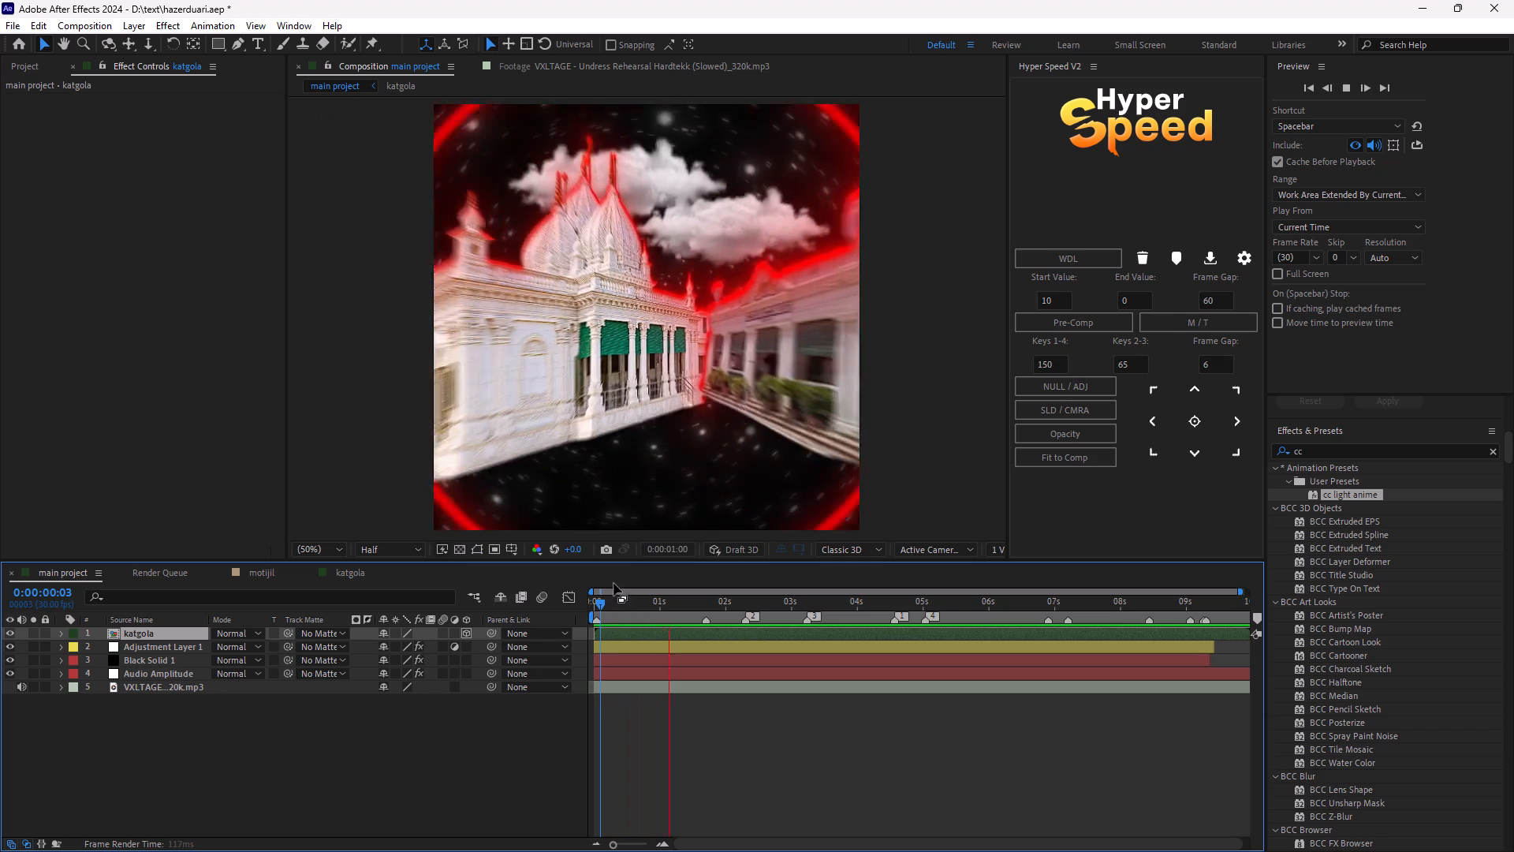
pyautogui.press('space')
# Copy the Katgola Bagan Bari text layer from the katgola composition into the motijil composition.
pyautogui.click(250, 577)
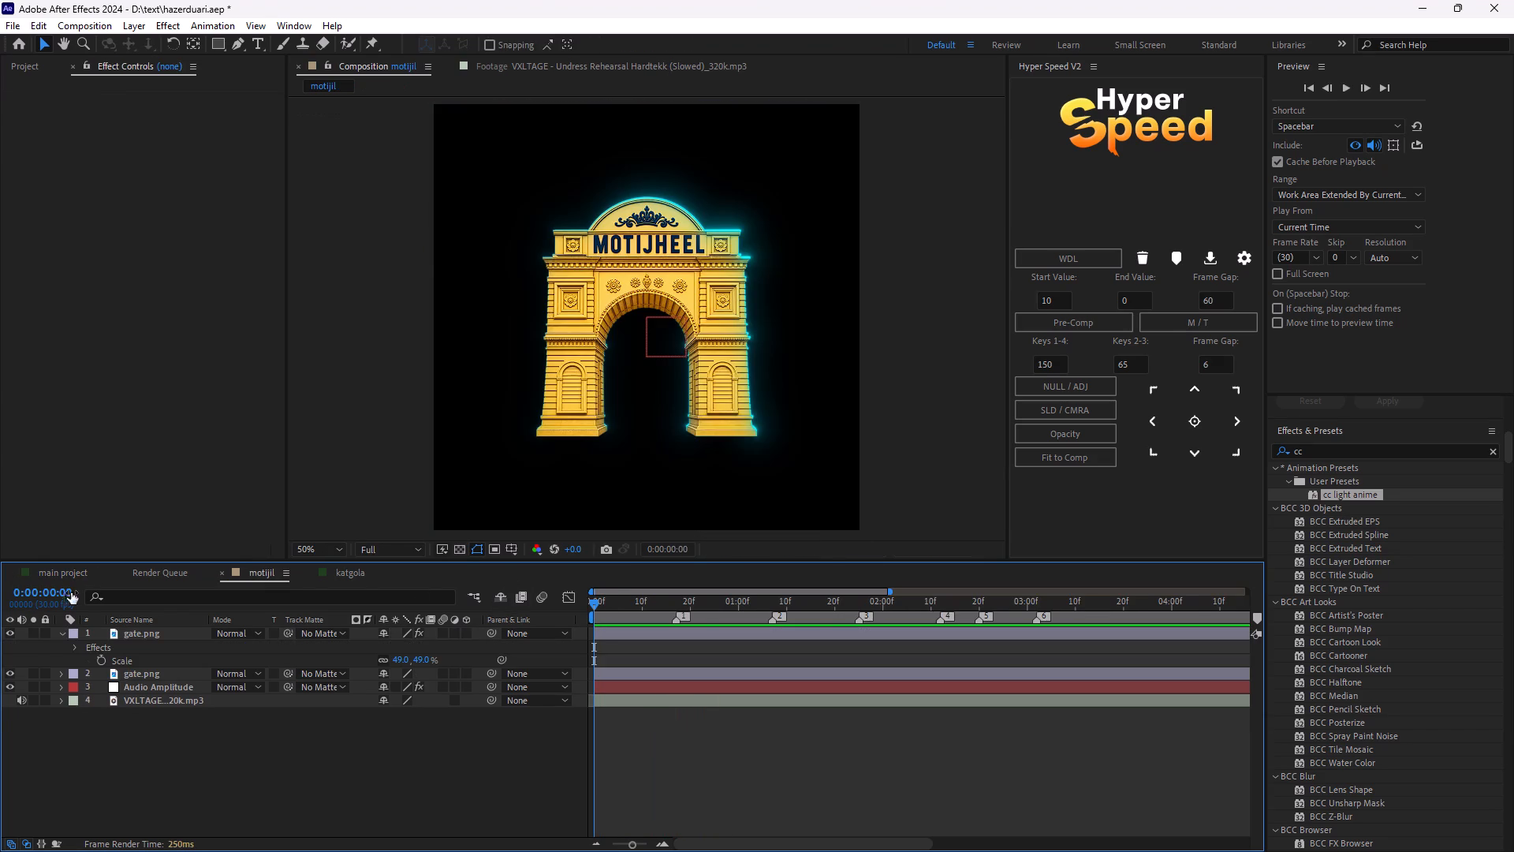
pyautogui.click(75, 574)
pyautogui.click(393, 576)
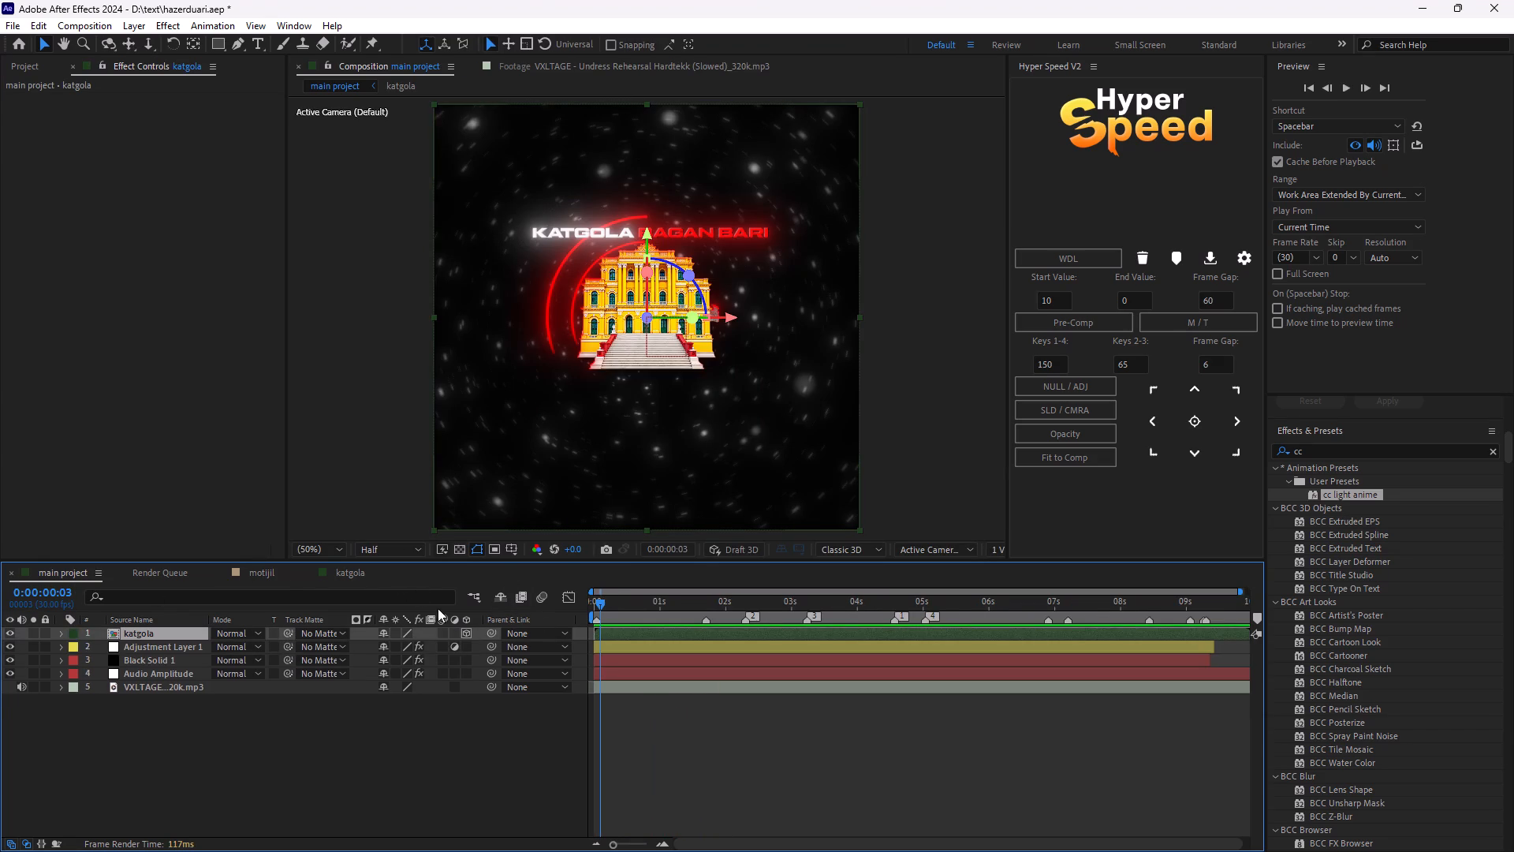
pyautogui.click(378, 573)
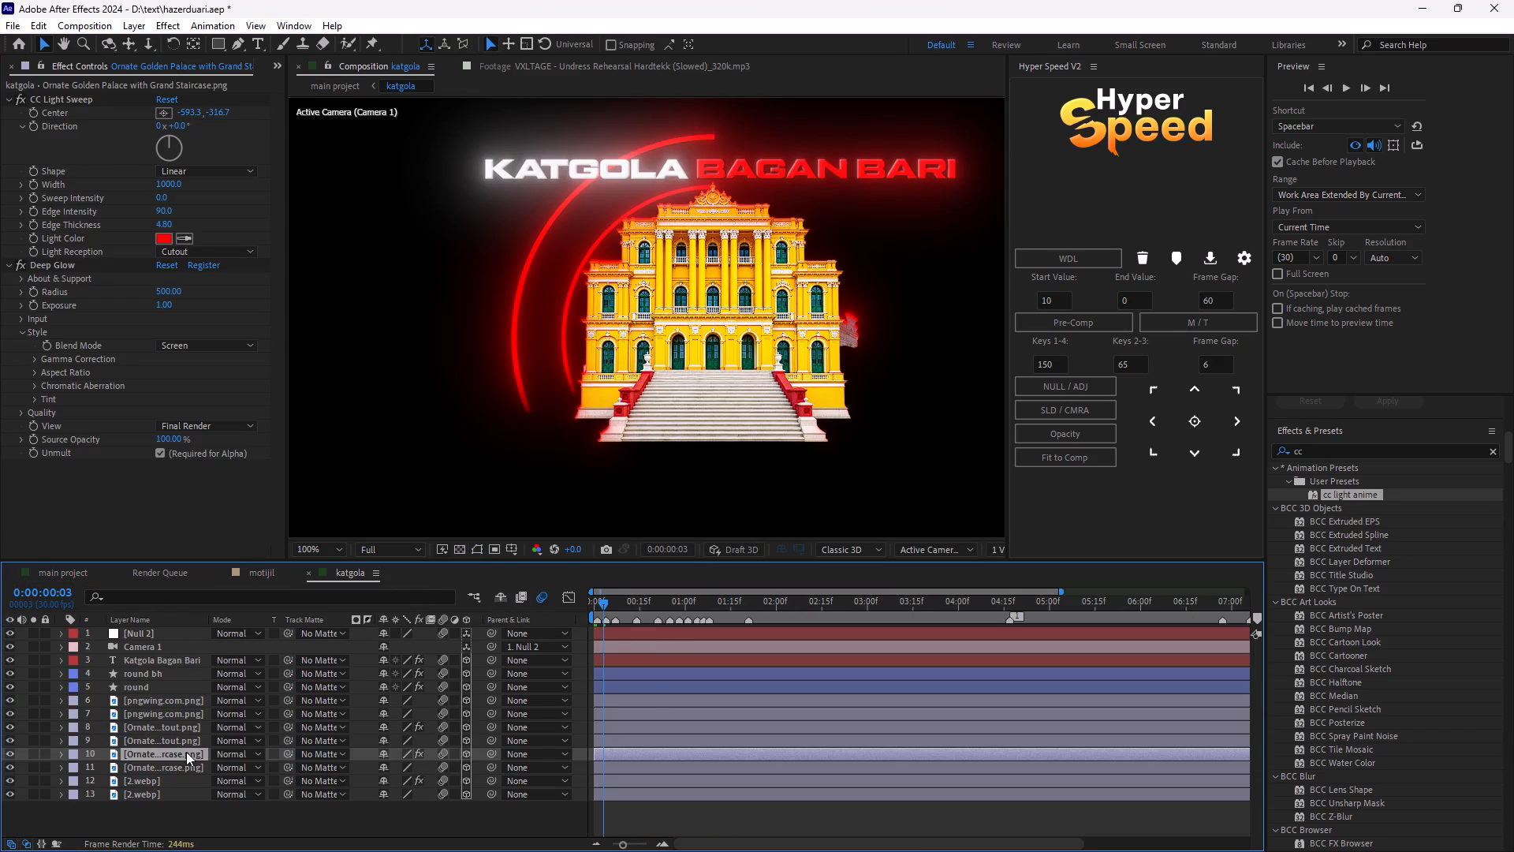
pyautogui.click(156, 659)
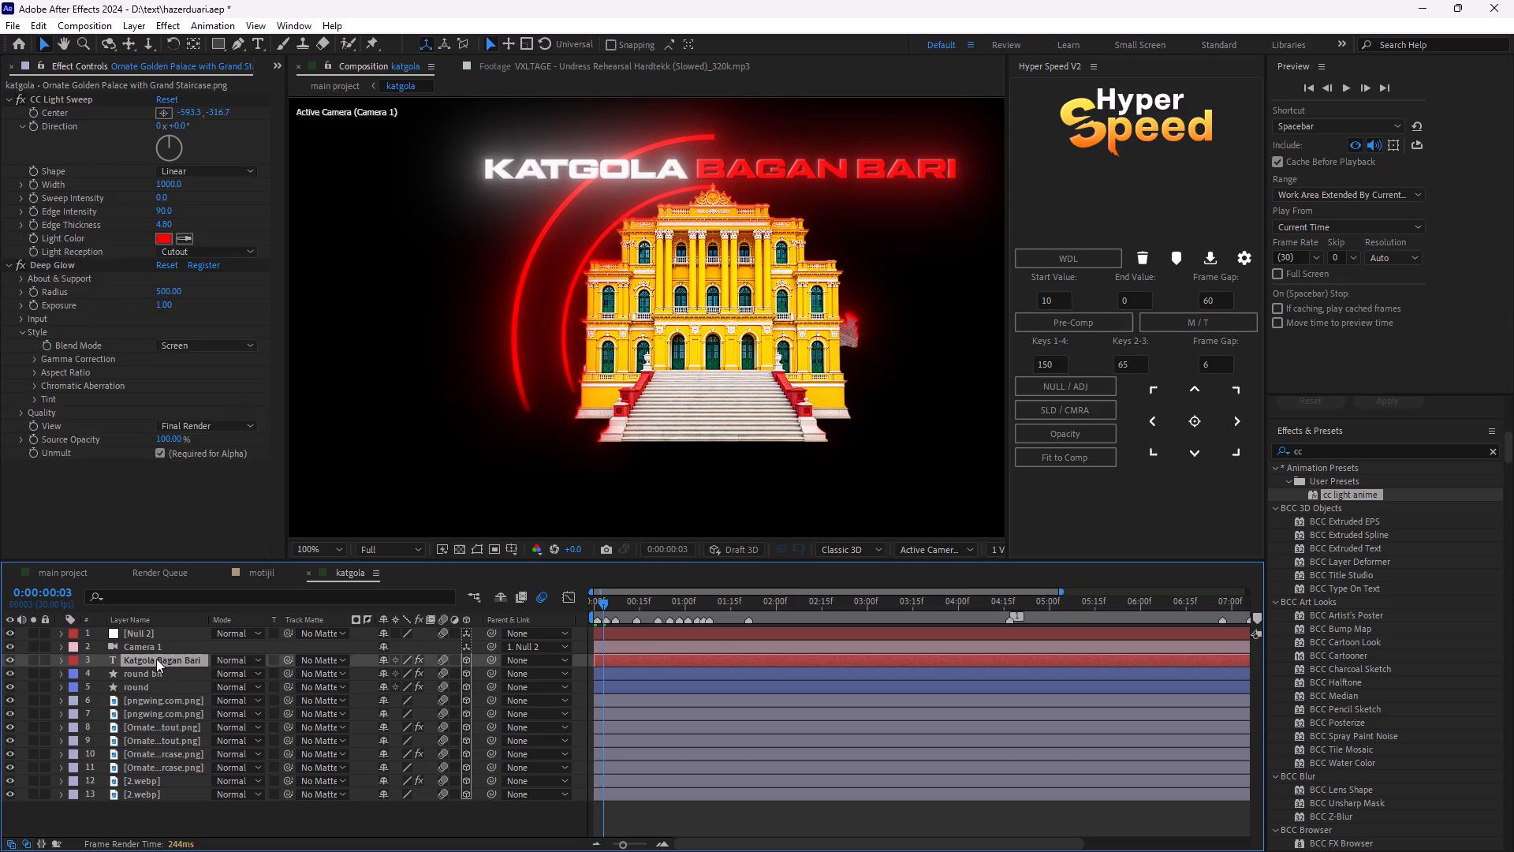
pyautogui.hotkey('ctrl', 'c')
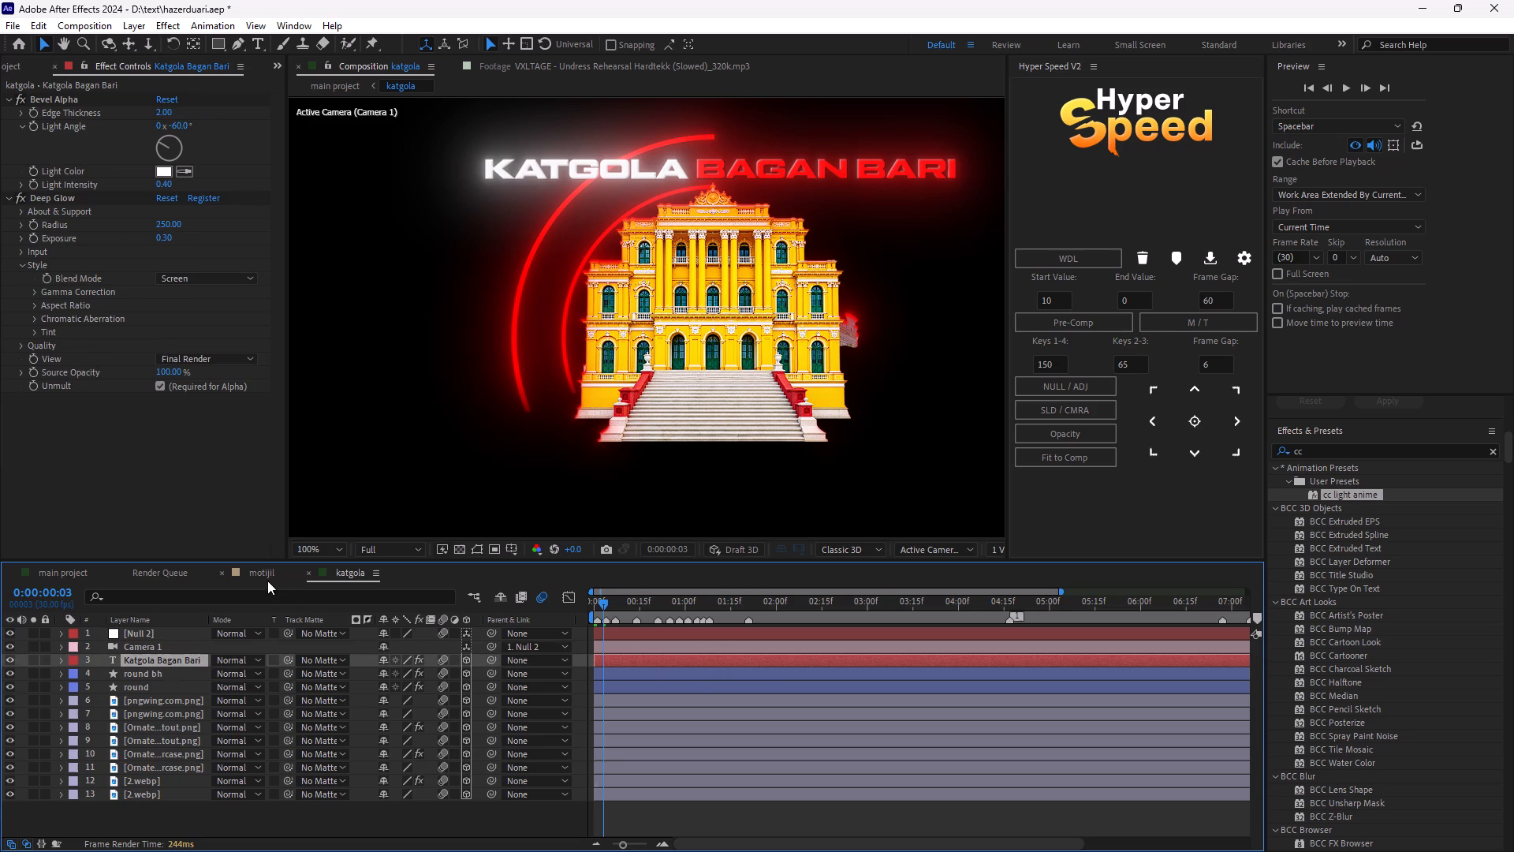
pyautogui.keyDown('ctrl'); pyautogui.click(267, 581); pyautogui.keyUp('ctrl')
pyautogui.hotkey('ctrl', 'v')
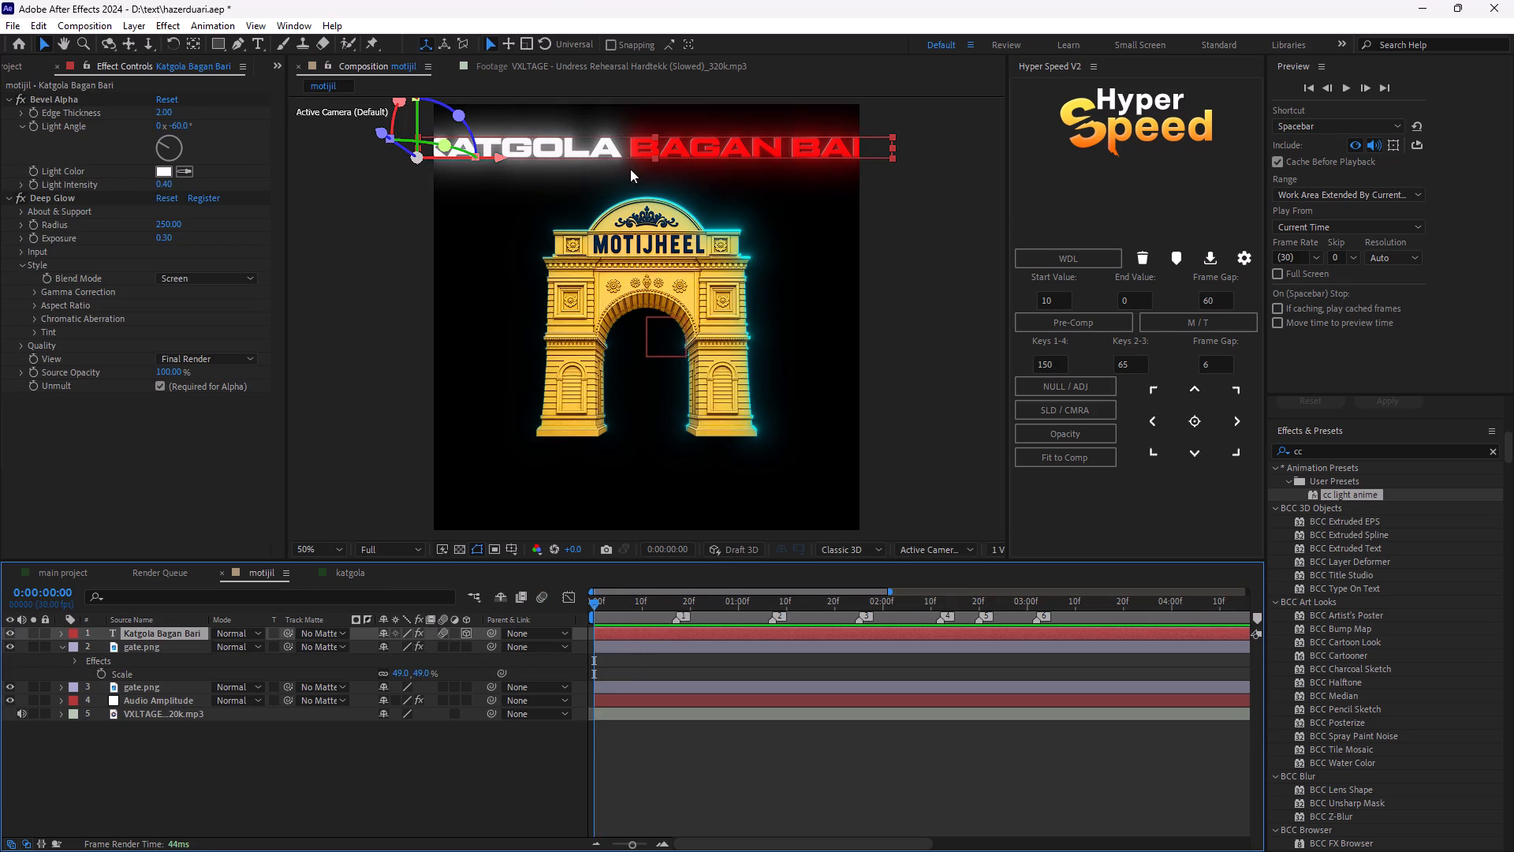
# Move the pasted text down in the frame so it sits just above the top of the gate.
pyautogui.moveTo(642, 153); pyautogui.dragTo(640, 207)
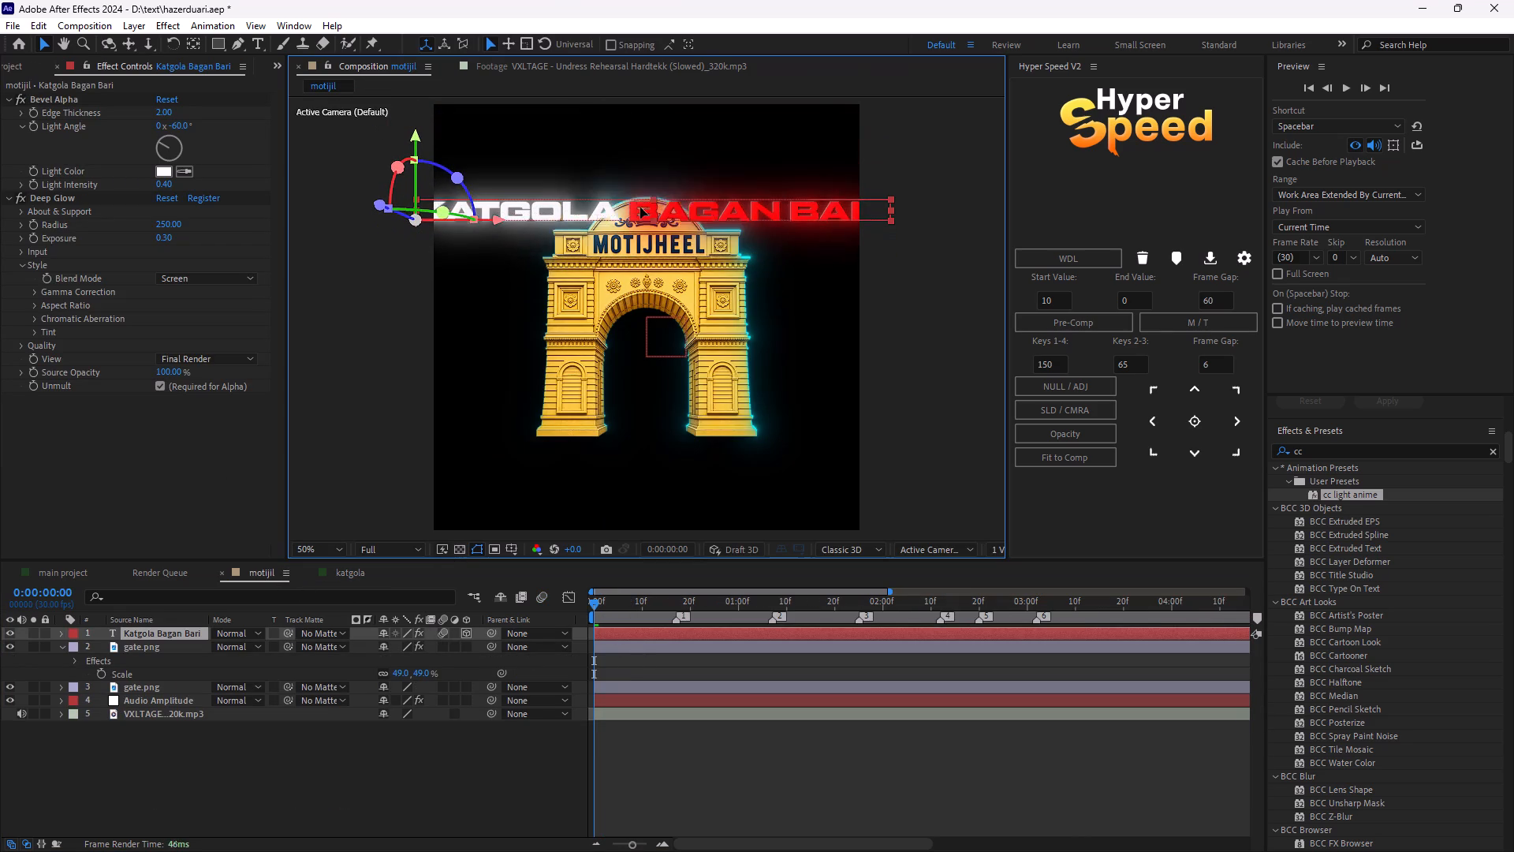
pyautogui.moveTo(640, 207); pyautogui.dragTo(644, 196)
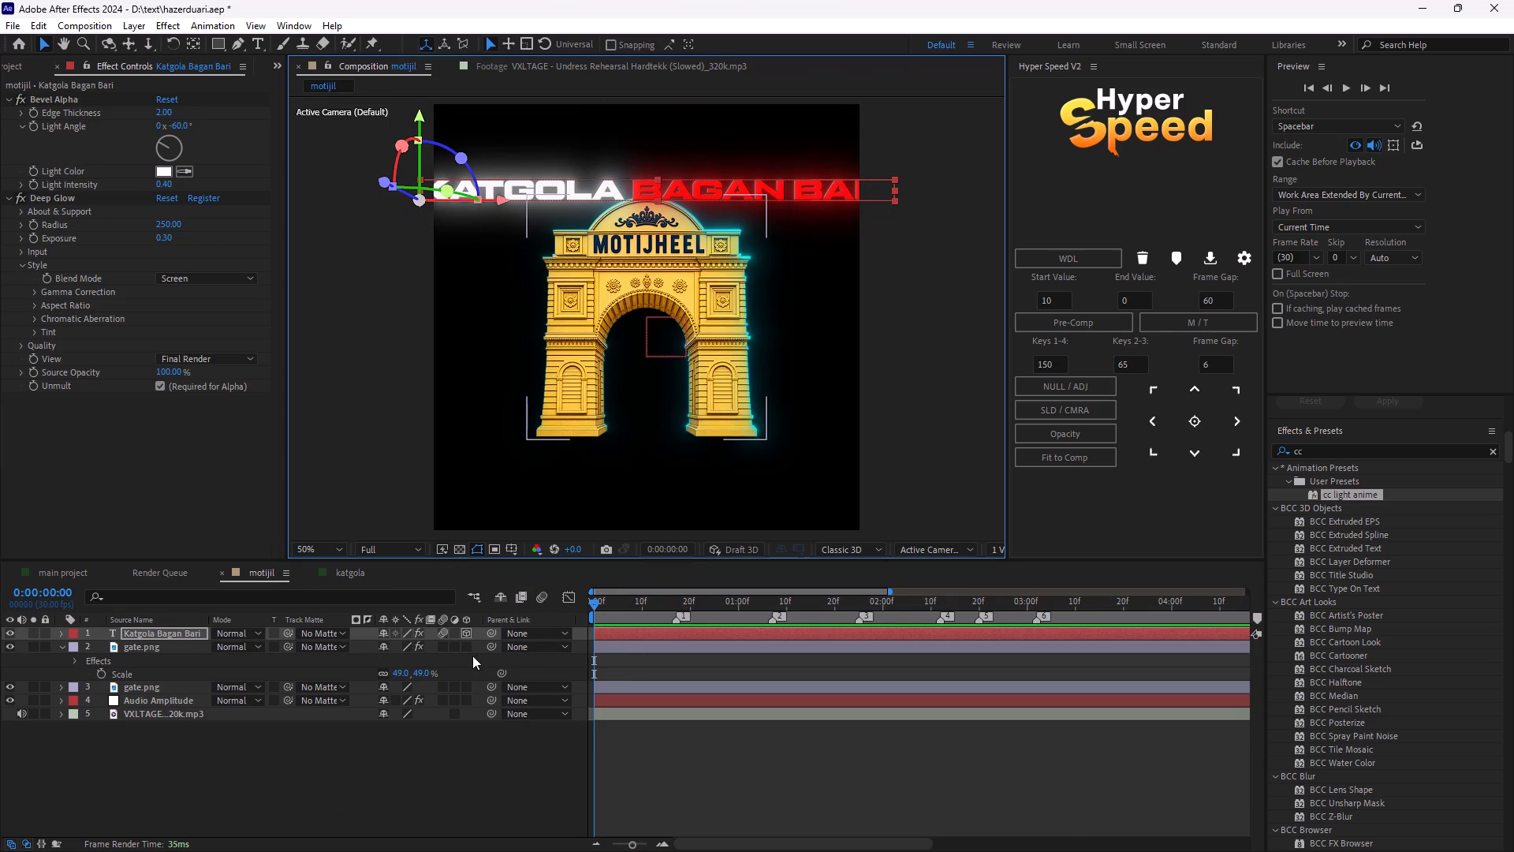
# Make both gate.png layers 3D, leaving Audio Amplitude 2D, and collapse the expanded layer properties.
pyautogui.moveTo(463, 645); pyautogui.dragTo(458, 764)
pyautogui.click(465, 768)
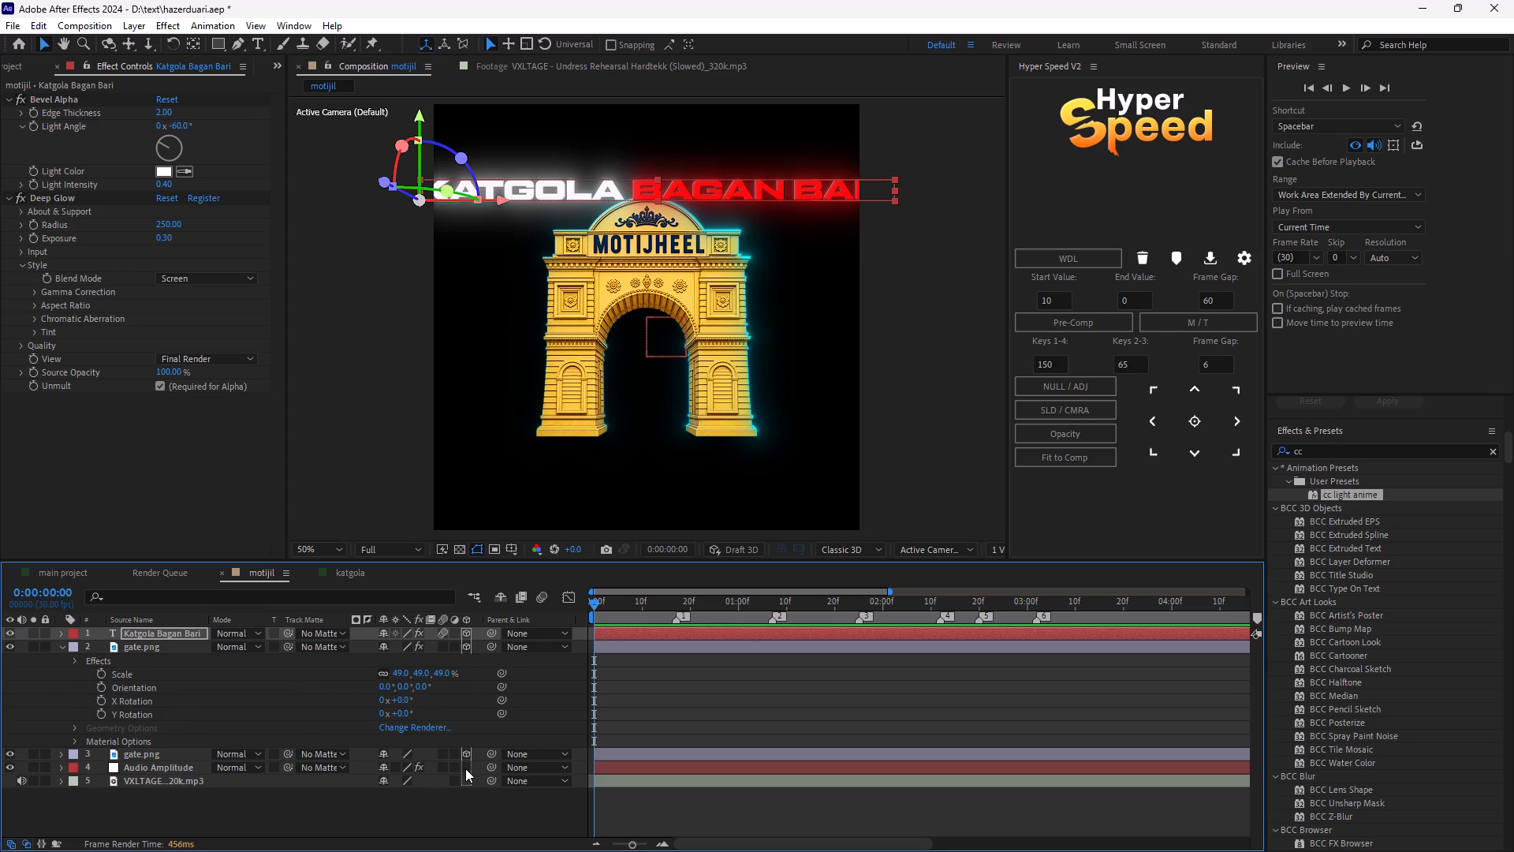
pyautogui.click(61, 769)
pyautogui.click(61, 769)
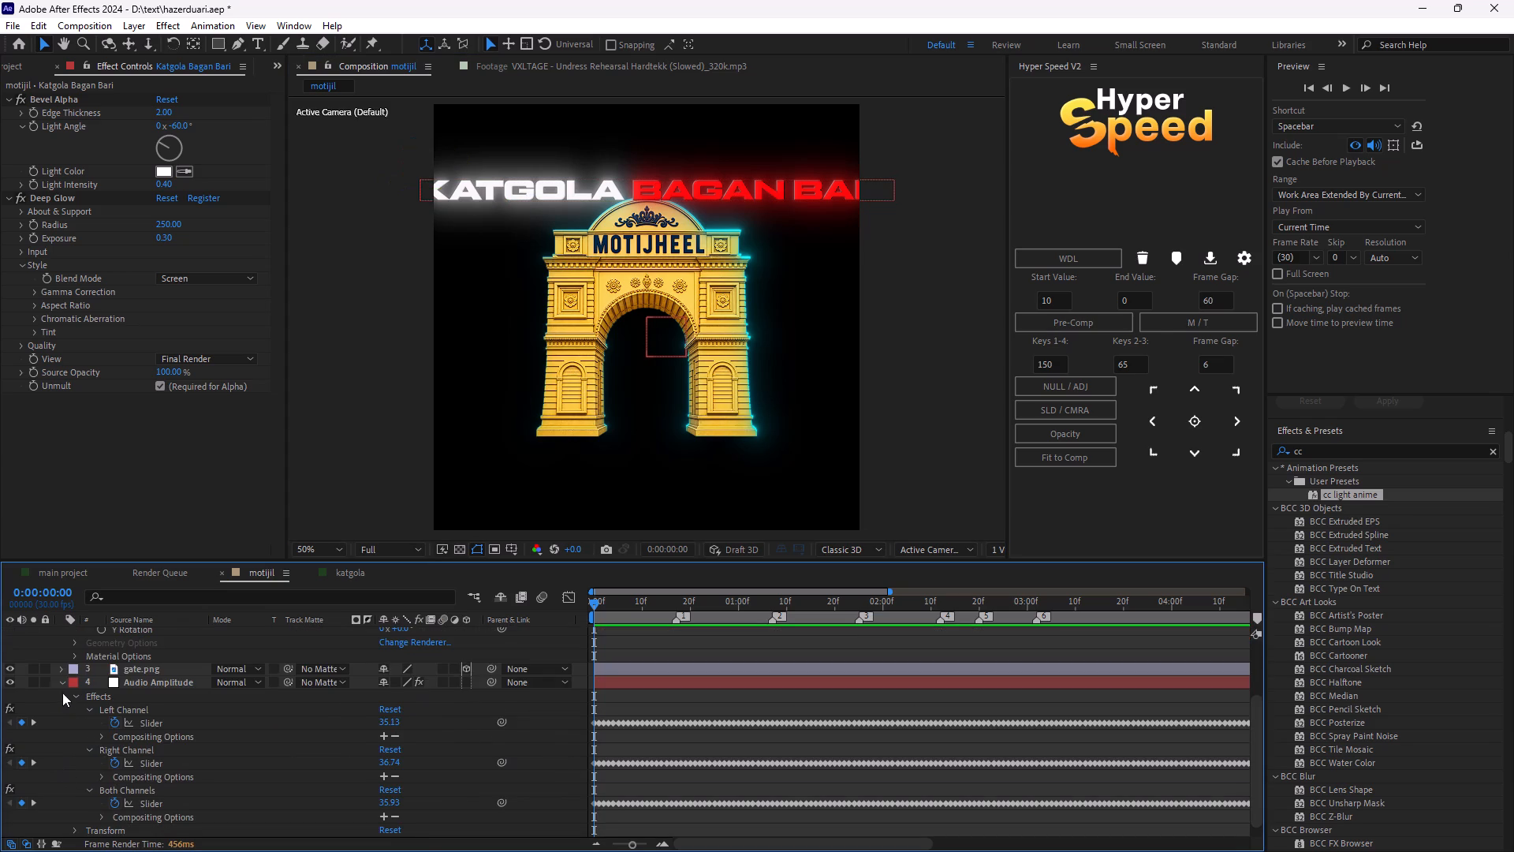
pyautogui.click(62, 687)
pyautogui.click(66, 652)
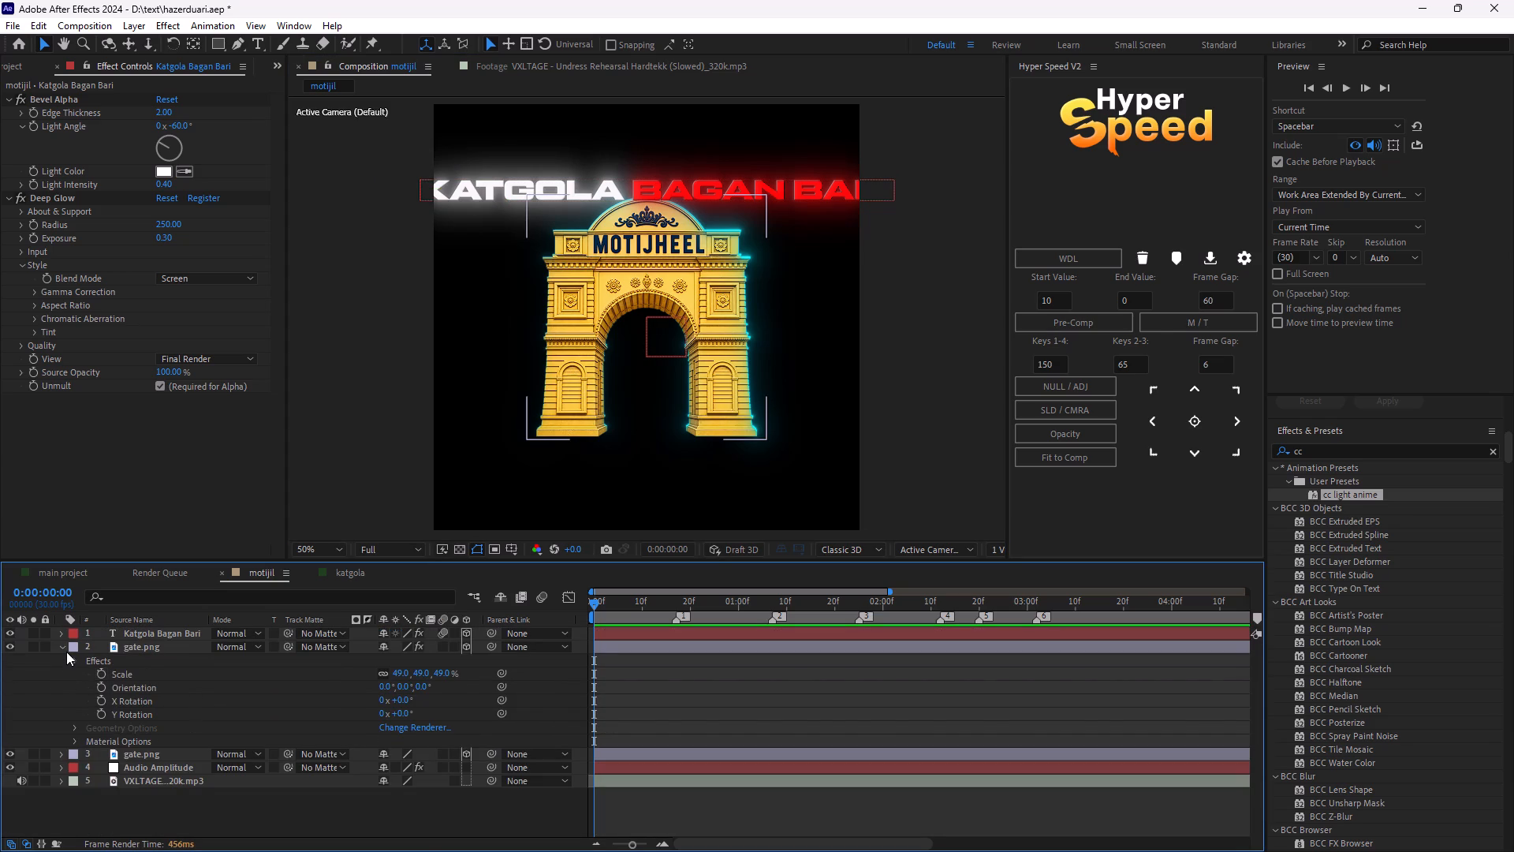
pyautogui.click(64, 645)
# At frame 3, reveal the Katgola Bagan Bari layer's scale and centre its anchor point with Hyper Speed.
pyautogui.moveTo(588, 600); pyautogui.dragTo(610, 615)
pyautogui.click(606, 635)
pyautogui.press('s')
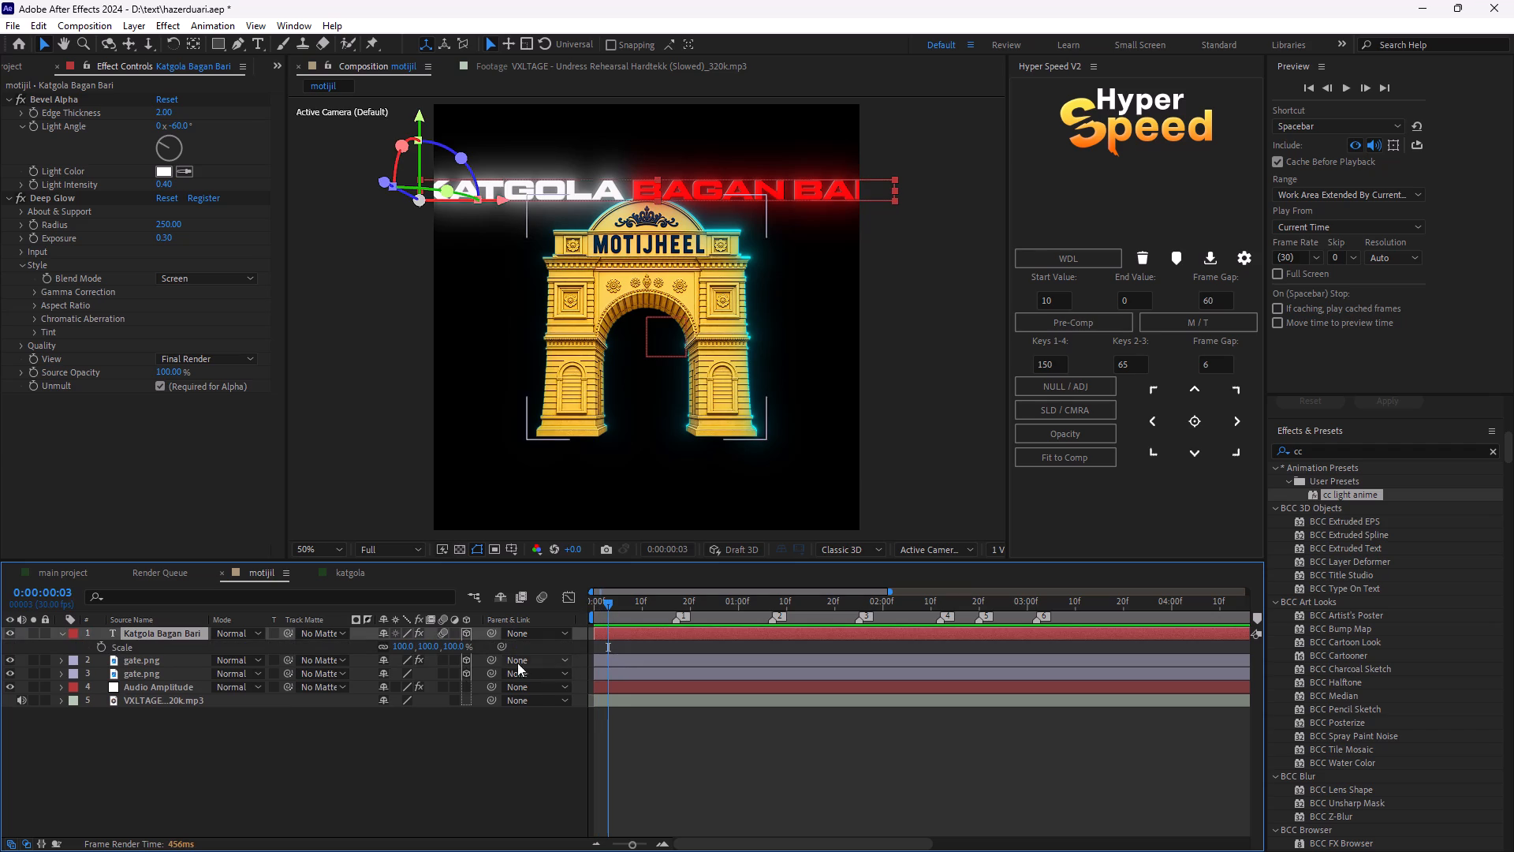
pyautogui.click(426, 643)
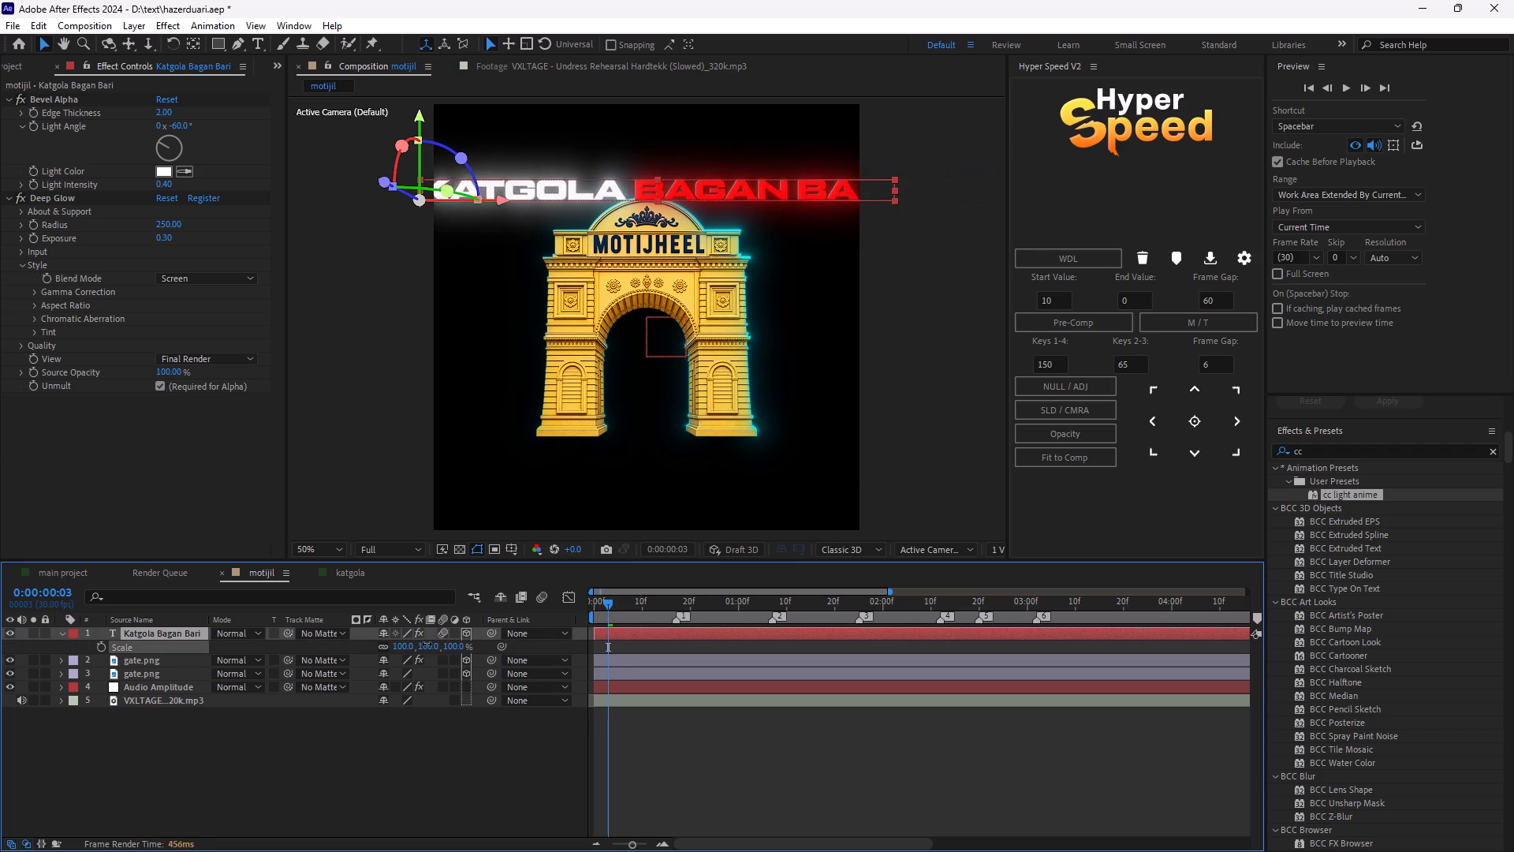
pyautogui.click(1180, 412)
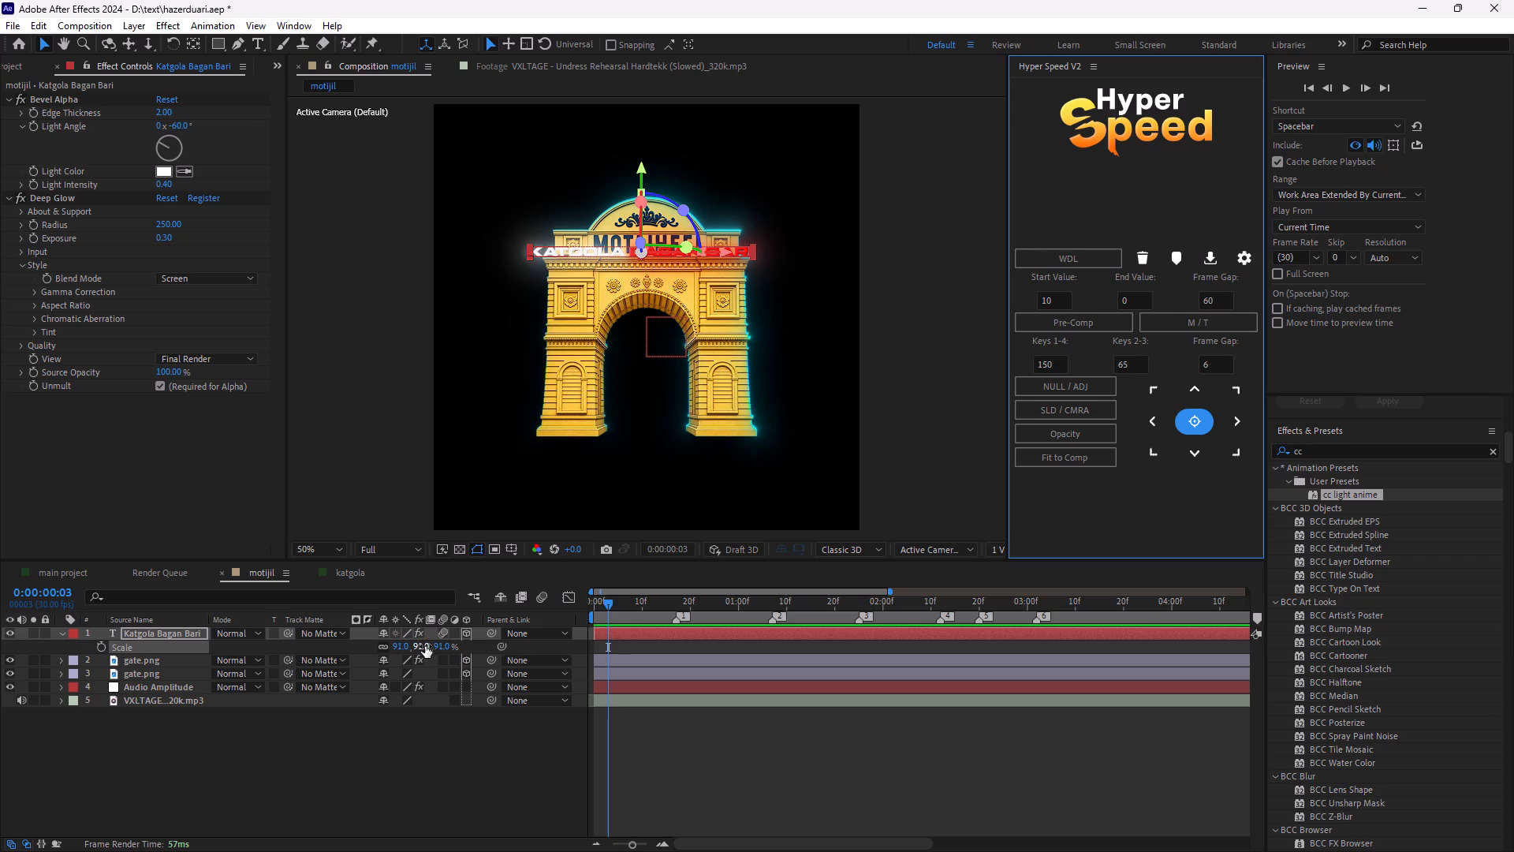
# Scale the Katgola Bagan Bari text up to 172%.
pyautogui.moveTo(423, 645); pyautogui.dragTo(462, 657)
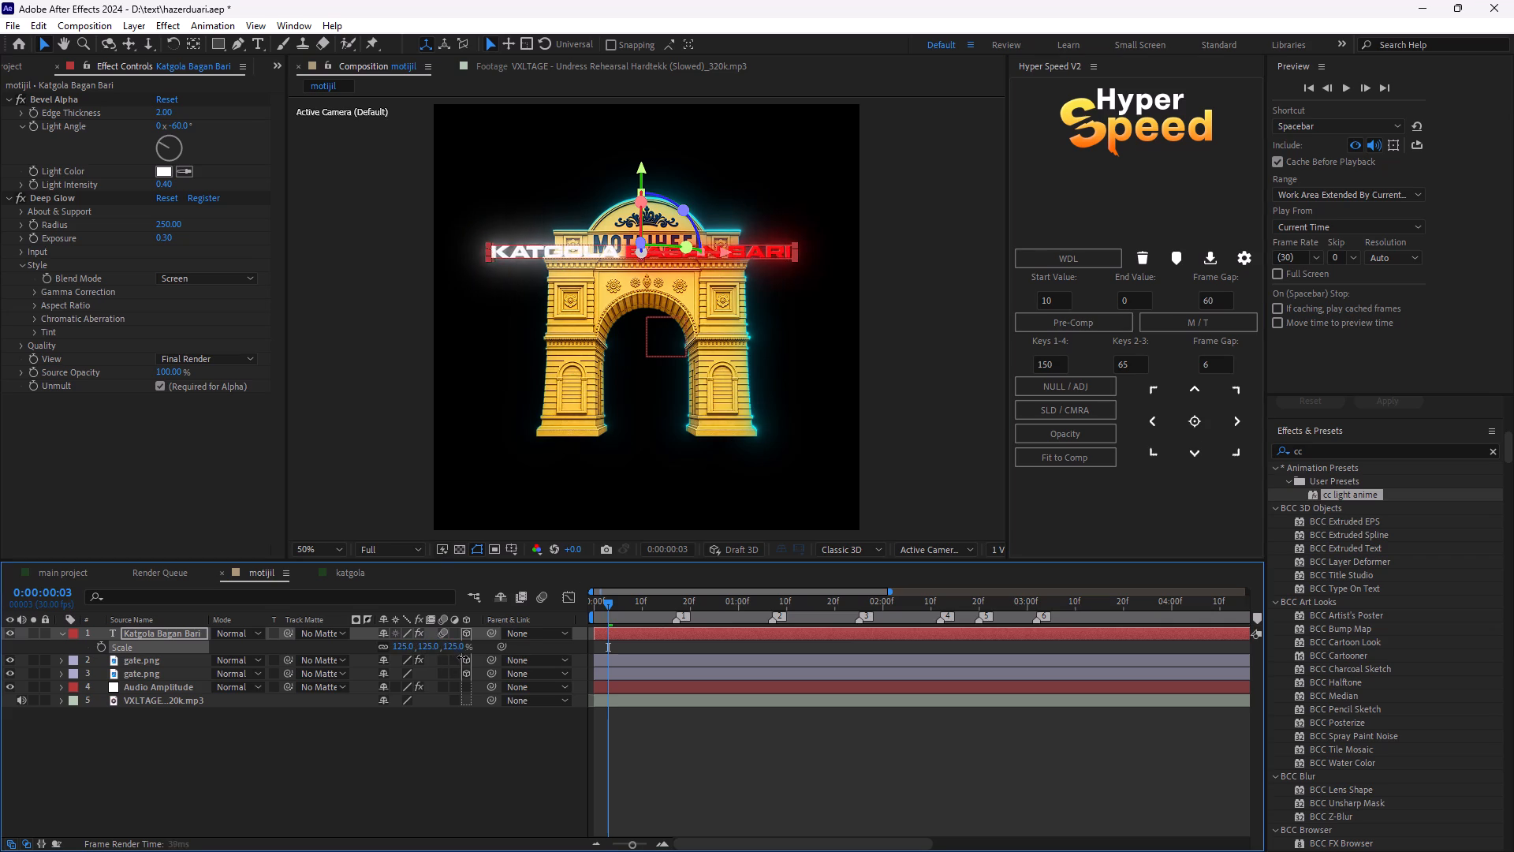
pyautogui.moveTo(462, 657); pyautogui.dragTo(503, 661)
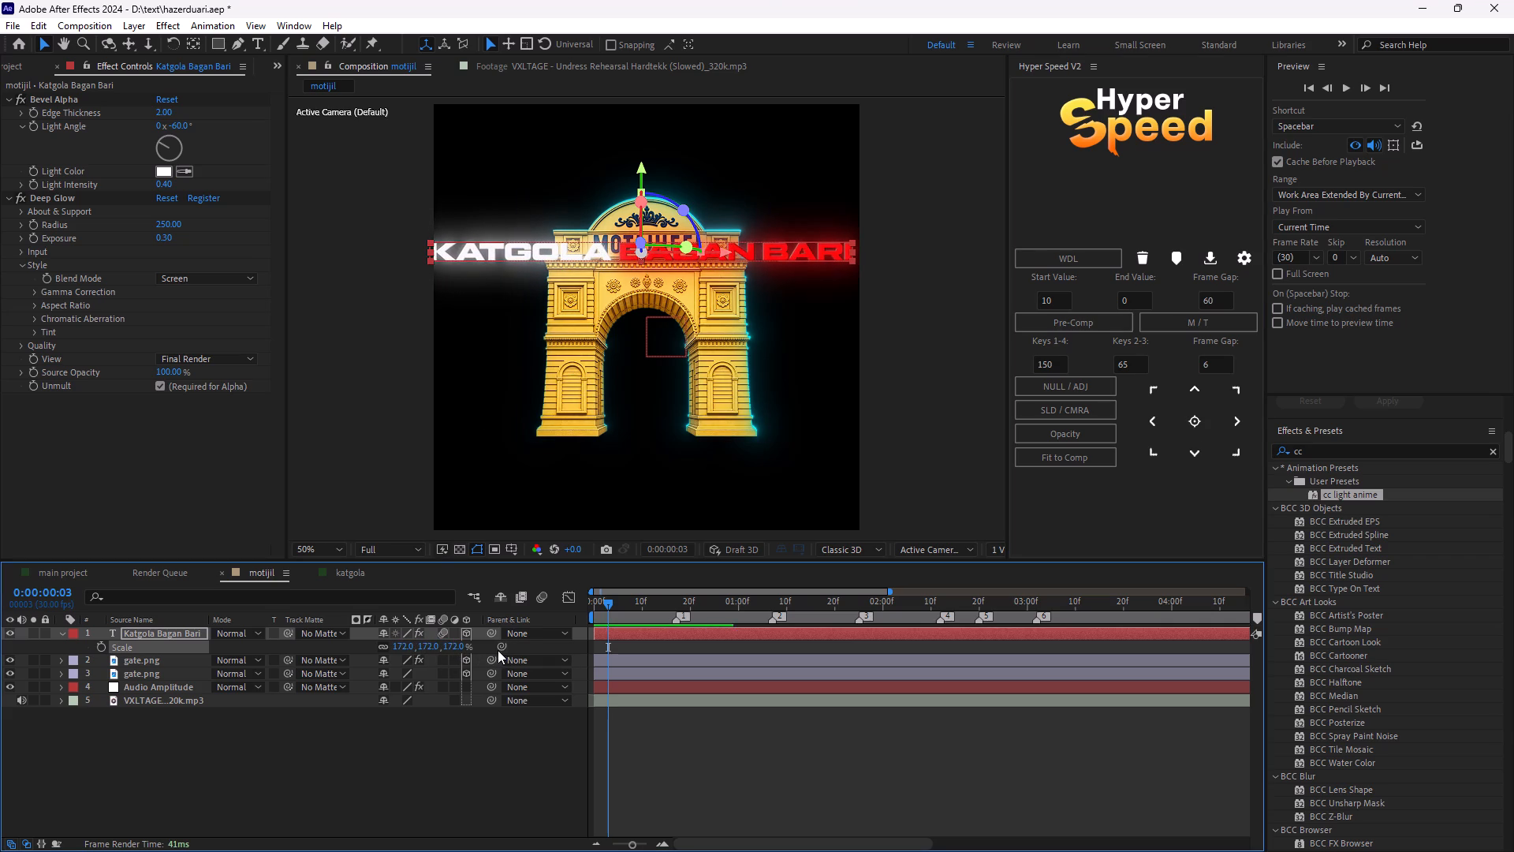
# Lower the text across the gate's archway to a Y position of 612.4 and bring it forward to Z -457.
pyautogui.press('p')
pyautogui.moveTo(407, 643); pyautogui.dragTo(490, 674)
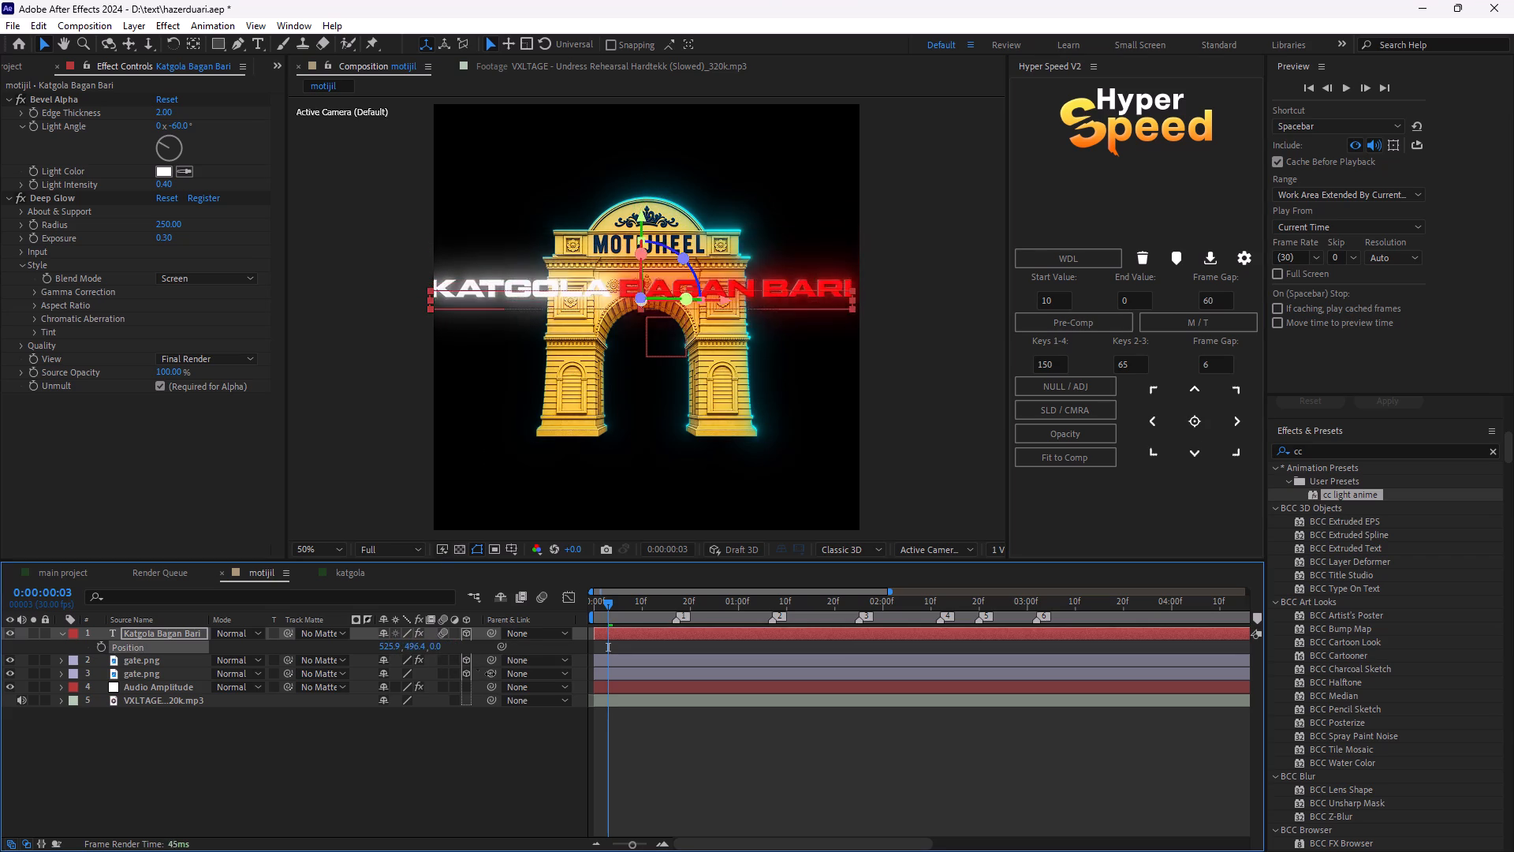
pyautogui.moveTo(490, 674); pyautogui.dragTo(536, 701)
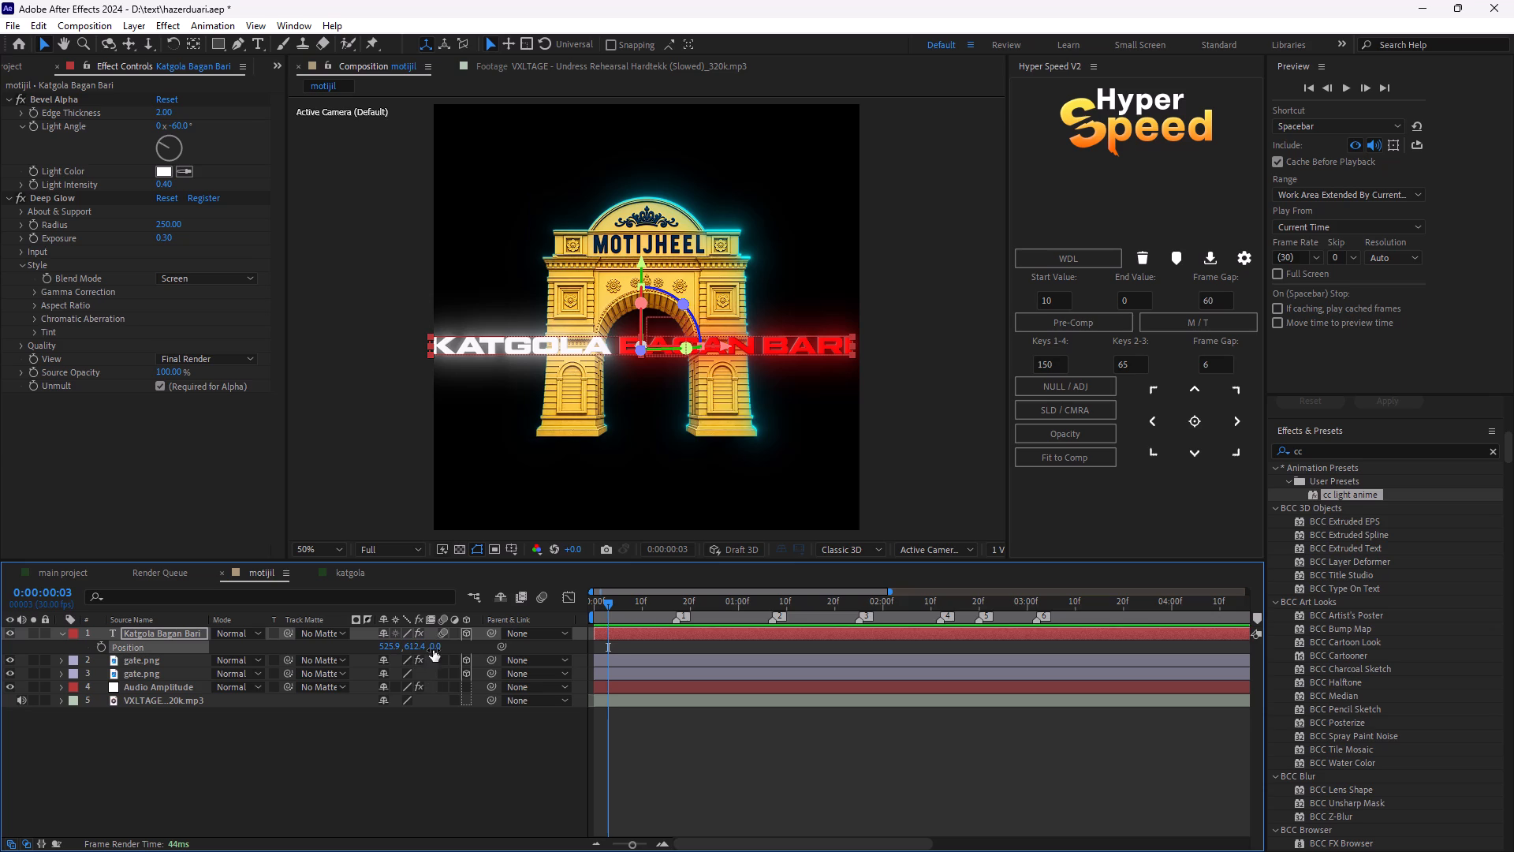
pyautogui.moveTo(436, 648); pyautogui.dragTo(134, 688)
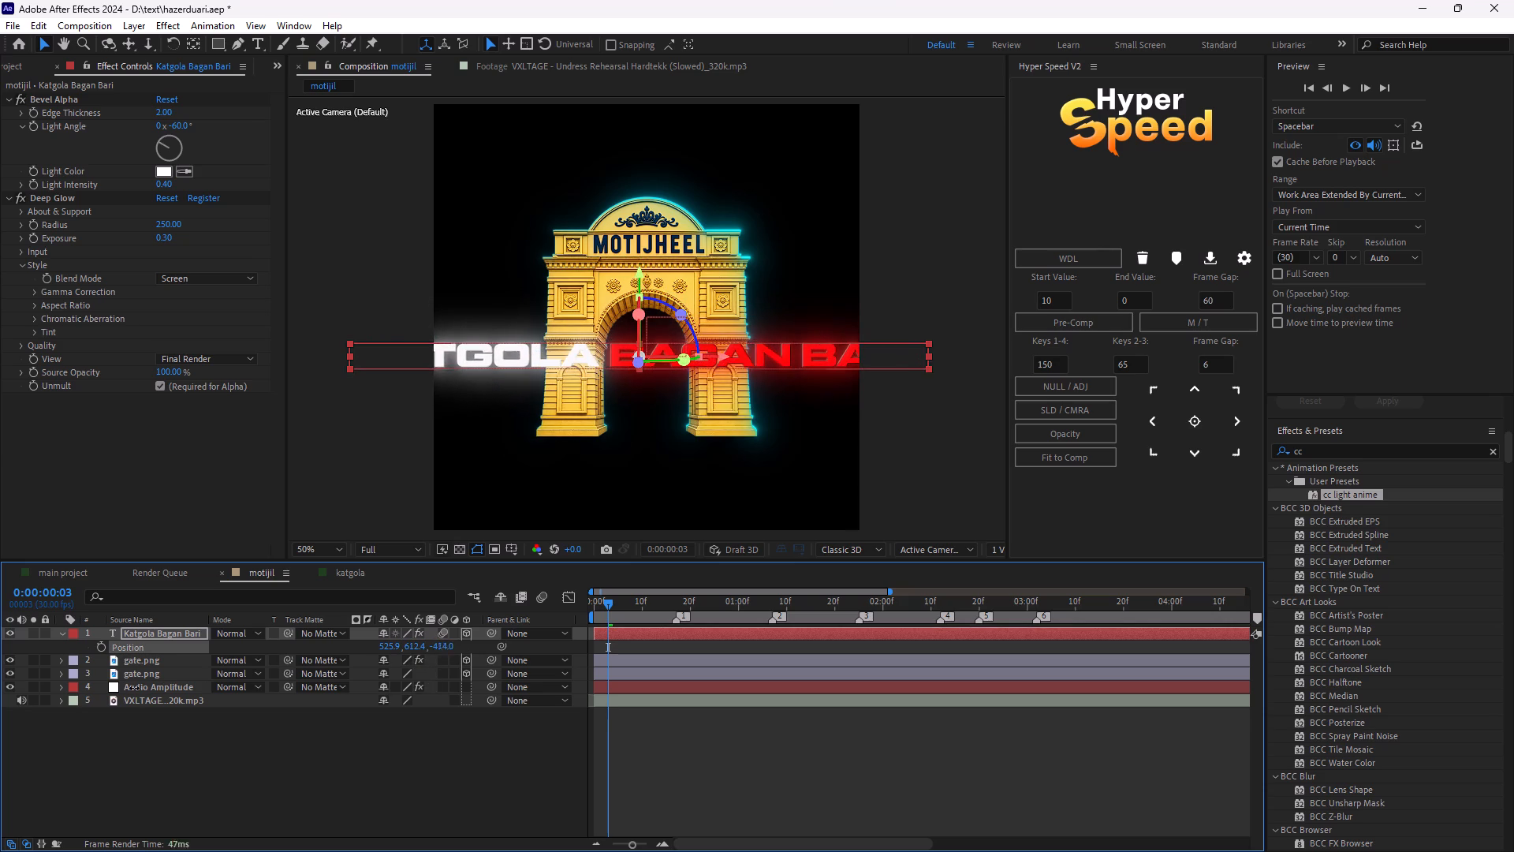
pyautogui.moveTo(134, 688); pyautogui.dragTo(119, 691)
# Scale the Katgola Bagan Bari text down to 64%.
pyautogui.press('s')
pyautogui.moveTo(404, 648); pyautogui.dragTo(414, 648)
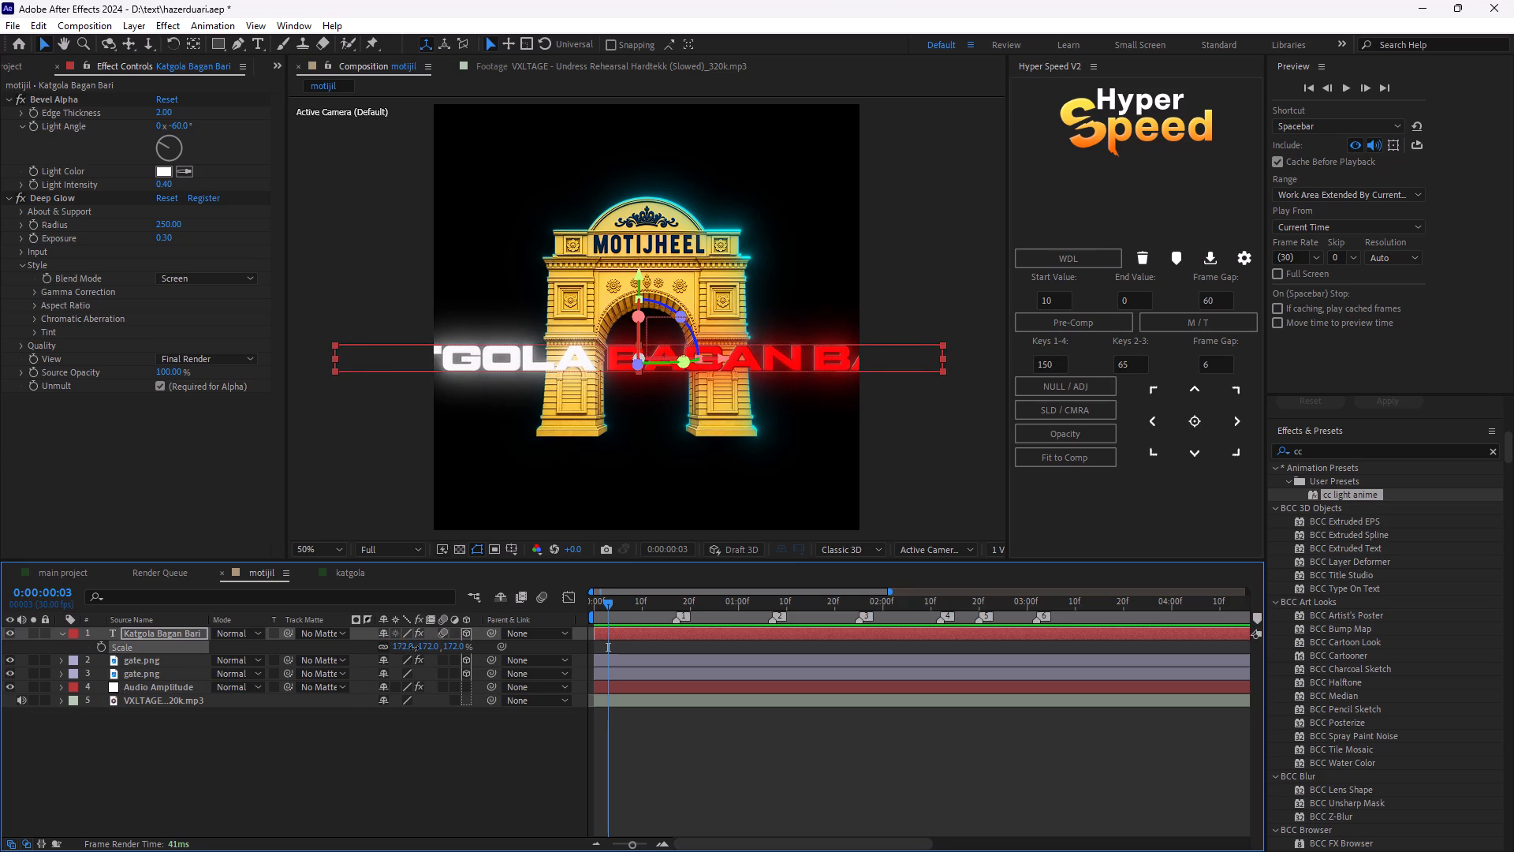
pyautogui.moveTo(414, 648); pyautogui.dragTo(337, 666)
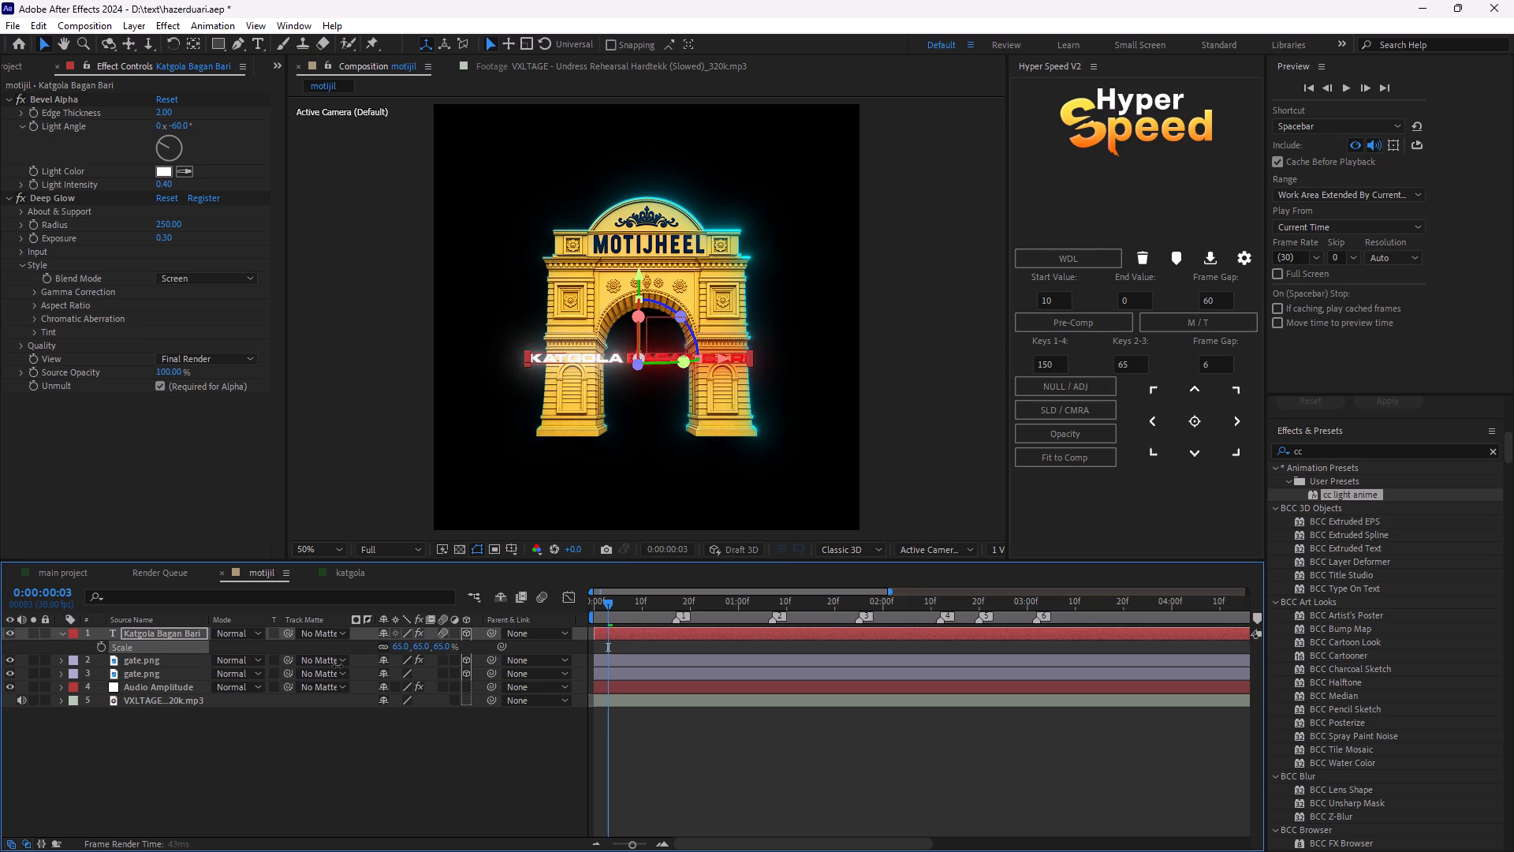
pyautogui.moveTo(337, 666); pyautogui.dragTo(337, 667)
pyautogui.rightClick(596, 638)
pyautogui.click(644, 656)
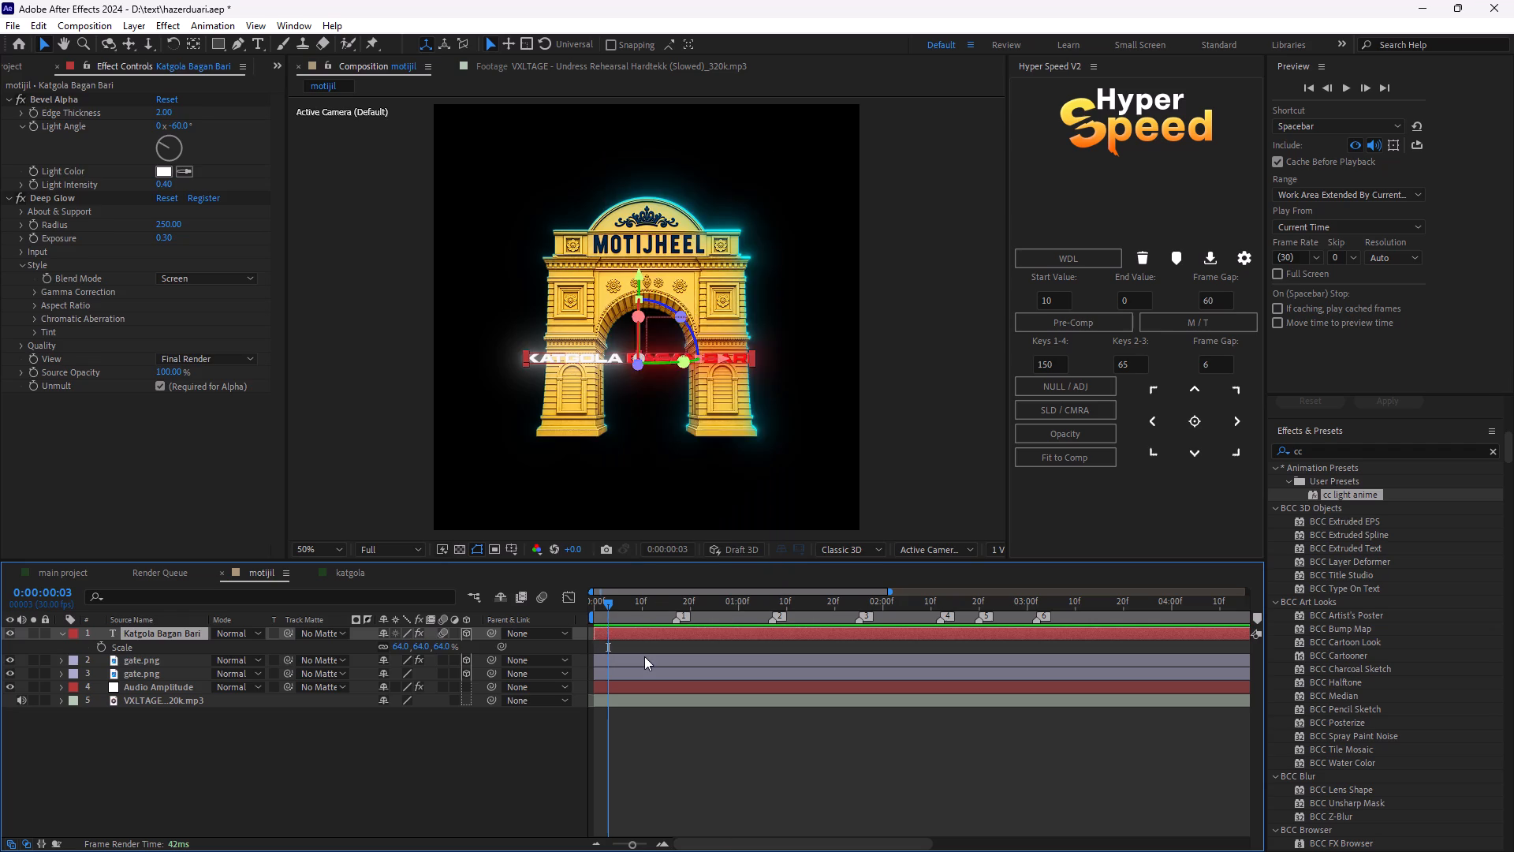
# Replace the Katgola Bagan Bari text with Motijil.
pyautogui.doubleClick(643, 631)
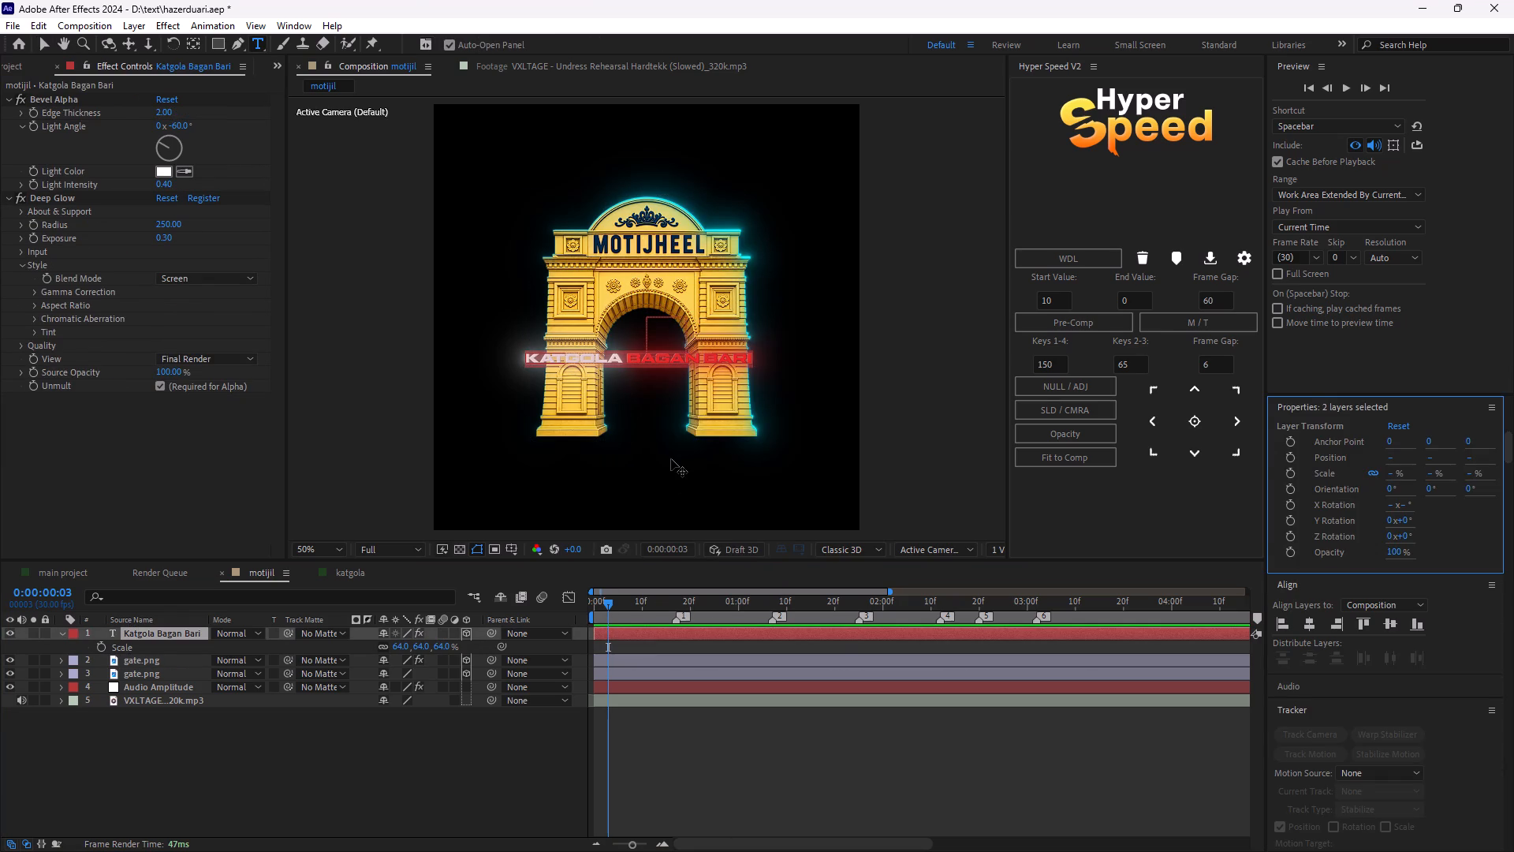
pyautogui.hotkey('shift', 'm')
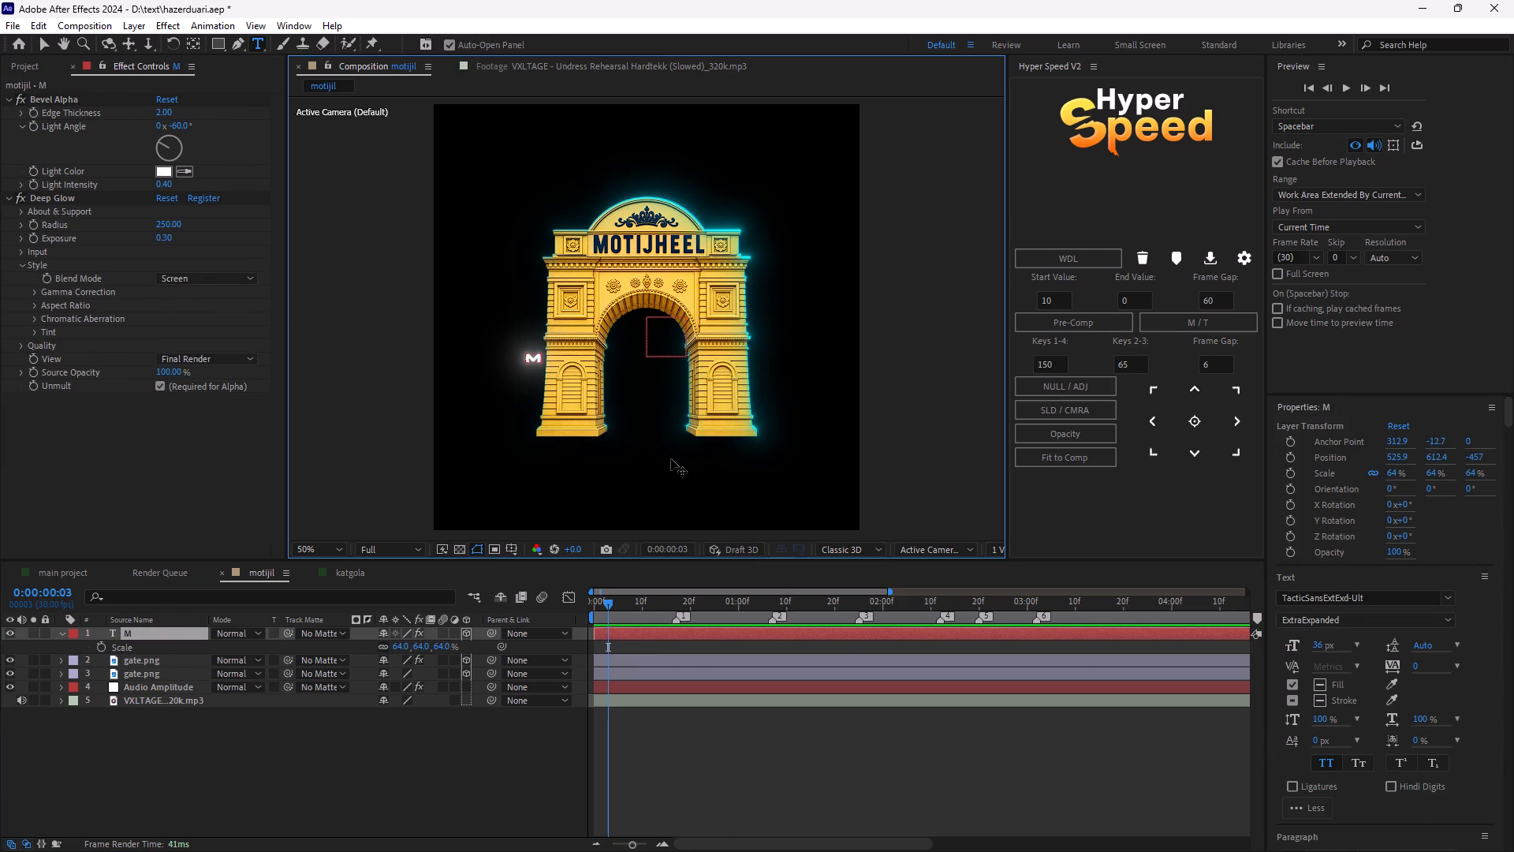
pyautogui.write('oti')
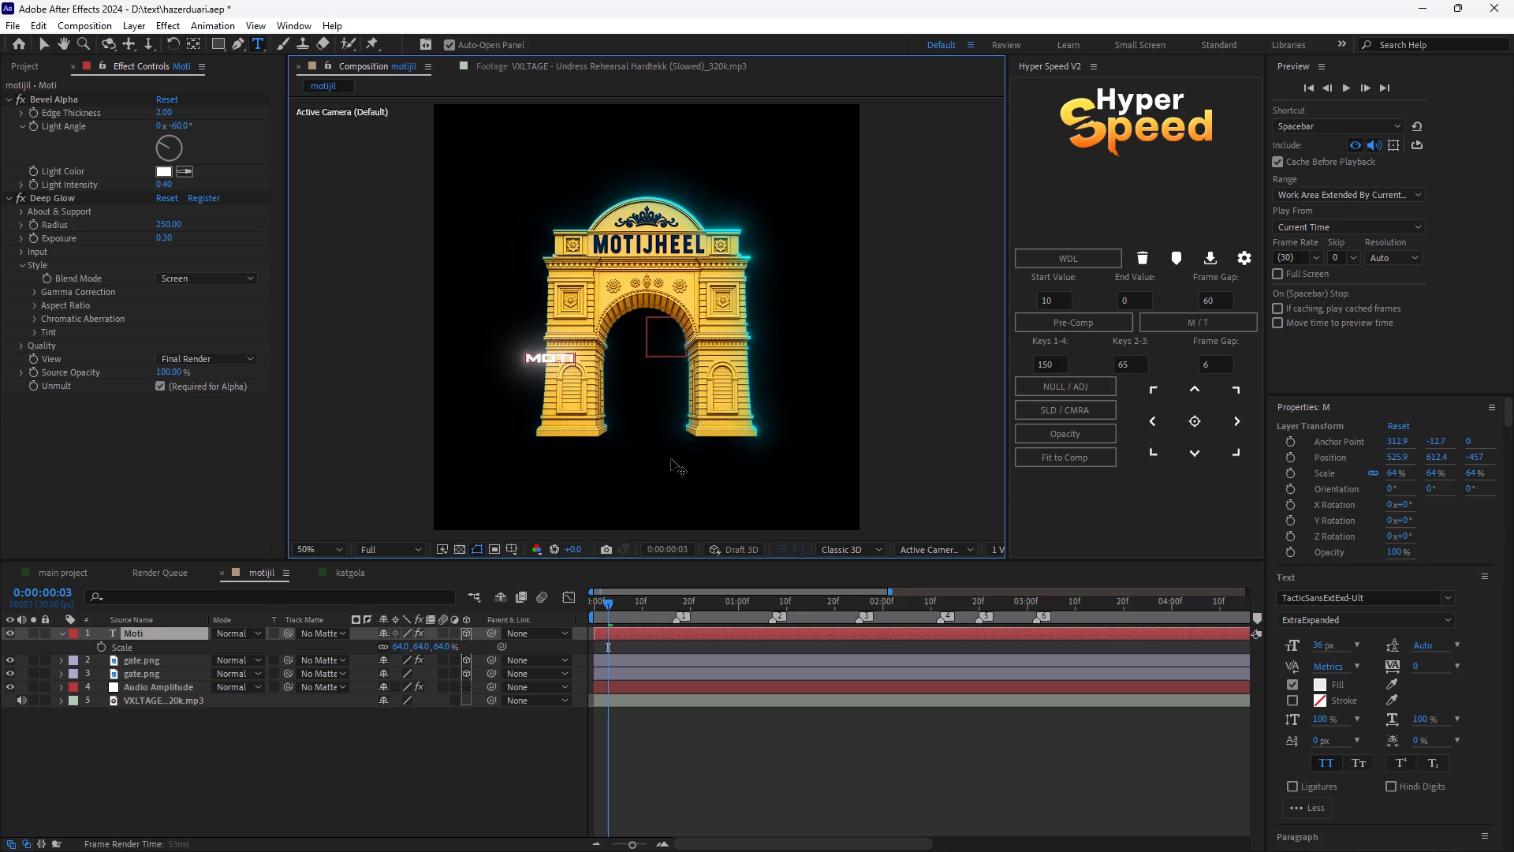
pyautogui.write('jil')
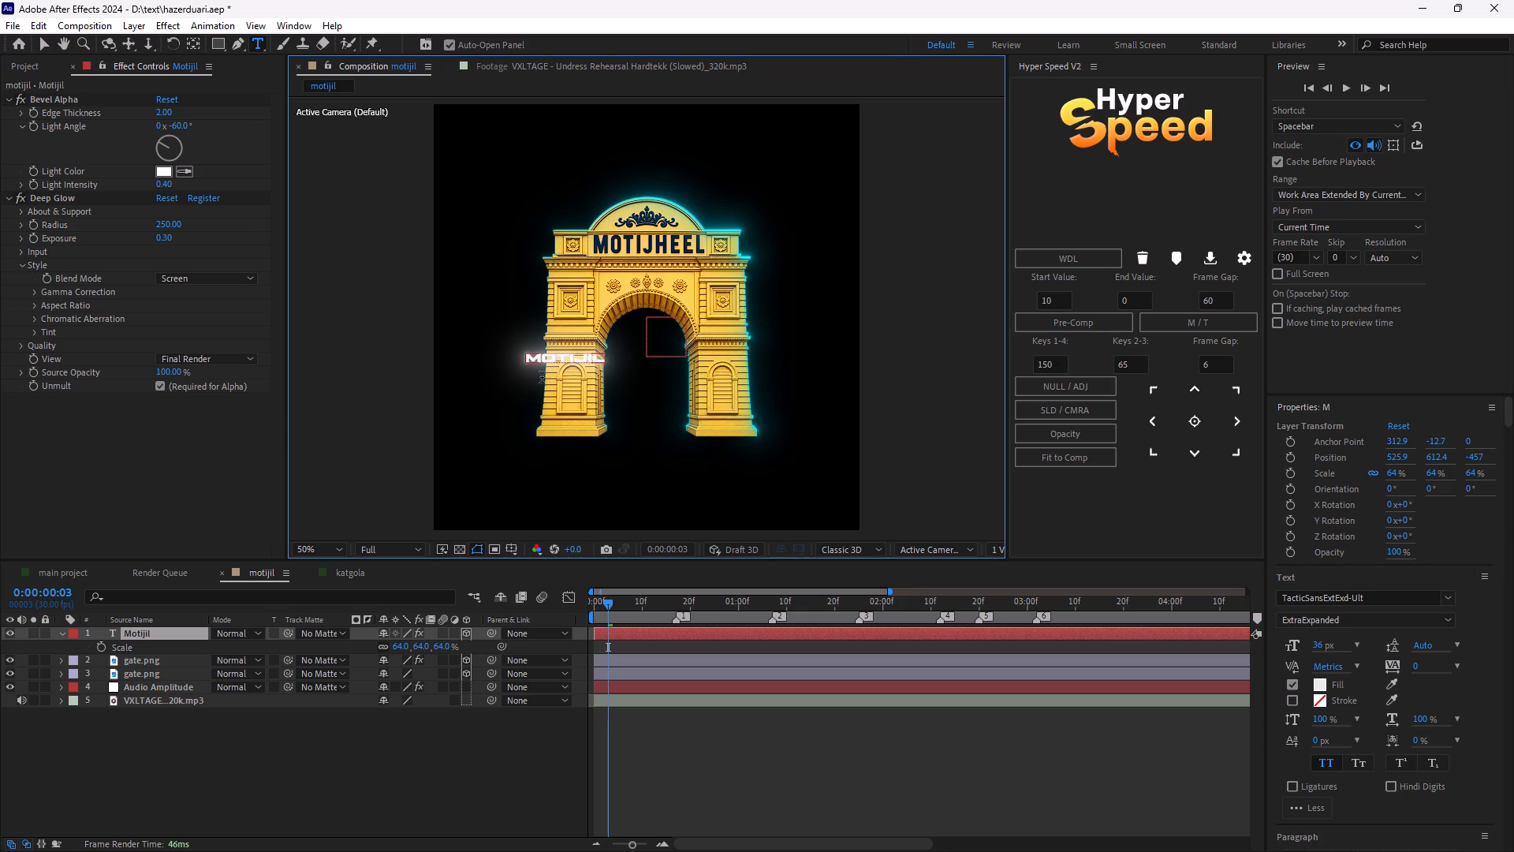
# Recolour the letter T of Motijil with a bright cyan fill, 00DEFF.
pyautogui.moveTo(557, 357); pyautogui.dragTo(568, 362)
pyautogui.moveTo(568, 362); pyautogui.dragTo(569, 362)
pyautogui.scroll(-3, 1375, 551)
pyautogui.scroll(2, 1293, 476)
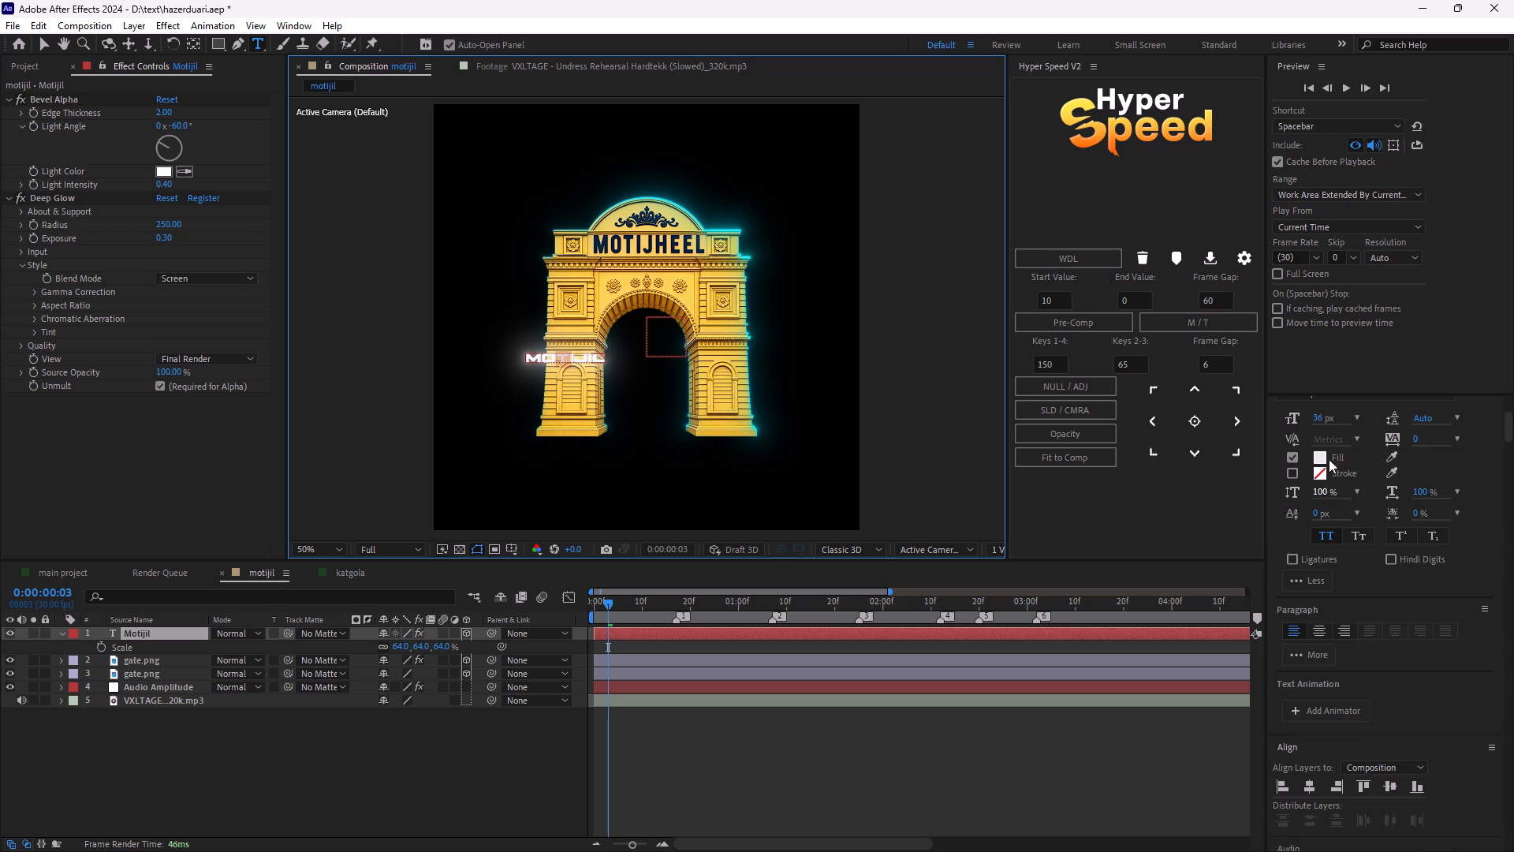
pyautogui.click(1319, 452)
pyautogui.moveTo(1072, 438); pyautogui.dragTo(1199, 359)
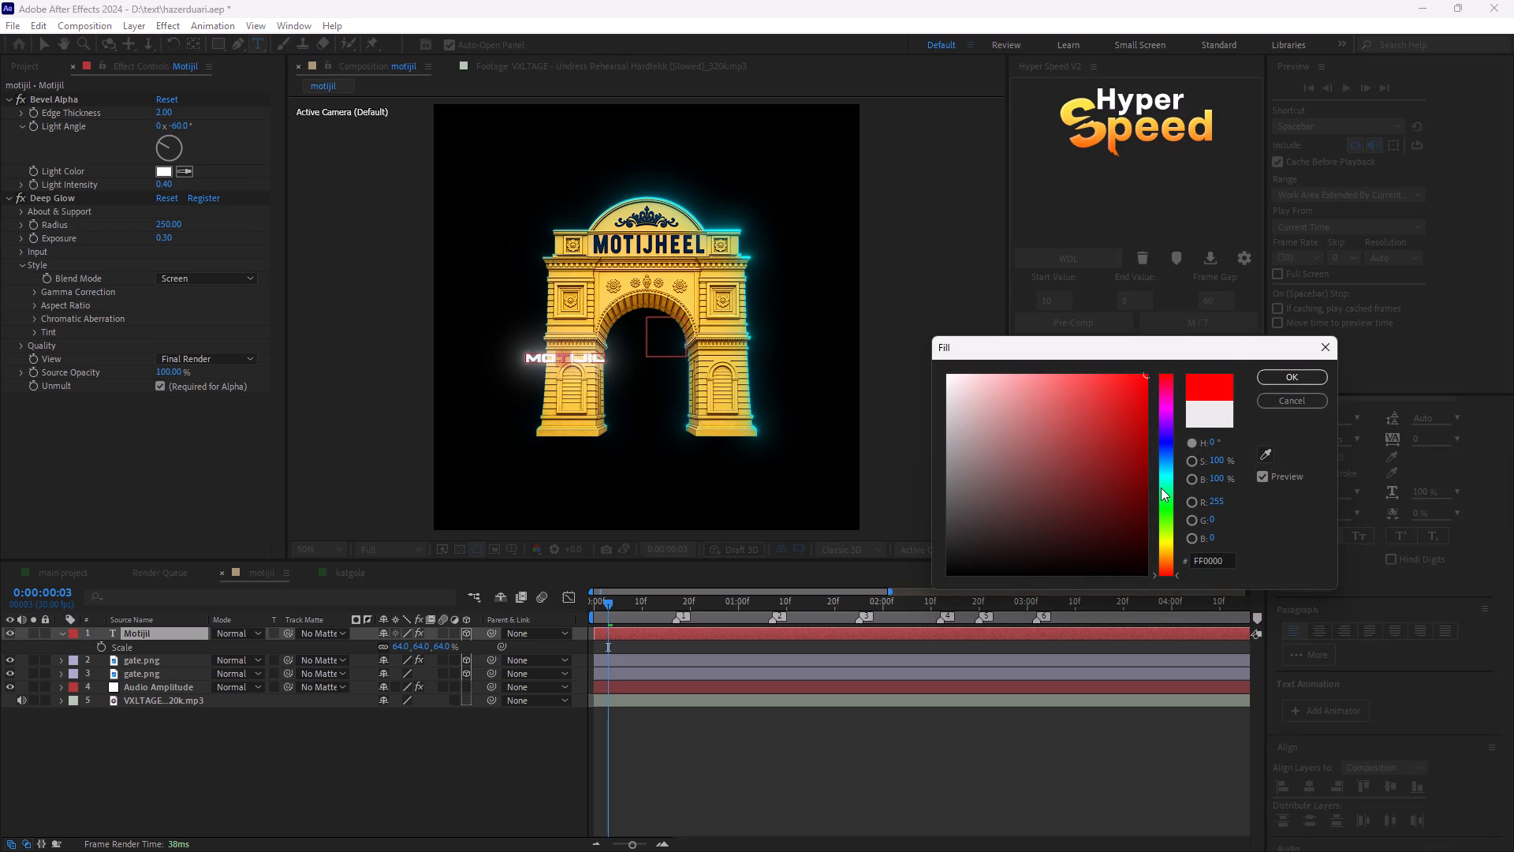
pyautogui.moveTo(1161, 488); pyautogui.dragTo(1163, 470)
pyautogui.click(1290, 376)
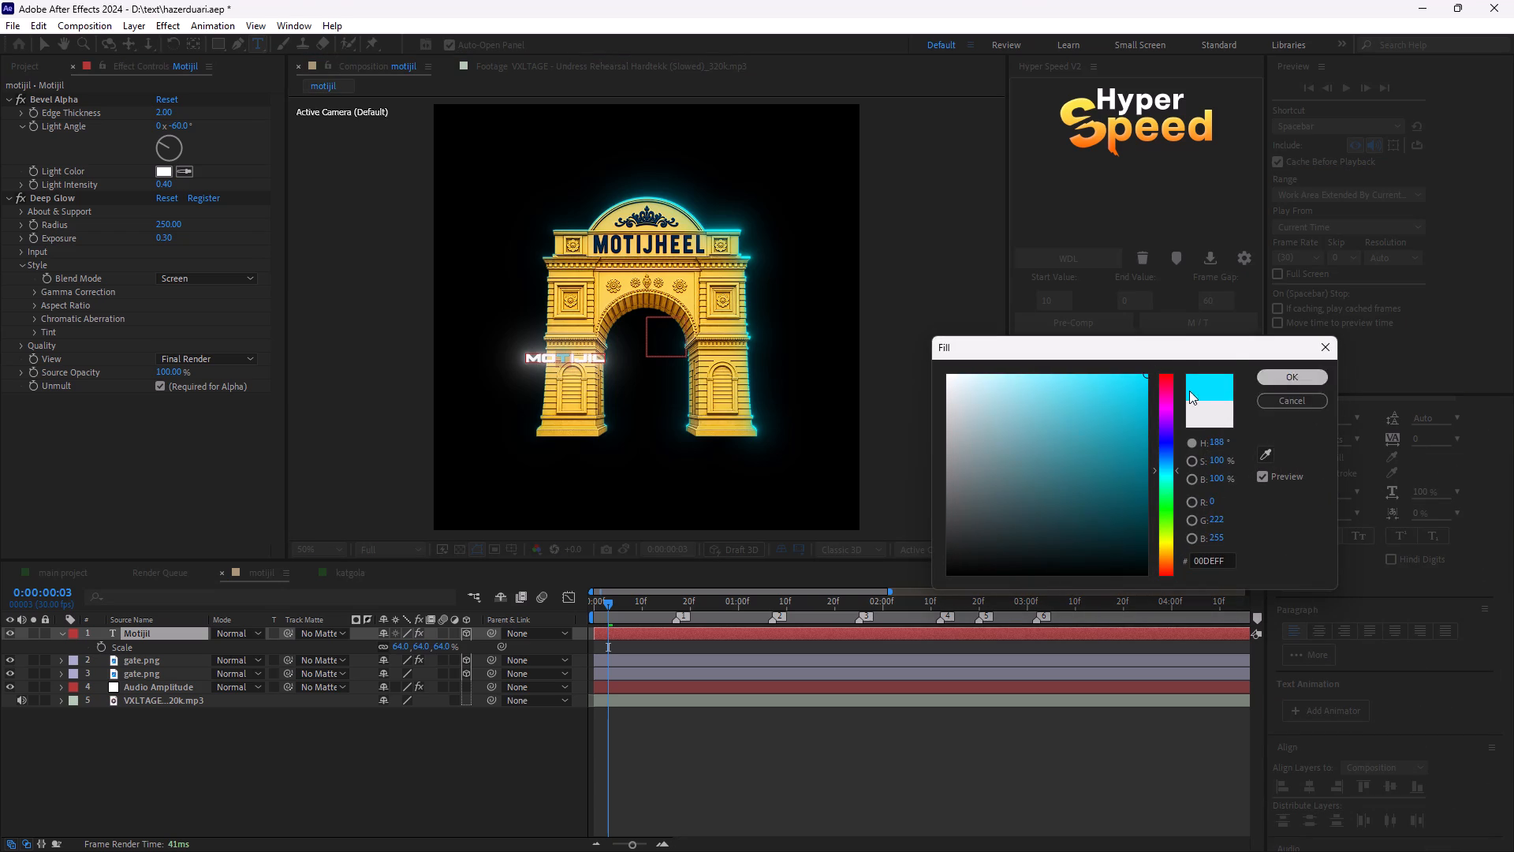
# Recolour the final letter L of Motijil with a saturated blue-violet fill at about hue 251°.
pyautogui.moveTo(594, 357); pyautogui.dragTo(618, 358)
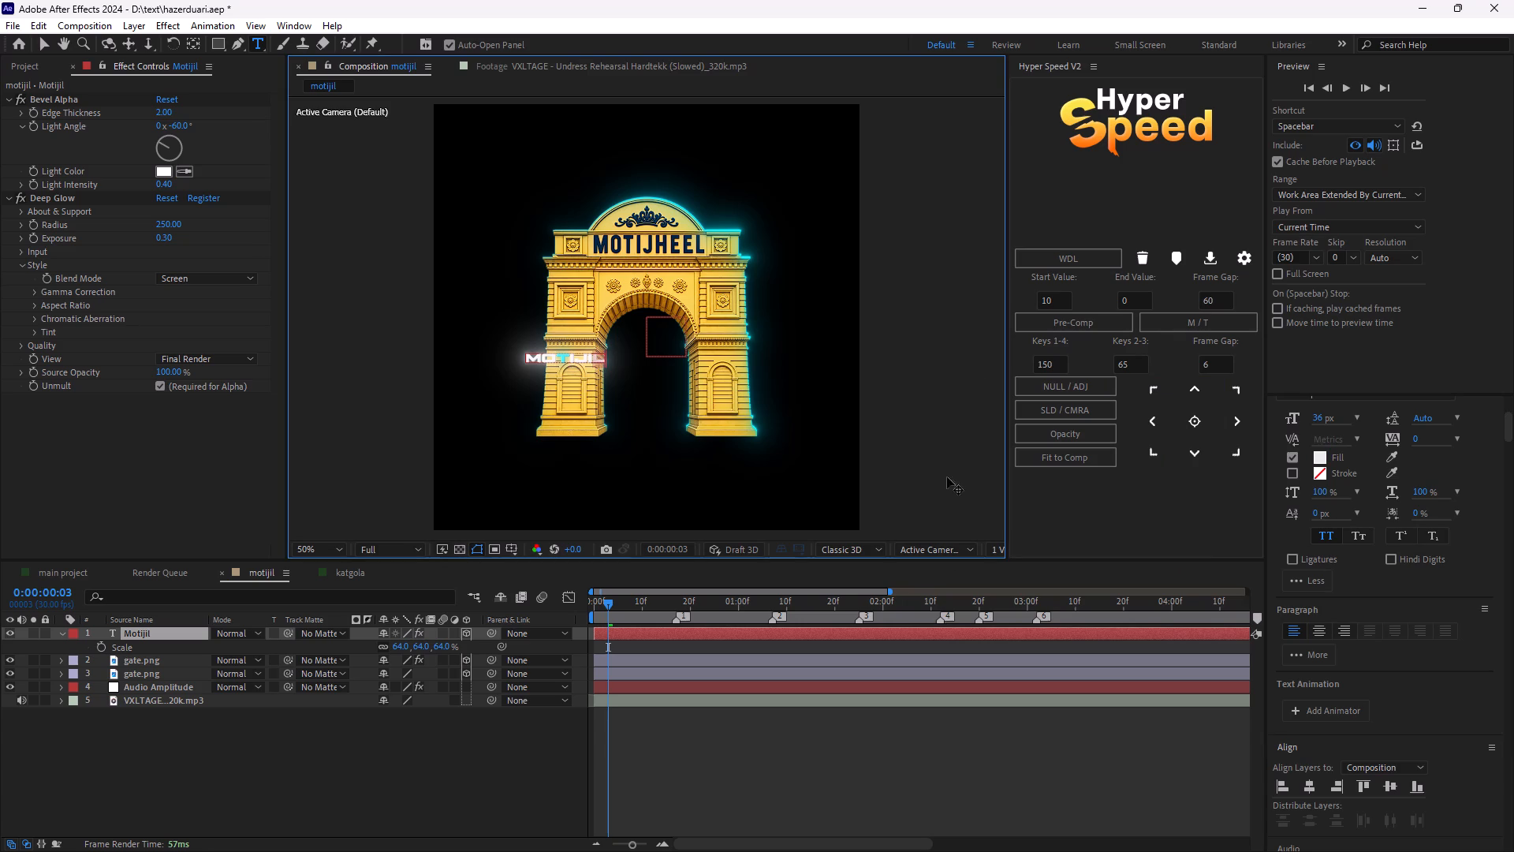
pyautogui.click(1318, 452)
pyautogui.click(1170, 435)
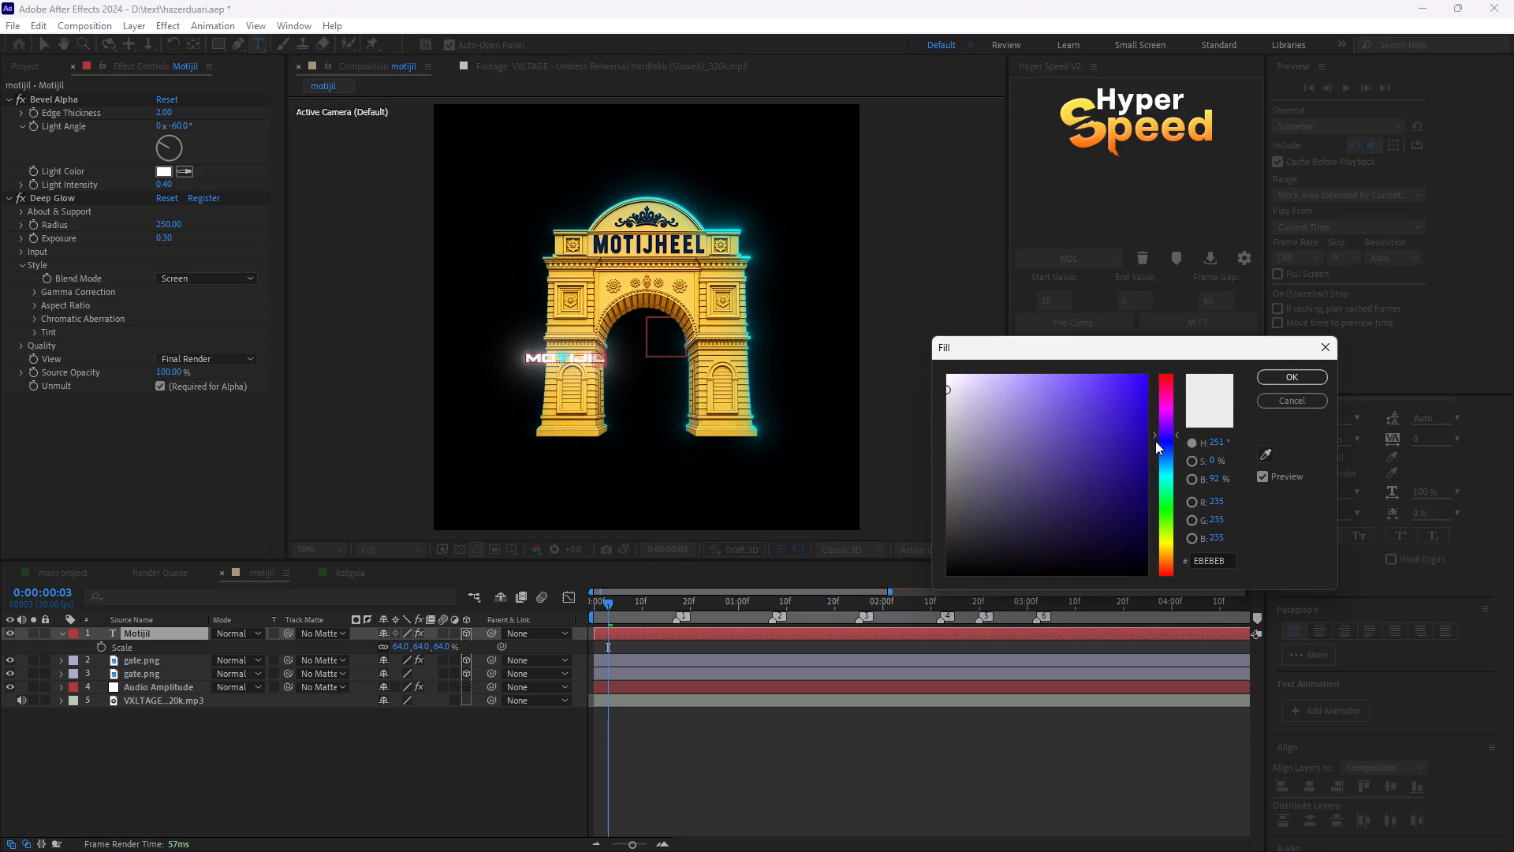
pyautogui.moveTo(1113, 428); pyautogui.dragTo(1244, 316)
pyautogui.click(1307, 377)
pyautogui.click(903, 738)
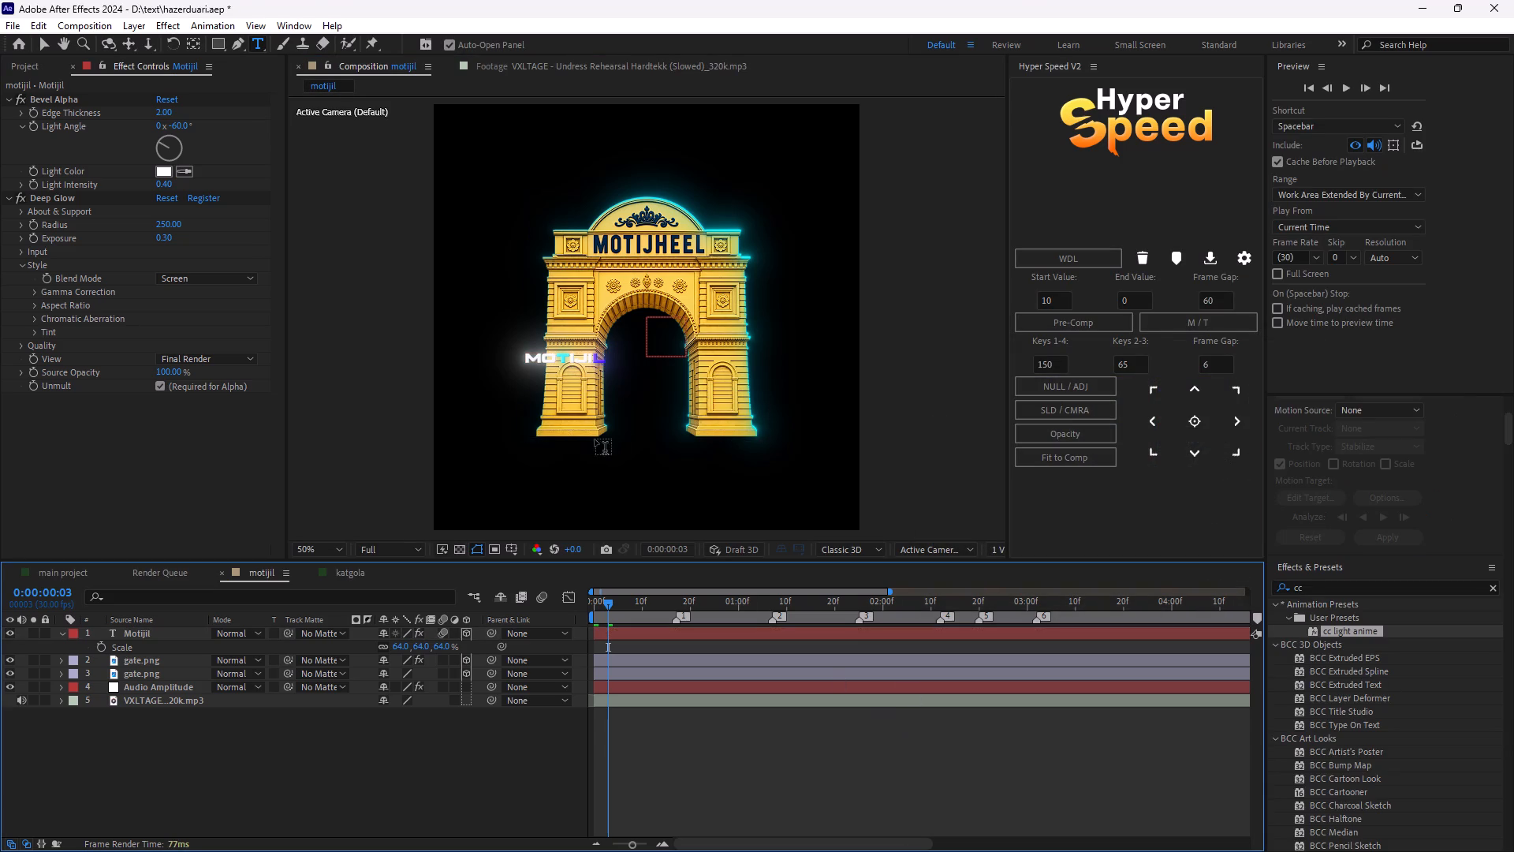
# Move the Motijil text horizontally into the gate's archway, to an X position of 660.9.
pyautogui.click(670, 631)
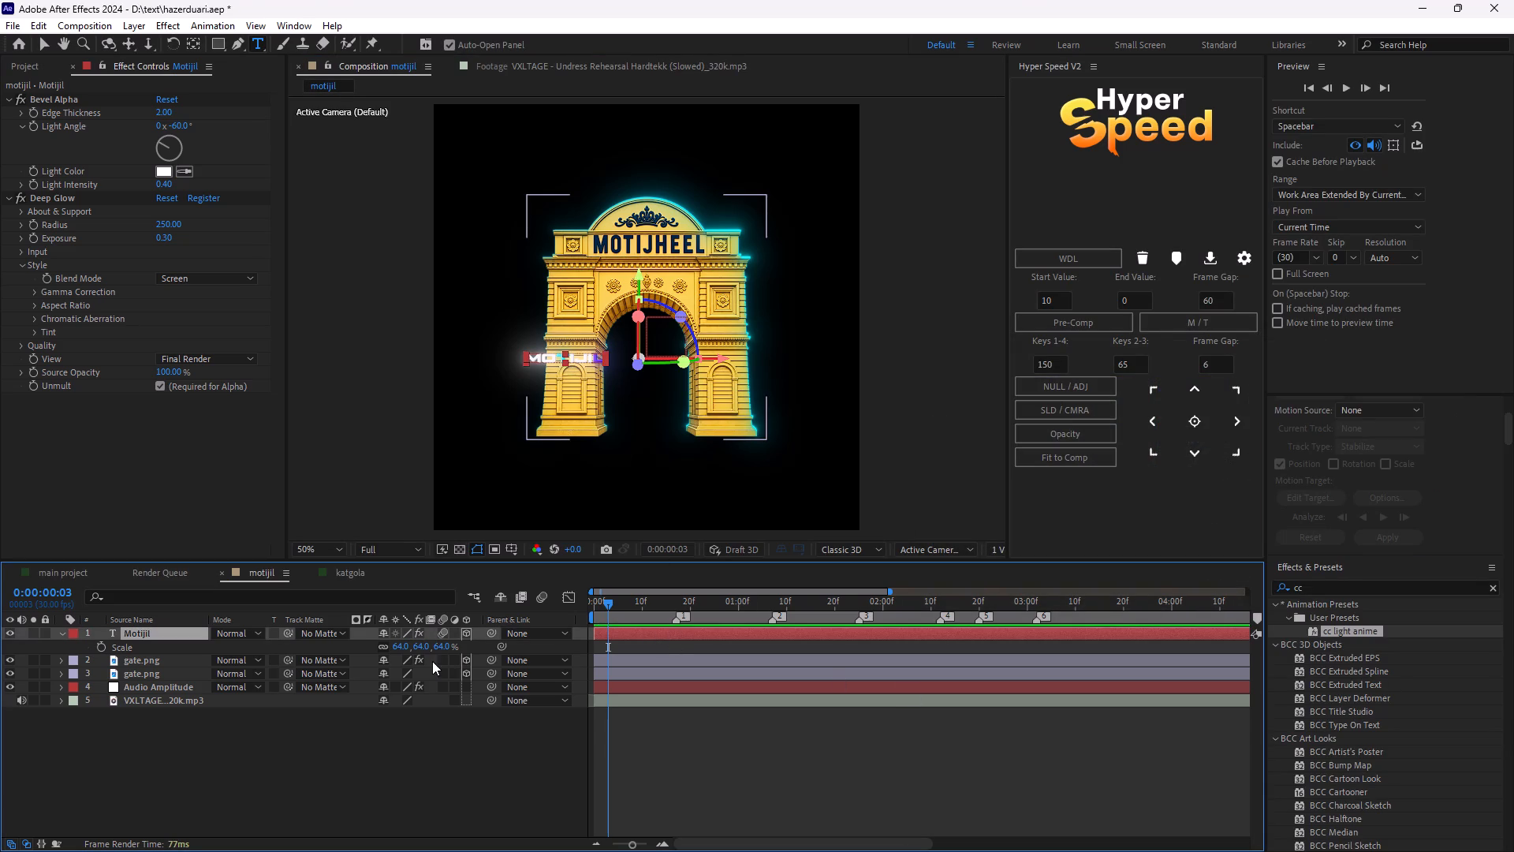
pyautogui.press('p')
pyautogui.moveTo(386, 650); pyautogui.dragTo(512, 670)
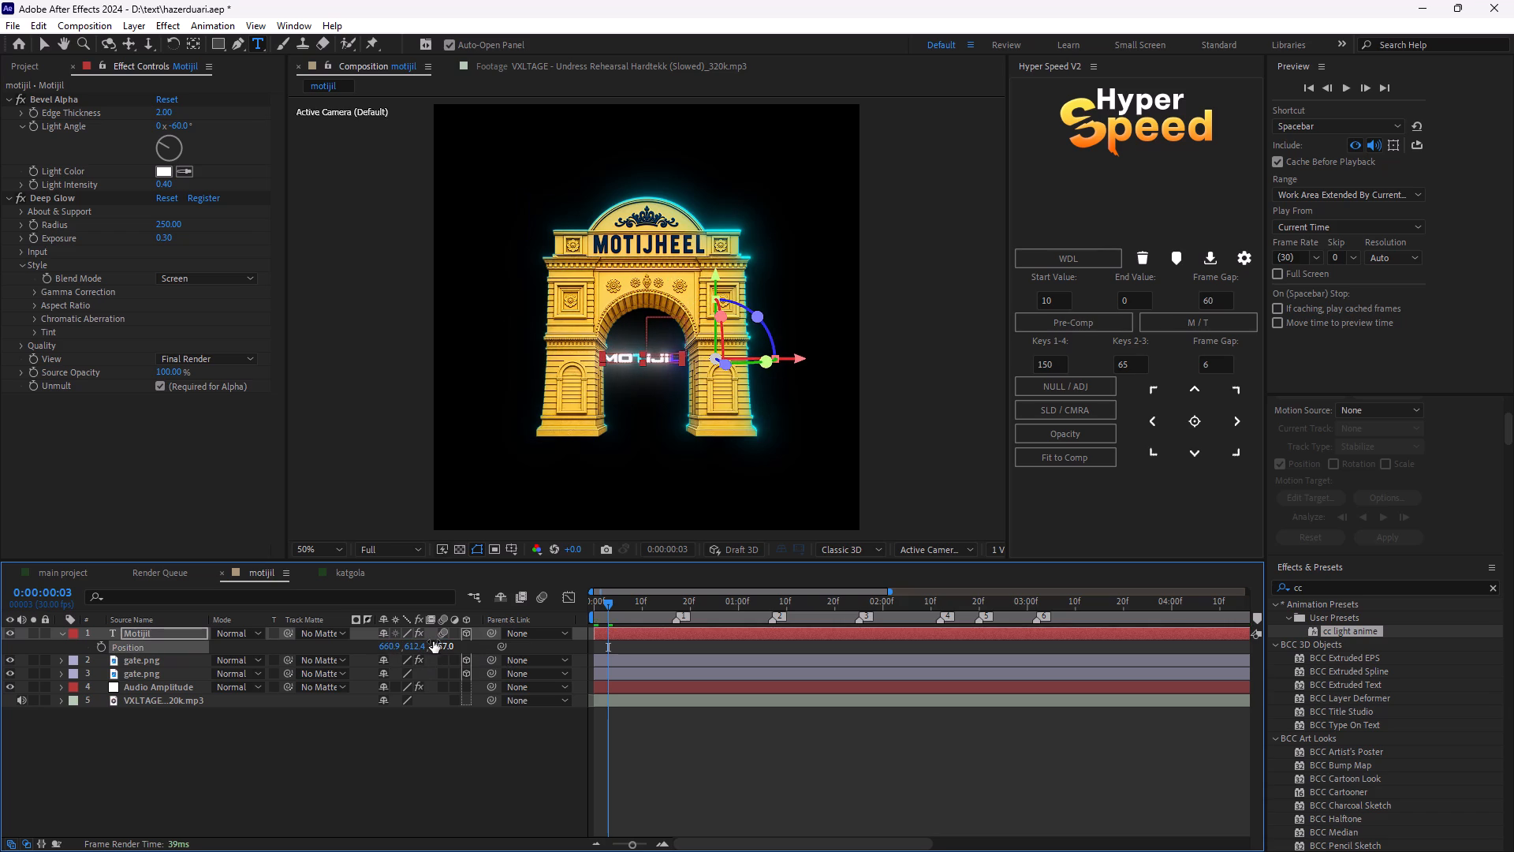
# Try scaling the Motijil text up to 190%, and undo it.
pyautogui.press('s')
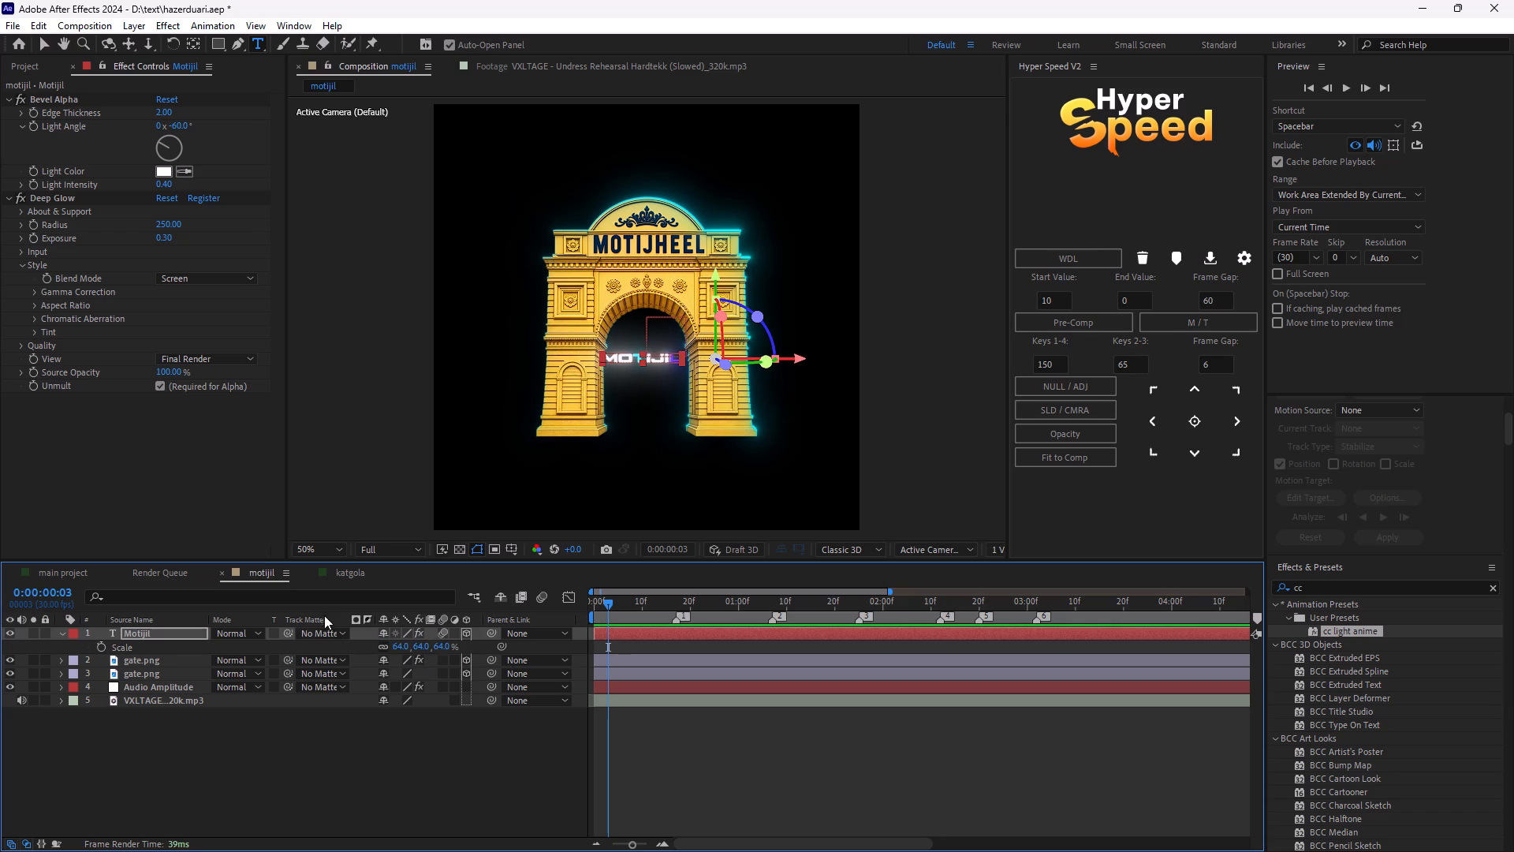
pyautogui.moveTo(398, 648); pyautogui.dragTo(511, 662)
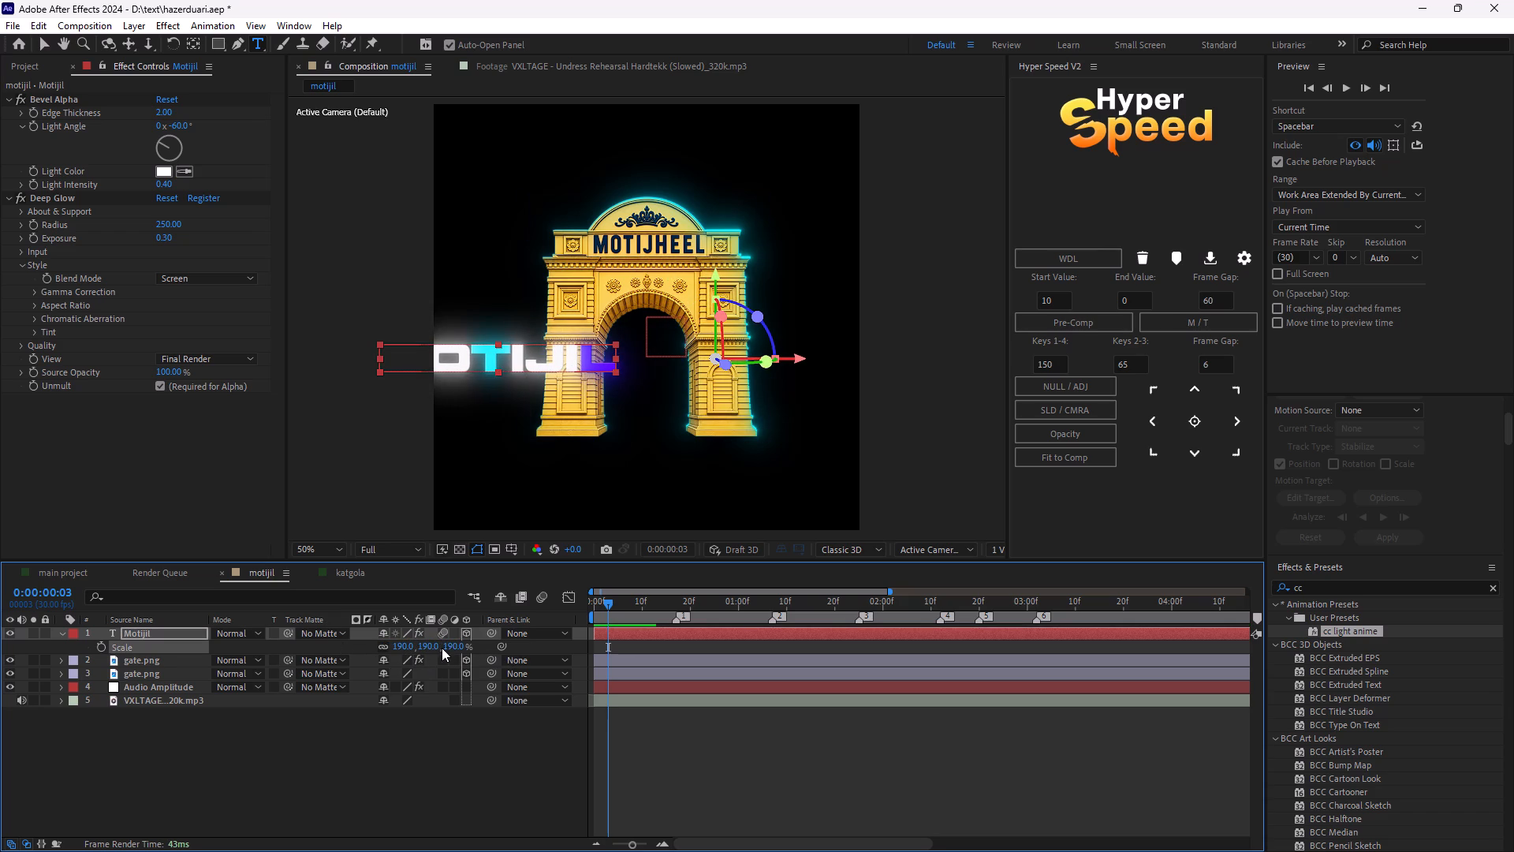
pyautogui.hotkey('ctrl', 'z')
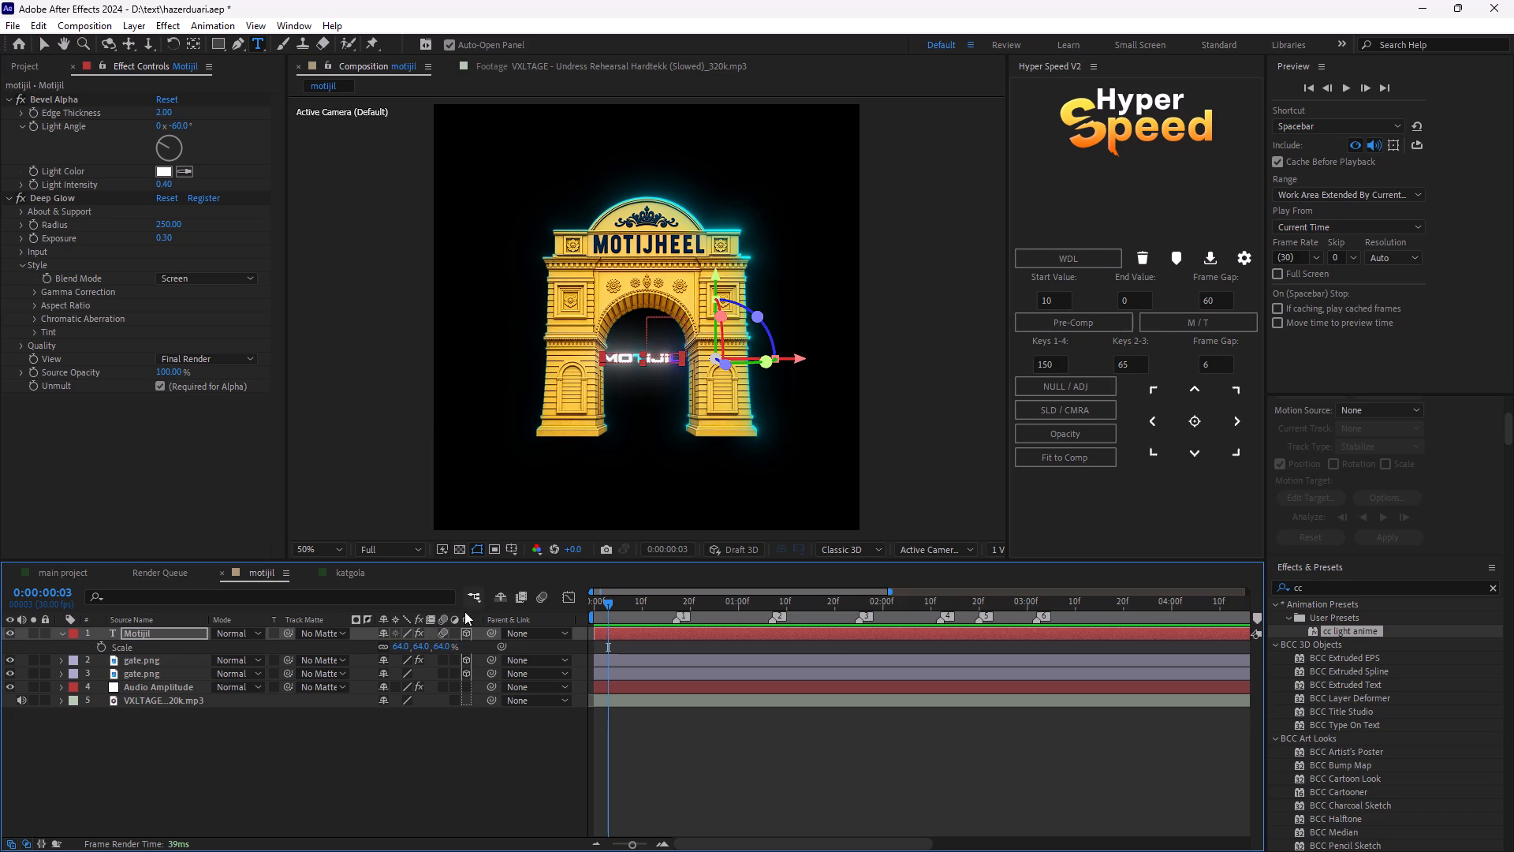
# Centre the Motijil layer's anchor point with Hyper Speed and scale the text up to 241%.
pyautogui.click(1194, 434)
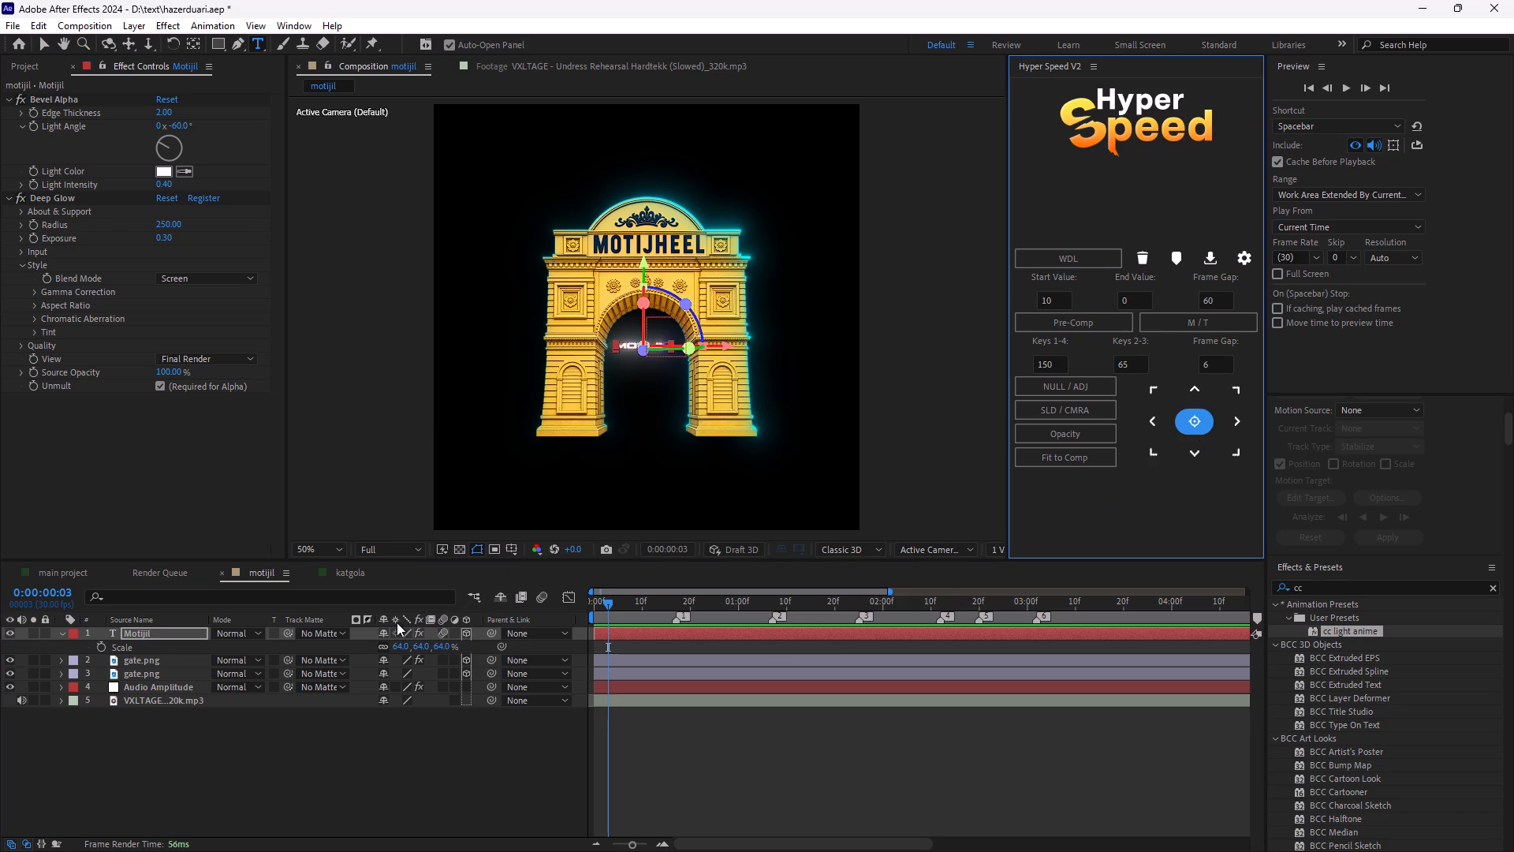
pyautogui.moveTo(399, 650); pyautogui.dragTo(561, 680)
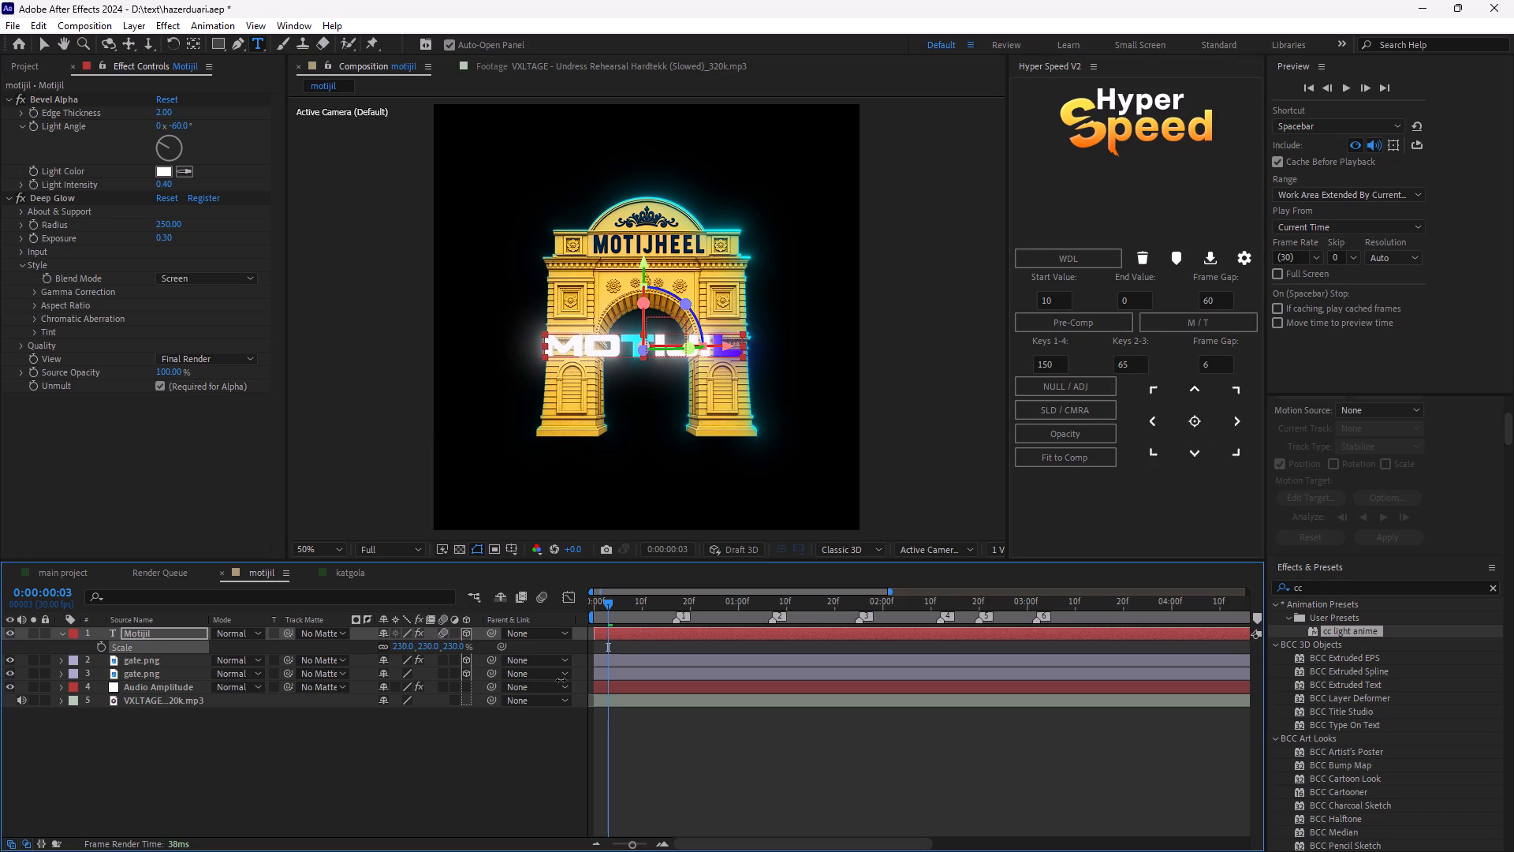
pyautogui.moveTo(561, 680); pyautogui.dragTo(575, 682)
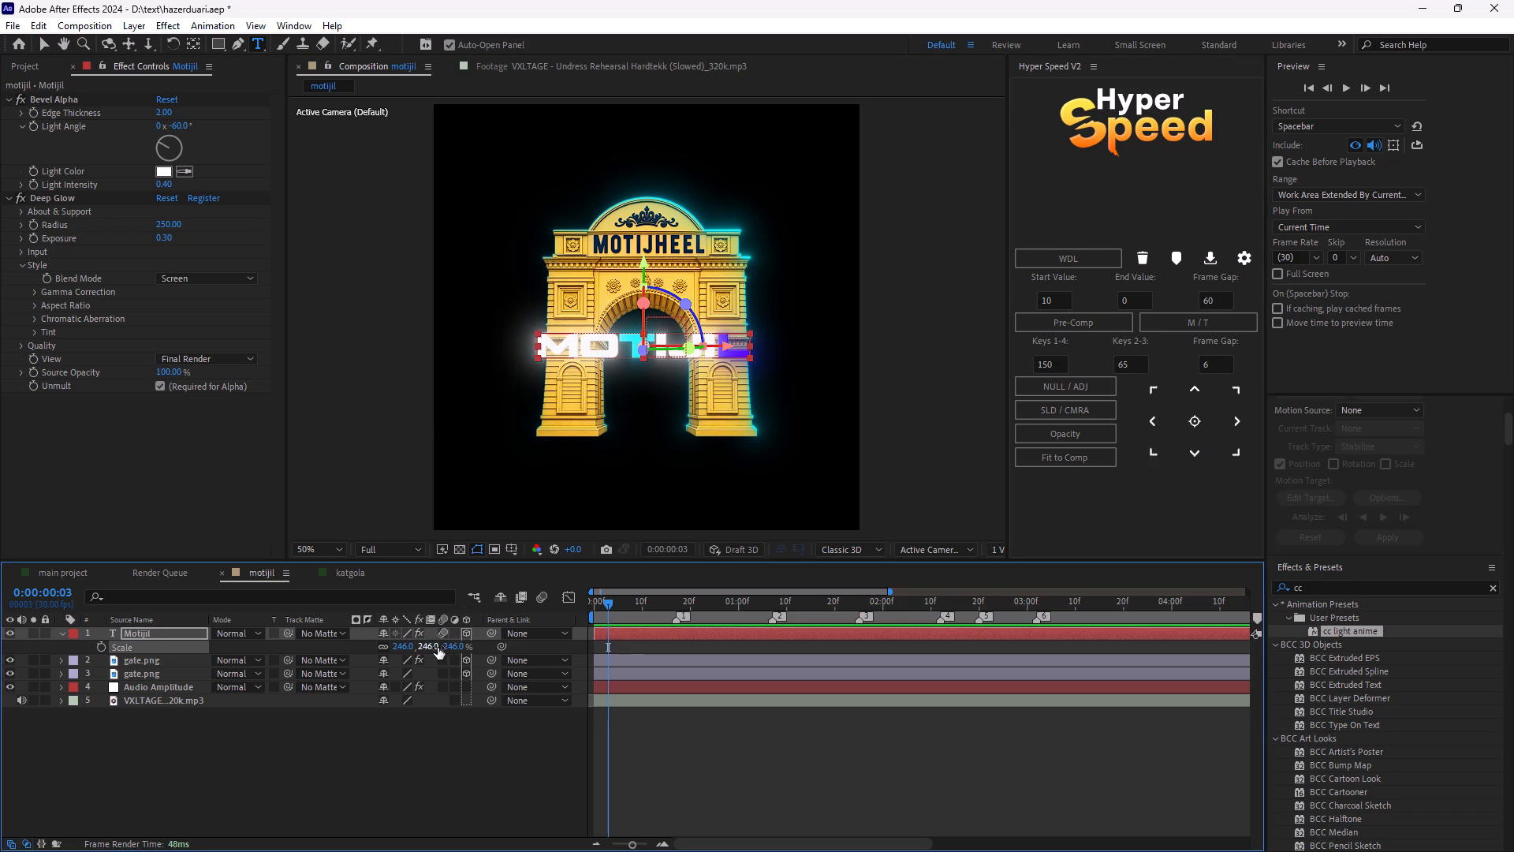
pyautogui.moveTo(438, 648); pyautogui.dragTo(424, 648)
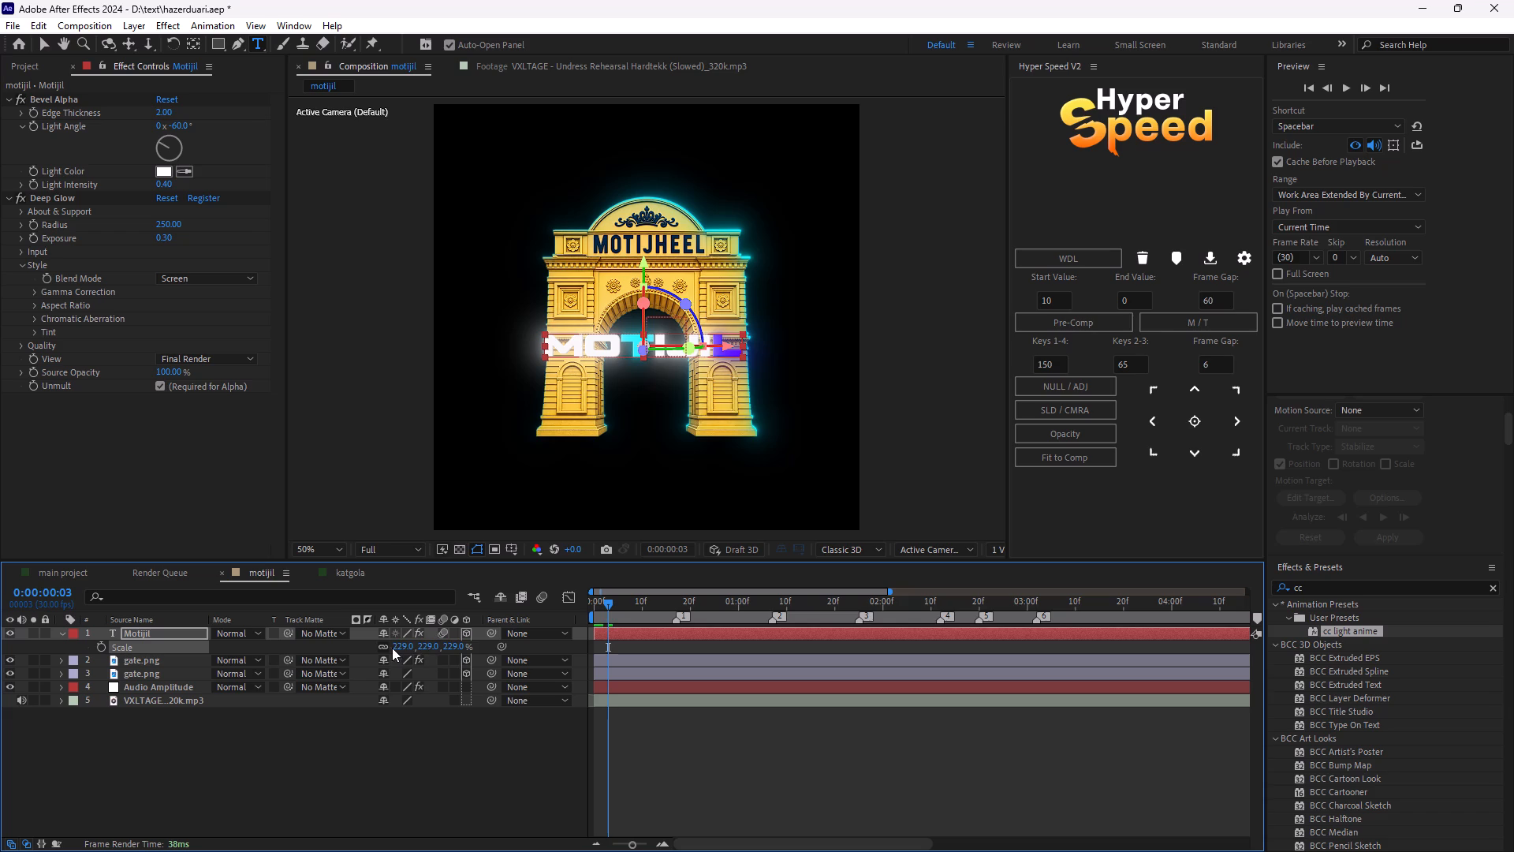
pyautogui.moveTo(396, 648); pyautogui.dragTo(406, 649)
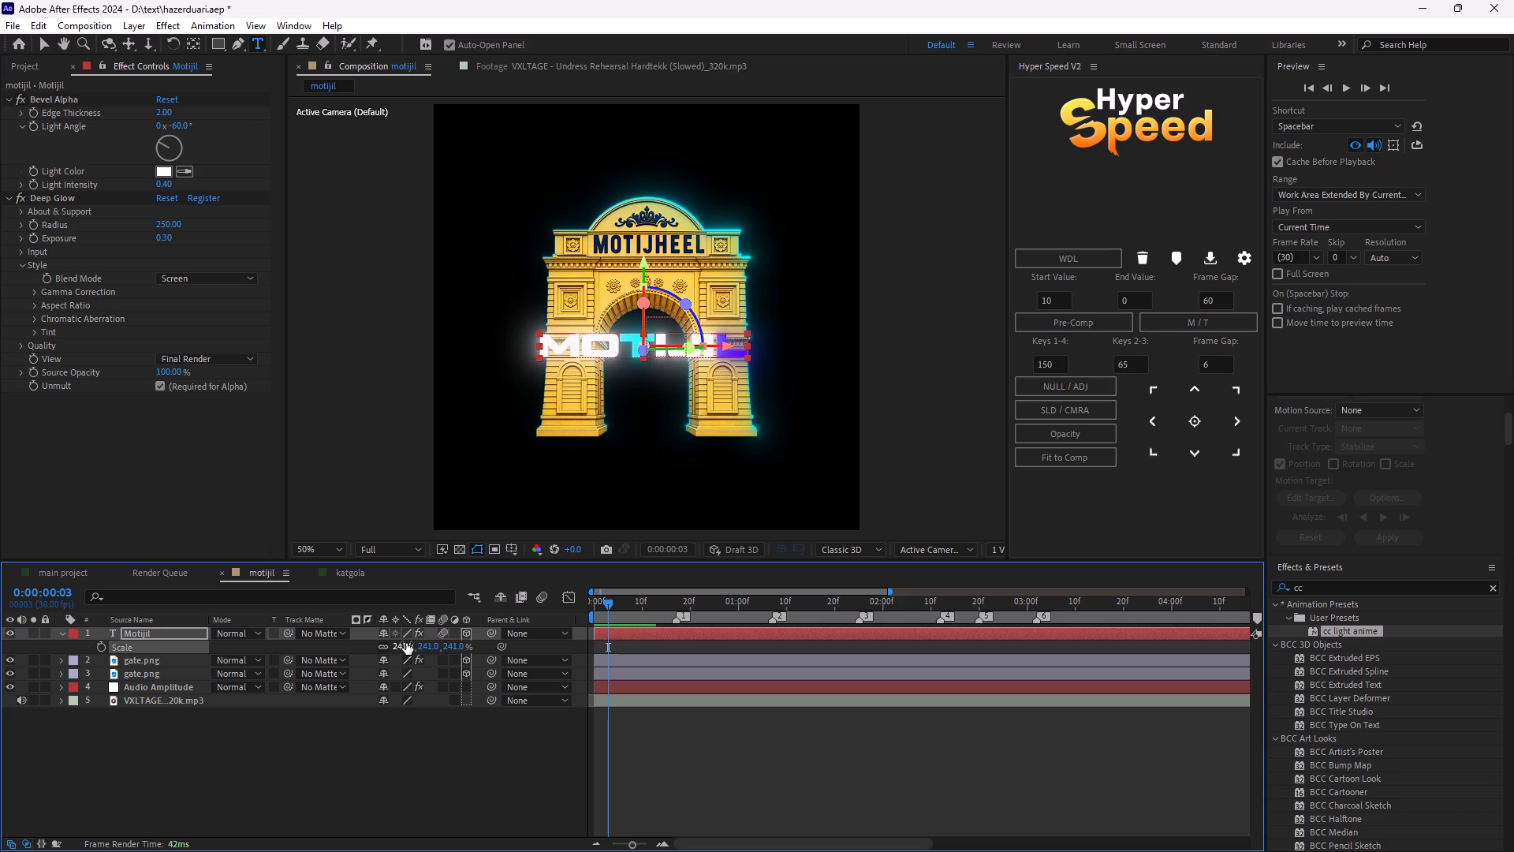
# Lower the Motijil text across the gate's archway to a Y position of 625.4.
pyautogui.press('p')
pyautogui.moveTo(410, 646); pyautogui.dragTo(420, 647)
pyautogui.click(392, 648)
pyautogui.click(621, 773)
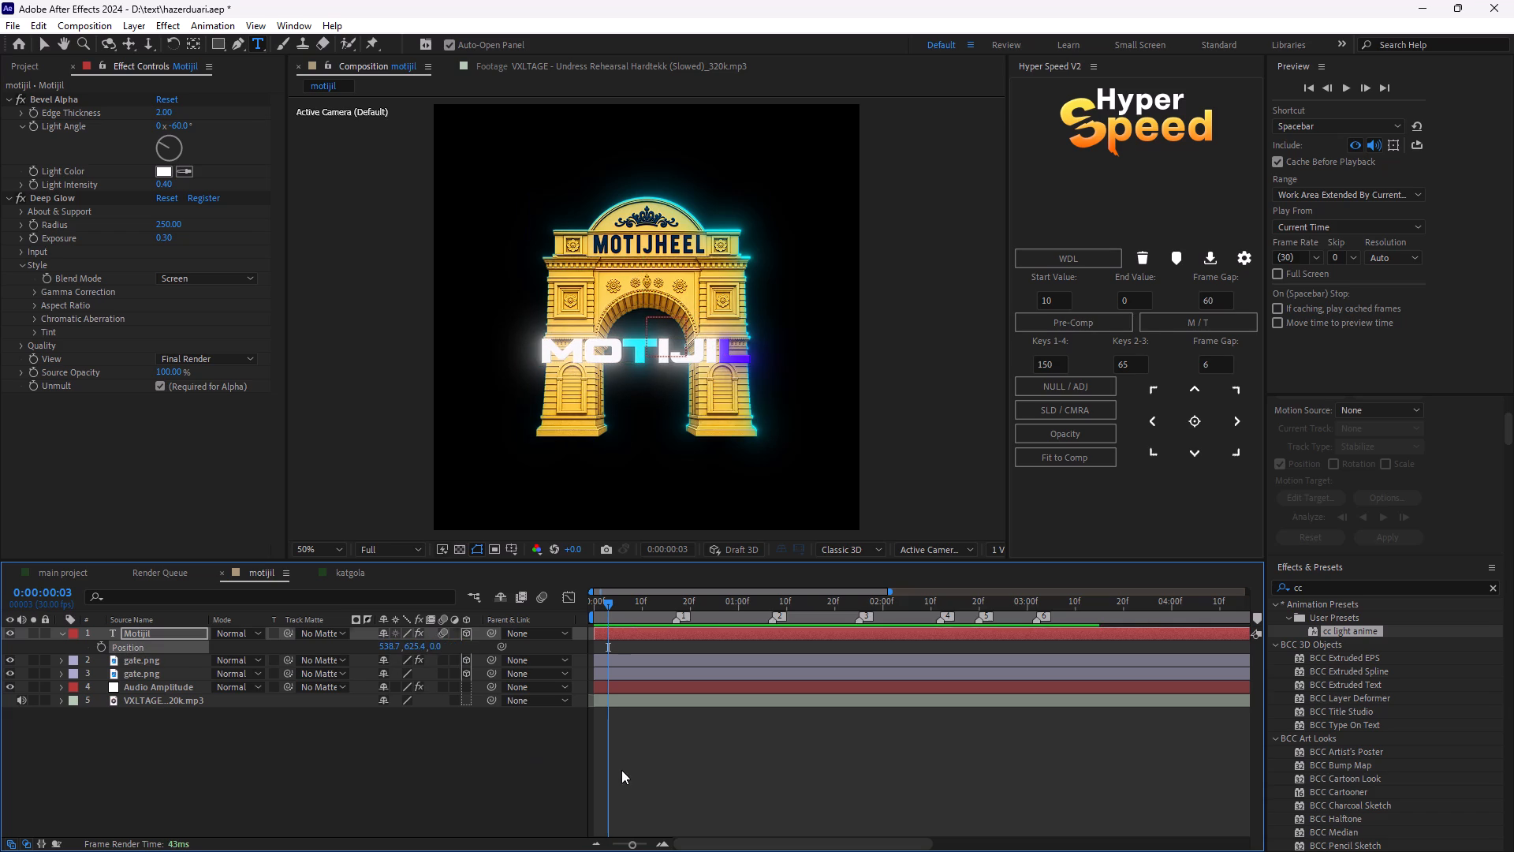
# Reduce the Motijil text's scale to 232% so that it fits the width of the gate.
pyautogui.scroll(1, 607, 463)
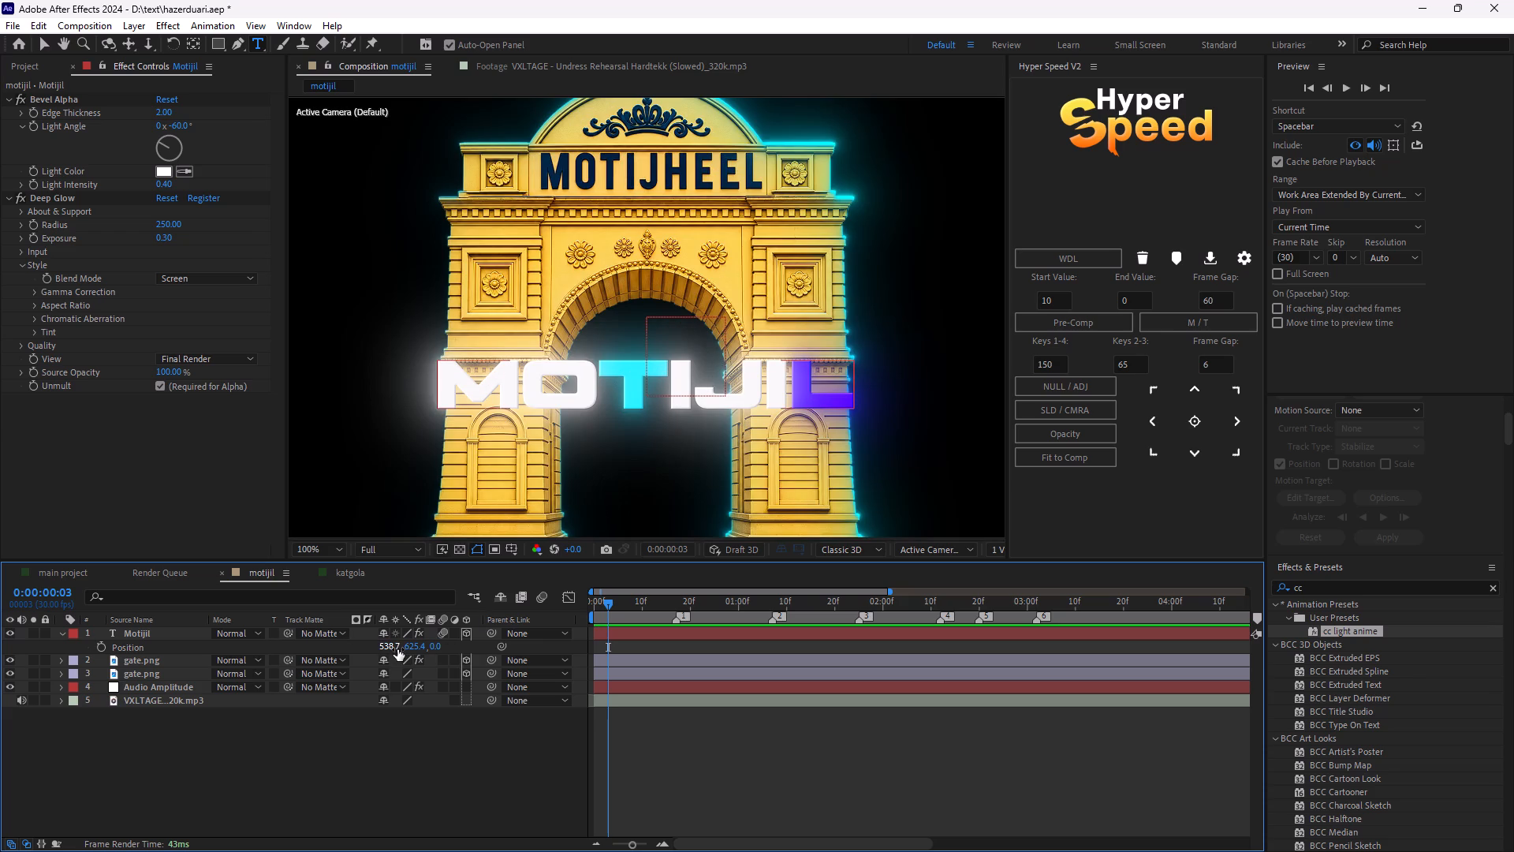
pyautogui.press('s')
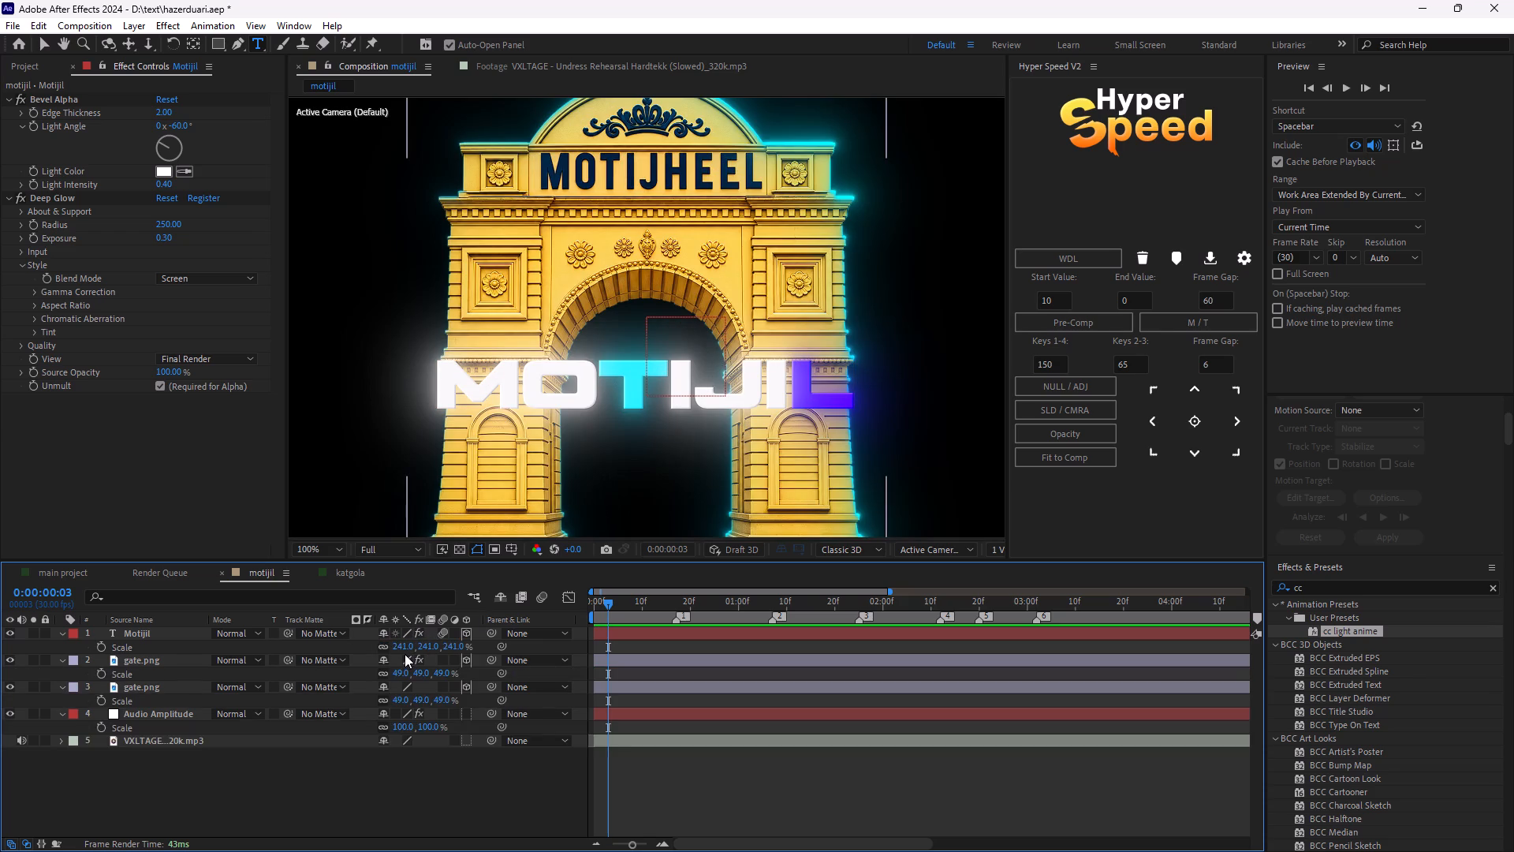
pyautogui.press('s')
pyautogui.press('s')
pyautogui.press('s')
pyautogui.click(146, 630)
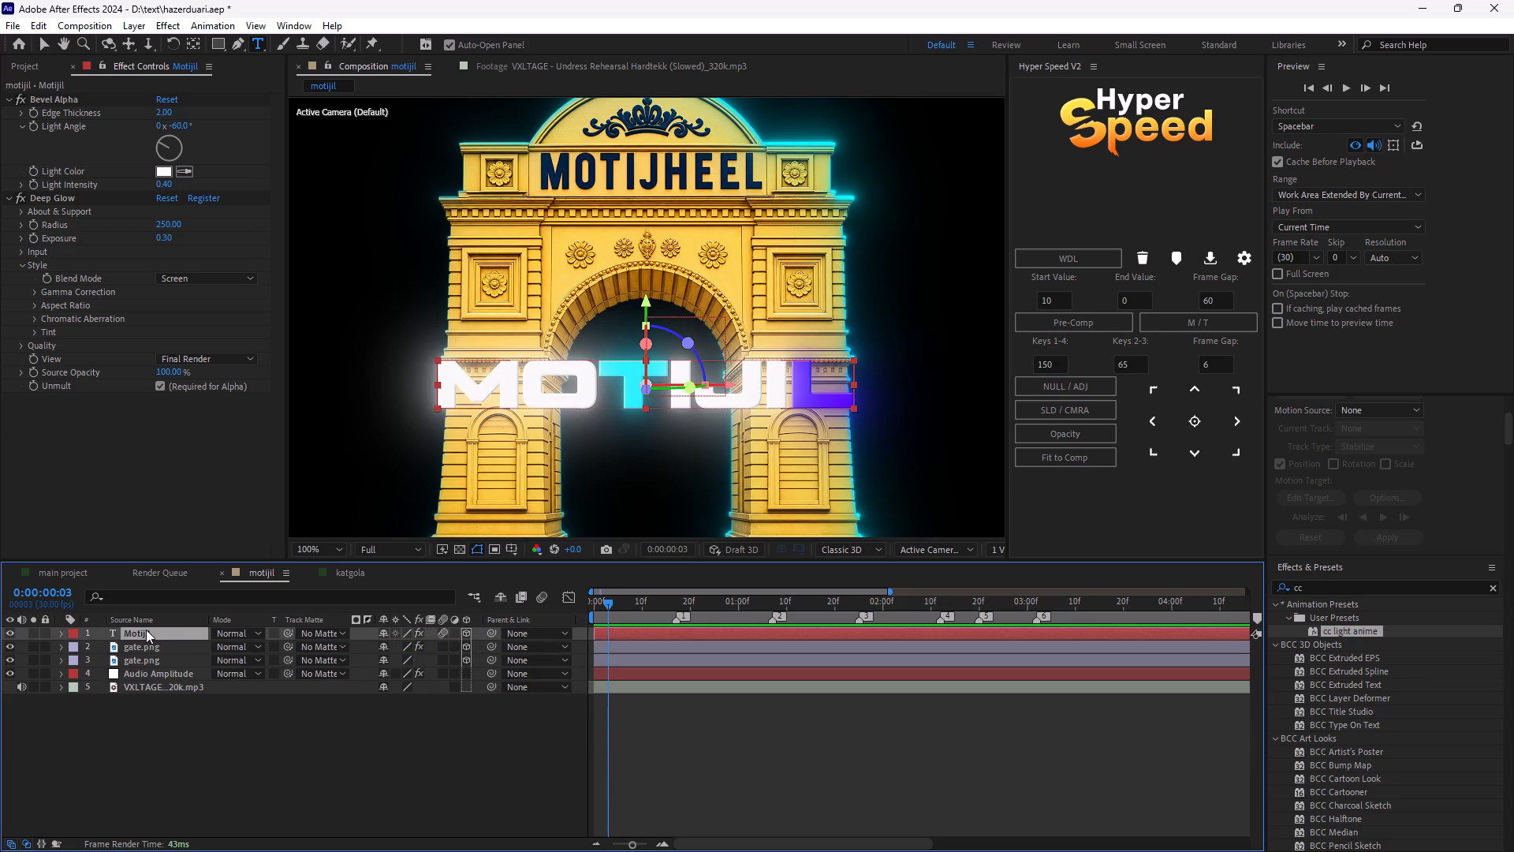
pyautogui.press('s')
pyautogui.click(426, 647)
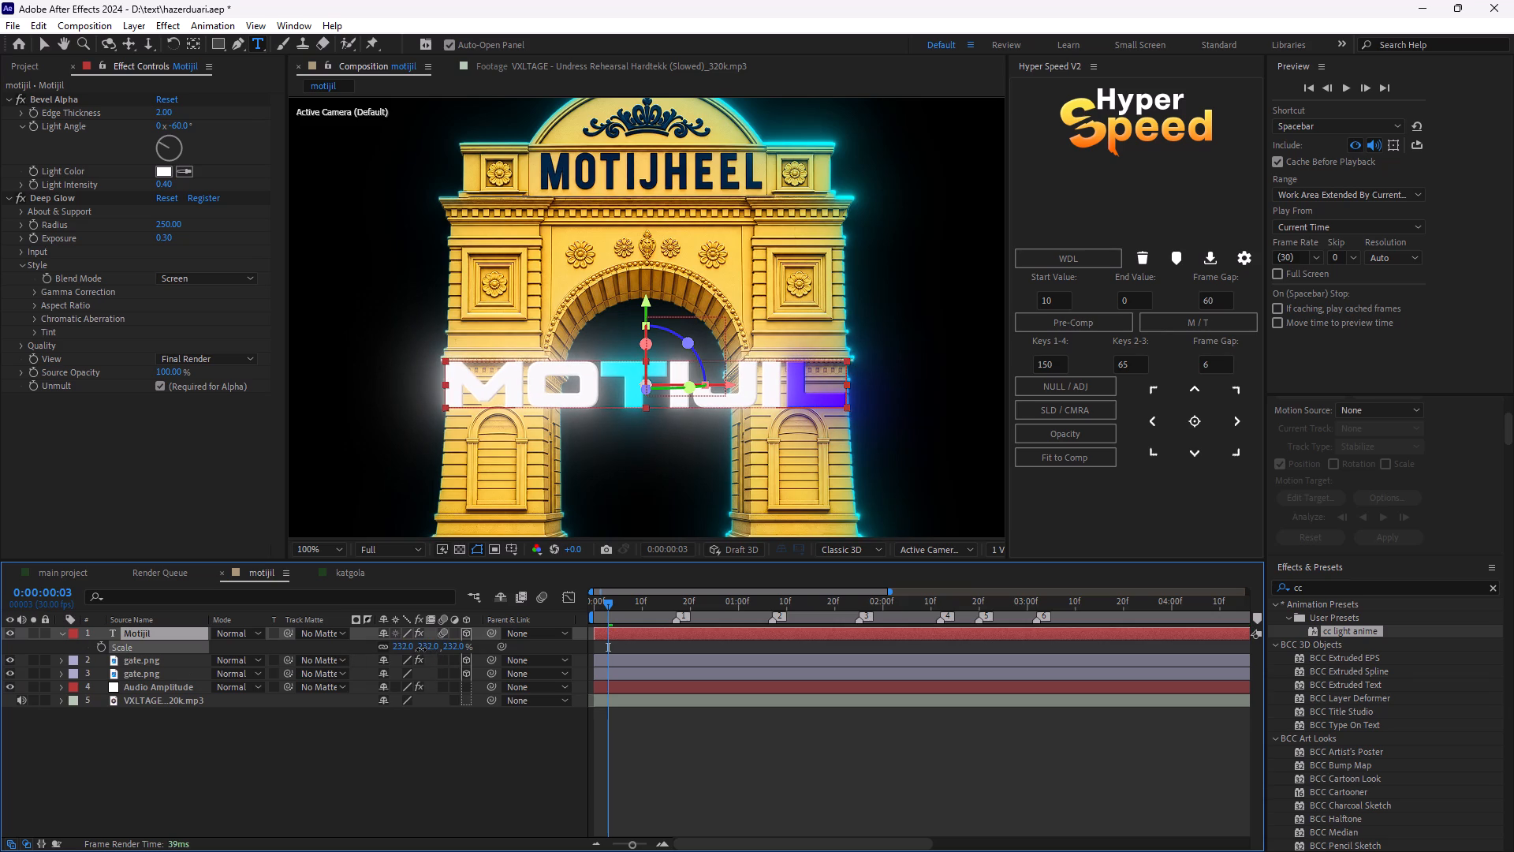
pyautogui.click(760, 800)
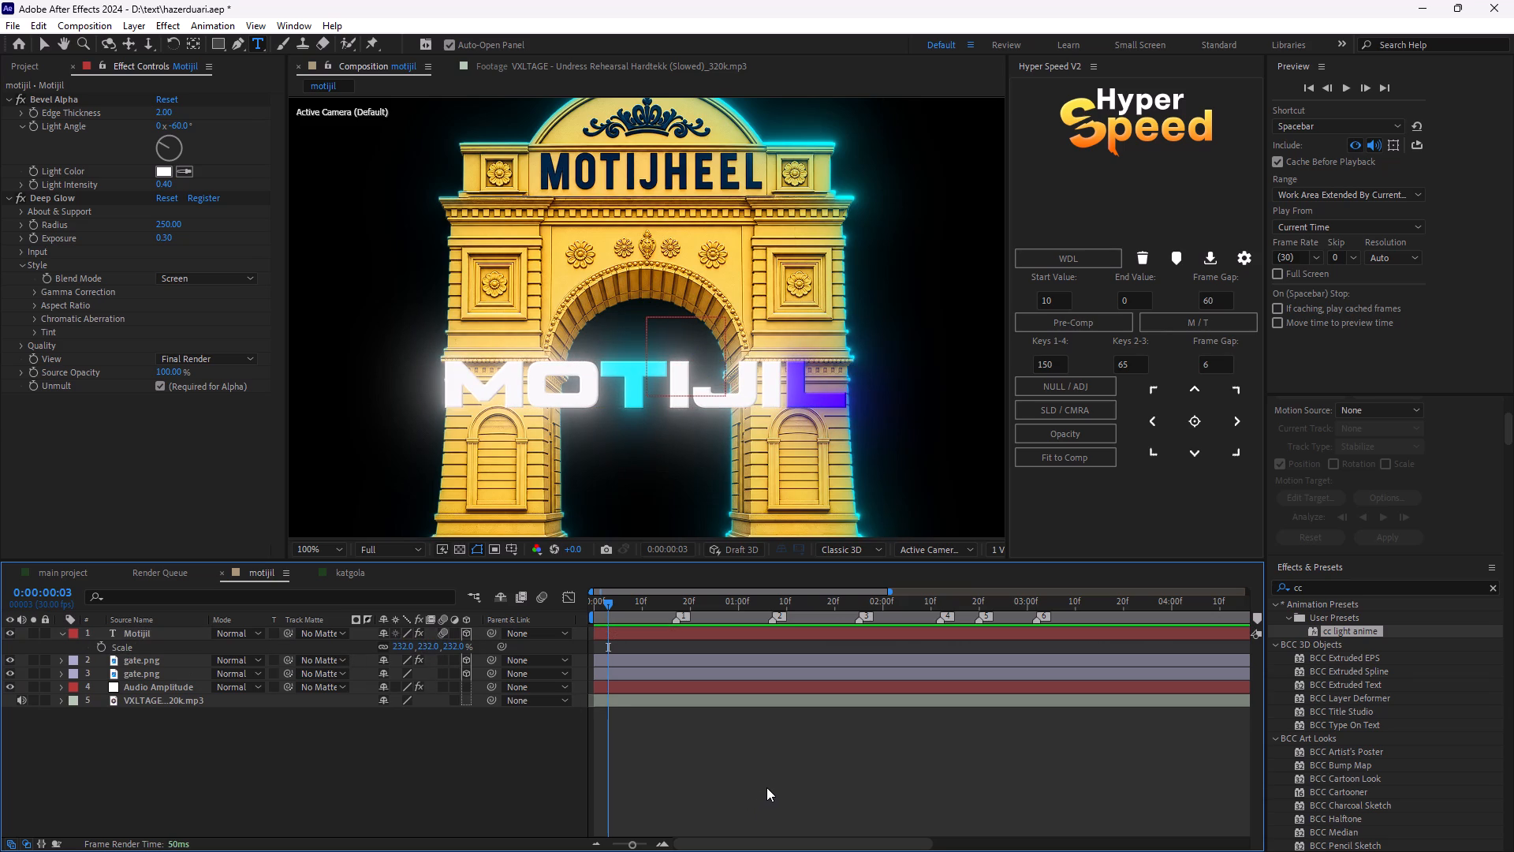
# Preview the motijil composition's playback, restarting from frame 0.
pyautogui.press('space')
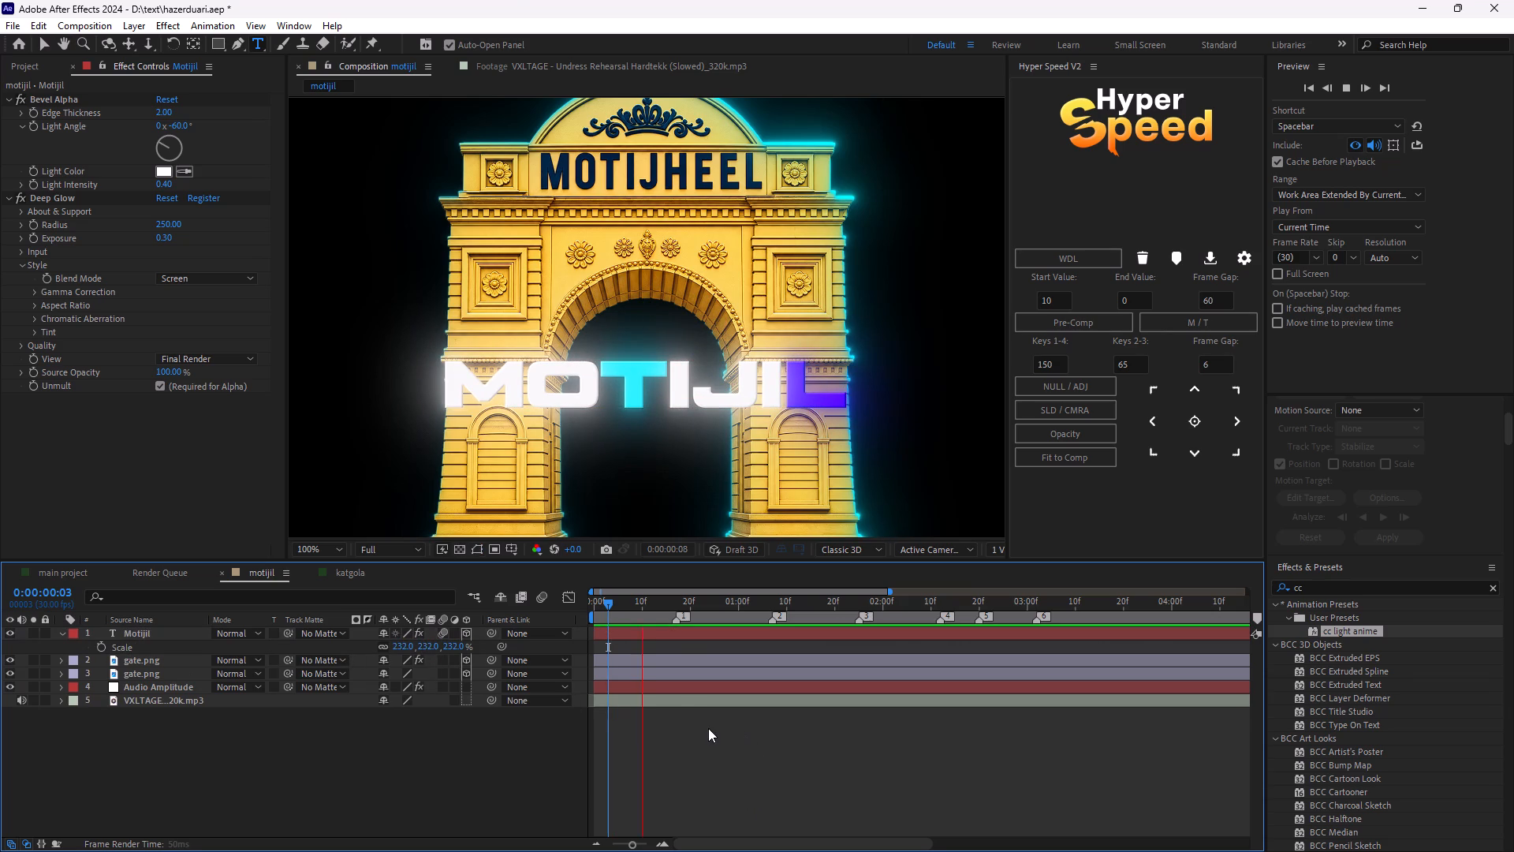
pyautogui.press('space')
pyautogui.moveTo(616, 611); pyautogui.dragTo(543, 630)
pyautogui.press('space')
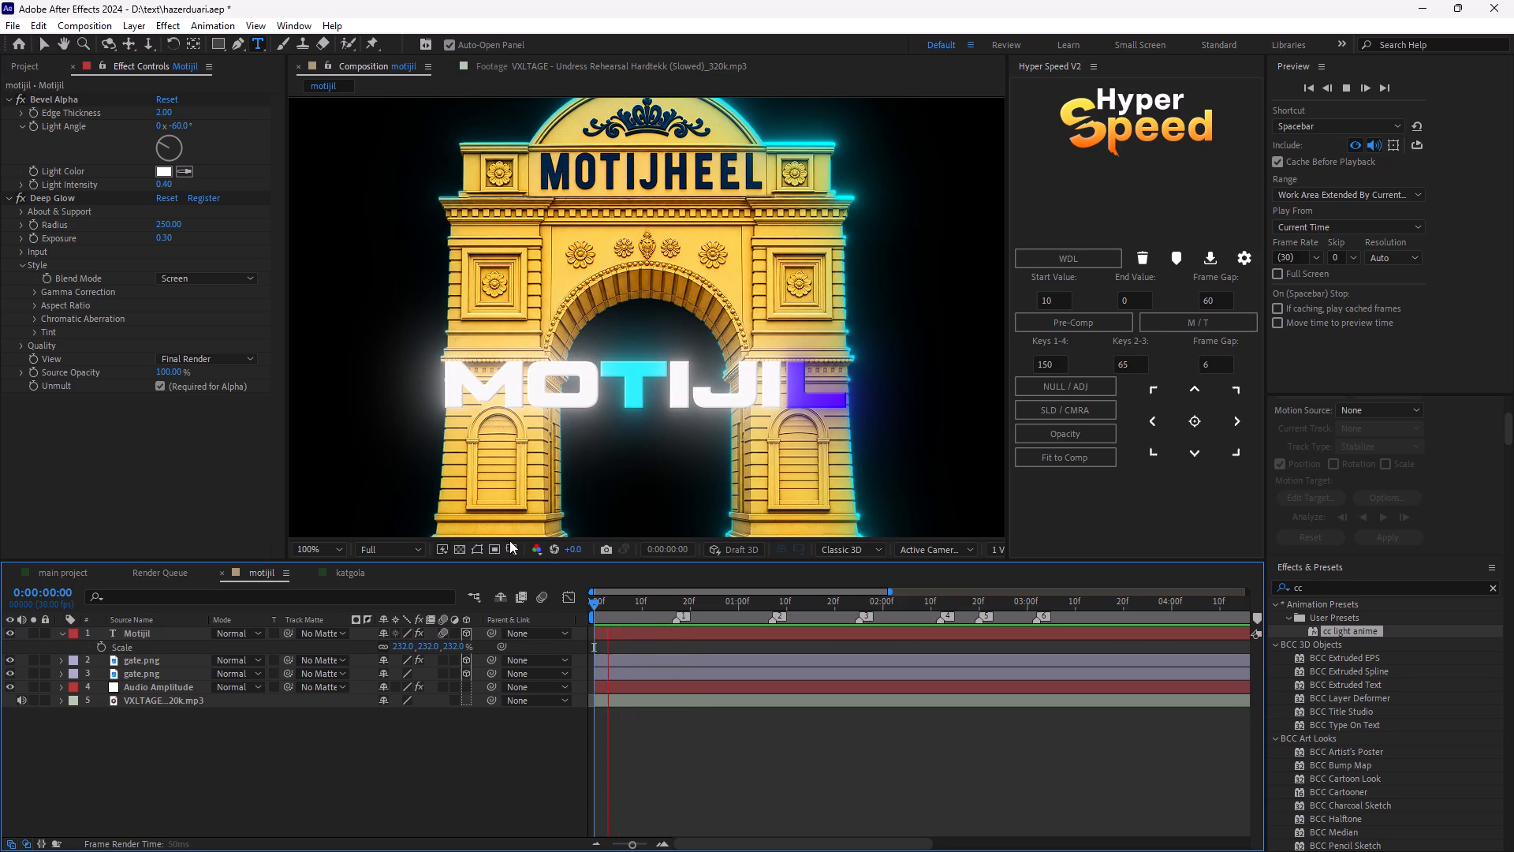
pyautogui.press('space')
pyautogui.press('space')
pyautogui.press('space')
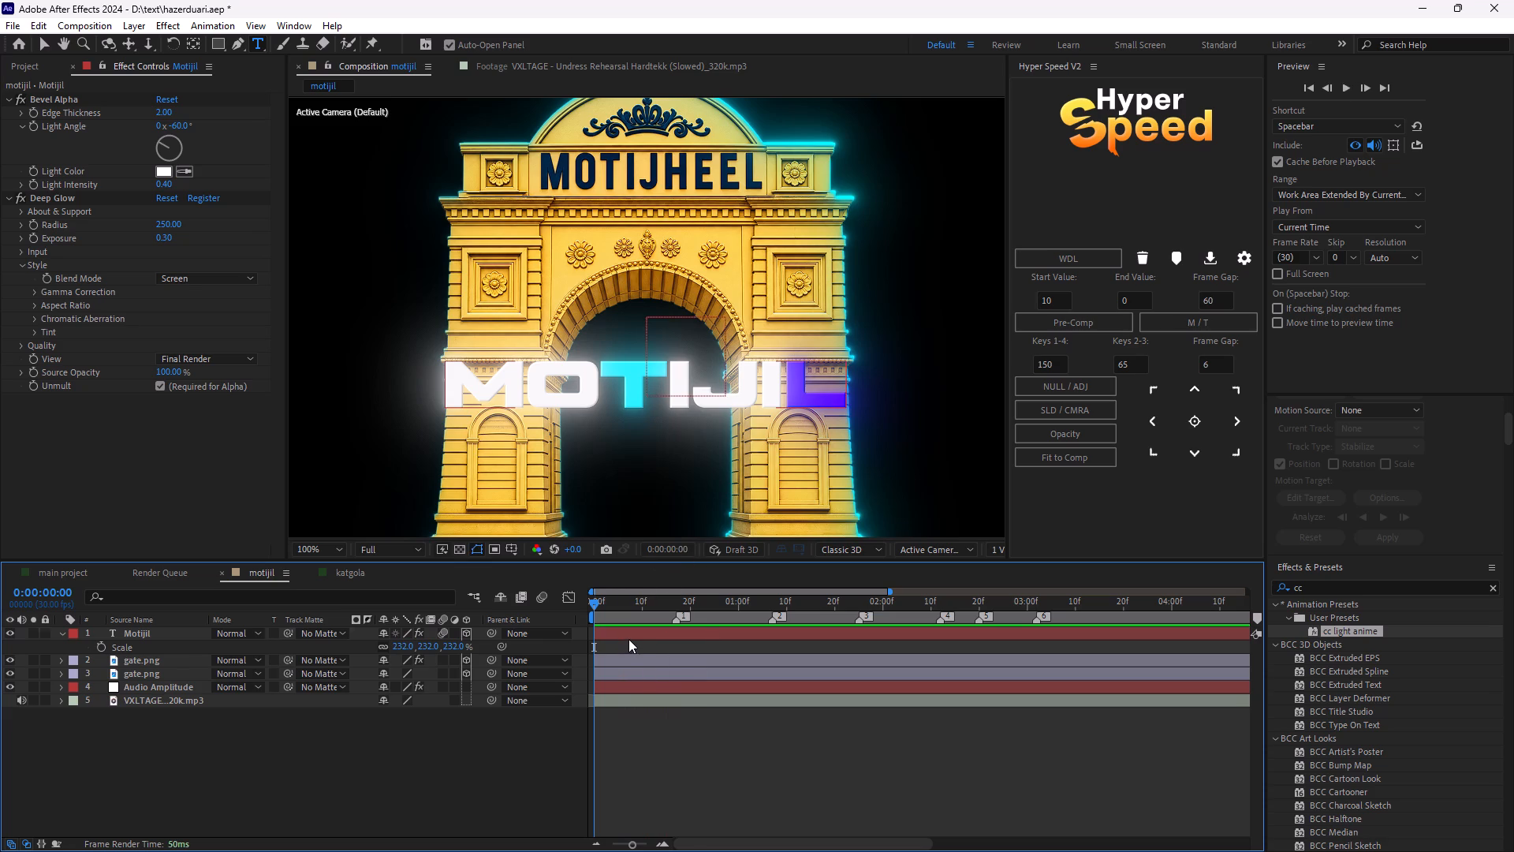
# Select the letter M of the Motijil title and look through the properties and effects available for it.
pyautogui.click(628, 639)
pyautogui.click(638, 638)
pyautogui.moveTo(521, 387); pyautogui.dragTo(376, 394)
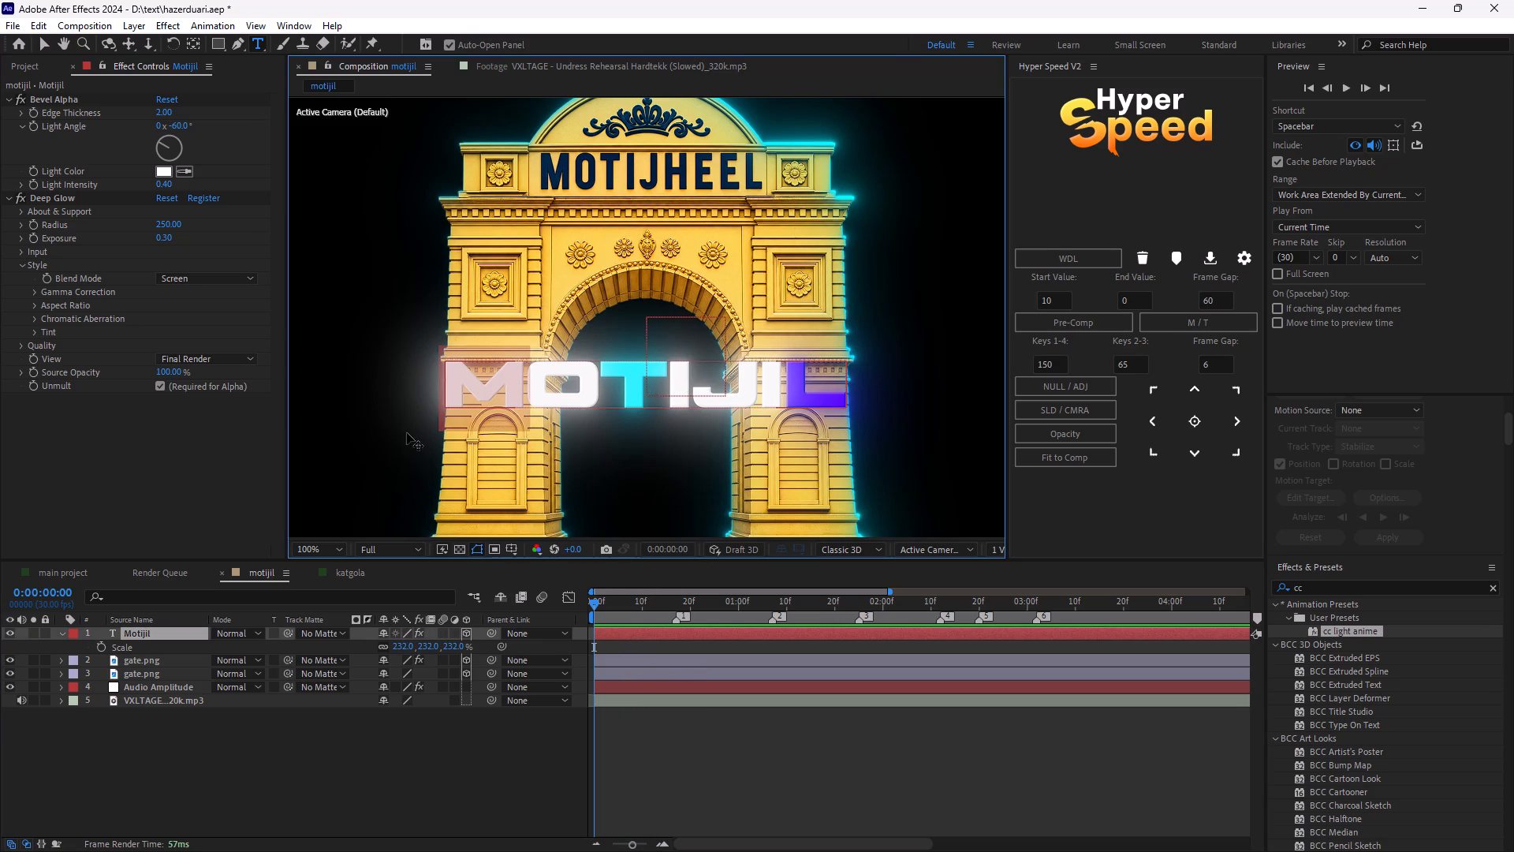
pyautogui.scroll(-2, 1378, 469)
pyautogui.scroll(5, 1348, 469)
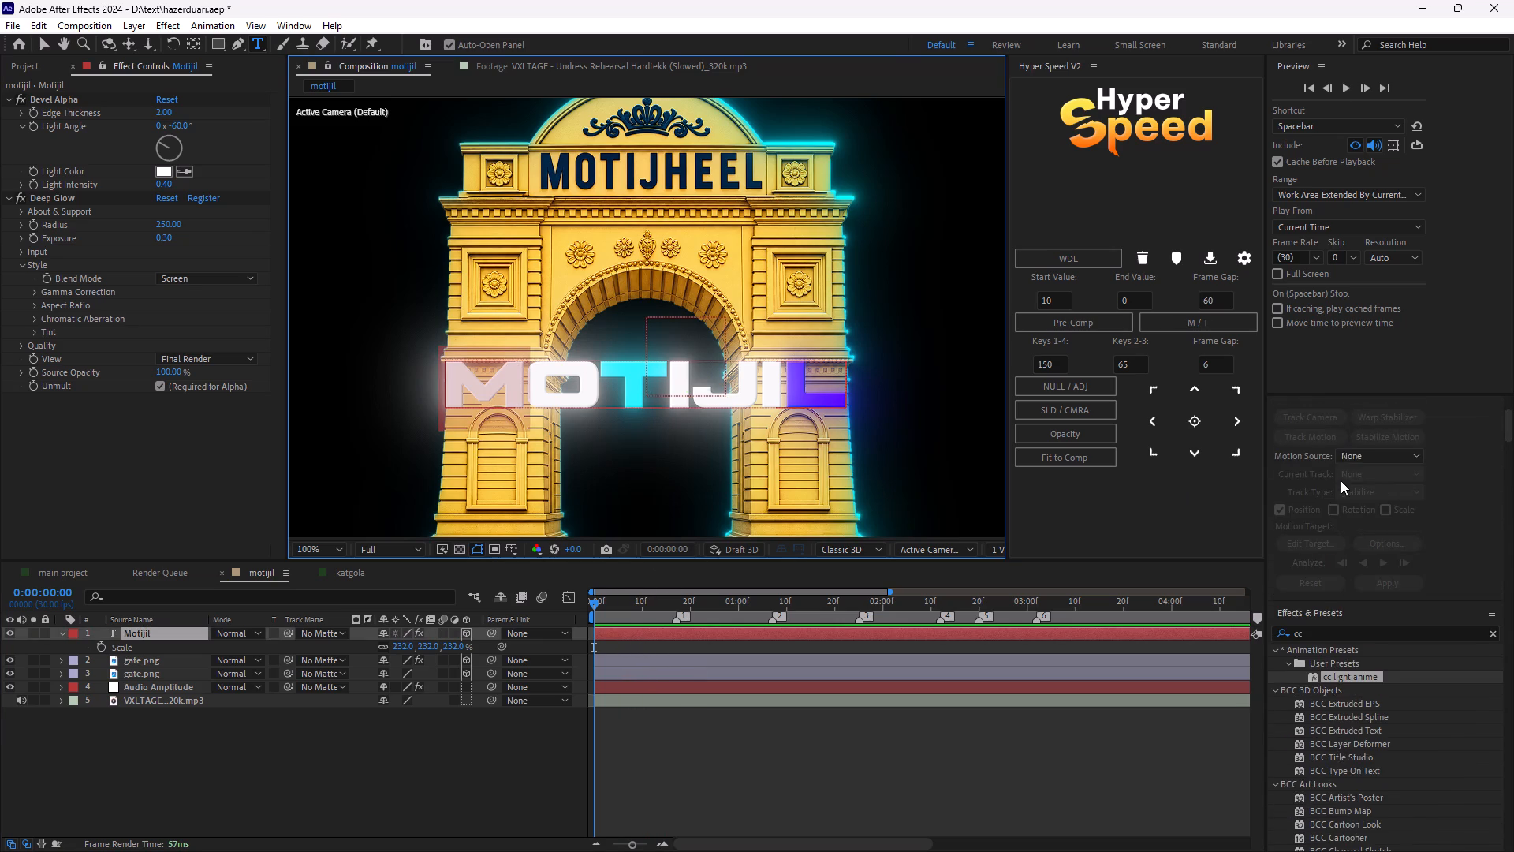
pyautogui.scroll(-3, 1341, 482)
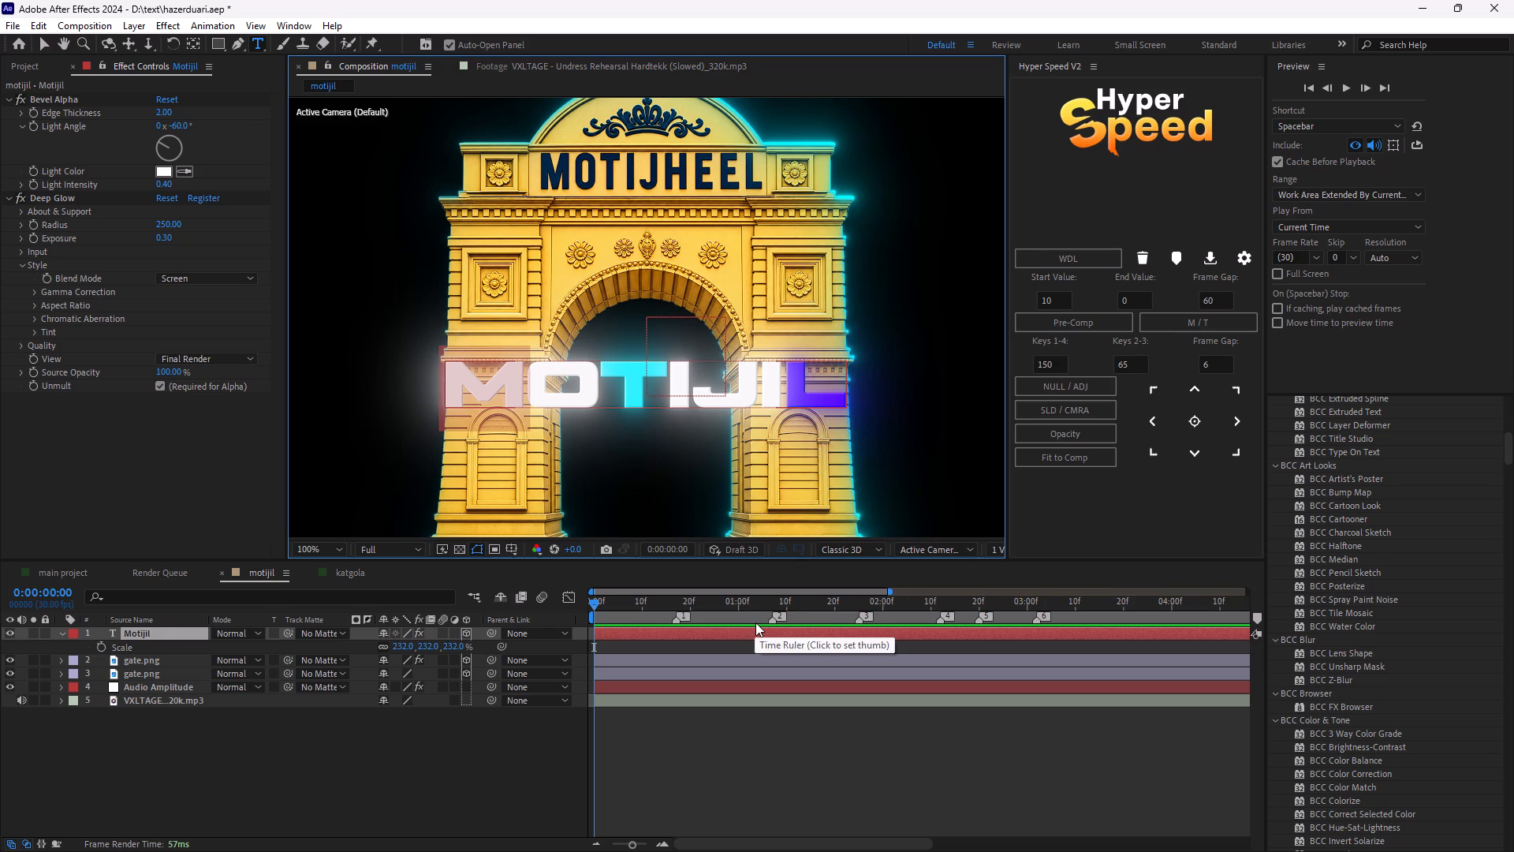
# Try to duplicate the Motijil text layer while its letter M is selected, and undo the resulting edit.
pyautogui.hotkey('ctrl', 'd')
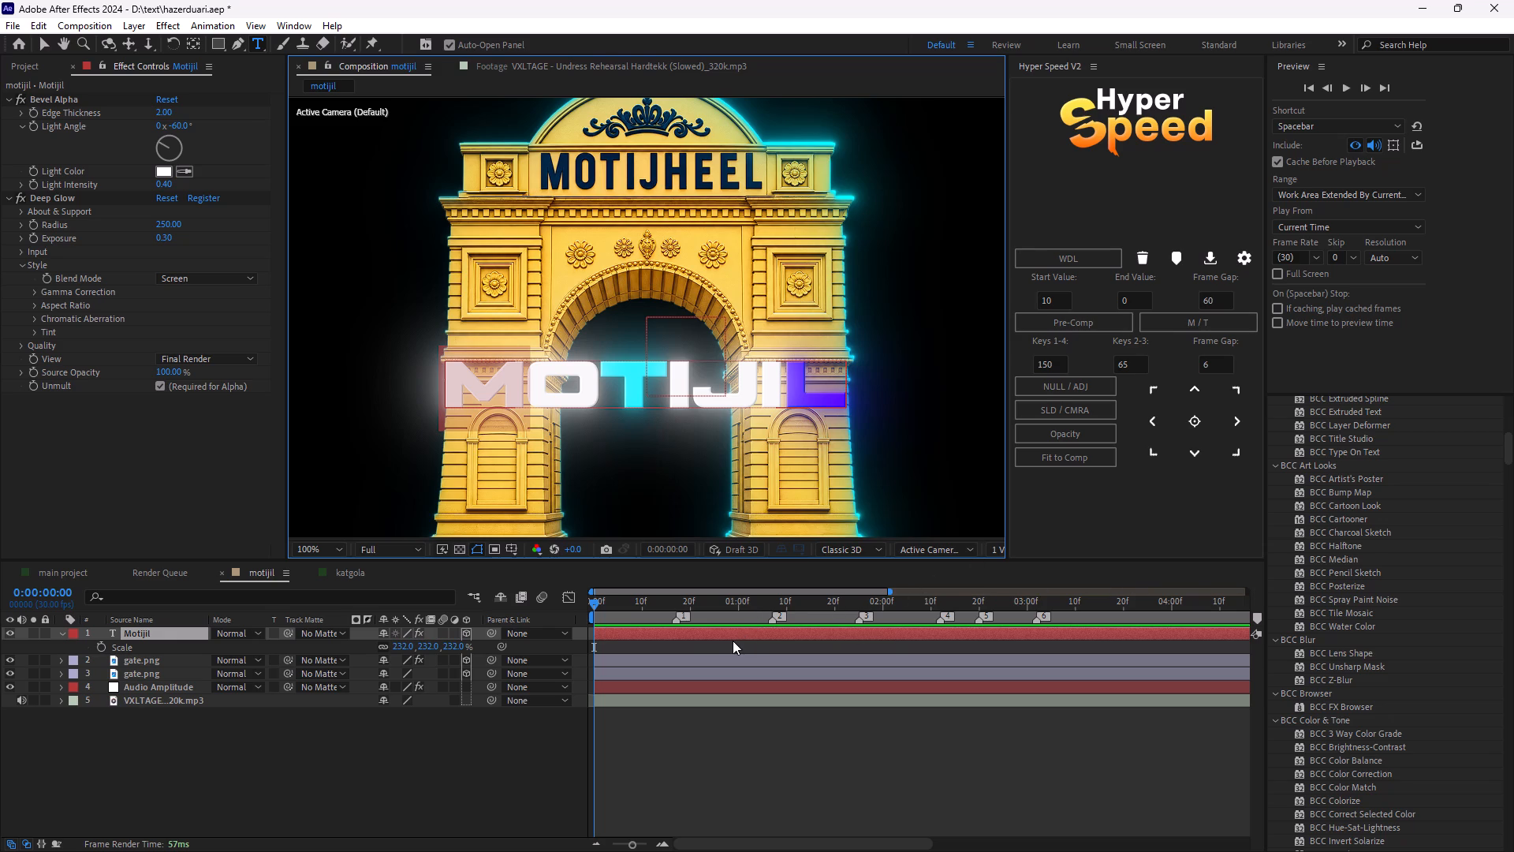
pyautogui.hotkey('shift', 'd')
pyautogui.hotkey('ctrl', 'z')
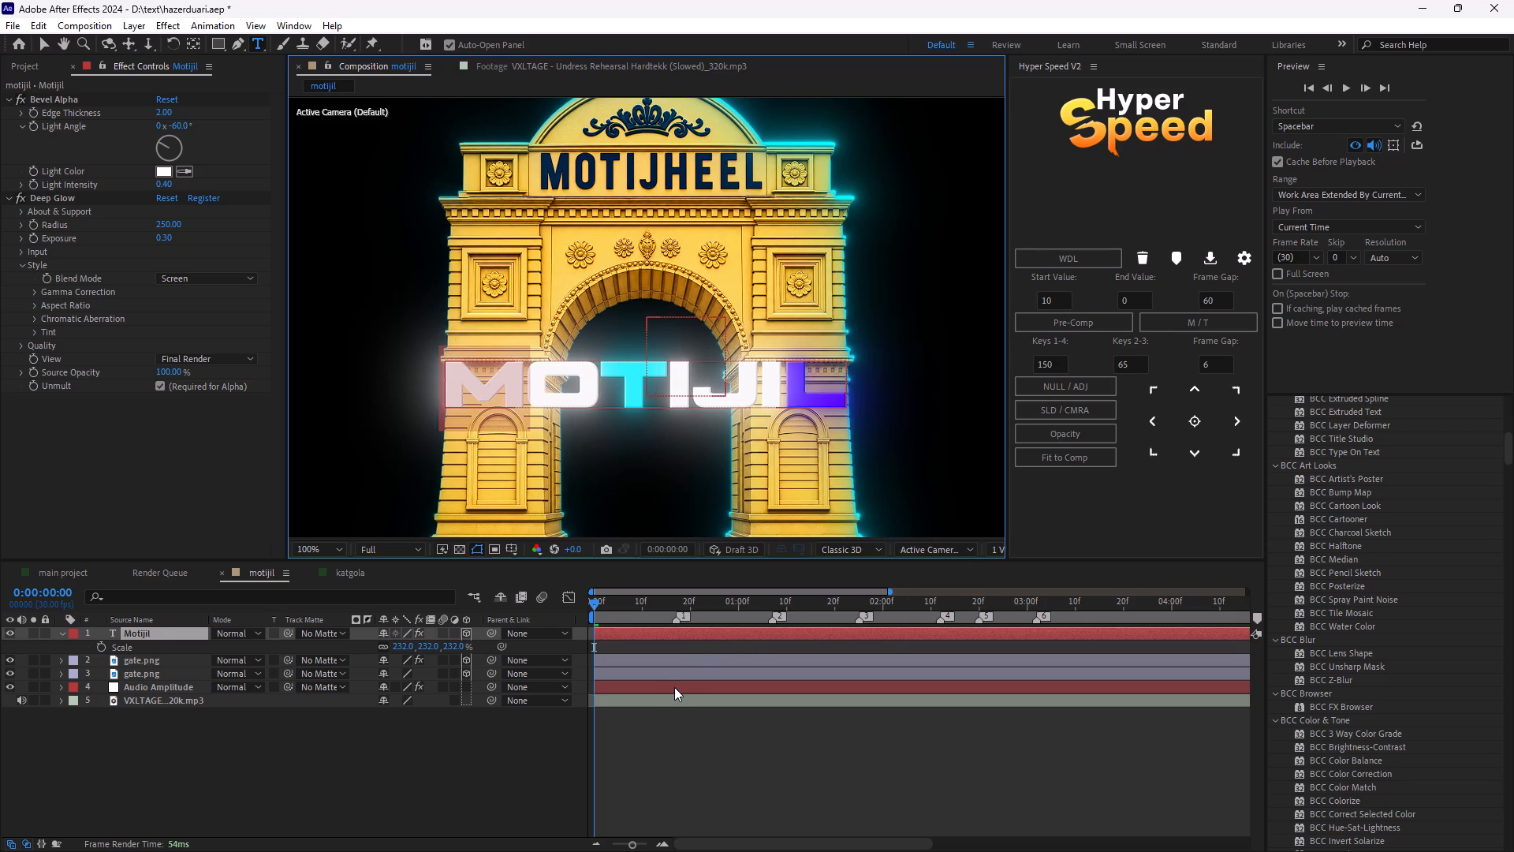
# Duplicate the complete Motijil text layer.
pyautogui.click(690, 649)
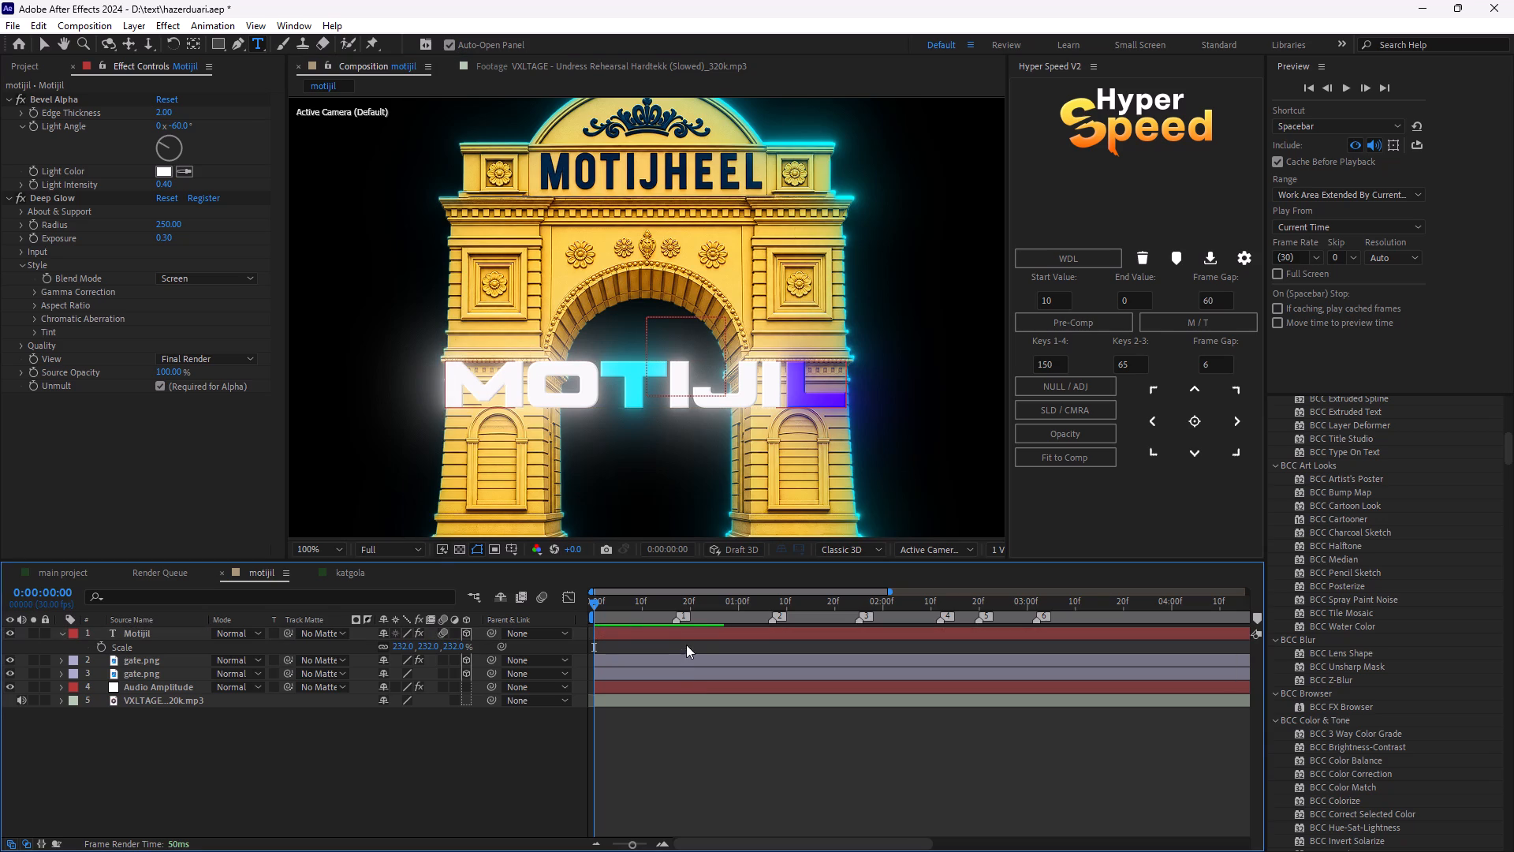
pyautogui.click(686, 645)
pyautogui.click(688, 639)
pyautogui.hotkey('ctrl', 'd')
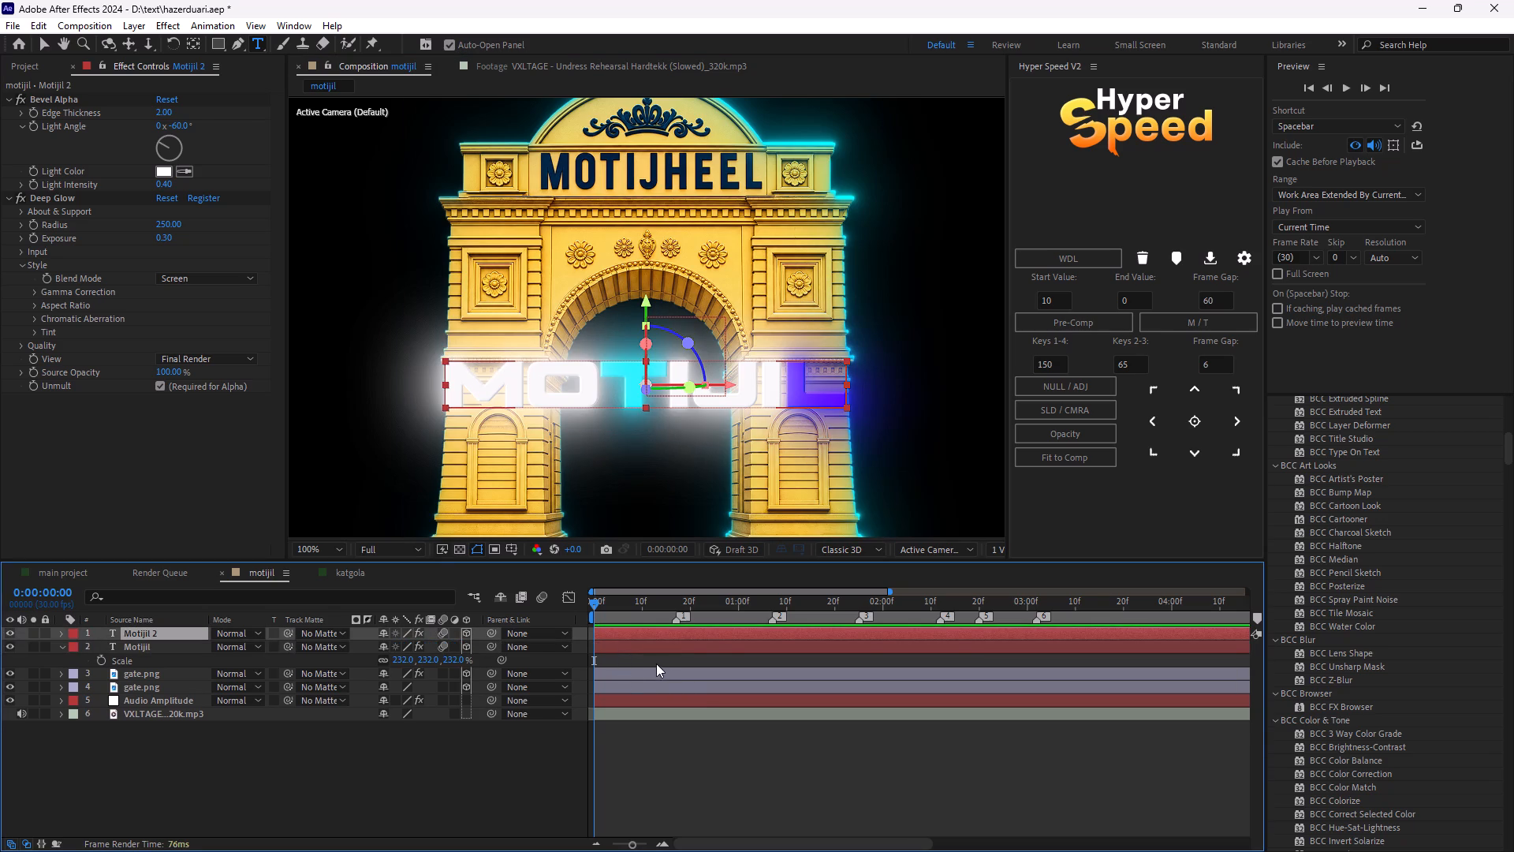
# Turn off the fill of the letters OTIJIL in the original Motijil layer, leaving only its M filled.
pyautogui.click(673, 645)
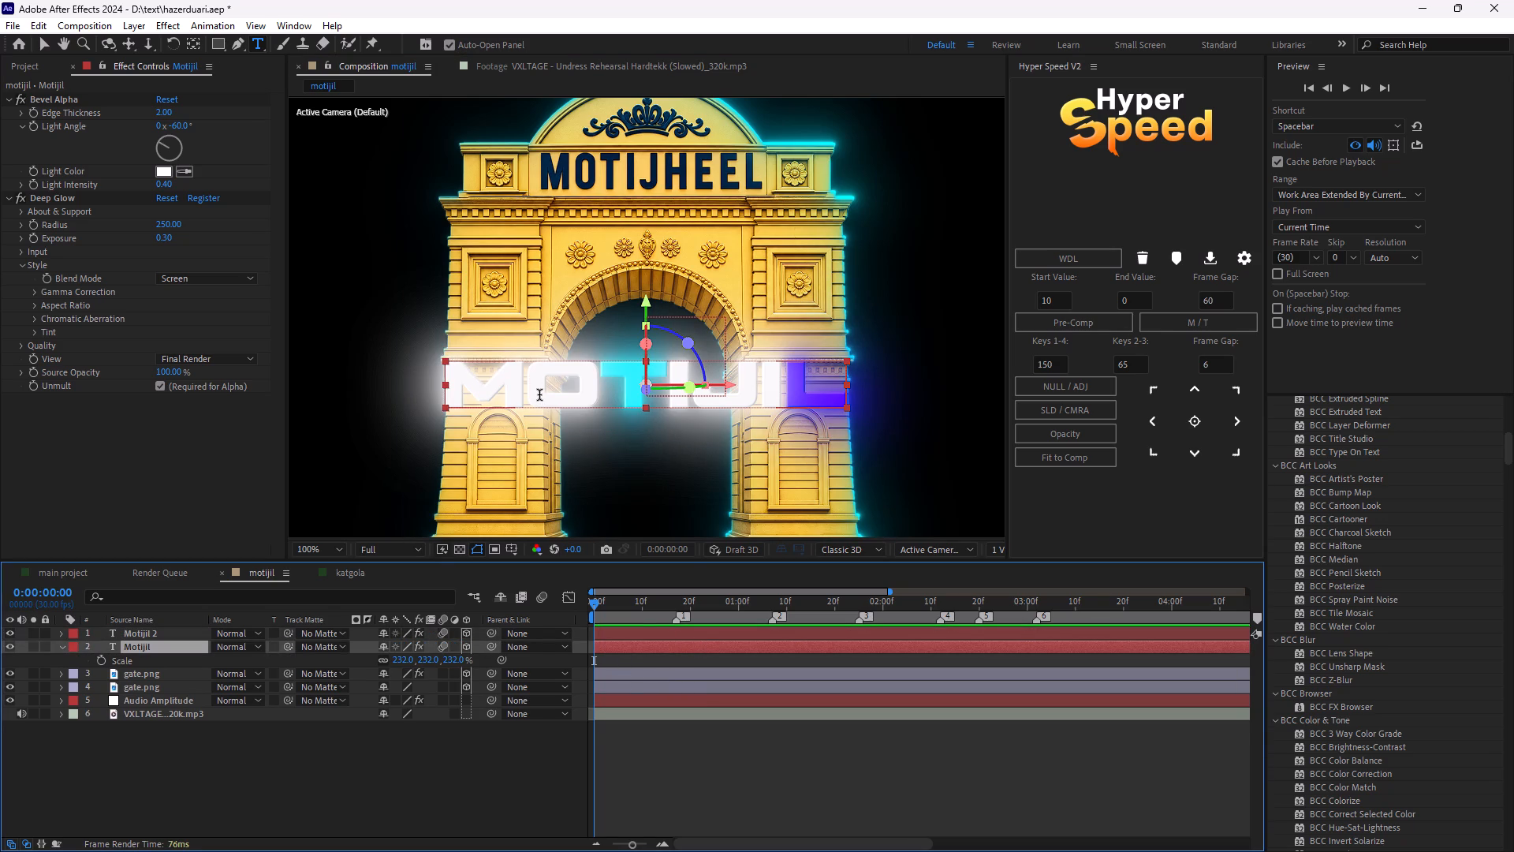
pyautogui.moveTo(535, 393); pyautogui.dragTo(1165, 435)
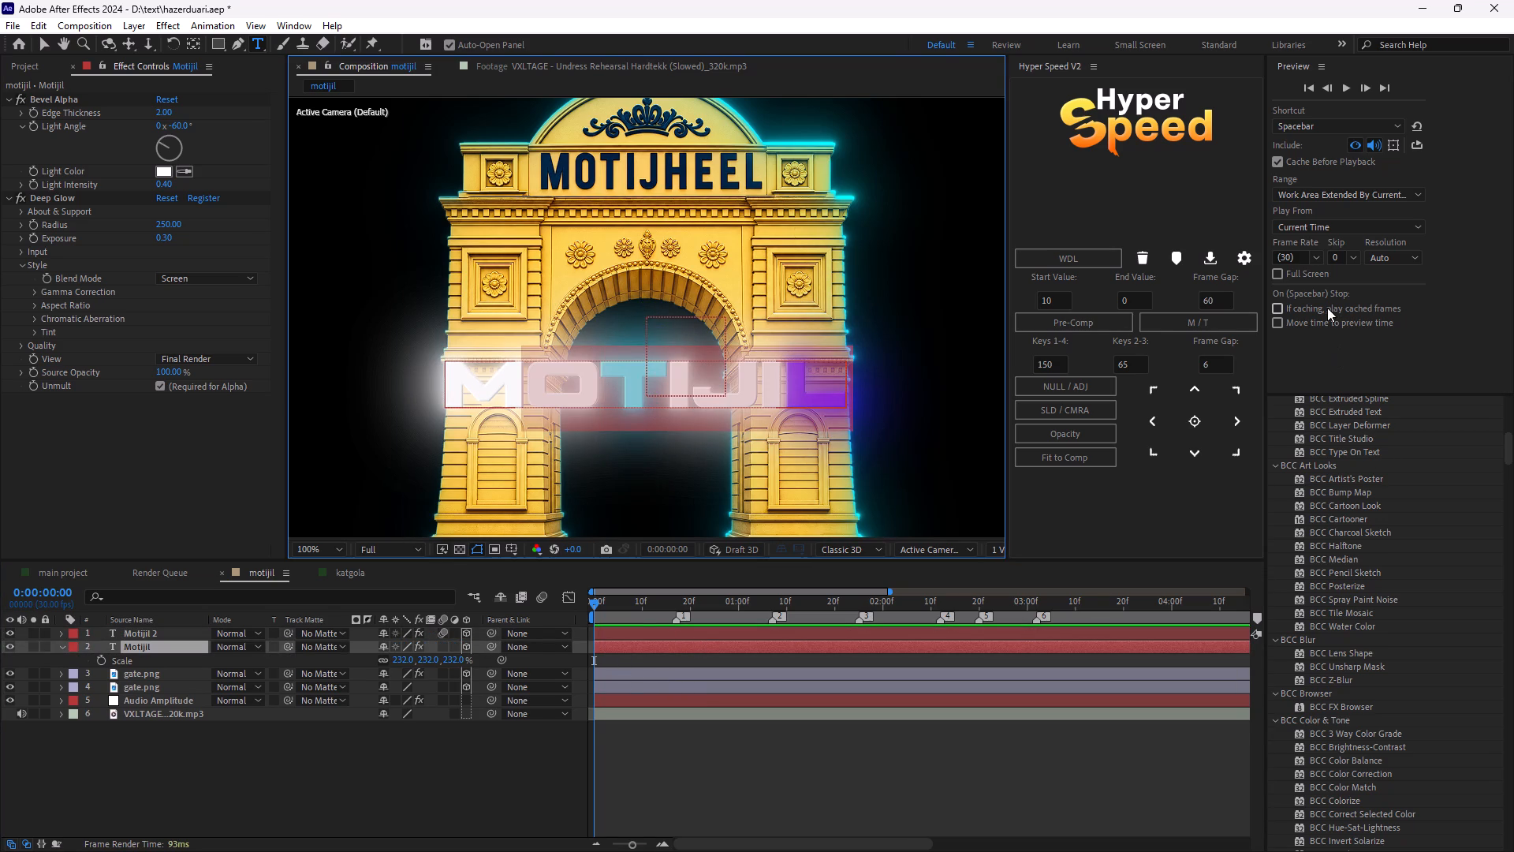
pyautogui.scroll(8, 1324, 453)
pyautogui.scroll(6, 1284, 574)
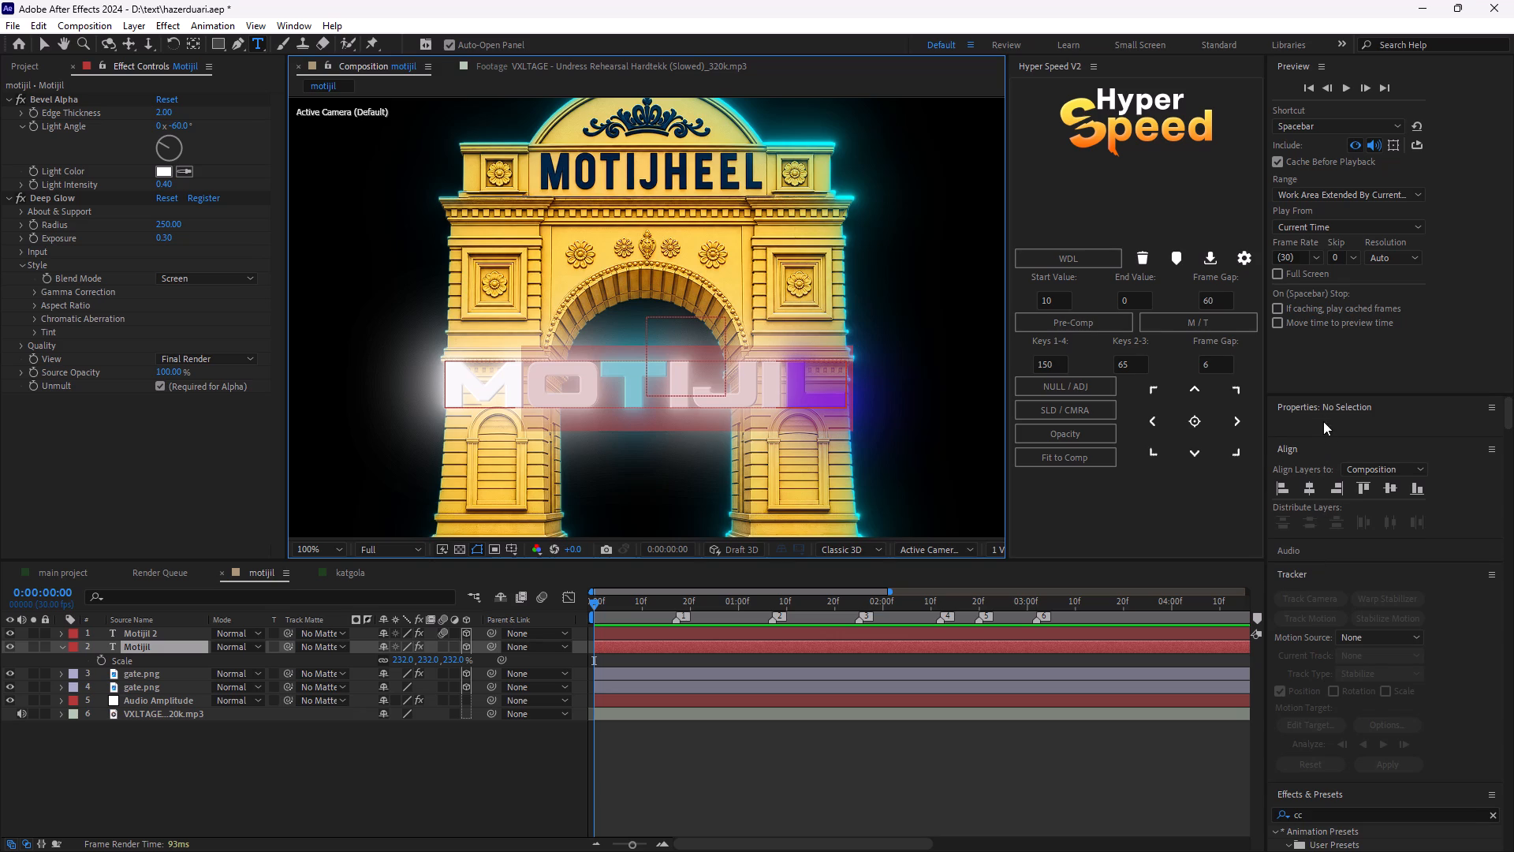
pyautogui.click(1325, 402)
pyautogui.click(1326, 412)
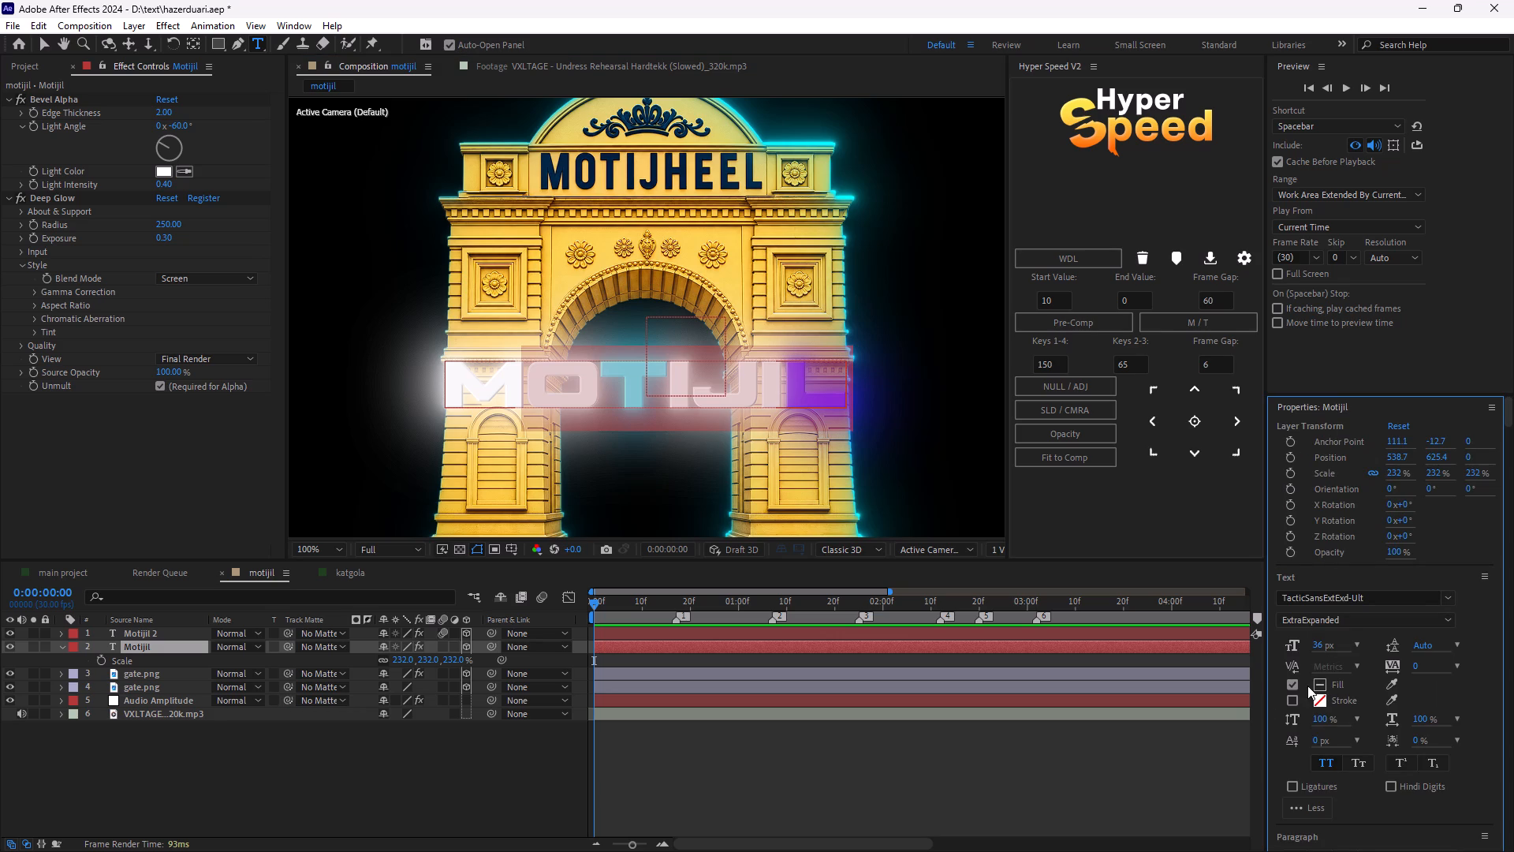
pyautogui.click(1296, 684)
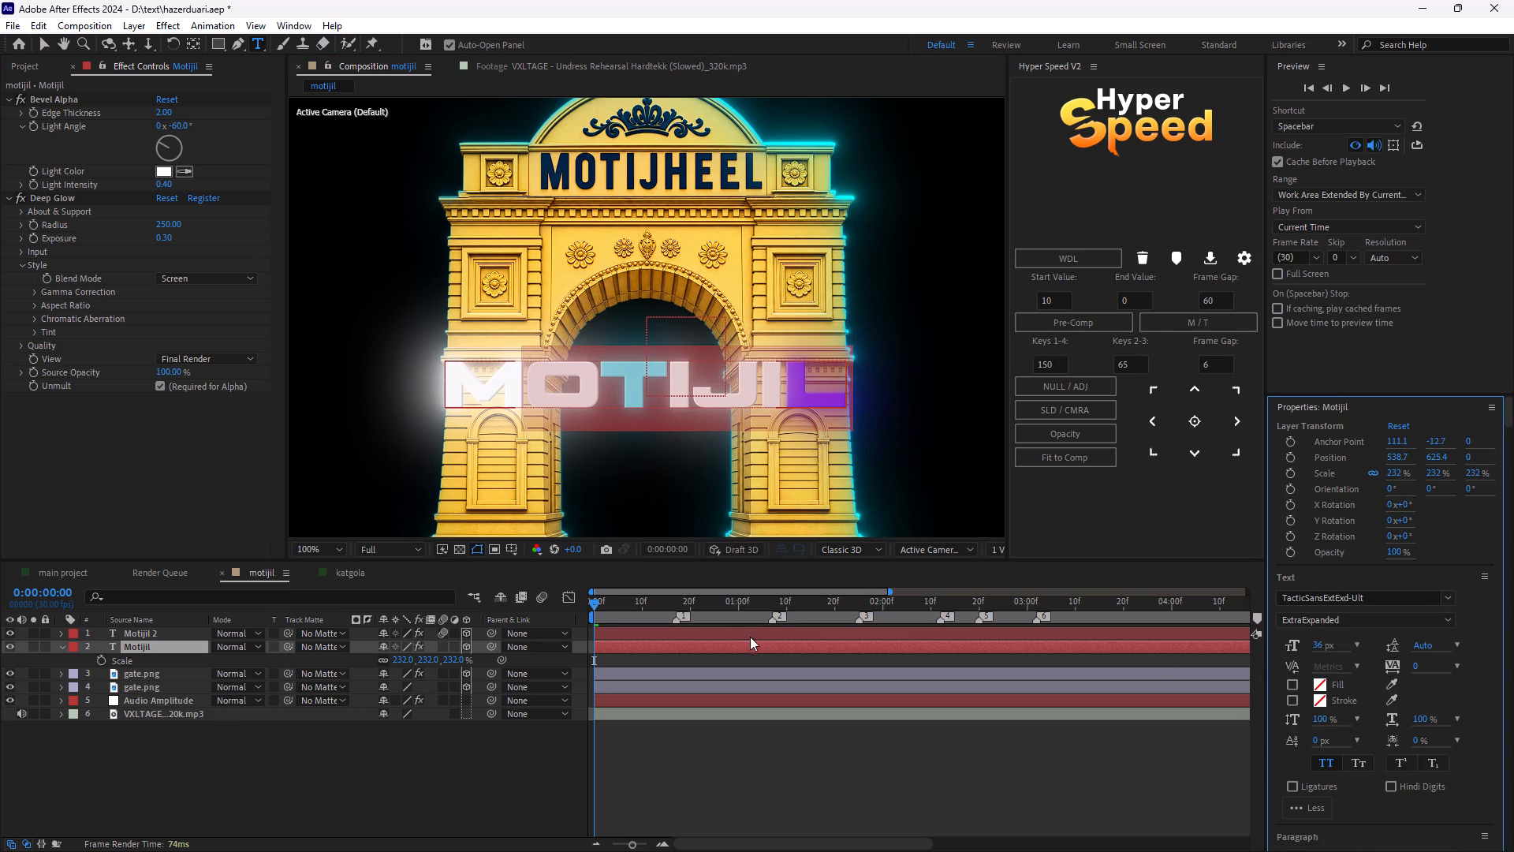
# Turn off the fill of the letter M in the duplicated text layer and check the split by toggling that layer's visibility.
pyautogui.click(750, 633)
pyautogui.moveTo(528, 395); pyautogui.dragTo(390, 392)
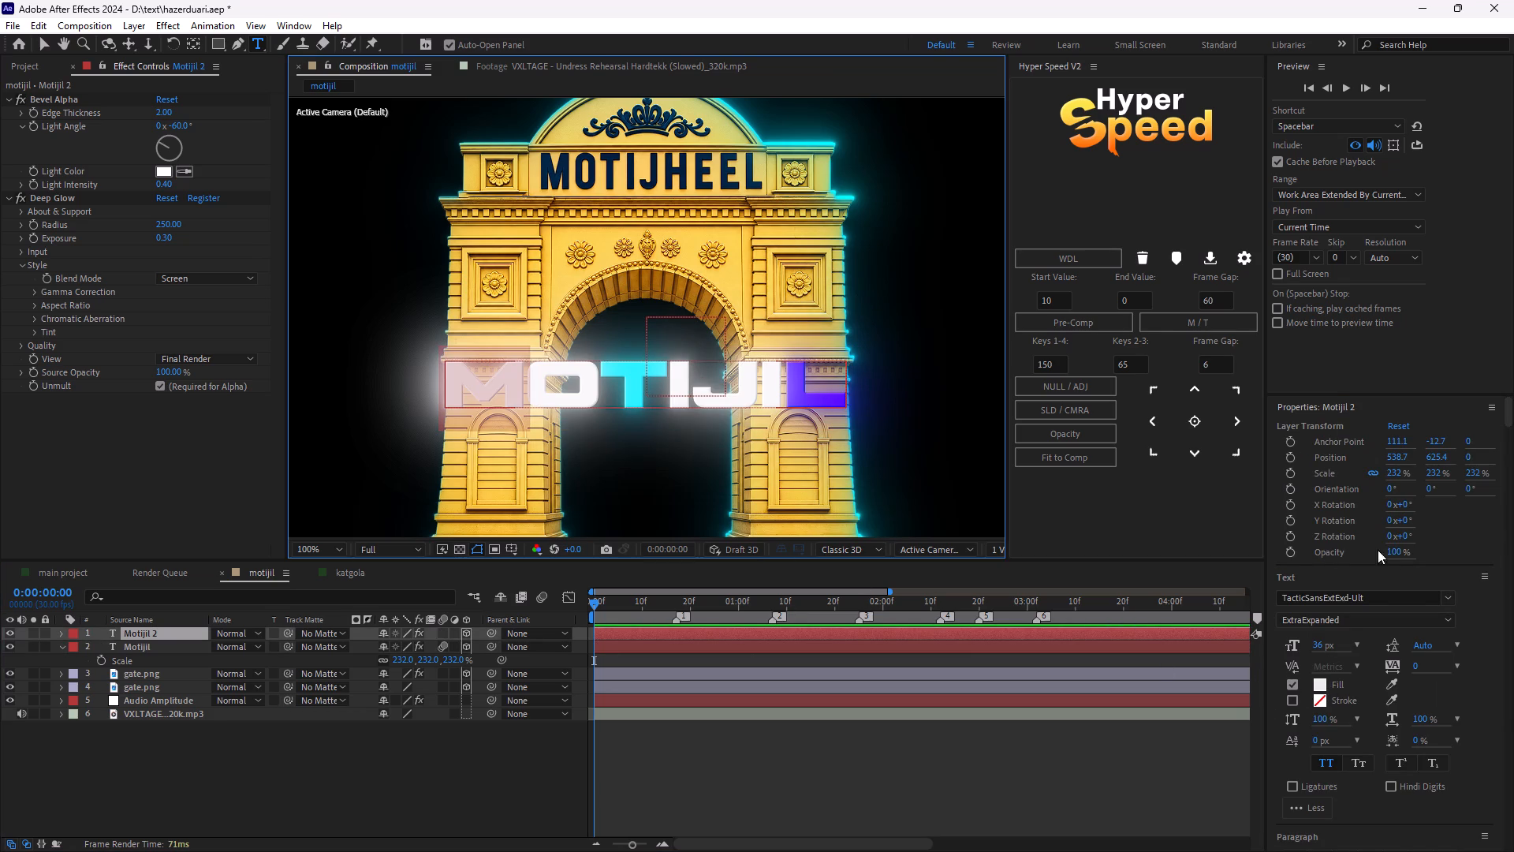
pyautogui.click(1294, 689)
pyautogui.click(938, 765)
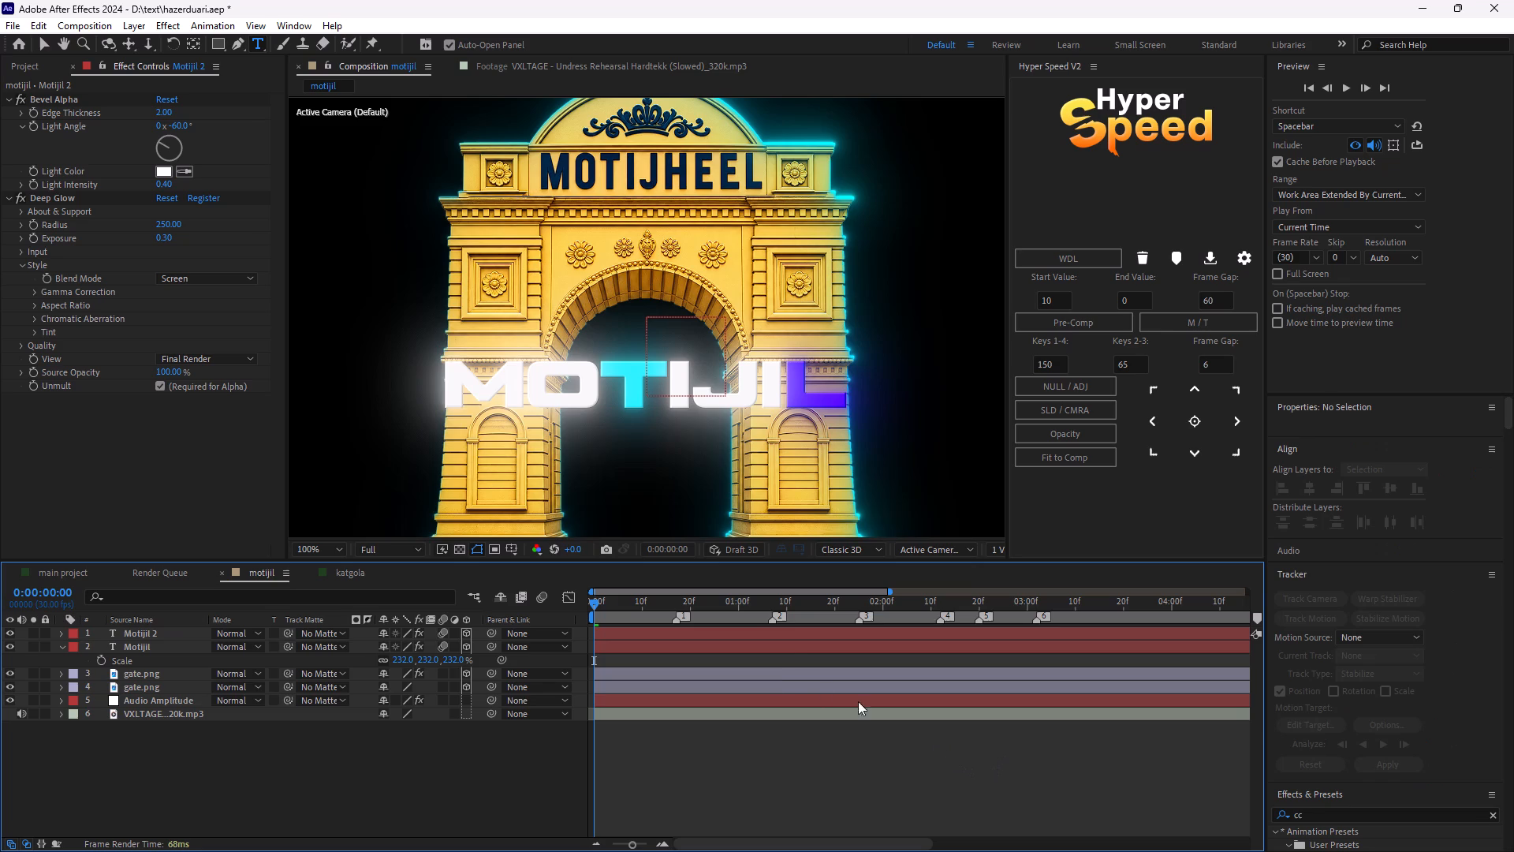
pyautogui.click(846, 635)
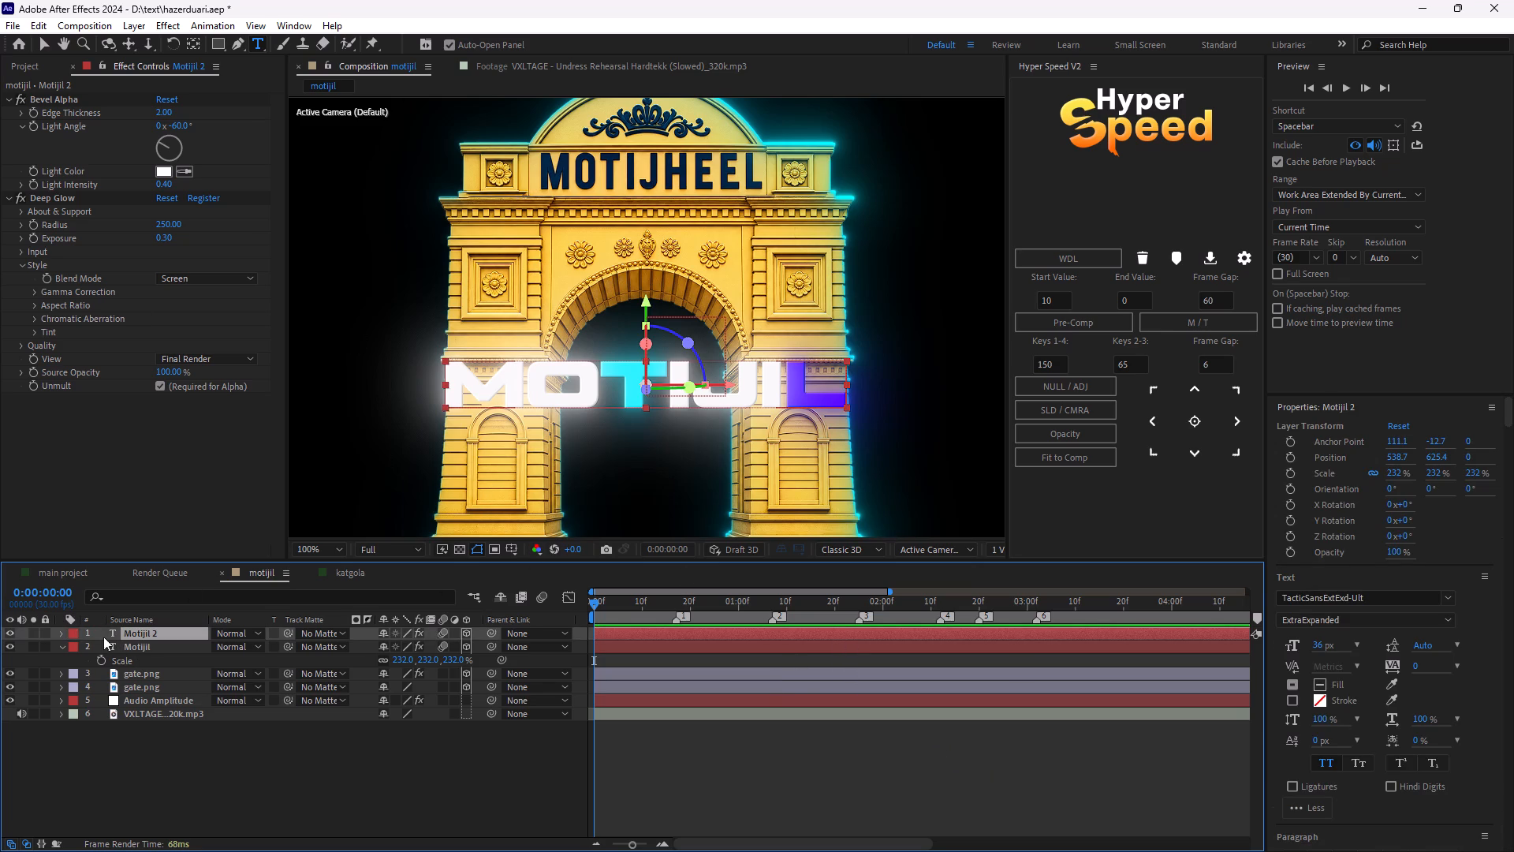
pyautogui.click(8, 633)
pyautogui.click(8, 633)
# Rename the original Motijil text layer as M.
pyautogui.click(123, 650)
pyautogui.rightClick(132, 648)
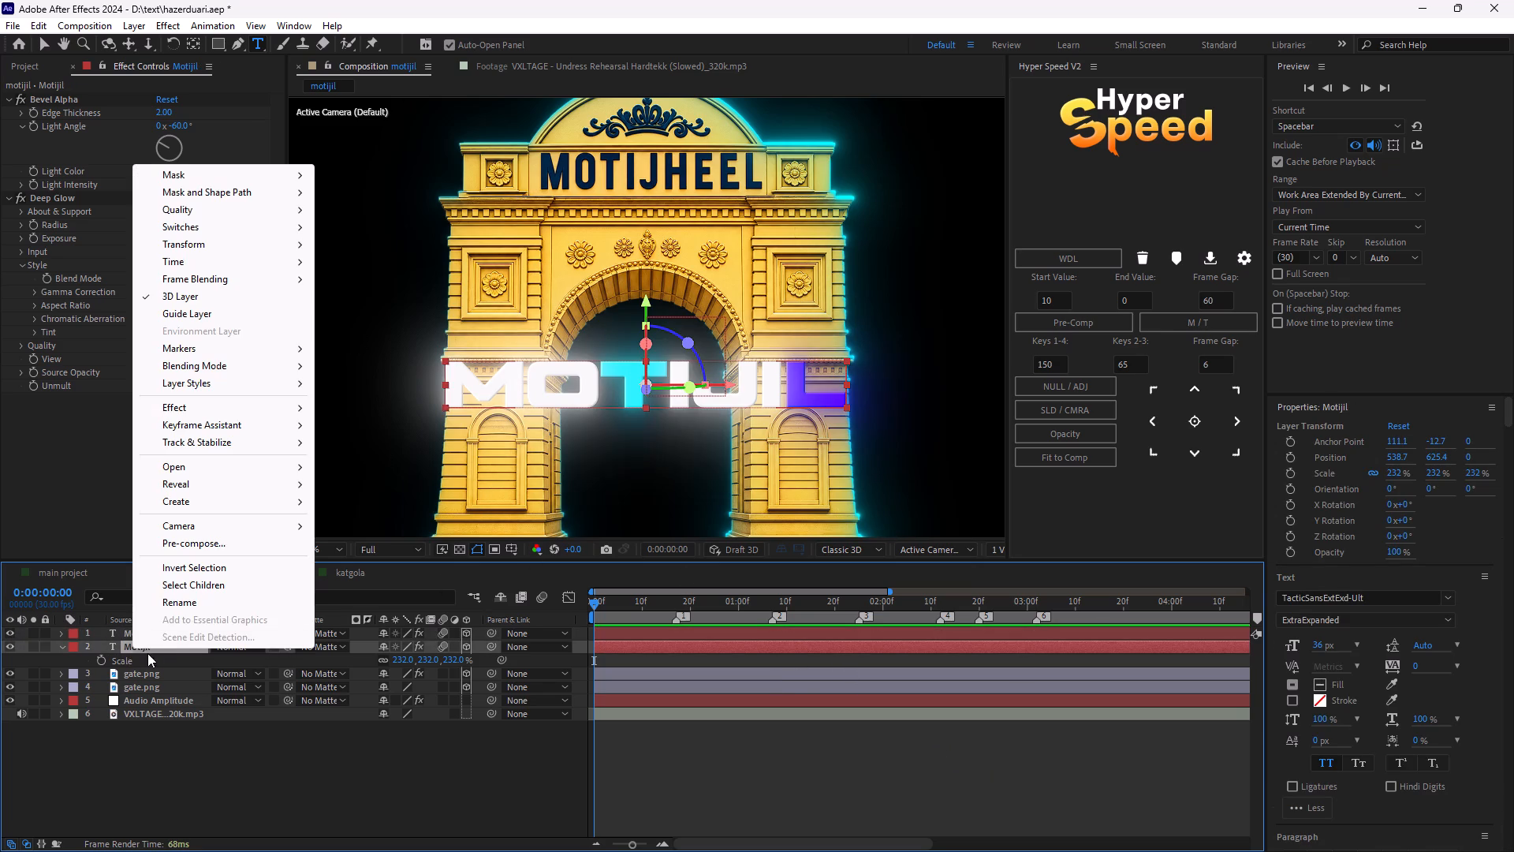
pyautogui.click(167, 614)
pyautogui.click(174, 607)
pyautogui.press('BackSpace')
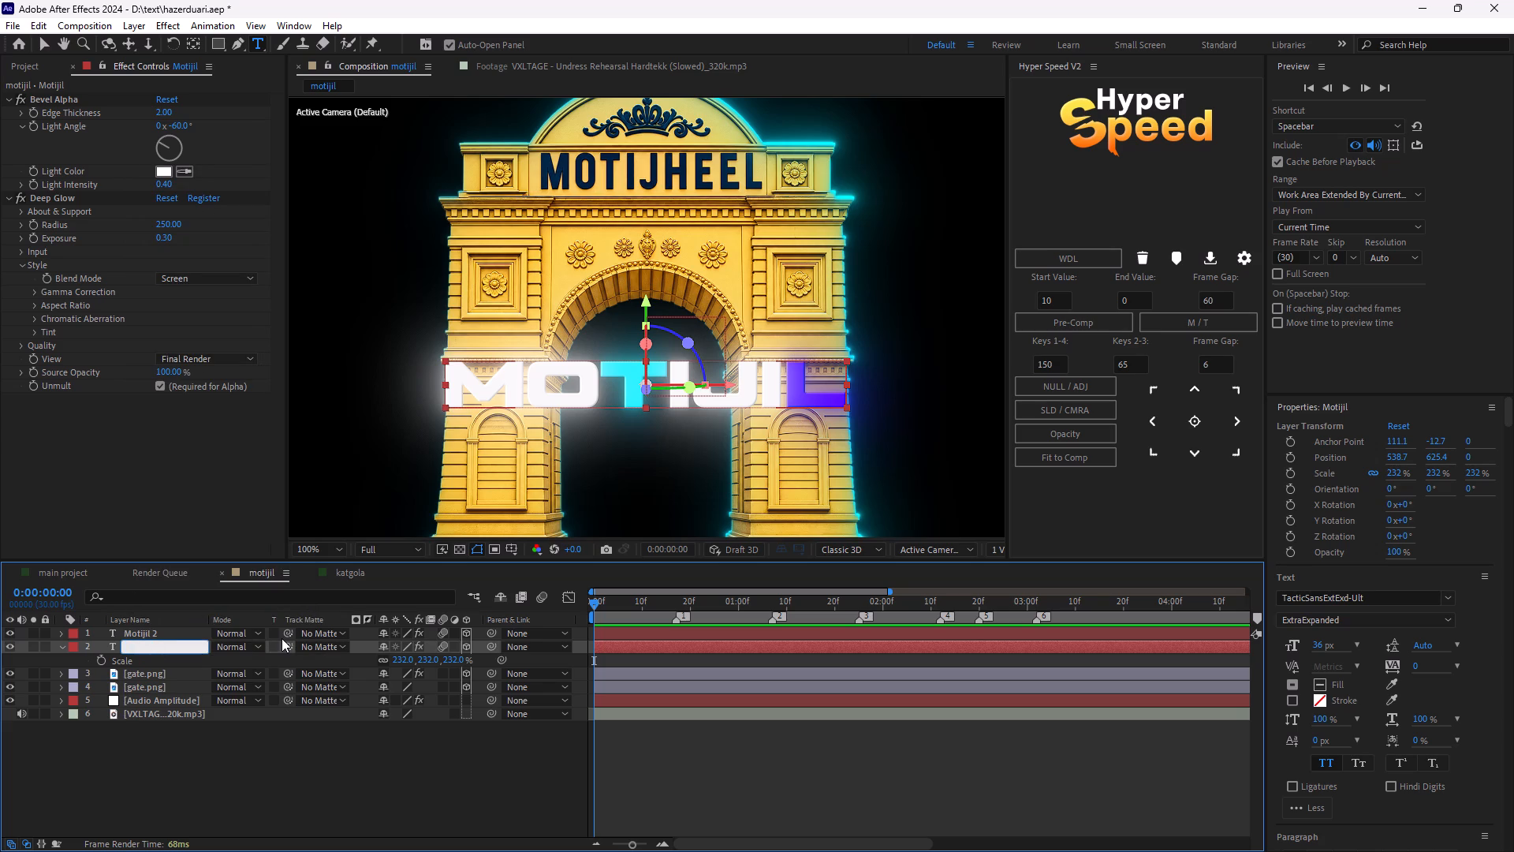
pyautogui.write('M<')
pyautogui.press('BackSpace')
pyautogui.press('Return')
# Rename the duplicated text layer as otijil.
pyautogui.click(151, 636)
pyautogui.rightClick(156, 636)
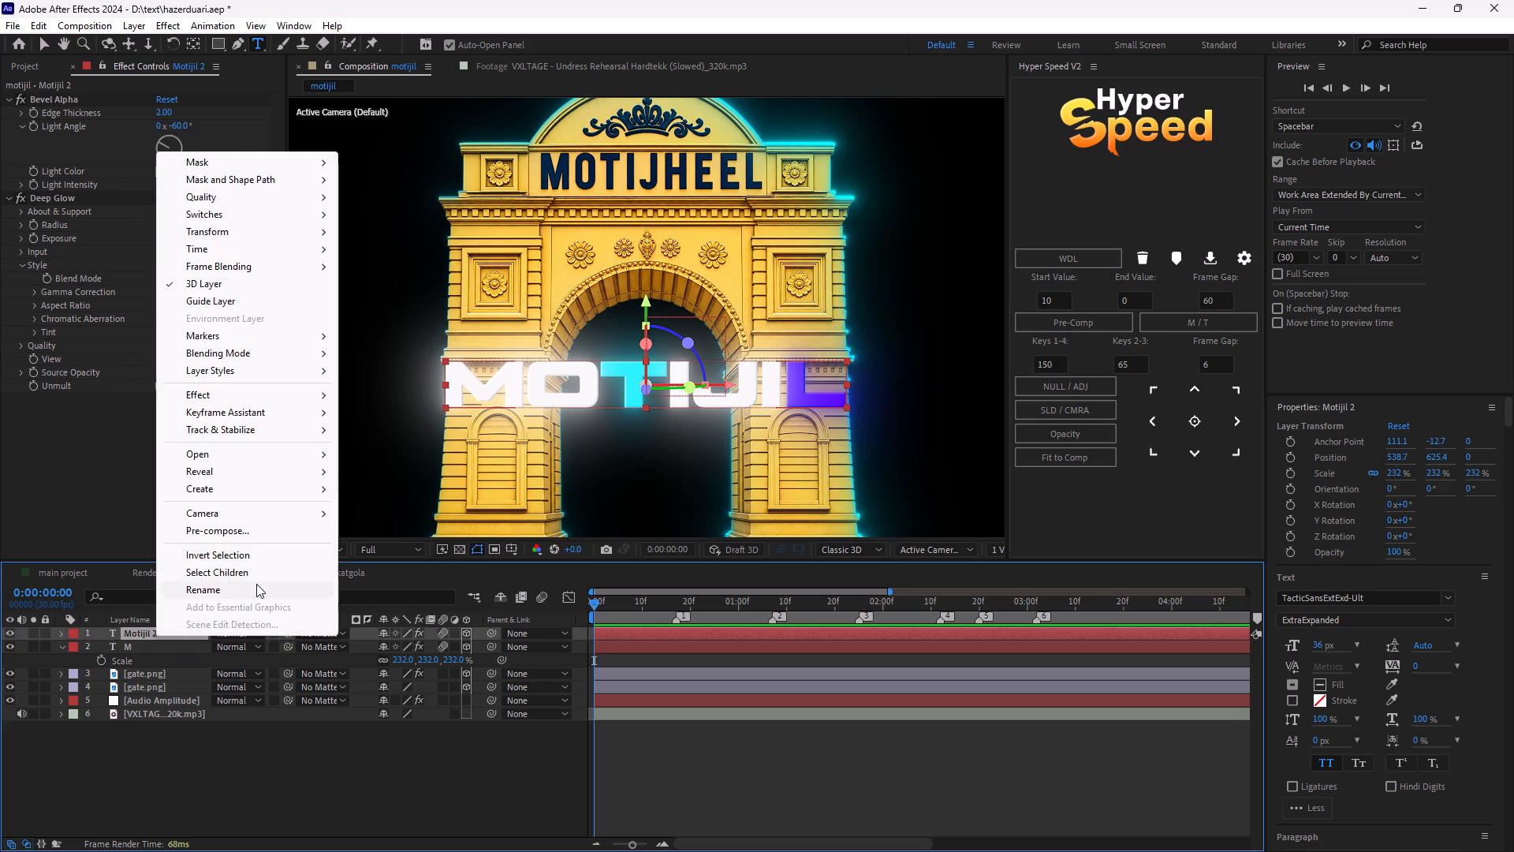
pyautogui.click(256, 581)
pyautogui.click(133, 636)
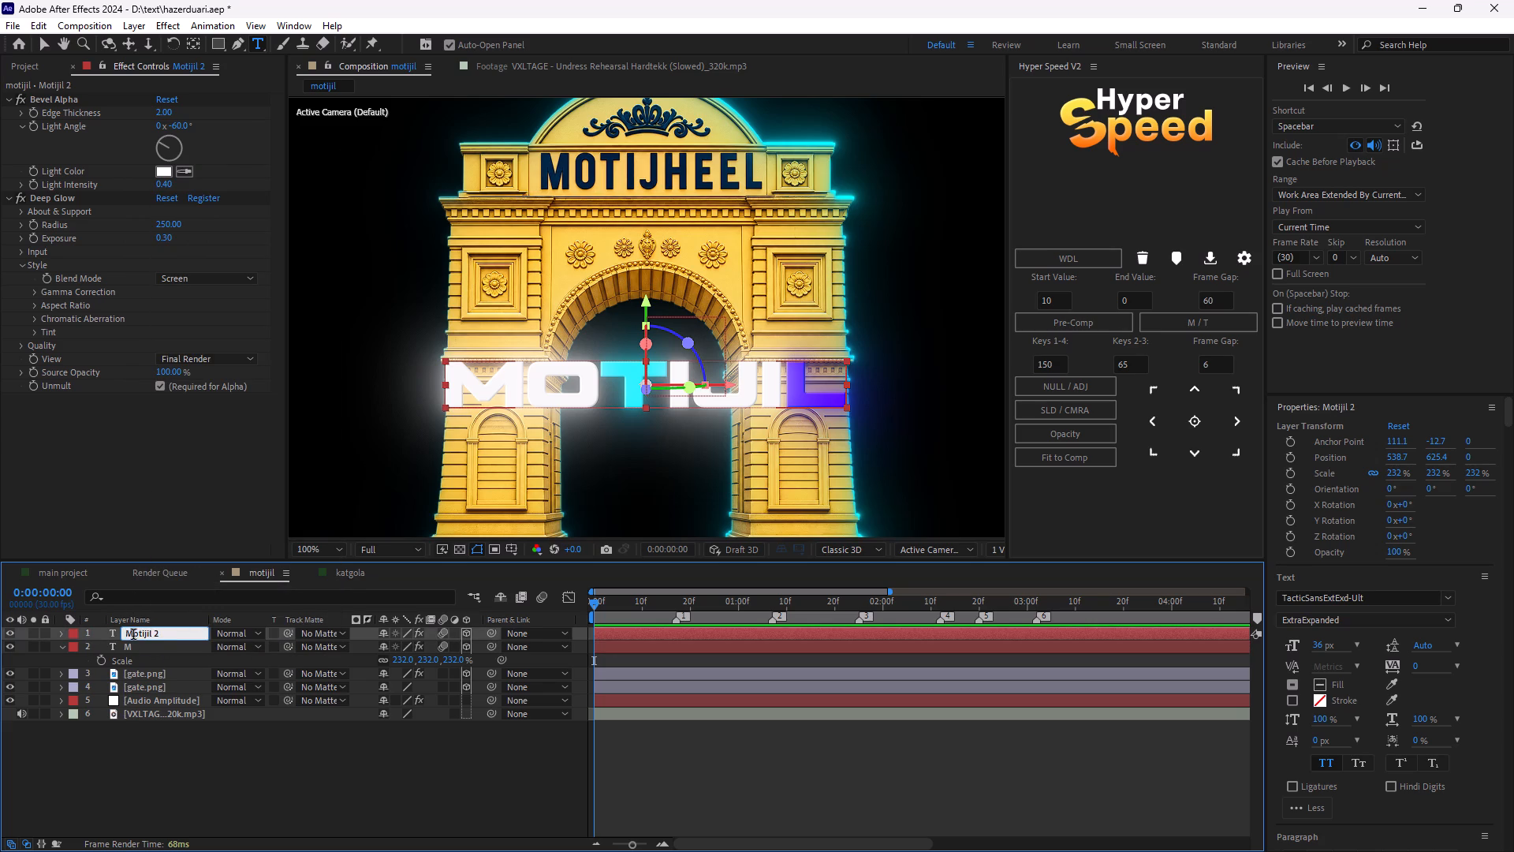
pyautogui.press('BackSpace')
pyautogui.click(162, 635)
pyautogui.press('BackSpace')
pyautogui.press('BackSpace')
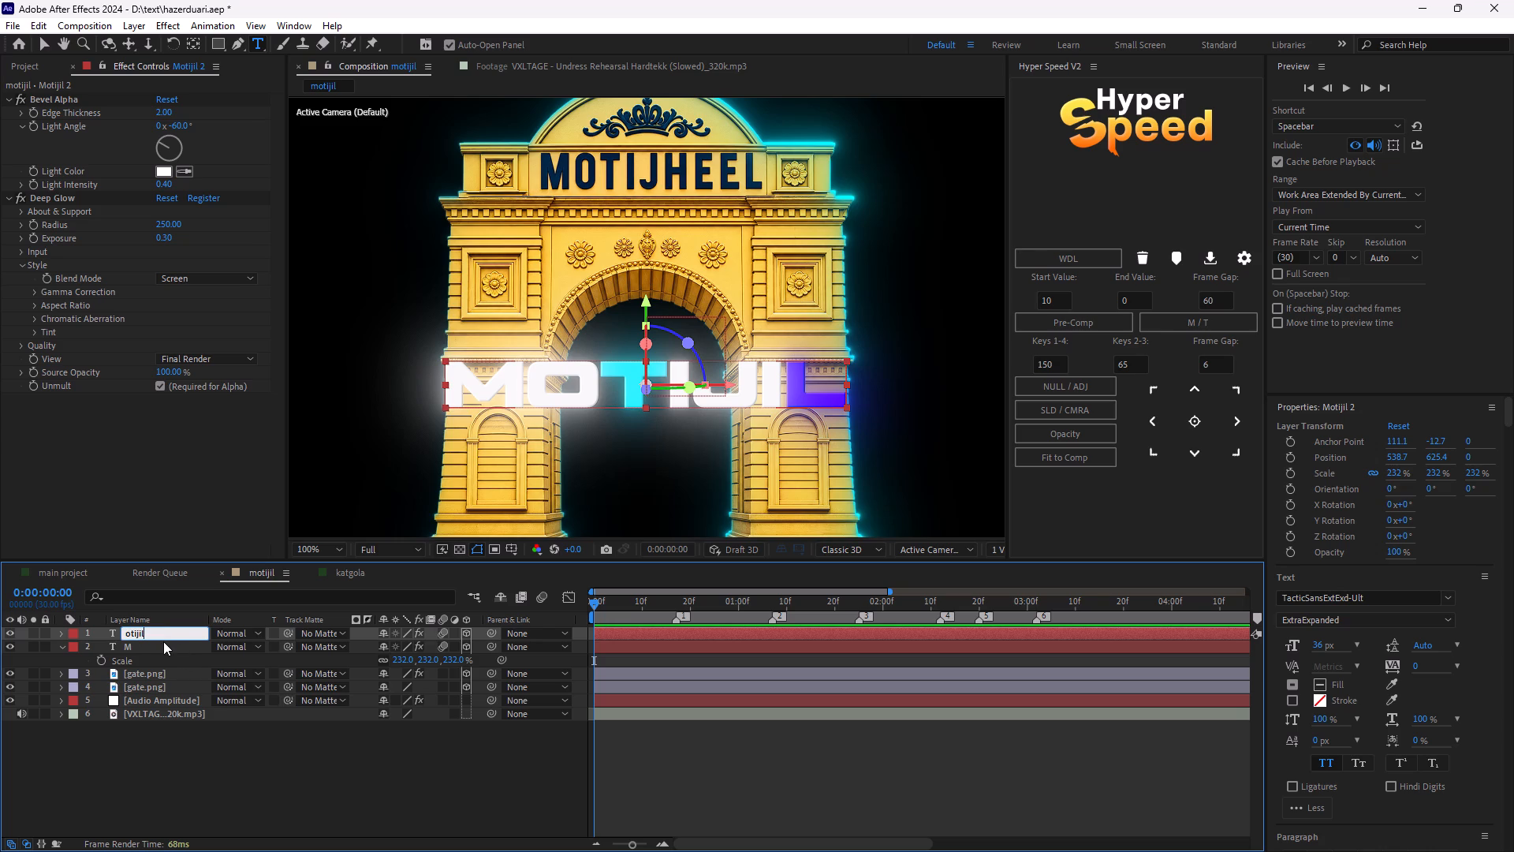
pyautogui.press('Return')
pyautogui.click(200, 761)
# With the M layer selected, clear the old effects search term and start a texture effect search, leaving the search empty again.
pyautogui.click(154, 647)
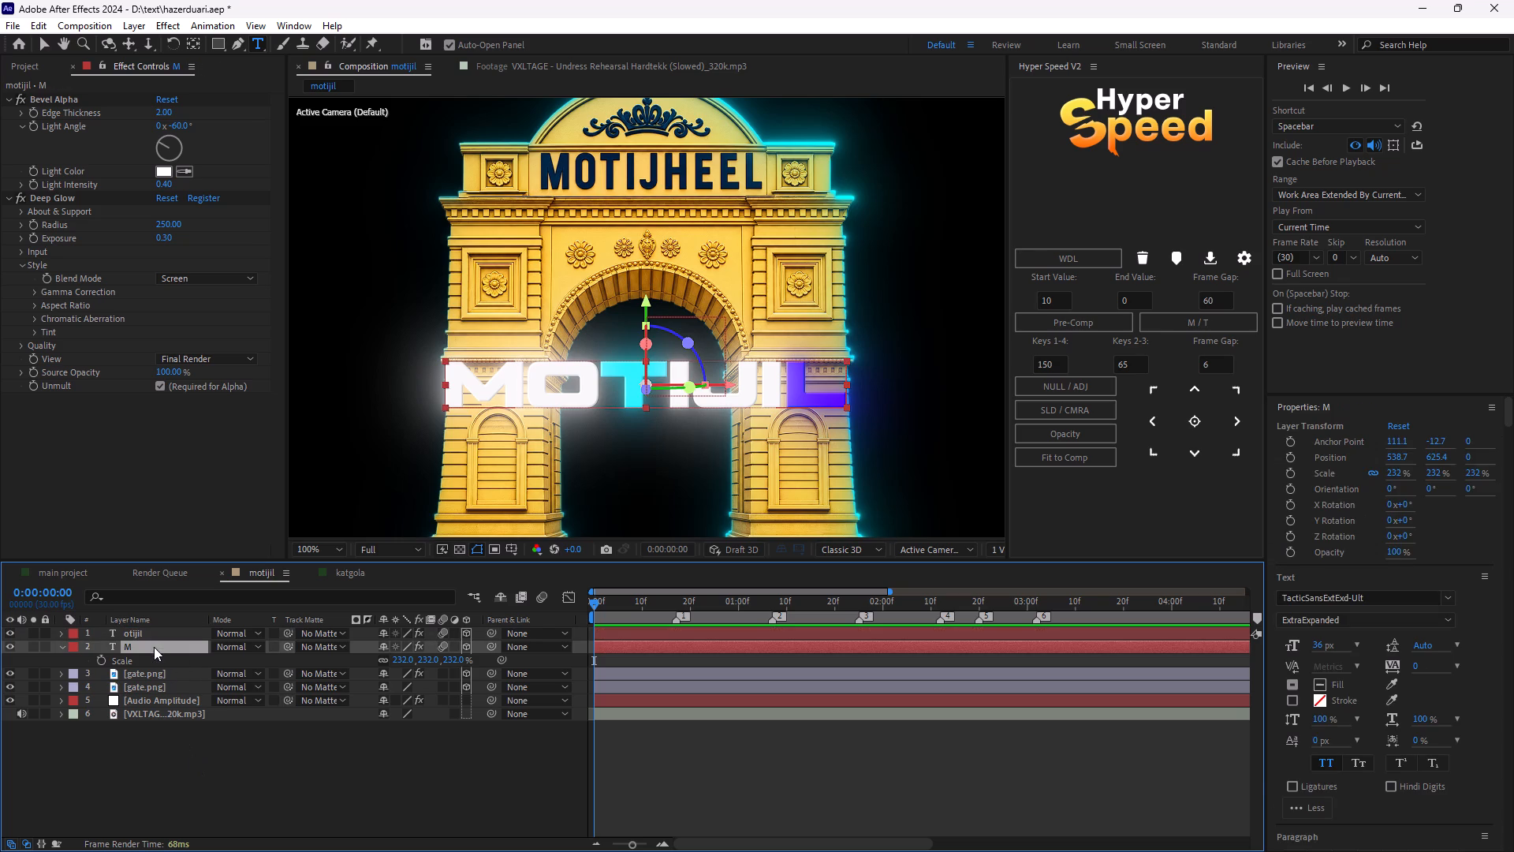
pyautogui.click(161, 632)
pyautogui.click(164, 644)
pyautogui.scroll(-7, 1354, 606)
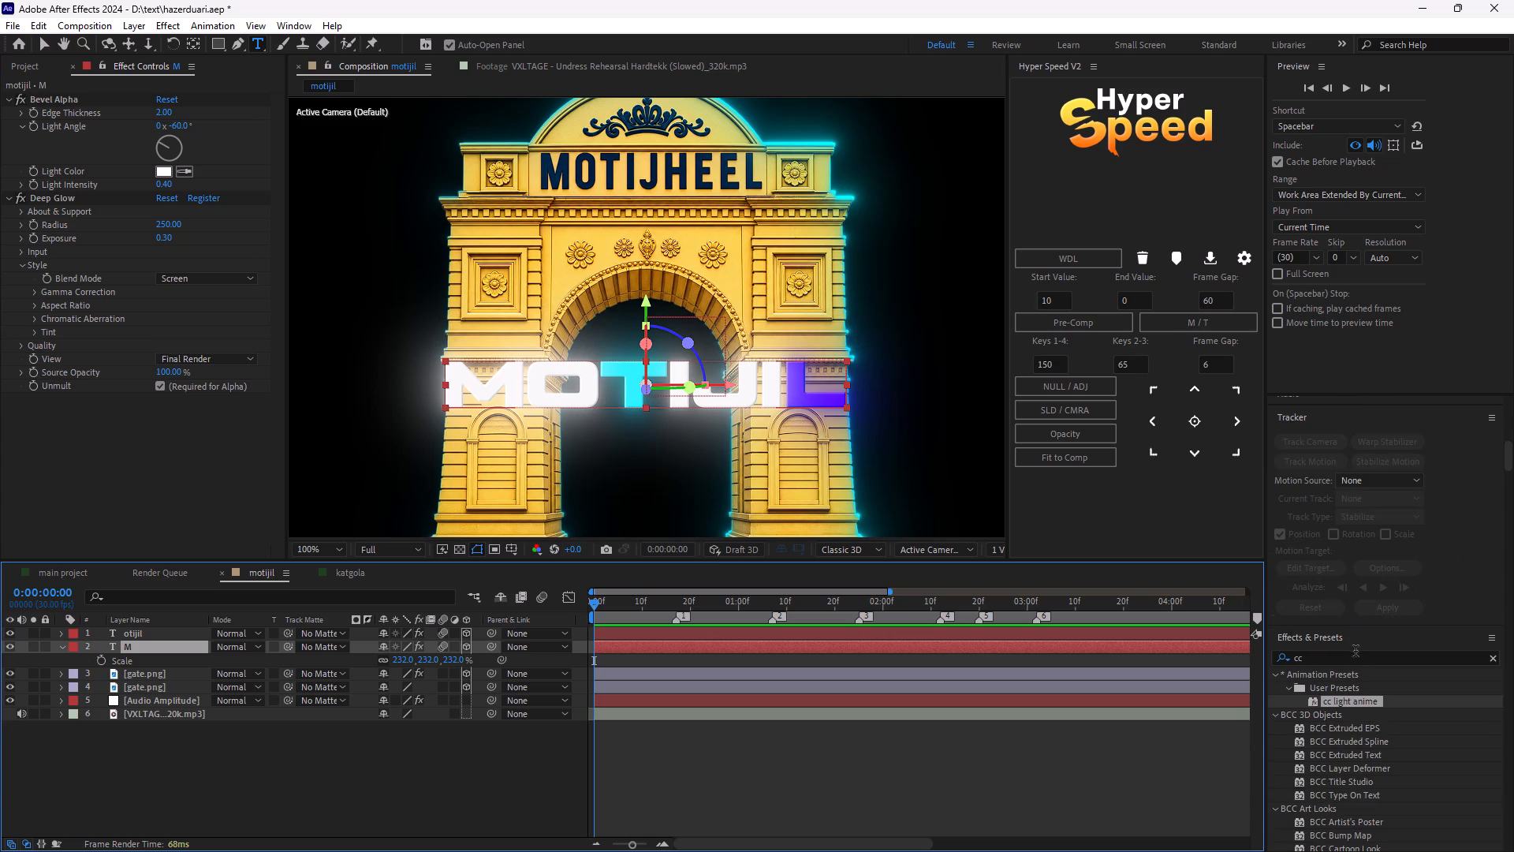
pyautogui.moveTo(1356, 660); pyautogui.dragTo(1224, 656)
pyautogui.press('BackSpace')
pyautogui.press('BackSpace')
pyautogui.press('BackSpace')
pyautogui.press('BackSpace')
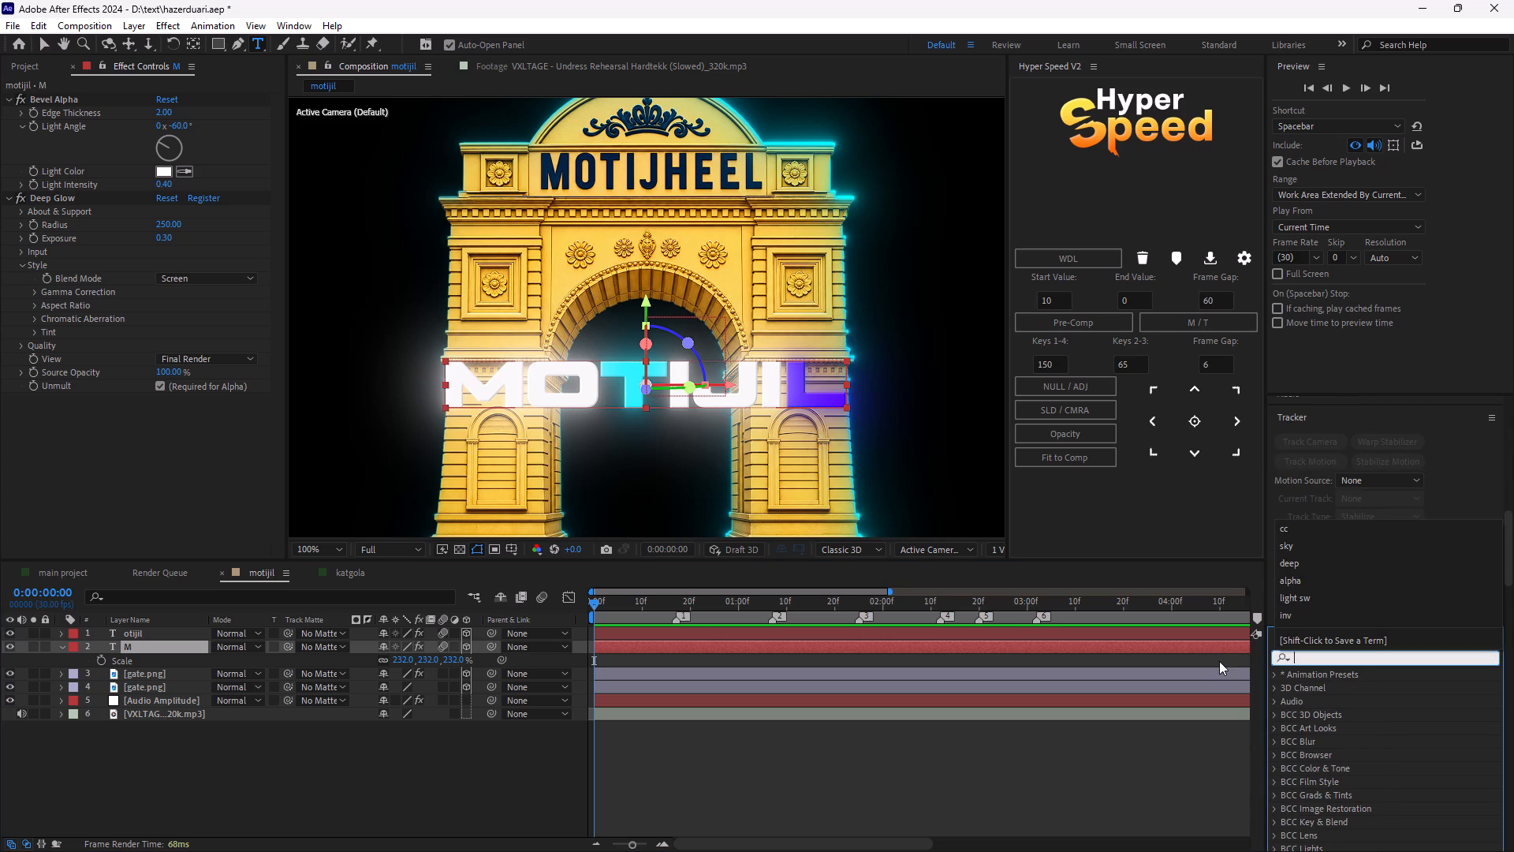
pyautogui.press('BackSpace')
pyautogui.press('BackSpace')
pyautogui.press('BackSpace')
pyautogui.press('BackSpace')
pyautogui.press('BackSpace')
pyautogui.press('BackSpace')
pyautogui.write('tuex')
pyautogui.press('BackSpace')
pyautogui.press('BackSpace')
pyautogui.press('BackSpace')
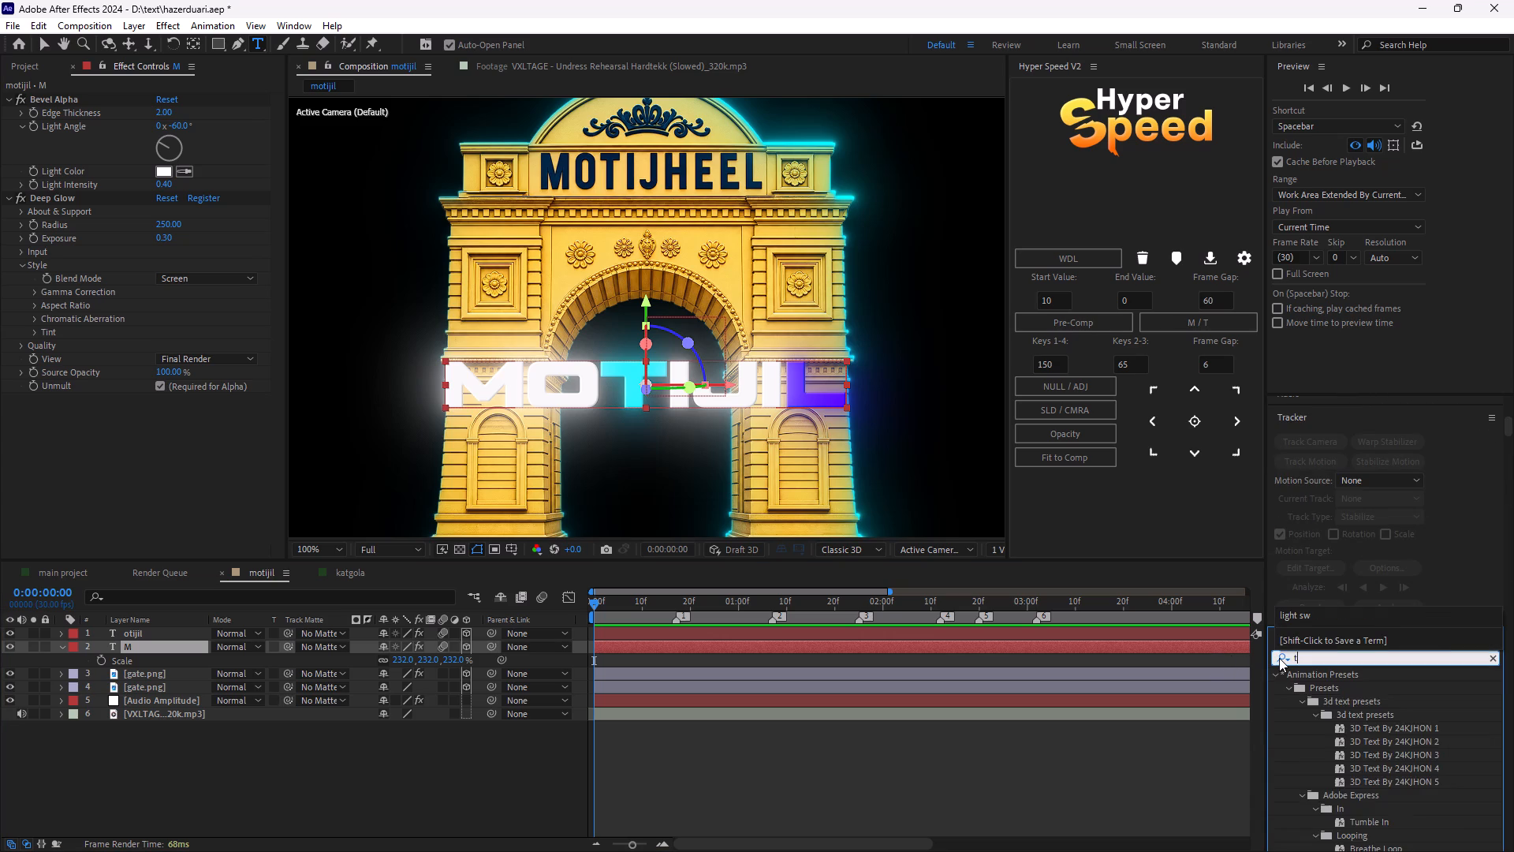
pyautogui.press('BackSpace')
pyautogui.press('BackSpace')
pyautogui.press('BackSpace')
pyautogui.press('BackSpace')
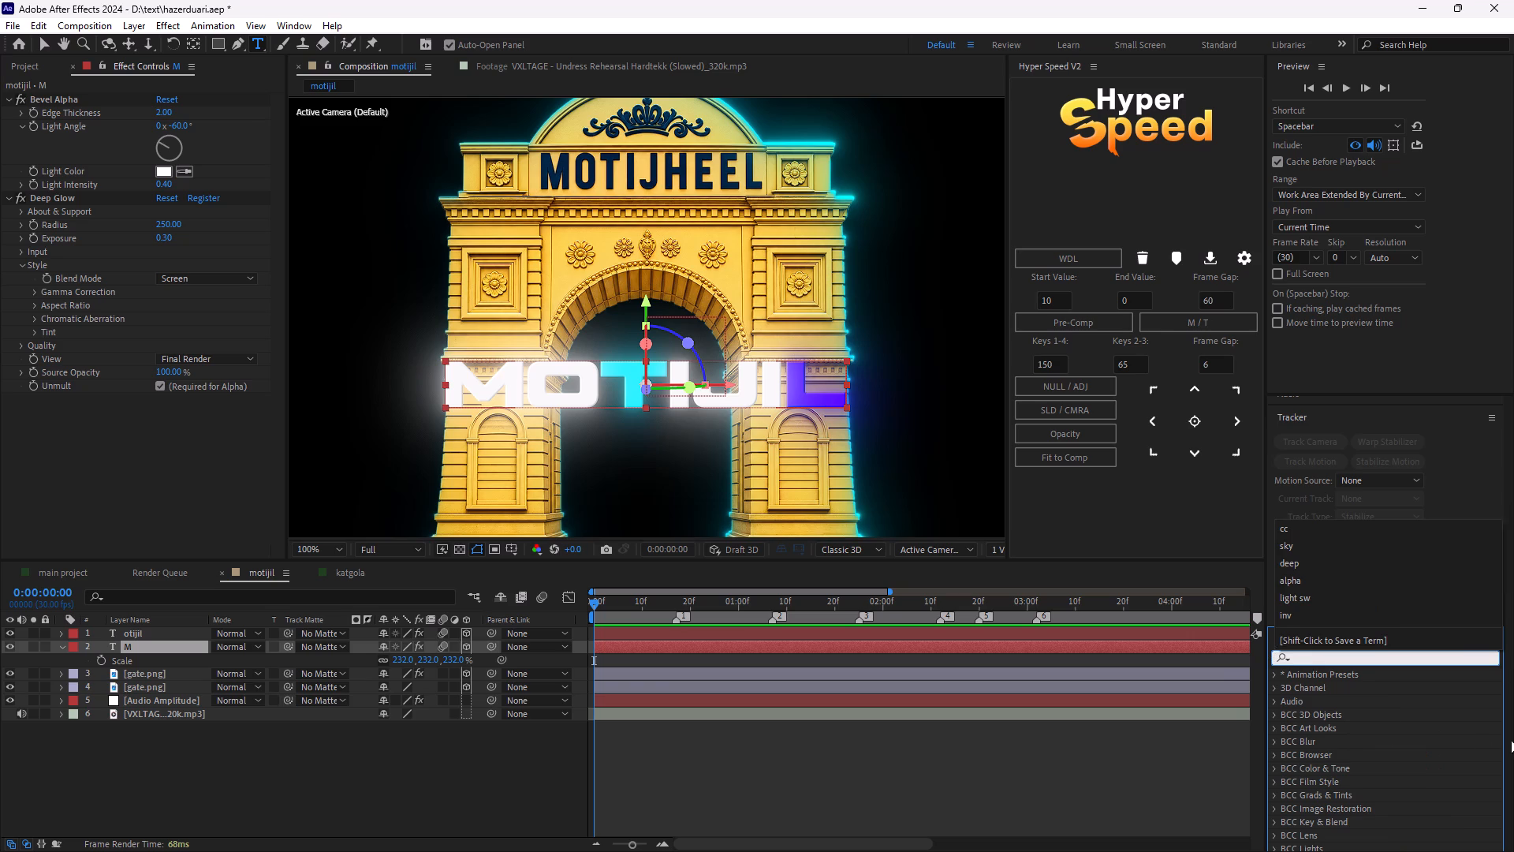
# Browse the effect categories for a texture effect, examining the contents of BCC Textures.
pyautogui.scroll(-8, 1356, 722)
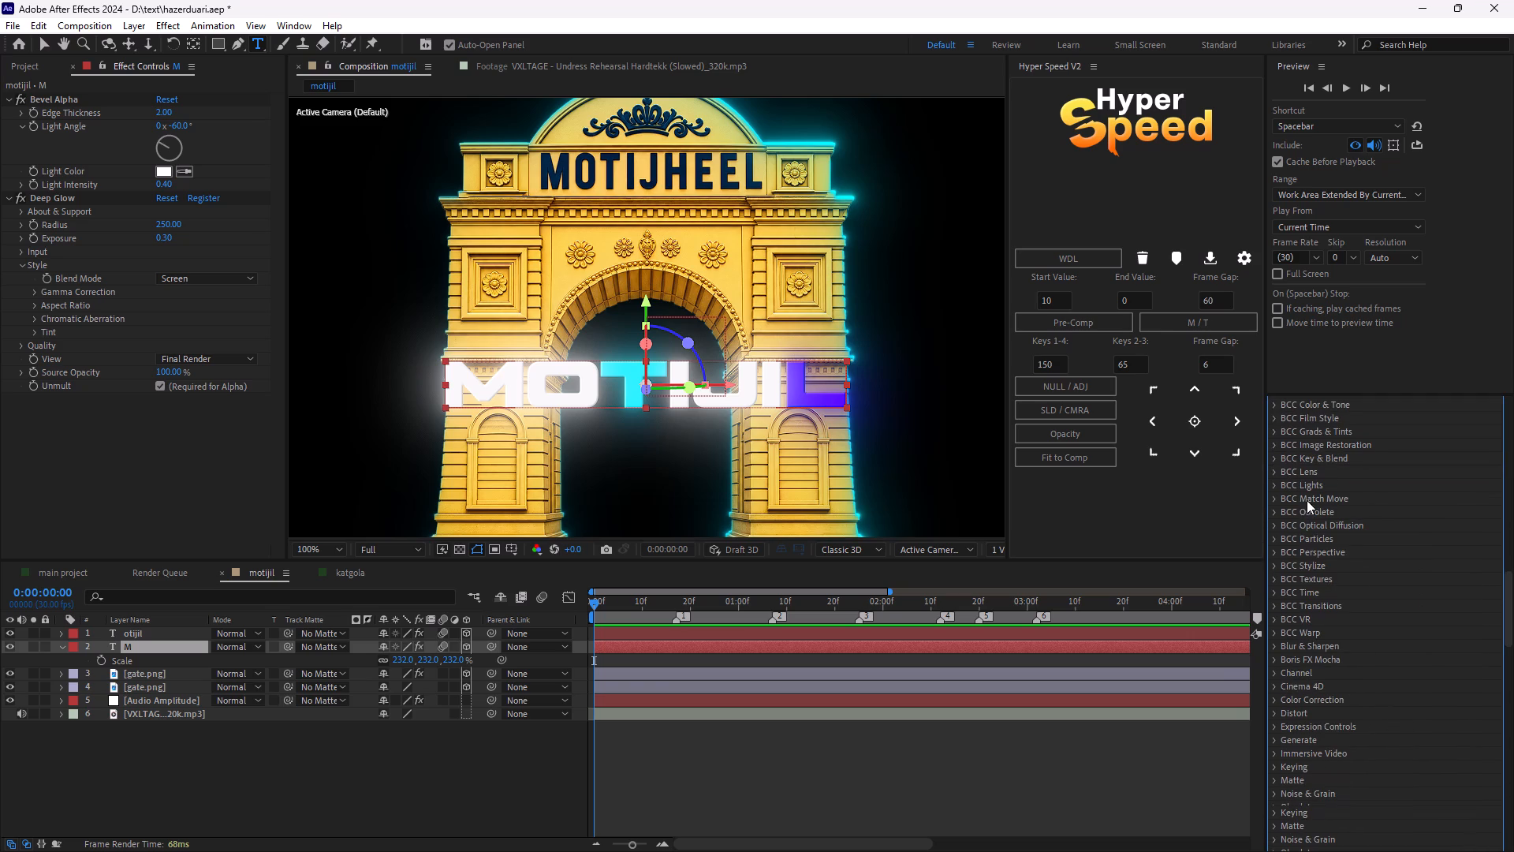
pyautogui.scroll(1, 1314, 445)
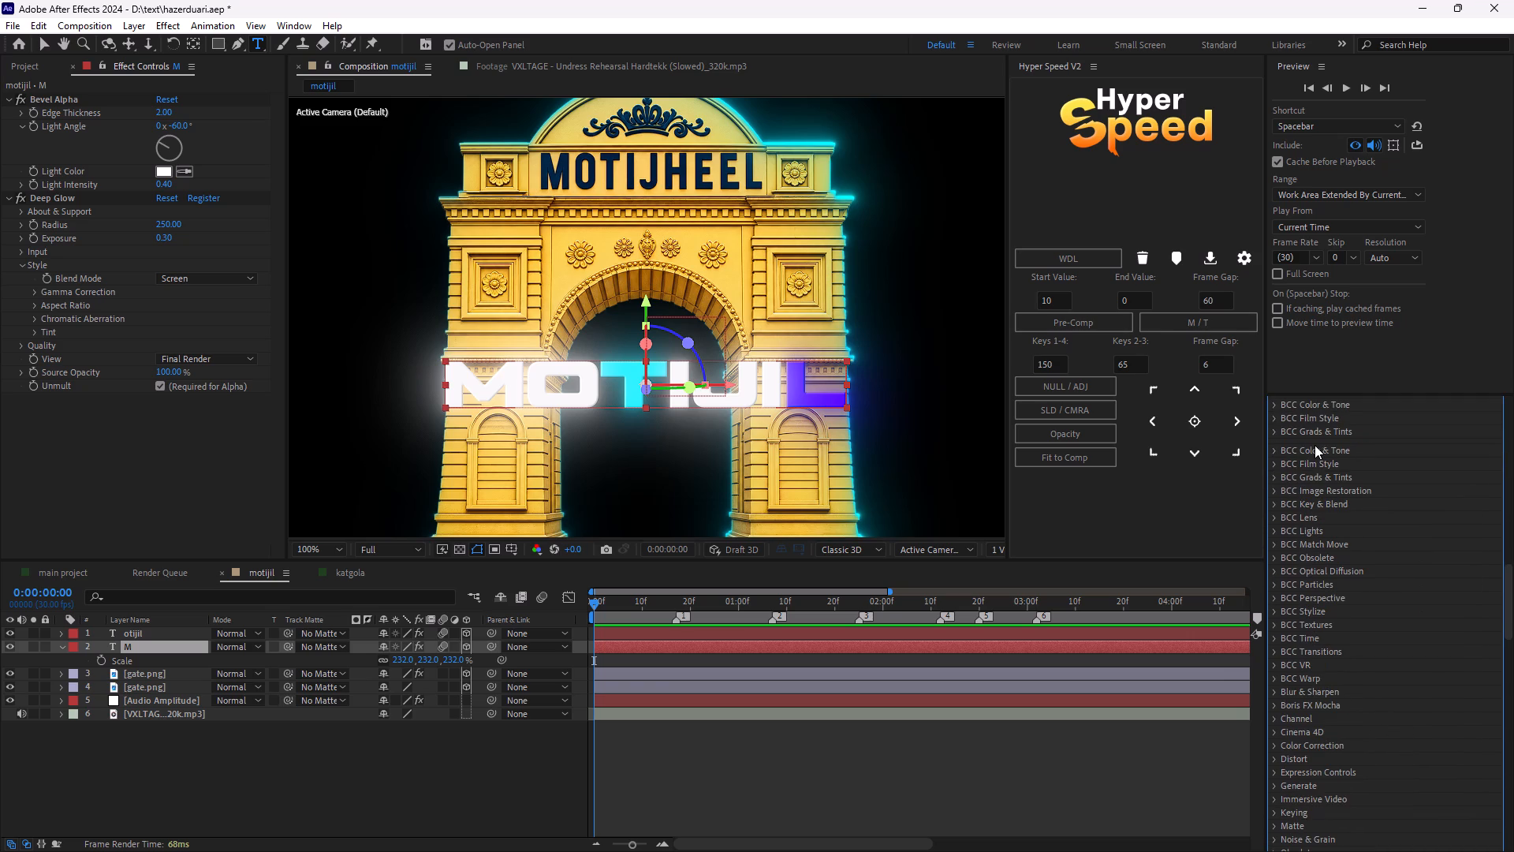
pyautogui.scroll(1, 1309, 448)
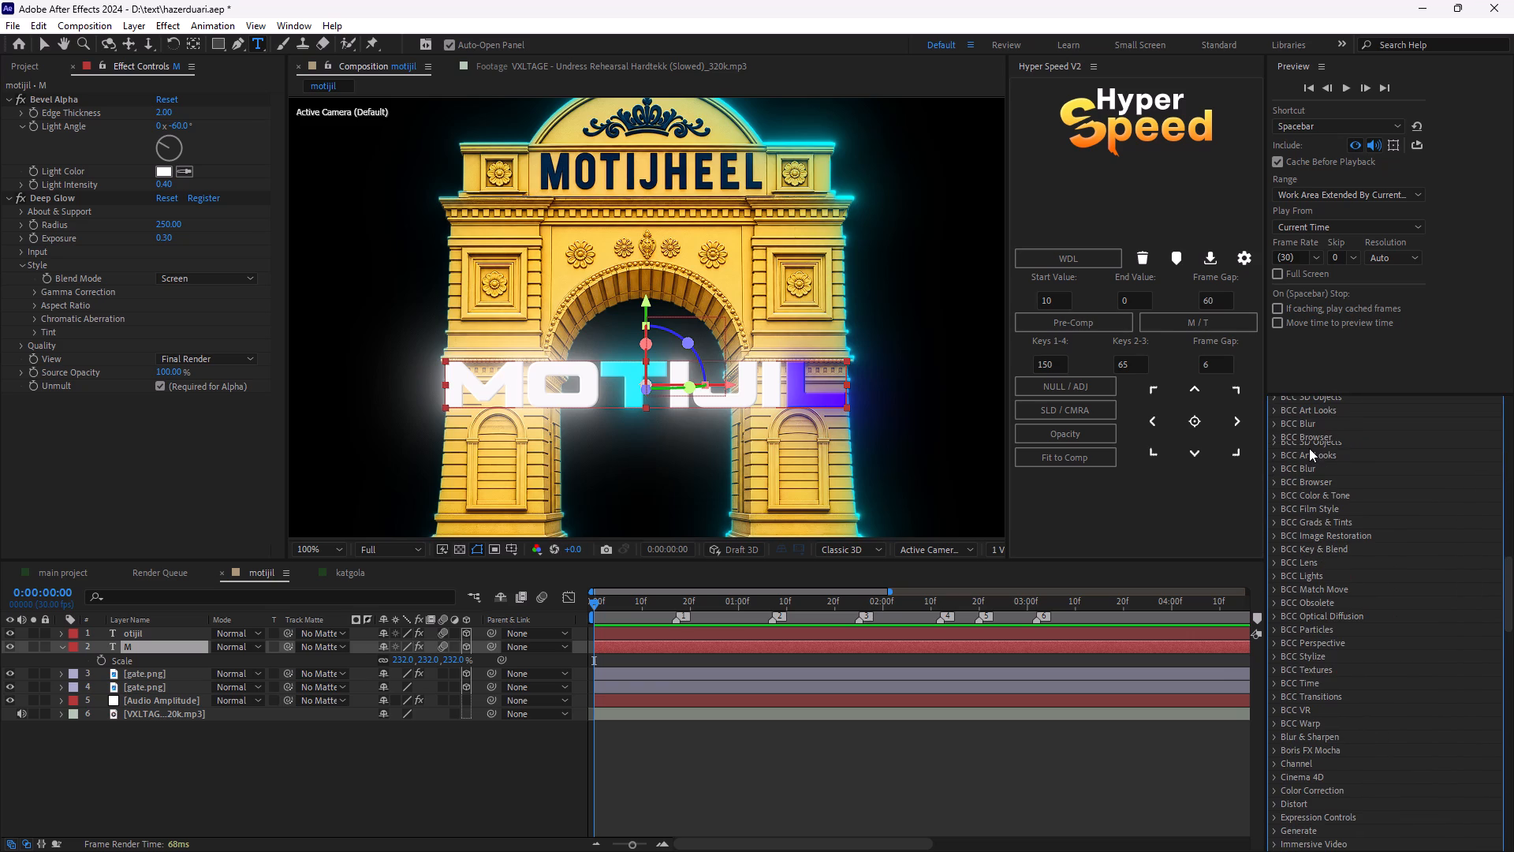
pyautogui.scroll(-1, 1311, 435)
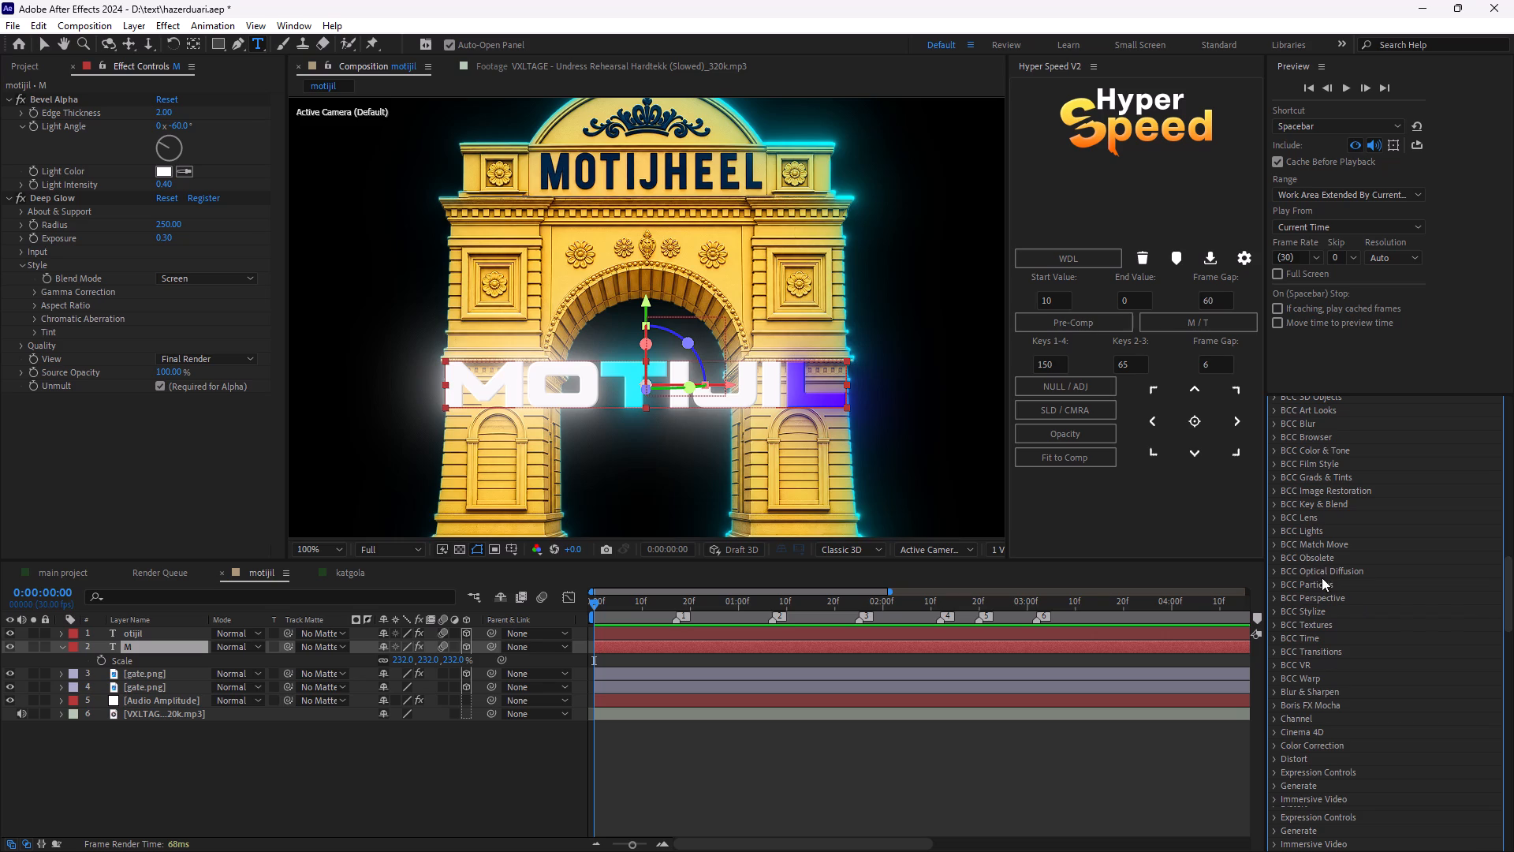
pyautogui.click(1273, 629)
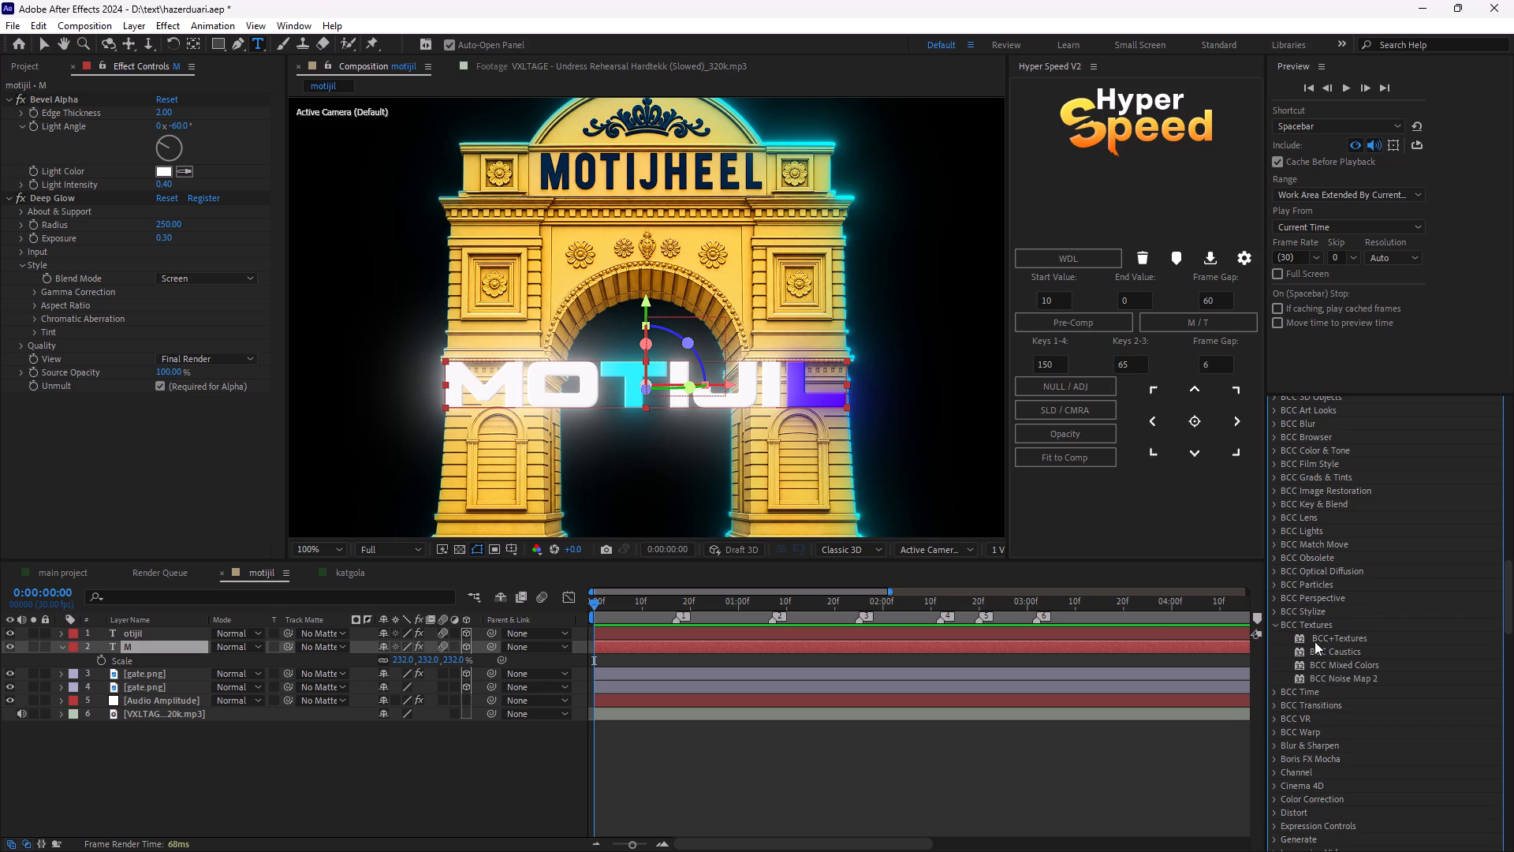
pyautogui.click(1275, 693)
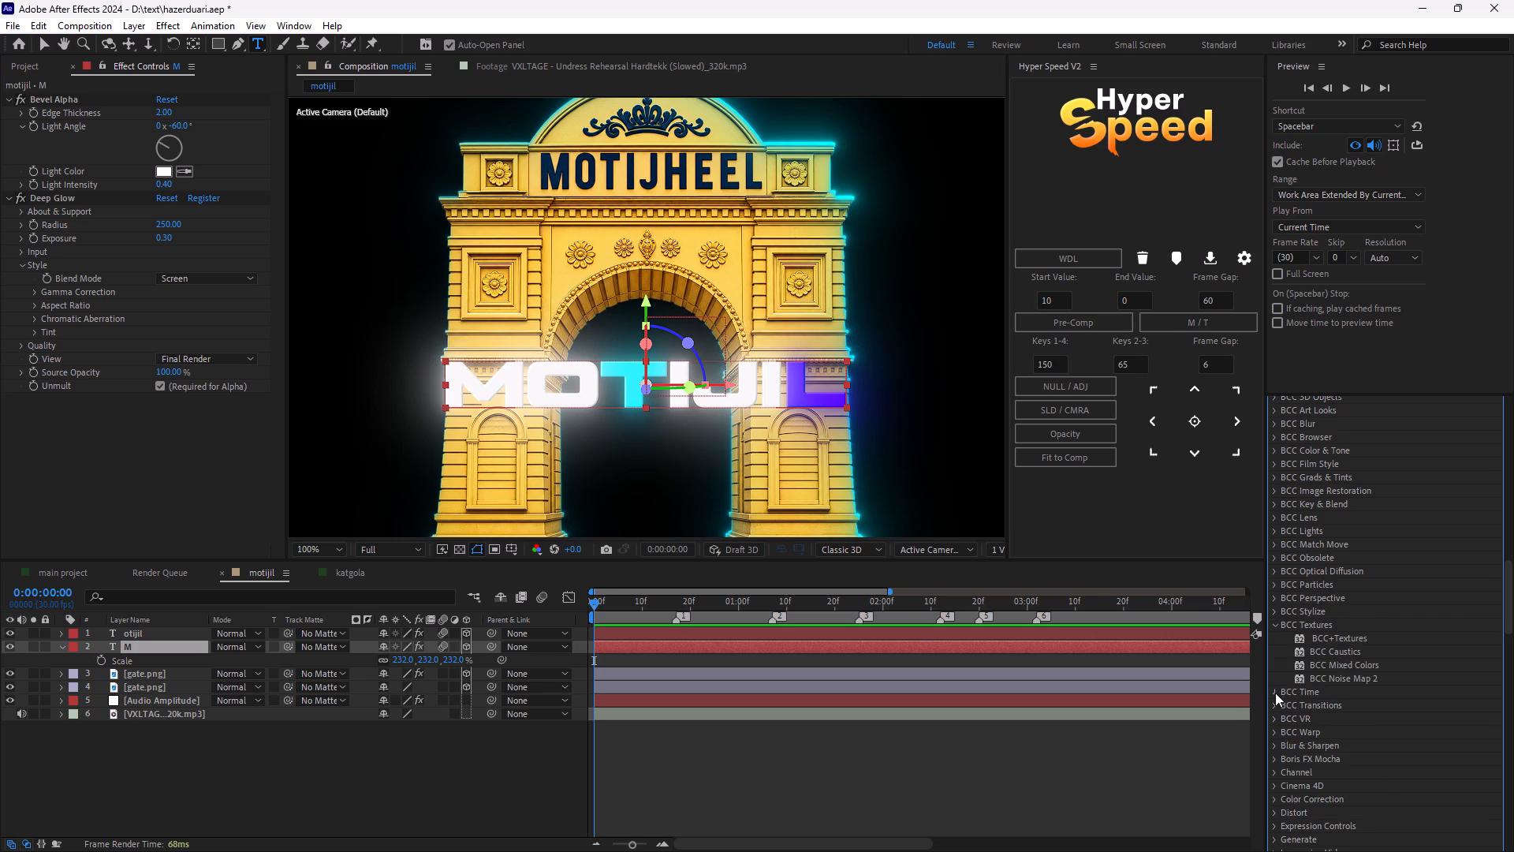
pyautogui.click(1275, 693)
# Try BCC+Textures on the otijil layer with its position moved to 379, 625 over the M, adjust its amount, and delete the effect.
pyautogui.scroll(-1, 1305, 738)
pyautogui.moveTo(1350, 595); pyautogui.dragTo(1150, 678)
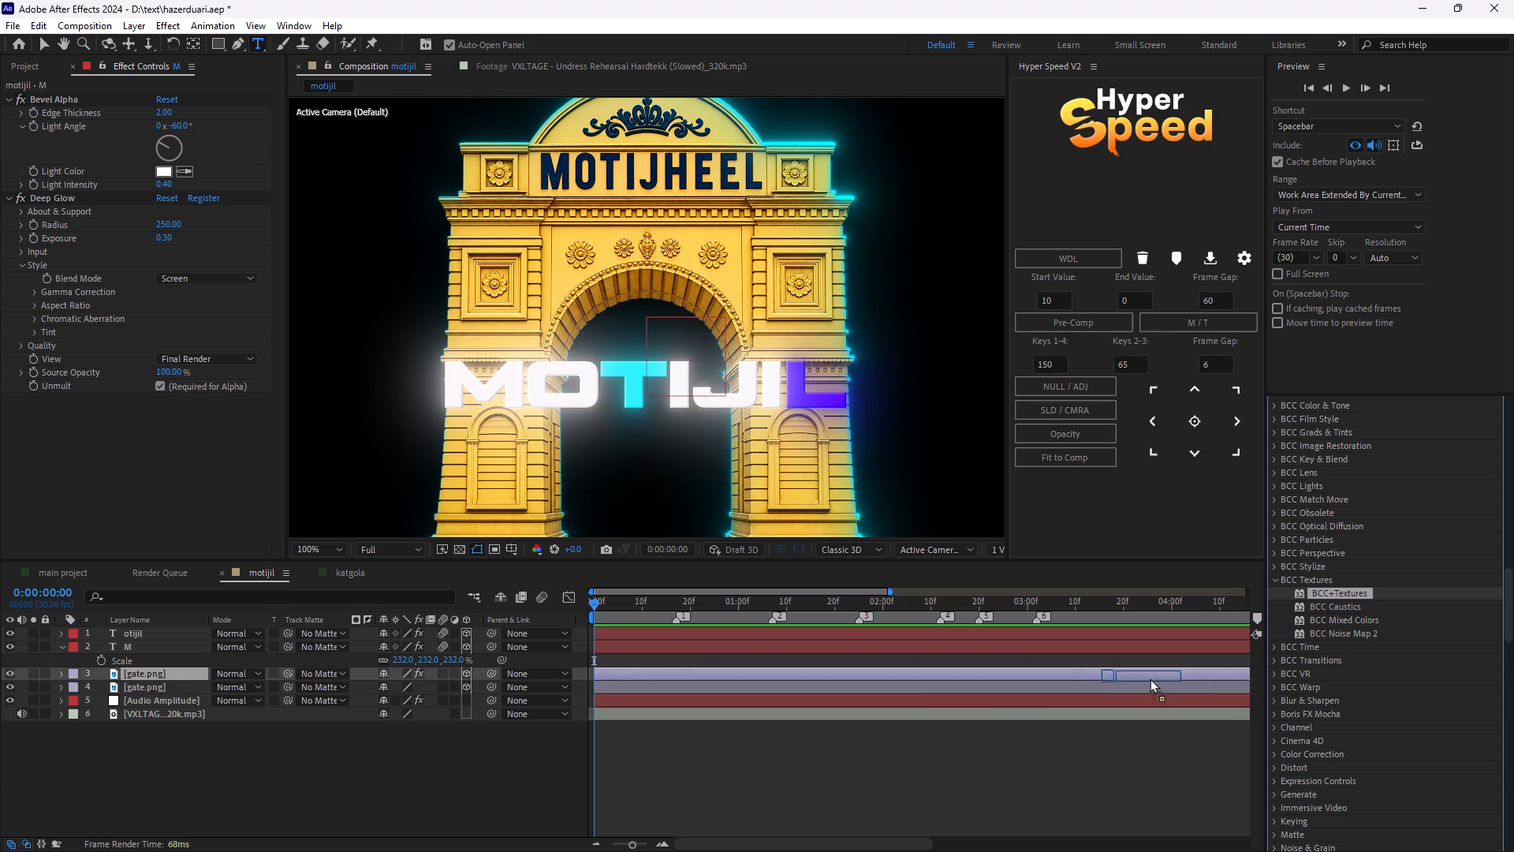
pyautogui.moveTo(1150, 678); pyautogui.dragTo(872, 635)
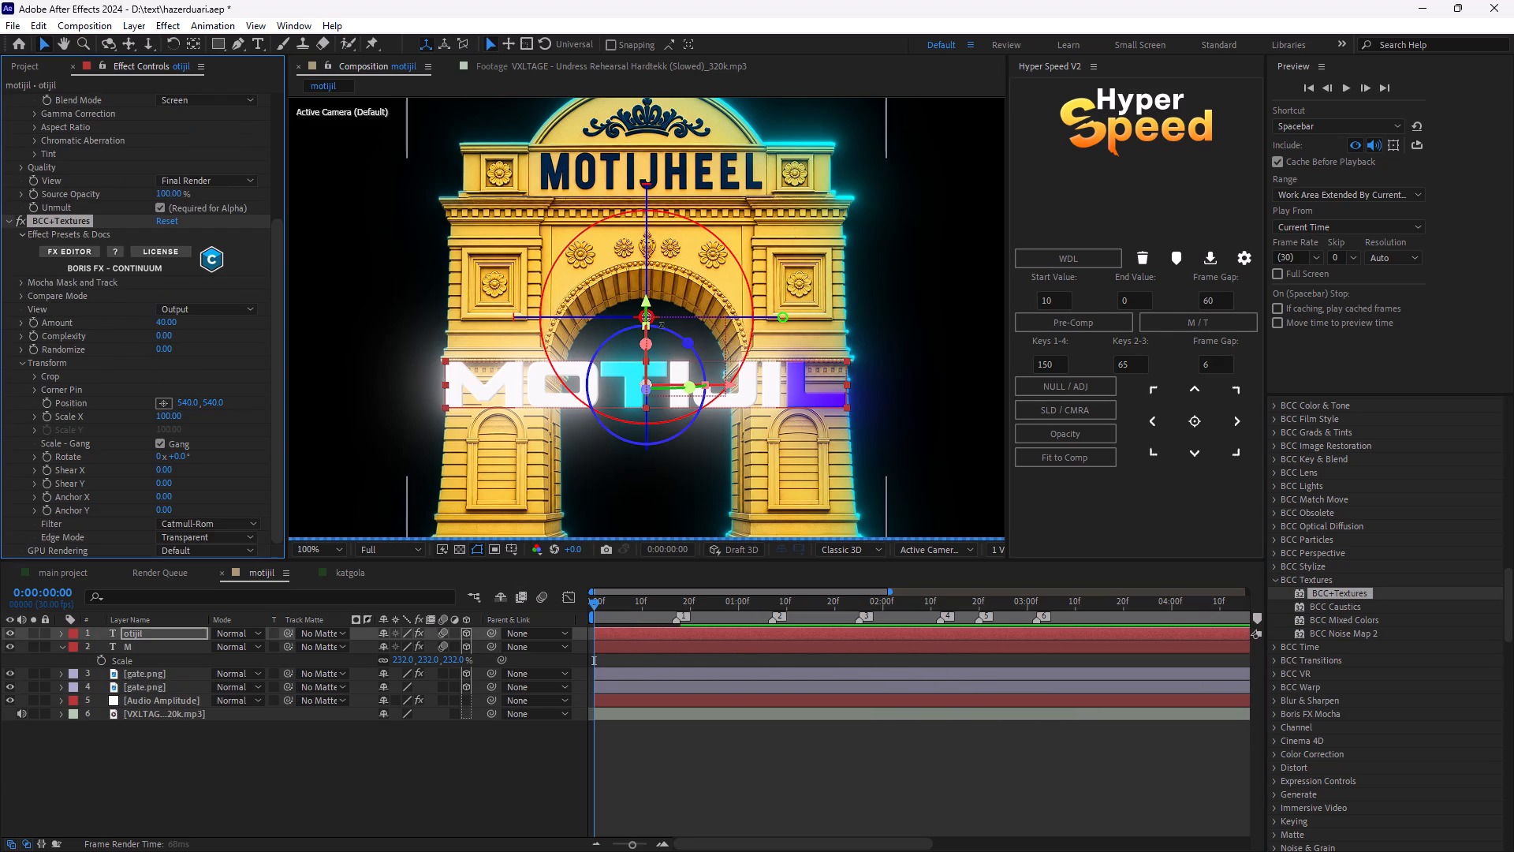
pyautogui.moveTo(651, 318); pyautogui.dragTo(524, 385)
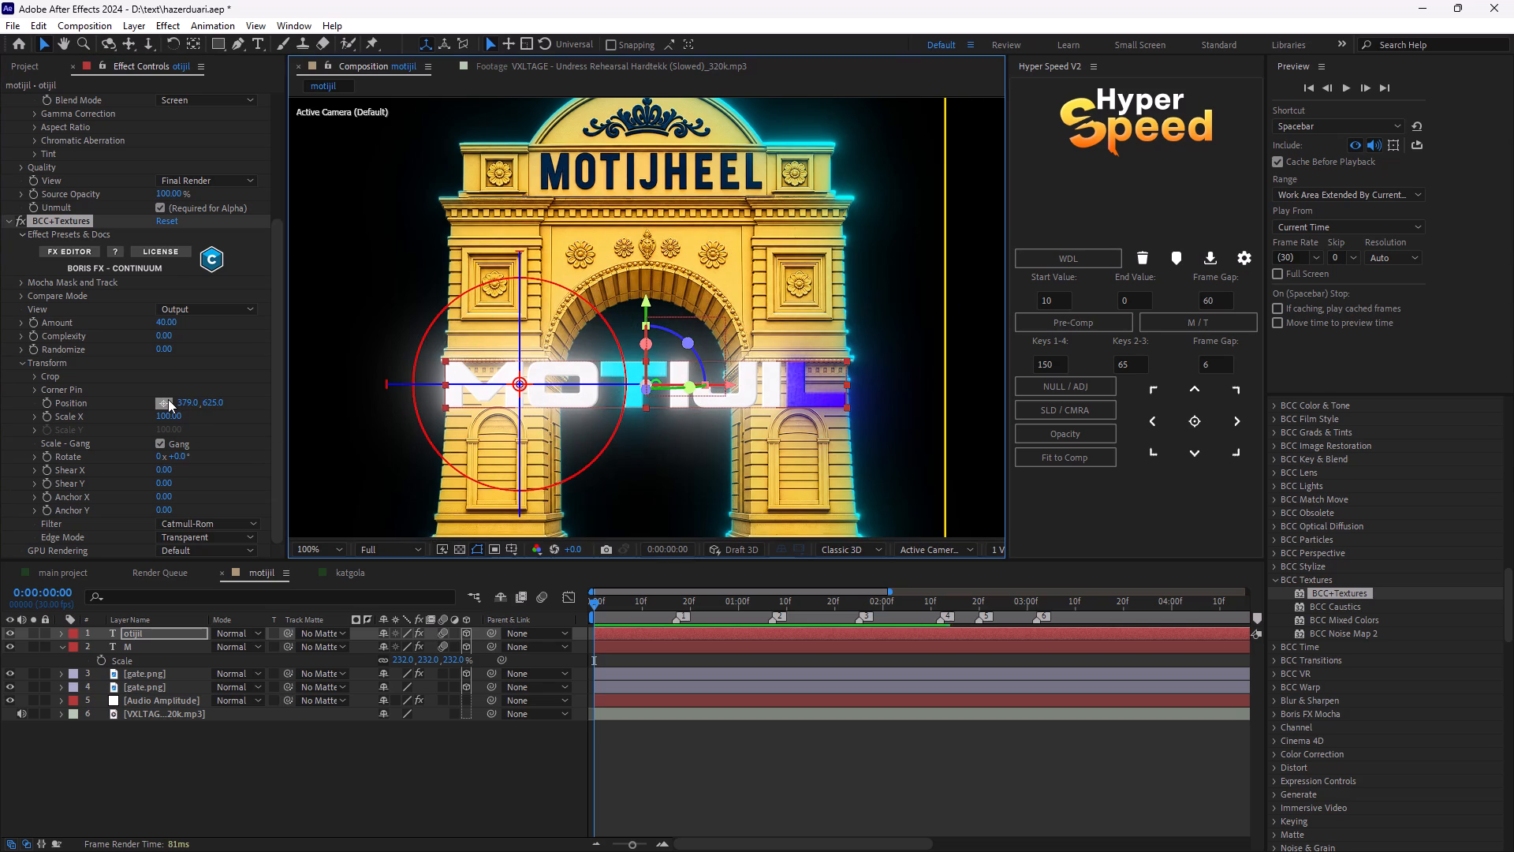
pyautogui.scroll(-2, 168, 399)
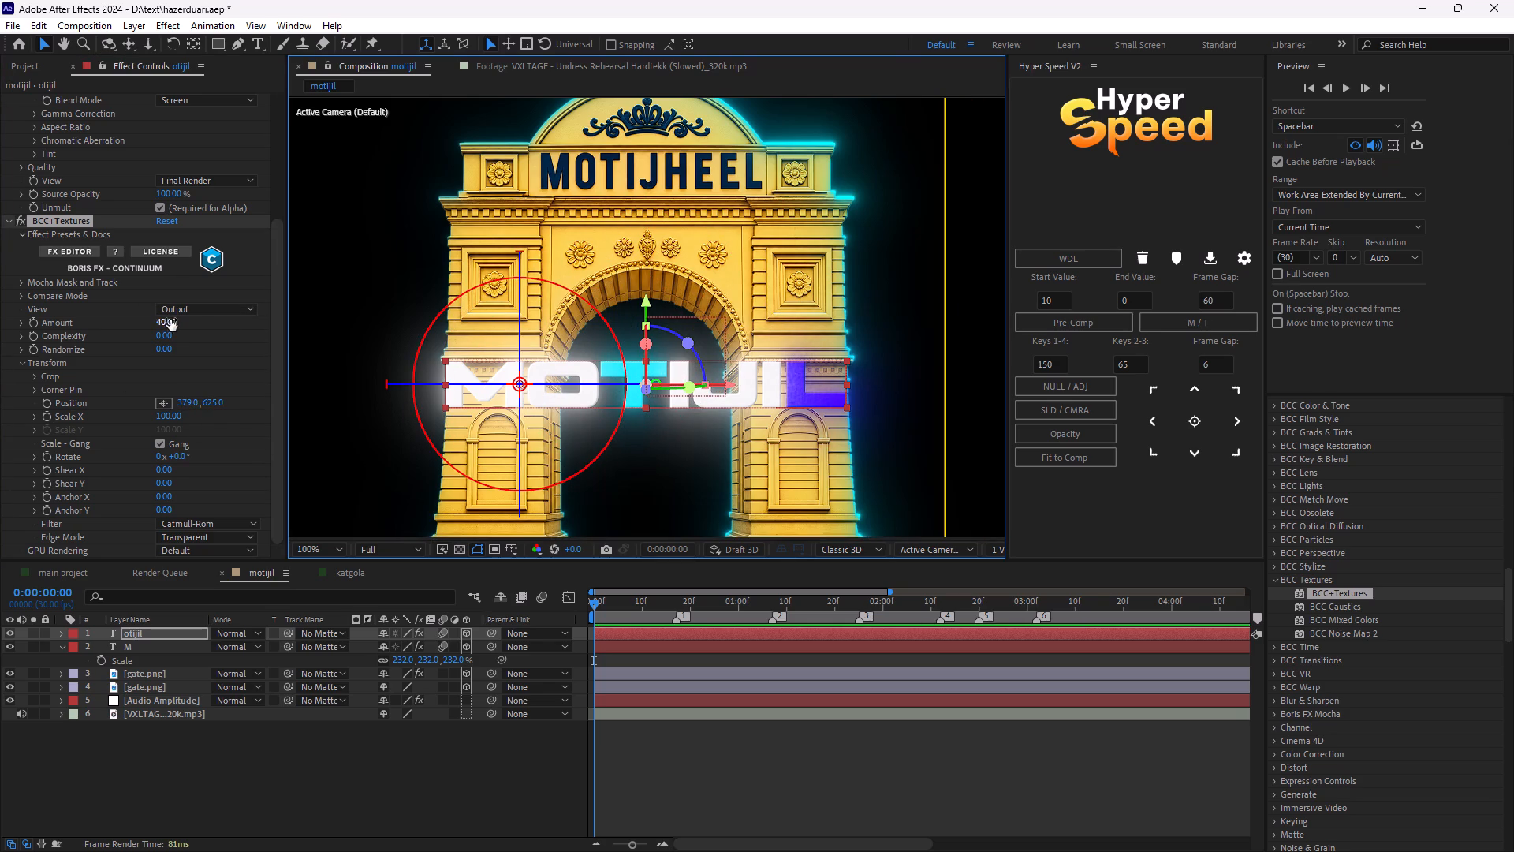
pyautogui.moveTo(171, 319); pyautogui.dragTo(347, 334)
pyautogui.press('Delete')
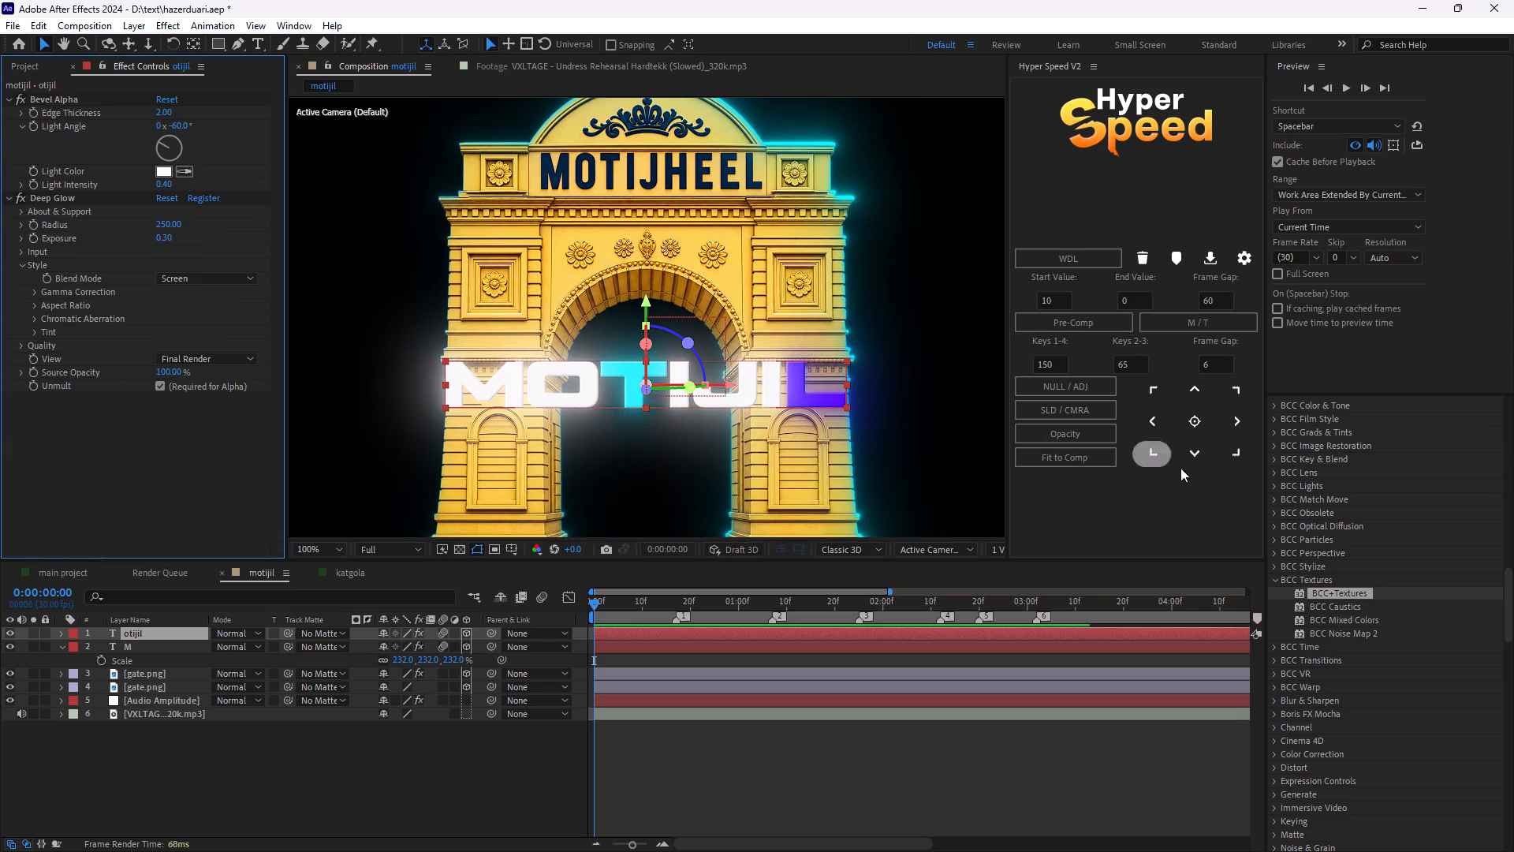
# Browse the effect categories for another texture effect, examining the RE:Vision Plug-ins category along the way.
pyautogui.scroll(-2, 1366, 644)
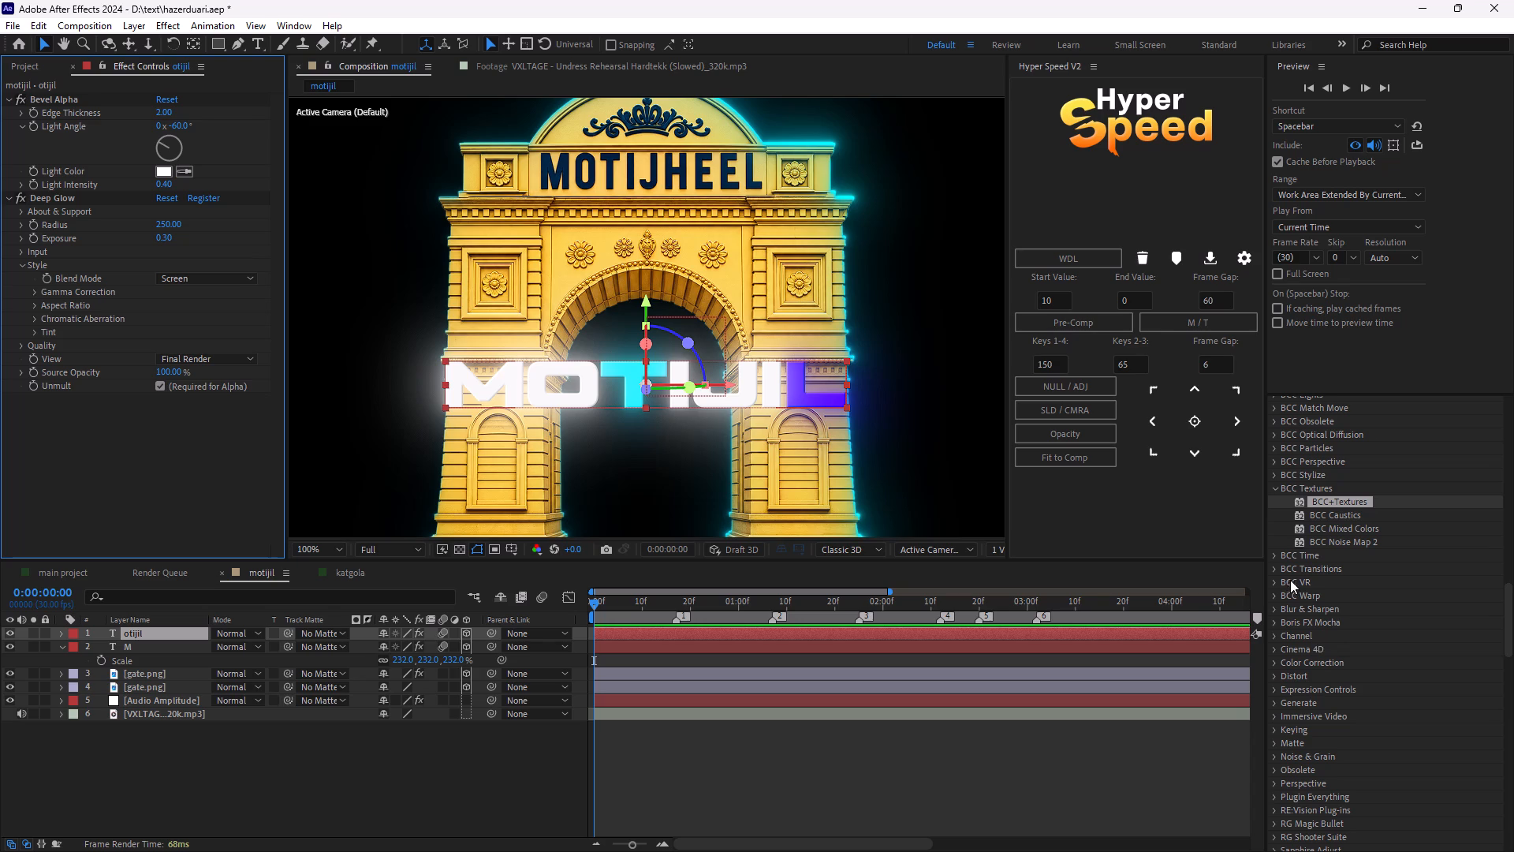
pyautogui.scroll(-3, 1314, 659)
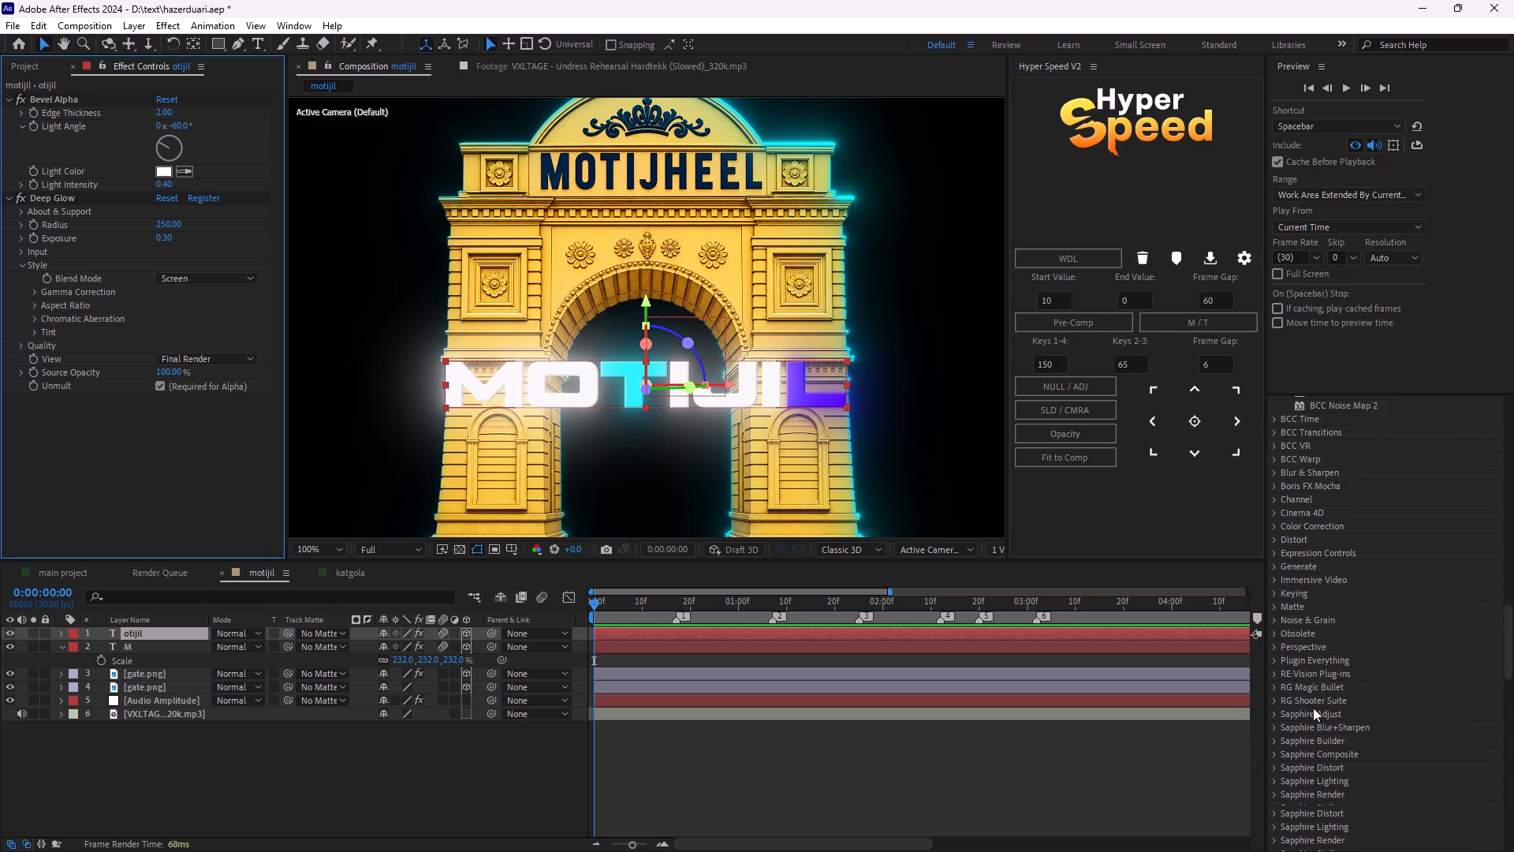
pyautogui.scroll(-2, 1313, 708)
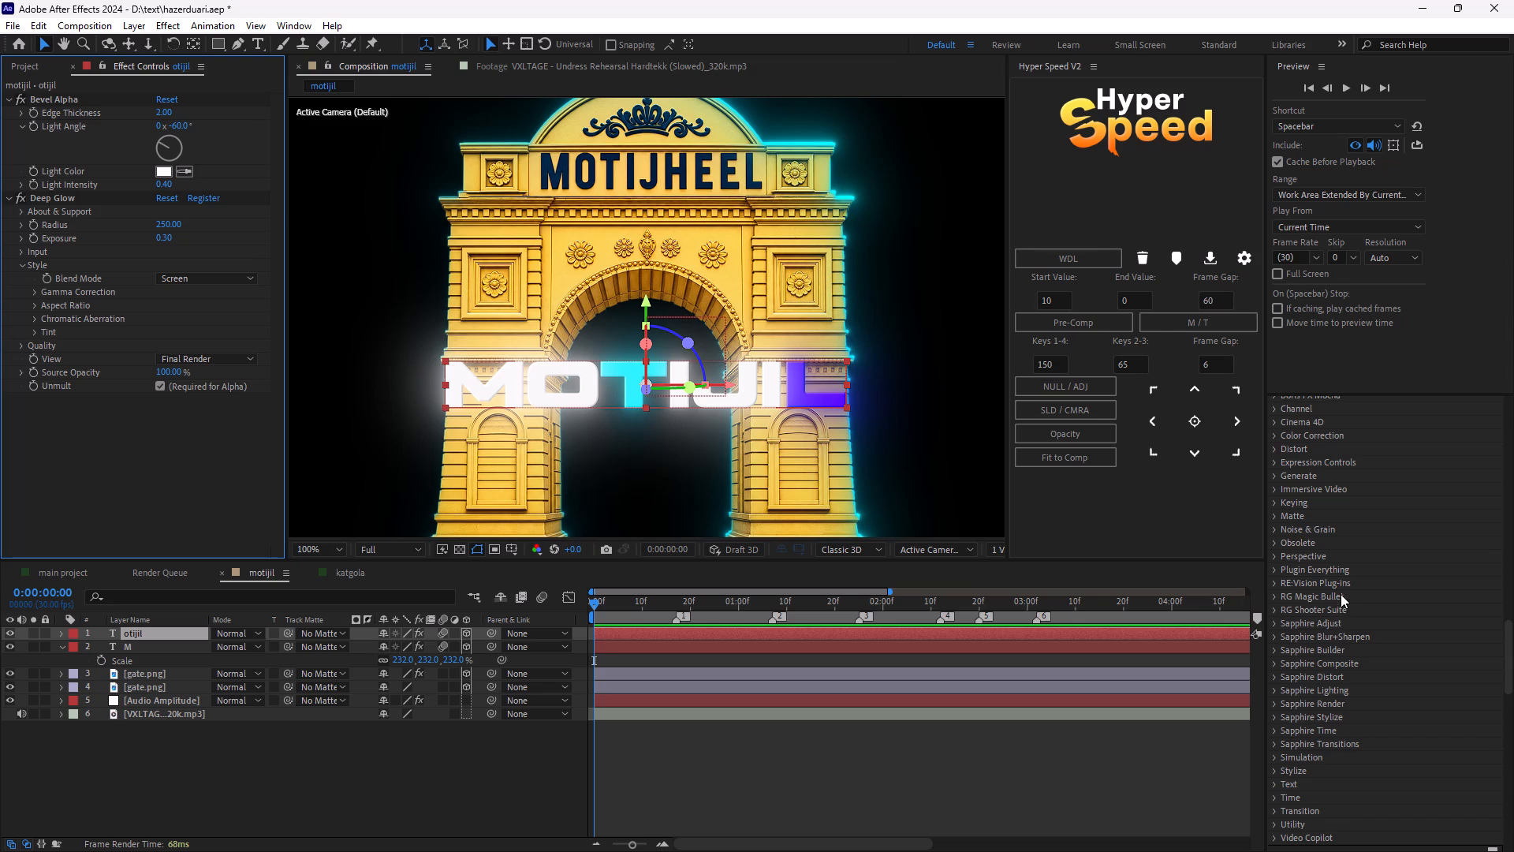
pyautogui.click(1277, 581)
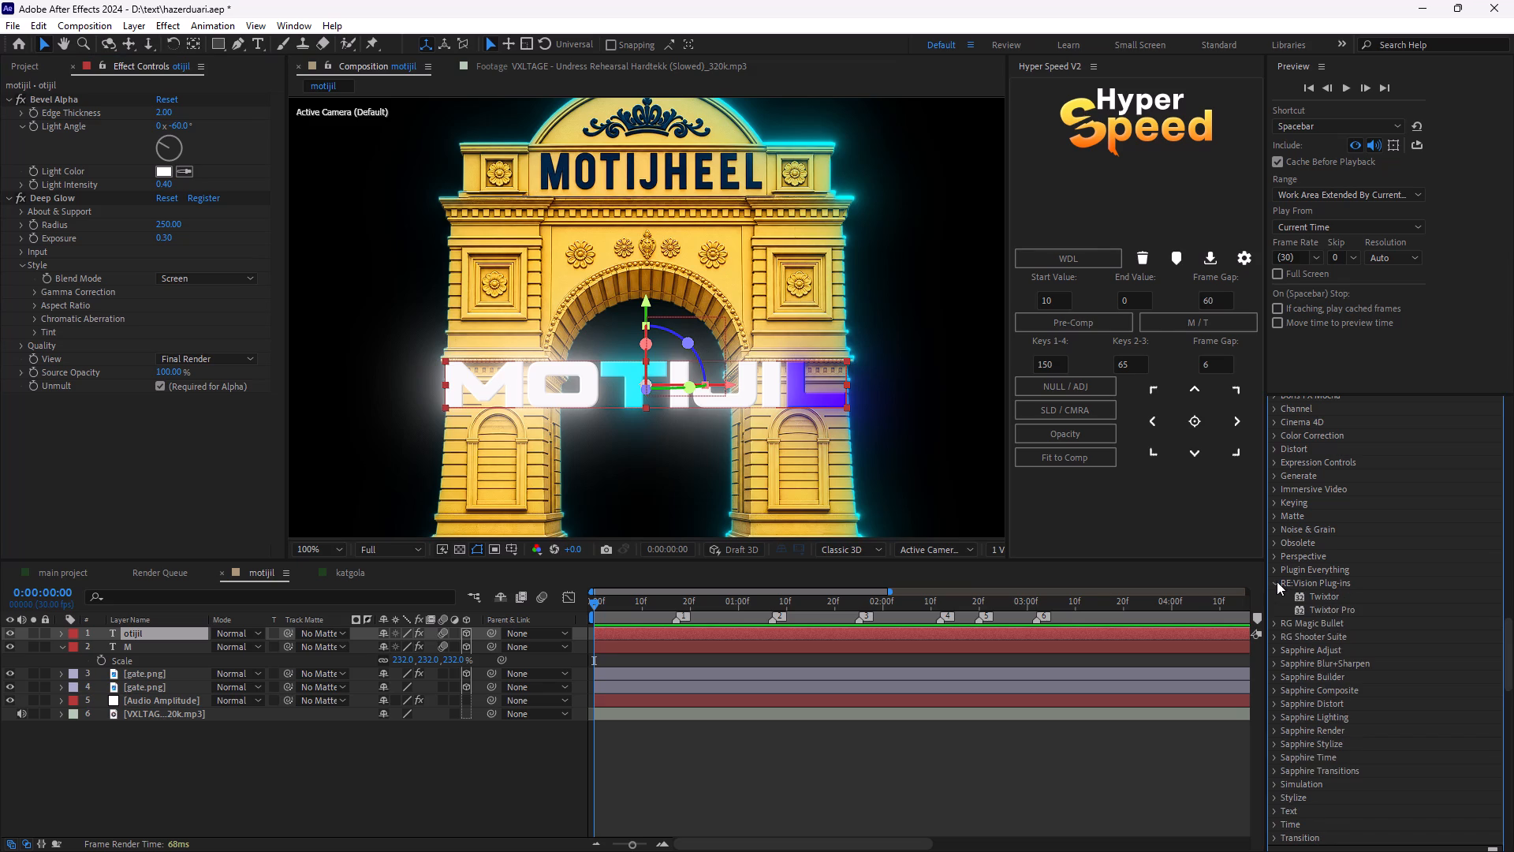
pyautogui.click(1277, 581)
pyautogui.scroll(3, 1277, 581)
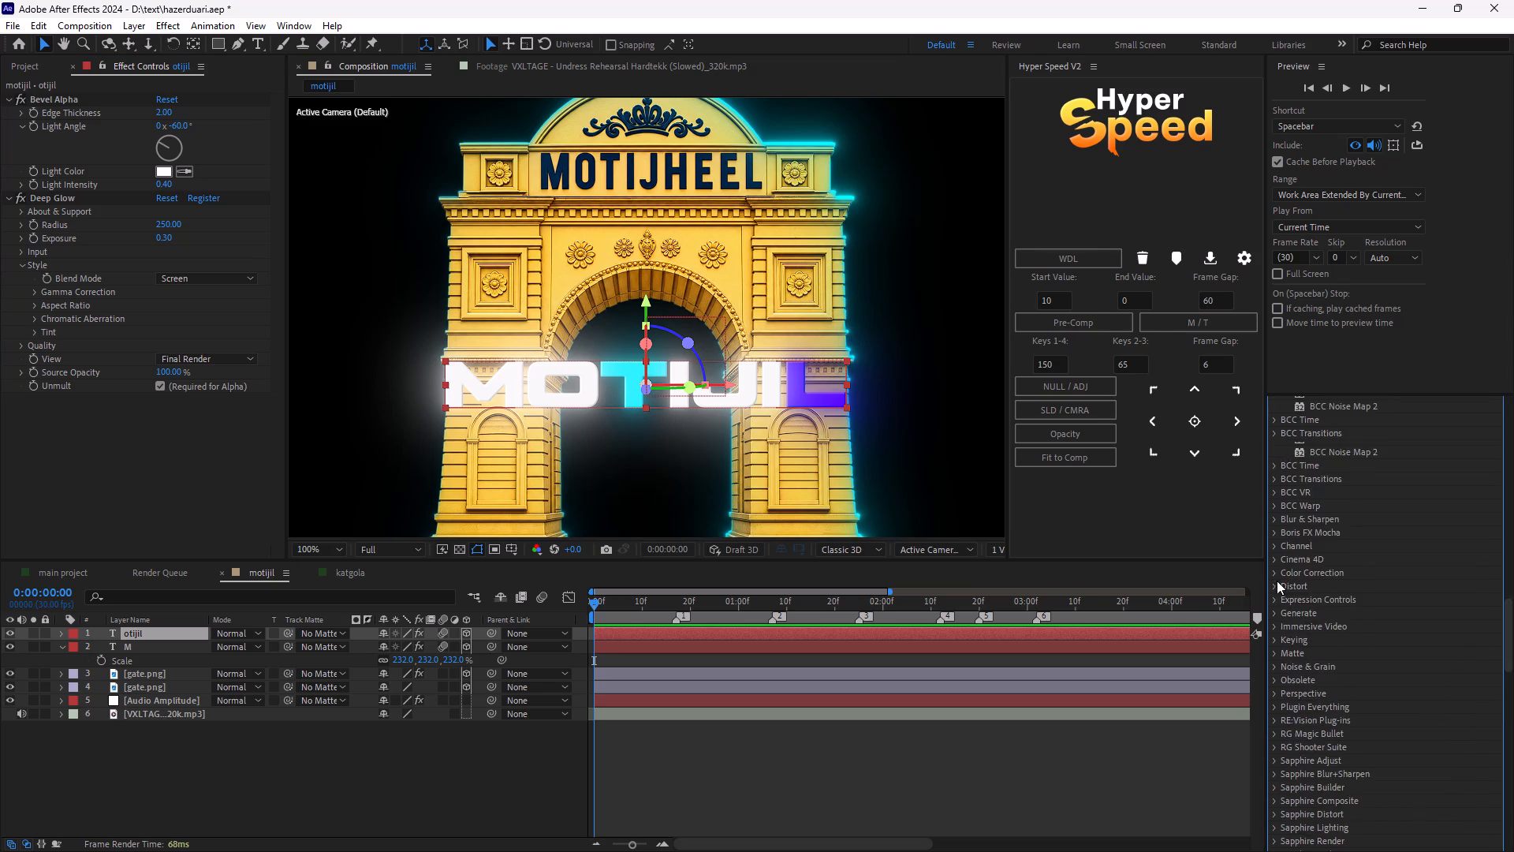
pyautogui.scroll(6, 1277, 574)
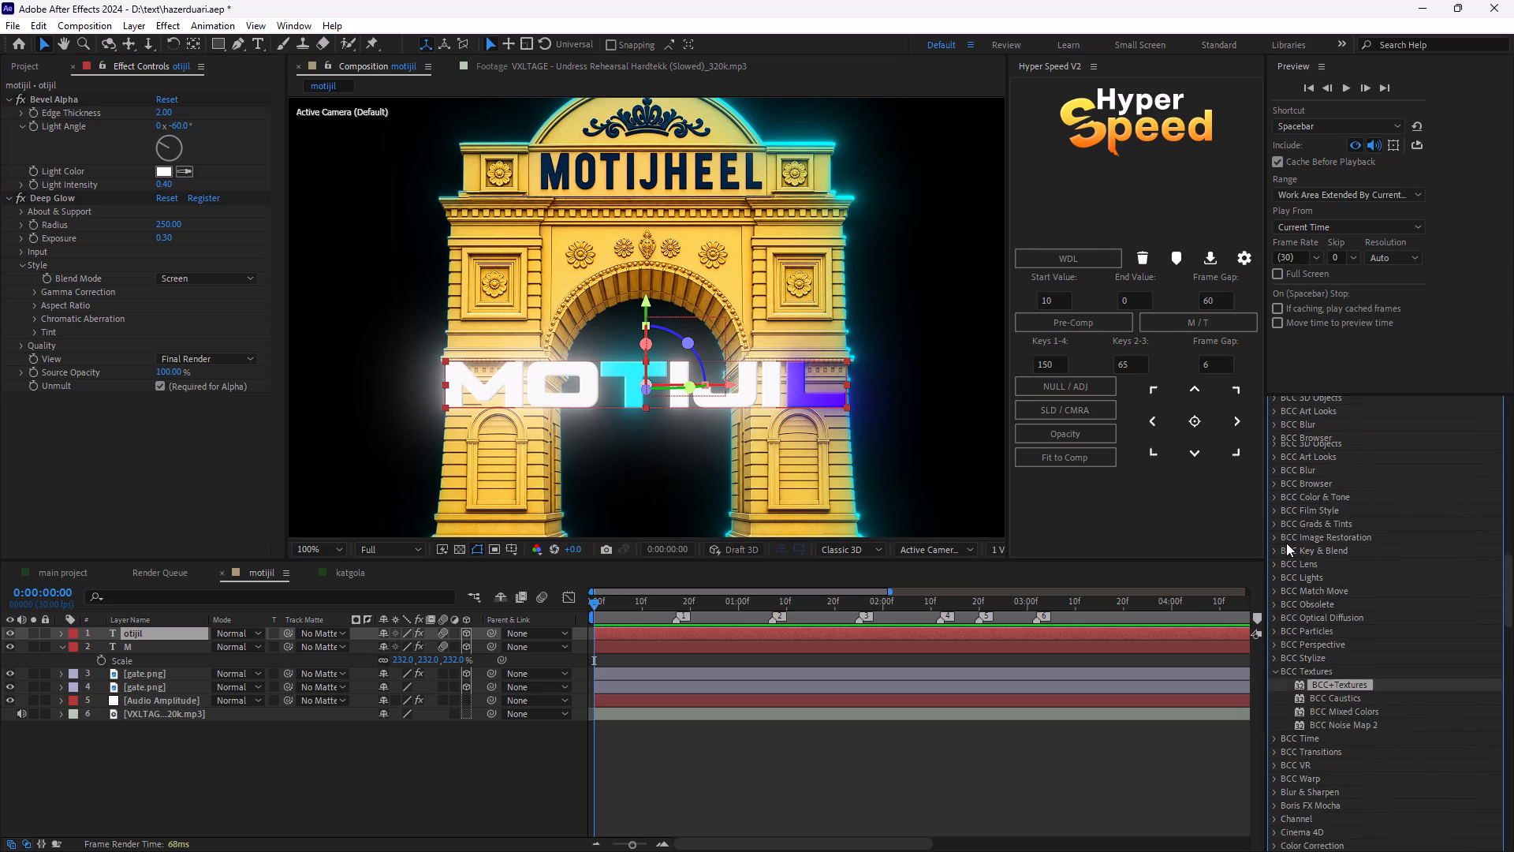
pyautogui.scroll(1, 1286, 543)
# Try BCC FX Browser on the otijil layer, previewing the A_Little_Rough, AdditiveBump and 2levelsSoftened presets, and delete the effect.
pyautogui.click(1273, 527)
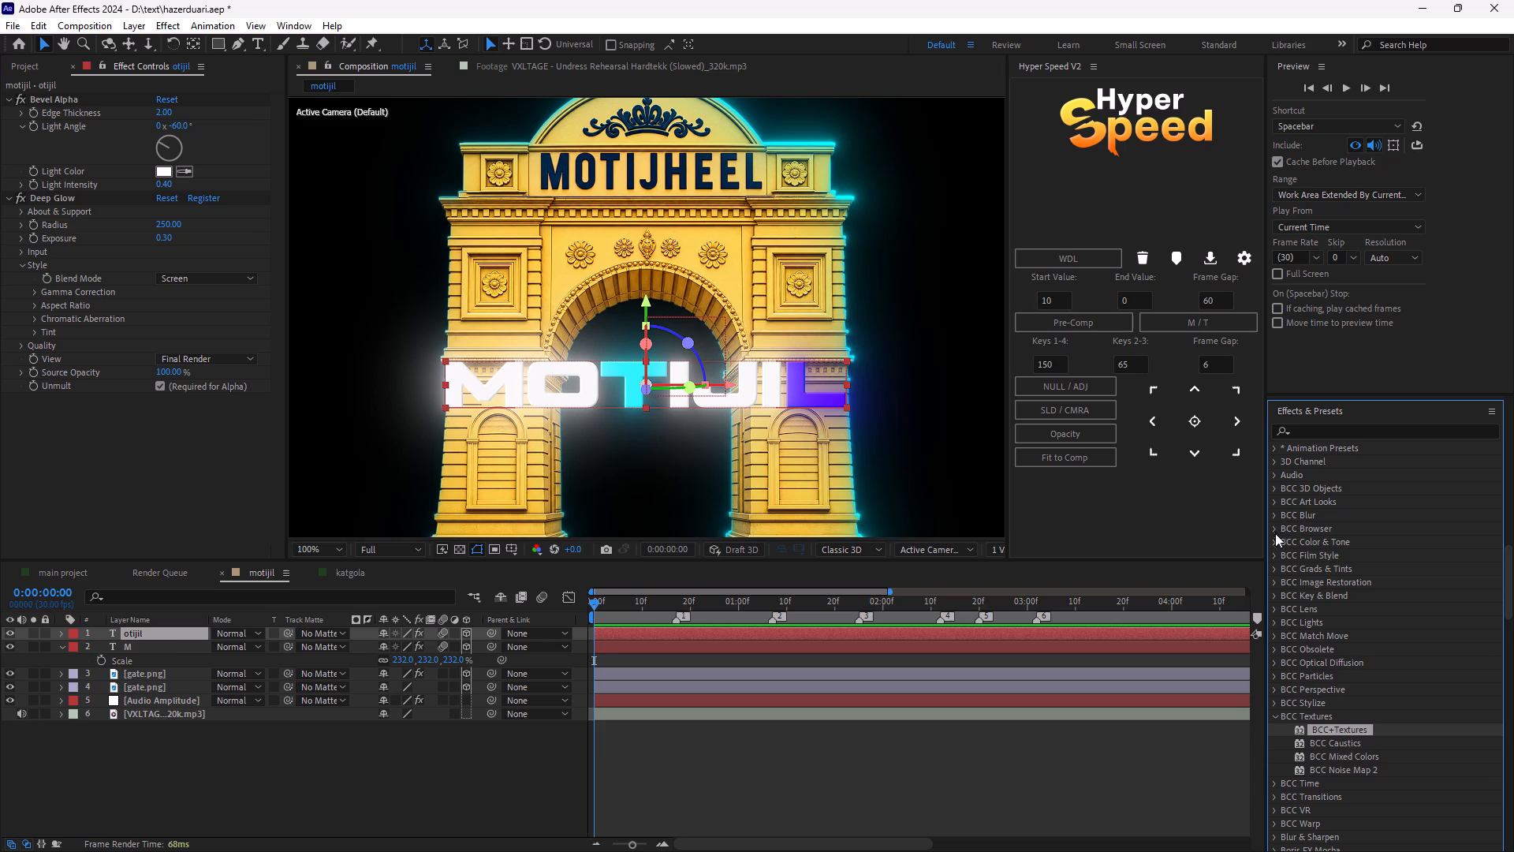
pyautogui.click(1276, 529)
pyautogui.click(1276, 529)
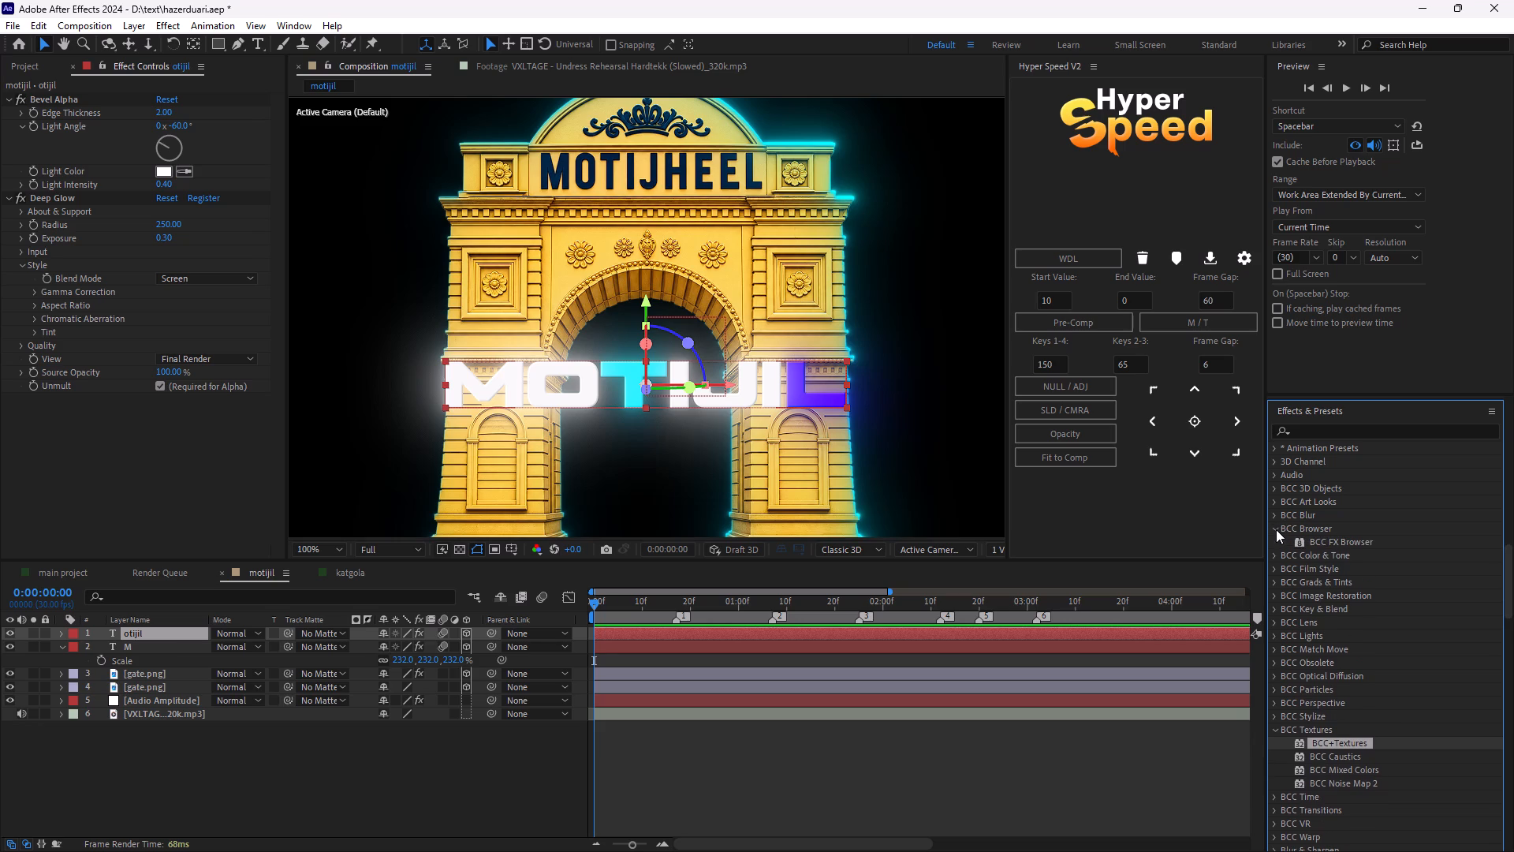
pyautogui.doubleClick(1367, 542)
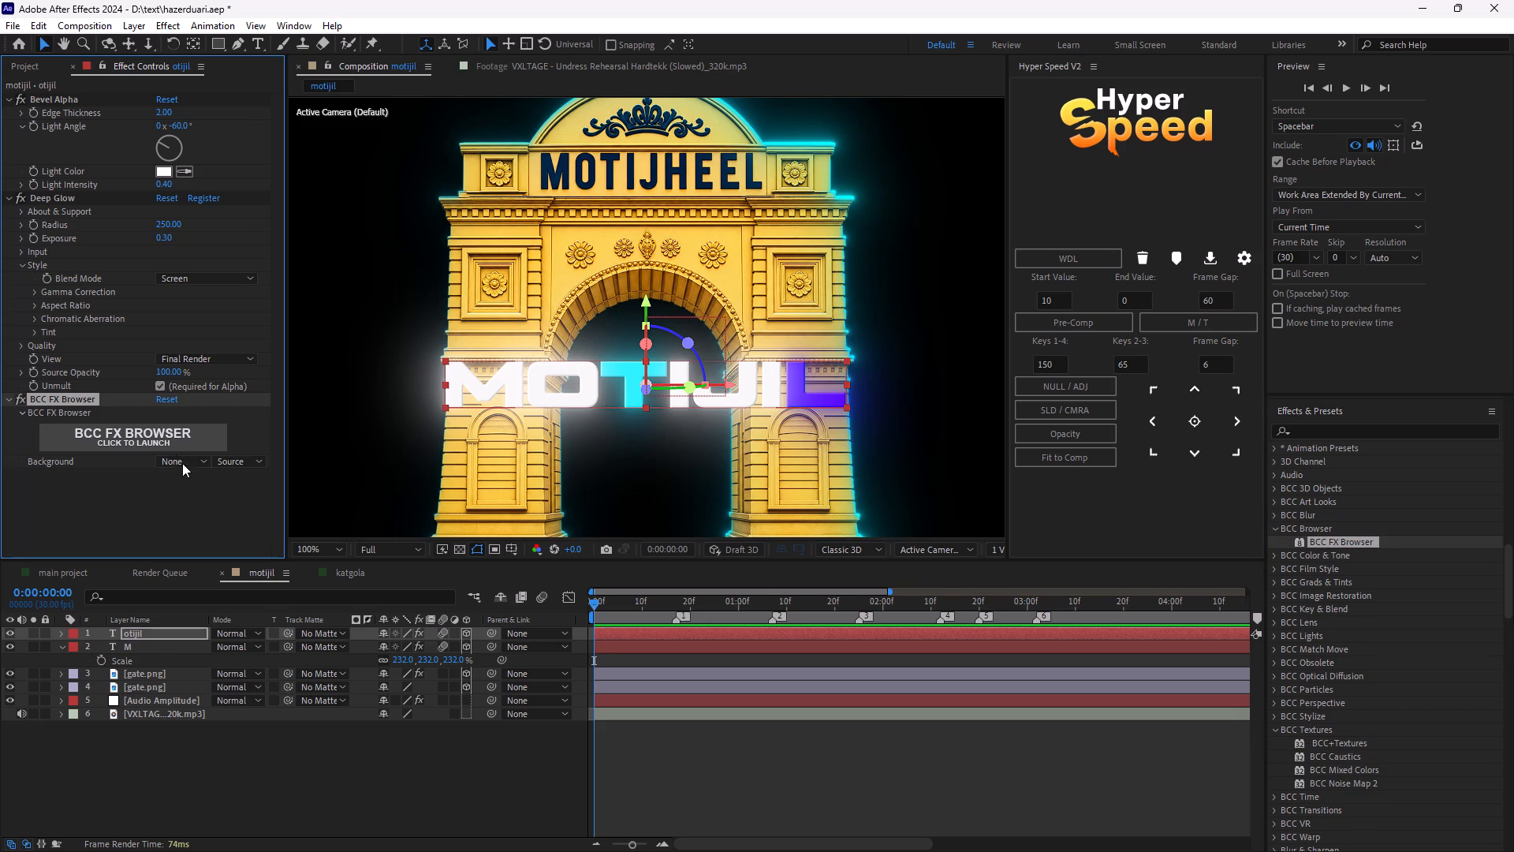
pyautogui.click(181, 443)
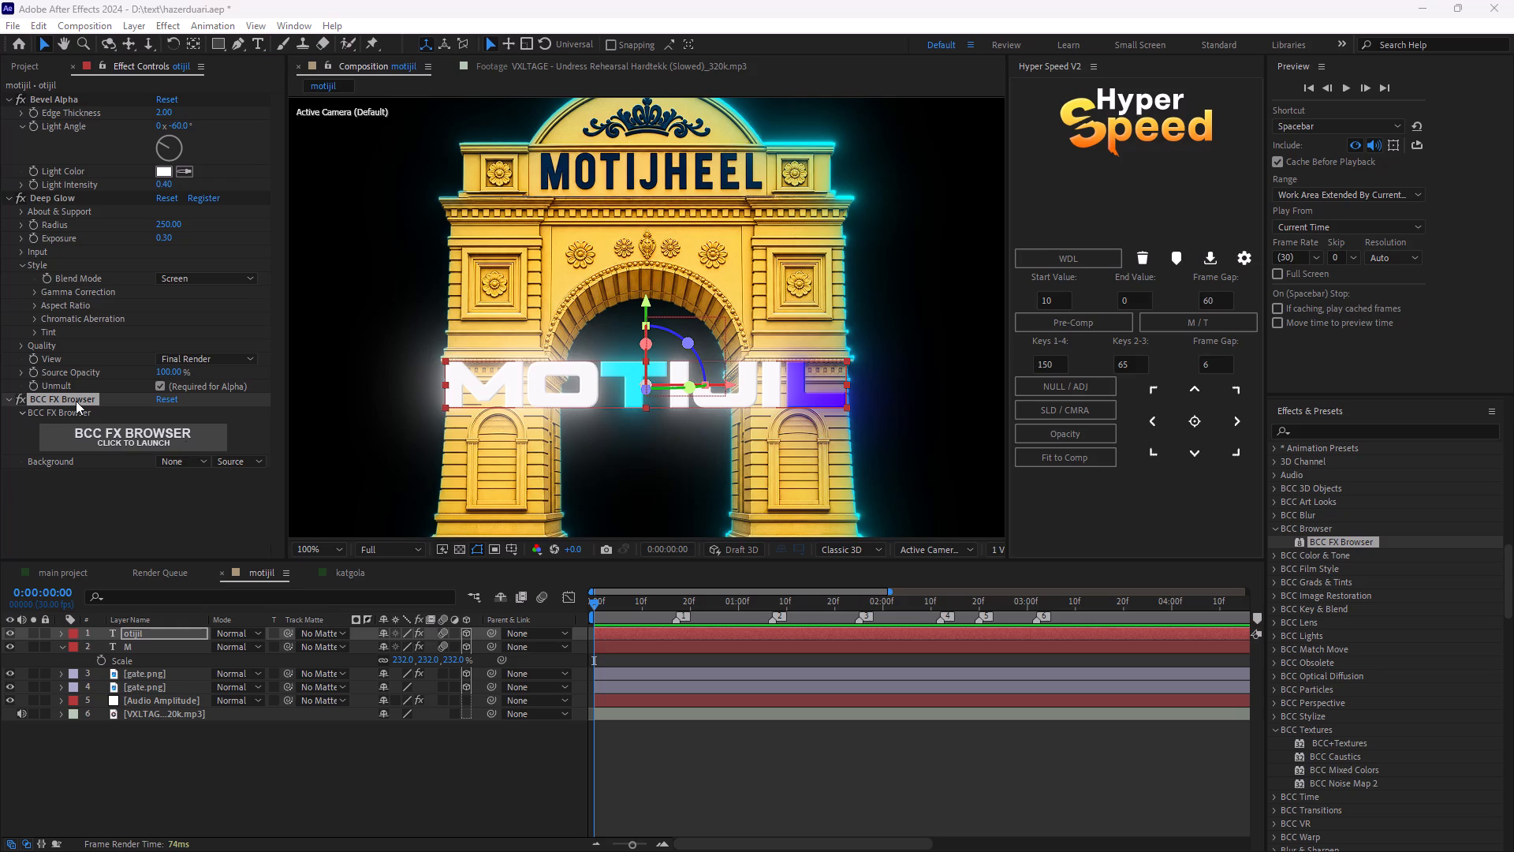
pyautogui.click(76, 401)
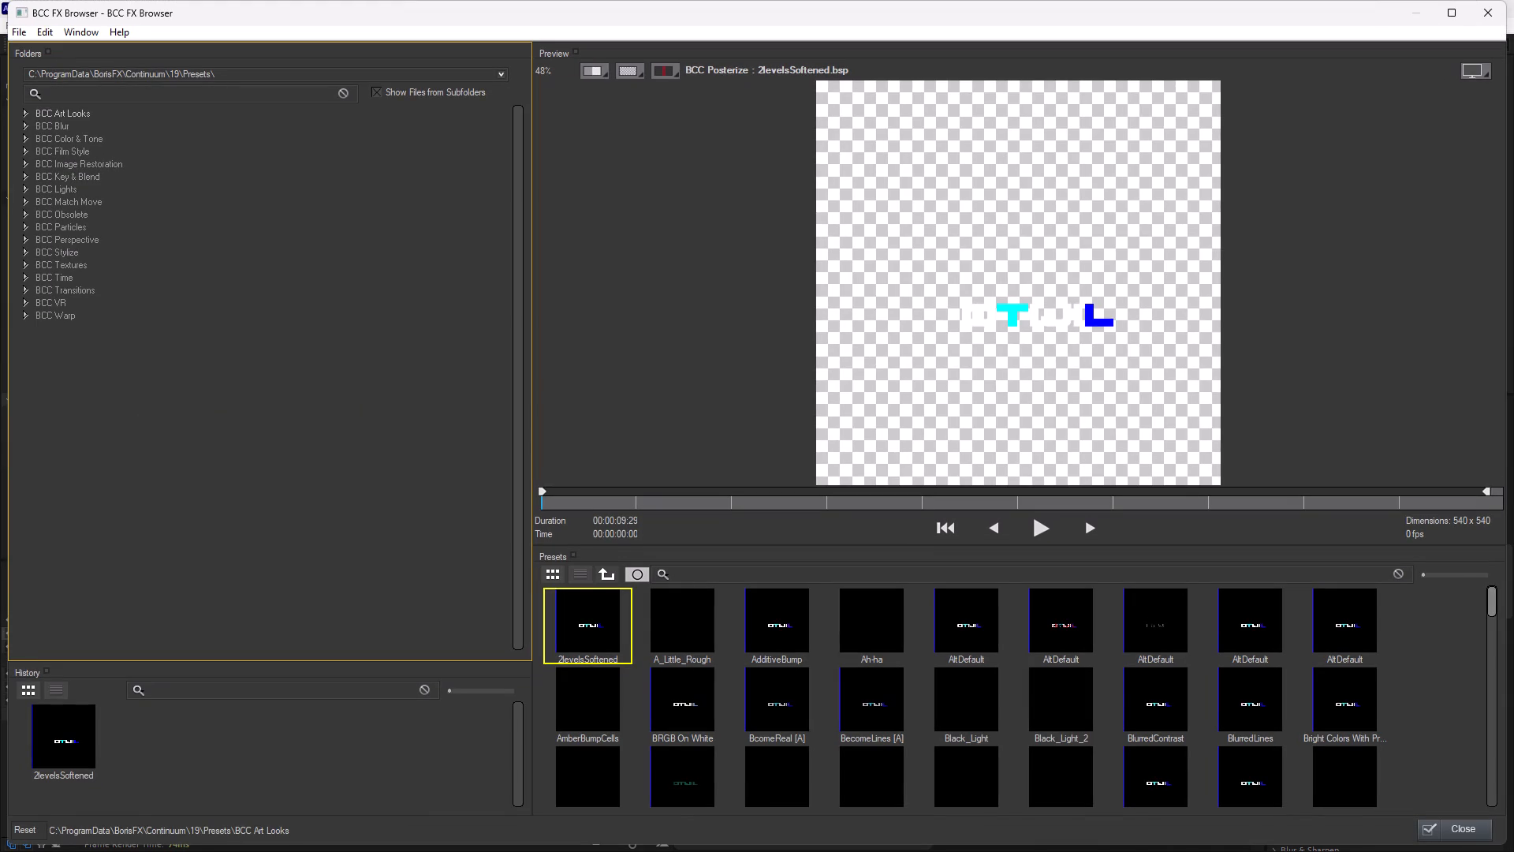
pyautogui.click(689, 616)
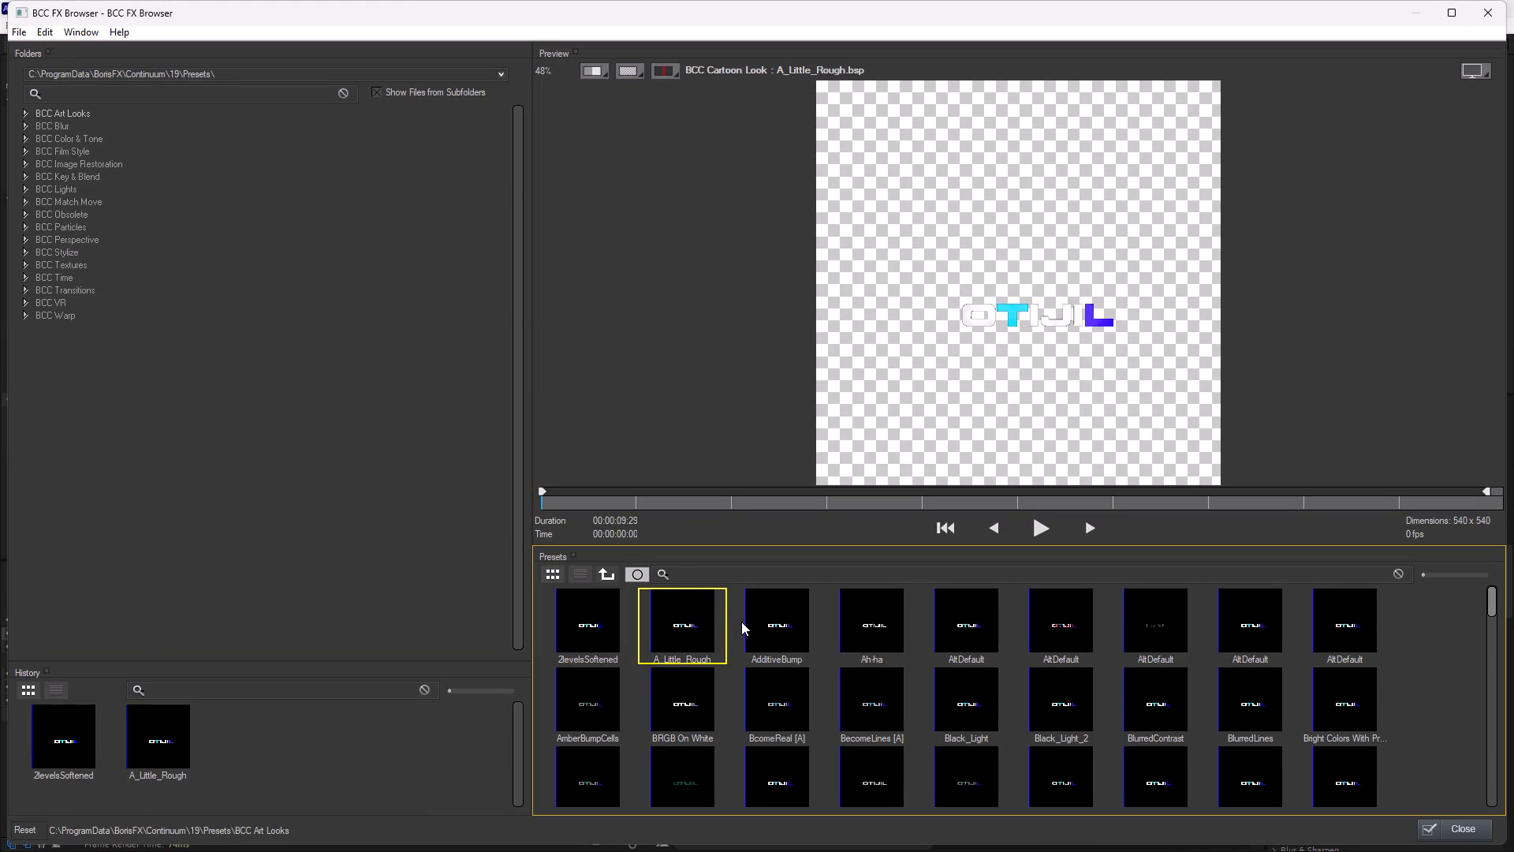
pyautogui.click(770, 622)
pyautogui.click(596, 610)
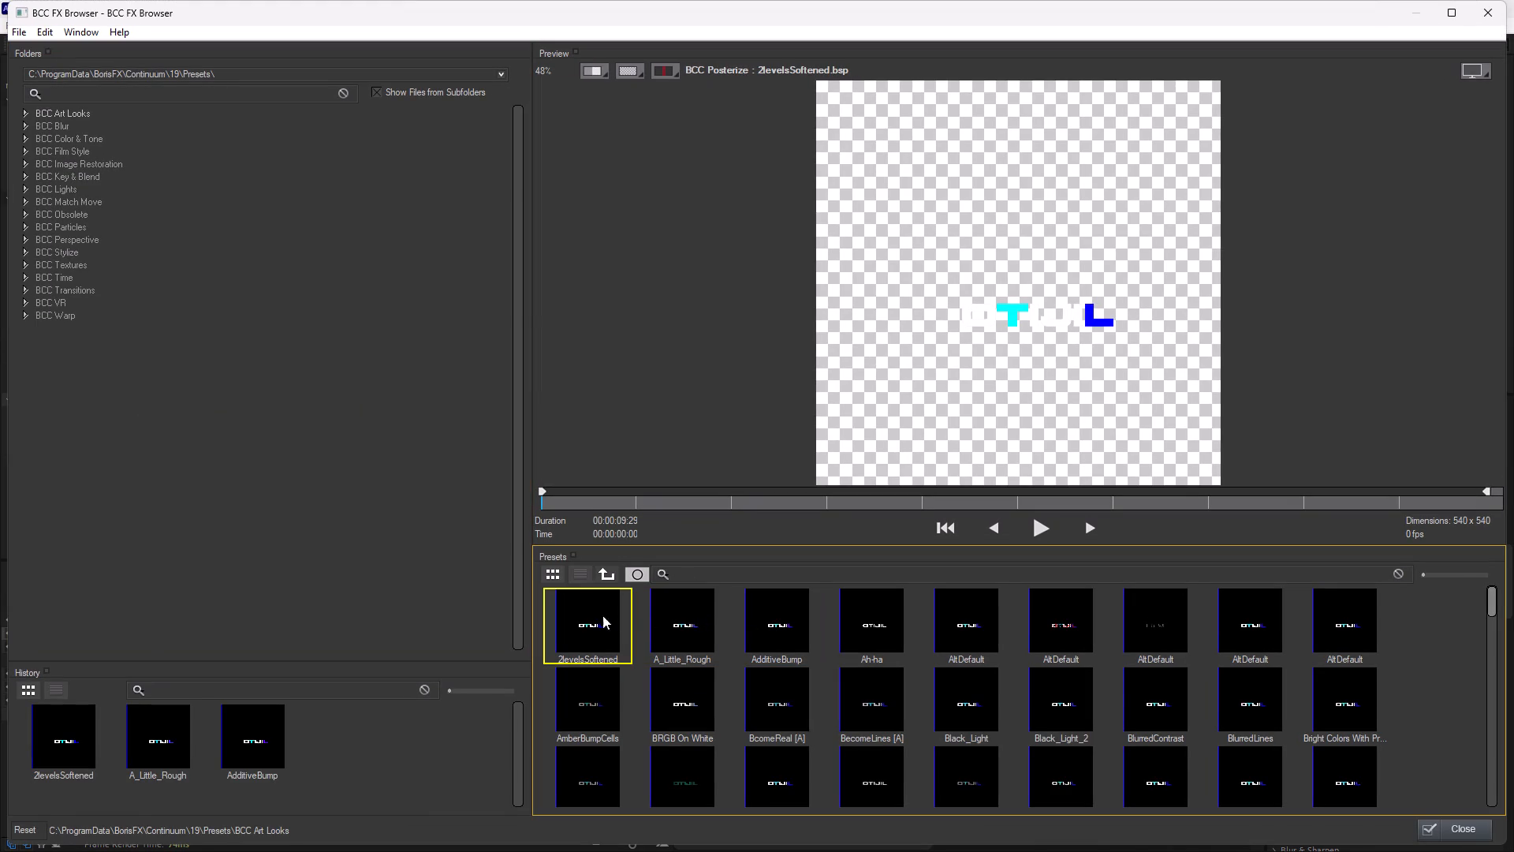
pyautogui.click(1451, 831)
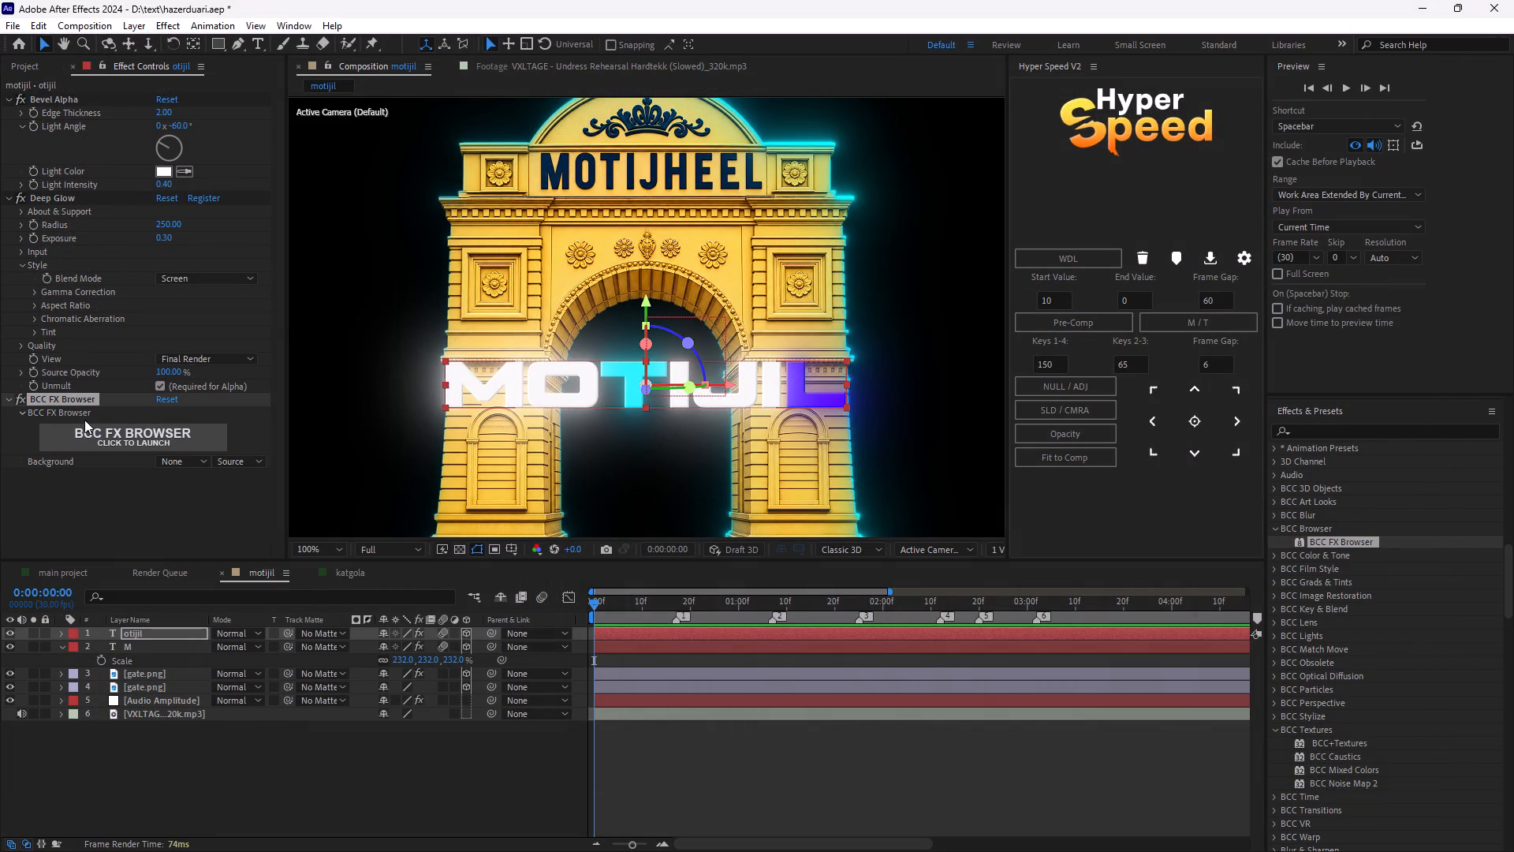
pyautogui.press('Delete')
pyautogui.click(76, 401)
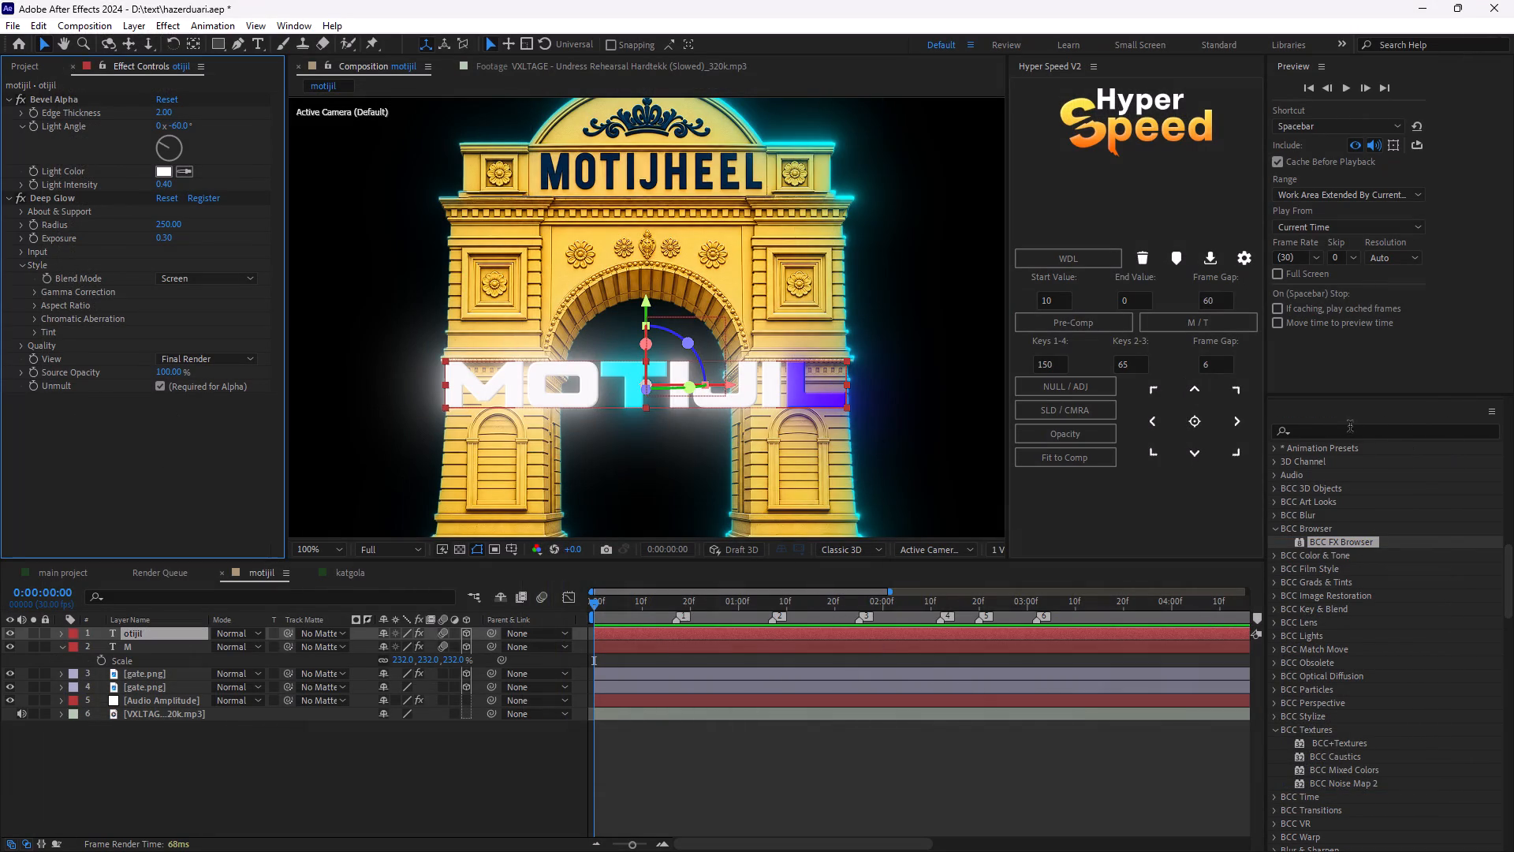
# Search the effects for "text" and apply S_TextureFlux from Sapphire Render to the M layer.
pyautogui.click(1351, 429)
pyautogui.write('text')
pyautogui.scroll(-1, 1419, 539)
pyautogui.scroll(1, 1388, 482)
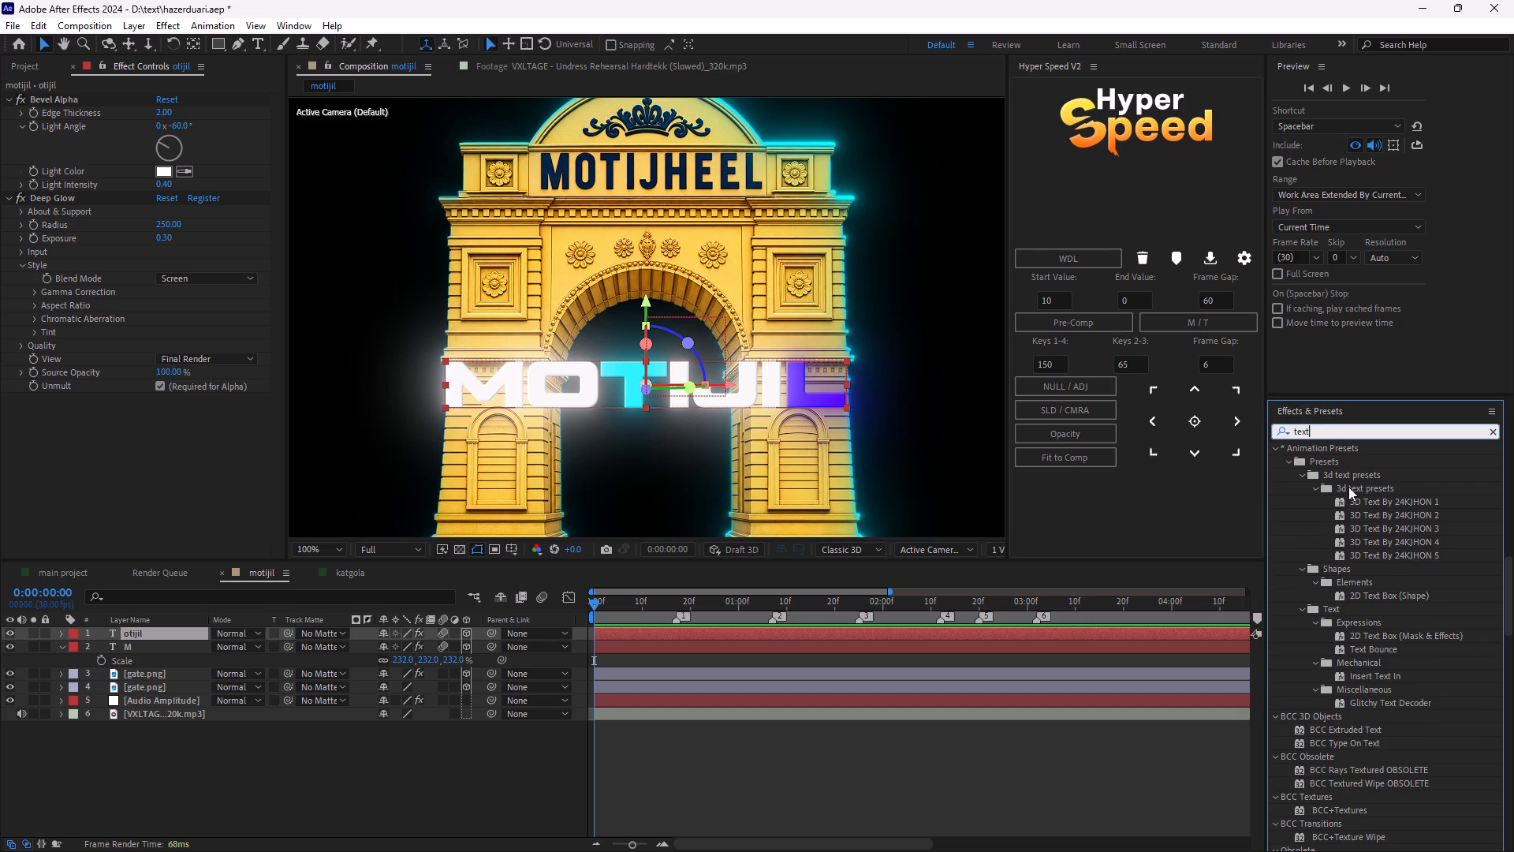
pyautogui.scroll(-1, 1341, 506)
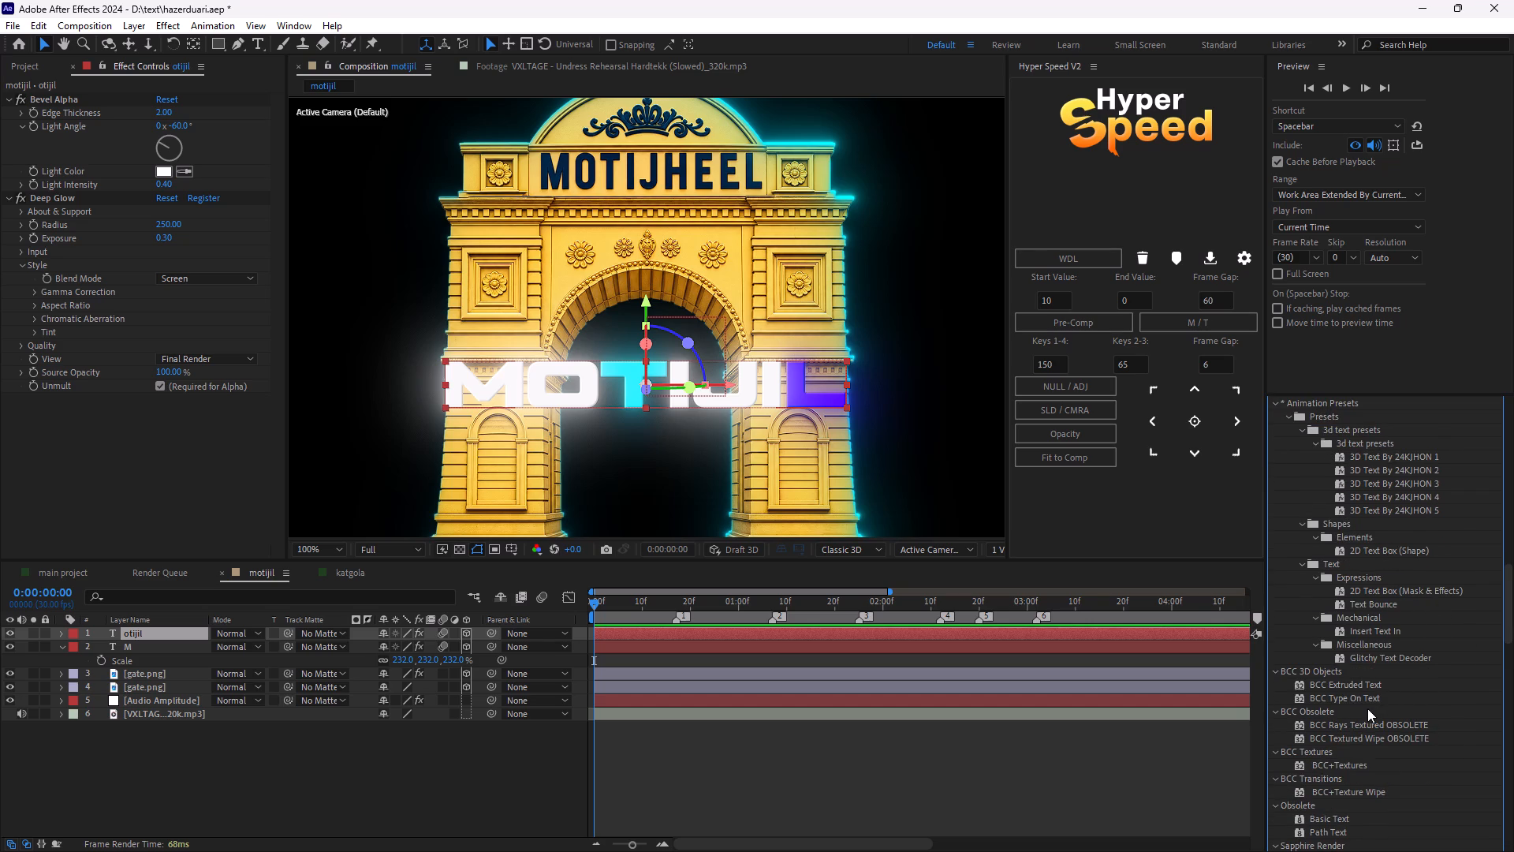
pyautogui.scroll(-1, 1367, 708)
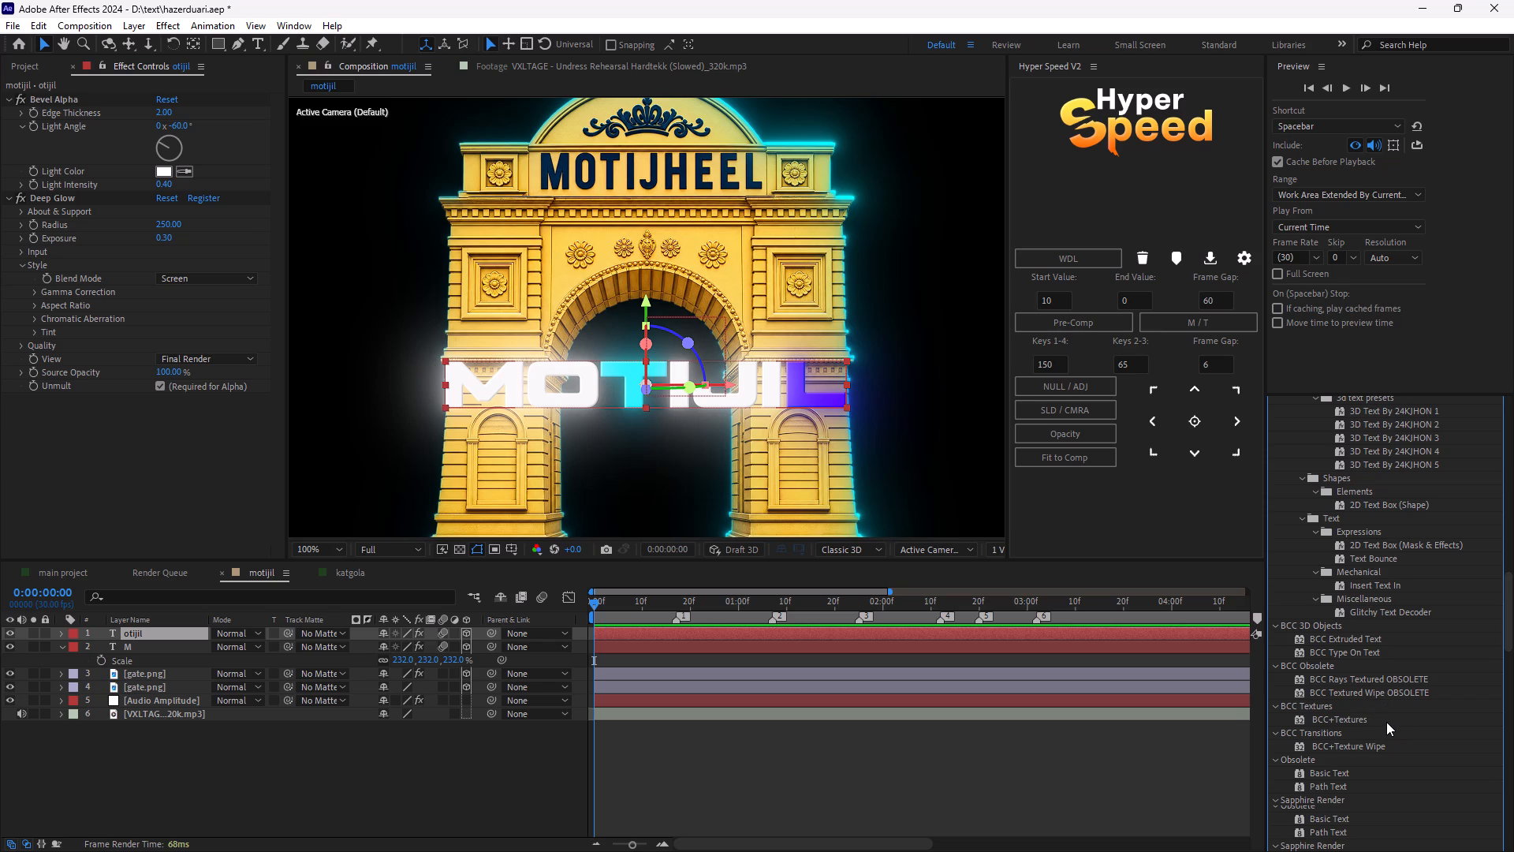
pyautogui.scroll(-1, 1385, 723)
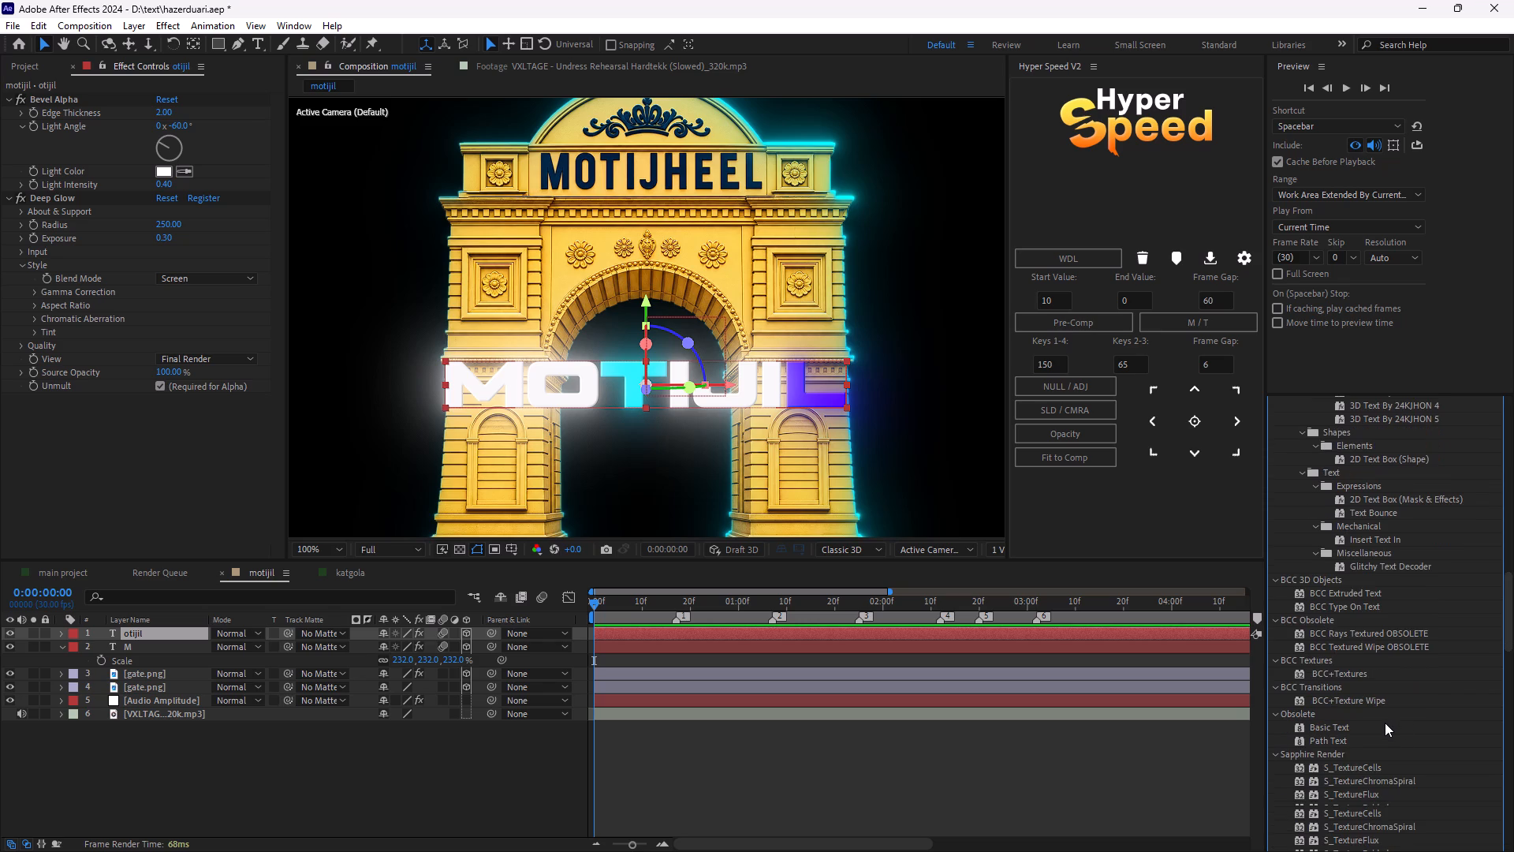
pyautogui.scroll(-1, 1385, 723)
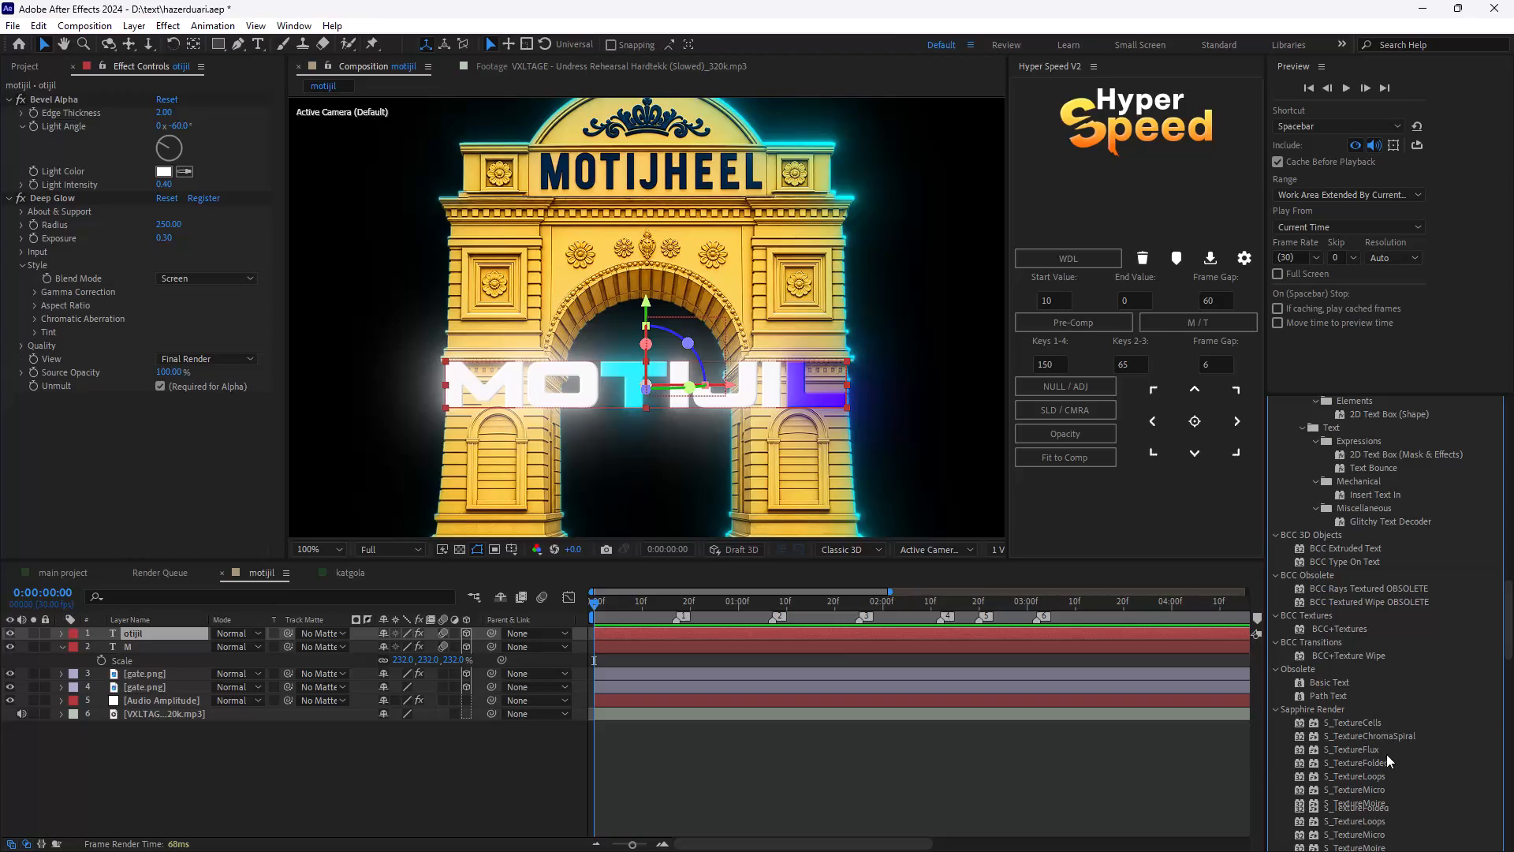
pyautogui.moveTo(1381, 746); pyautogui.dragTo(915, 634)
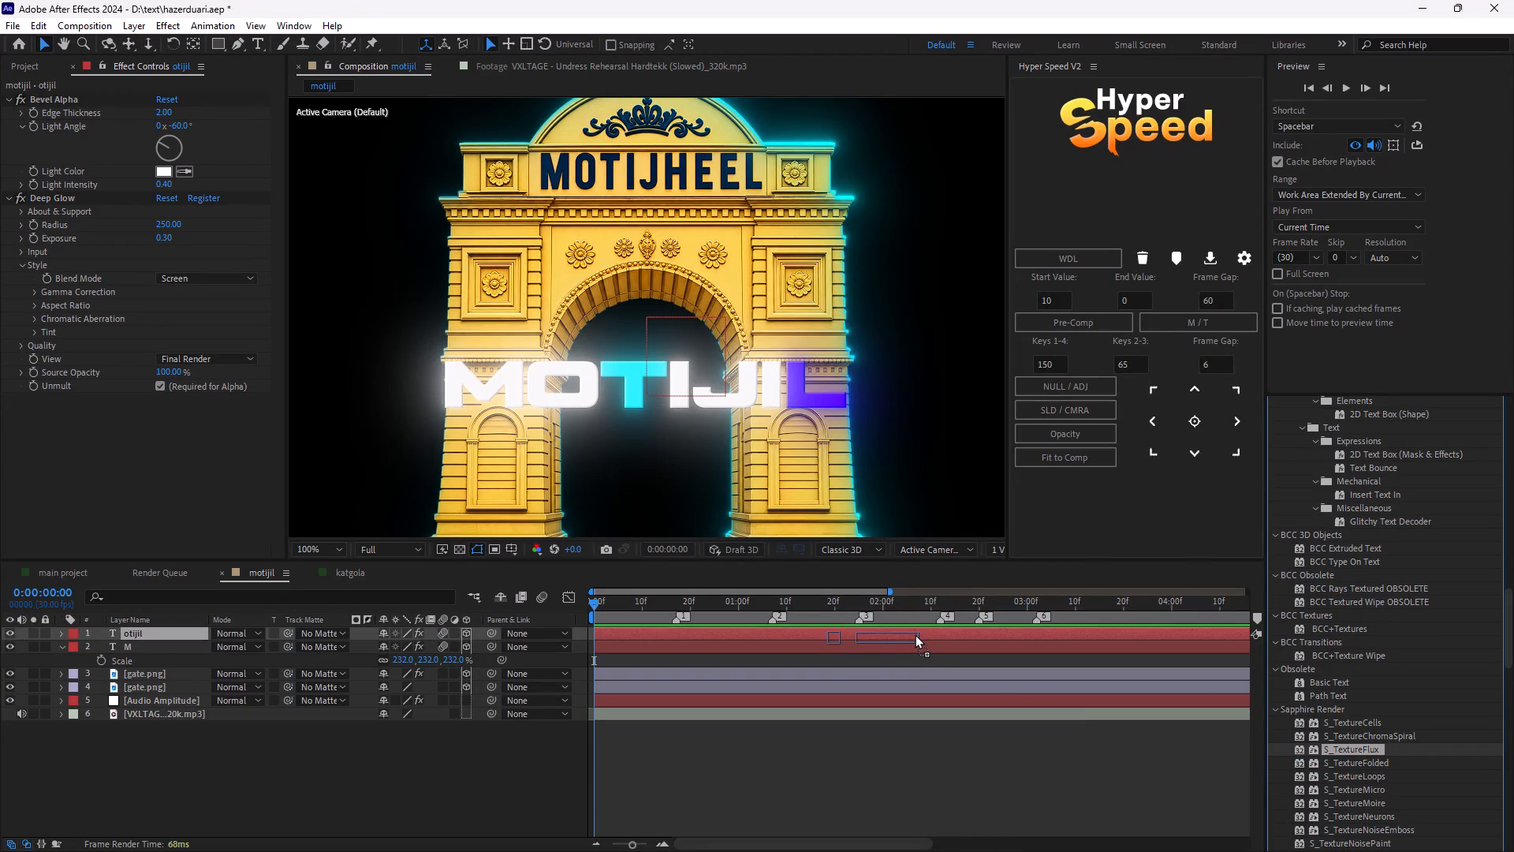
pyautogui.moveTo(915, 634); pyautogui.dragTo(917, 642)
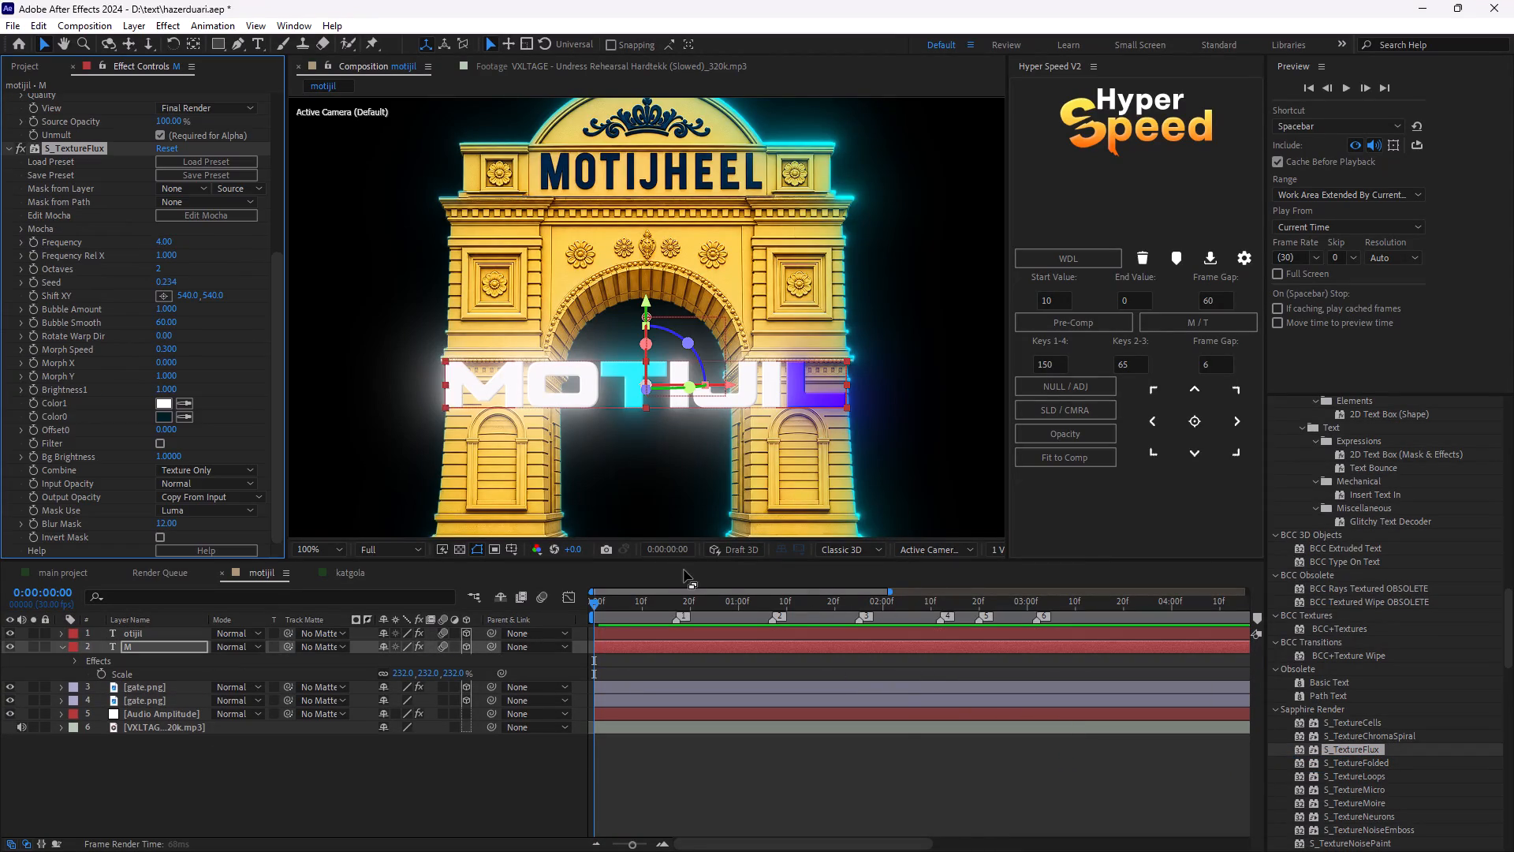
# Set Color0 of the M layer's S_TextureFlux effect to pure red, FF0000.
pyautogui.click(171, 420)
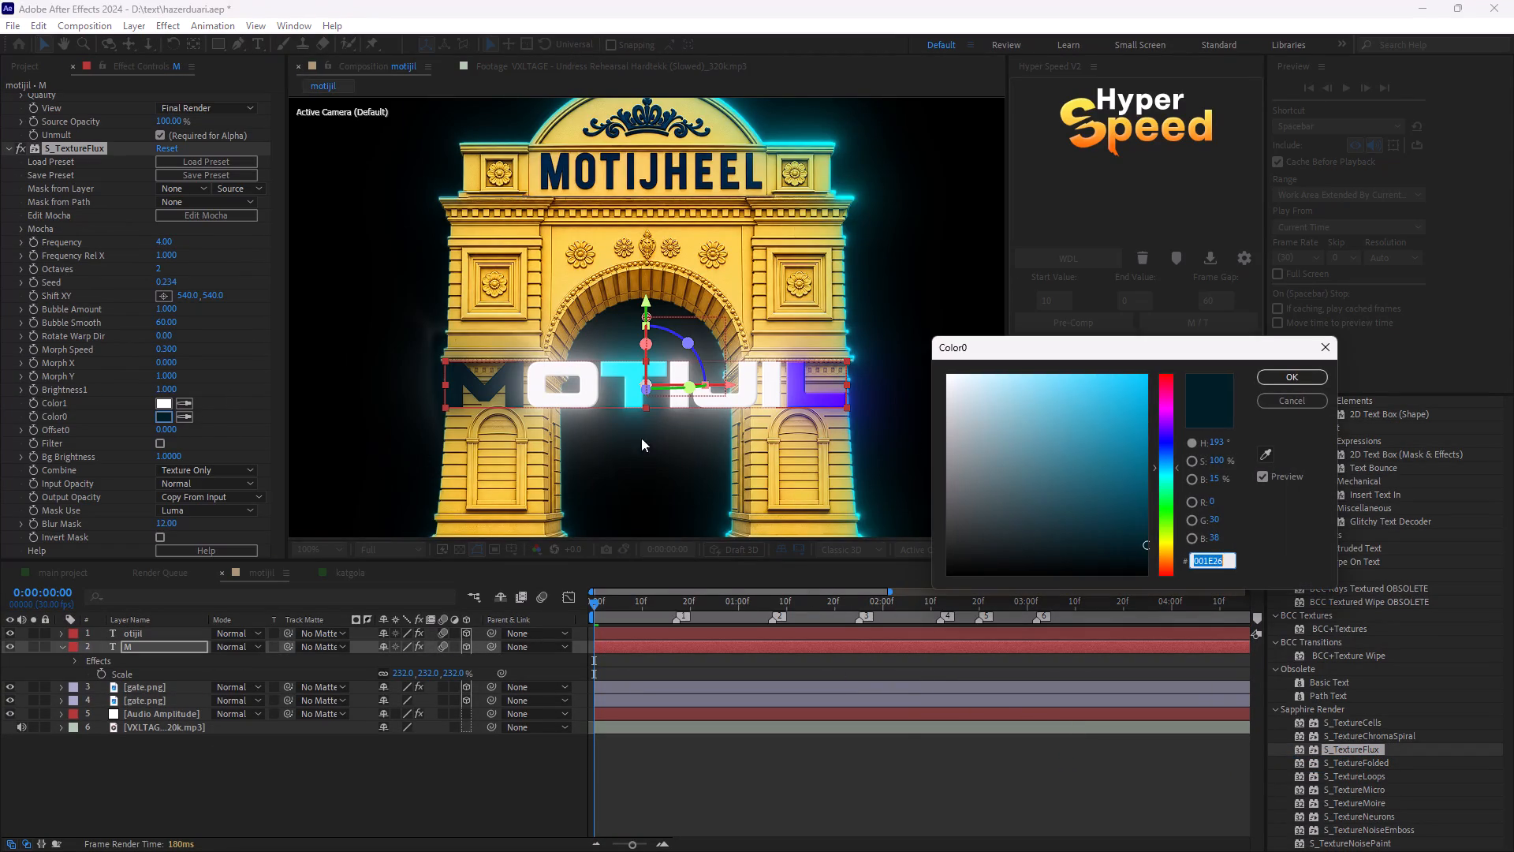
pyautogui.moveTo(1084, 432); pyautogui.dragTo(1188, 343)
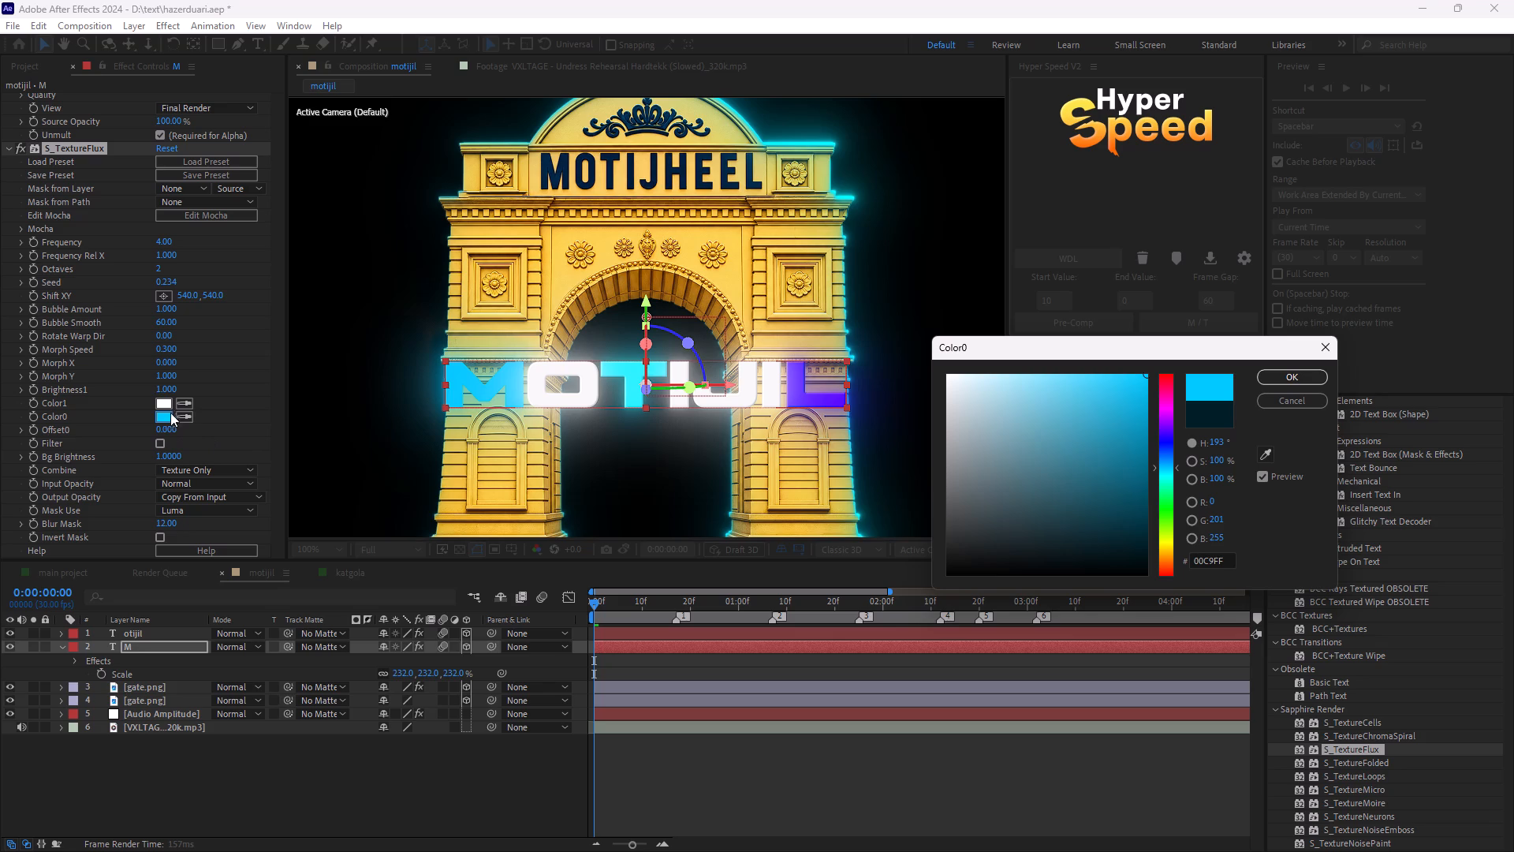
pyautogui.moveTo(1164, 386); pyautogui.dragTo(1166, 346)
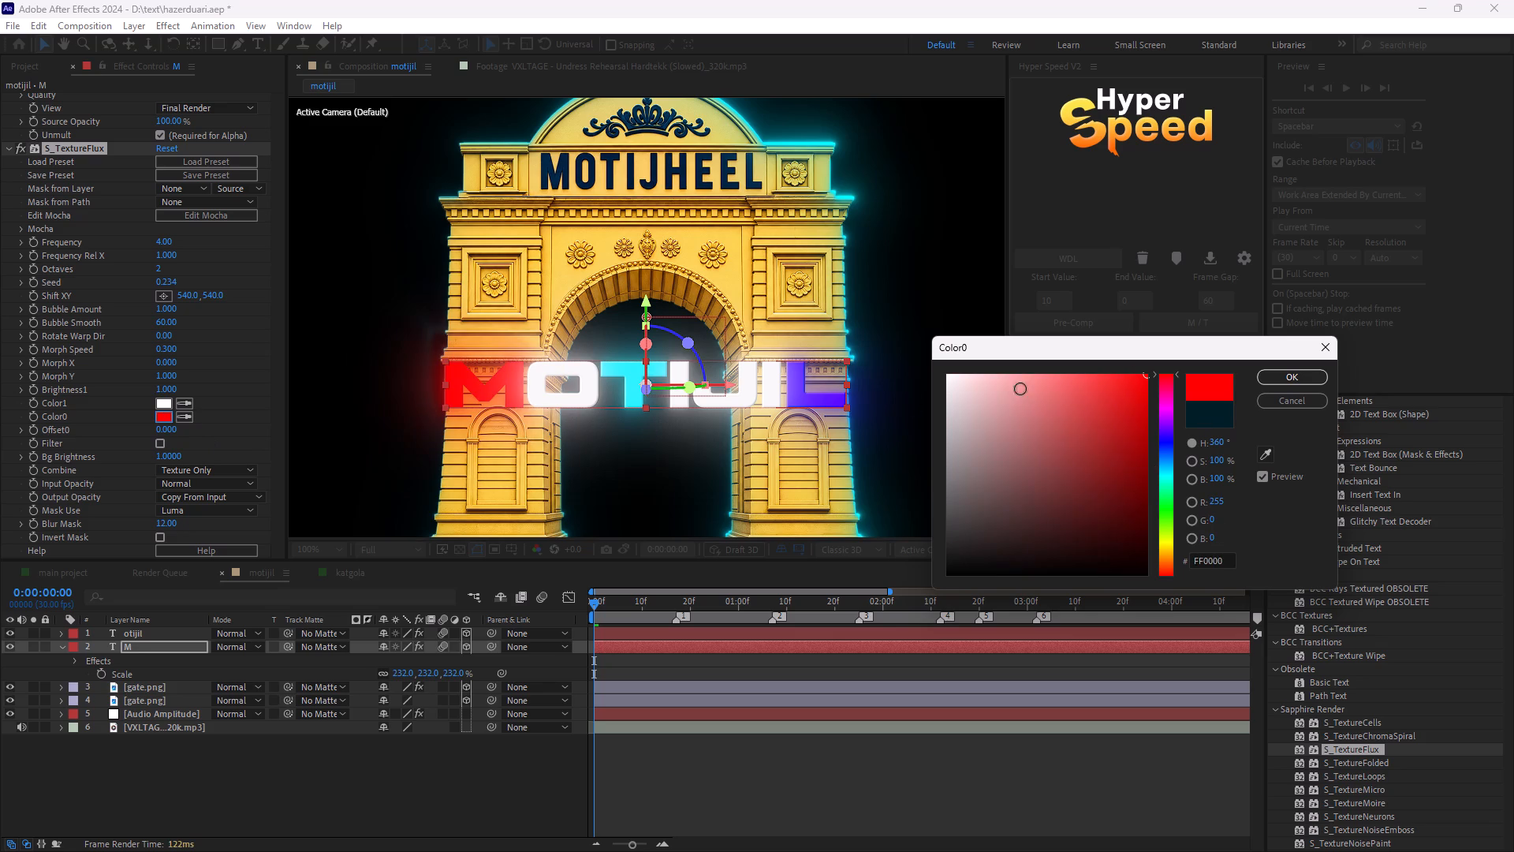
pyautogui.click(171, 388)
pyautogui.click(174, 381)
pyautogui.click(1300, 373)
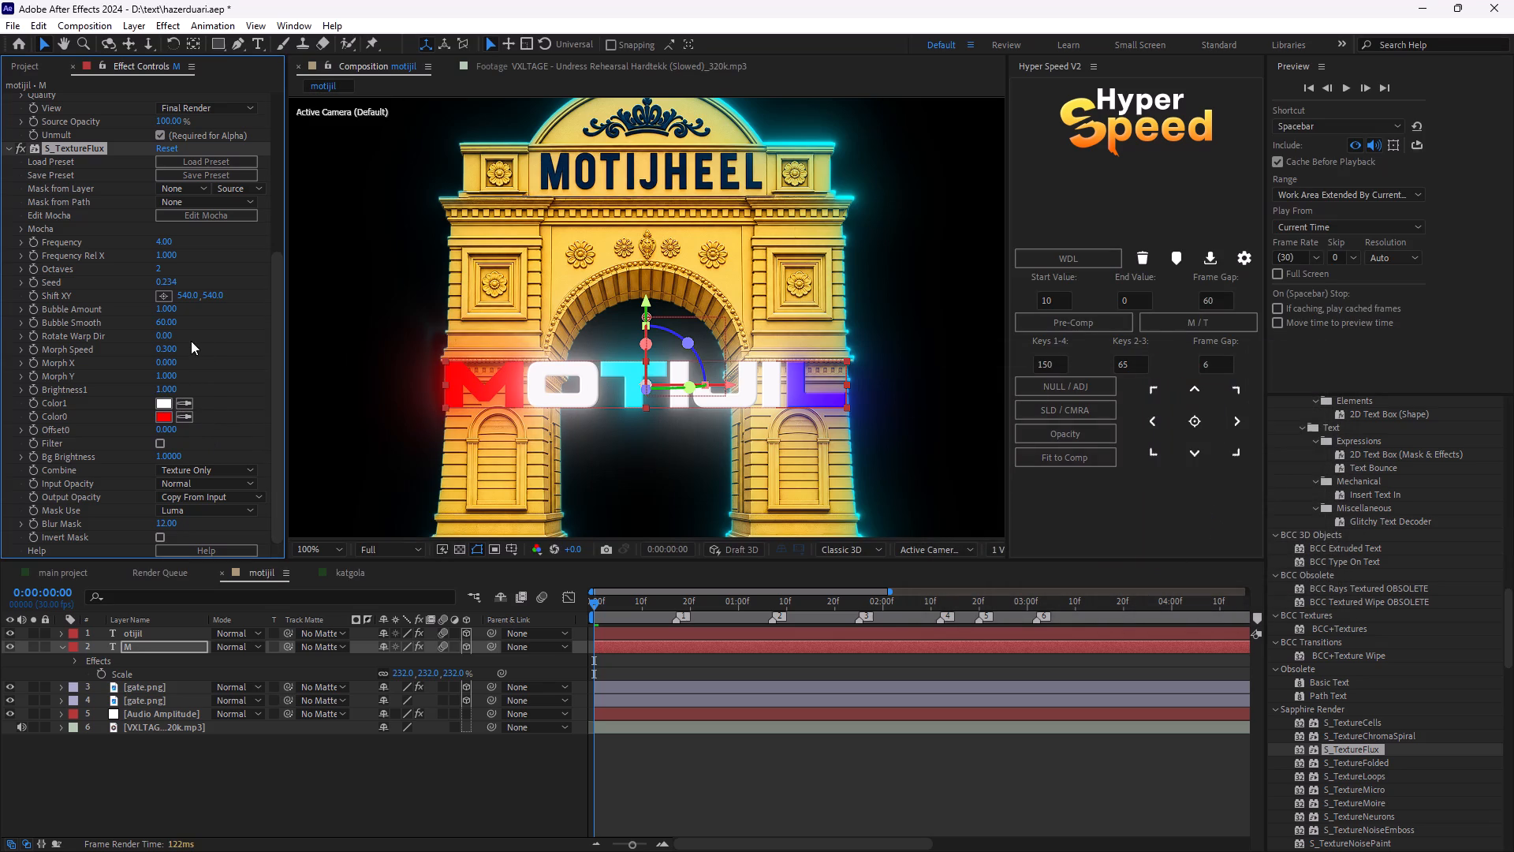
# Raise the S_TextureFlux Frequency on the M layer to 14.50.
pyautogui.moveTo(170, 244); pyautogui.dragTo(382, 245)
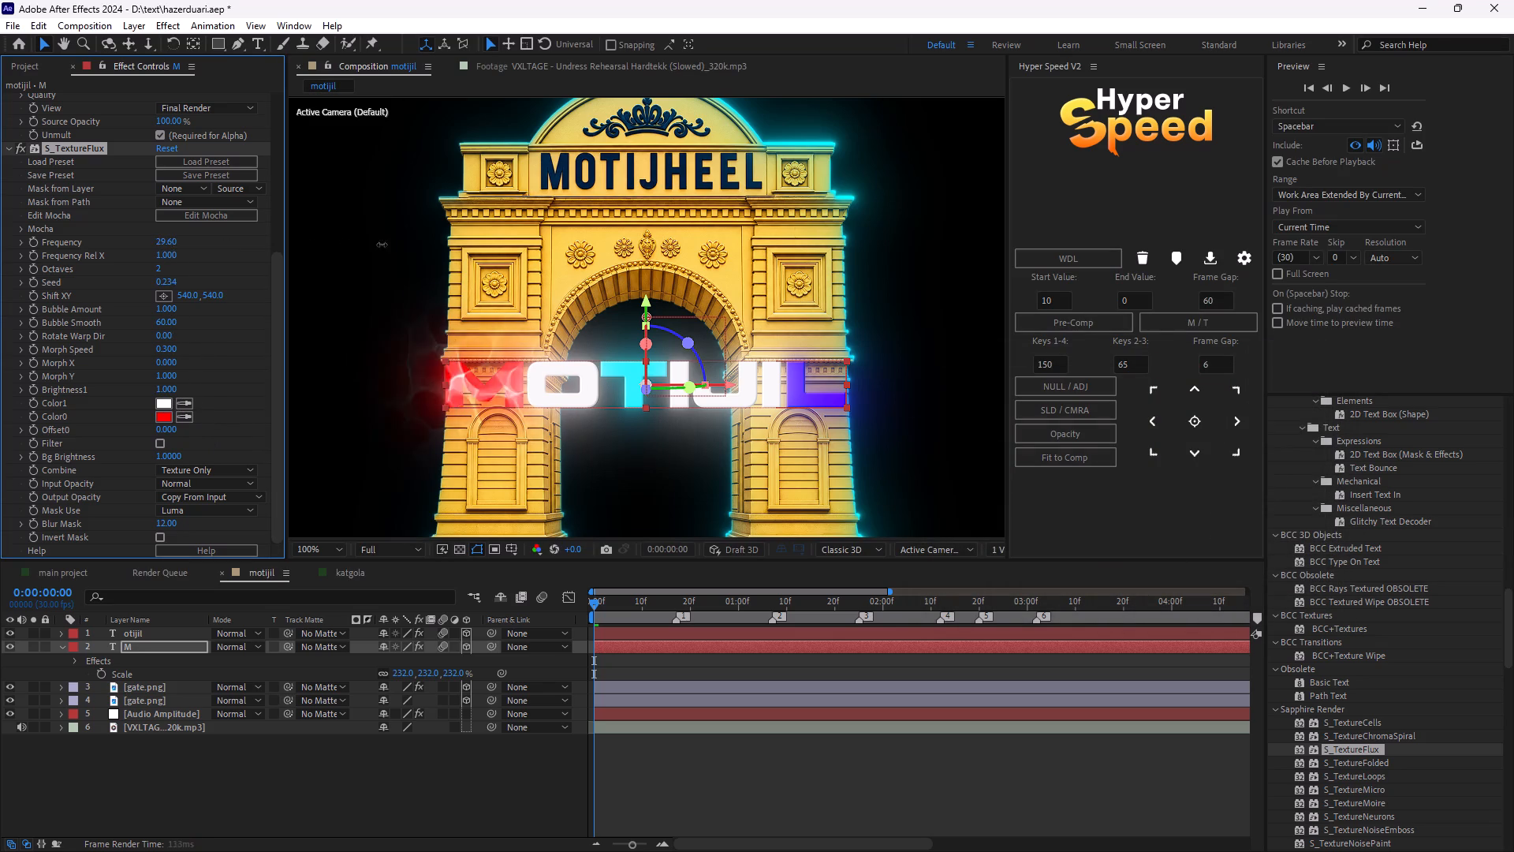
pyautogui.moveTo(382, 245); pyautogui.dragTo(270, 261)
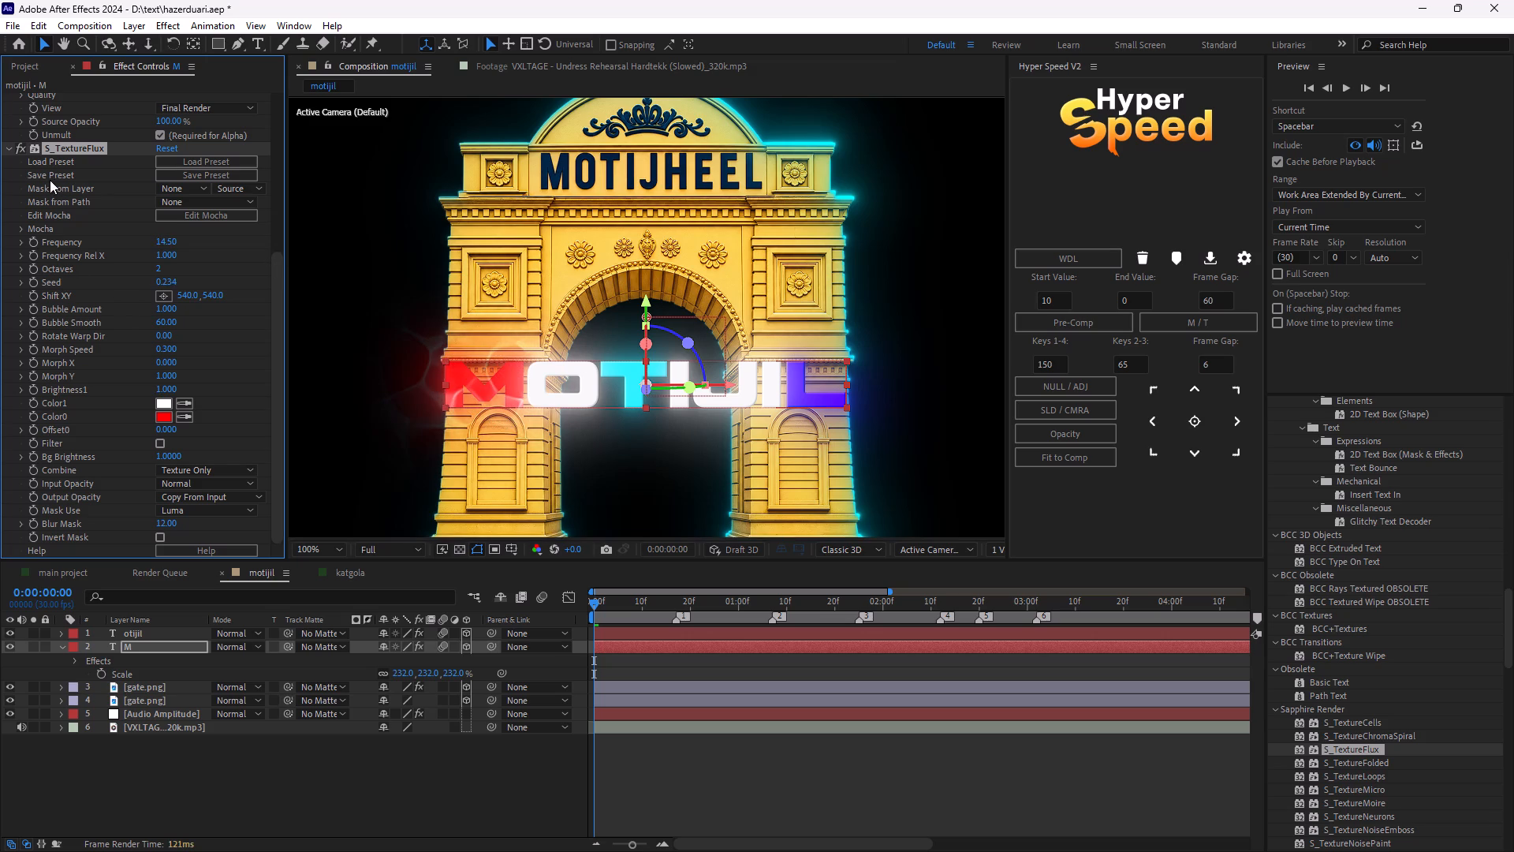
# Move S_TextureFlux above Deep Glow in the M layer's effect order, directly below Bevel Alpha.
pyautogui.scroll(6, 51, 180)
pyautogui.moveTo(62, 290); pyautogui.dragTo(65, 100)
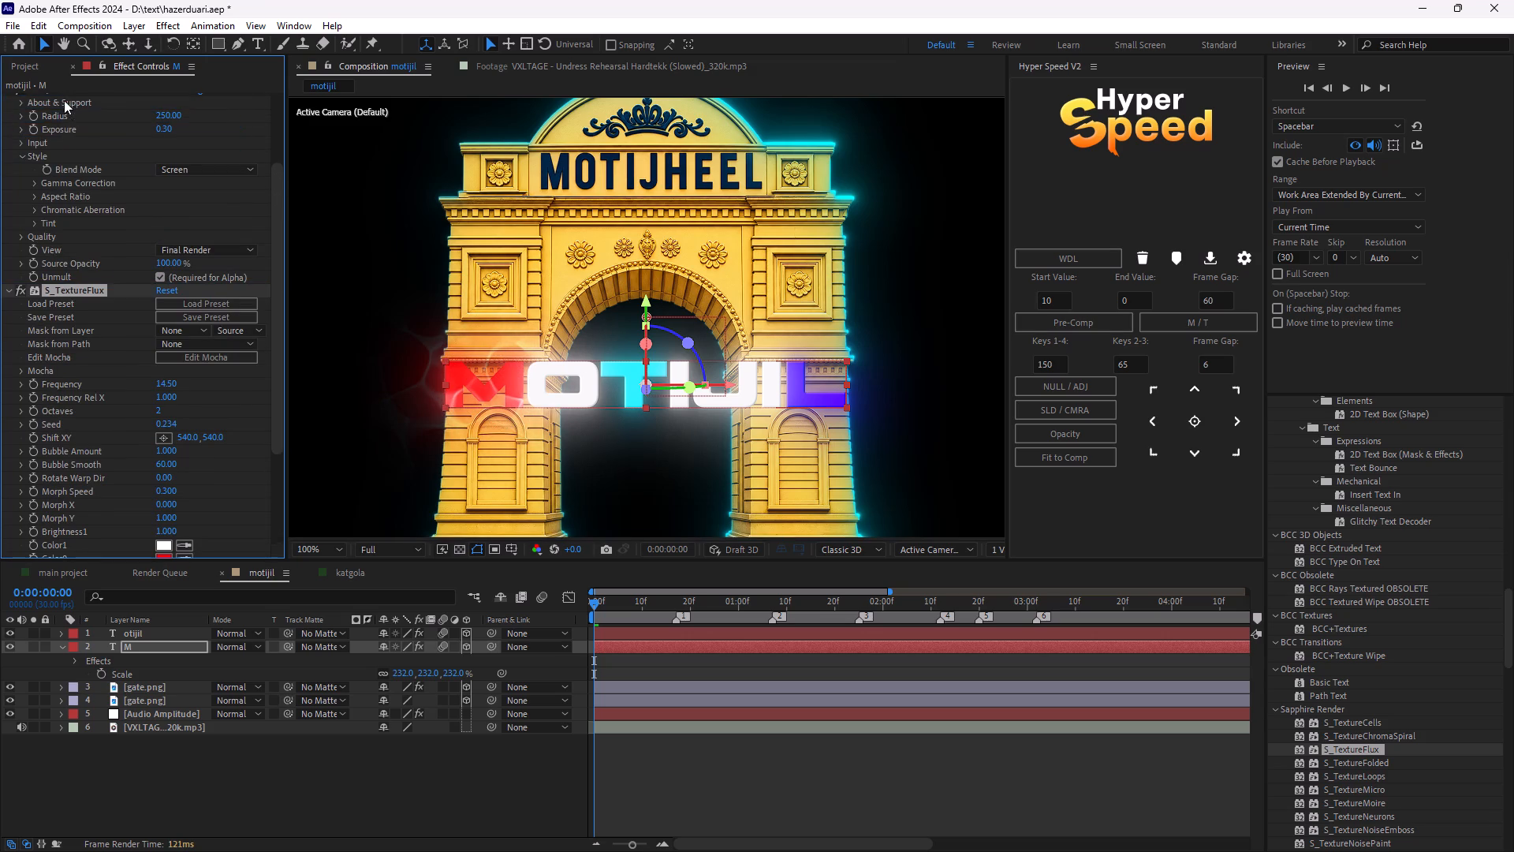
pyautogui.scroll(6, 69, 128)
pyautogui.moveTo(64, 396); pyautogui.dragTo(46, 195)
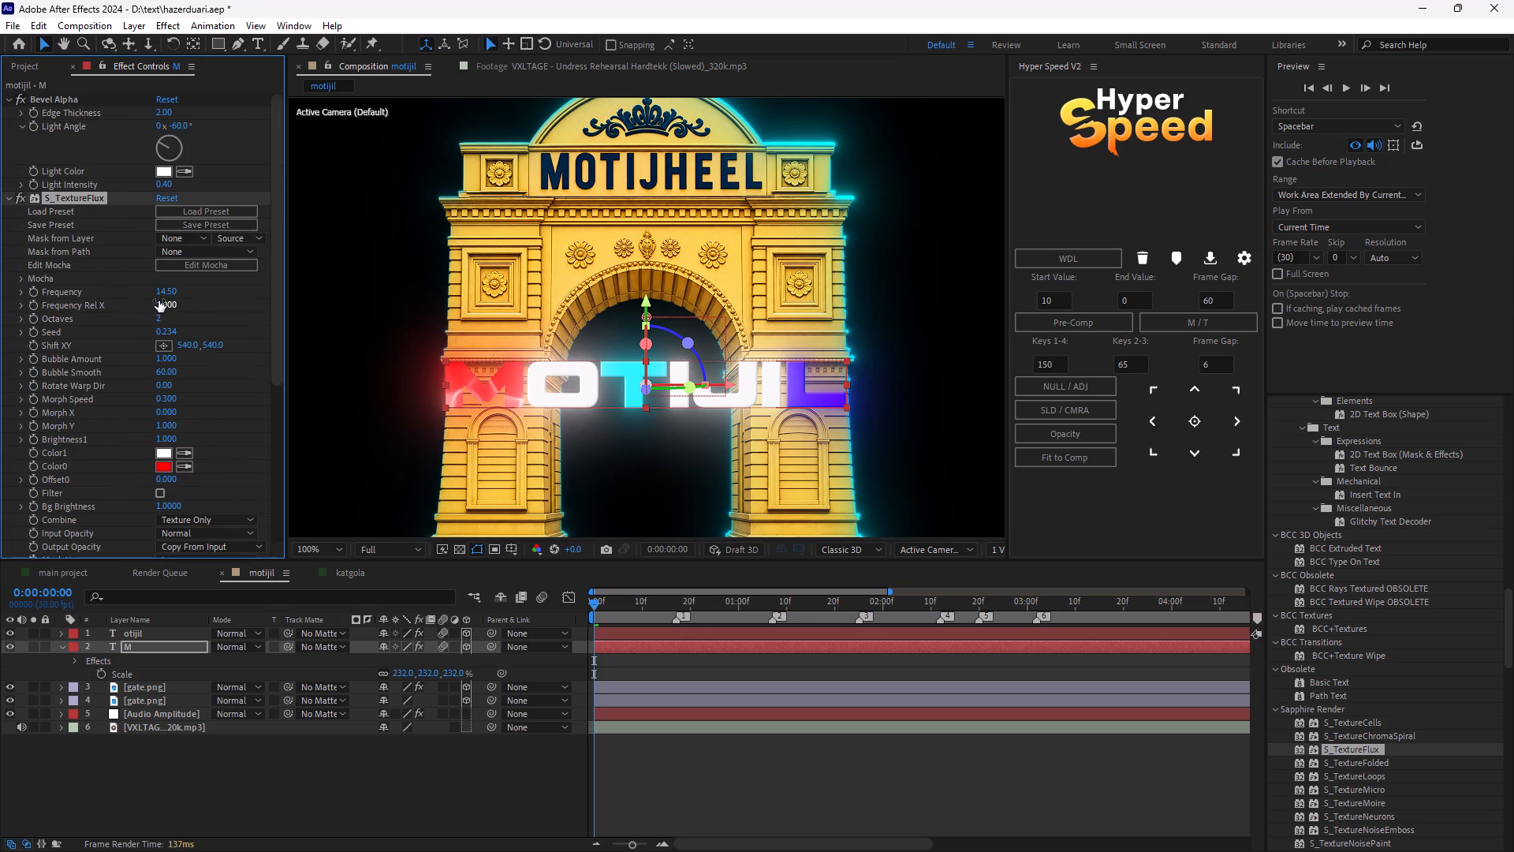
# Fine-tune the S_TextureFlux Frequency on the M layer to 10.30.
pyautogui.click(159, 298)
pyautogui.moveTo(162, 292); pyautogui.dragTo(130, 304)
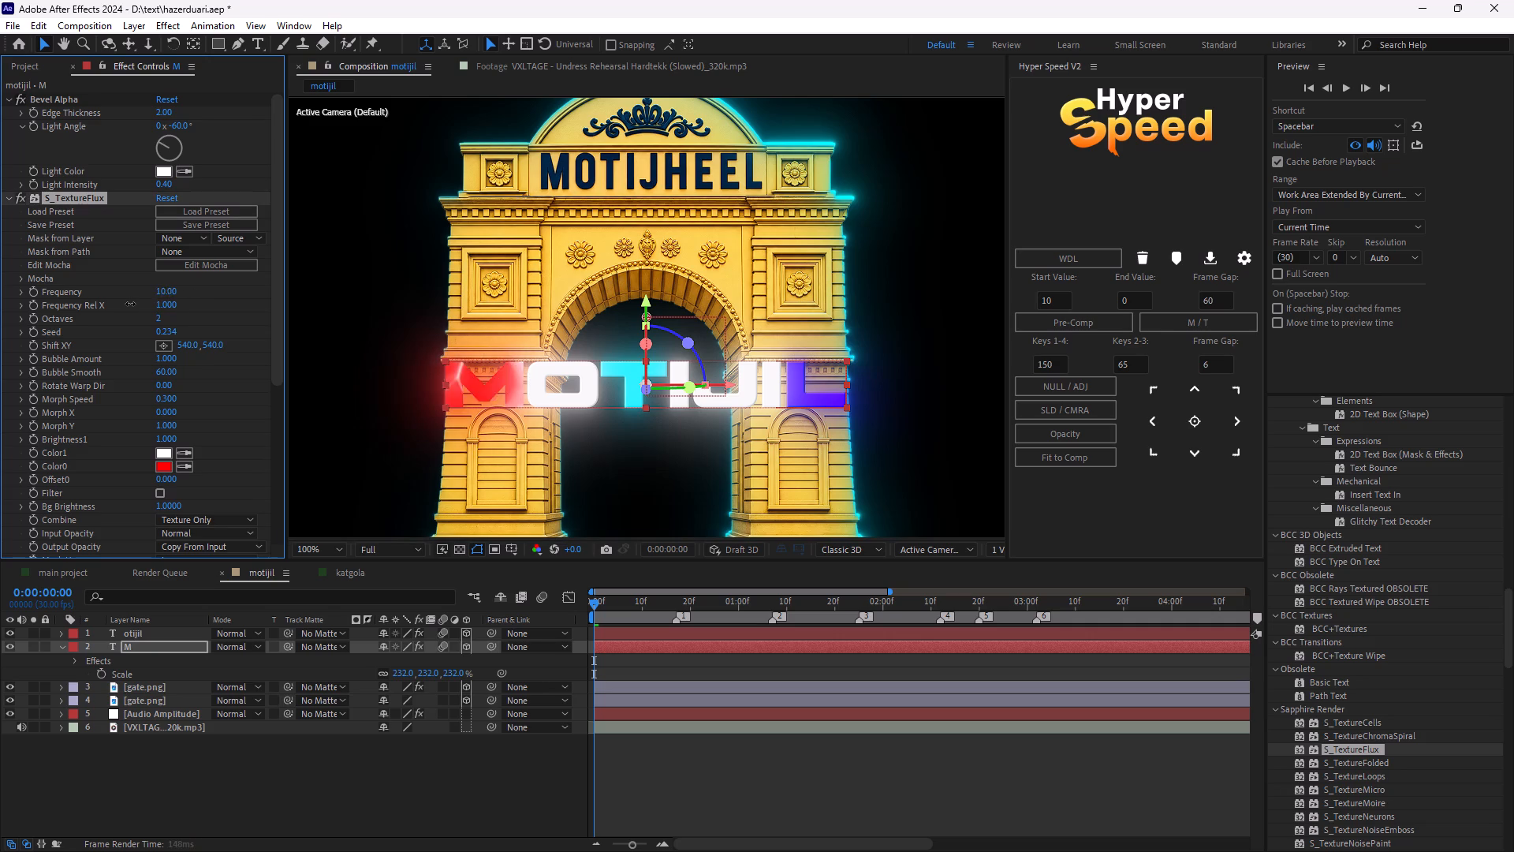
pyautogui.moveTo(130, 304); pyautogui.dragTo(138, 306)
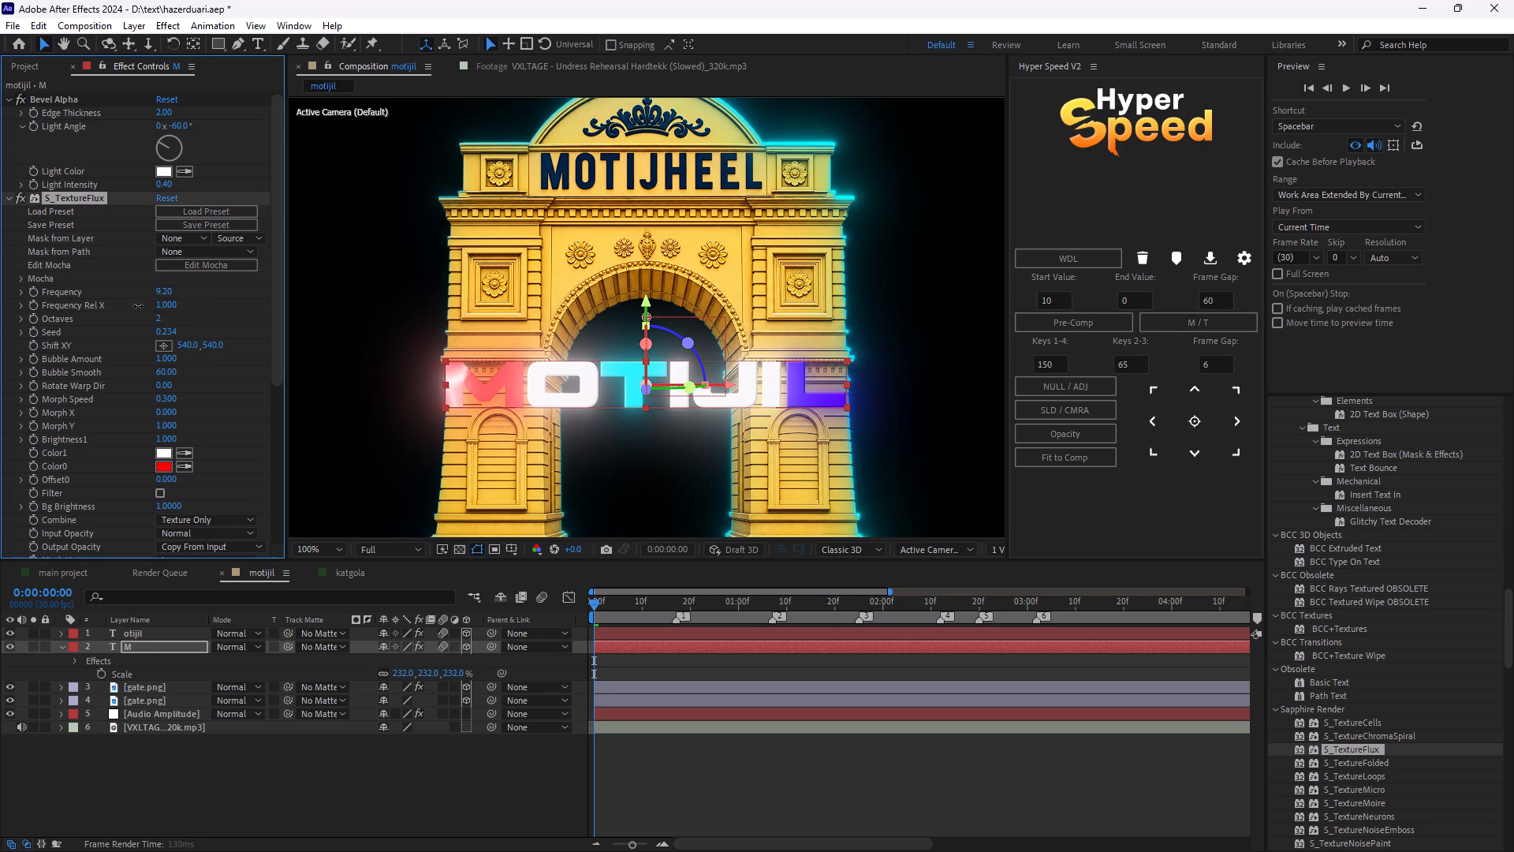
pyautogui.moveTo(138, 306); pyautogui.dragTo(143, 305)
# Scrub the composition from the start to 0:00:00:16 to check how the texture moves on the M.
pyautogui.moveTo(599, 603); pyautogui.dragTo(621, 605)
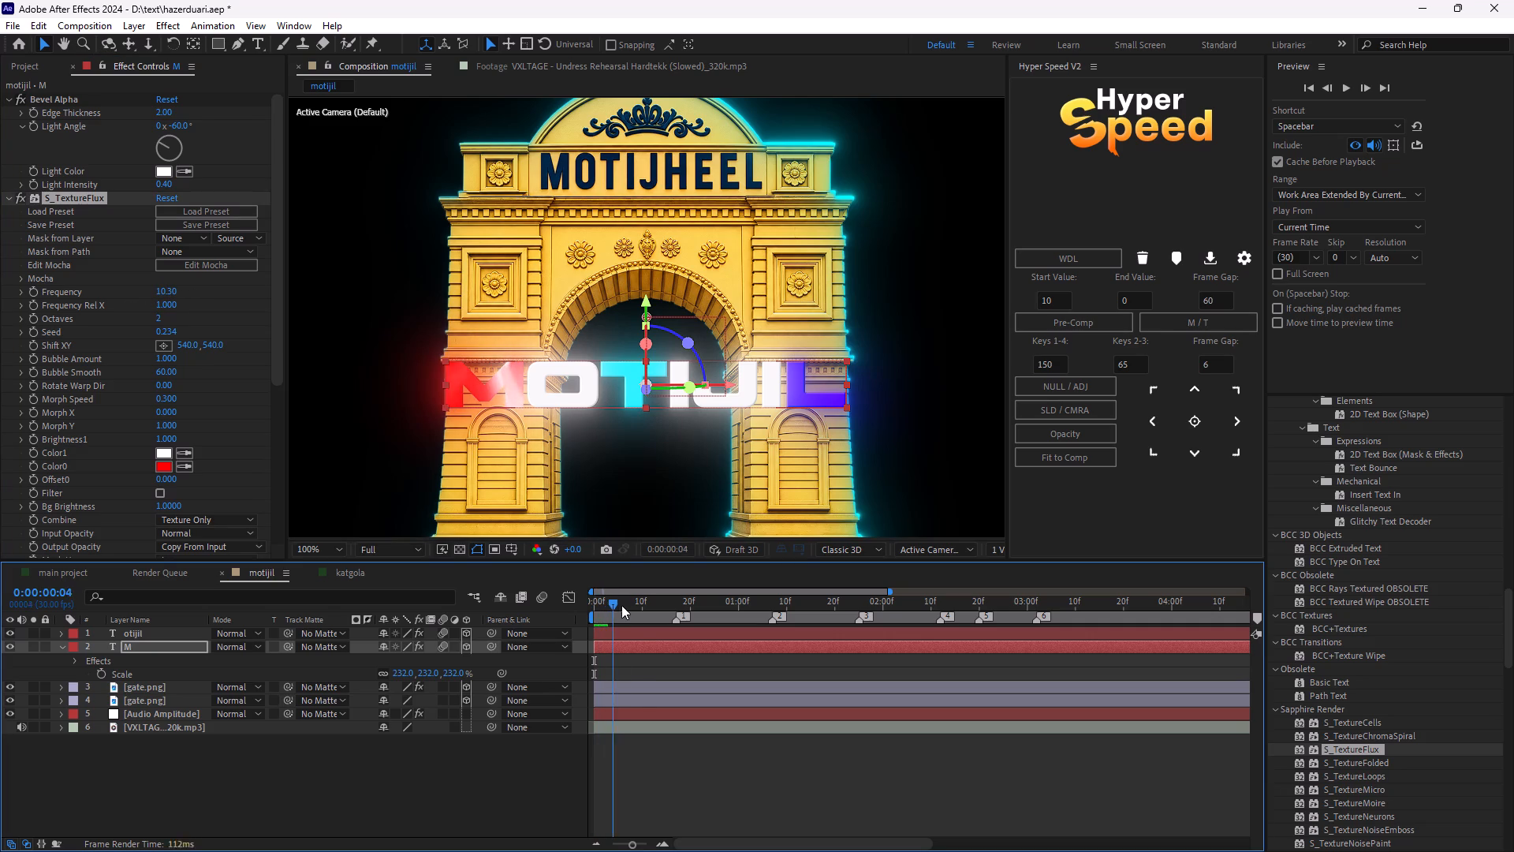
pyautogui.moveTo(621, 605); pyautogui.dragTo(673, 607)
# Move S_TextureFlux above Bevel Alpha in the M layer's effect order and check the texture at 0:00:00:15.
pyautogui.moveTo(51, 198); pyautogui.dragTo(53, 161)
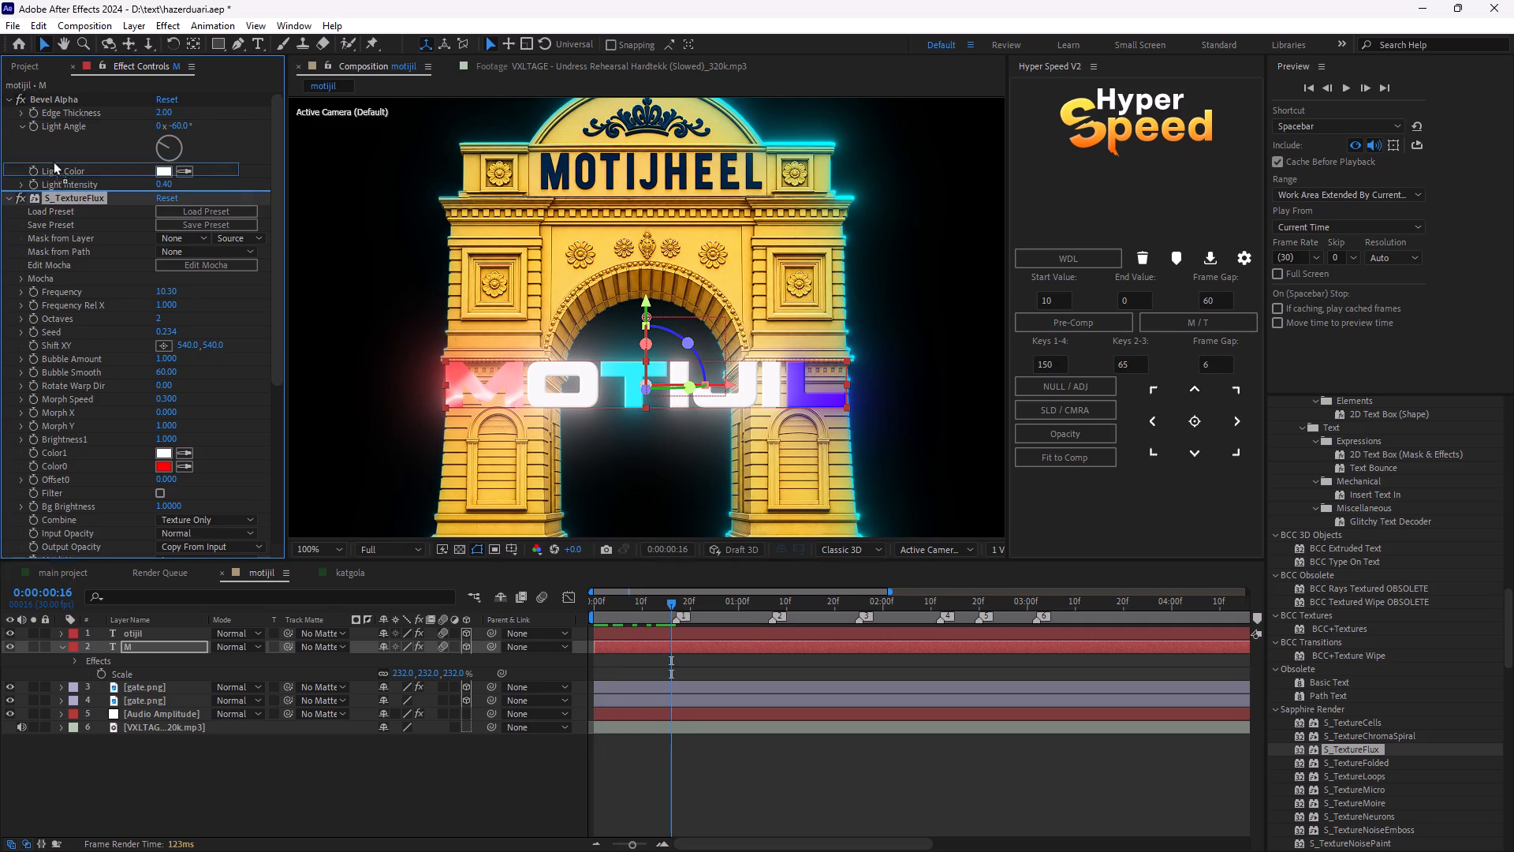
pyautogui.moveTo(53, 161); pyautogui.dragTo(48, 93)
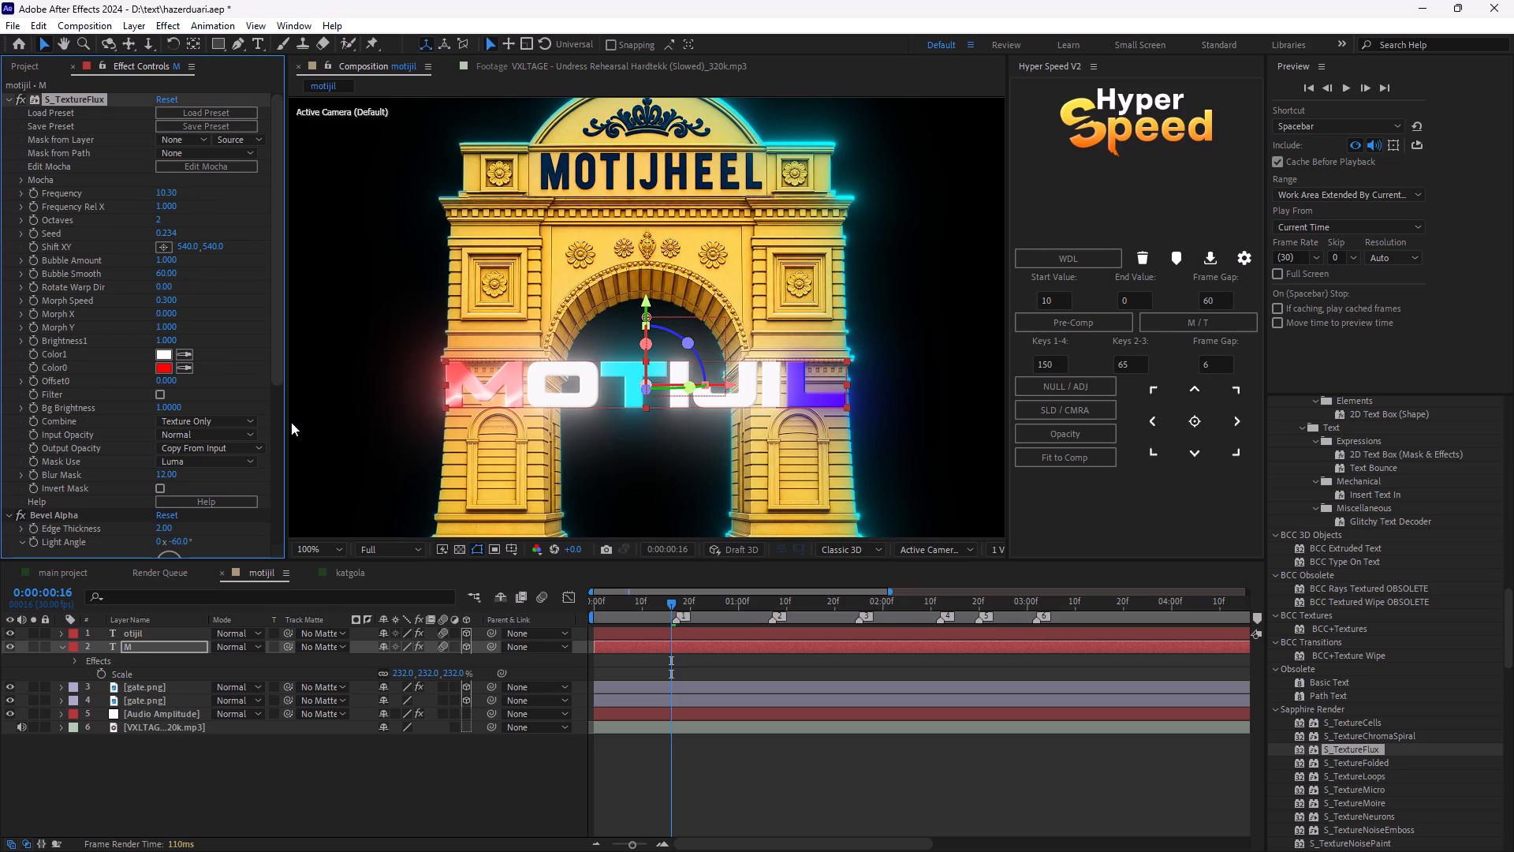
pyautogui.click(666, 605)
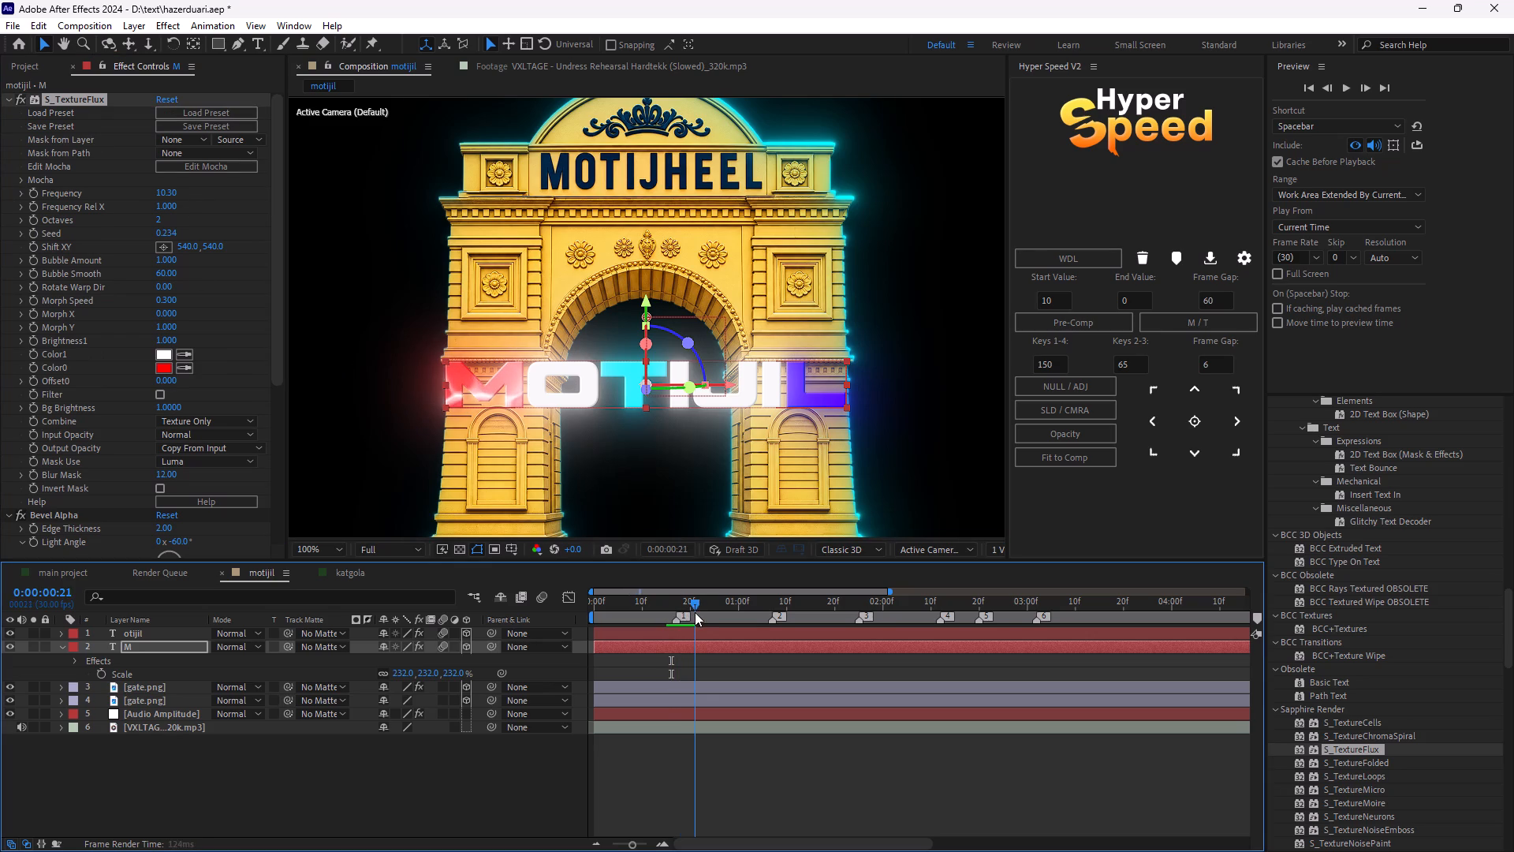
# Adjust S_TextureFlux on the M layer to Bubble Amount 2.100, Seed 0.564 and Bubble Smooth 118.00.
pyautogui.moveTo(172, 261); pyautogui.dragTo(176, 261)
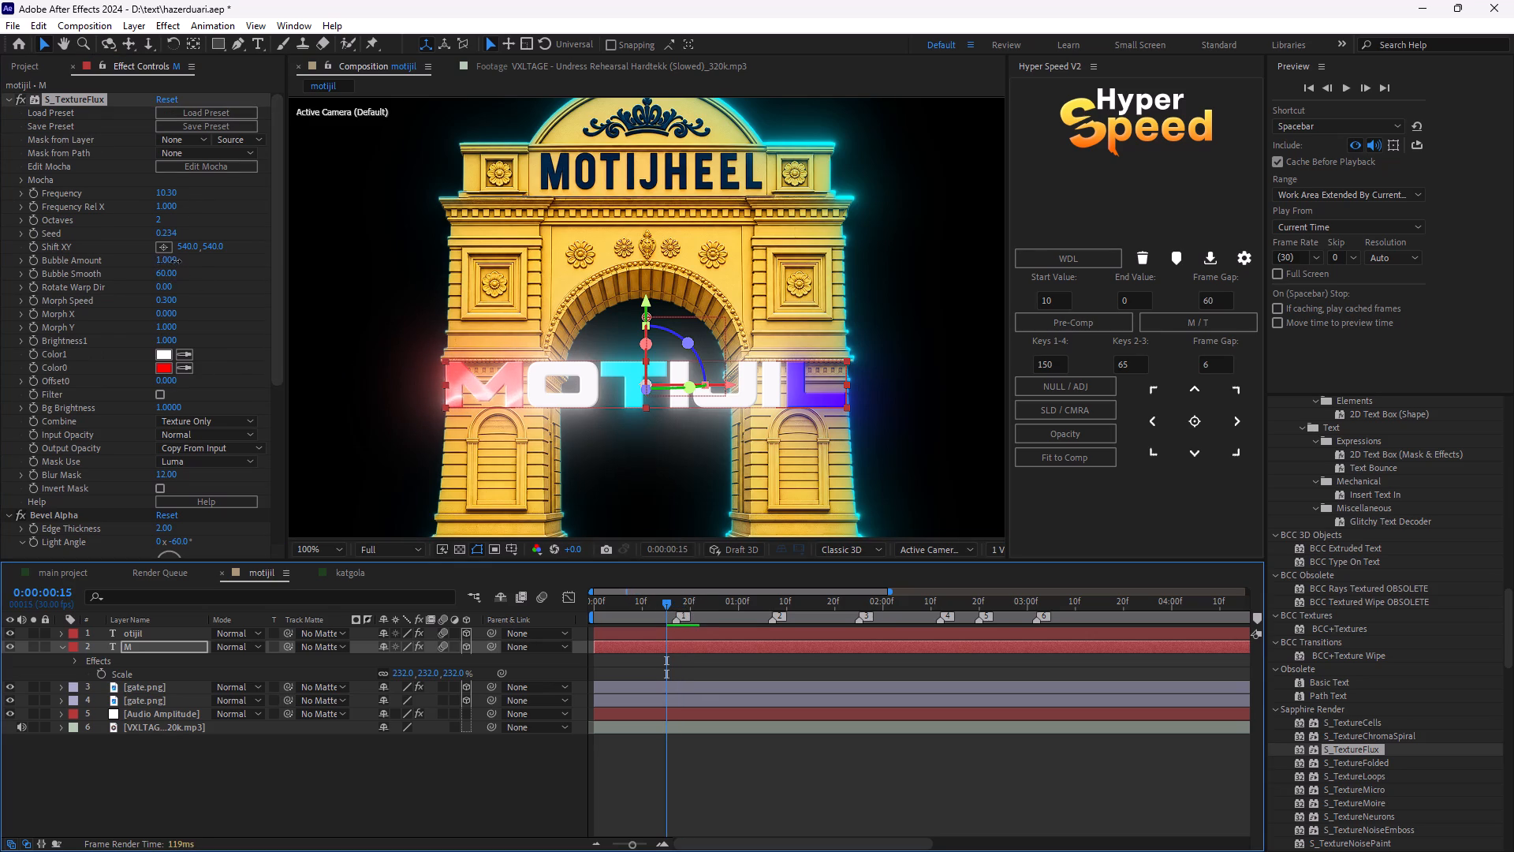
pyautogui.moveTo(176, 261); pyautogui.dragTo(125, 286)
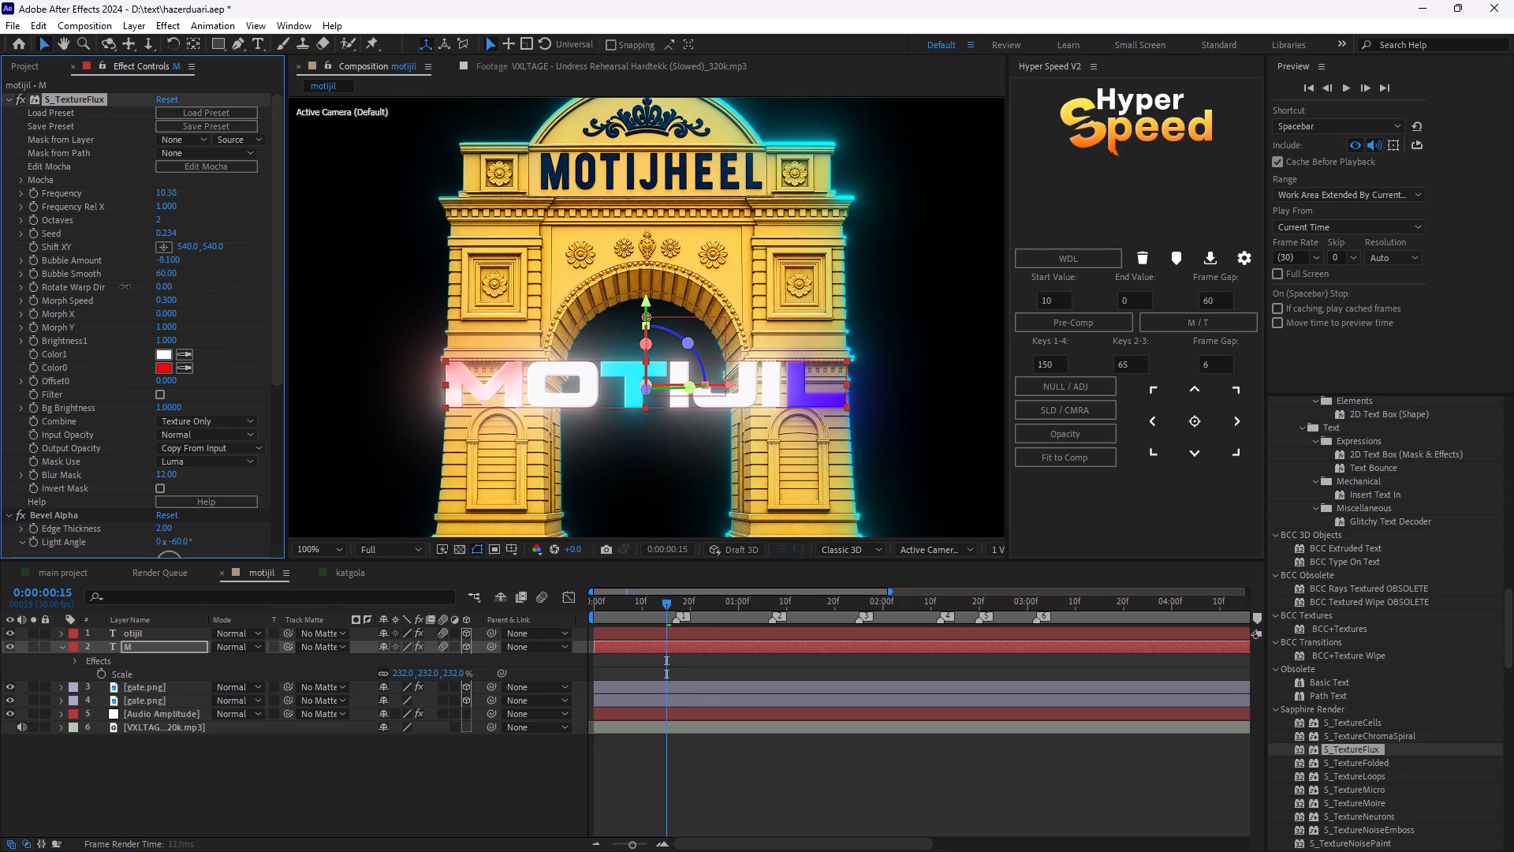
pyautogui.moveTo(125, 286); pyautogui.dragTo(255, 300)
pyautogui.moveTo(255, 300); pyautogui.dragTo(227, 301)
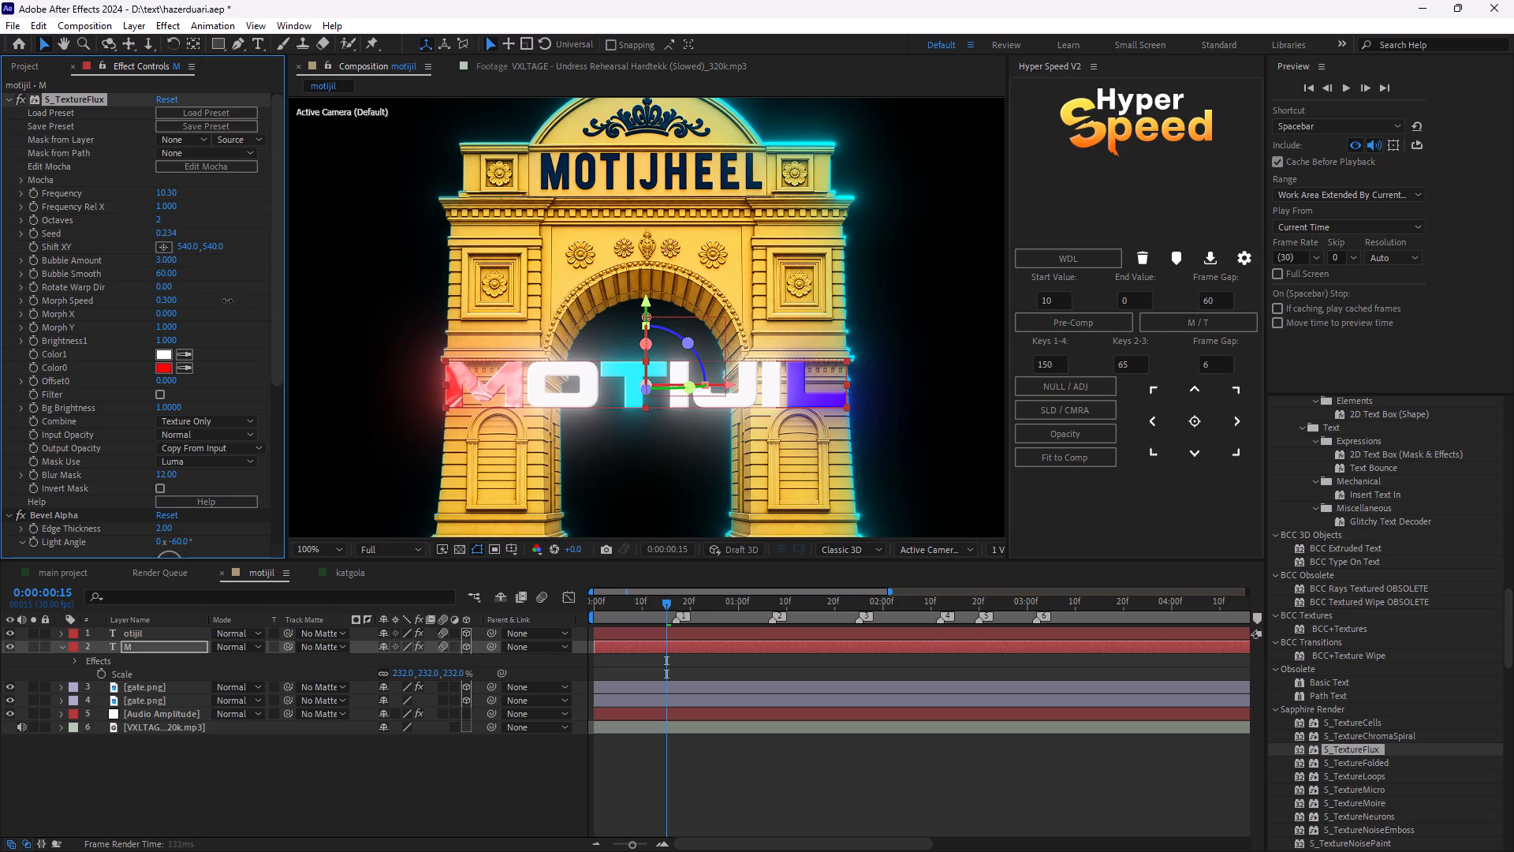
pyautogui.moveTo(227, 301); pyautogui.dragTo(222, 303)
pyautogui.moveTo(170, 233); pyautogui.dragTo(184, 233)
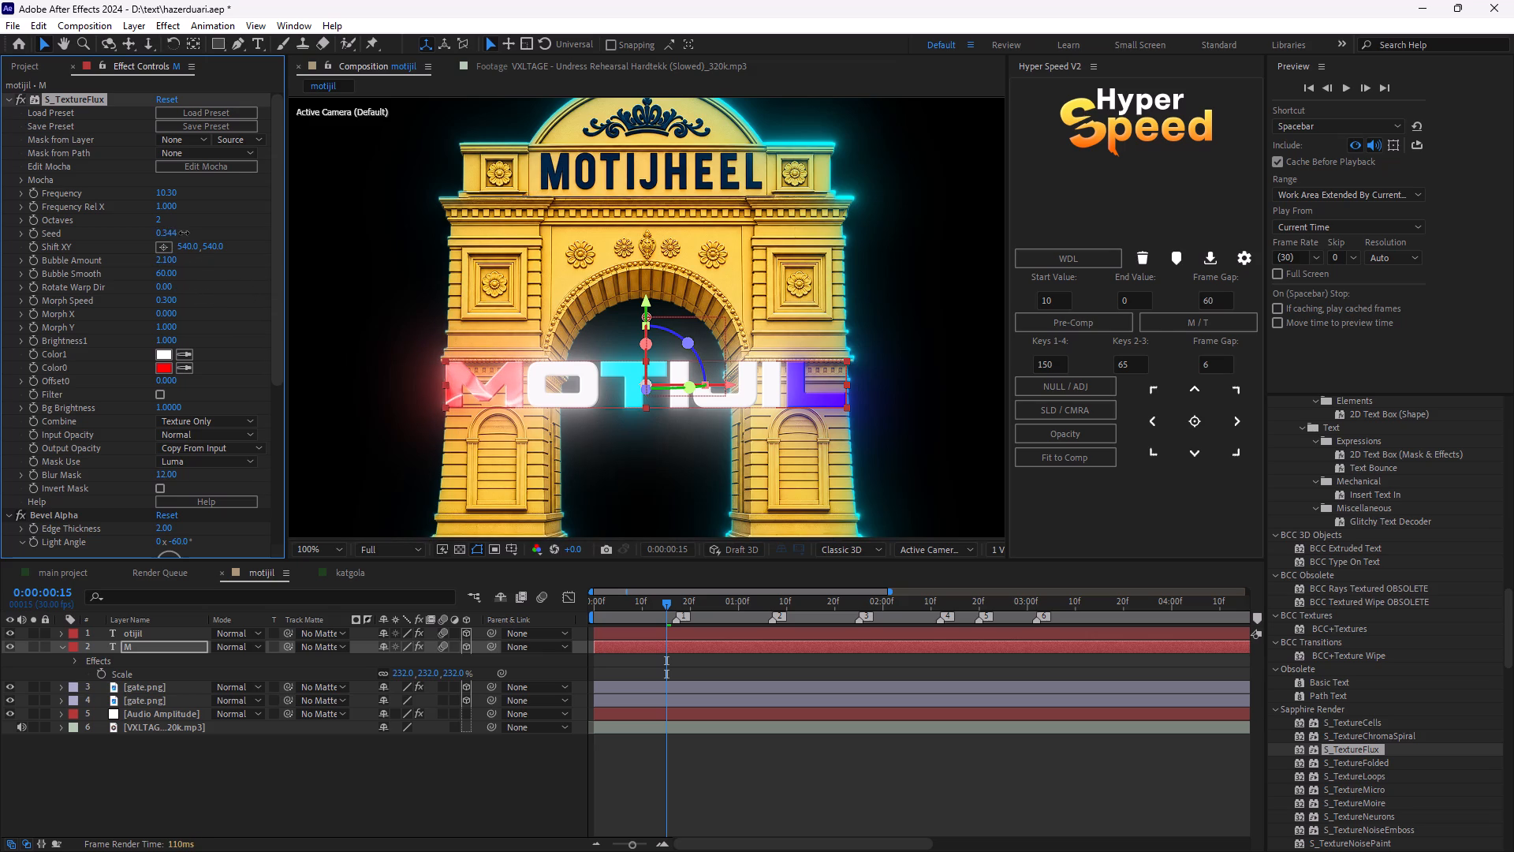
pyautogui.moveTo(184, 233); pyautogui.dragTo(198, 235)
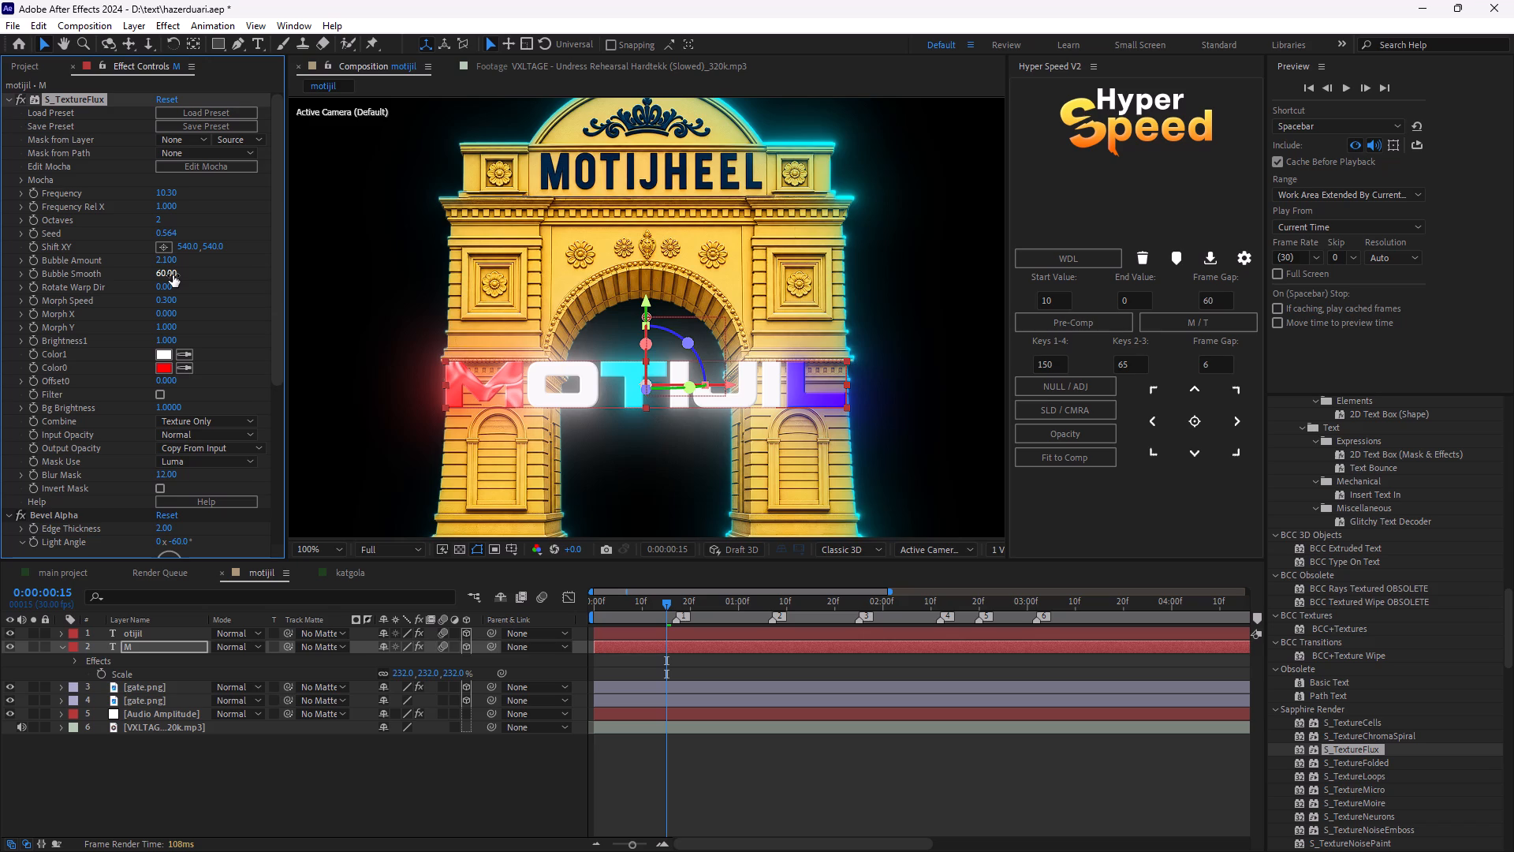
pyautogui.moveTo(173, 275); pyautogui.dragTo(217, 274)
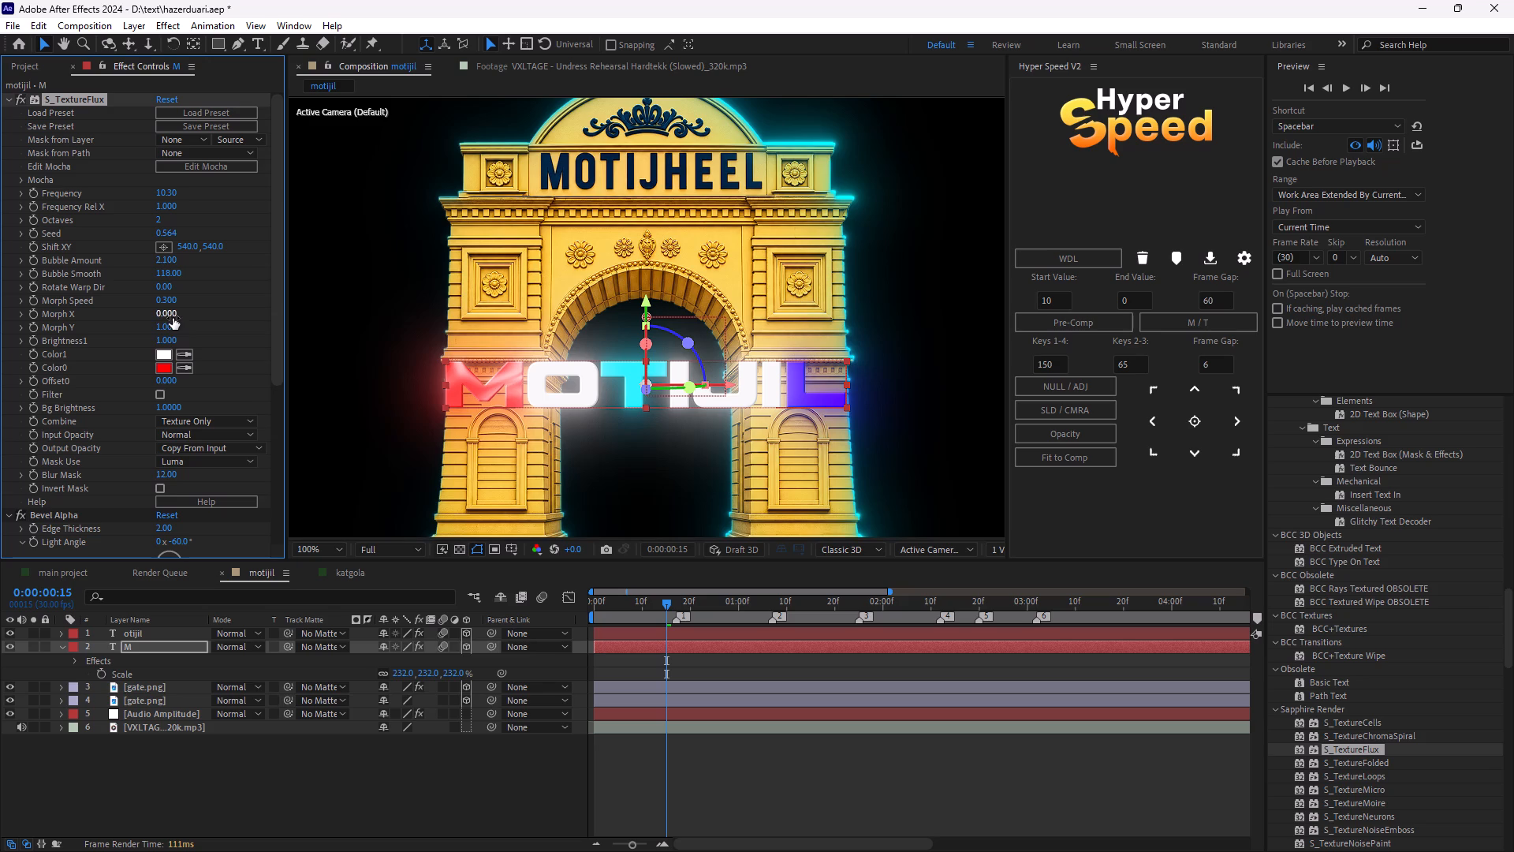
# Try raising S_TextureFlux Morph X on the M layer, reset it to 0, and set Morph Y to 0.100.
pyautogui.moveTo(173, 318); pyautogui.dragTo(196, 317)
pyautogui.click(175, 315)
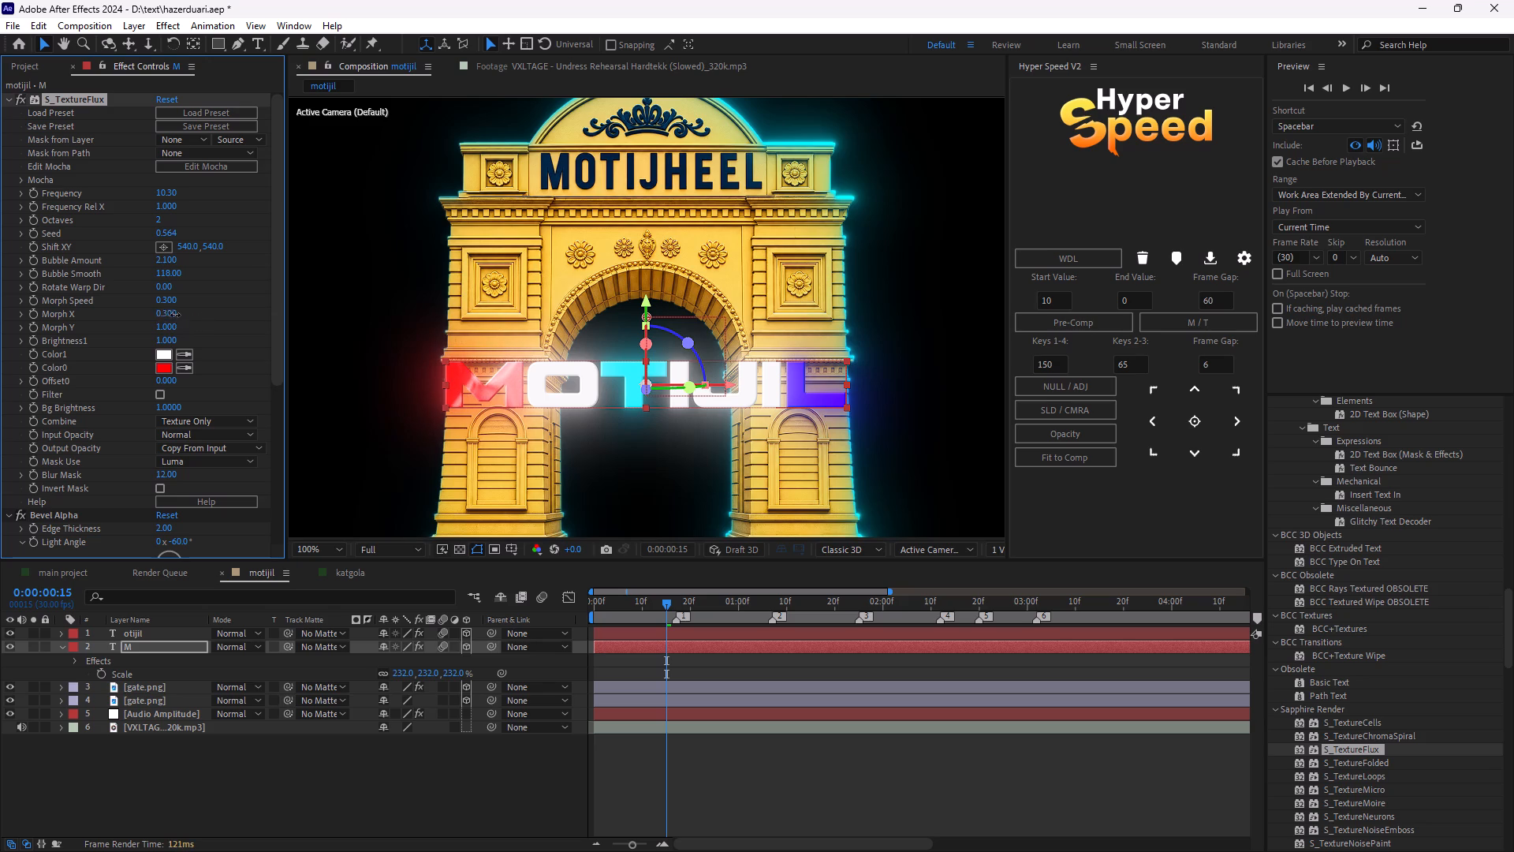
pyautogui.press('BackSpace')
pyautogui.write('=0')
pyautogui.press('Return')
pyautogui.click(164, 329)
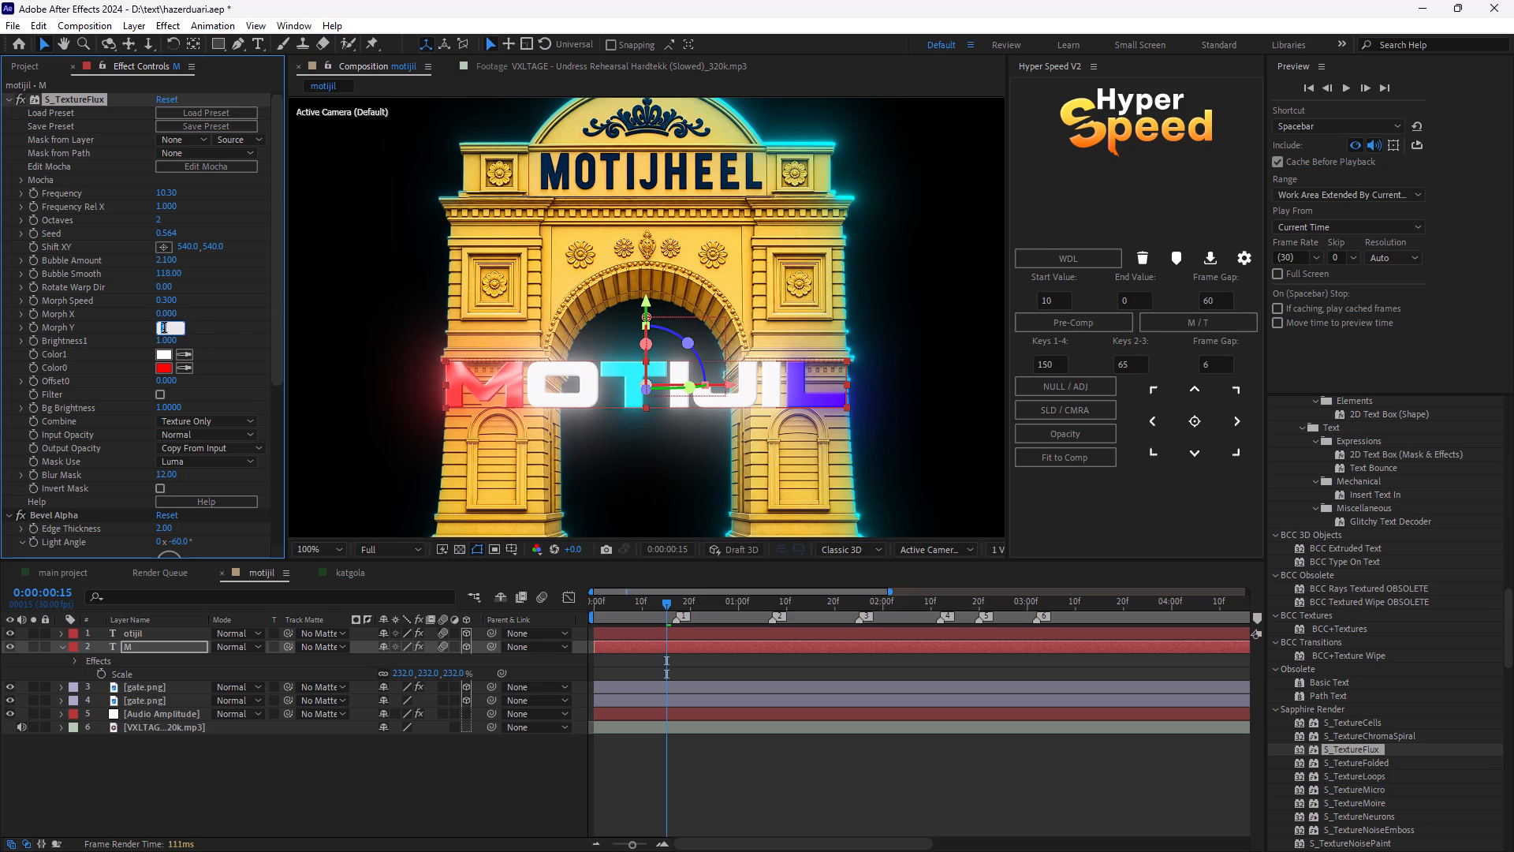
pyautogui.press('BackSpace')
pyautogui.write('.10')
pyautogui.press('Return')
# Scrub through the composition and play it back from the start to check the texture's motion on the M.
pyautogui.moveTo(669, 603); pyautogui.dragTo(644, 614)
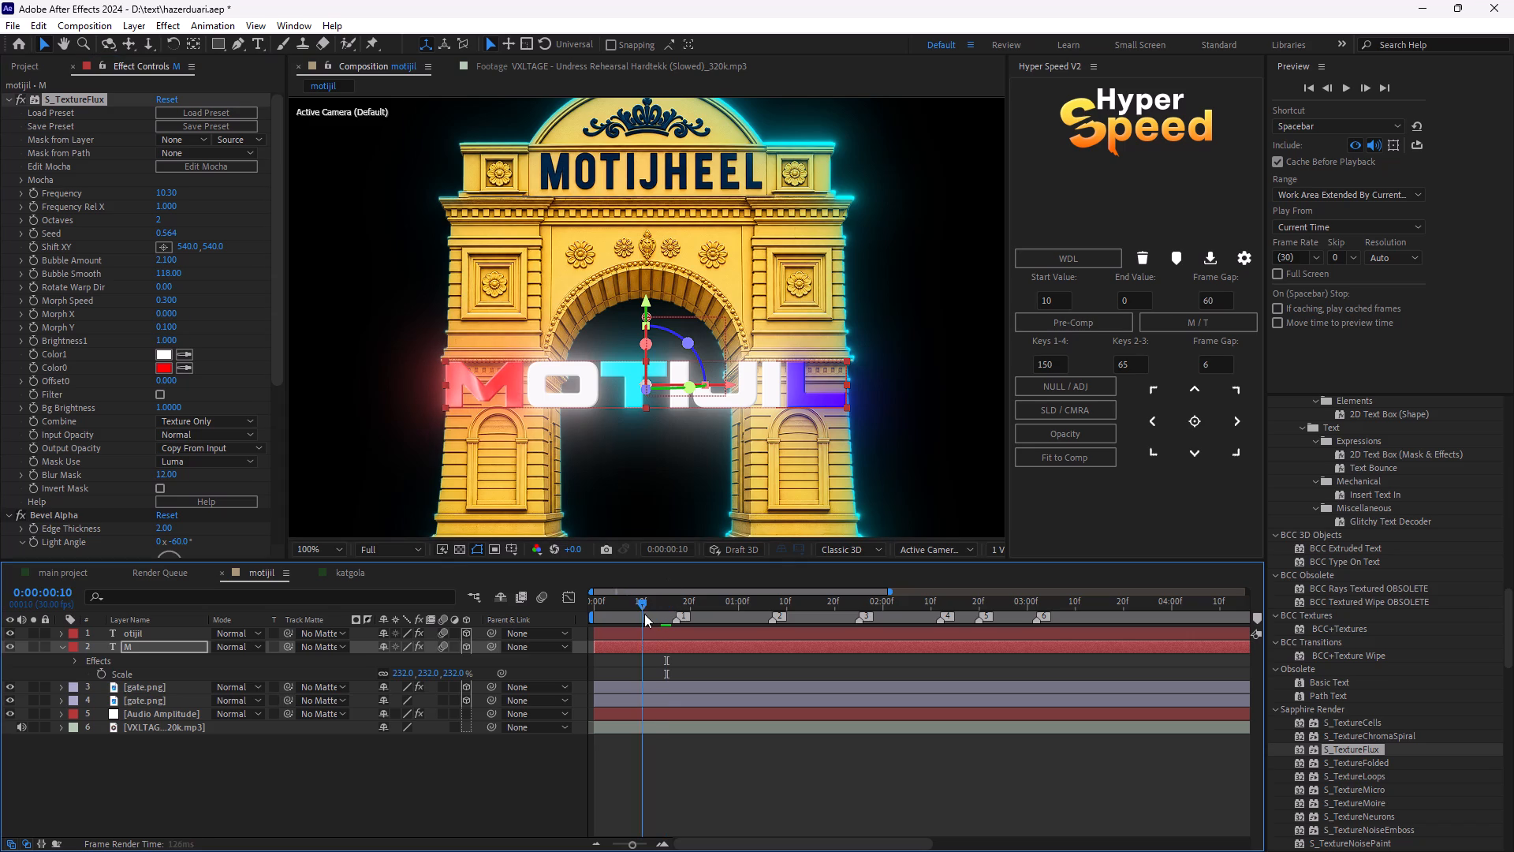
pyautogui.moveTo(644, 614); pyautogui.dragTo(856, 662)
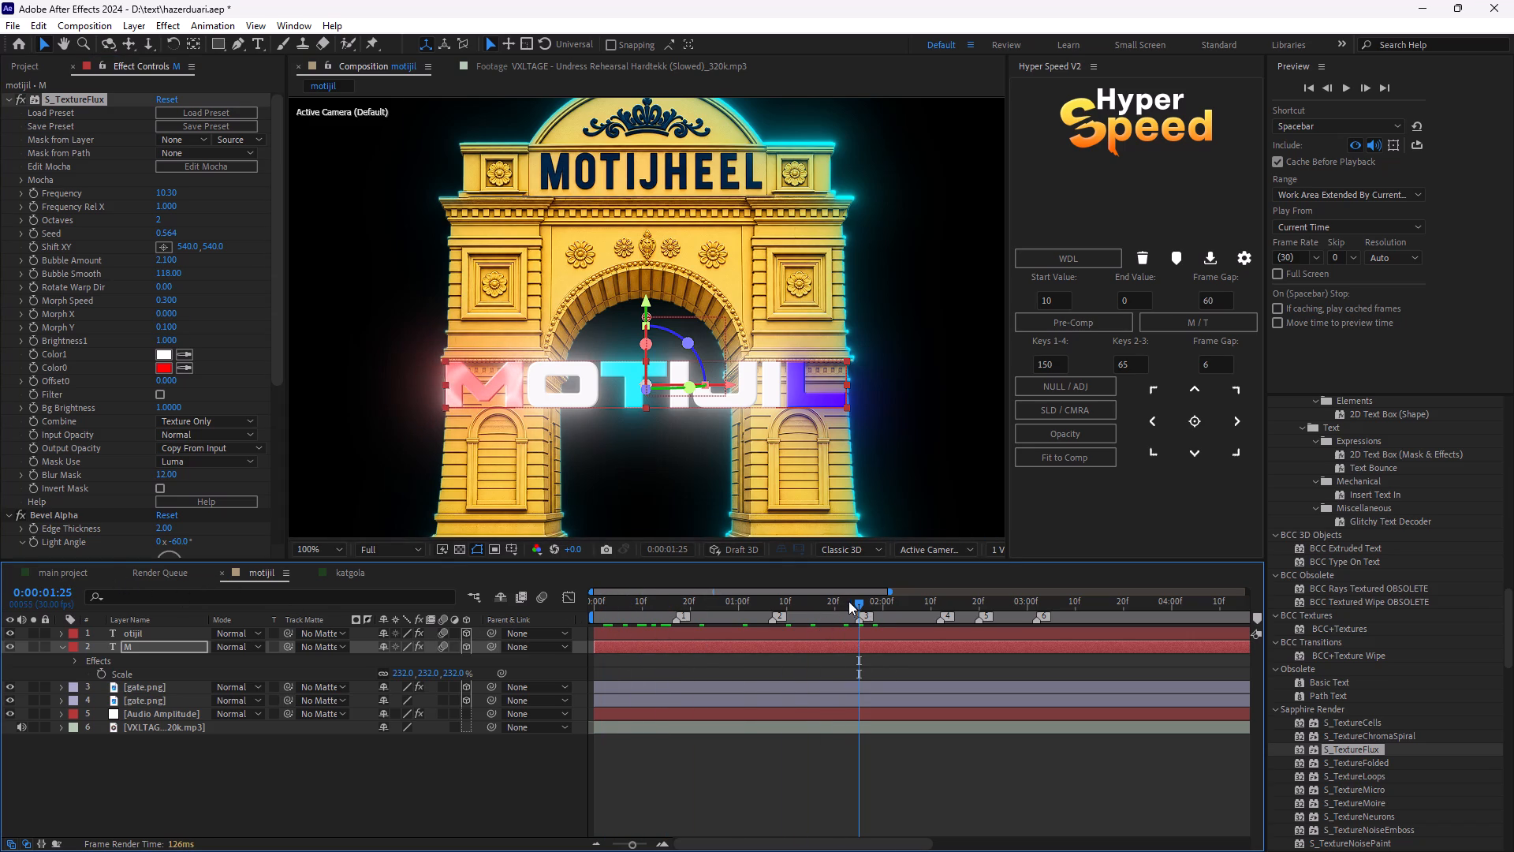
pyautogui.moveTo(853, 601); pyautogui.dragTo(519, 575)
pyautogui.click(754, 745)
pyautogui.press('space')
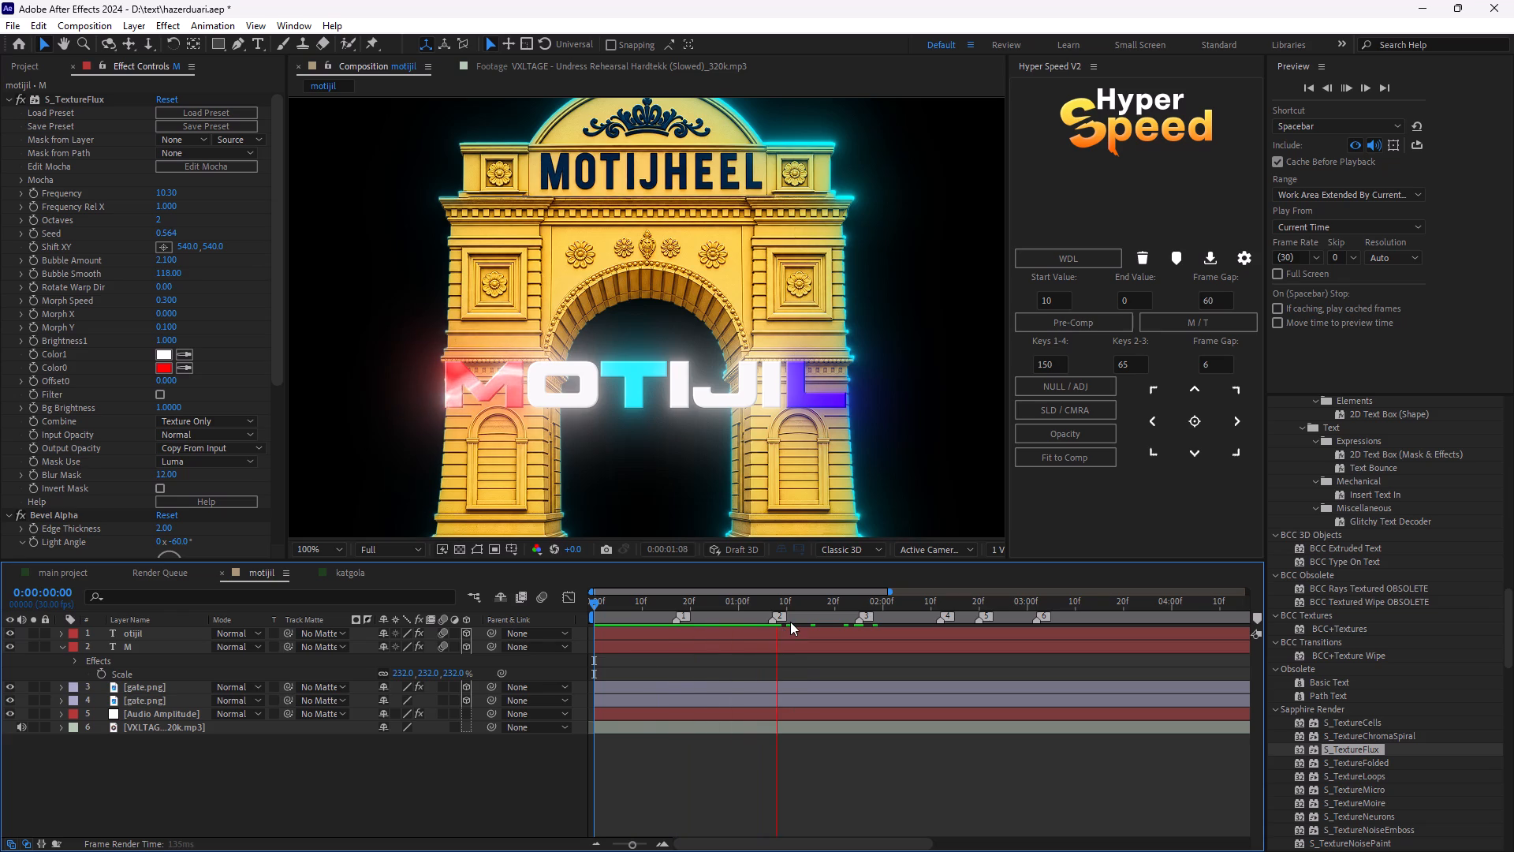
pyautogui.scroll(-1, 756, 462)
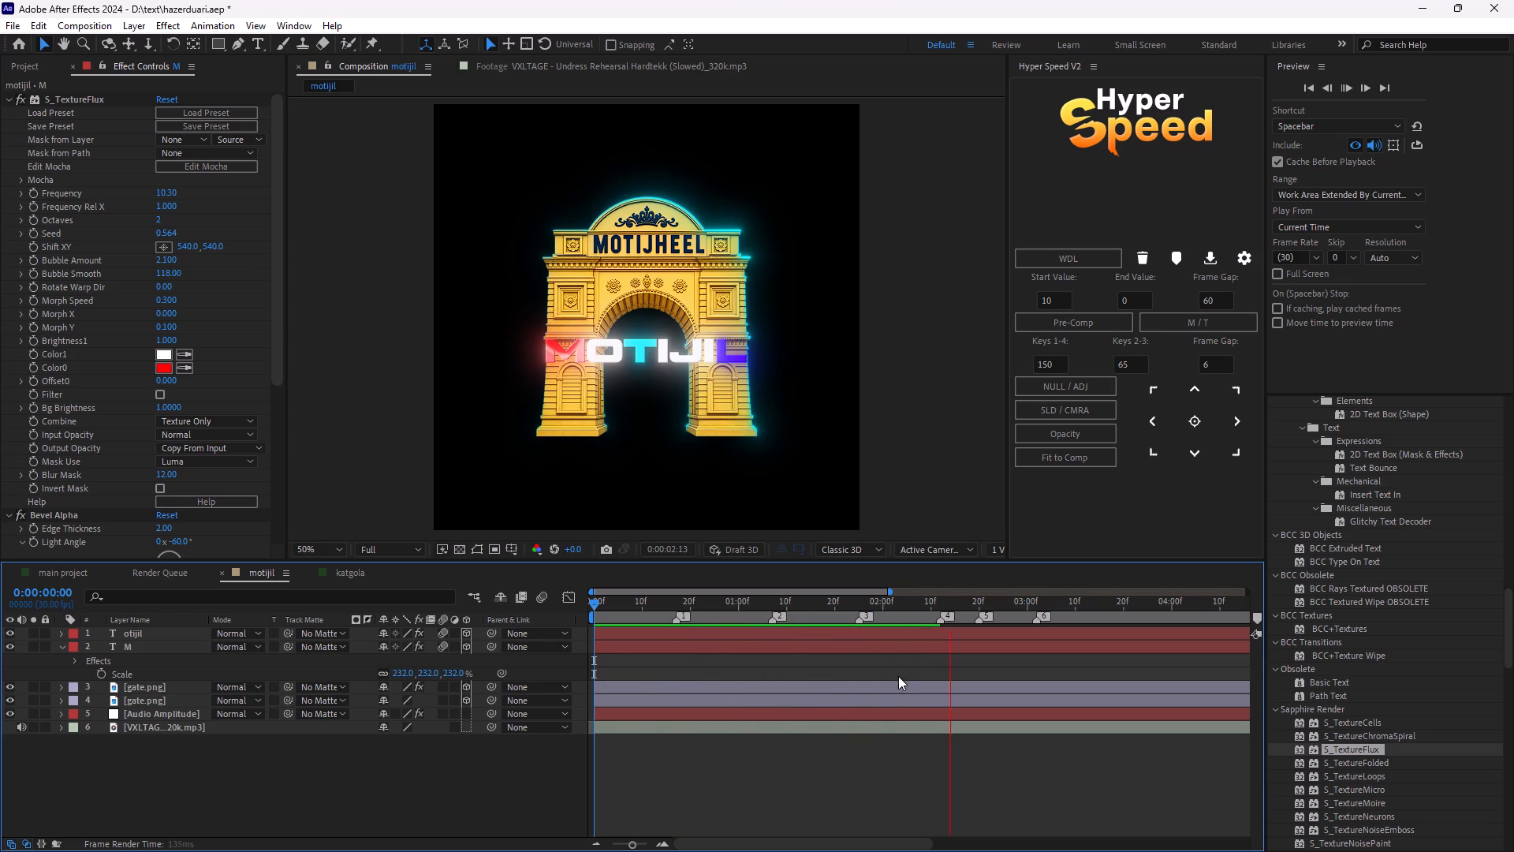
pyautogui.press('space')
pyautogui.press('space')
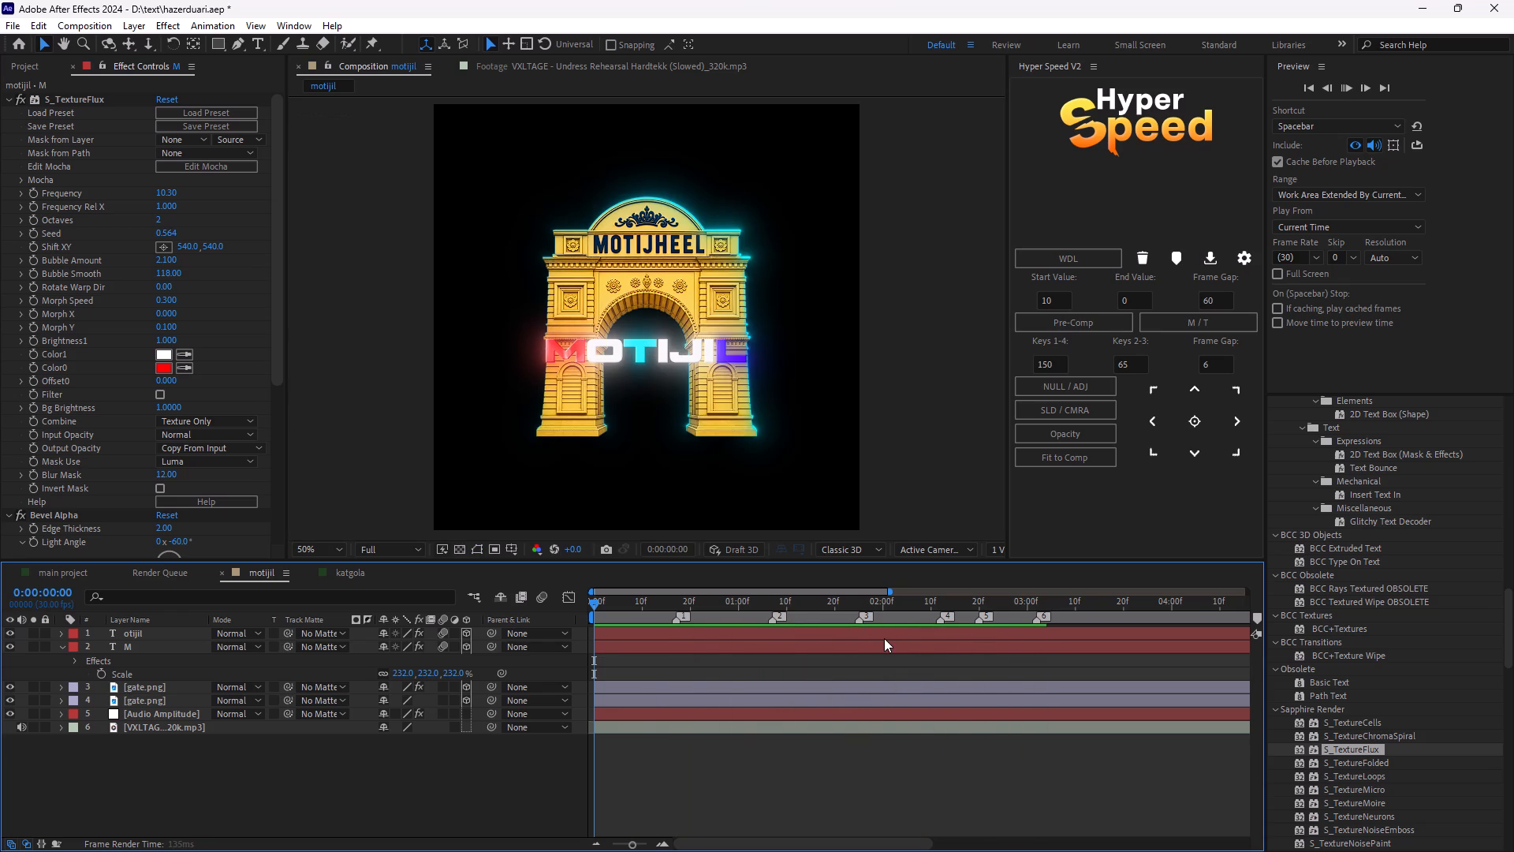
pyautogui.press('space')
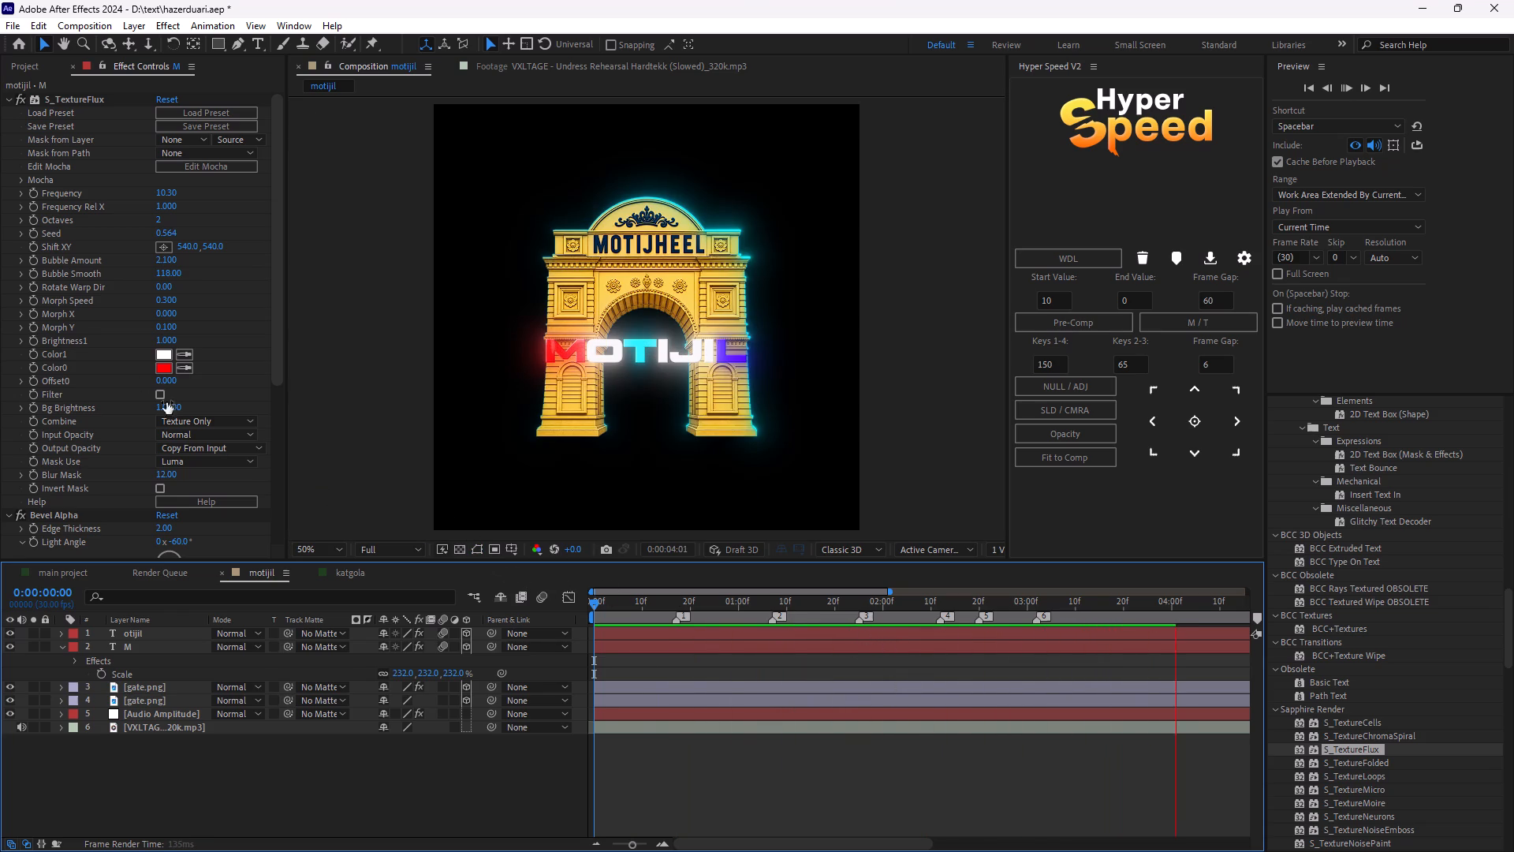
# Undo the S_TextureFlux edits and the splitting of the title, back to the single Motijil text layer.
pyautogui.hotkey('ctrl', 'z')
pyautogui.hotkey('ctrl', 'z')
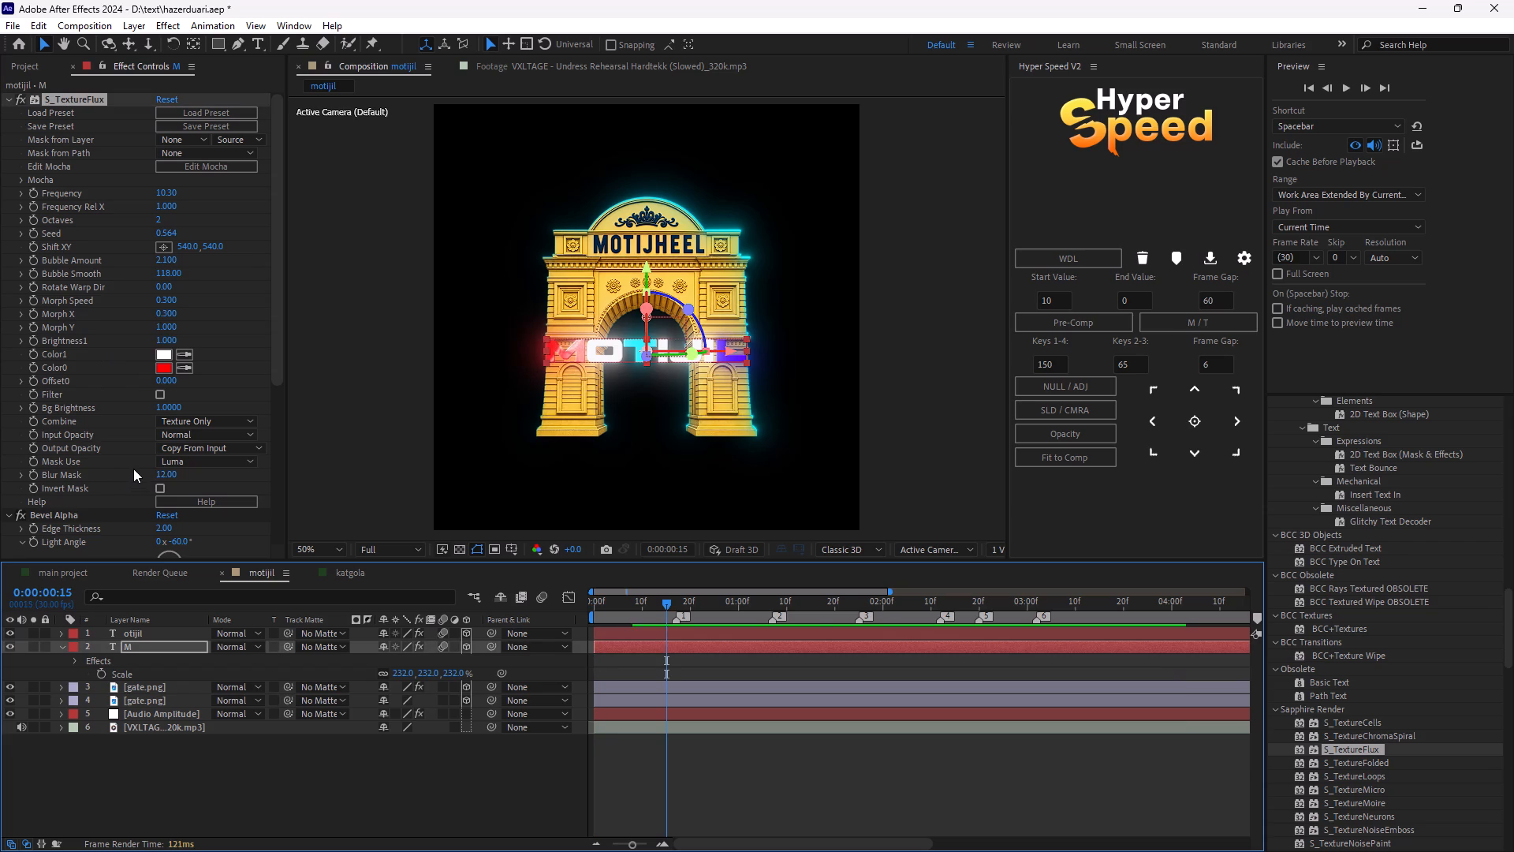
pyautogui.hotkey('ctrl', 'z')
pyautogui.hotkey('ctrl', 'z')
pyautogui.hotkey('ctrl', 'z')
pyautogui.hotkey('ctrl', 'z')
pyautogui.hotkey('ctrl', 'z')
pyautogui.hotkey('ctrl', 'z')
pyautogui.hotkey('ctrl', 'z')
pyautogui.hotkey('ctrl', 'z')
pyautogui.hotkey('ctrl', 'z')
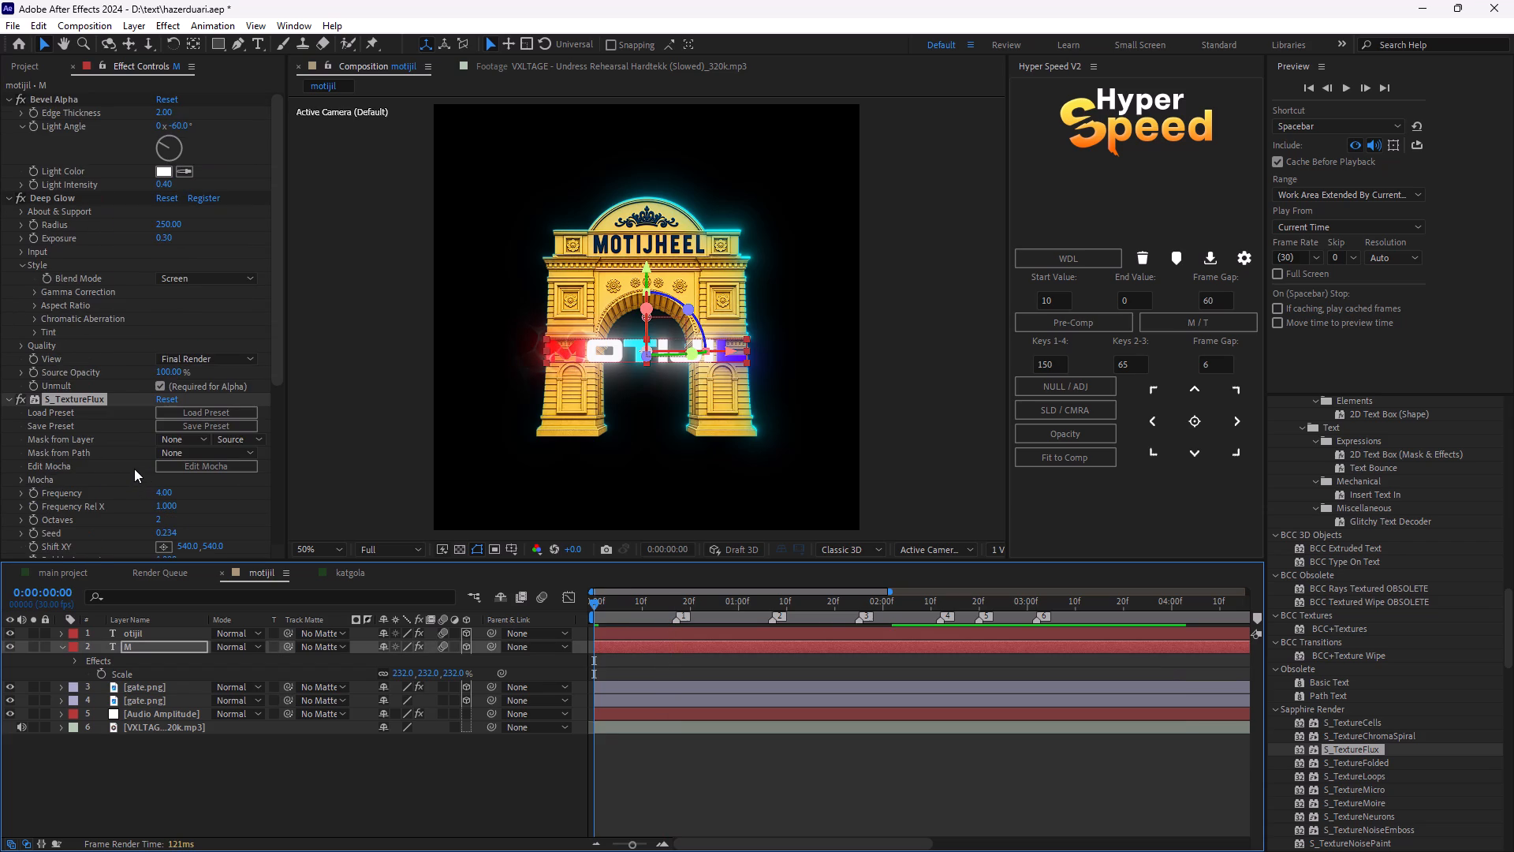
pyautogui.hotkey('ctrl', 'z')
pyautogui.hotkey('ctrl', 'z')
pyautogui.hotkey('ctrl', 'z')
pyautogui.hotkey('ctrl', 'z')
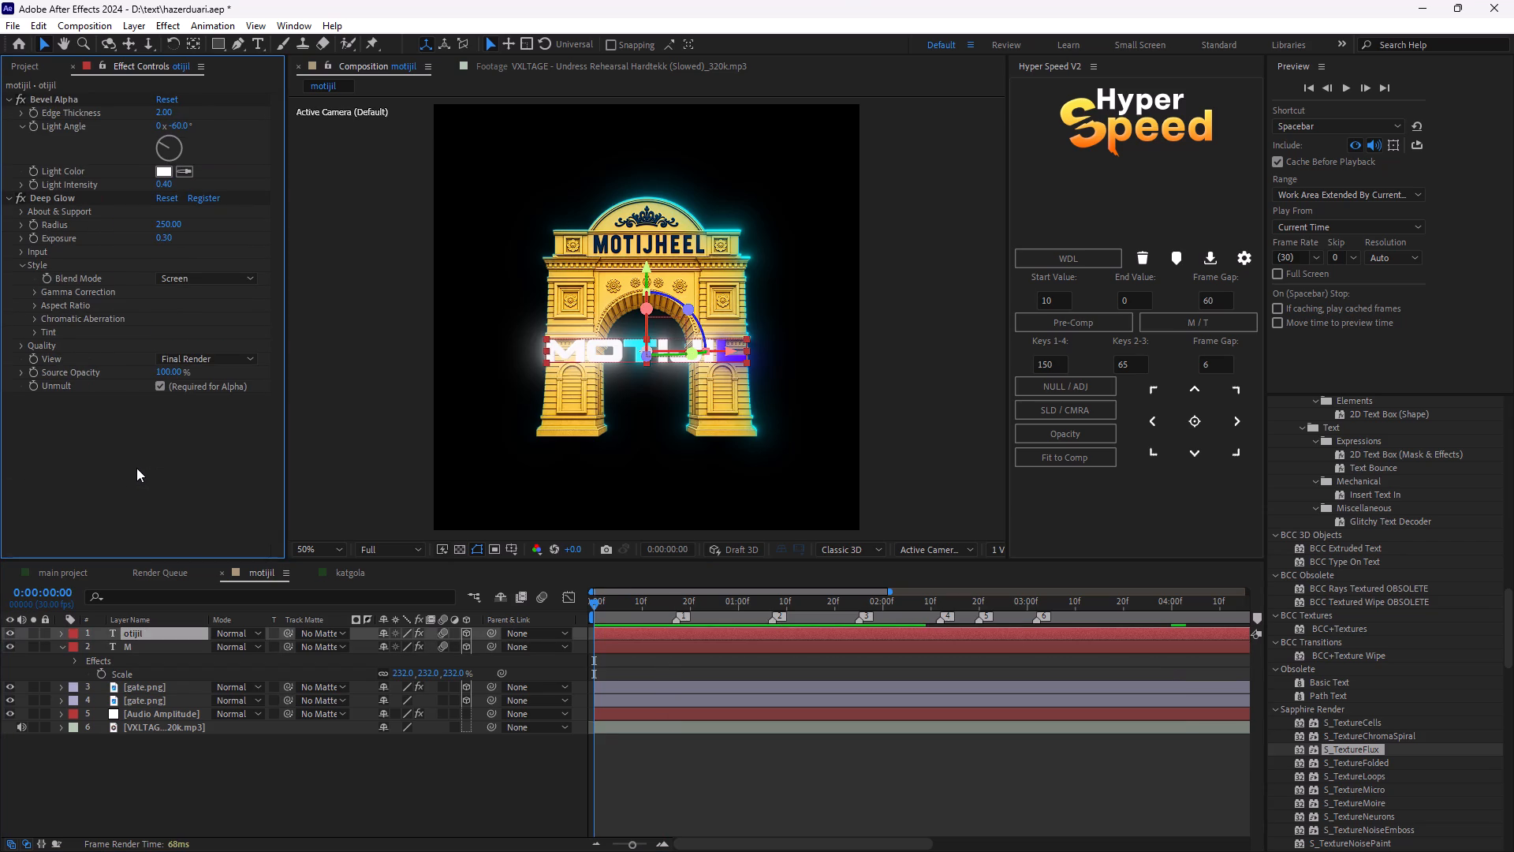
pyautogui.hotkey('ctrl', 'z')
pyautogui.hotkey('ctrl', 'z')
pyautogui.hotkey('ctrl', 'z')
pyautogui.hotkey('ctrl', 'z')
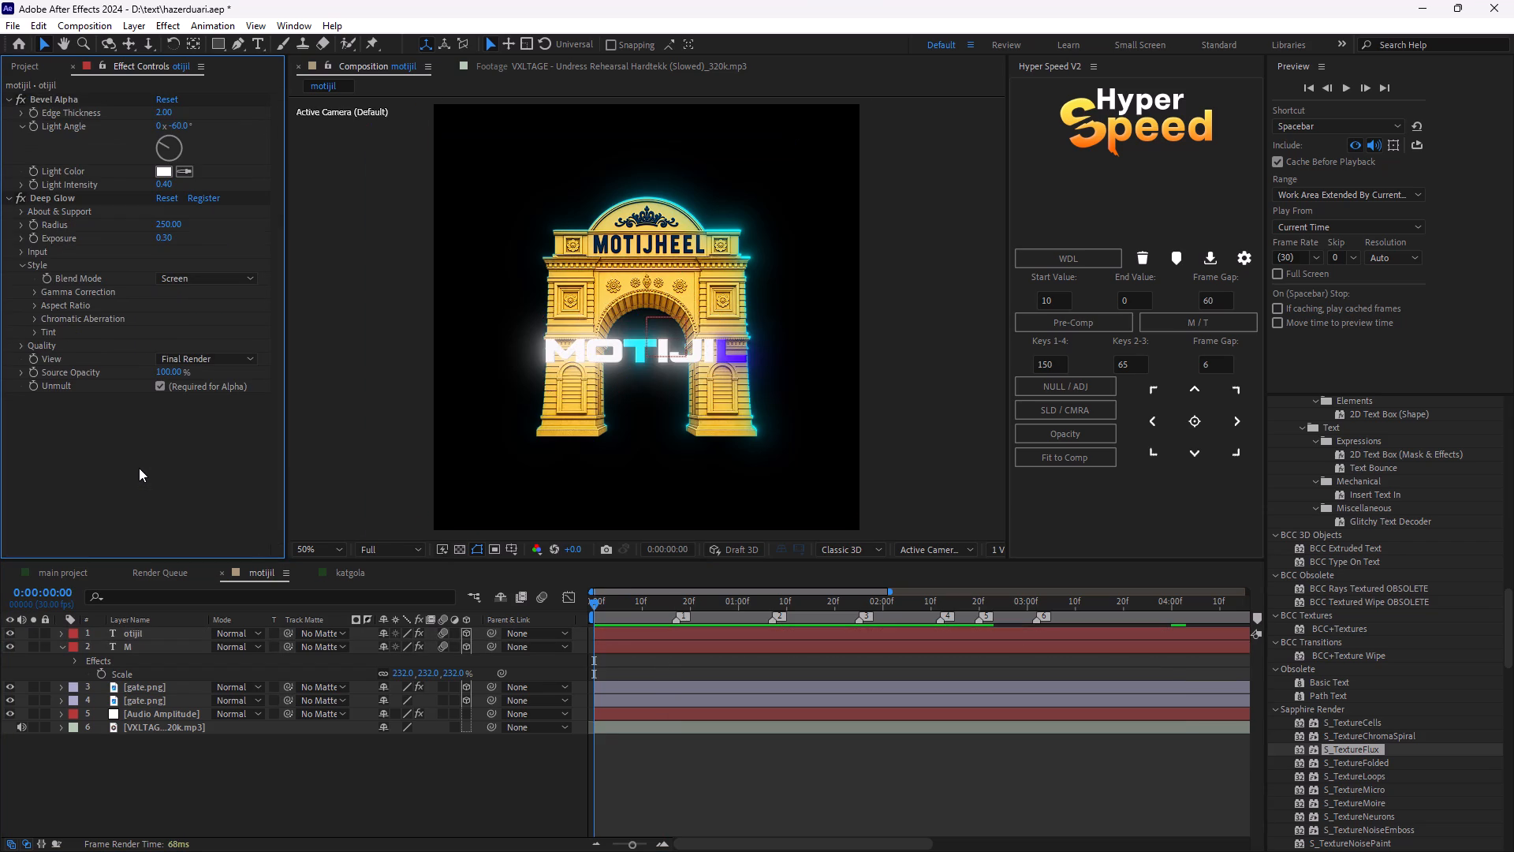
pyautogui.hotkey('ctrl', 'z')
pyautogui.hotkey('ctrl', 'z')
pyautogui.hotkey('ctrl', 'z')
pyautogui.hotkey('ctrl', 'z')
pyautogui.hotkey('ctrl', 'z')
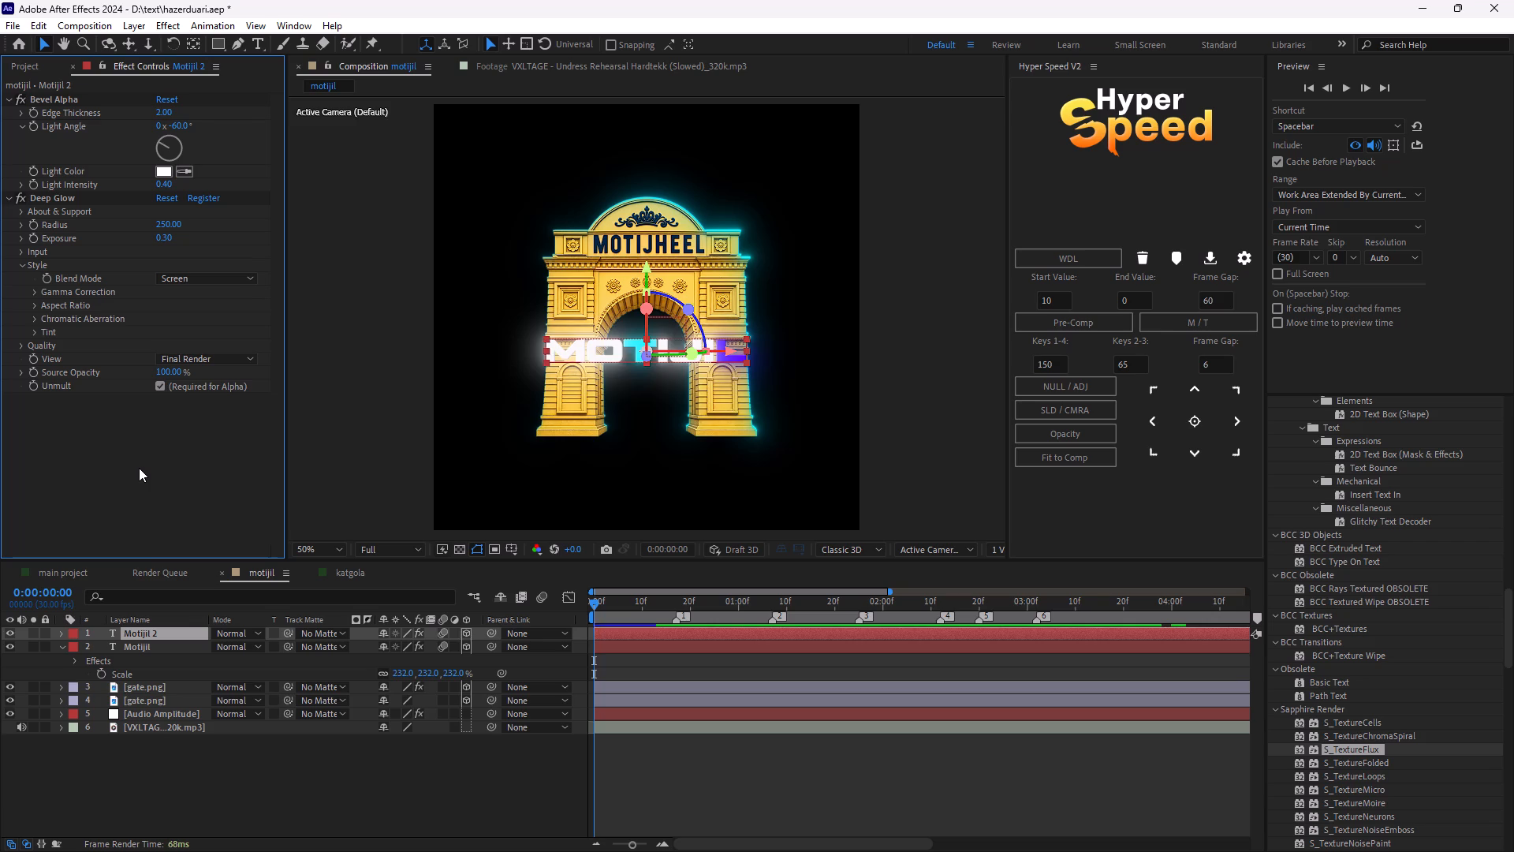
pyautogui.hotkey('ctrl', 'z')
pyautogui.hotkey('ctrl', 'z')
pyautogui.click(652, 748)
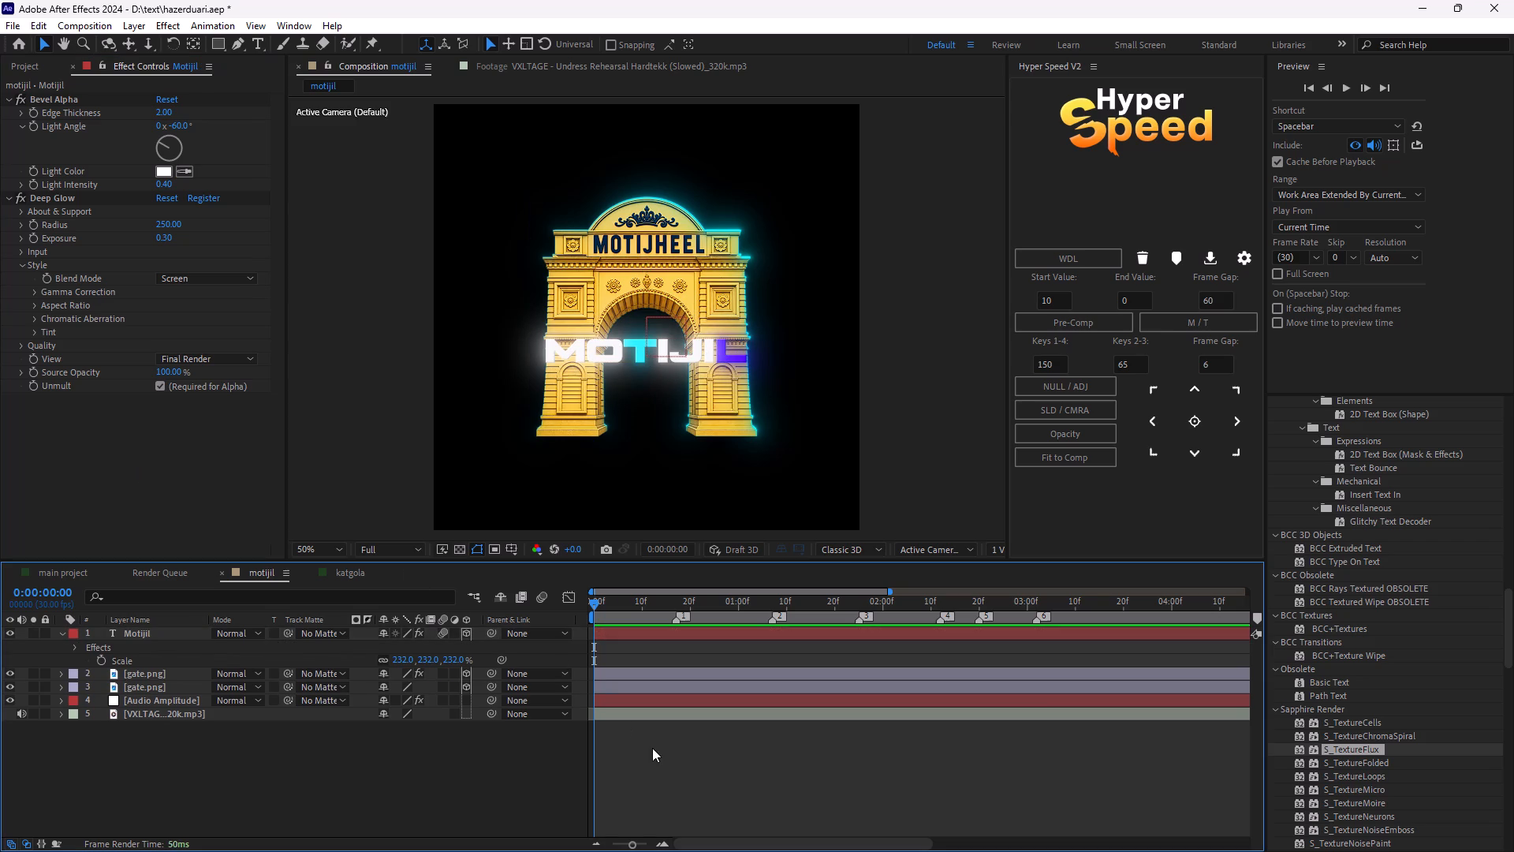
# Set the fill colour of only the letter M in the Motijil text layer to red FF0012.
pyautogui.click(763, 630)
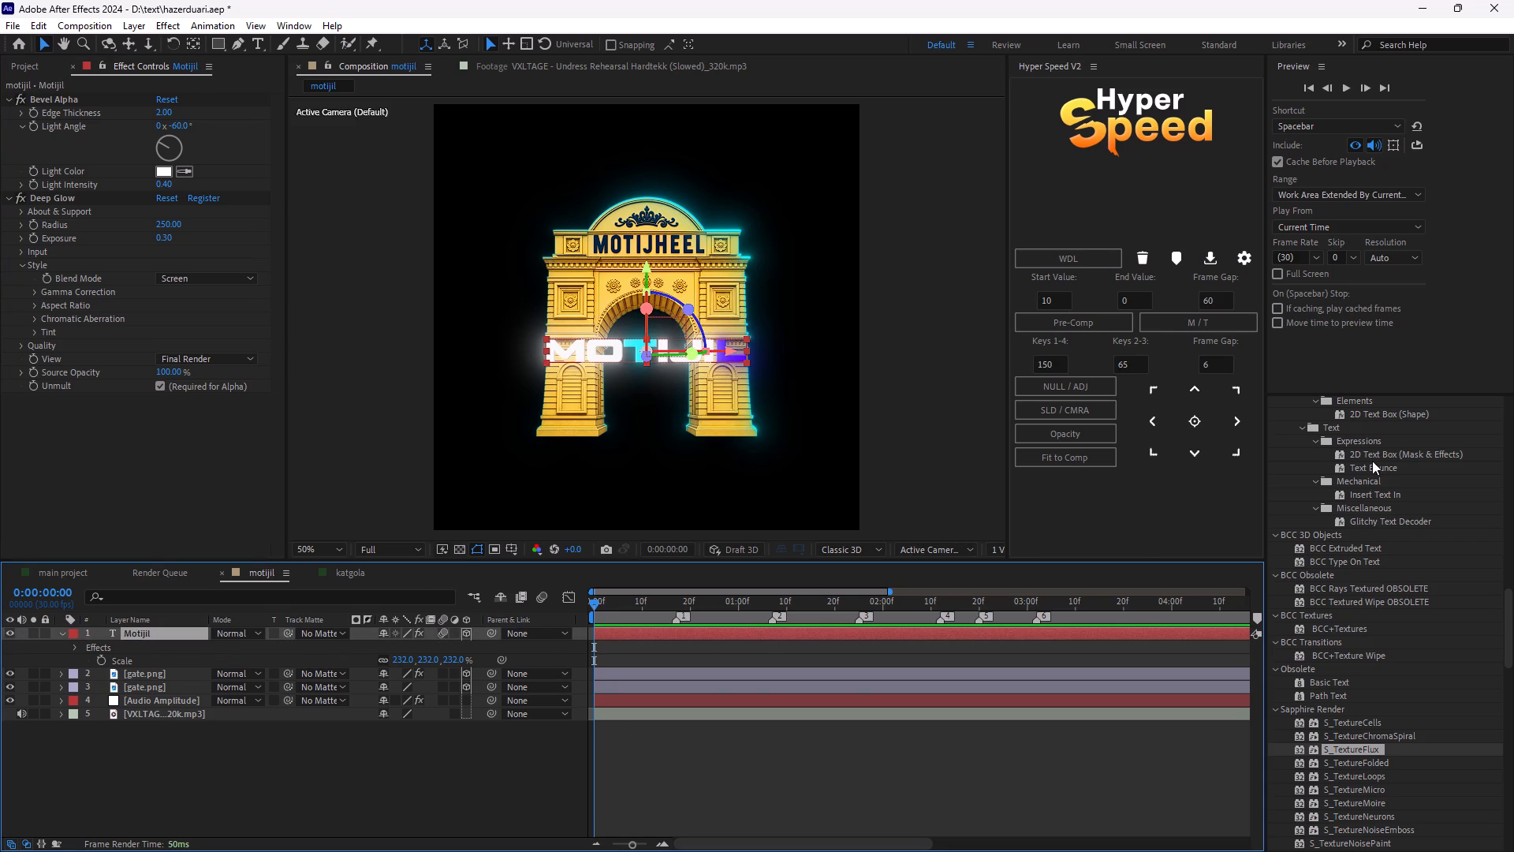
pyautogui.scroll(6, 1420, 333)
pyautogui.click(263, 41)
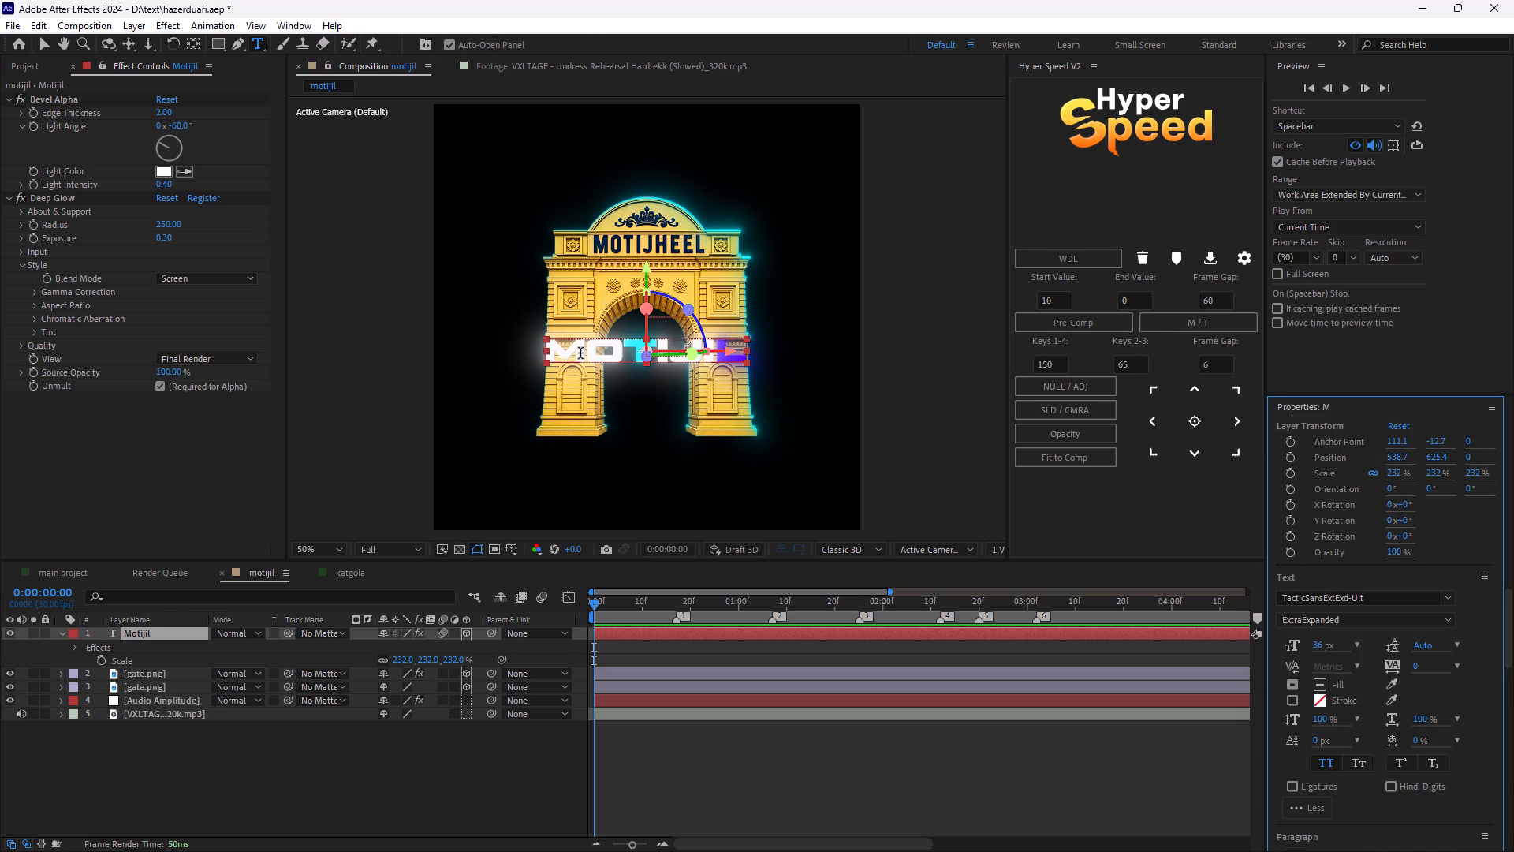
pyautogui.click(583, 352)
pyautogui.click(583, 352)
pyautogui.click(586, 353)
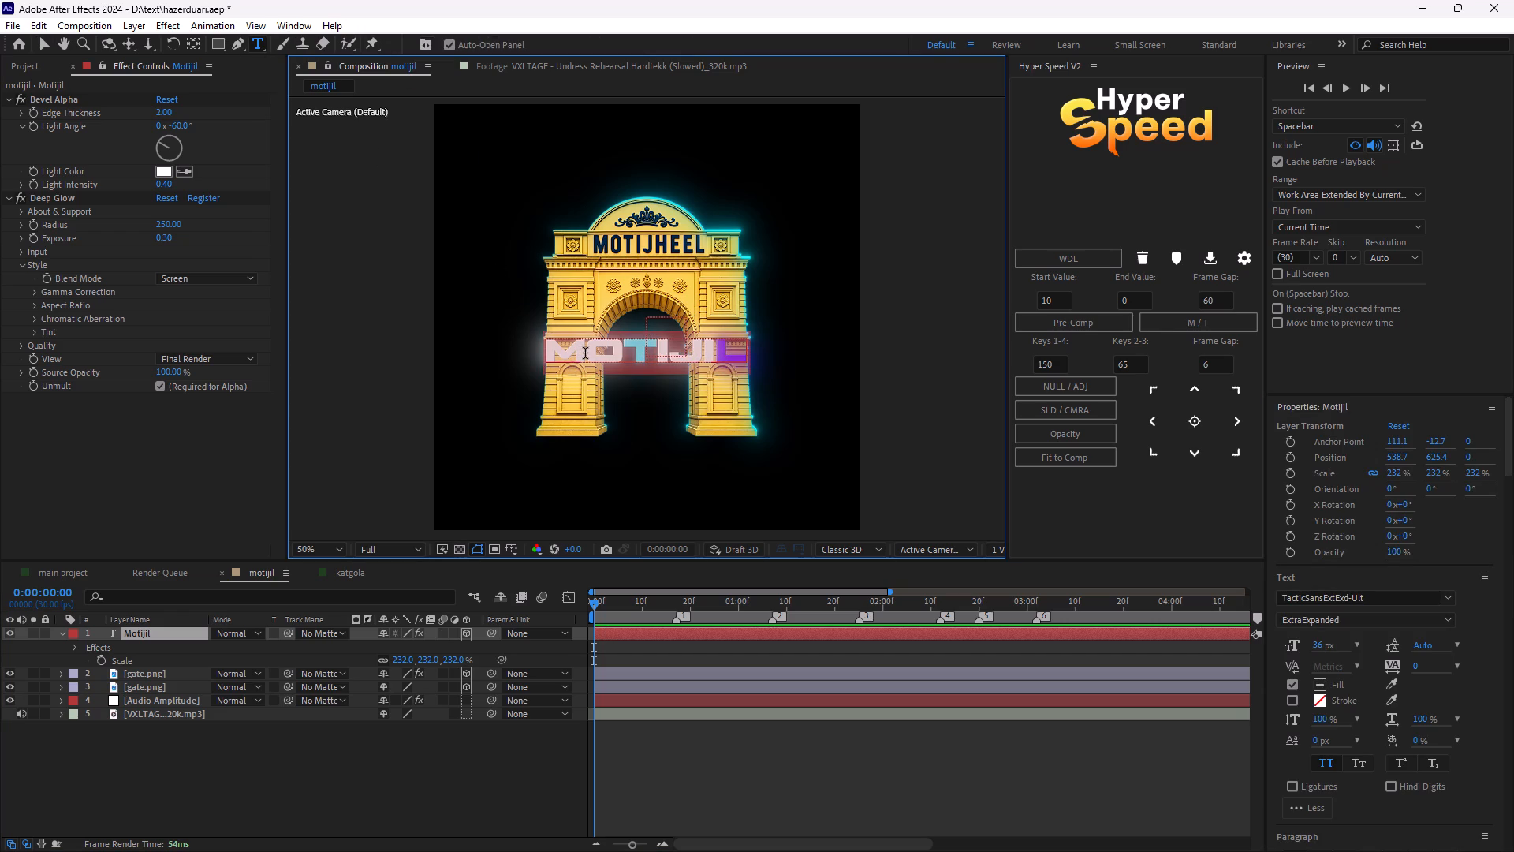
pyautogui.click(582, 347)
pyautogui.moveTo(587, 353); pyautogui.dragTo(439, 353)
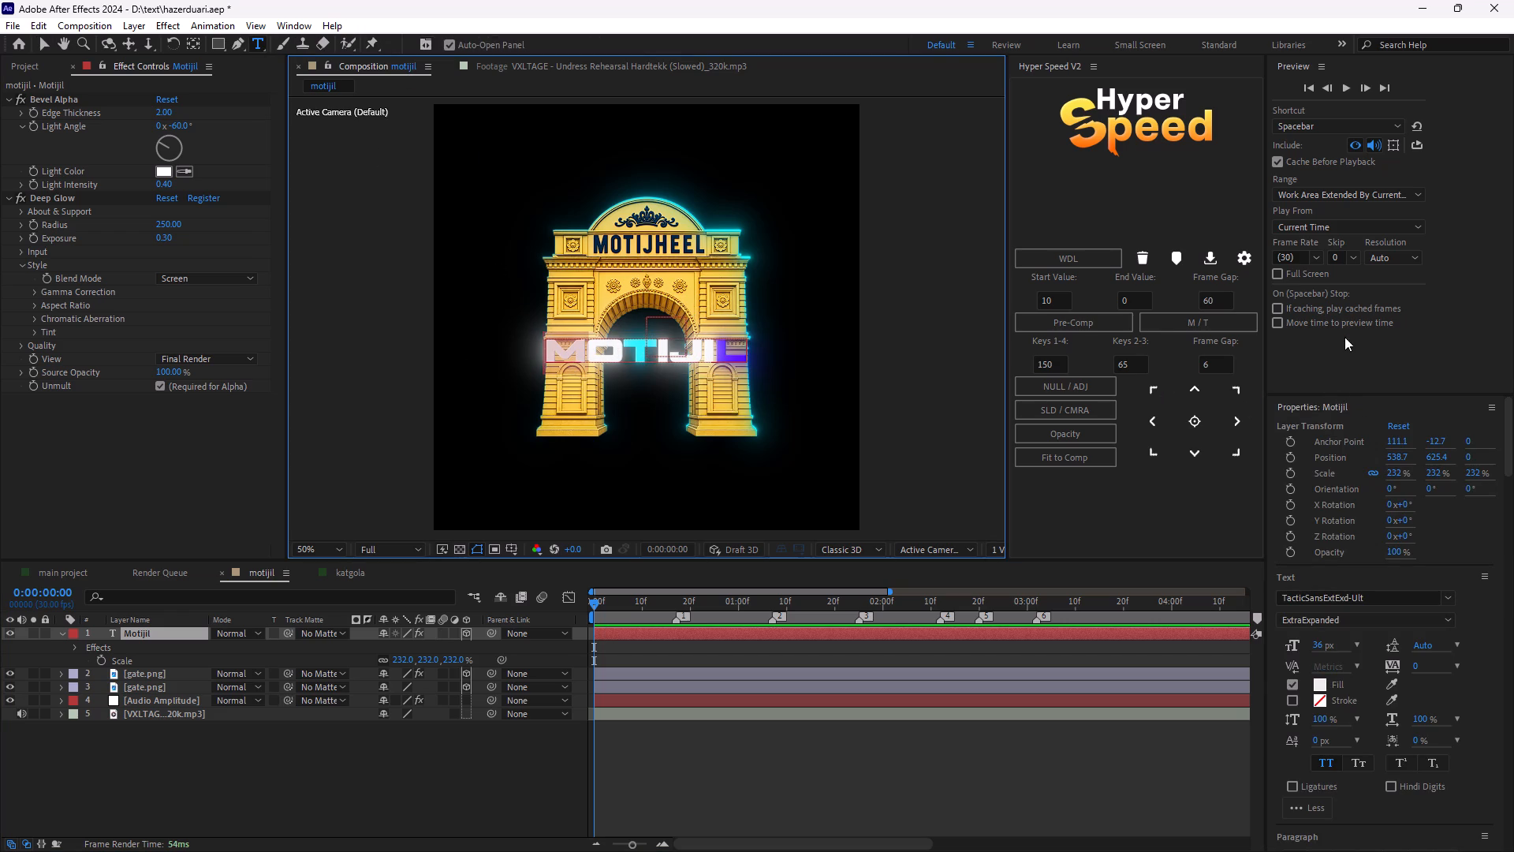
pyautogui.click(1325, 685)
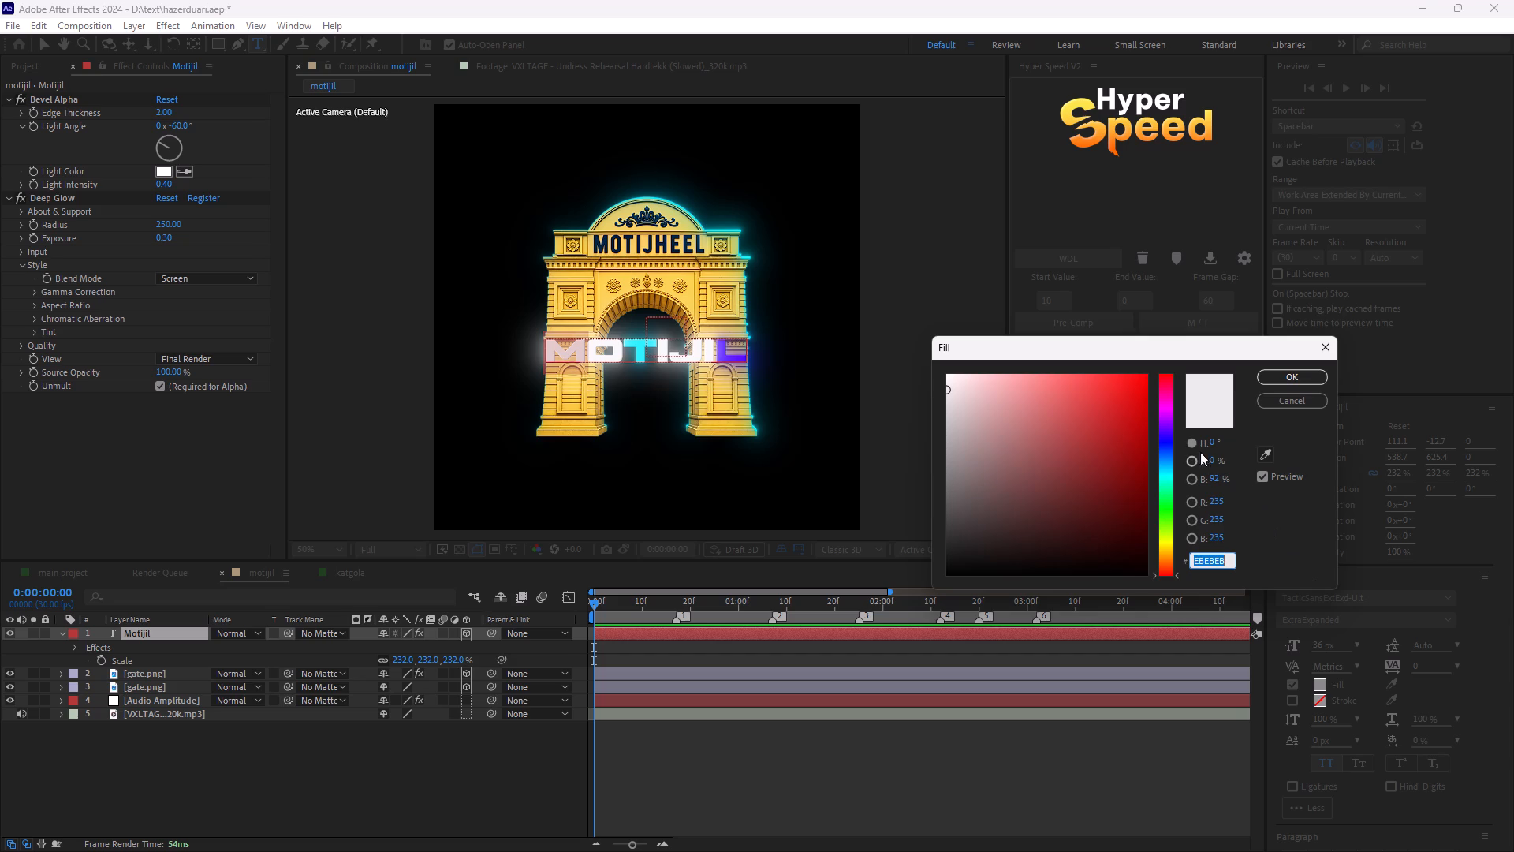
pyautogui.click(1167, 436)
pyautogui.moveTo(1173, 433); pyautogui.dragTo(1175, 389)
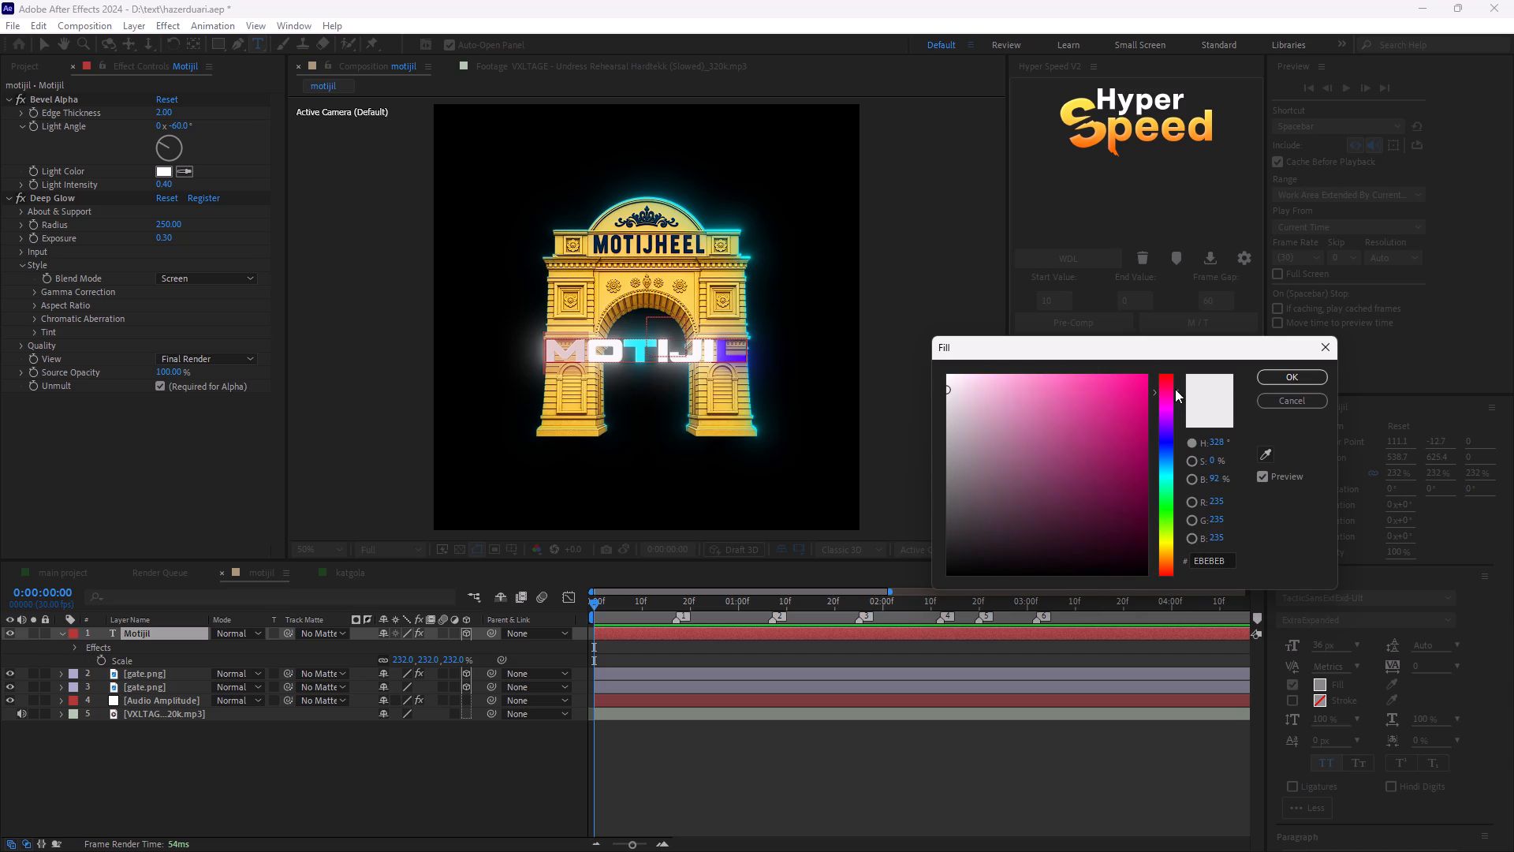
pyautogui.moveTo(1175, 389); pyautogui.dragTo(1176, 376)
pyautogui.moveTo(1288, 381); pyautogui.dragTo(1274, 425)
pyautogui.moveTo(1109, 399); pyautogui.dragTo(1213, 364)
pyautogui.click(1244, 369)
pyautogui.click(1286, 382)
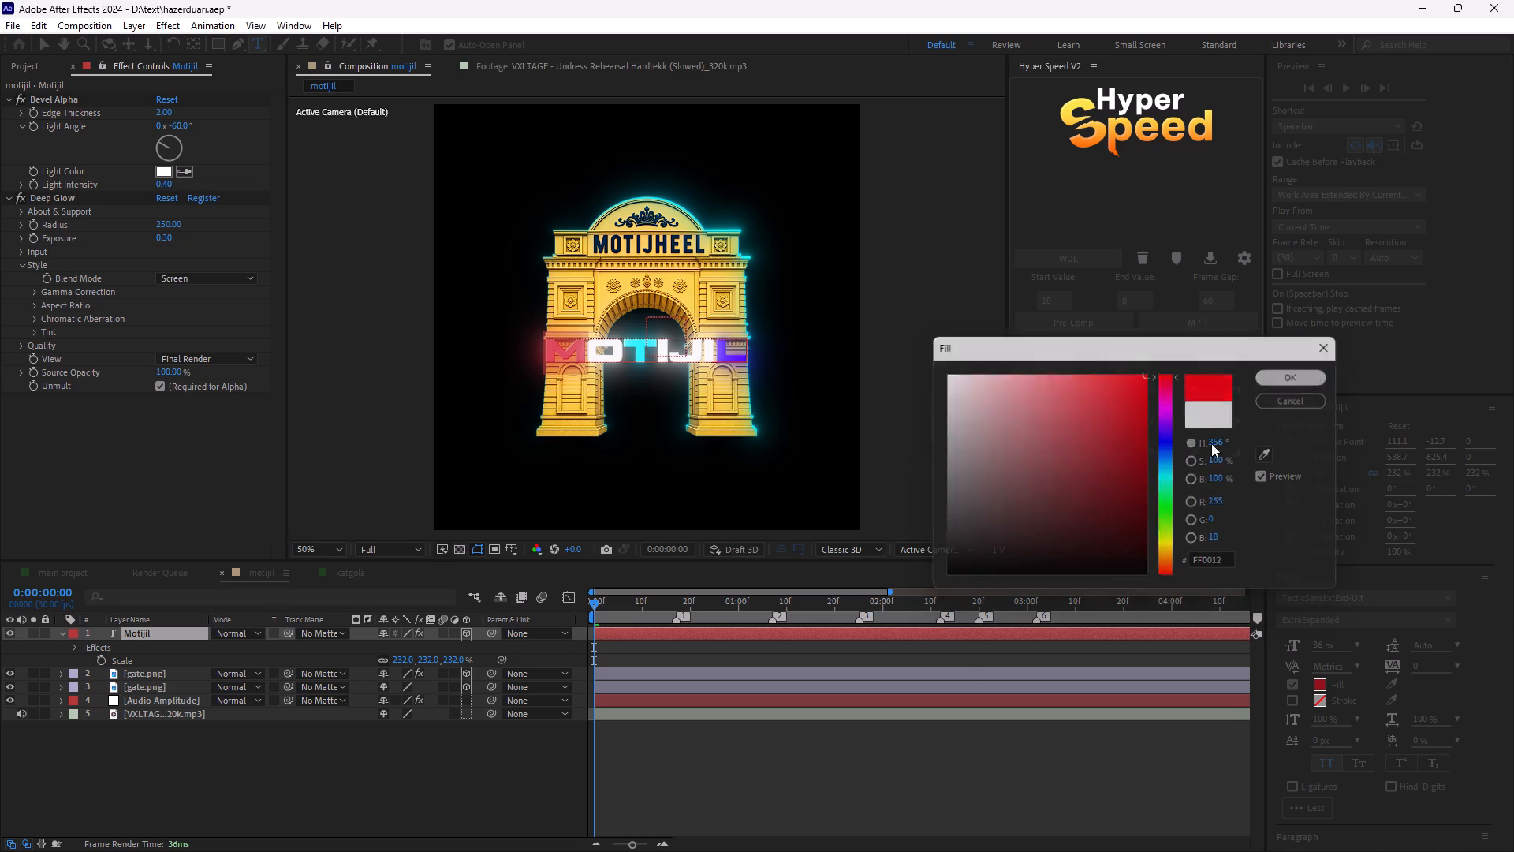
pyautogui.click(811, 832)
# Play back the composition from the start to check the title with the recoloured M.
pyautogui.scroll(2, 614, 501)
pyautogui.scroll(-1, 624, 511)
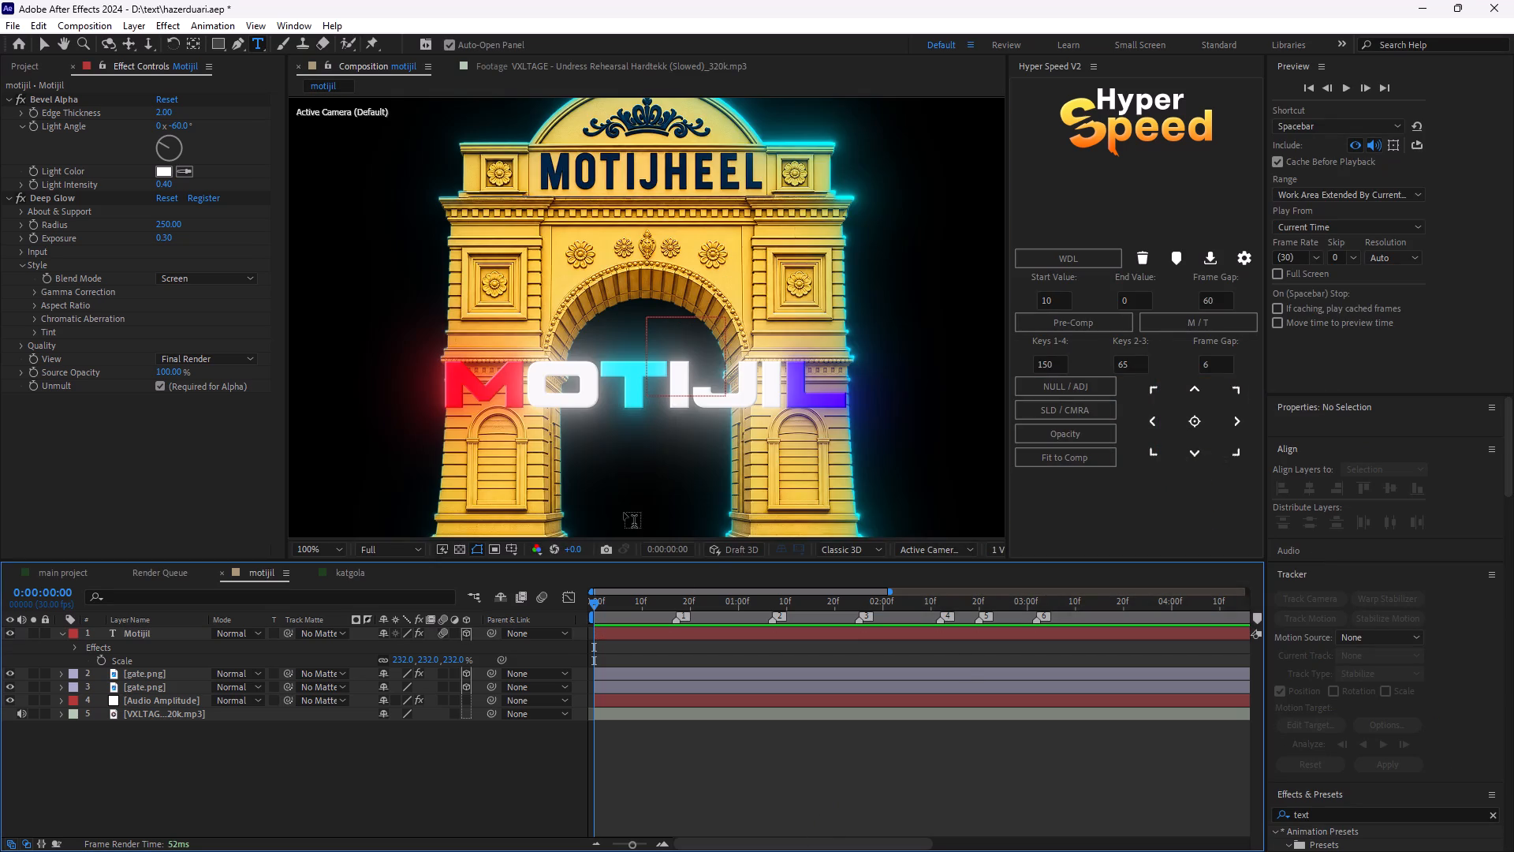
pyautogui.press('space')
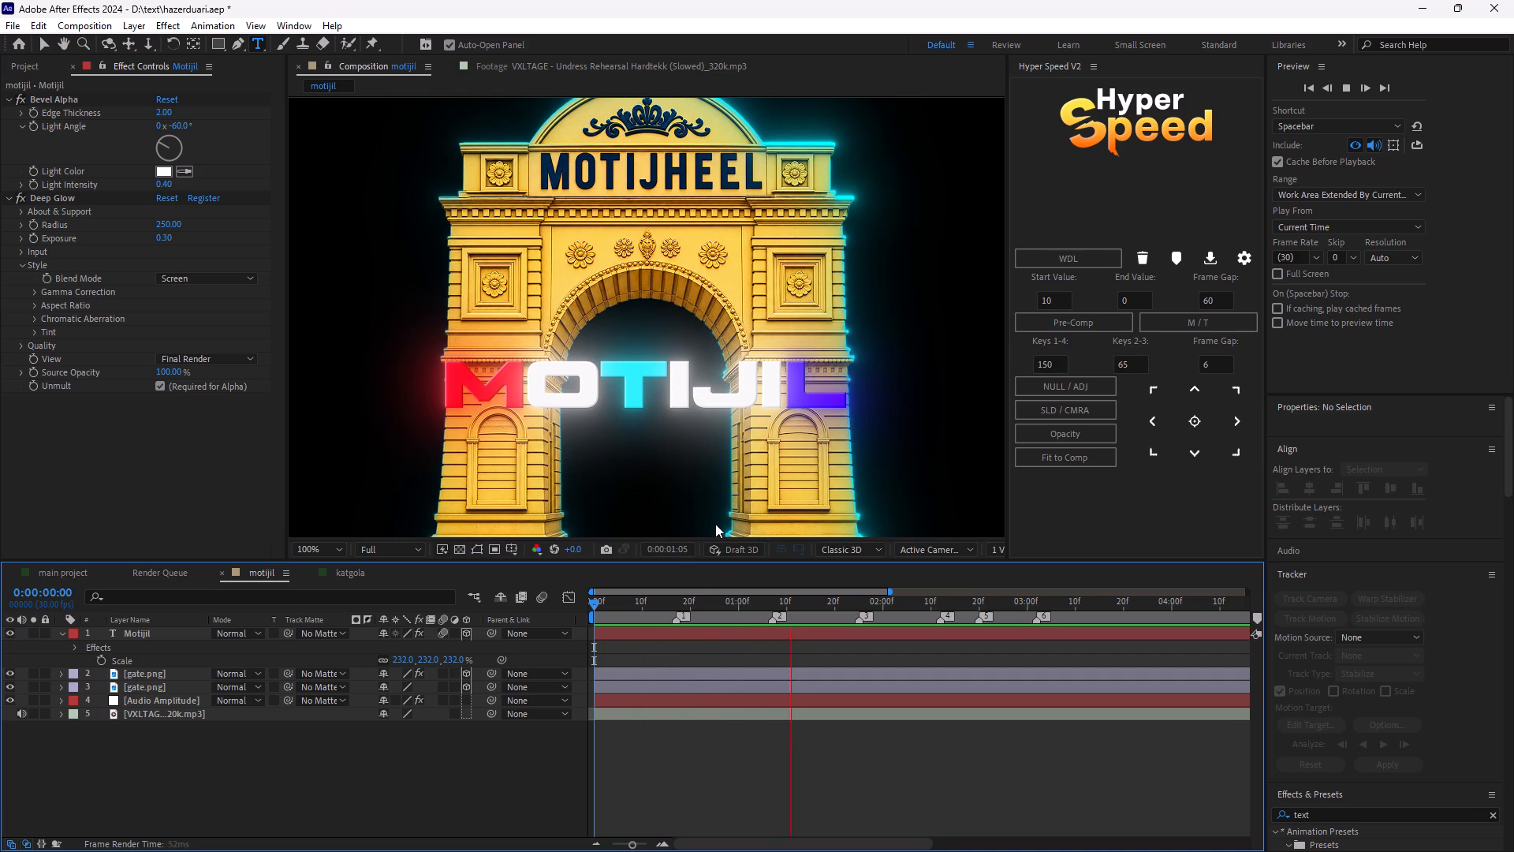
# Play back the motijil composition and scrub through its first frames to check the title over the whole gate.
pyautogui.press('space')
pyautogui.press('space')
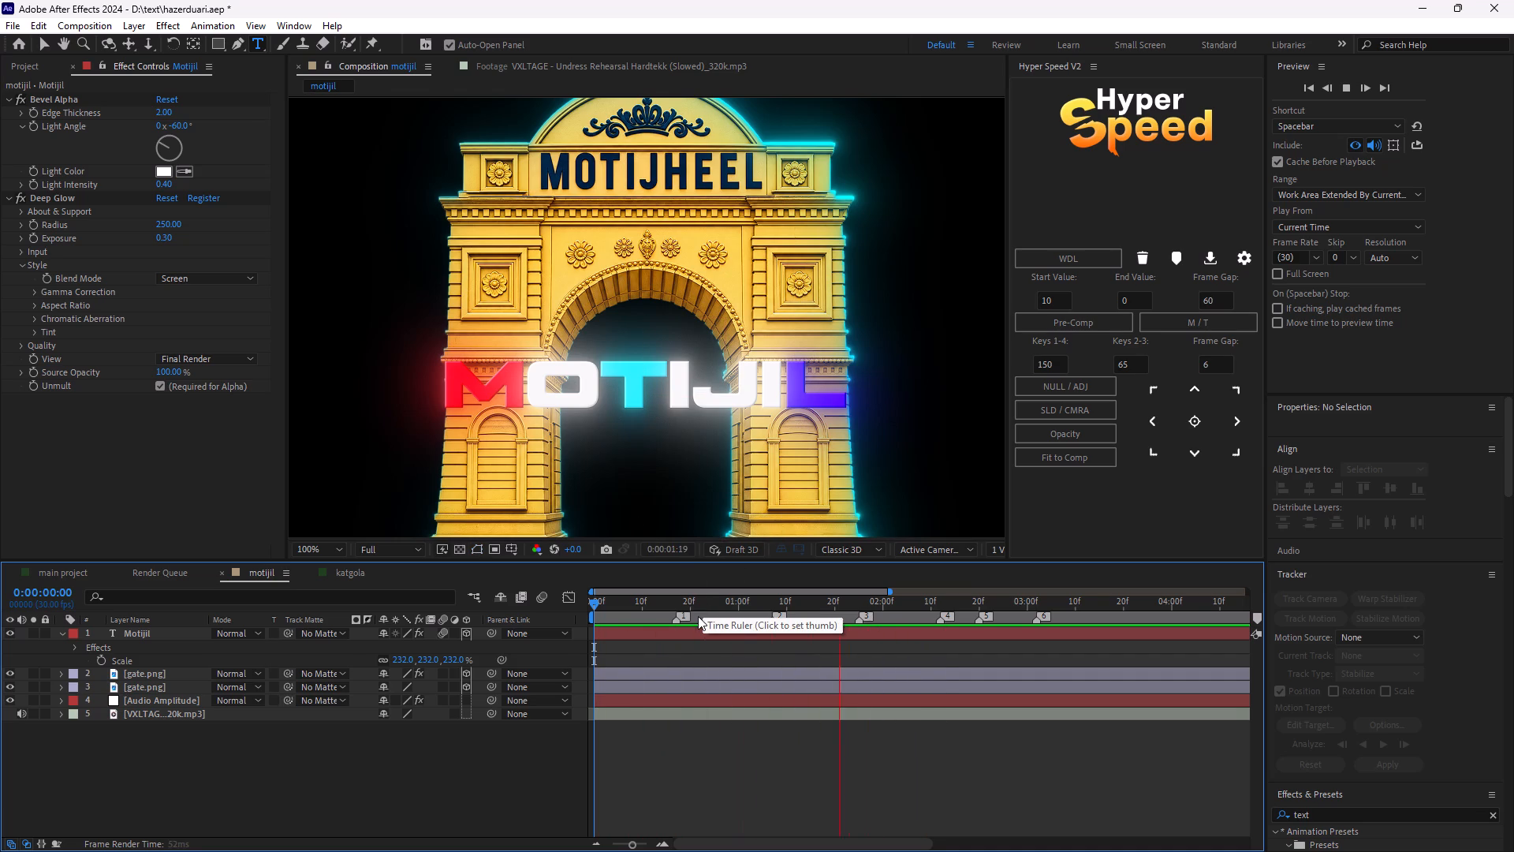
pyautogui.press('space')
pyautogui.scroll(-1, 519, 439)
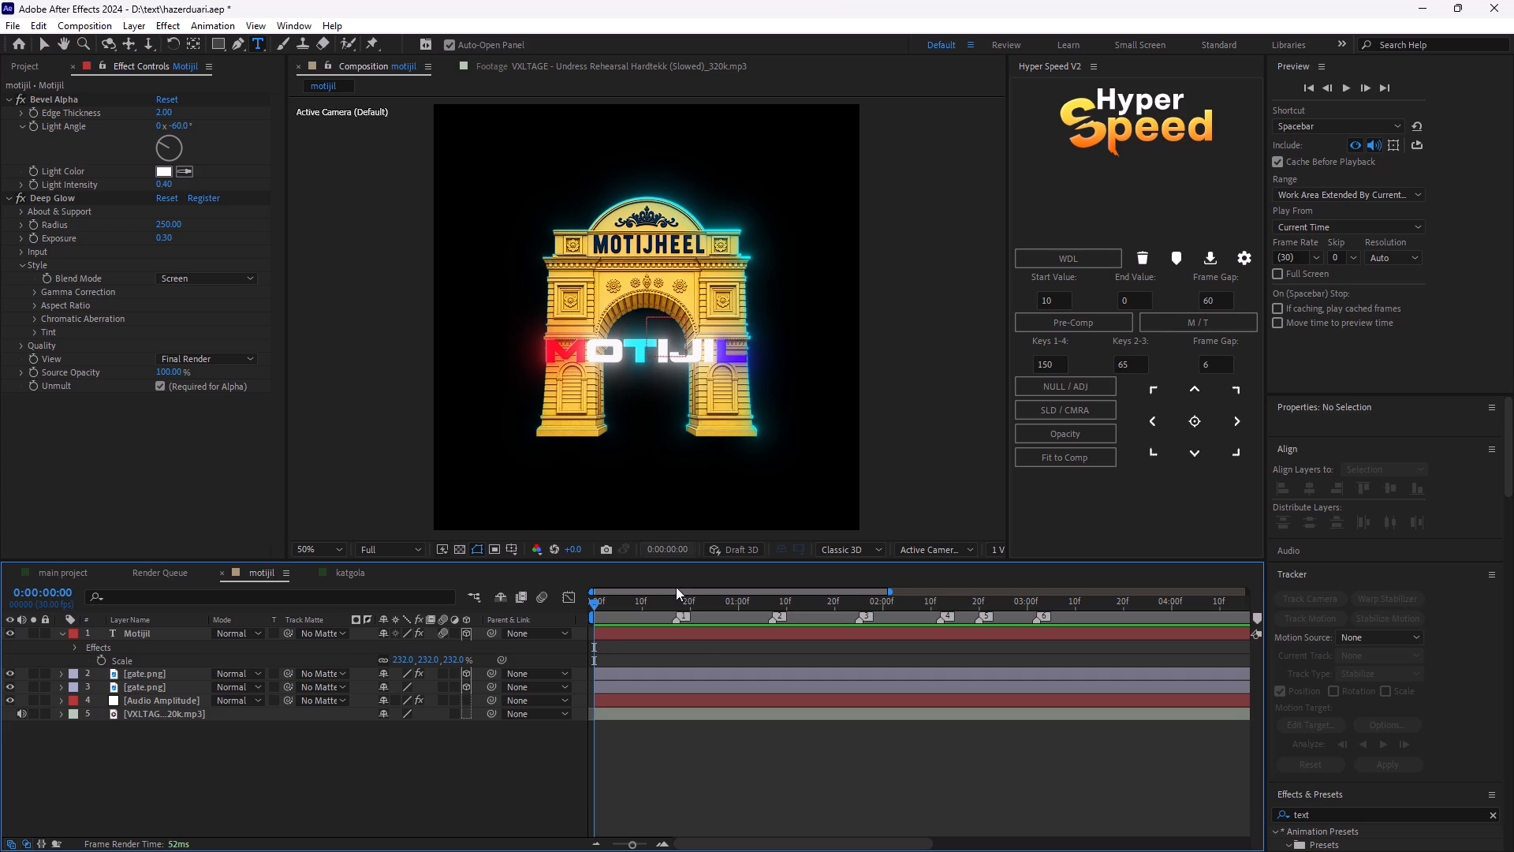
pyautogui.moveTo(602, 604); pyautogui.dragTo(617, 606)
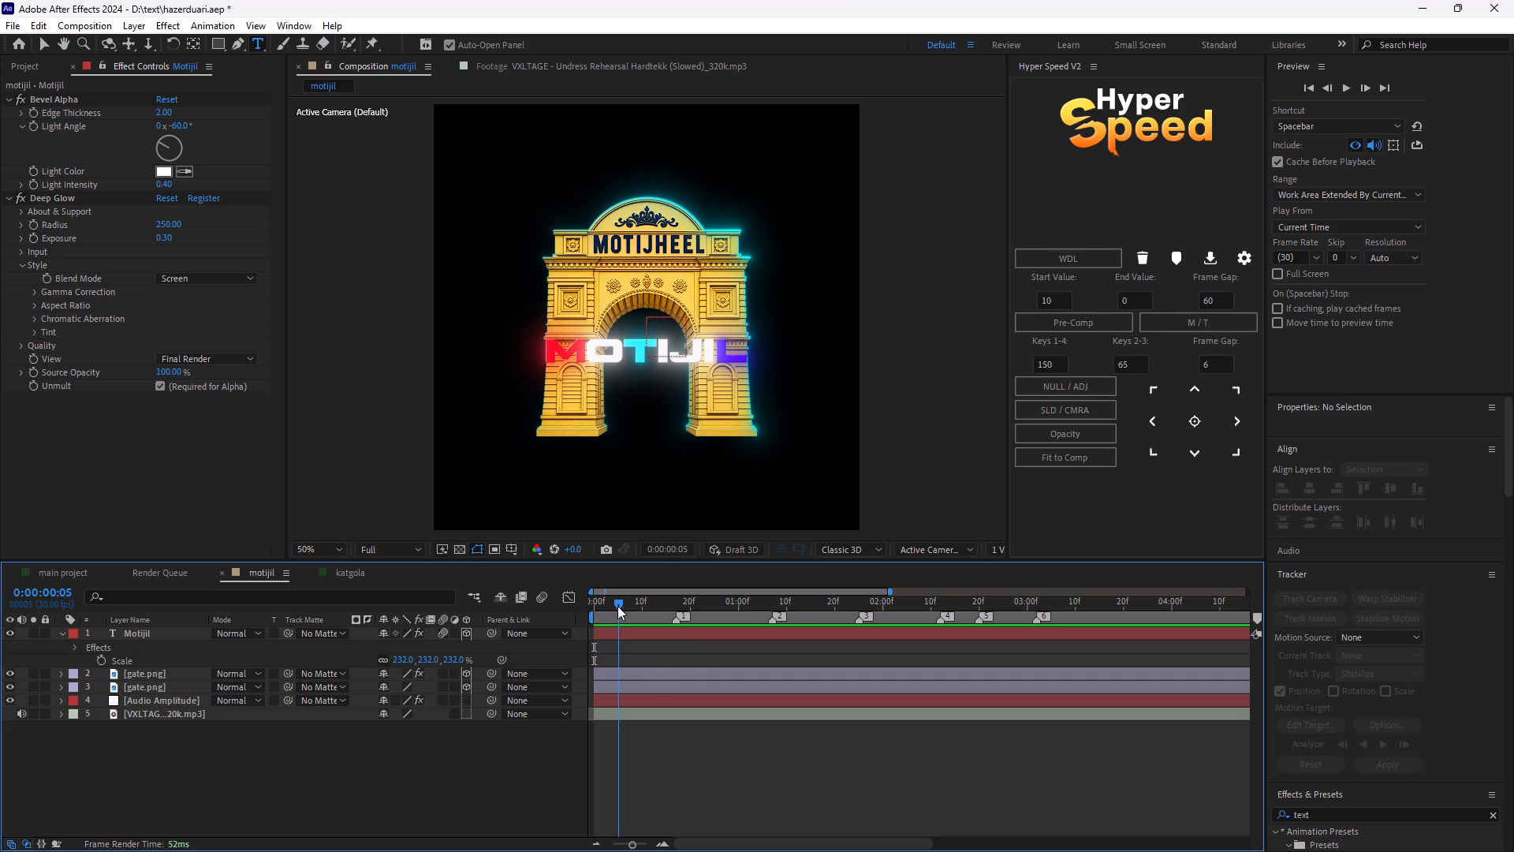
pyautogui.moveTo(617, 606); pyautogui.dragTo(619, 606)
# Collapse the expanded properties of the Motijil text layer in the timeline.
pyautogui.click(531, 764)
pyautogui.click(60, 634)
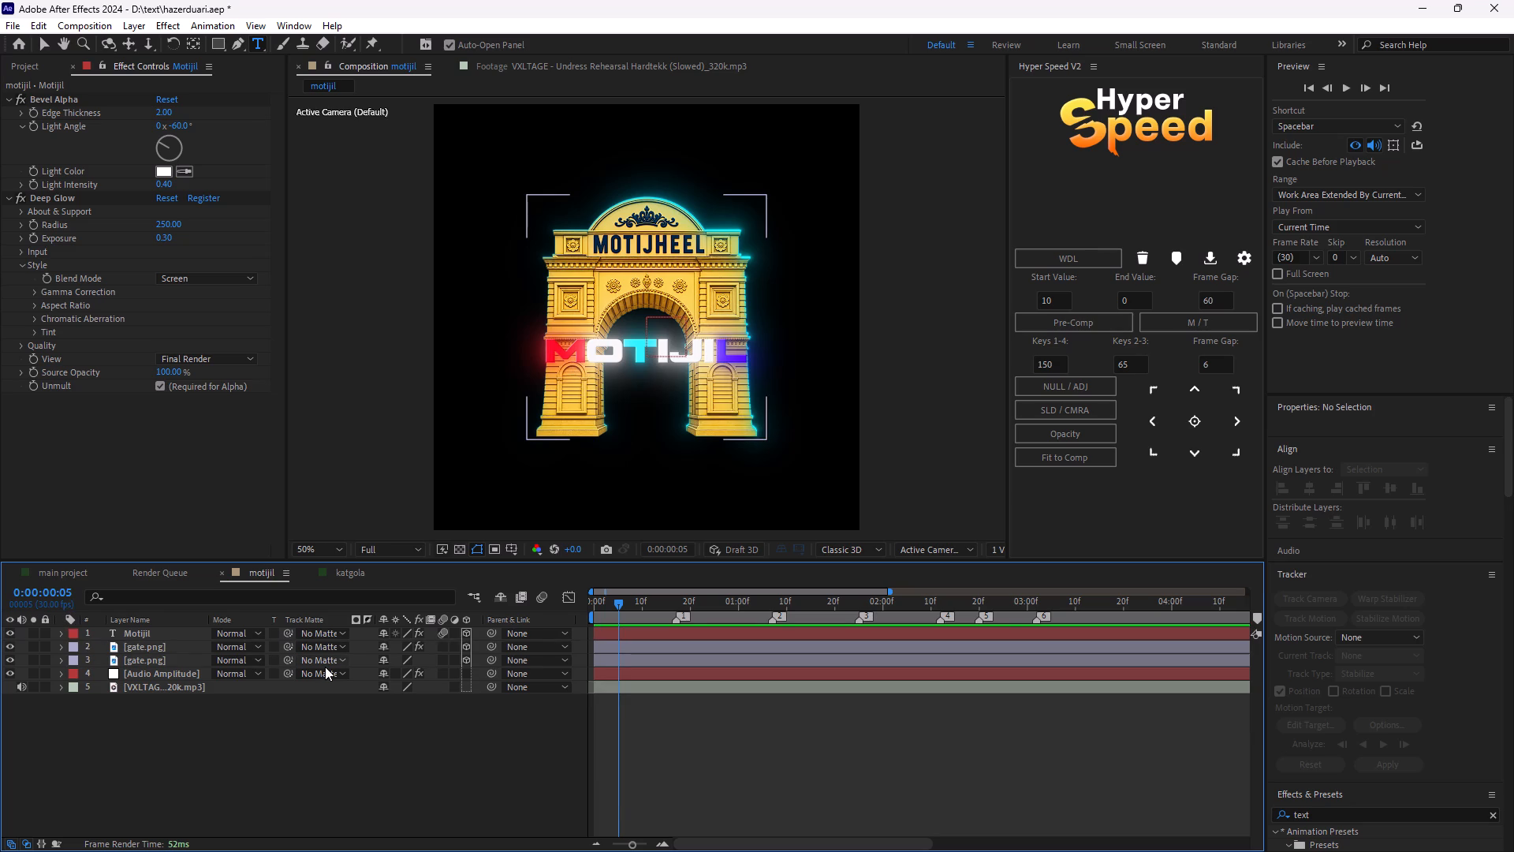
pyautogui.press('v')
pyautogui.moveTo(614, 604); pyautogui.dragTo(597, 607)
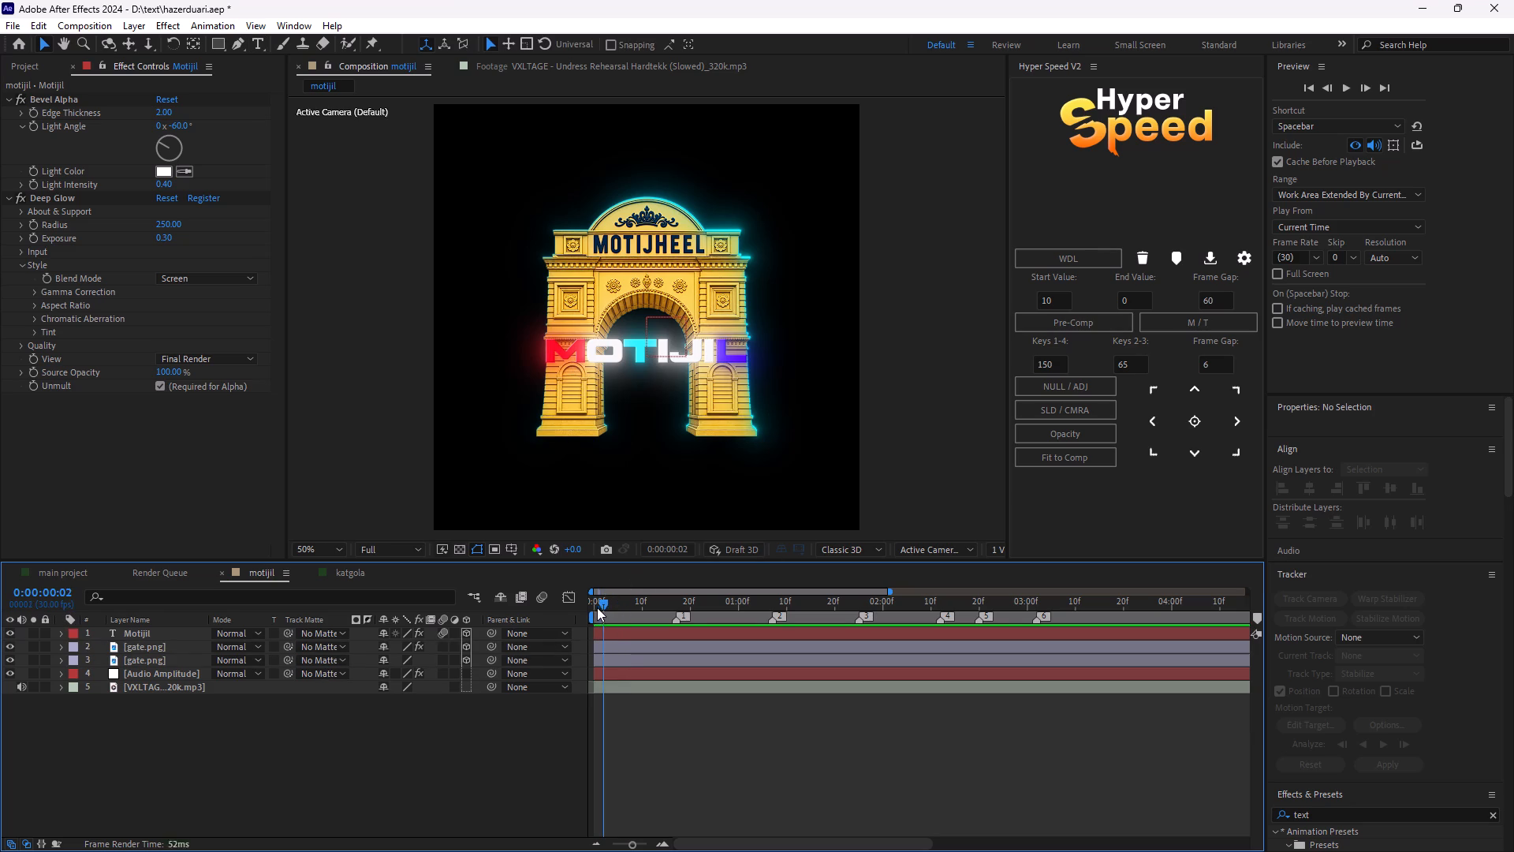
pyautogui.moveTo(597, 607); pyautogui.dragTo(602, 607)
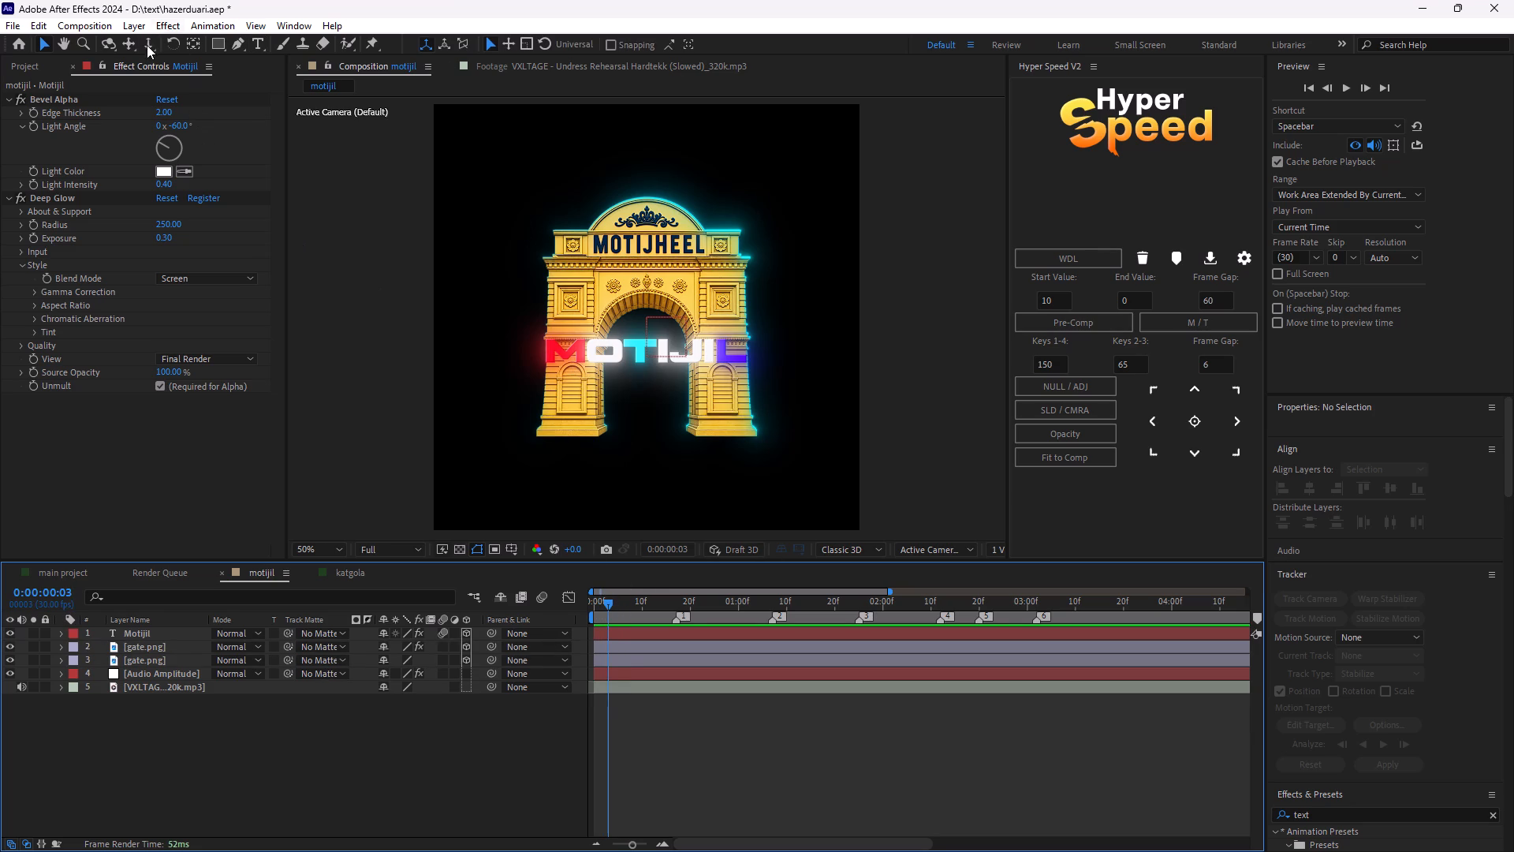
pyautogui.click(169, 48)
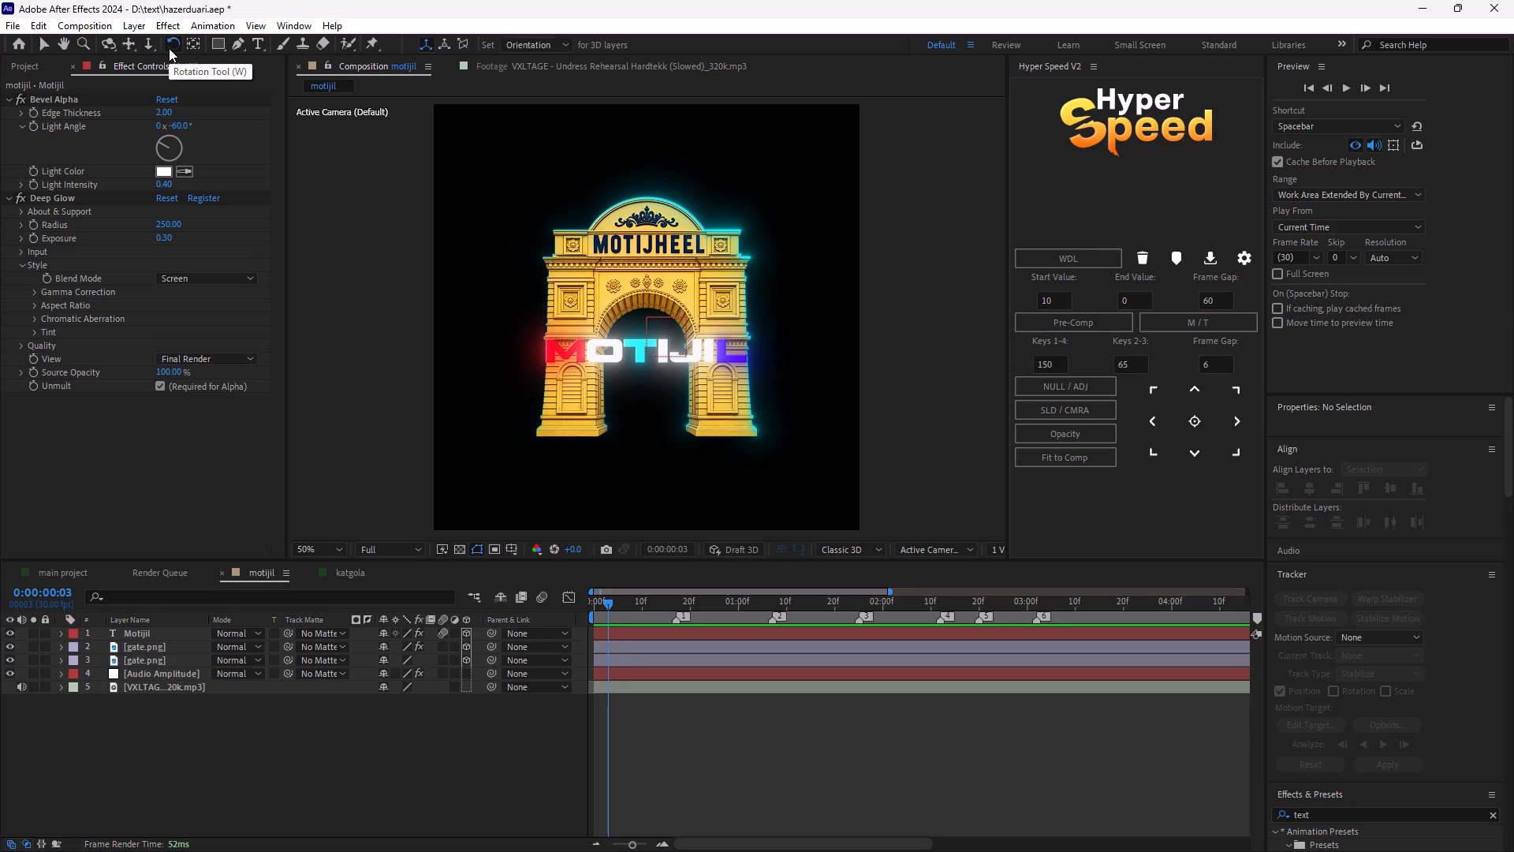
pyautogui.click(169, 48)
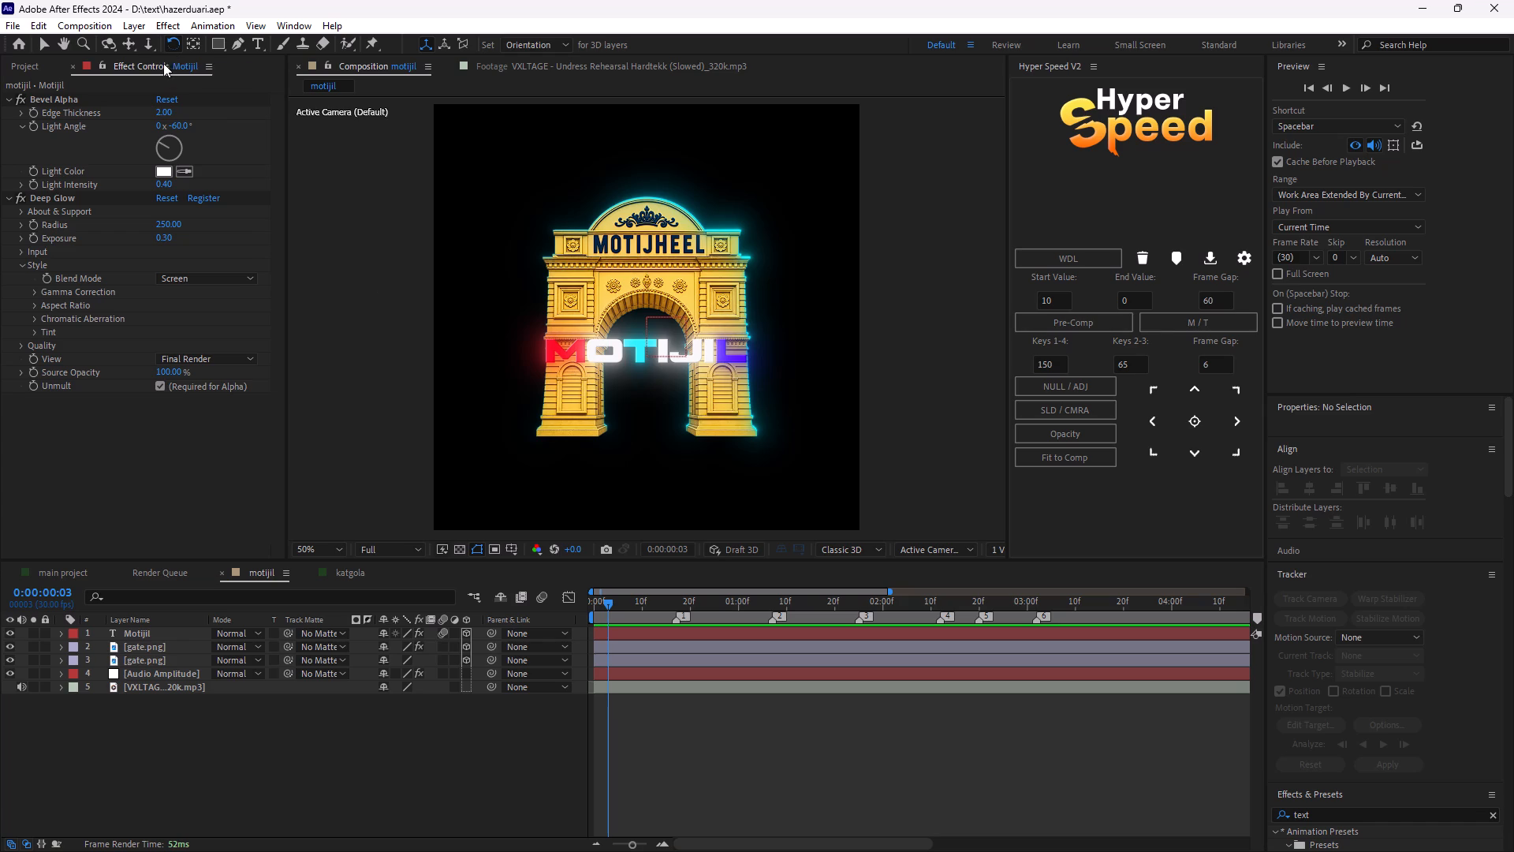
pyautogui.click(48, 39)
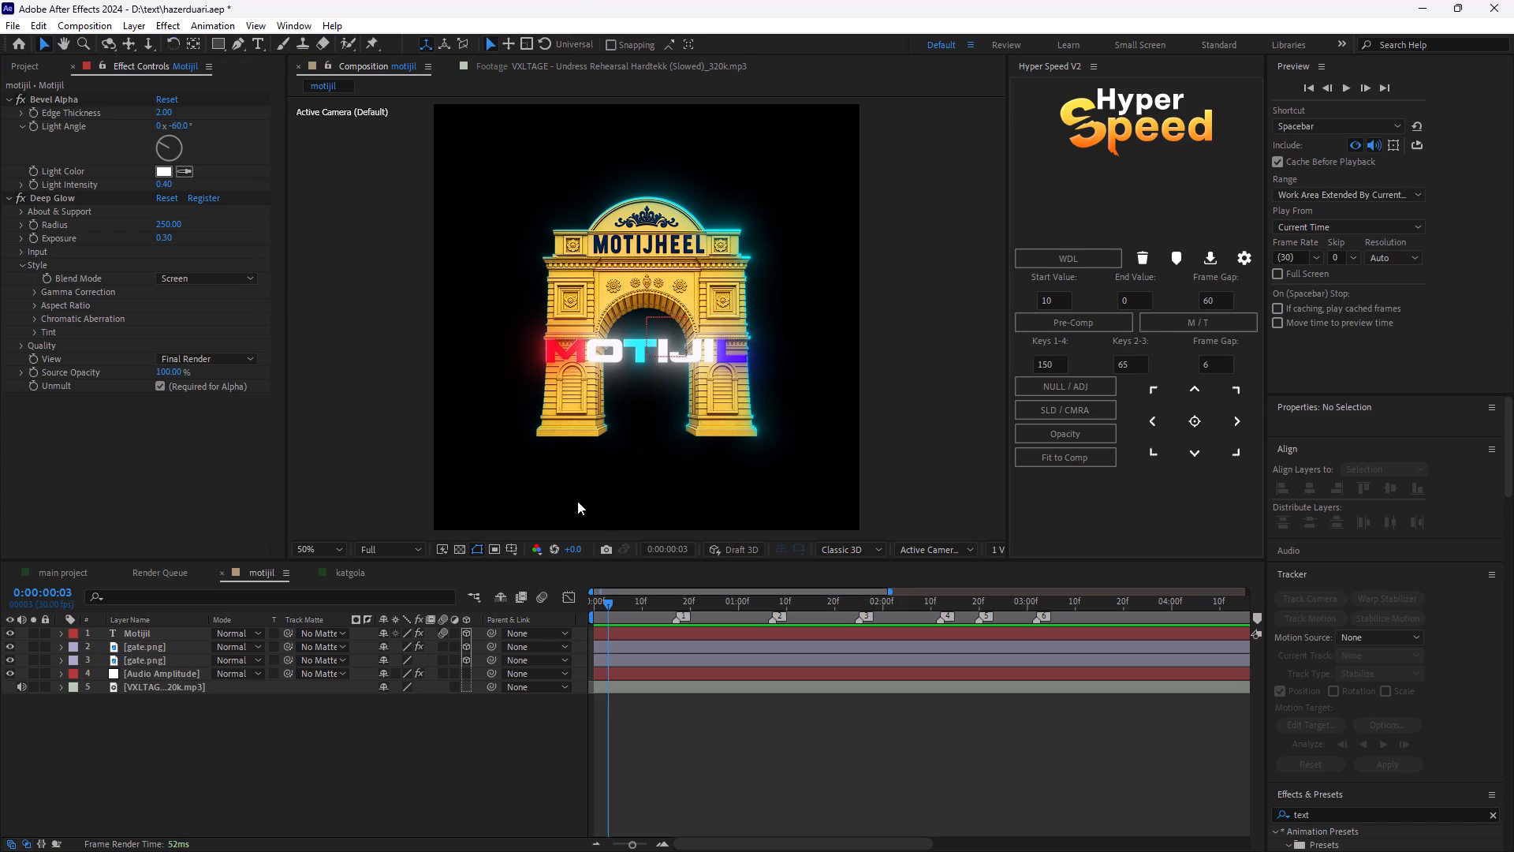
# Switch to the main project composition and play it from the start to review the katgola scene with the music.
pyautogui.click(88, 573)
pyautogui.moveTo(600, 605); pyautogui.dragTo(643, 610)
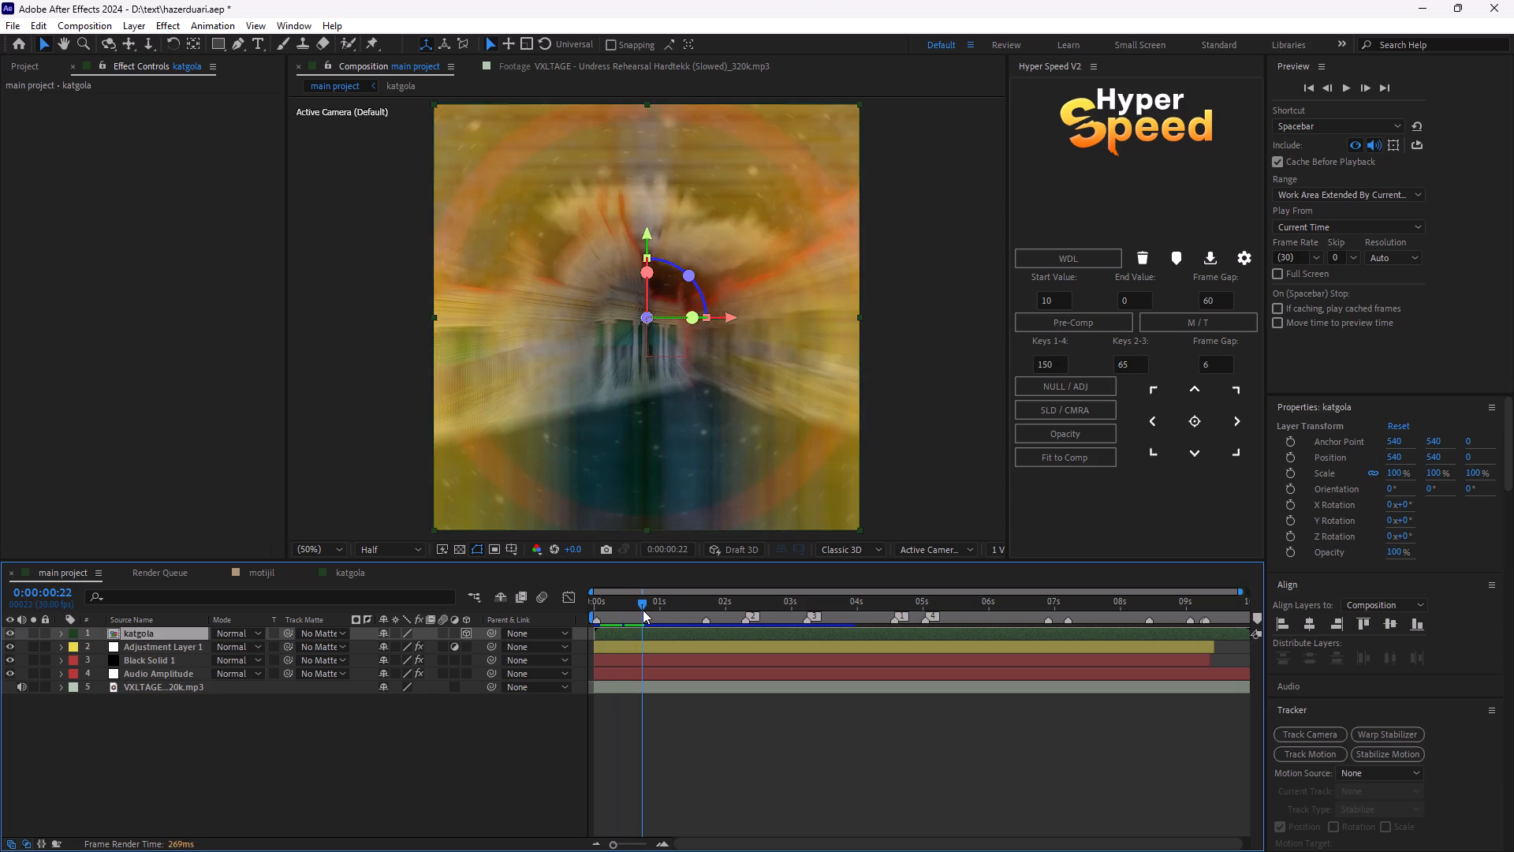
pyautogui.moveTo(643, 610); pyautogui.dragTo(577, 618)
pyautogui.press('space')
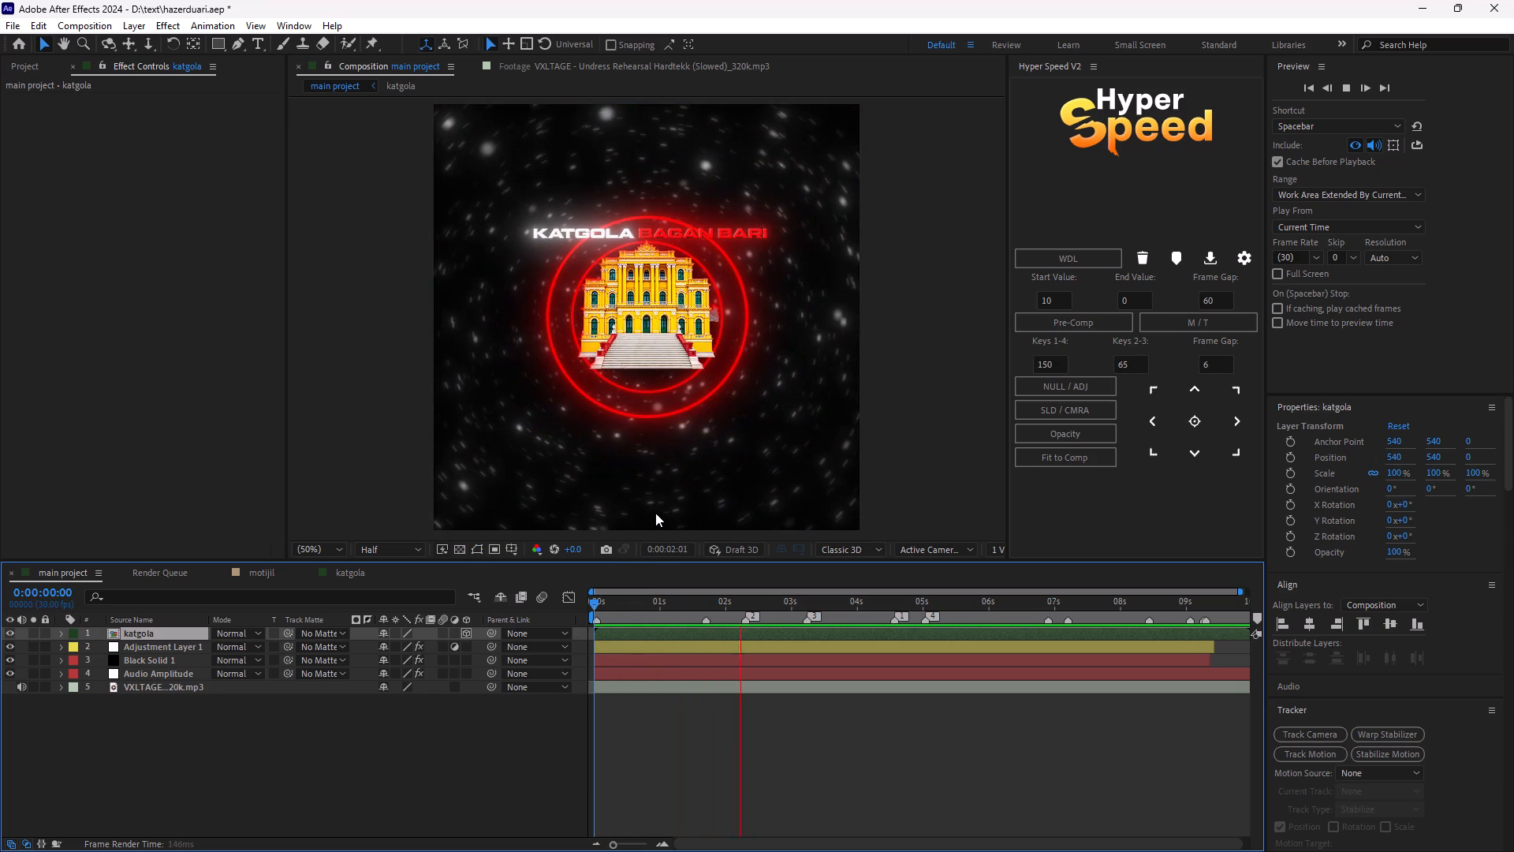
pyautogui.press('space')
pyautogui.moveTo(606, 603); pyautogui.dragTo(542, 626)
pyautogui.press('space')
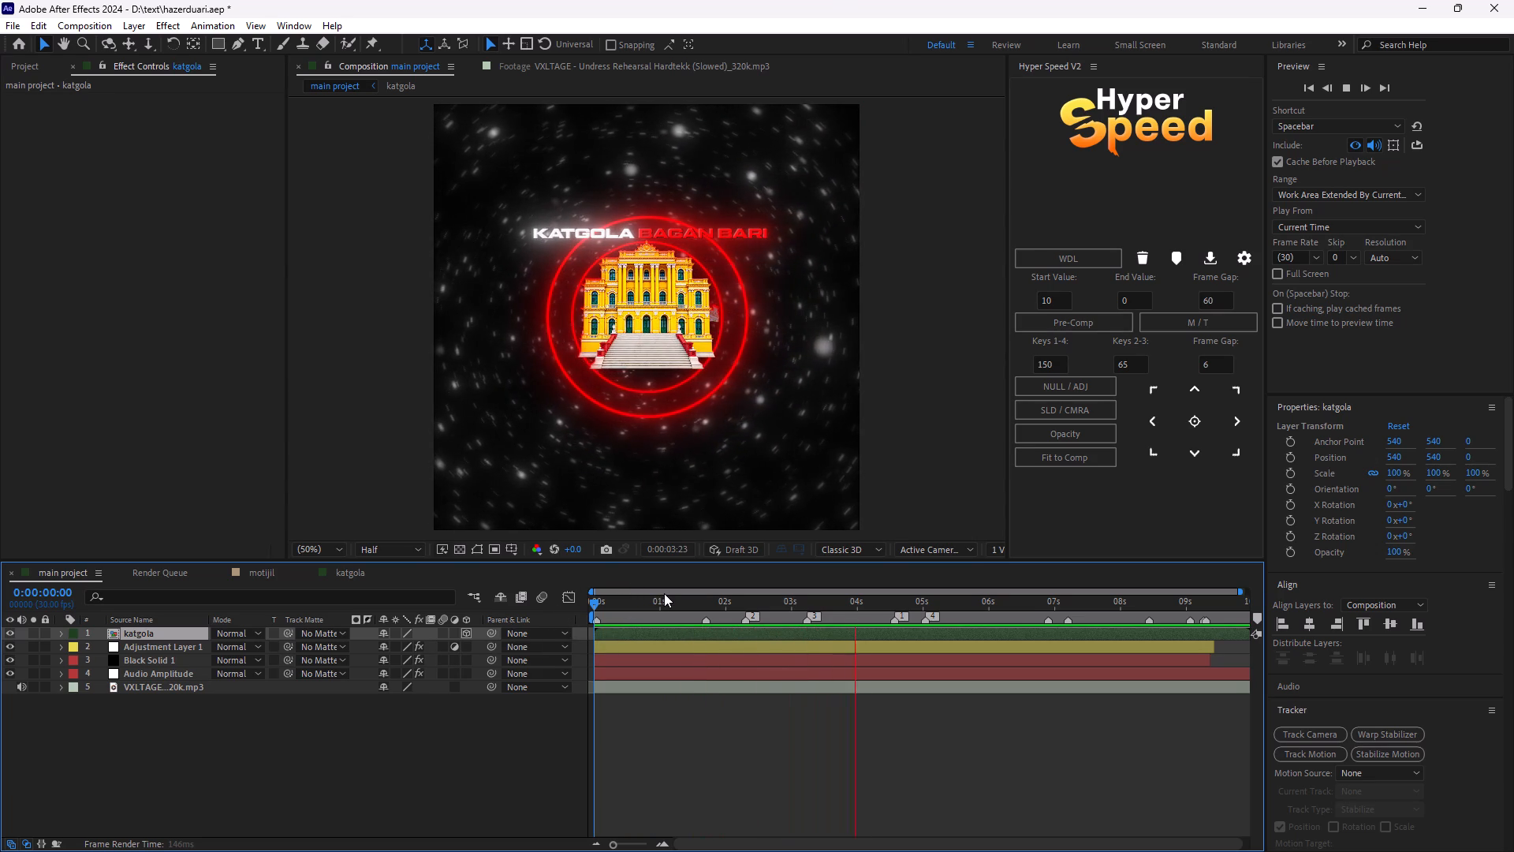
pyautogui.press('space')
pyautogui.press('space')
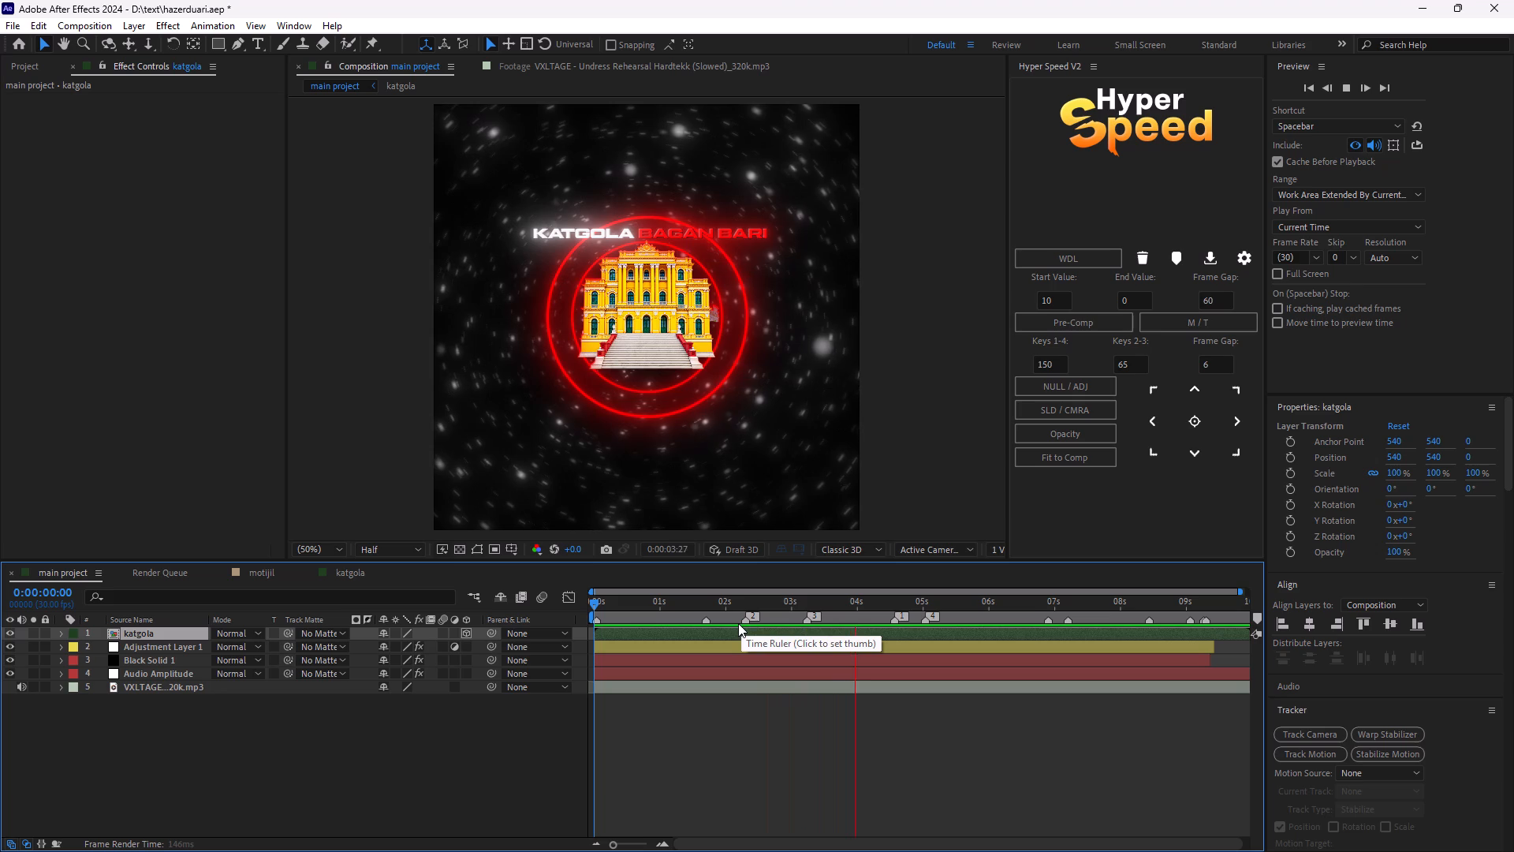
pyautogui.press('space')
# Play the main project from about 1:21 and again from about 2:09 to examine the timing against the beat.
pyautogui.moveTo(605, 601); pyautogui.dragTo(718, 647)
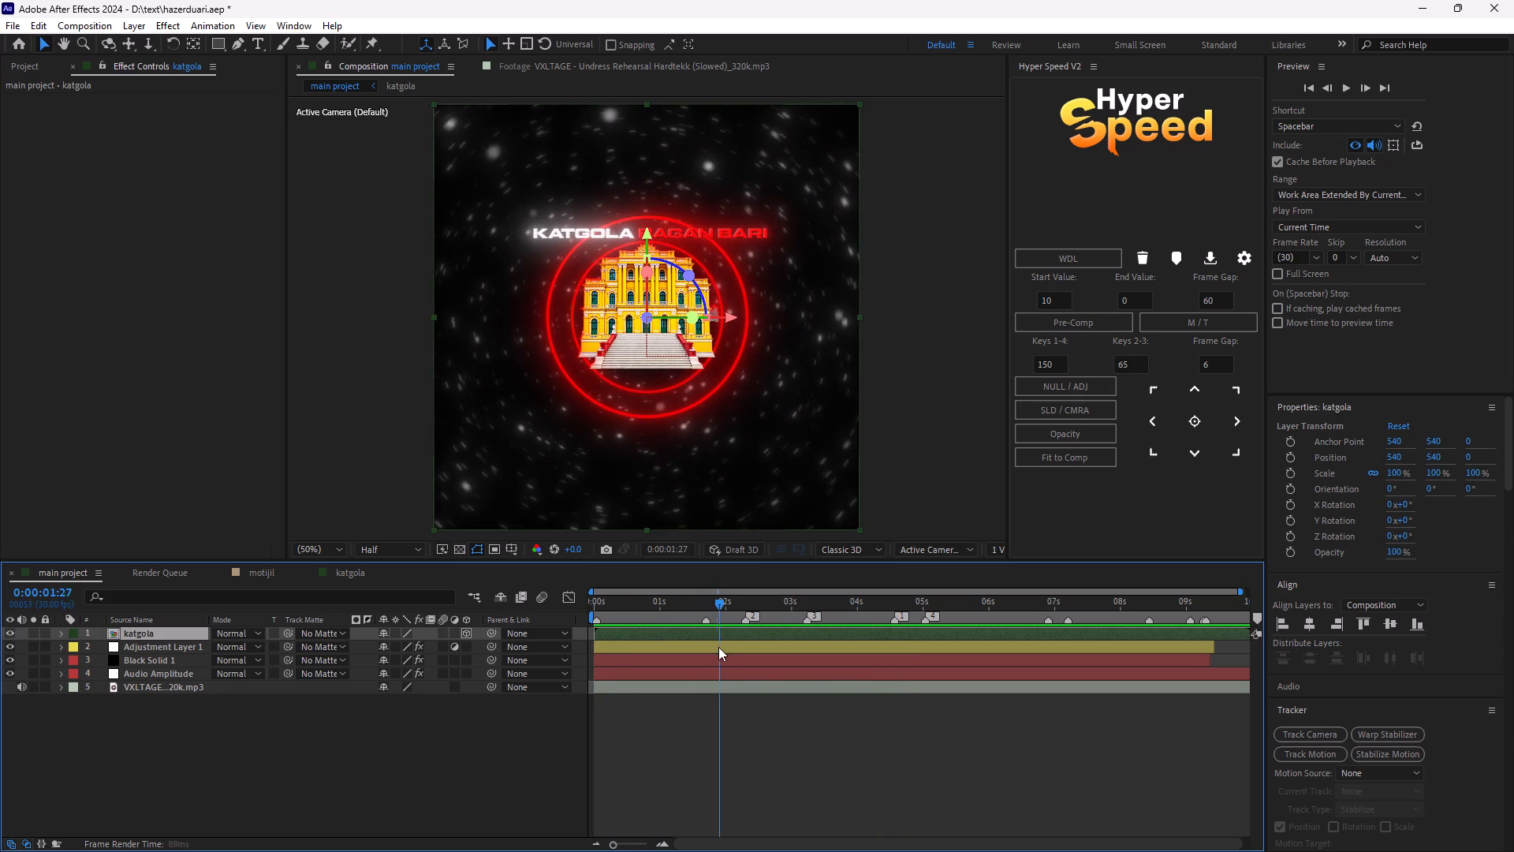
pyautogui.moveTo(718, 647); pyautogui.dragTo(700, 693)
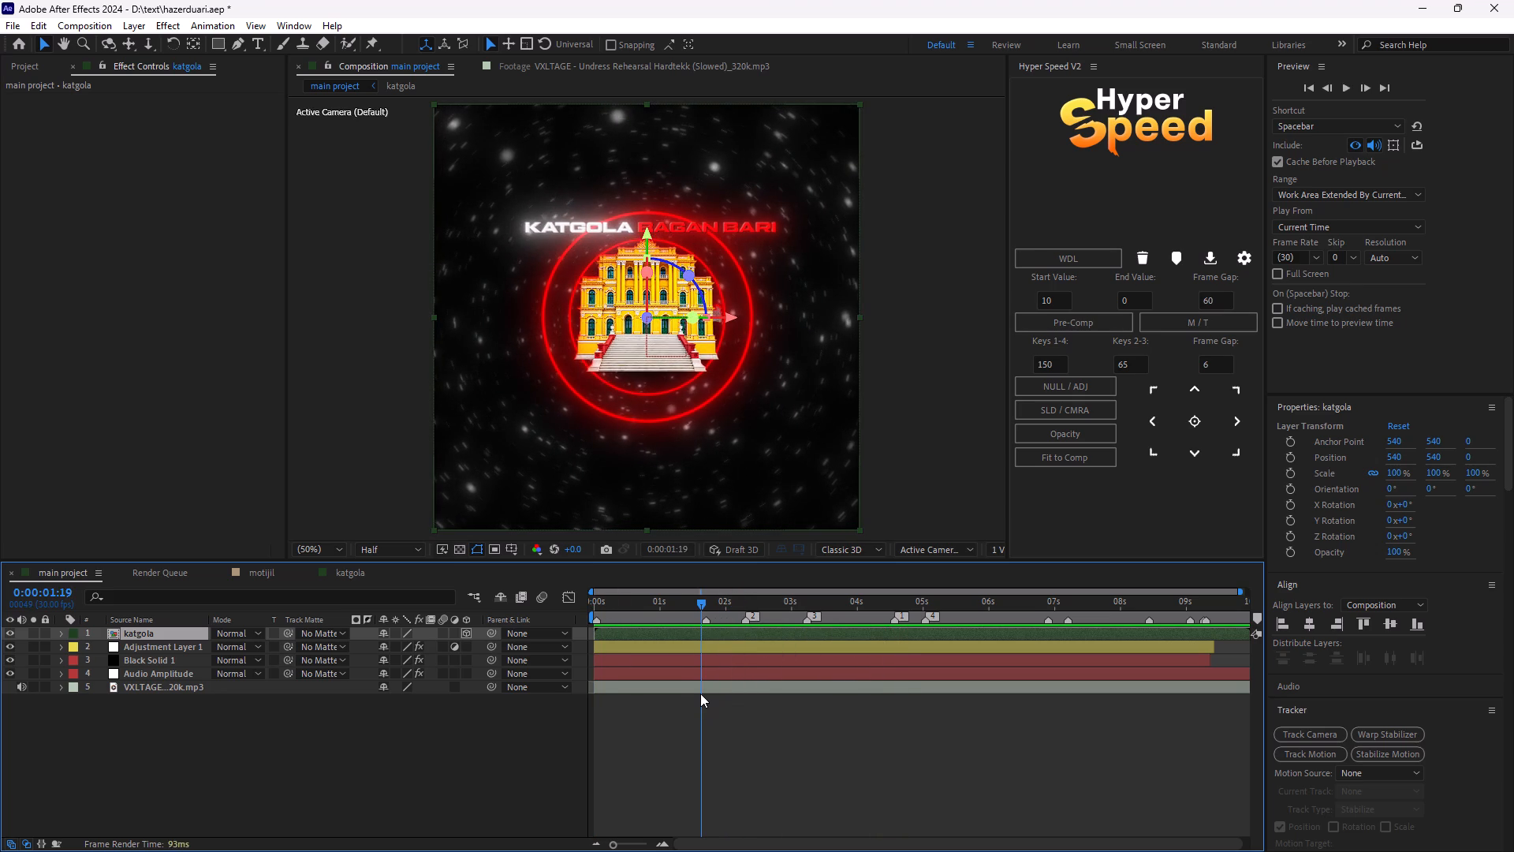
pyautogui.moveTo(700, 693); pyautogui.dragTo(705, 693)
pyautogui.press('space')
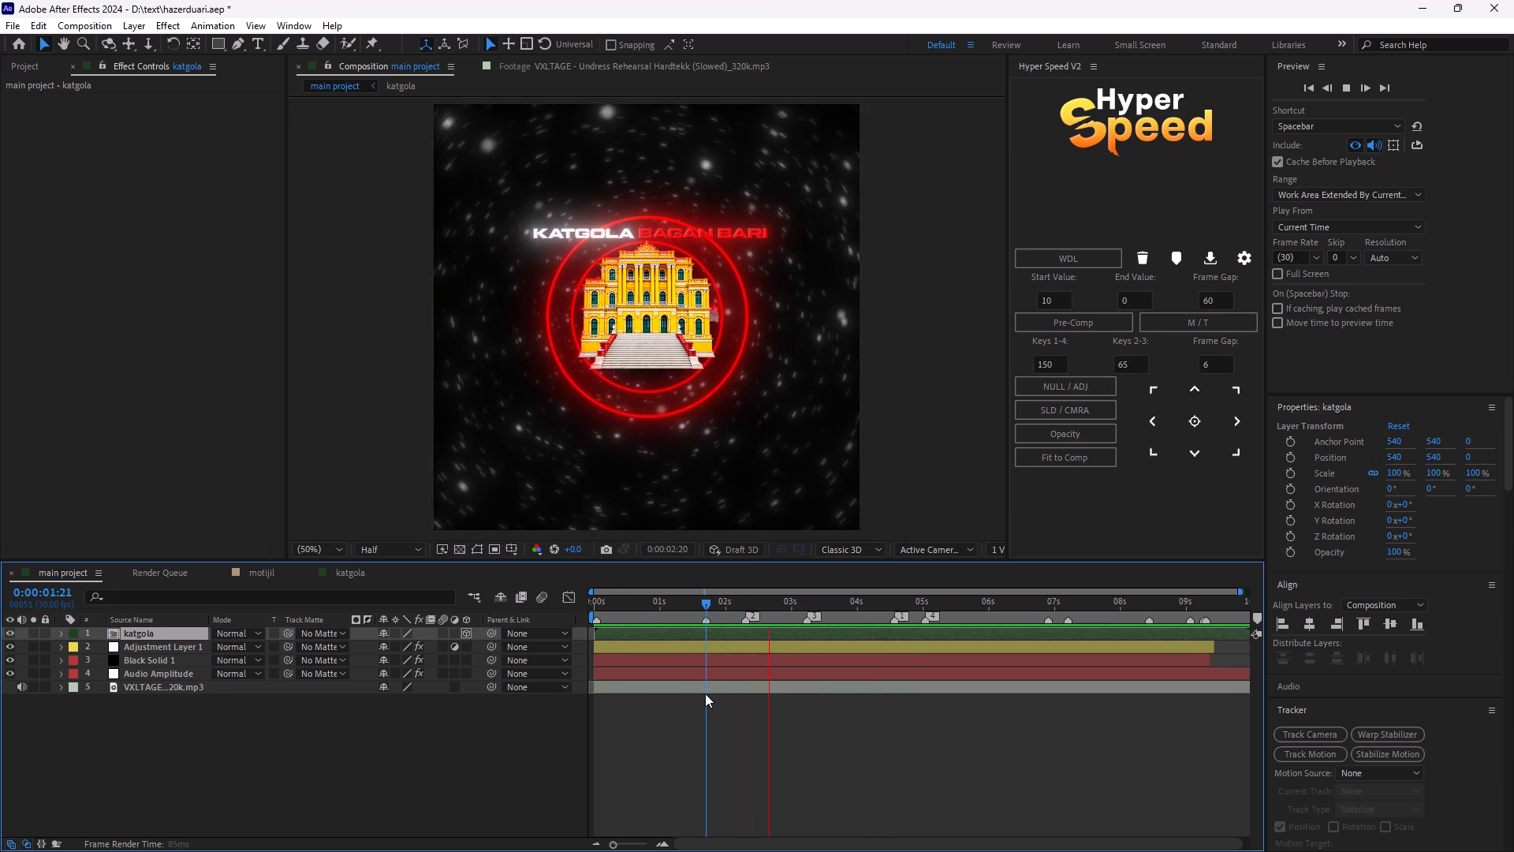
pyautogui.press('space')
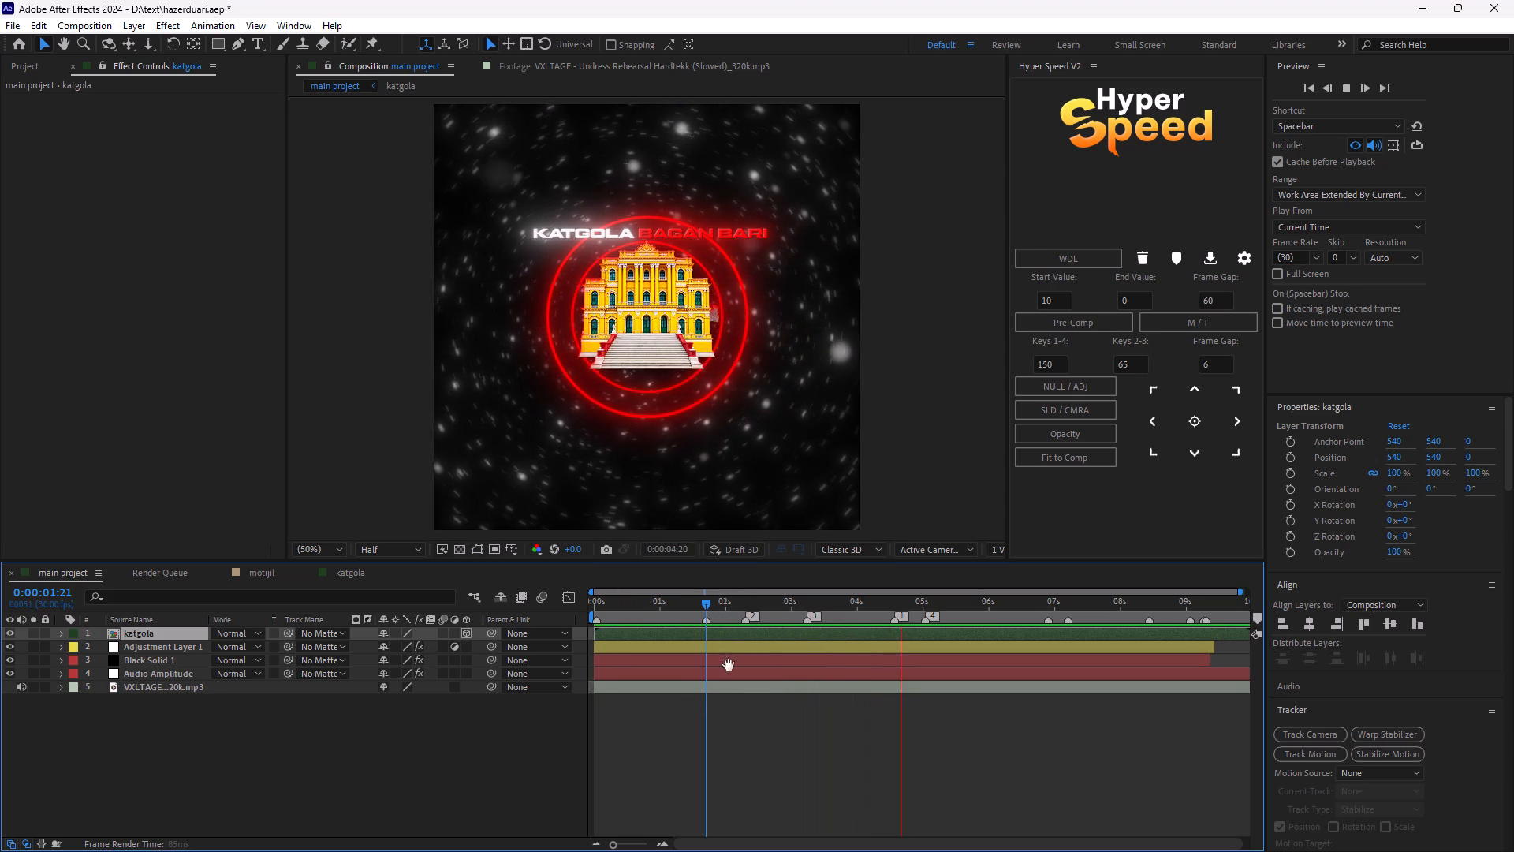
pyautogui.moveTo(701, 602); pyautogui.dragTo(739, 655)
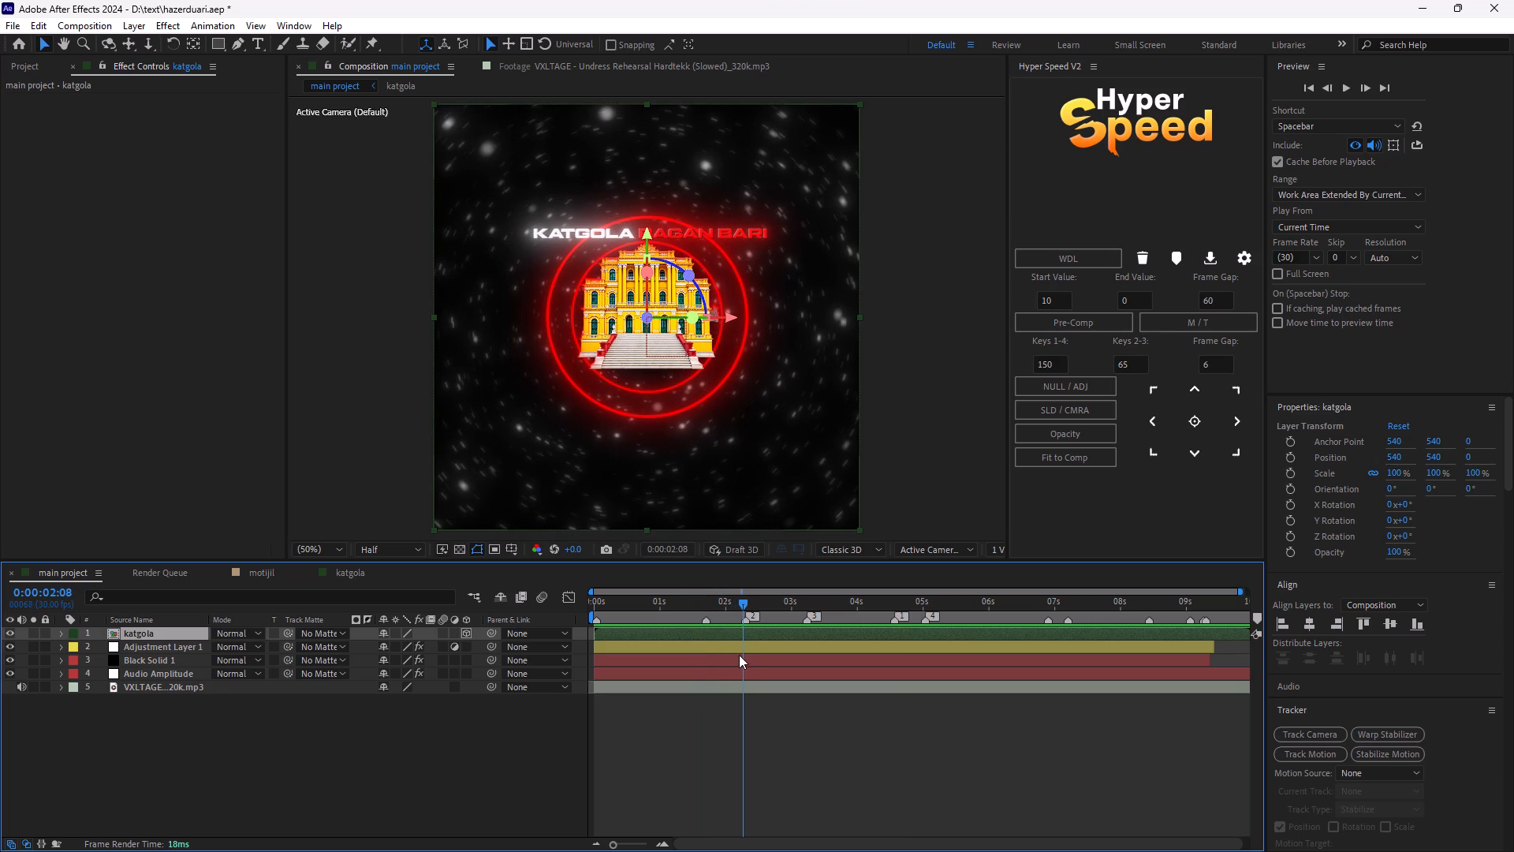
pyautogui.moveTo(739, 655); pyautogui.dragTo(740, 663)
pyautogui.press('space')
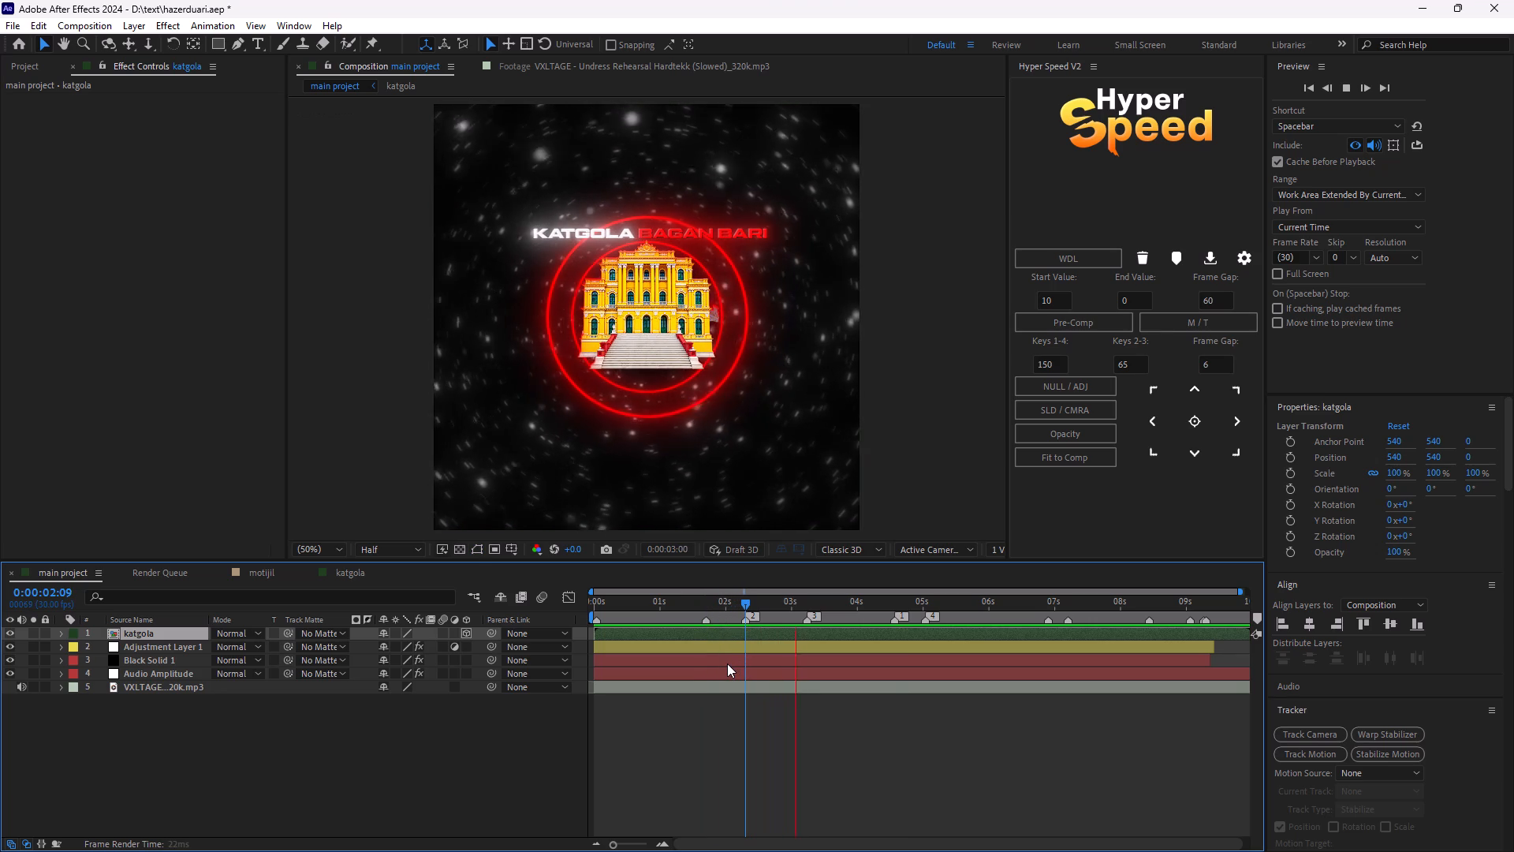
pyautogui.press('space')
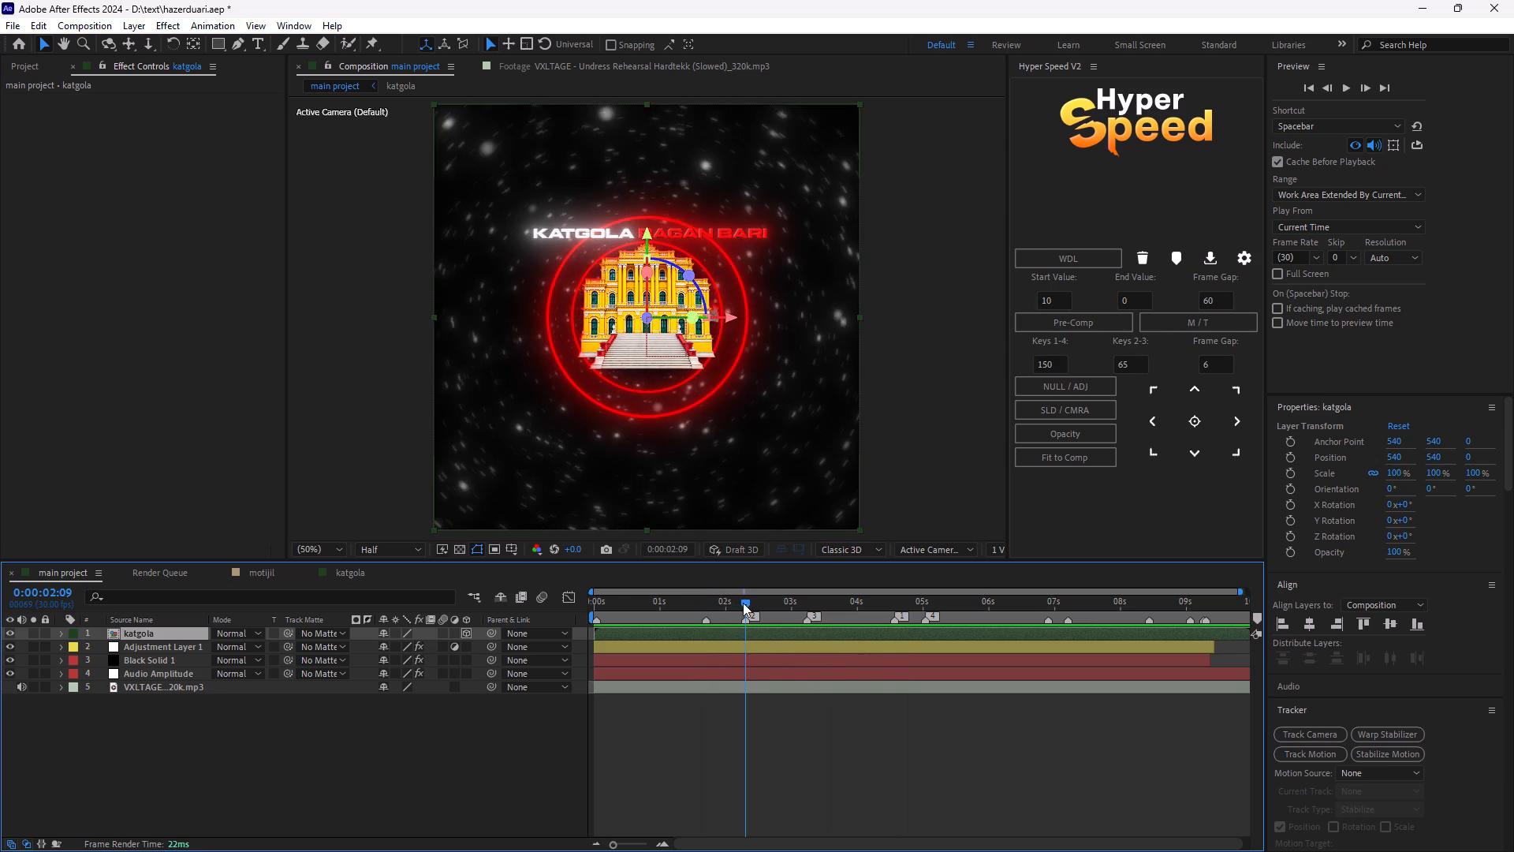
# Replay the main project from the start and again from 0:00:02:09 to compare the timing with the music.
pyautogui.moveTo(743, 603); pyautogui.dragTo(535, 631)
pyautogui.press('space')
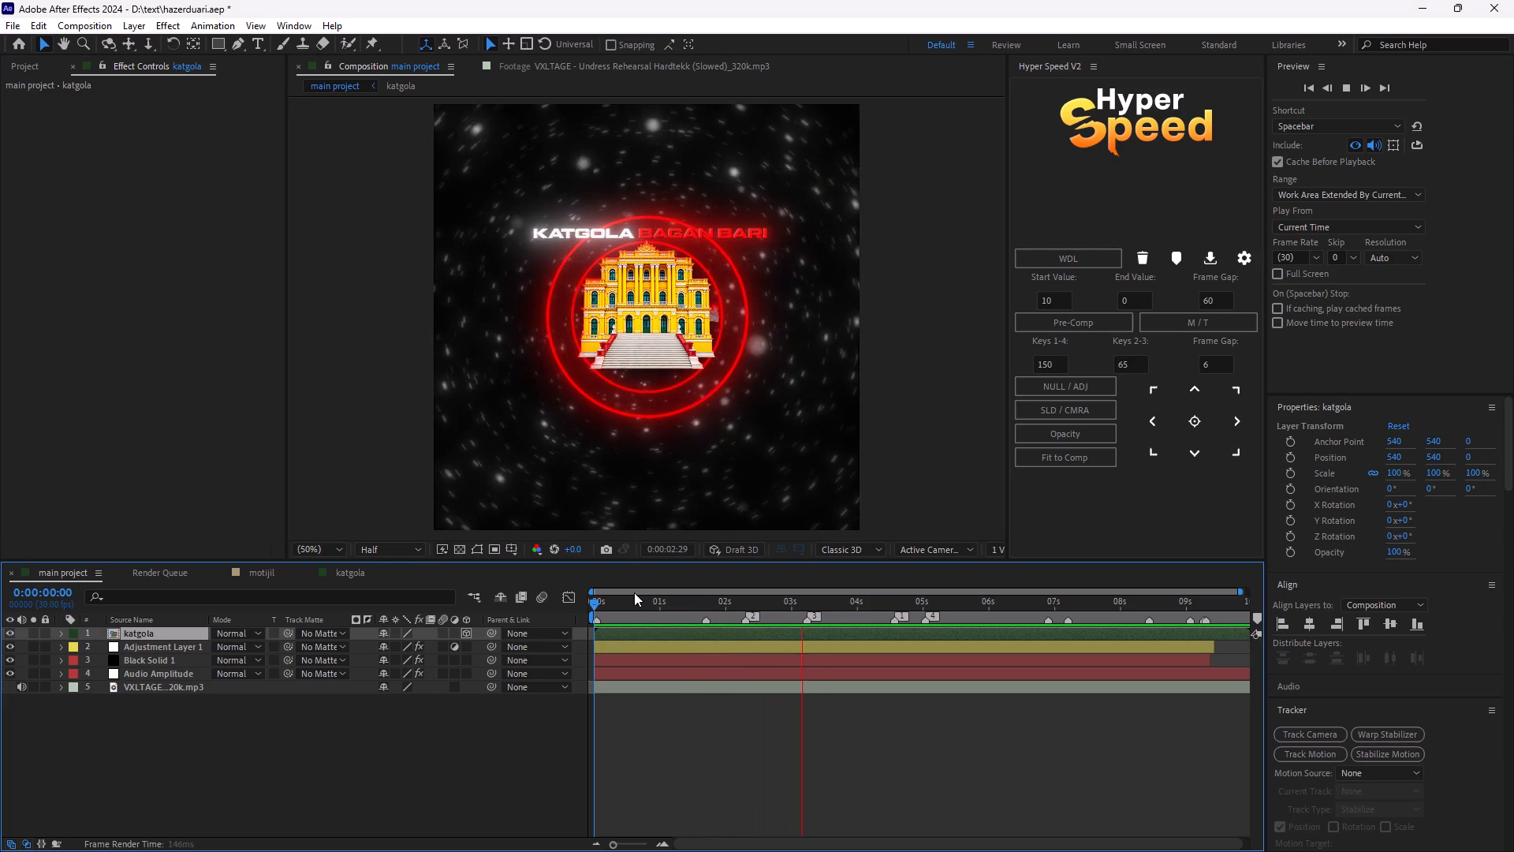
pyautogui.press('space')
pyautogui.moveTo(599, 597); pyautogui.dragTo(722, 649)
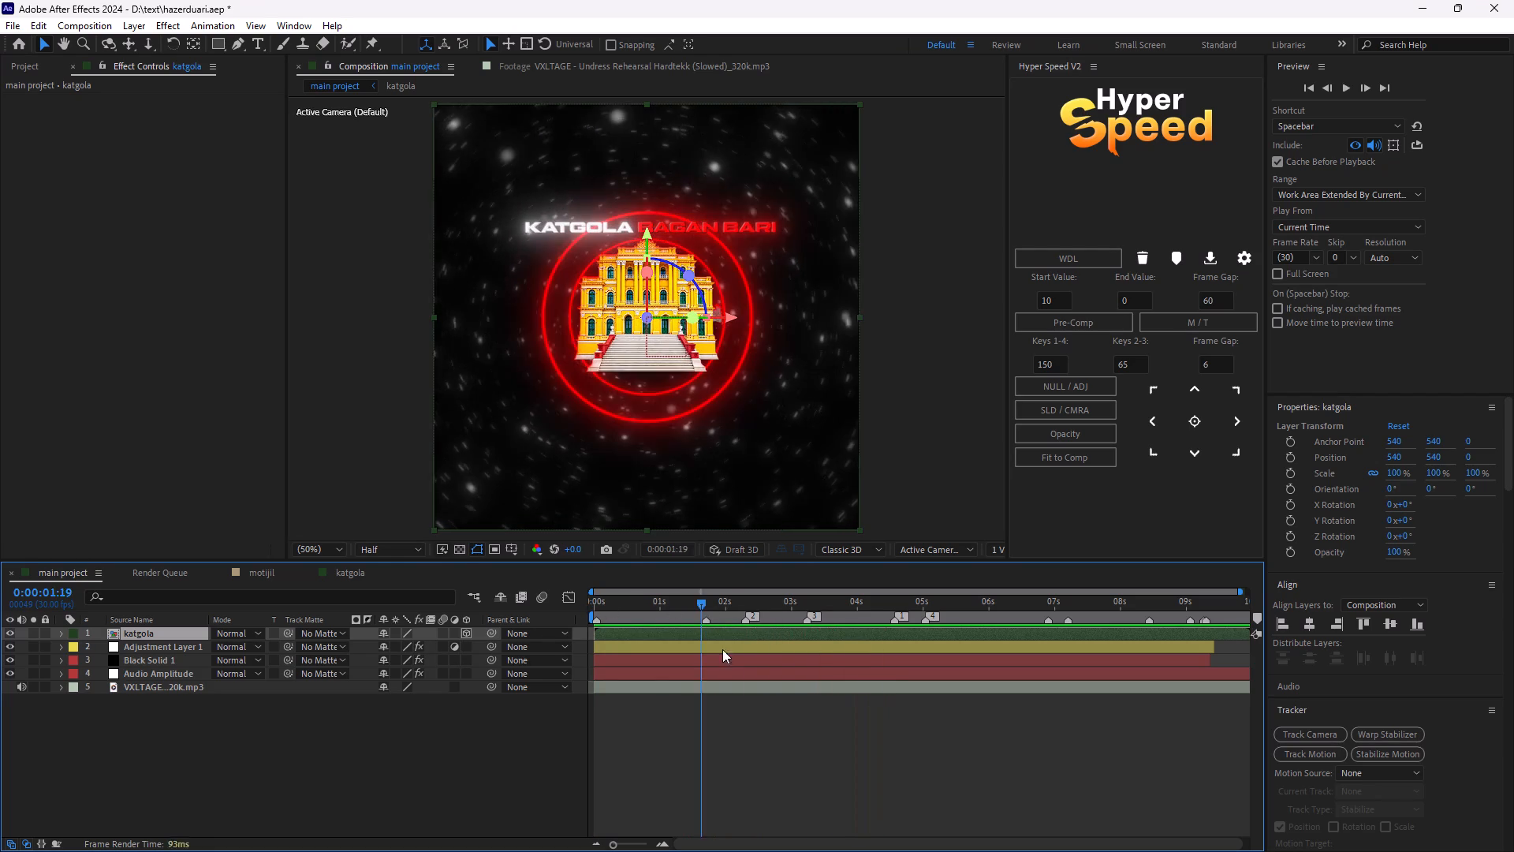
pyautogui.moveTo(722, 649); pyautogui.dragTo(746, 641)
pyautogui.press('space')
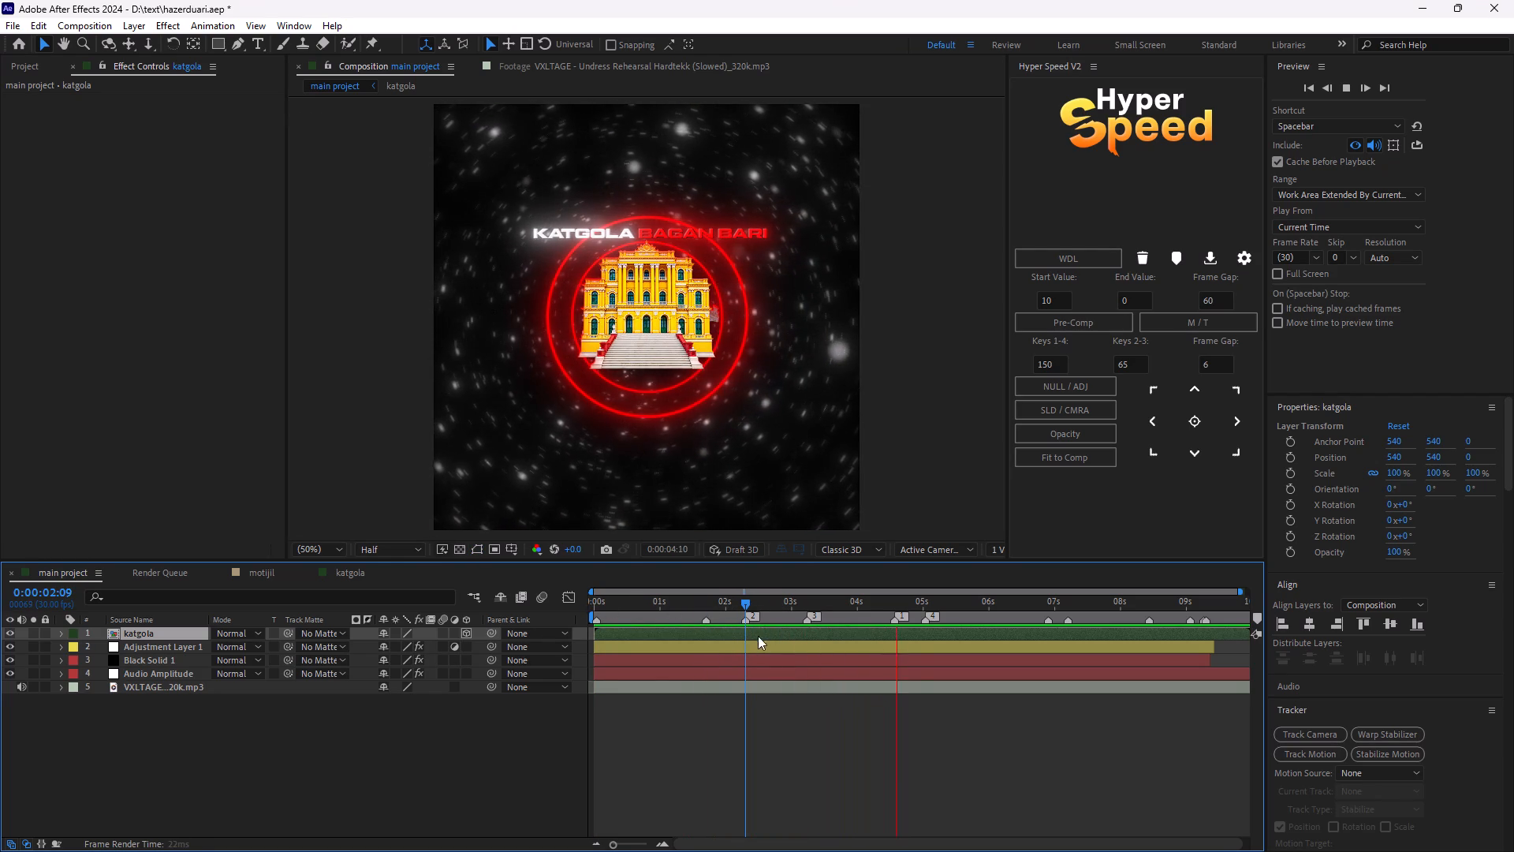
pyautogui.press('space')
# Display the Audio Amplitude layer's Left Channel and Right Channel slider keyframes together in the graph editor, magnified around 0:00:02:09.
pyautogui.click(158, 674)
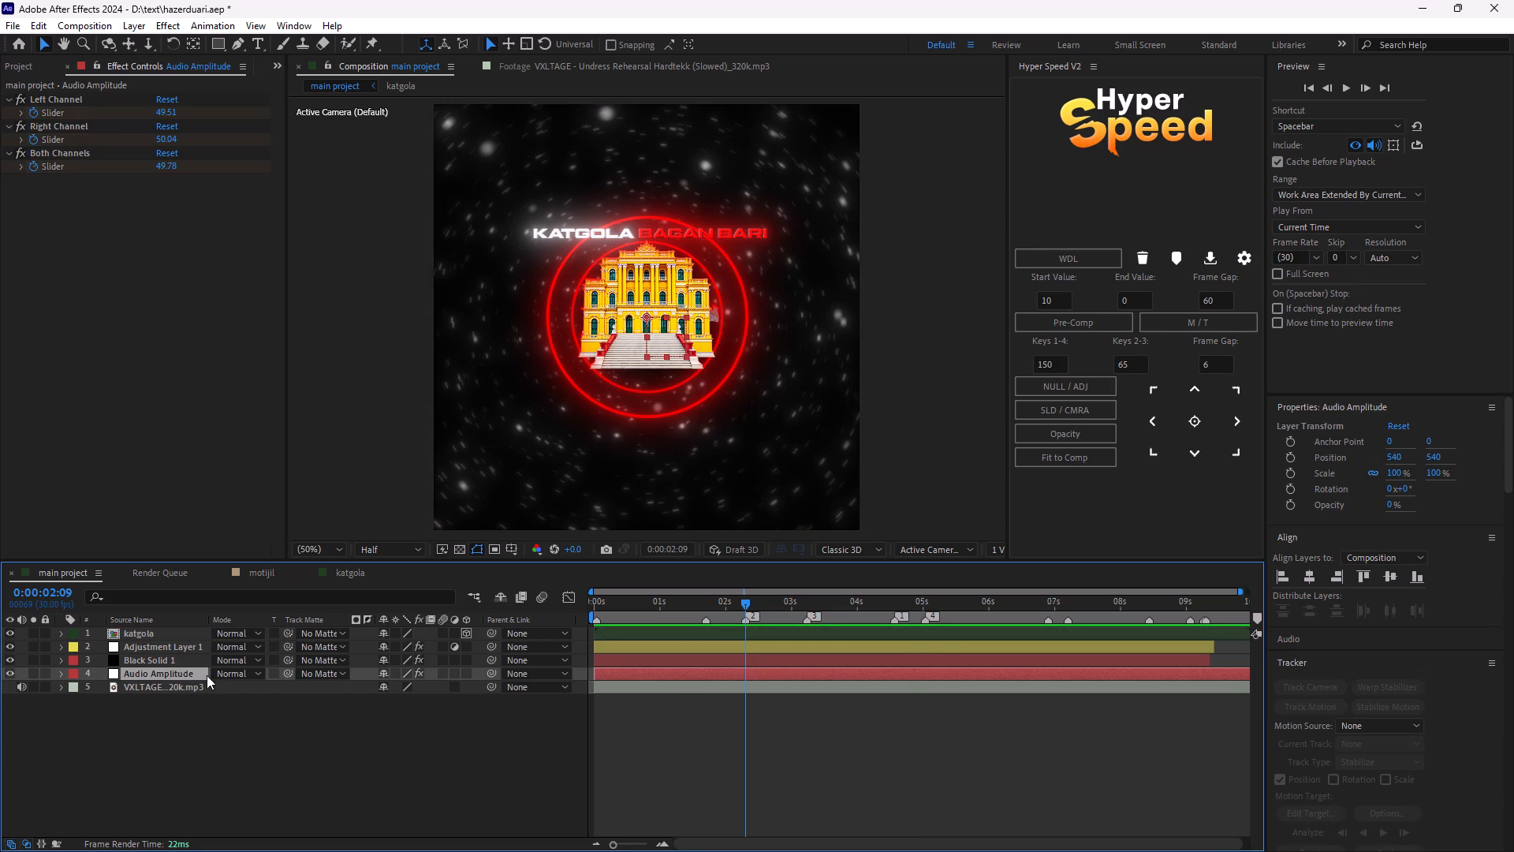
pyautogui.press('w')
pyautogui.press('u')
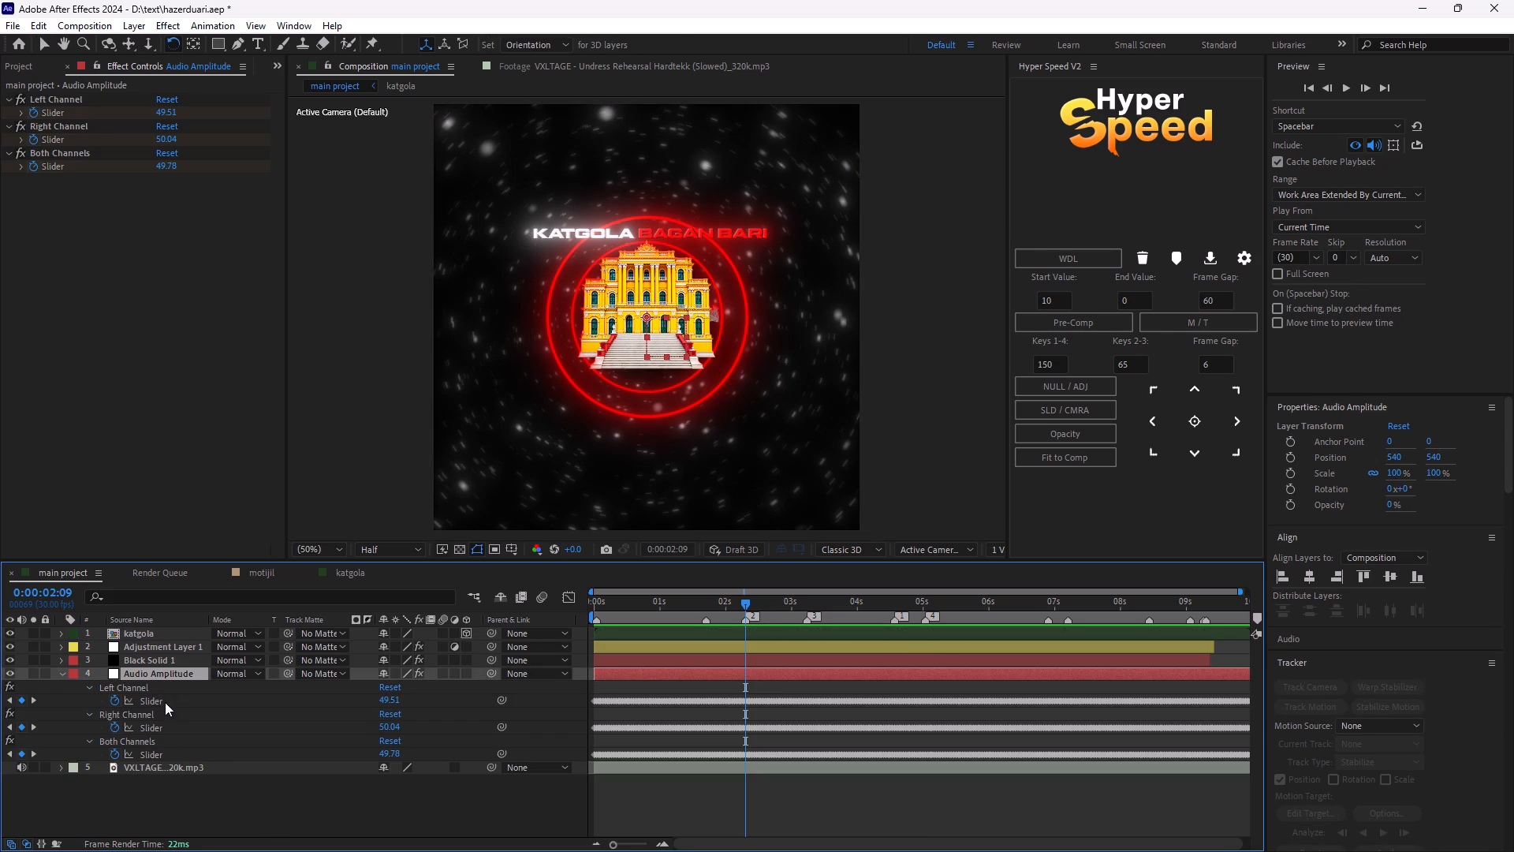
pyautogui.click(155, 699)
pyautogui.keyDown('ctrl'); pyautogui.click(155, 723); pyautogui.keyUp('ctrl')
pyautogui.click(568, 600)
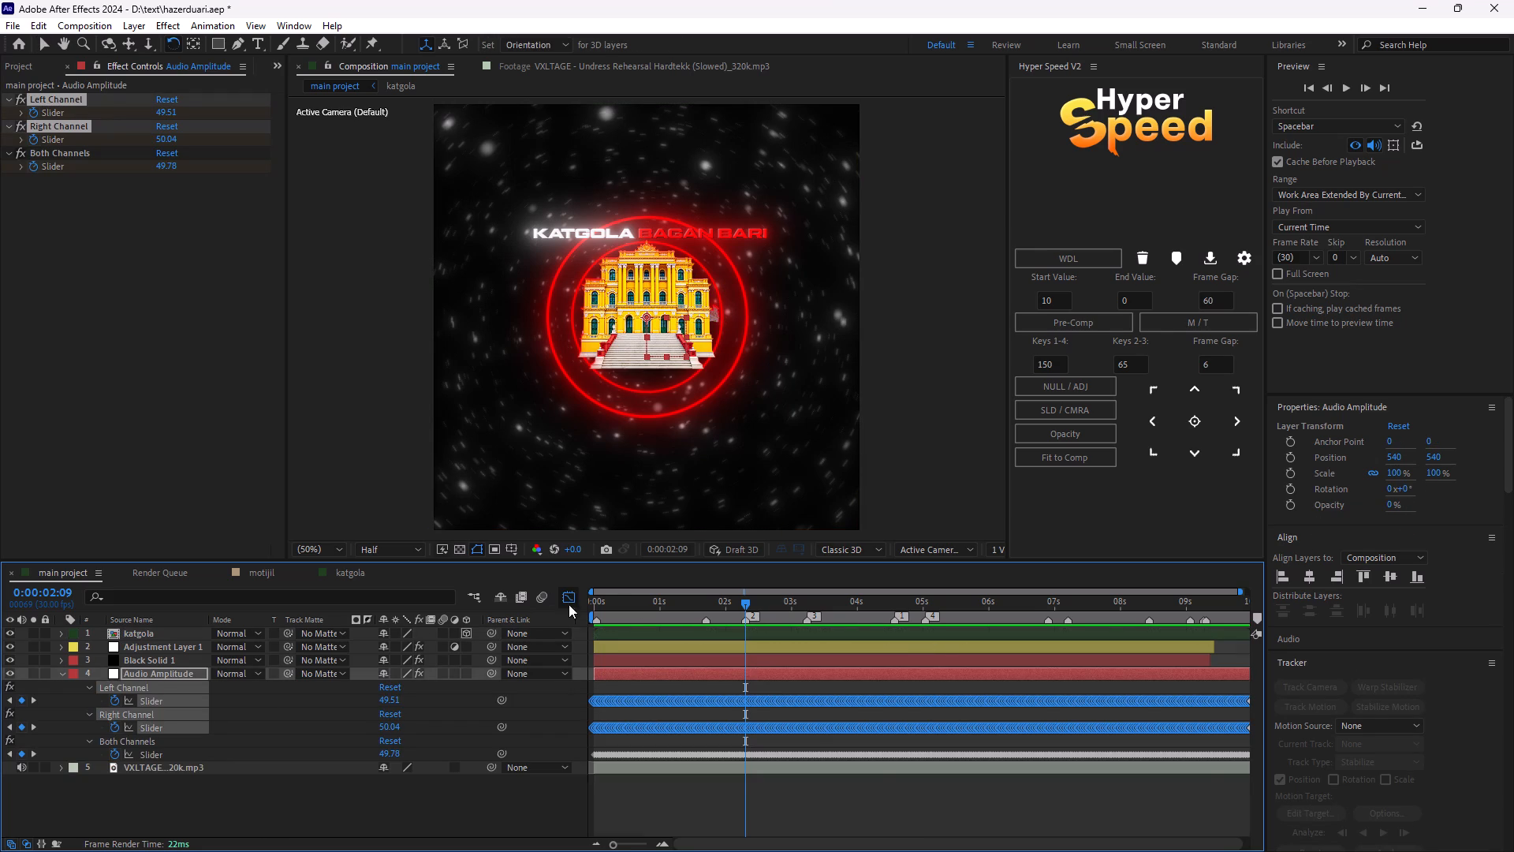
pyautogui.moveTo(620, 844); pyautogui.dragTo(628, 849)
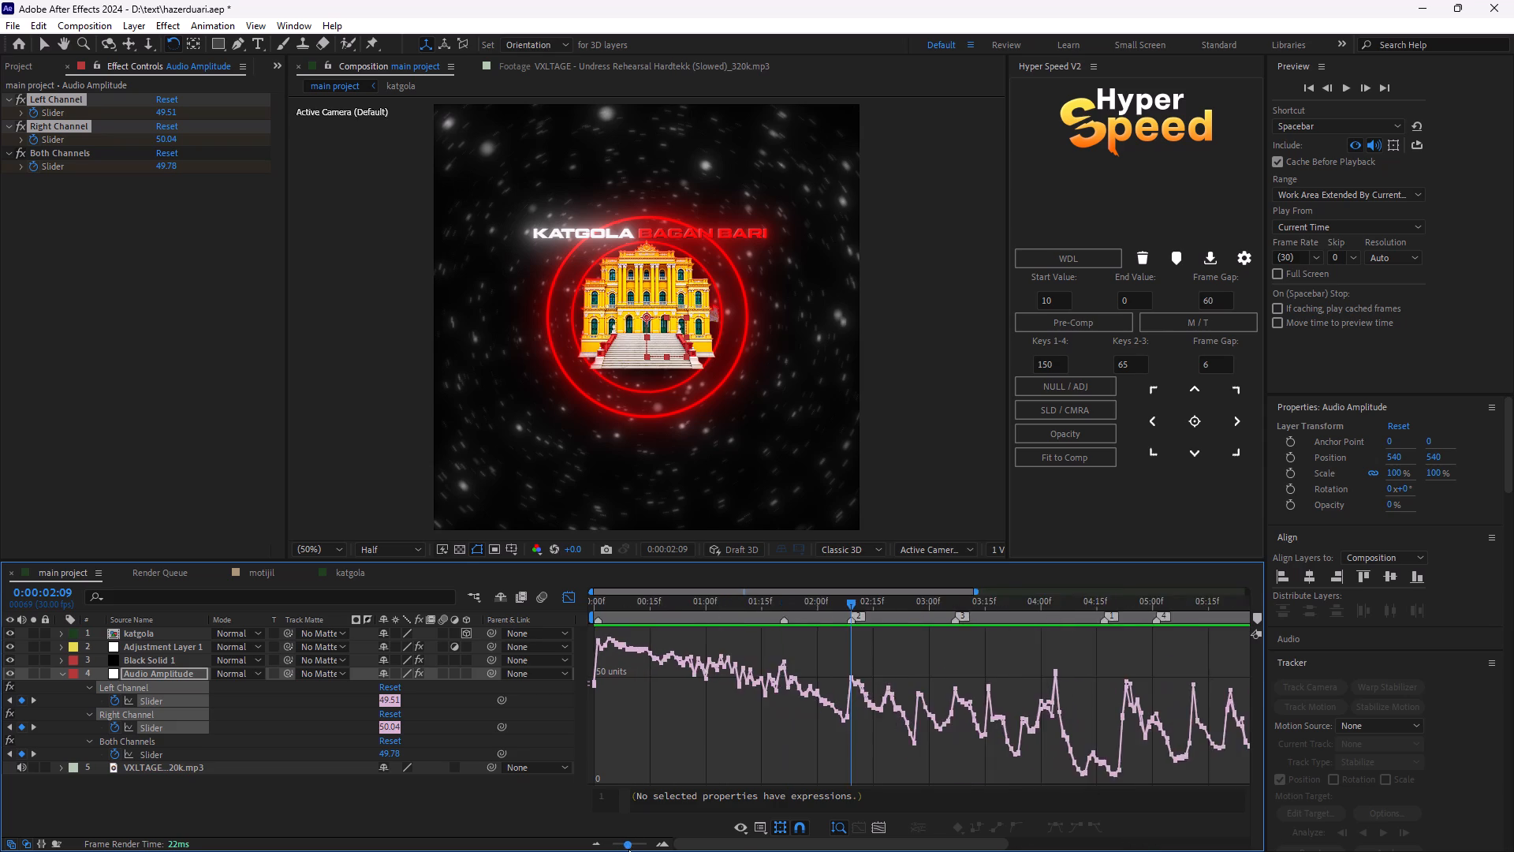
pyautogui.moveTo(628, 849); pyautogui.dragTo(636, 848)
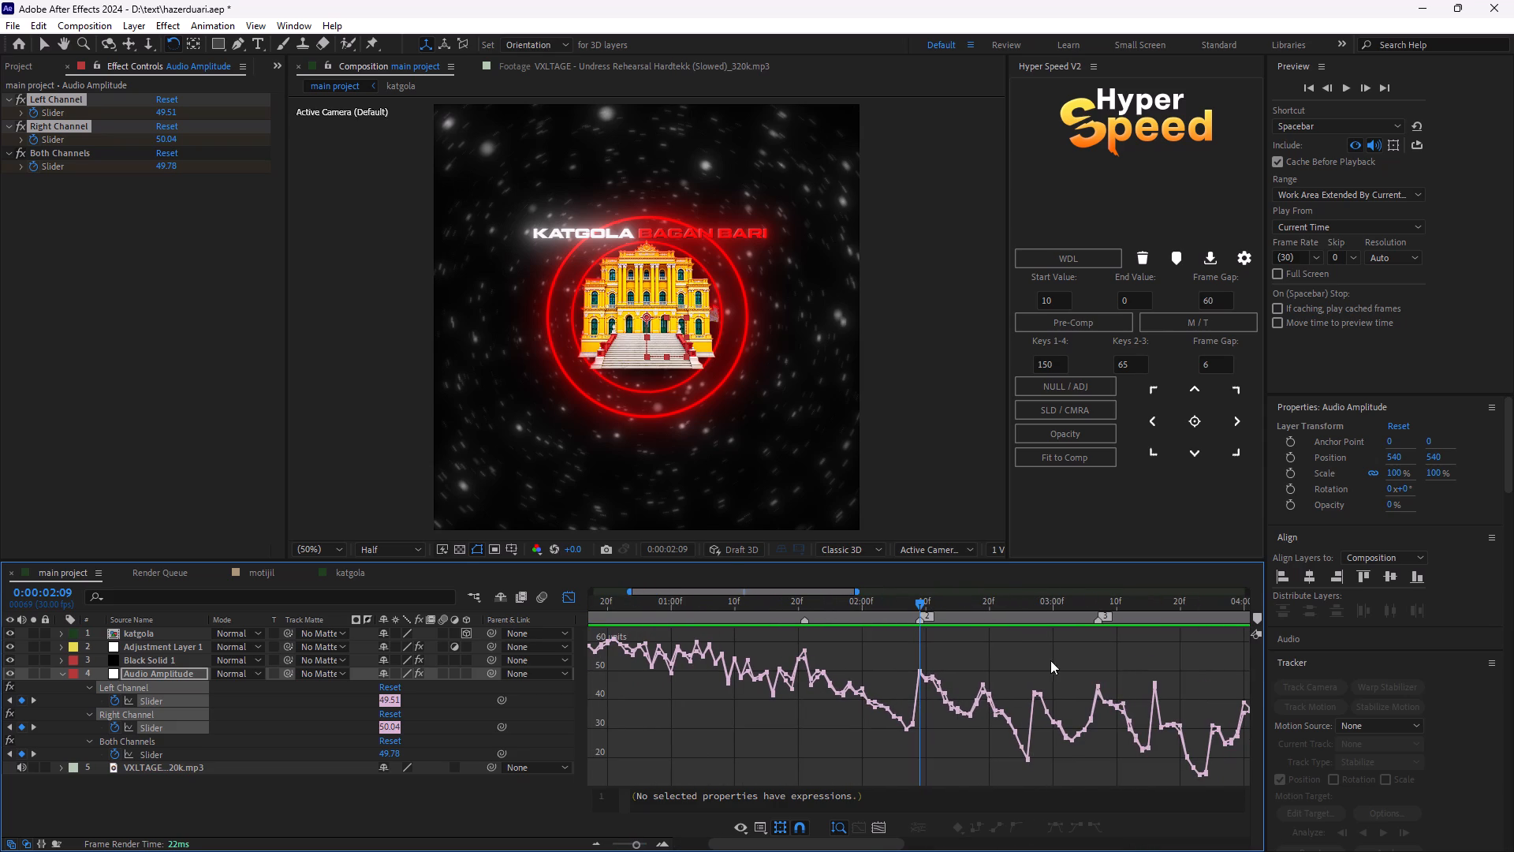
# Play the main project from the start and again from 0:00:01:27, with a longer stretch of the audio graph displayed, to check the beats.
pyautogui.moveTo(921, 605); pyautogui.dragTo(461, 652)
pyautogui.press('space')
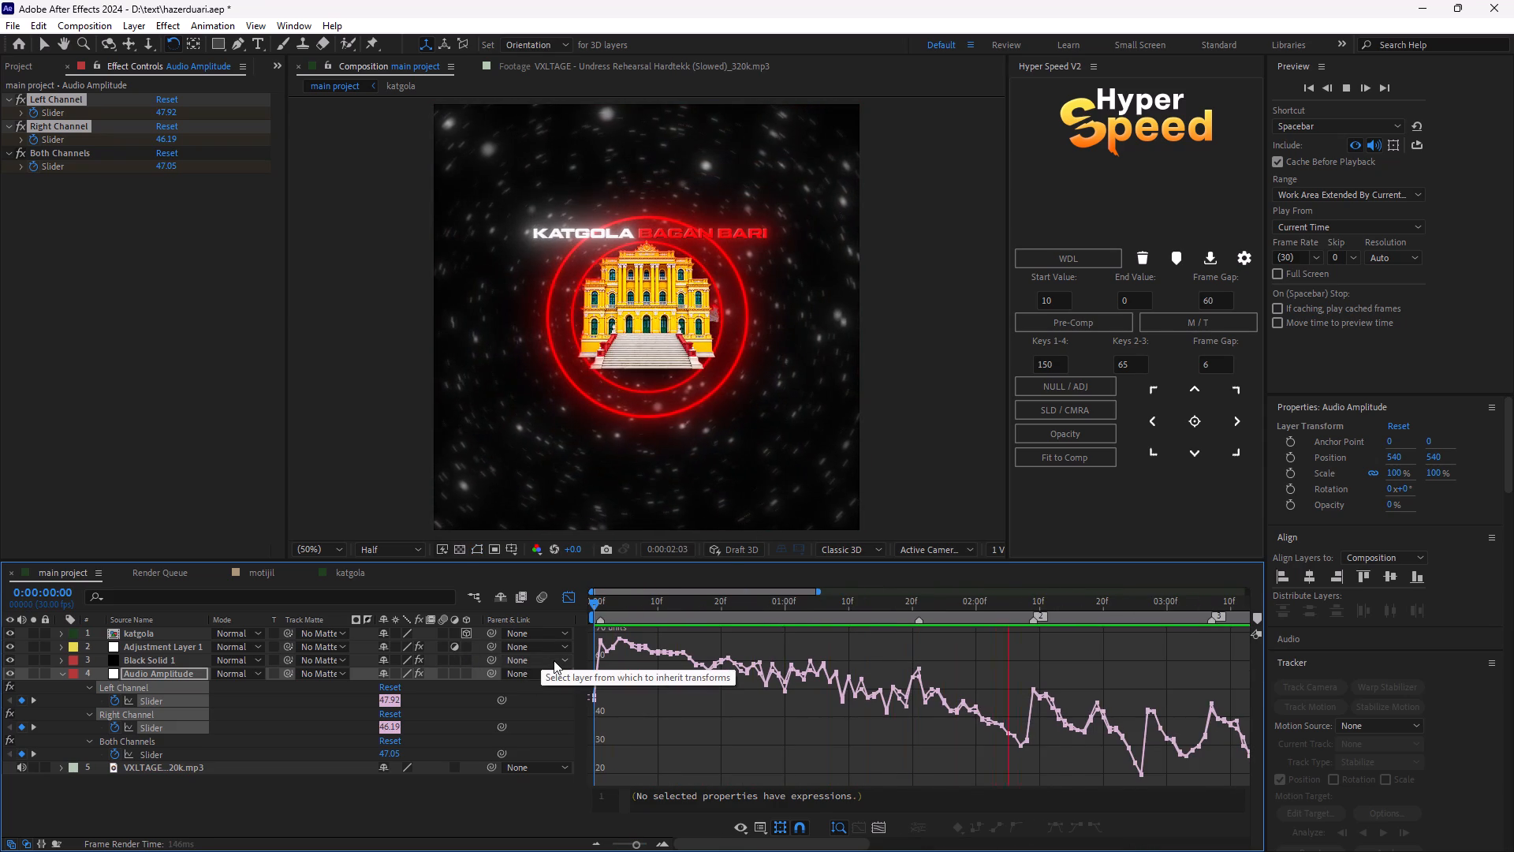
pyautogui.press('space')
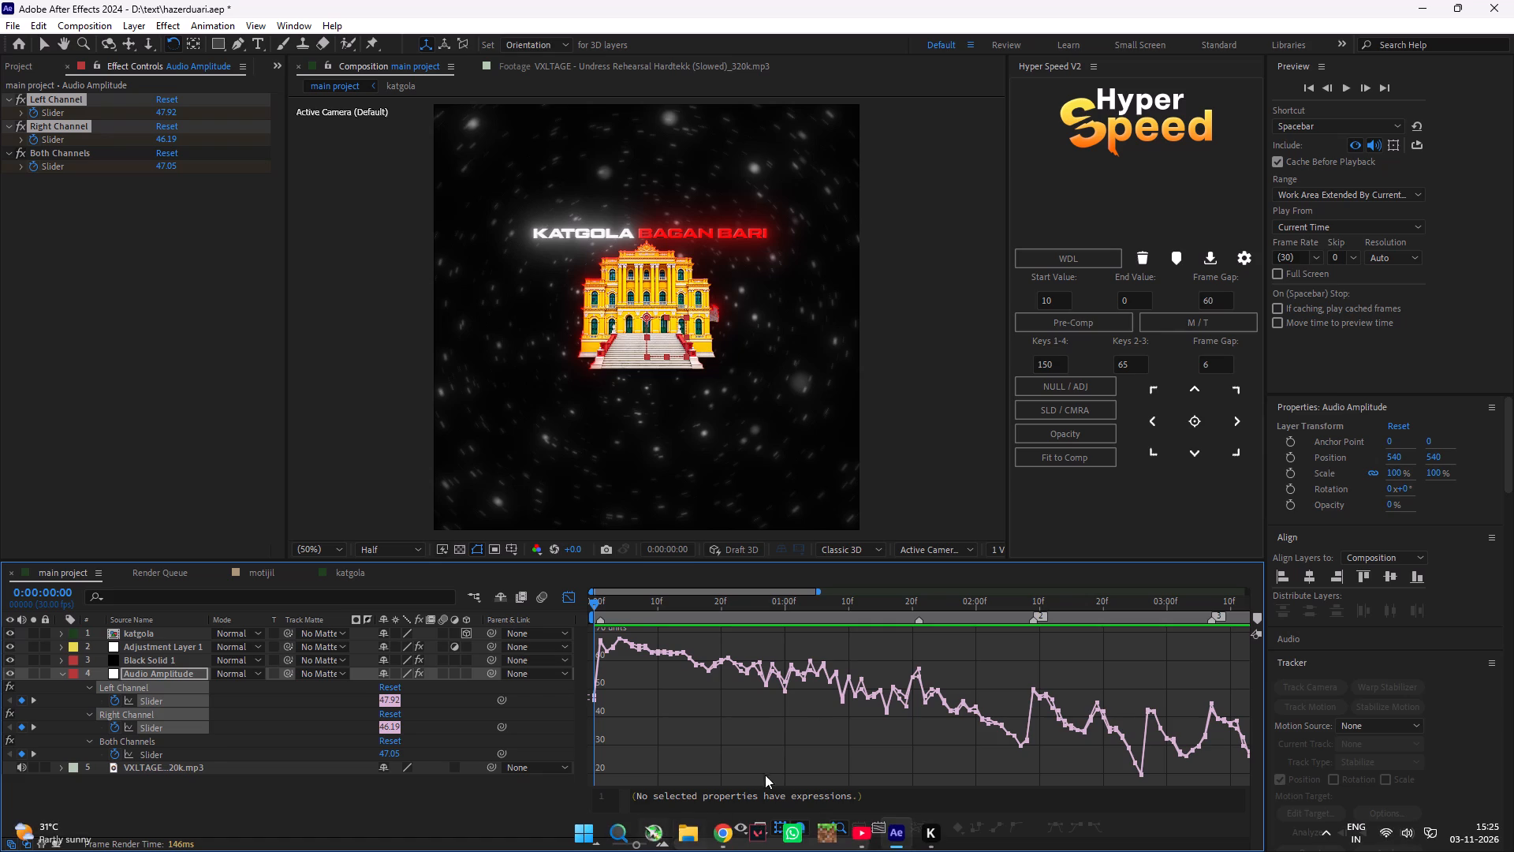
pyautogui.moveTo(603, 604); pyautogui.dragTo(949, 693)
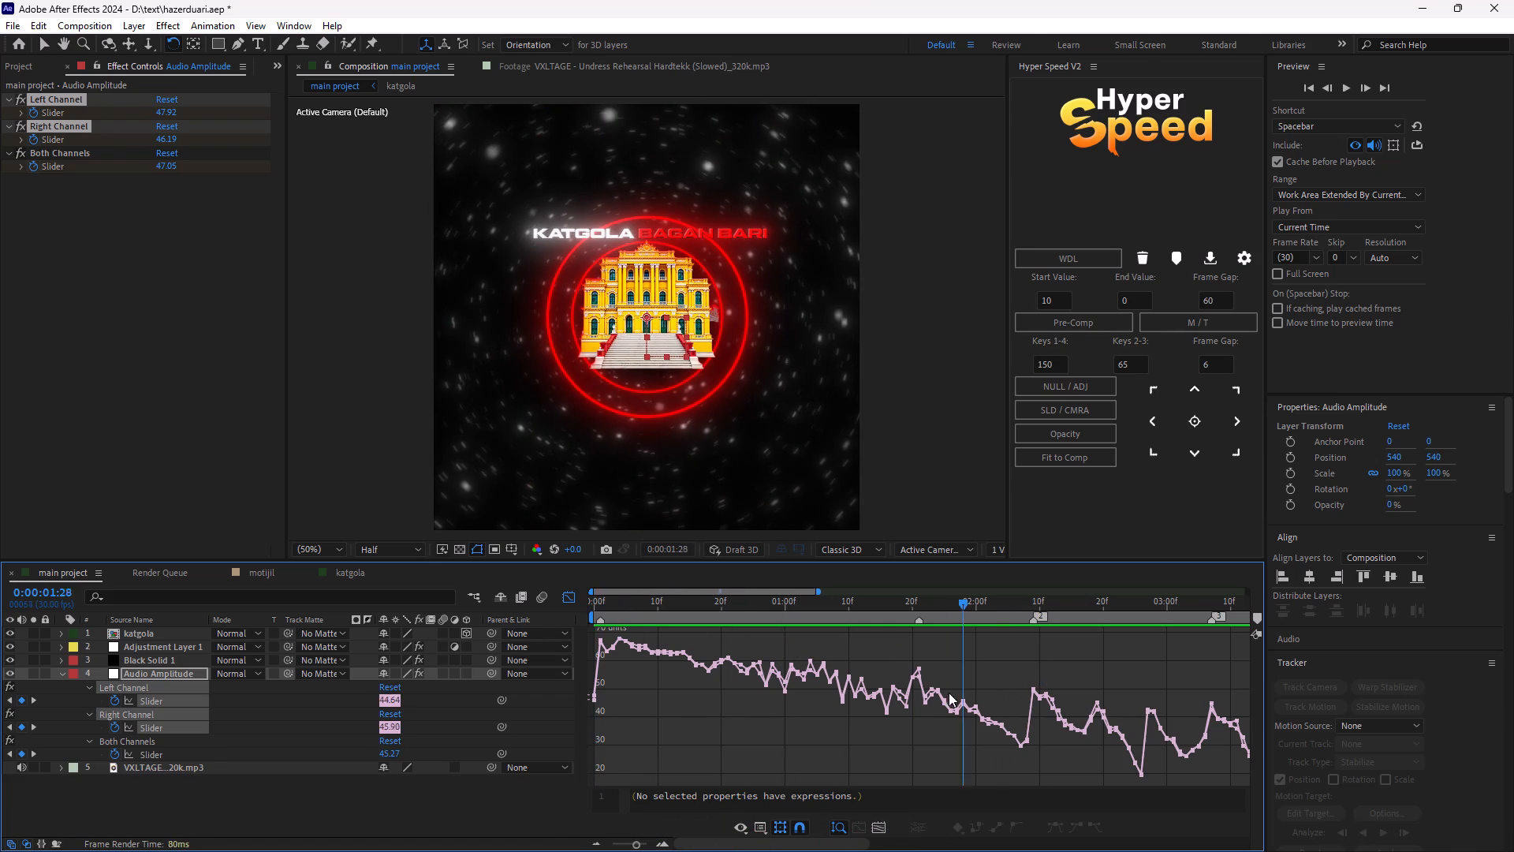
pyautogui.moveTo(949, 693); pyautogui.dragTo(953, 693)
pyautogui.moveTo(632, 849); pyautogui.dragTo(625, 849)
pyautogui.press('space')
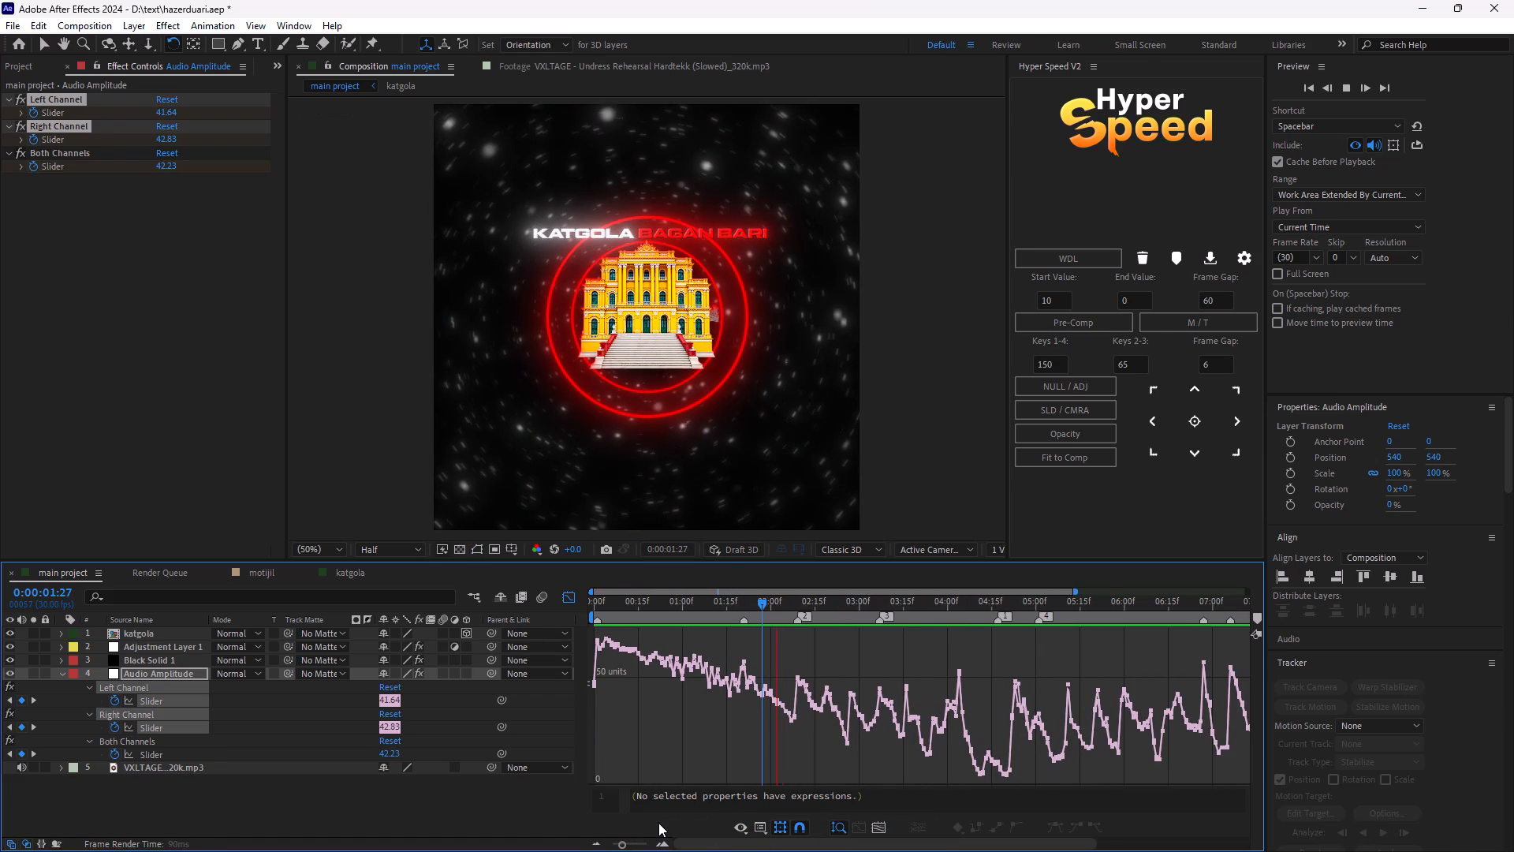
pyautogui.press('space')
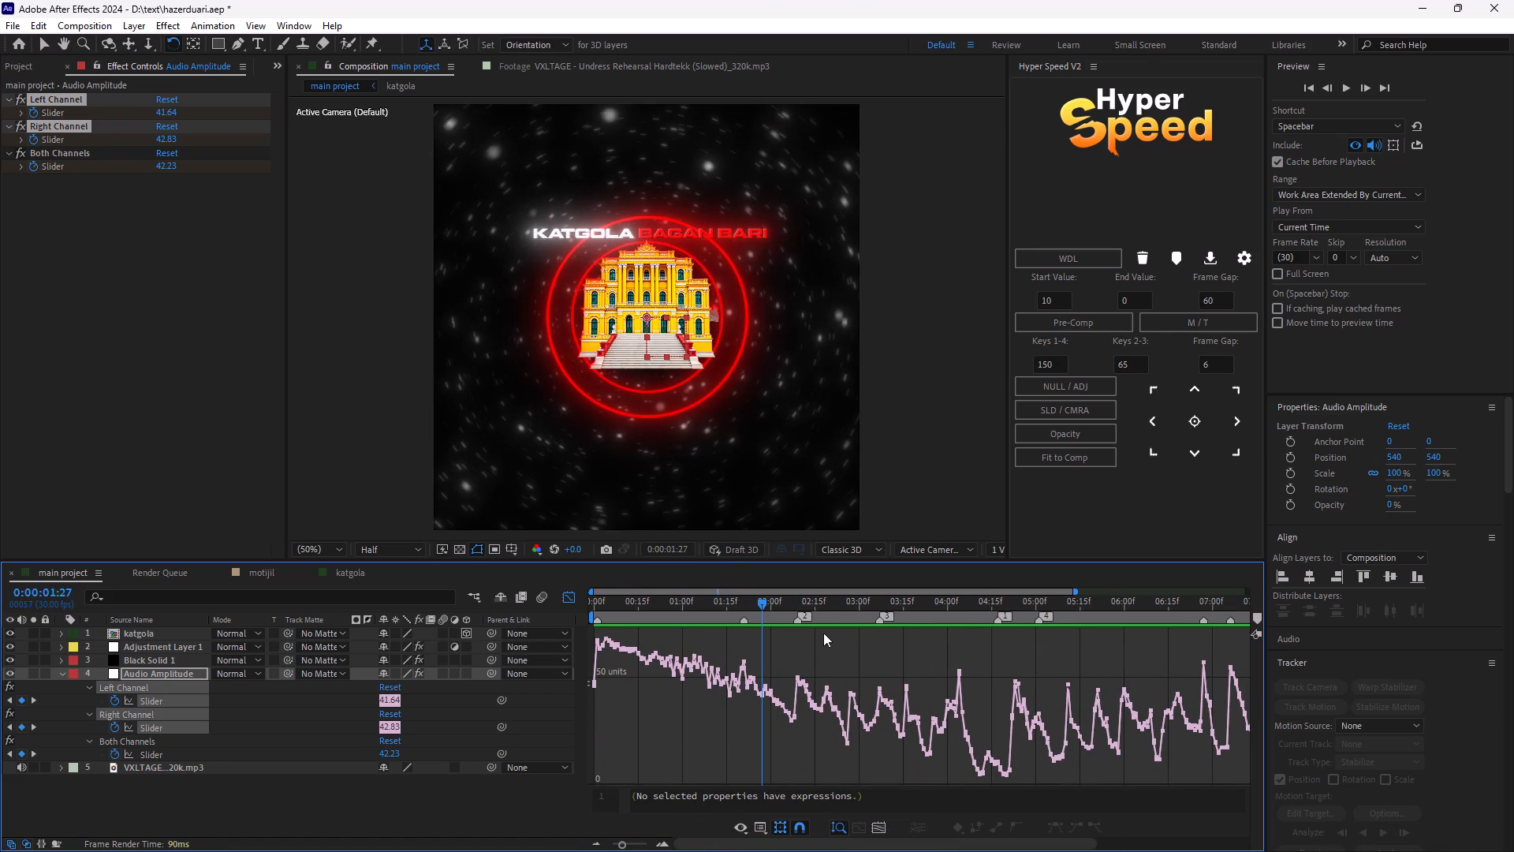
# Play the main project twice from 0:00:02:09 to compare the following beats with the audio graph's peaks.
pyautogui.moveTo(770, 602); pyautogui.dragTo(799, 639)
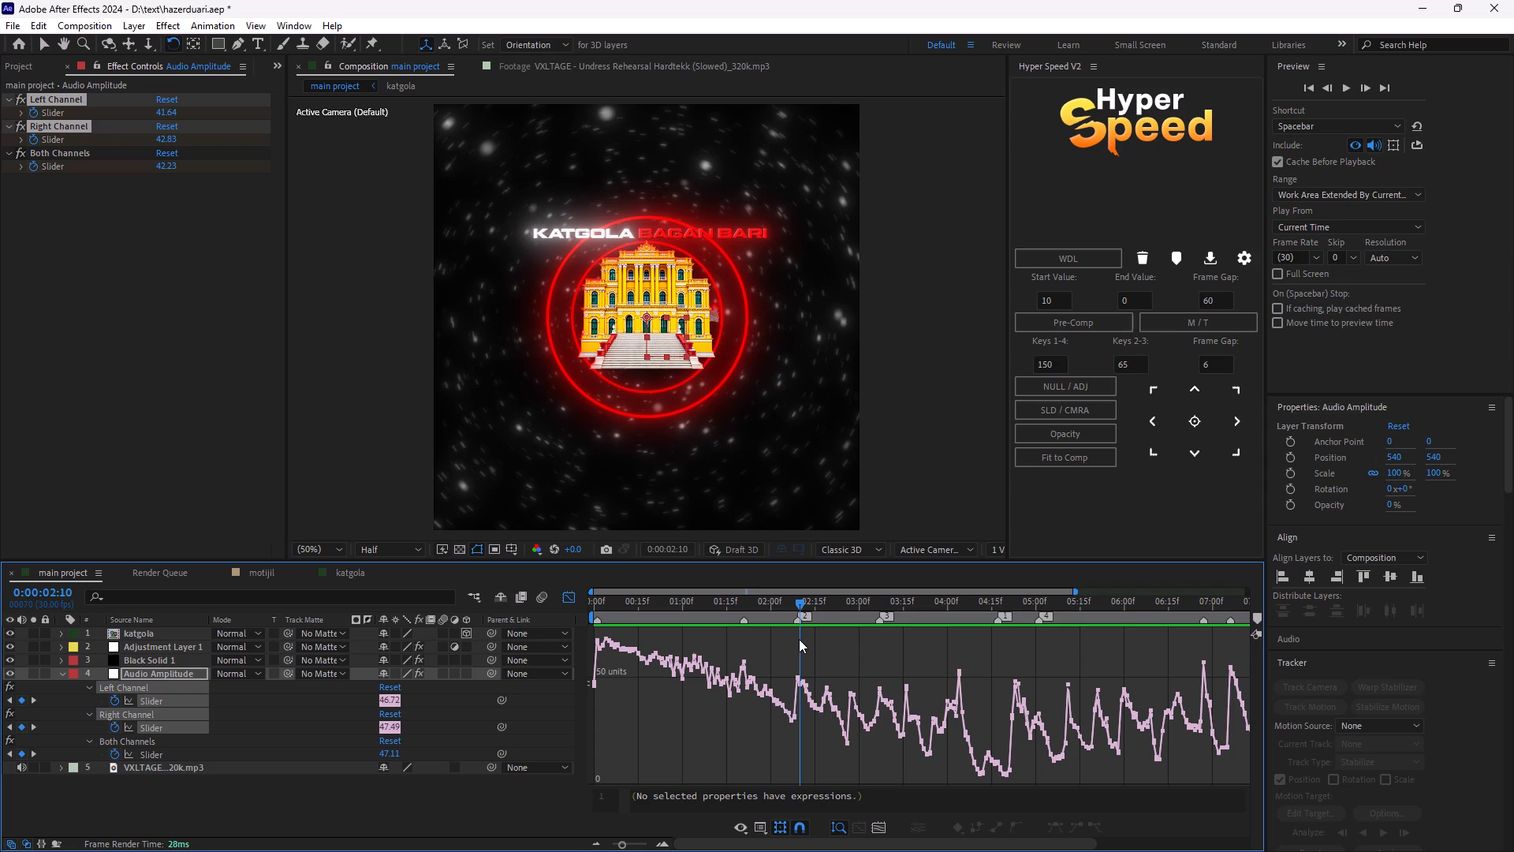
pyautogui.moveTo(799, 639); pyautogui.dragTo(796, 639)
pyautogui.press('space')
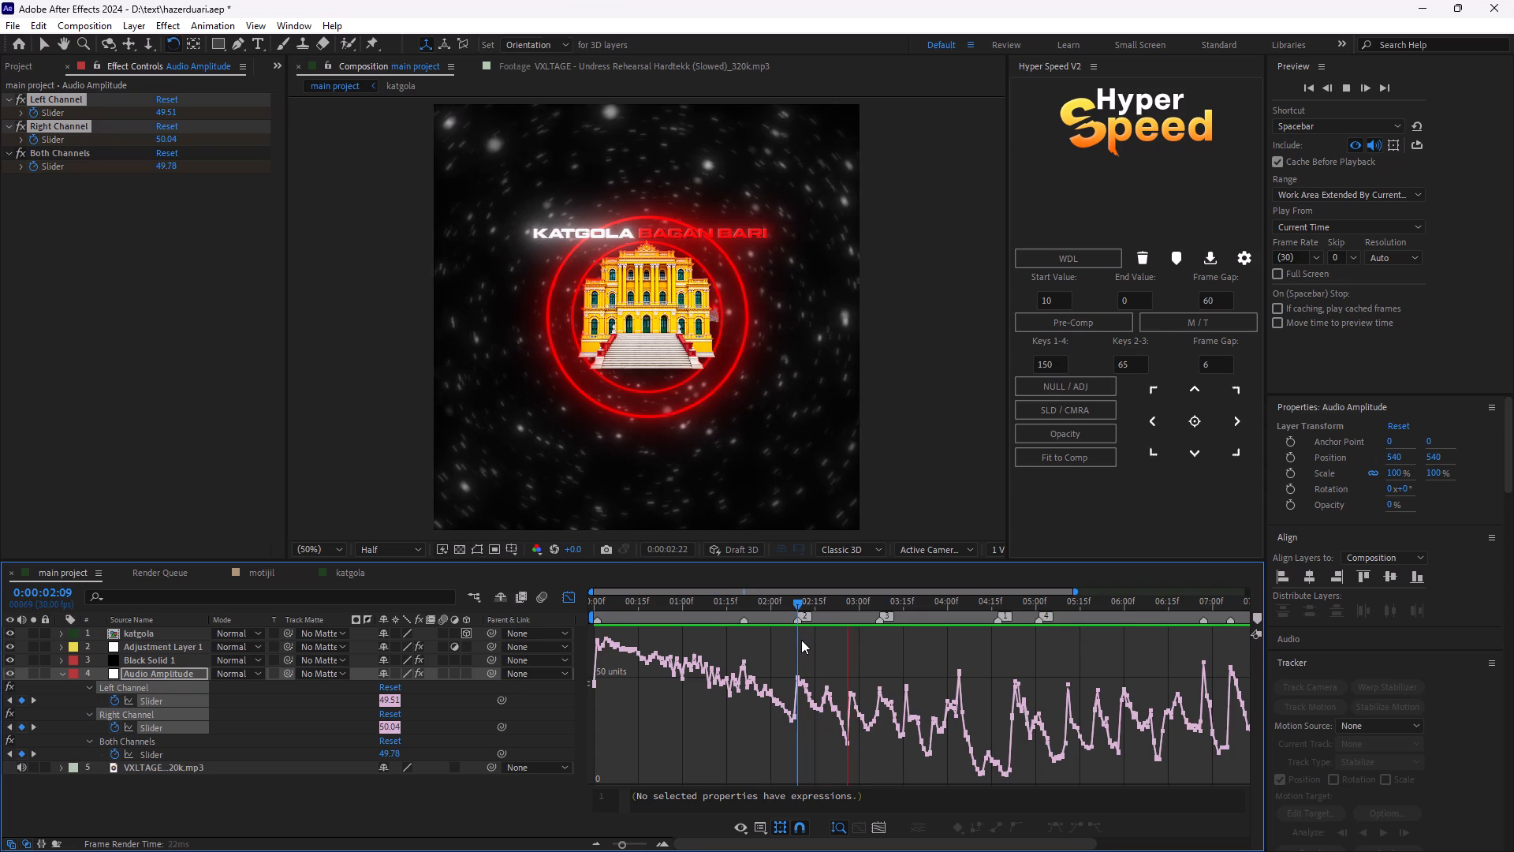
pyautogui.press('space')
pyautogui.press('space')
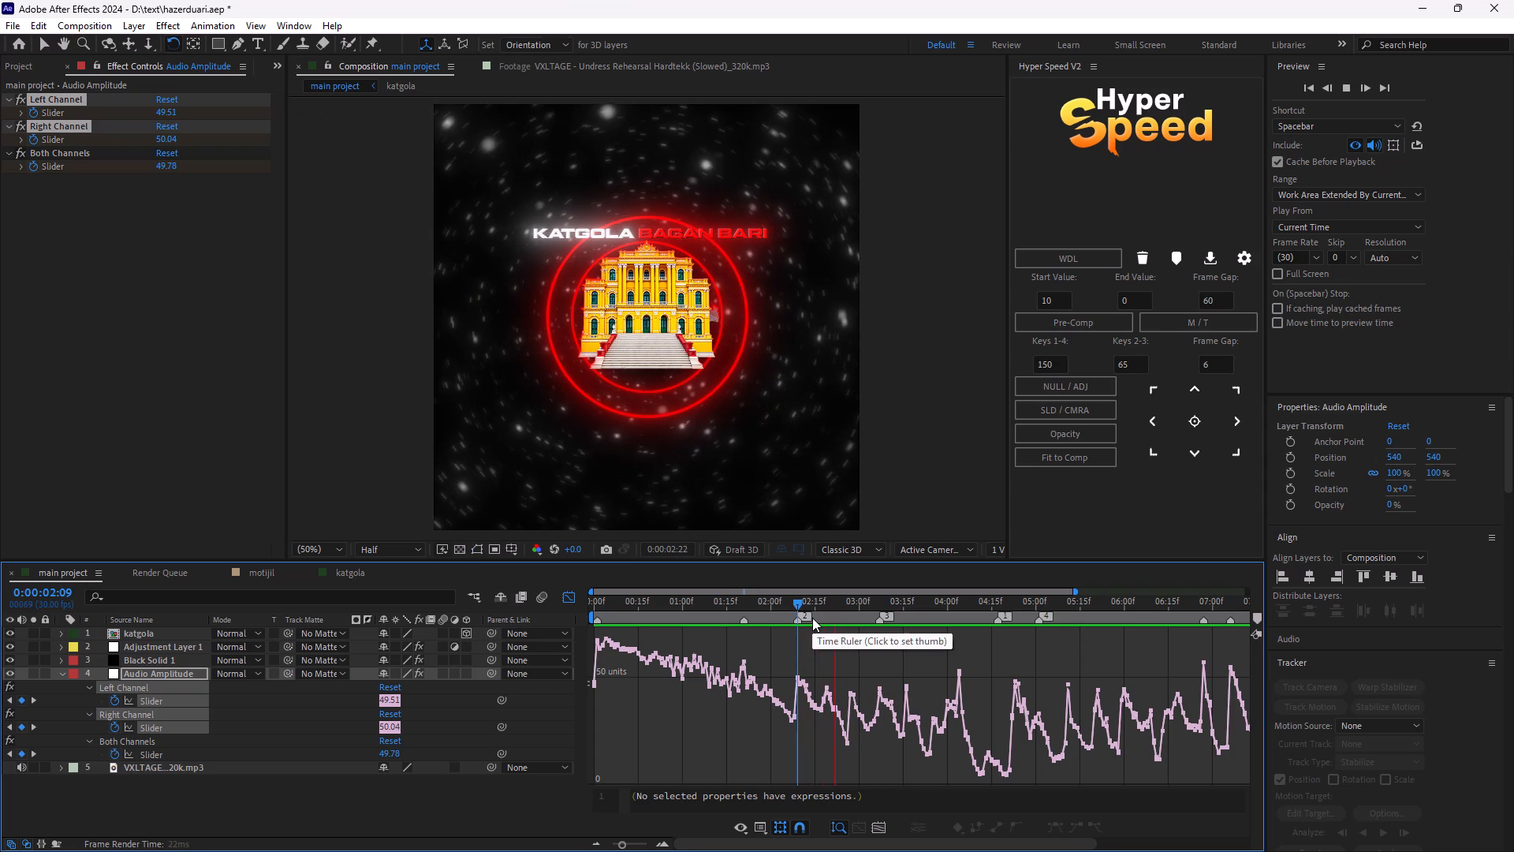
pyautogui.press('space')
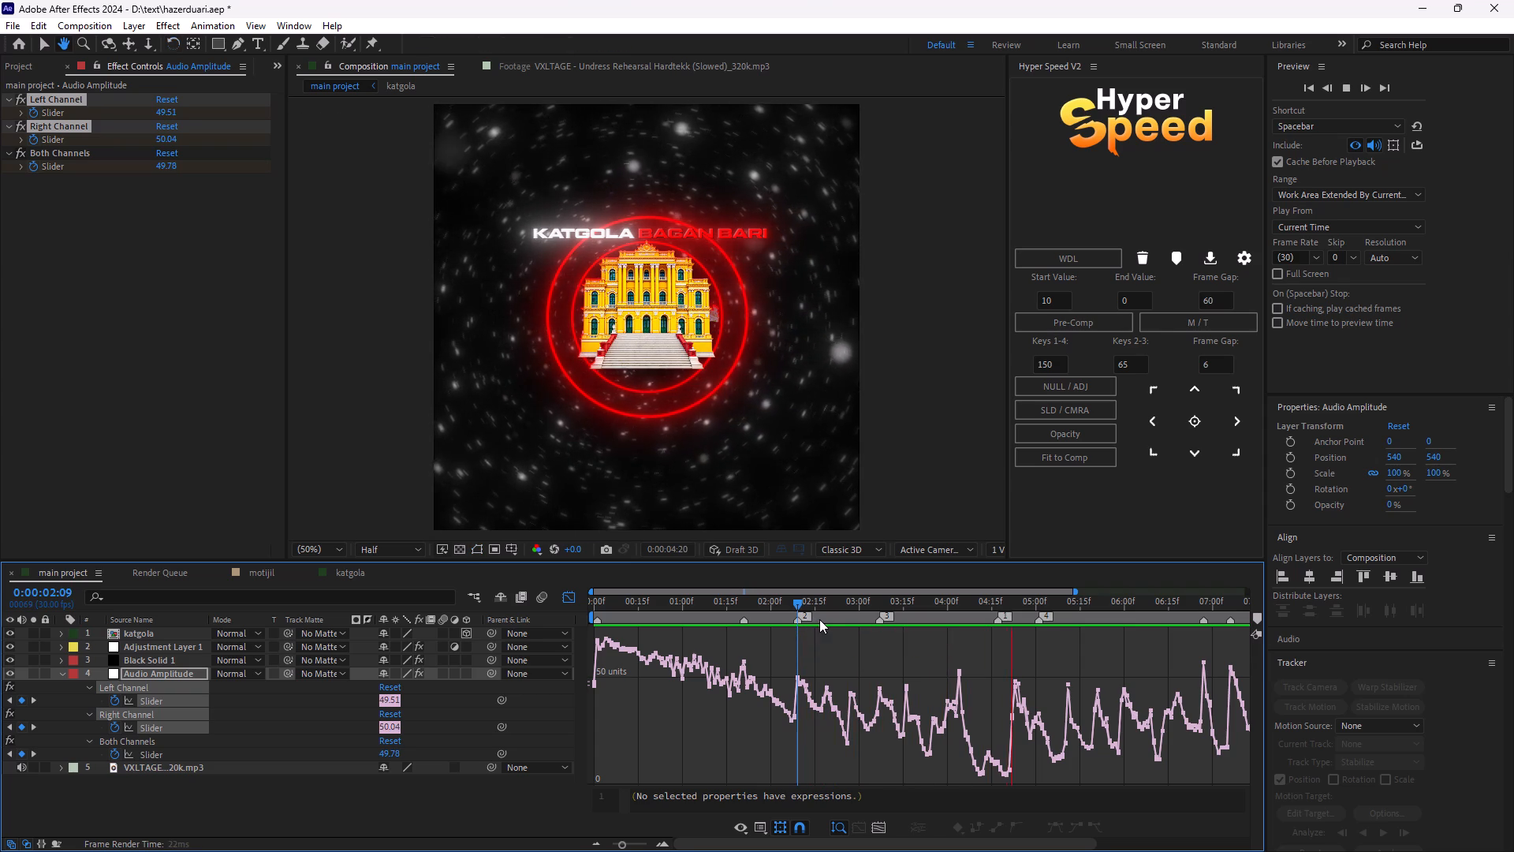
# Add a composition marker at the audio graph's peak at 0:00:04:04.
pyautogui.moveTo(804, 601); pyautogui.dragTo(957, 692)
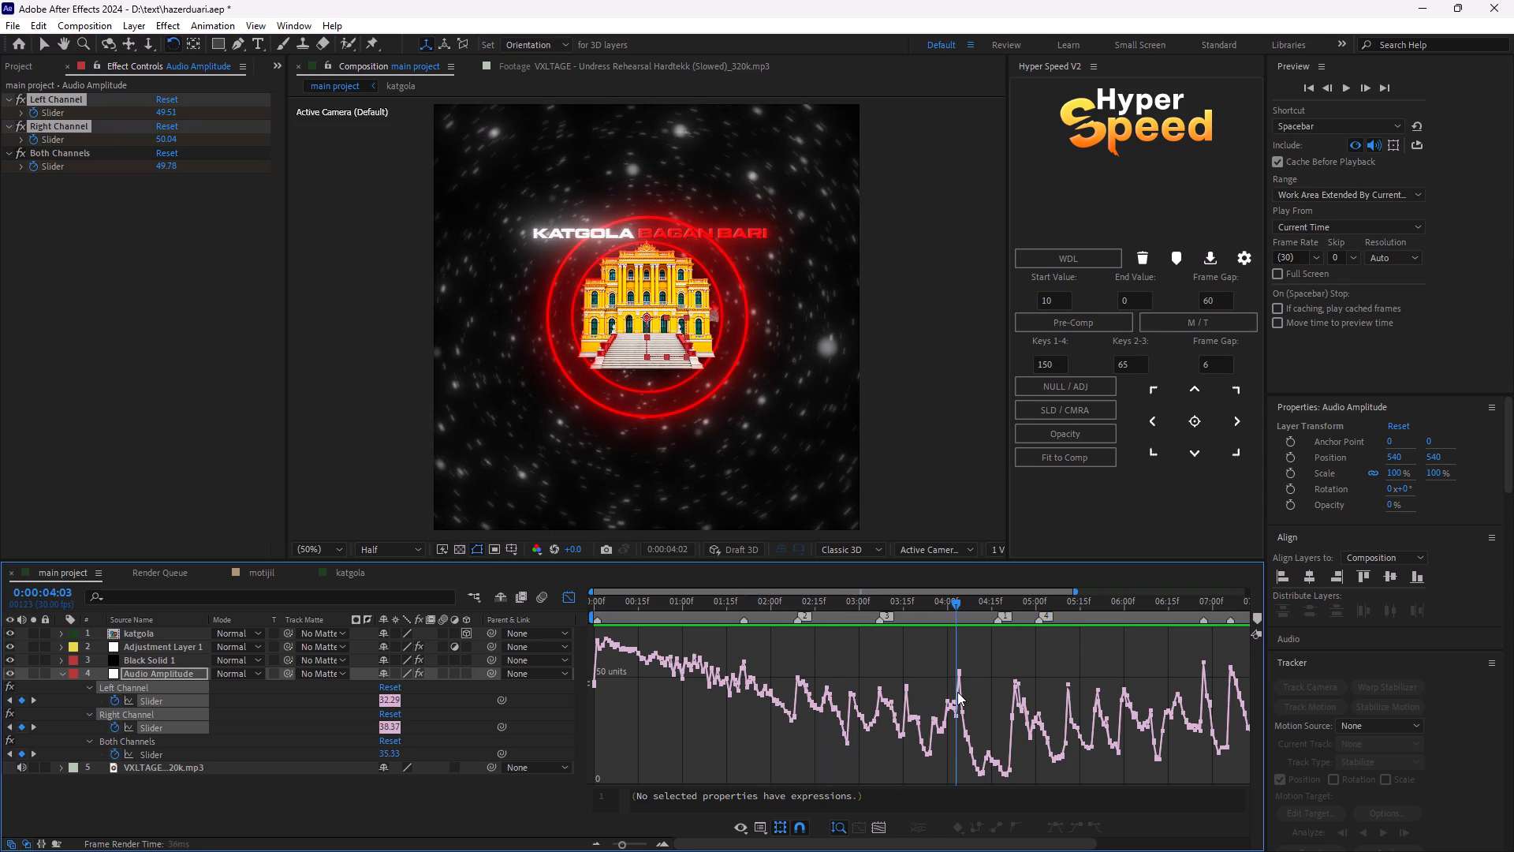
pyautogui.moveTo(957, 692); pyautogui.dragTo(958, 697)
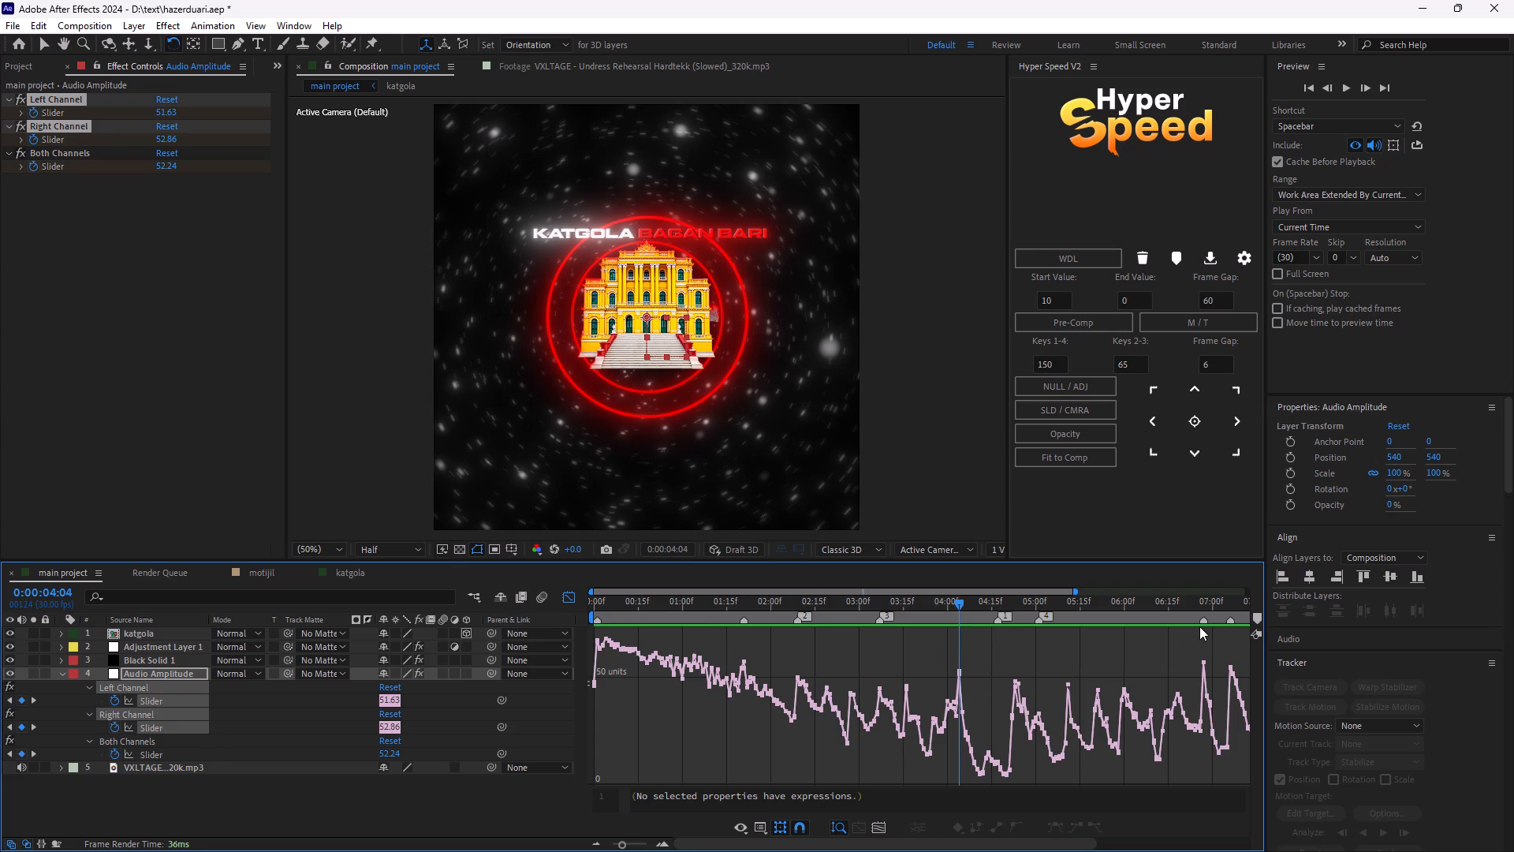
pyautogui.click(1253, 618)
# Move the composition marker that follows the one at 0:00:04:04 onto the audio peak at 0:00:04:23.
pyautogui.moveTo(963, 602); pyautogui.dragTo(1019, 663)
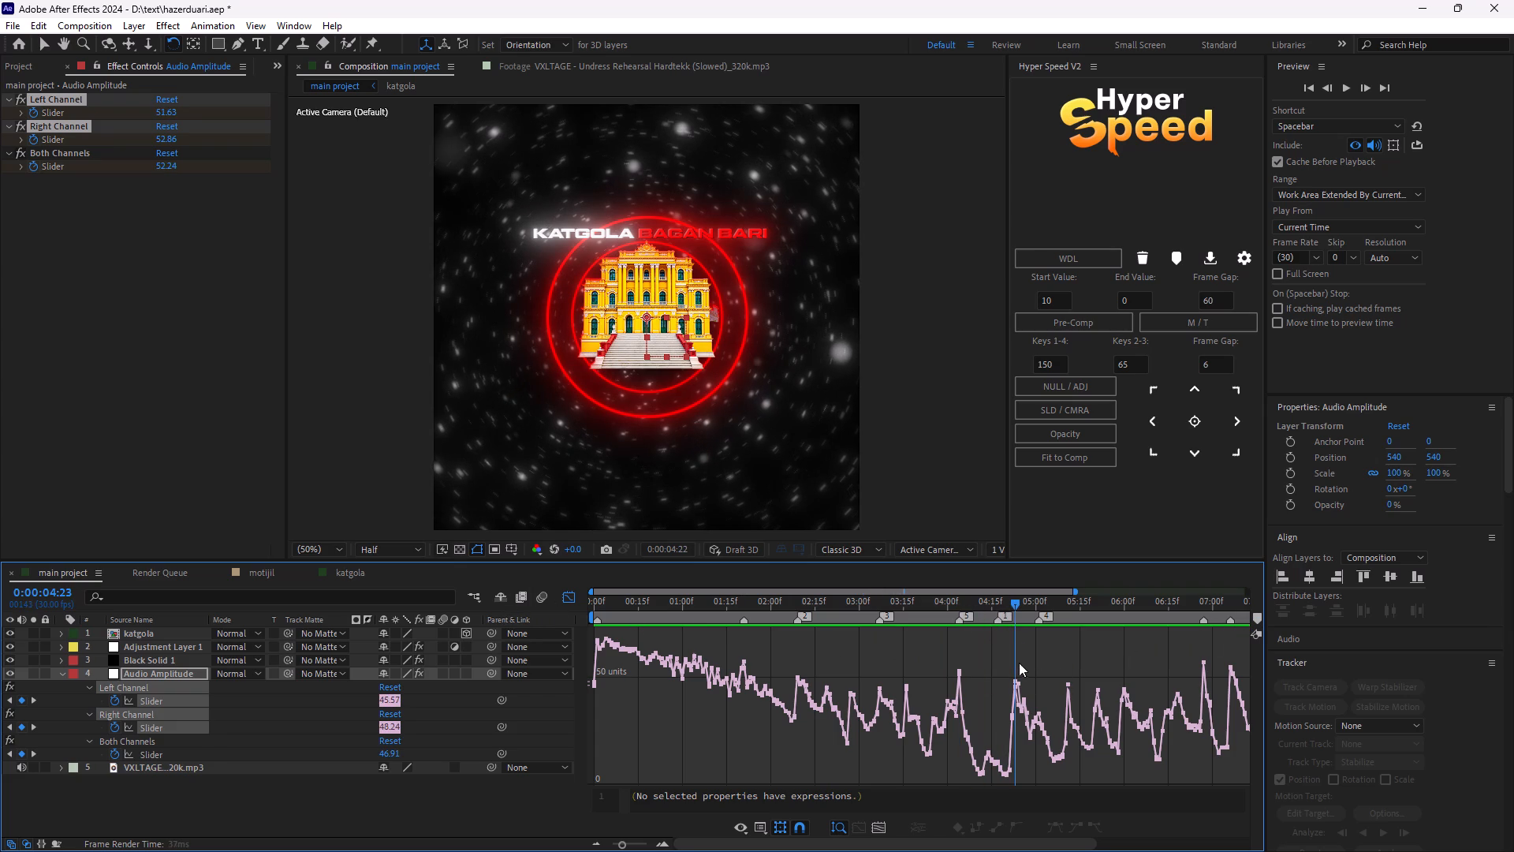
pyautogui.moveTo(1019, 663); pyautogui.dragTo(1020, 664)
pyautogui.moveTo(1000, 621); pyautogui.dragTo(1017, 646)
# Preview from 0:00:04:23 and move the next composition marker onto the audio peak at about 0:00:05:12.
pyautogui.press('space')
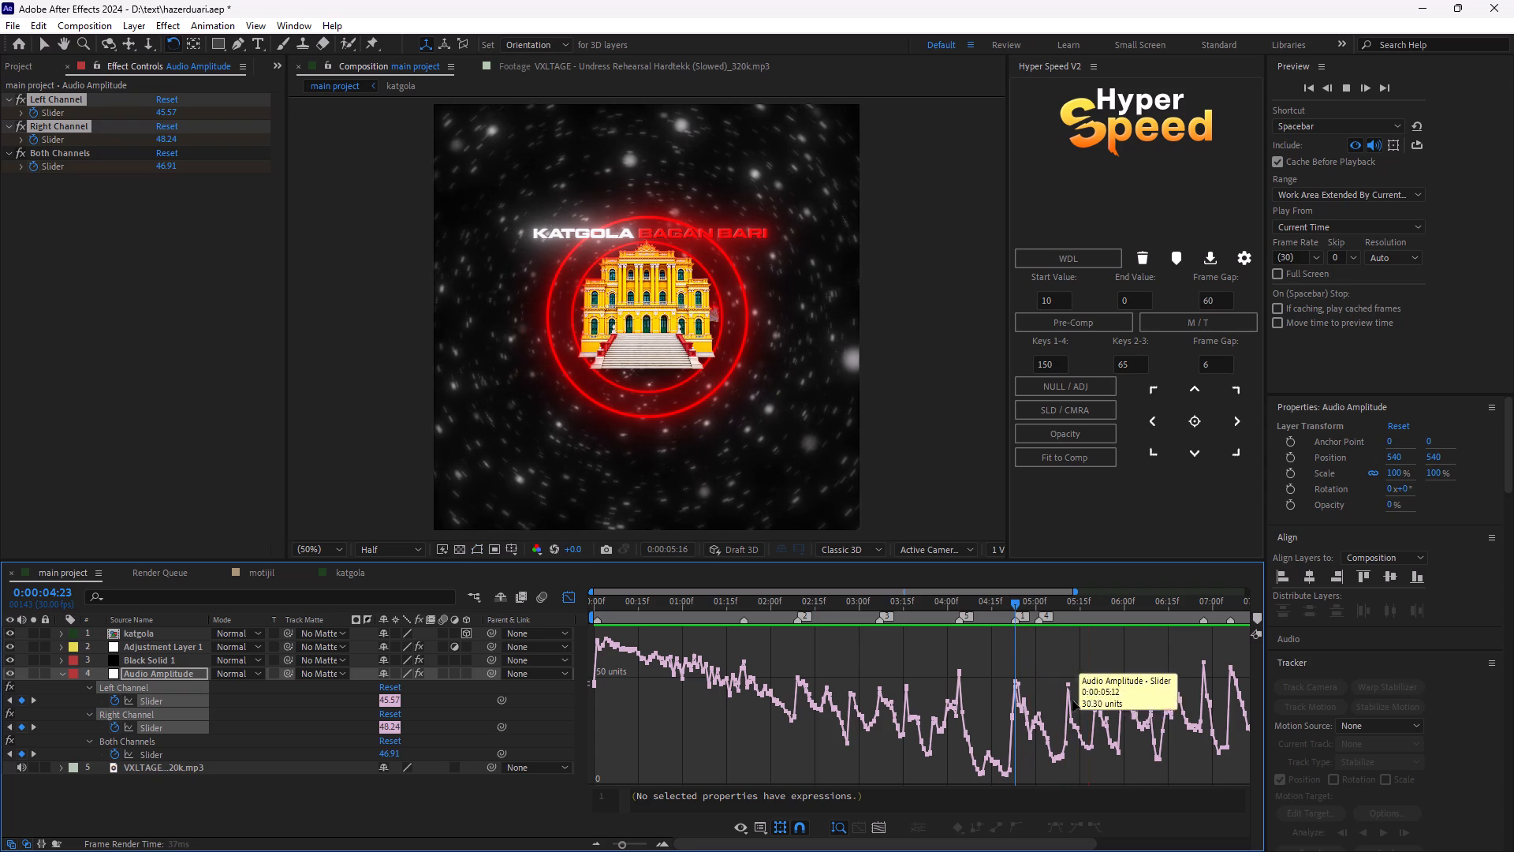
pyautogui.press('space')
pyautogui.moveTo(1042, 620); pyautogui.dragTo(1072, 663)
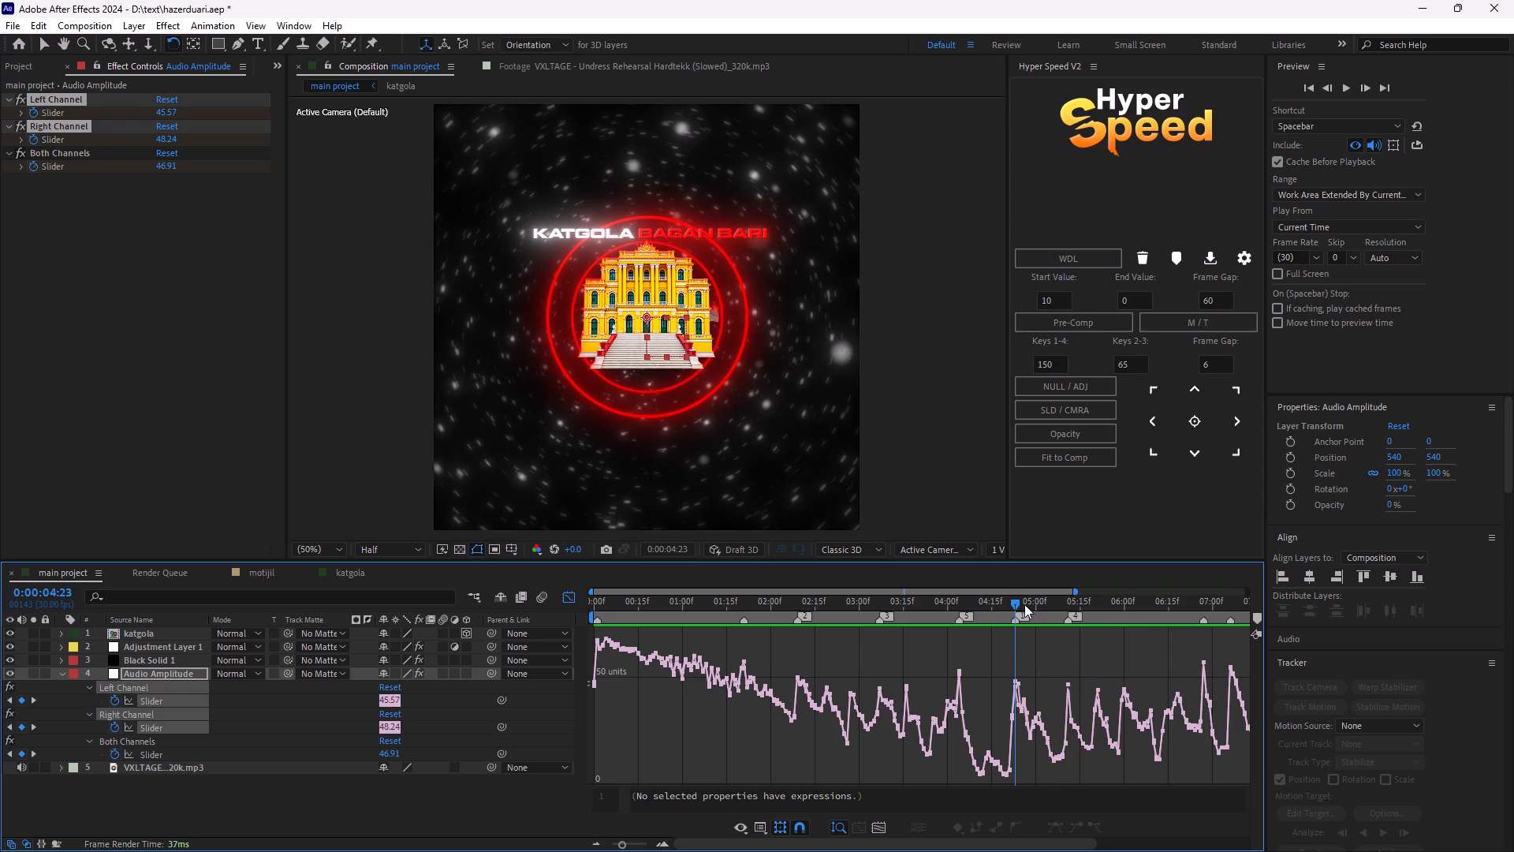
# Play the main project from 0:00:01:21, scrub the stretch up to about 0:00:04:03, and replay from 0:00:02:00 to check the markers against the beats.
pyautogui.moveTo(1016, 604); pyautogui.dragTo(744, 635)
pyautogui.press('space')
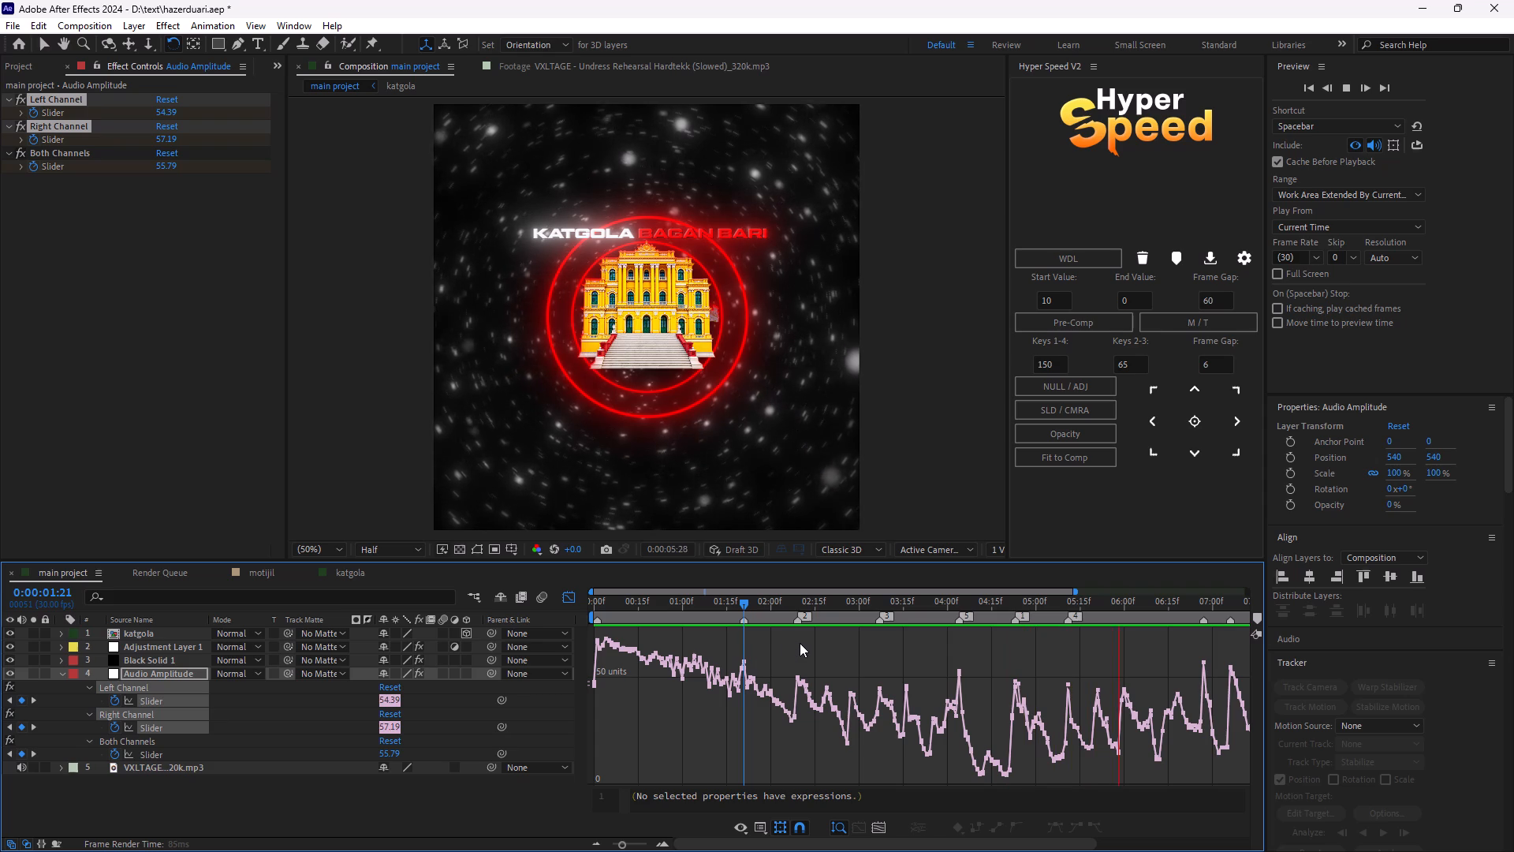
pyautogui.press('space')
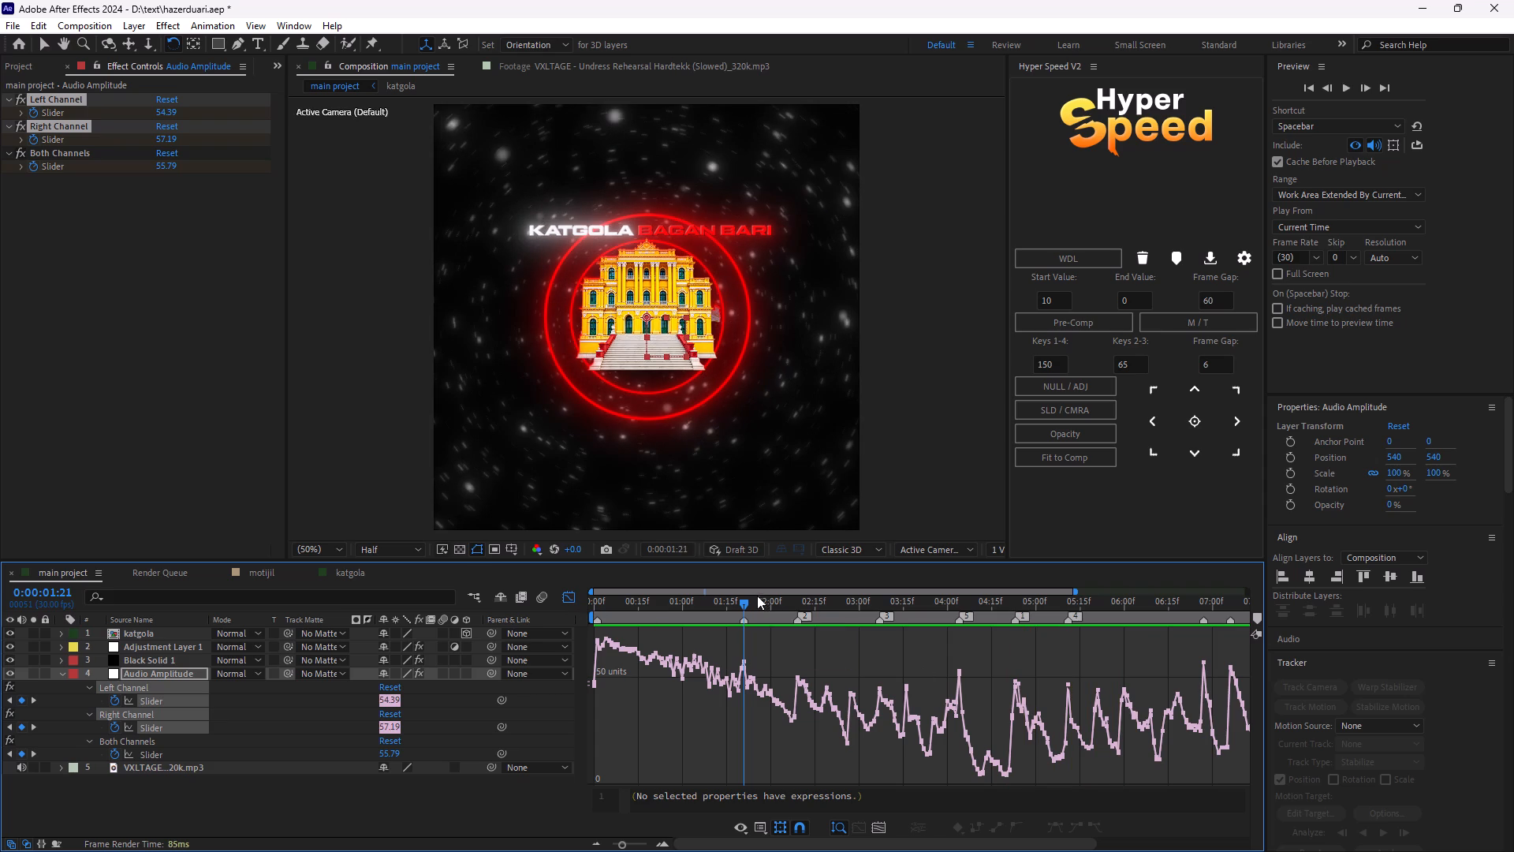
pyautogui.moveTo(746, 605); pyautogui.dragTo(894, 659)
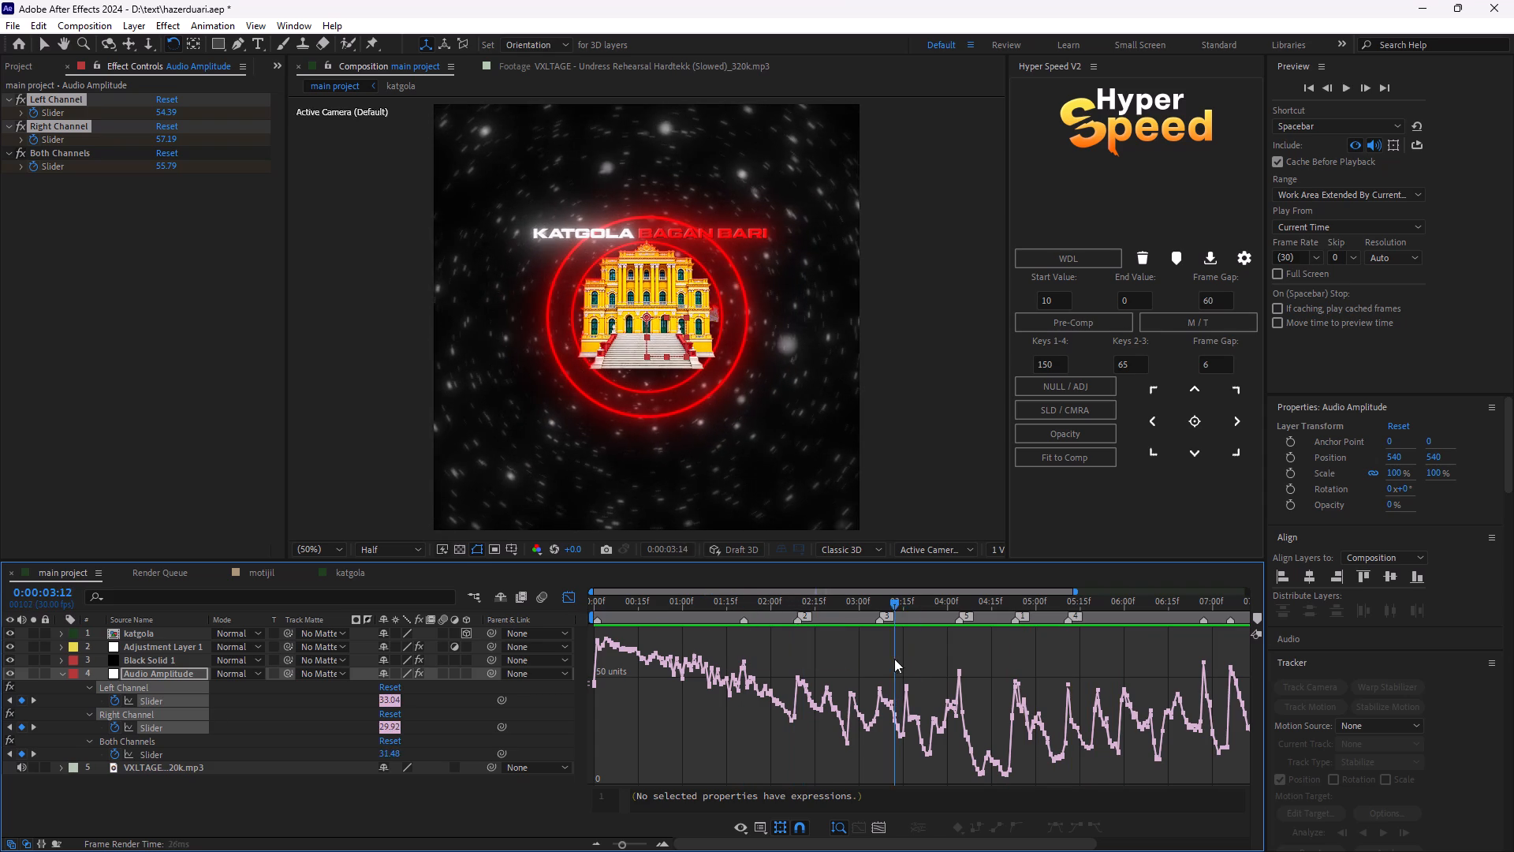
pyautogui.moveTo(894, 659); pyautogui.dragTo(960, 670)
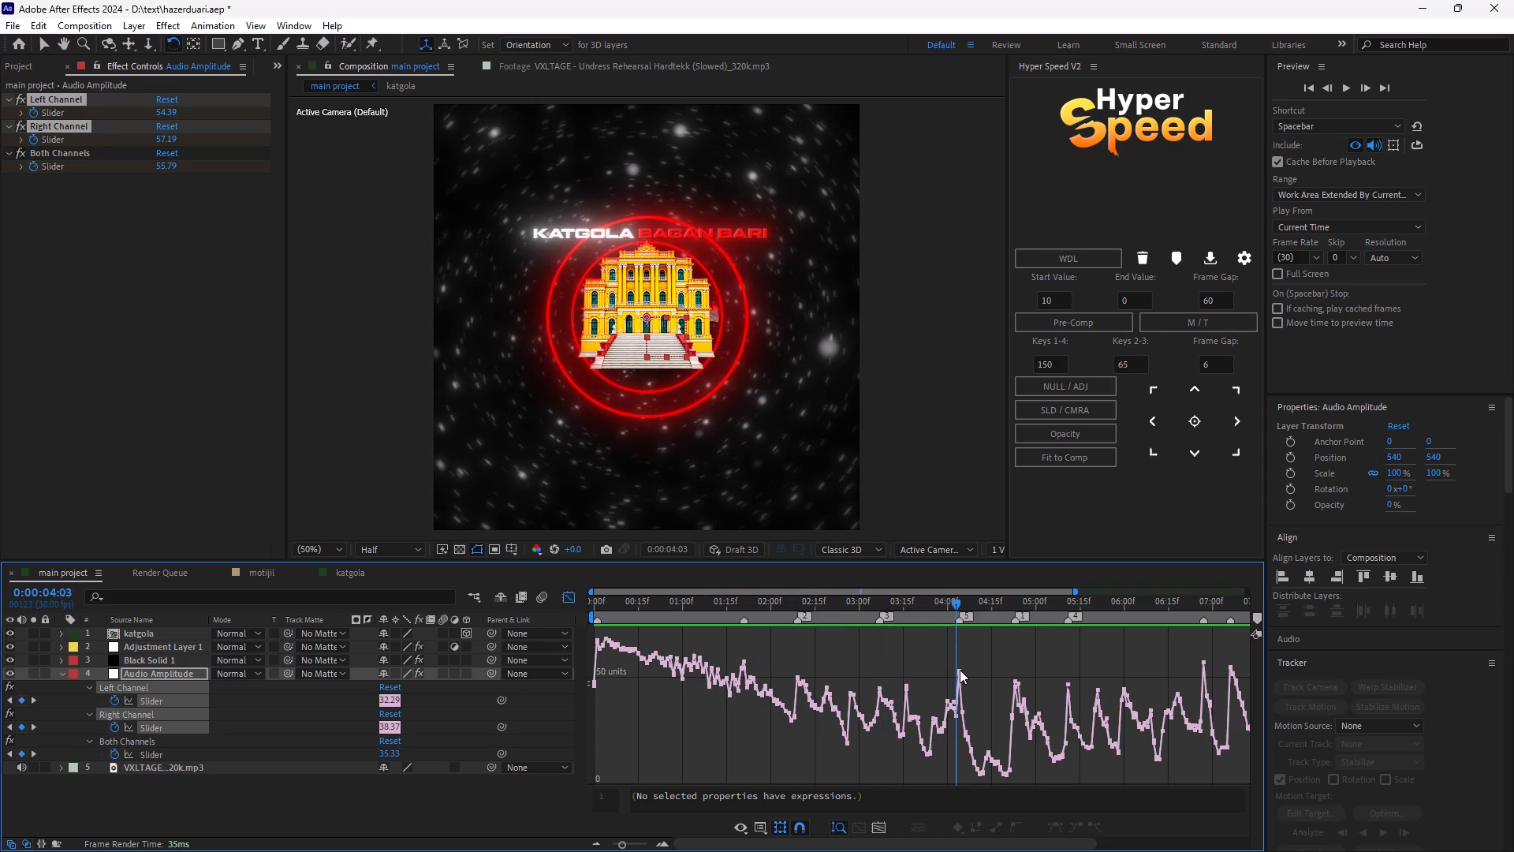
pyautogui.moveTo(960, 670); pyautogui.dragTo(871, 664)
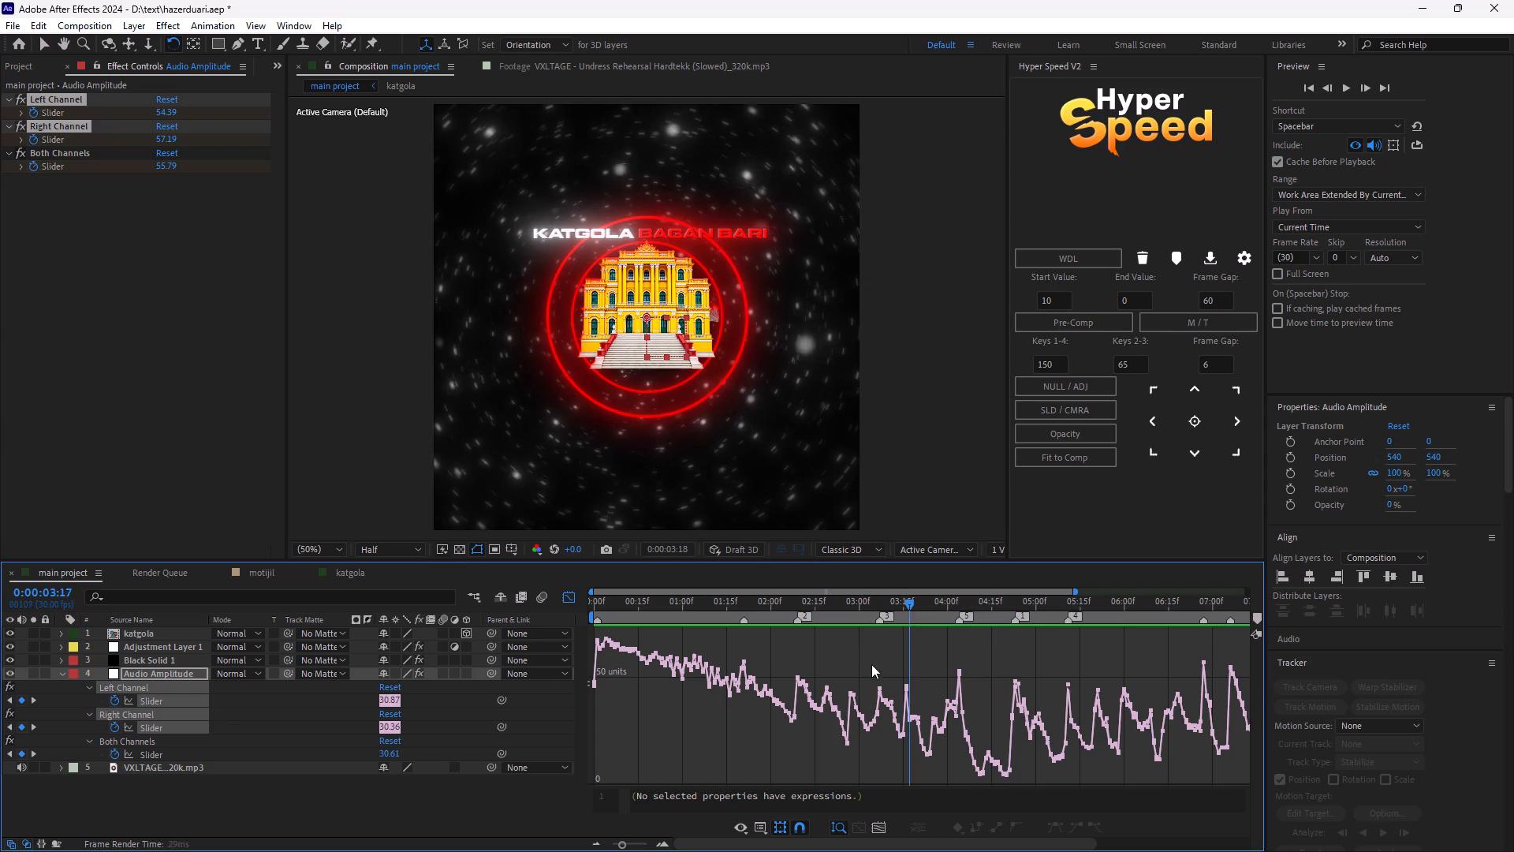
pyautogui.moveTo(871, 664); pyautogui.dragTo(774, 652)
pyautogui.press('space')
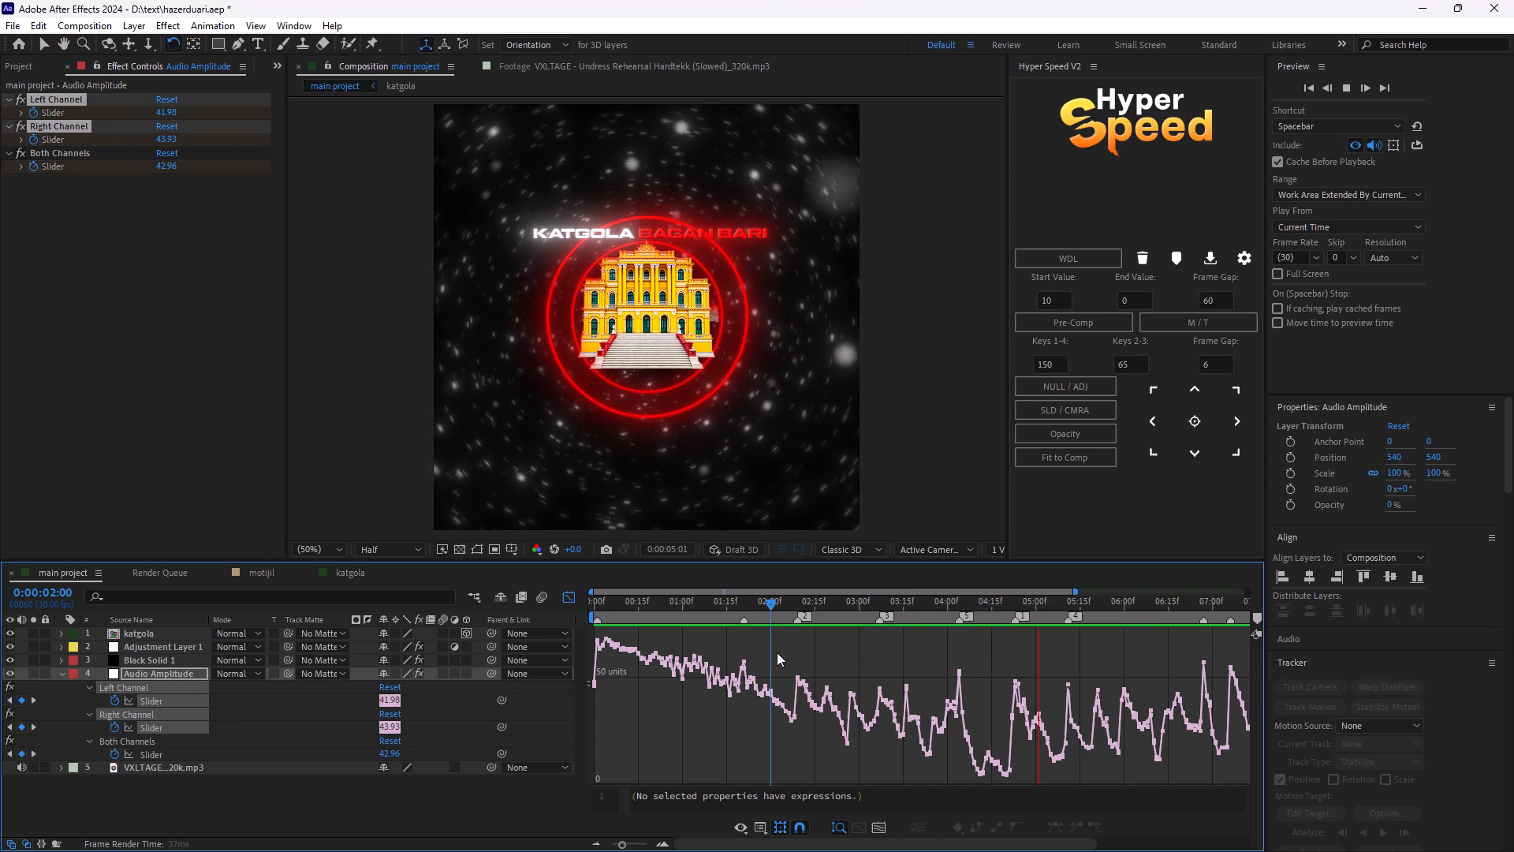
pyautogui.press('space')
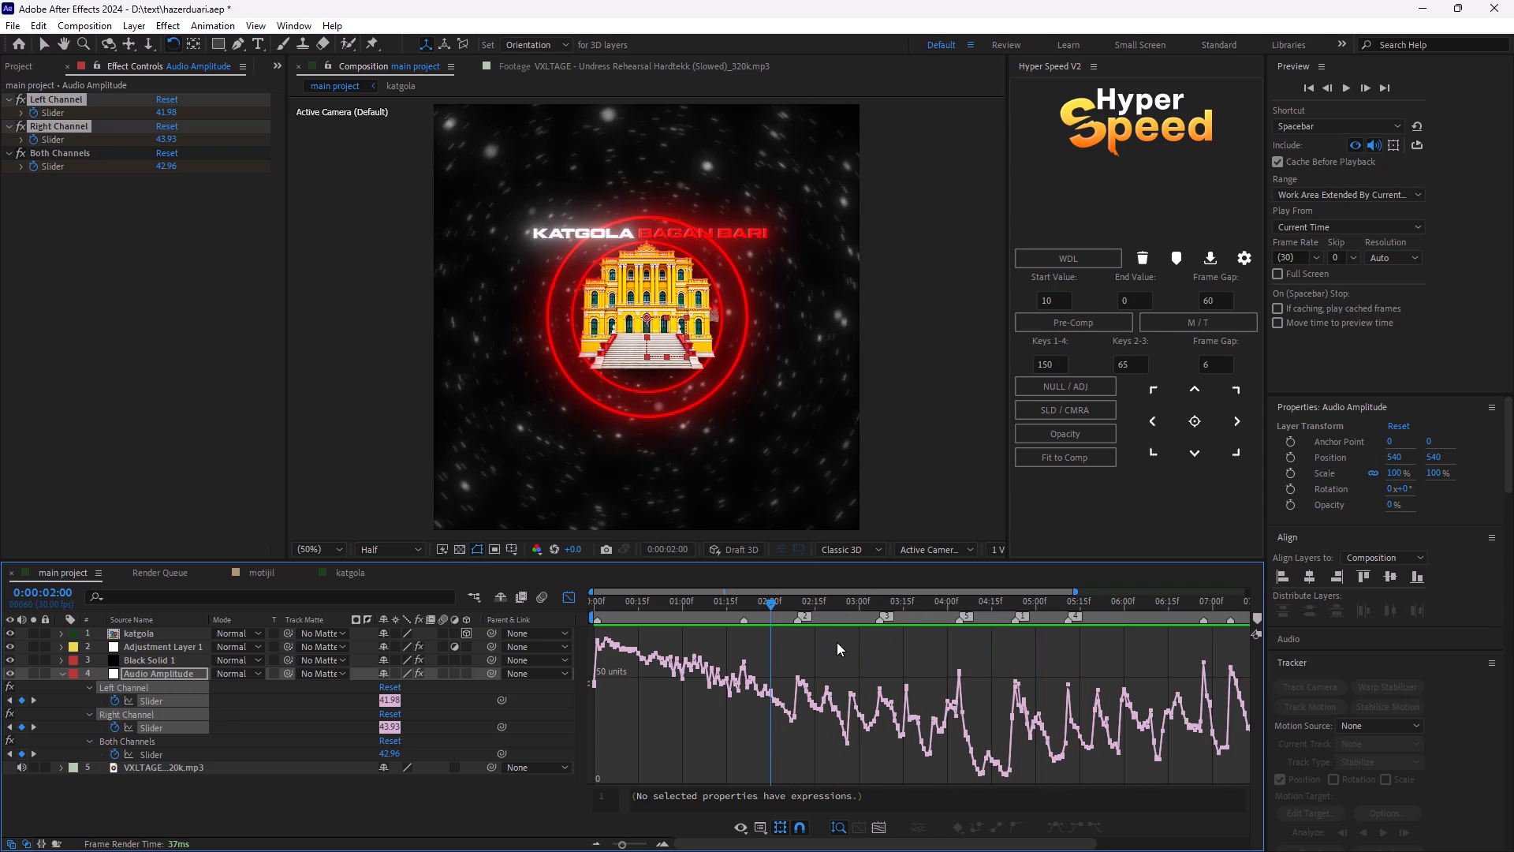